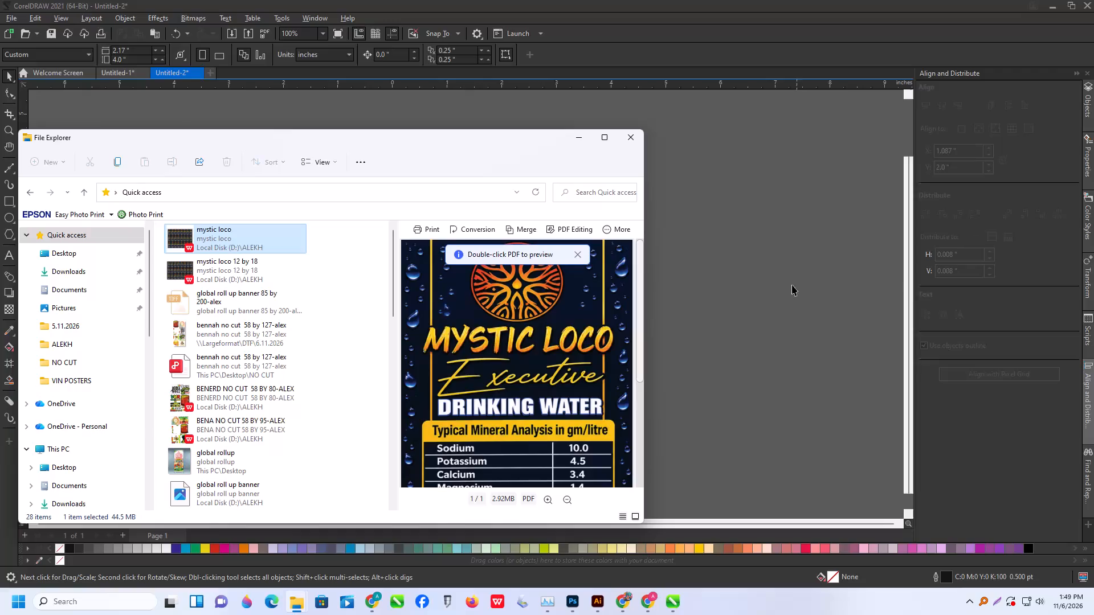
Put away the CorelDRAW label document and switch to the "Rally in Kitengela" banner in Illustrator.
{"action": "left_click", "coordinate": [748, 299]}
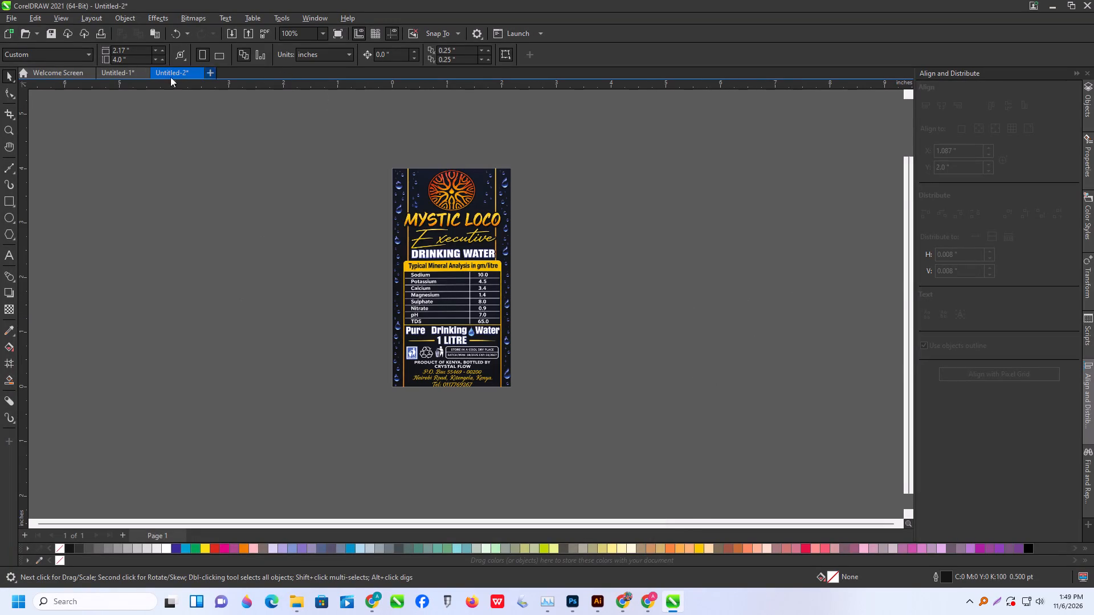
{"action": "left_click", "coordinate": [1059, 5]}
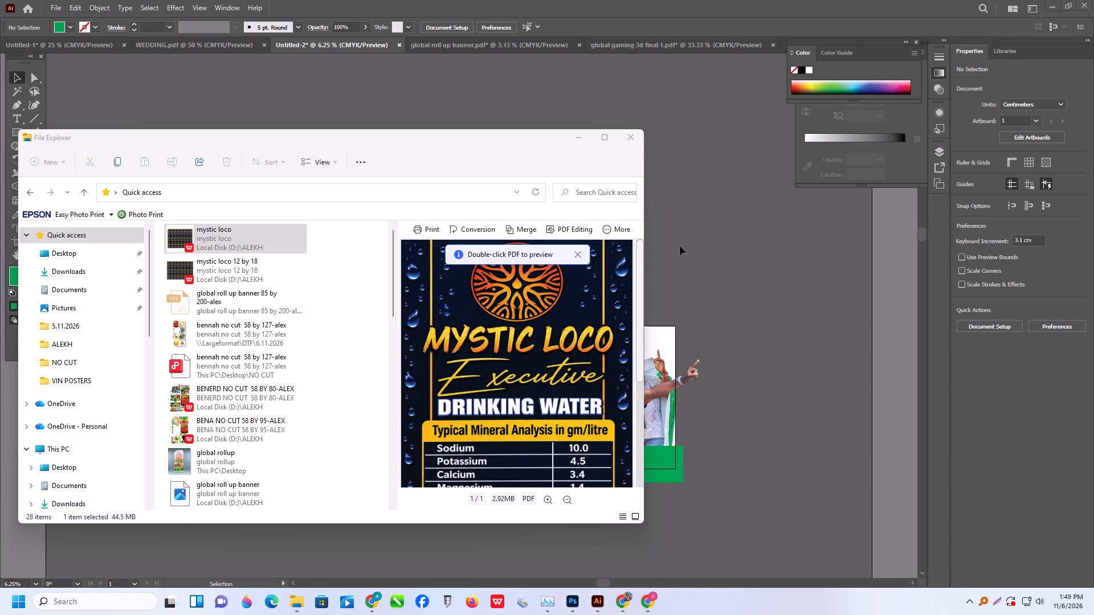
{"action": "left_click", "coordinate": [676, 372]}
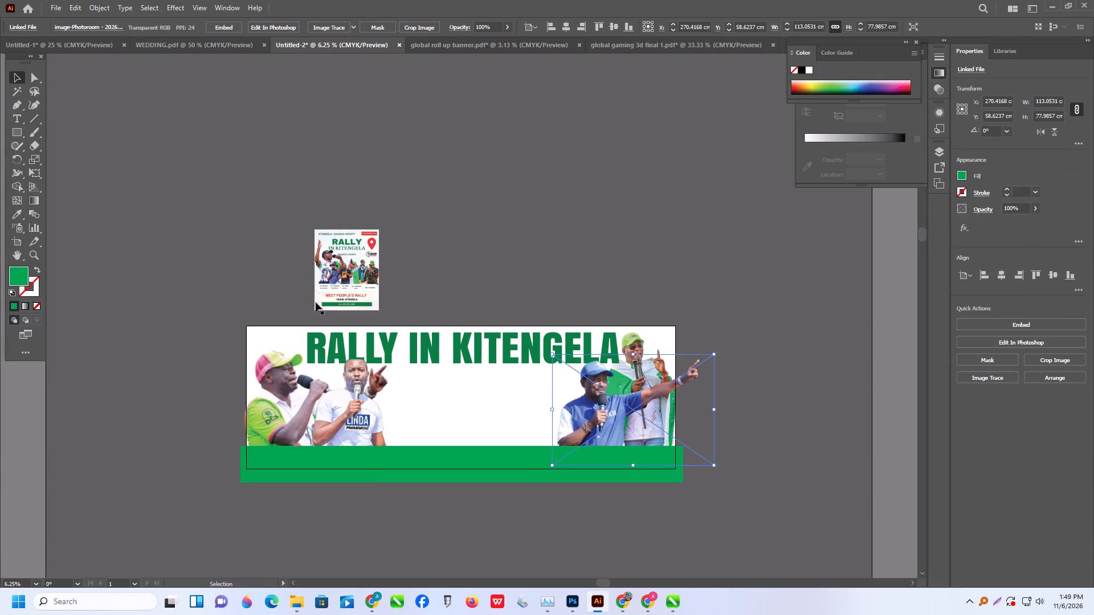
{"action": "scroll", "coordinate": [271, 310], "scroll_direction": "up", "scroll_amount": 4}
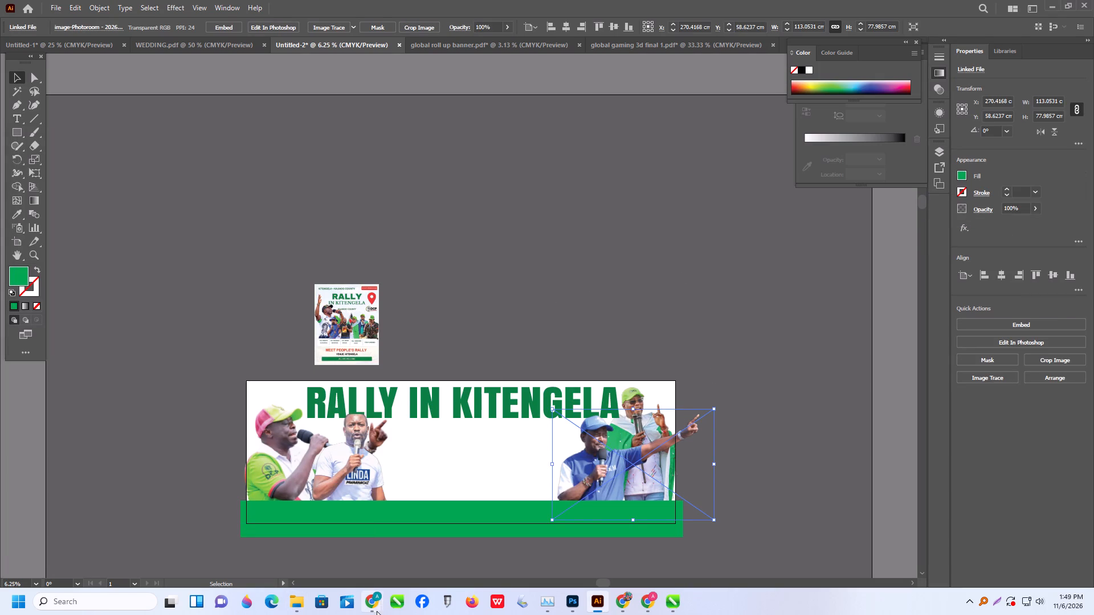
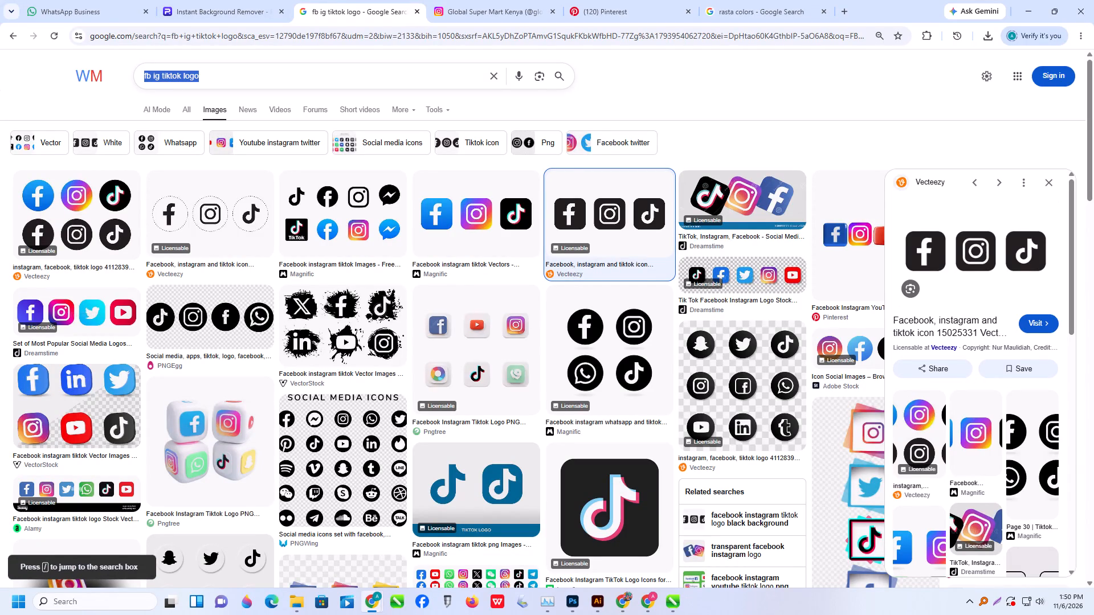
Search Google Images for "brush bg" in place of the social media logo query.
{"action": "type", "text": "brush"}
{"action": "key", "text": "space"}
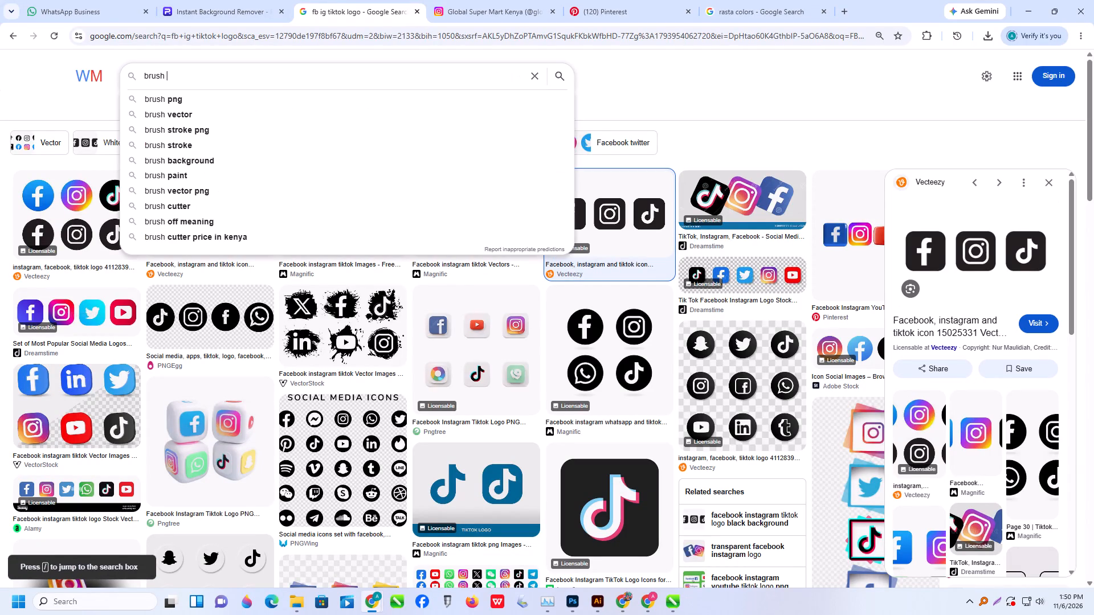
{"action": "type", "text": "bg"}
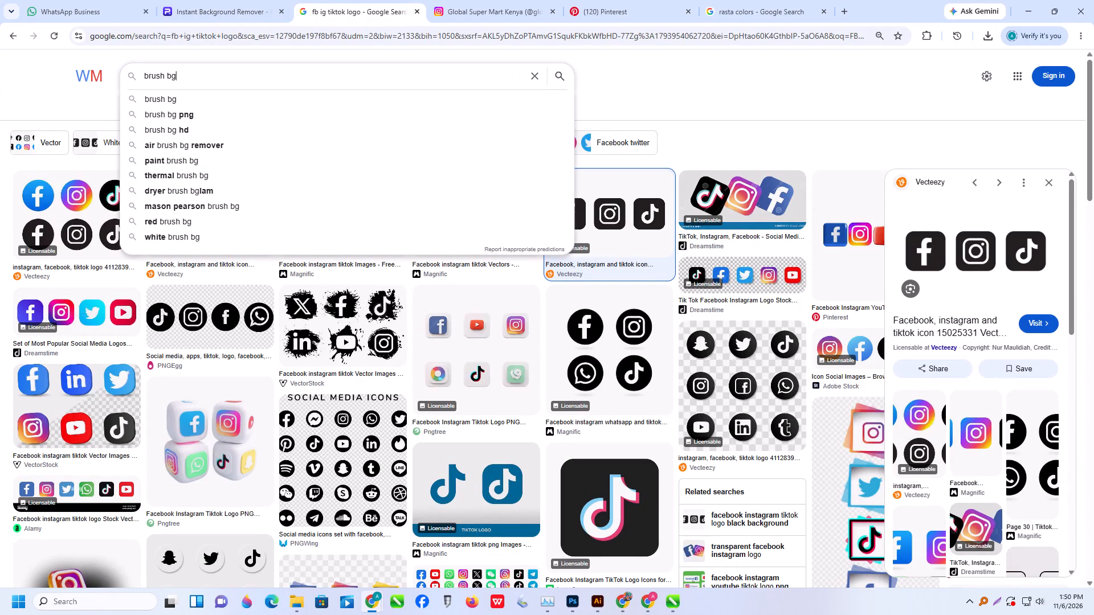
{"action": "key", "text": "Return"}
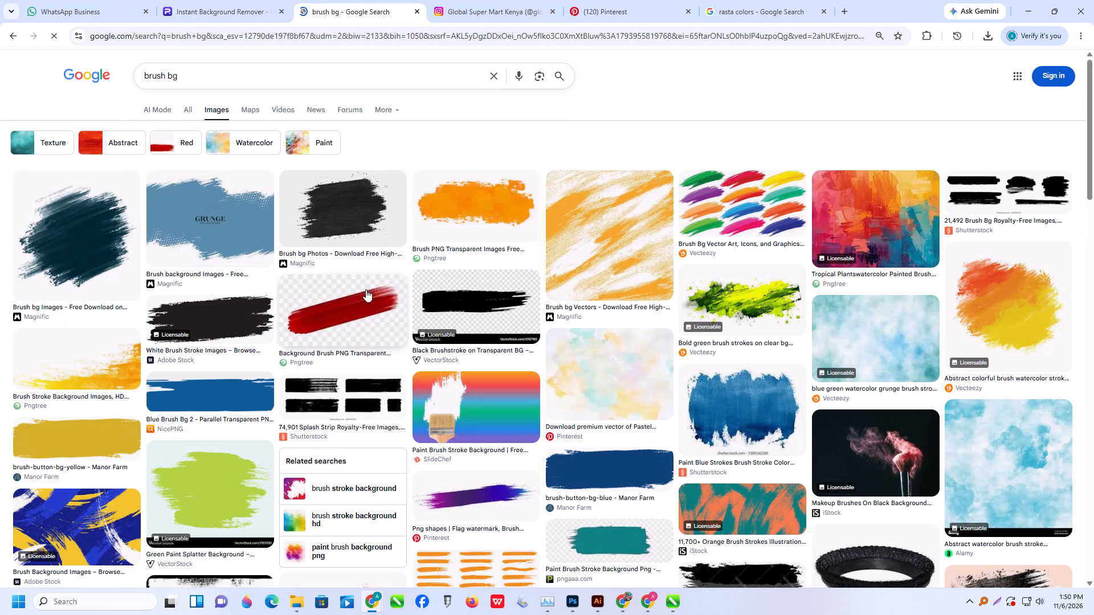
Preview the NicePNG blue brush background image and browse its related brush stroke images.
{"action": "left_click", "coordinate": [218, 399]}
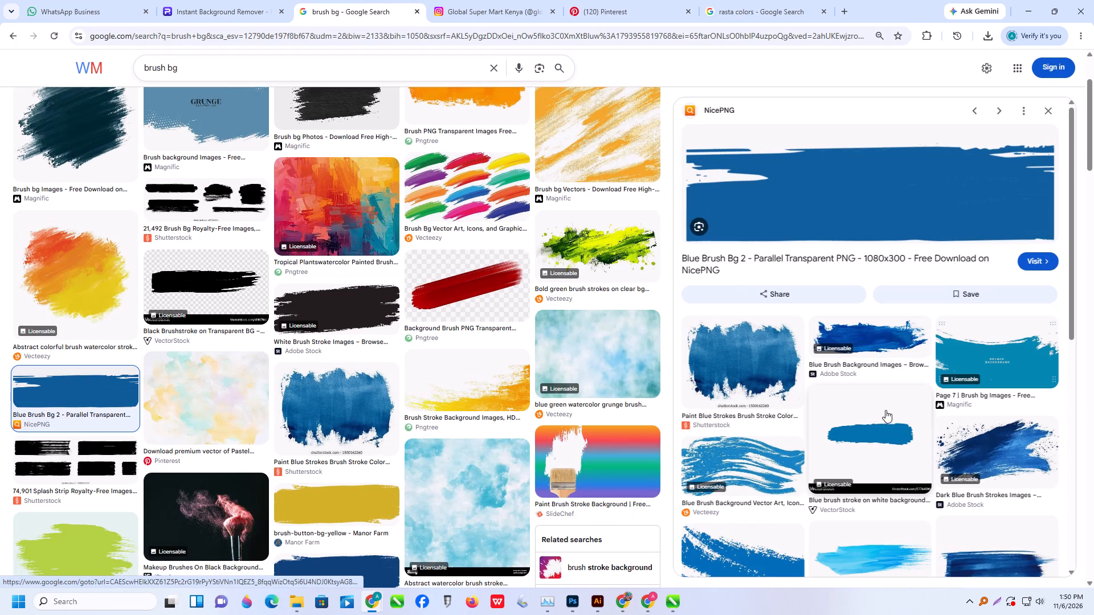
{"action": "scroll", "coordinate": [896, 405], "scroll_direction": "down", "scroll_amount": 2}
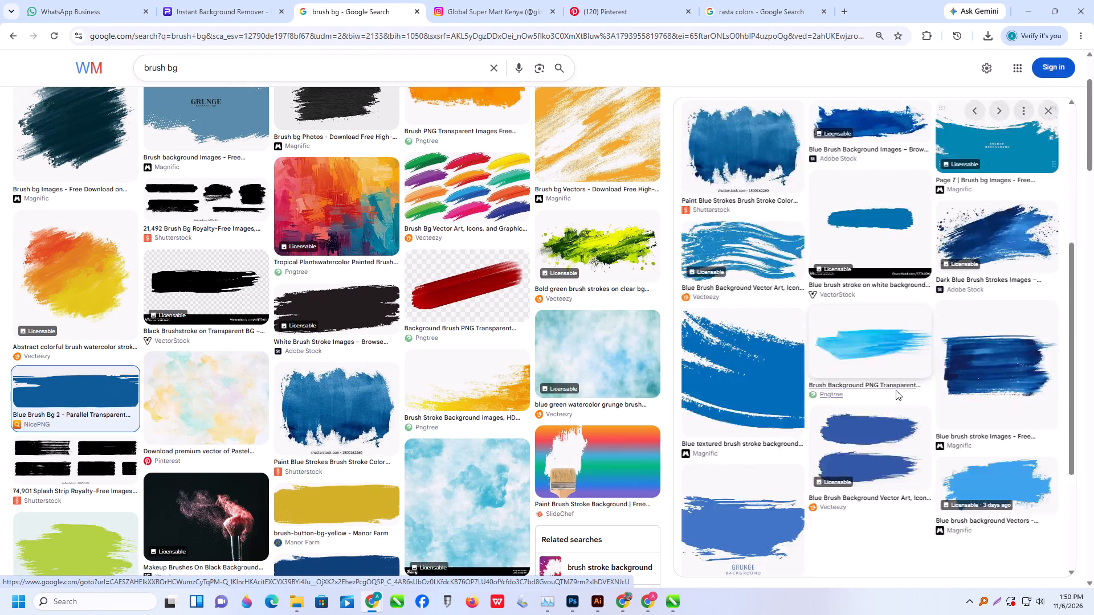
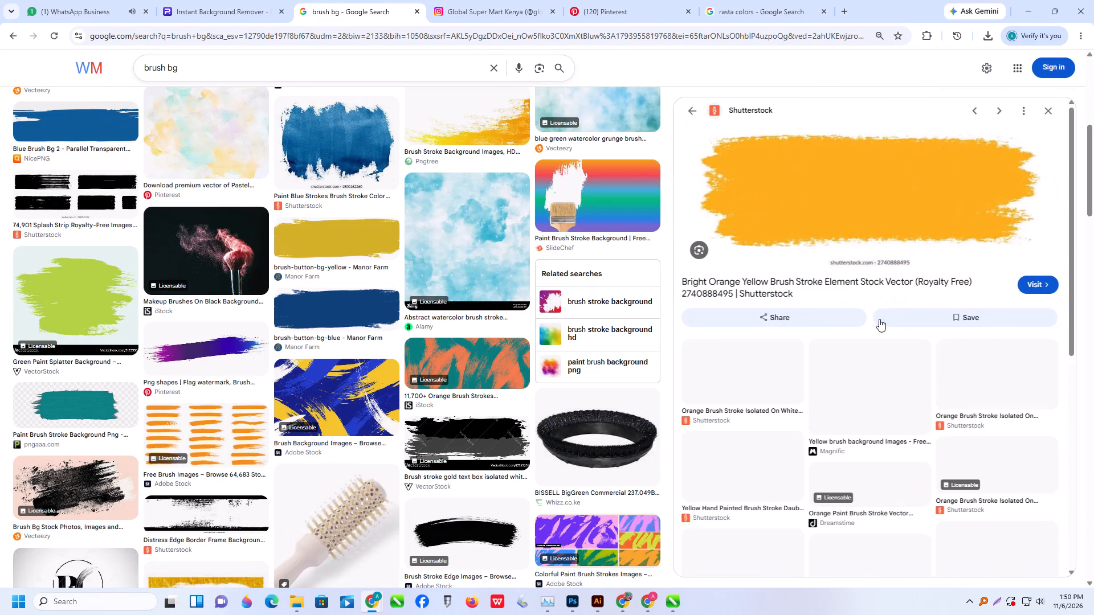
Bring up the available actions for the enlarged bright orange-yellow brush stroke preview from Shutterstock.
{"action": "right_click", "coordinate": [856, 207]}
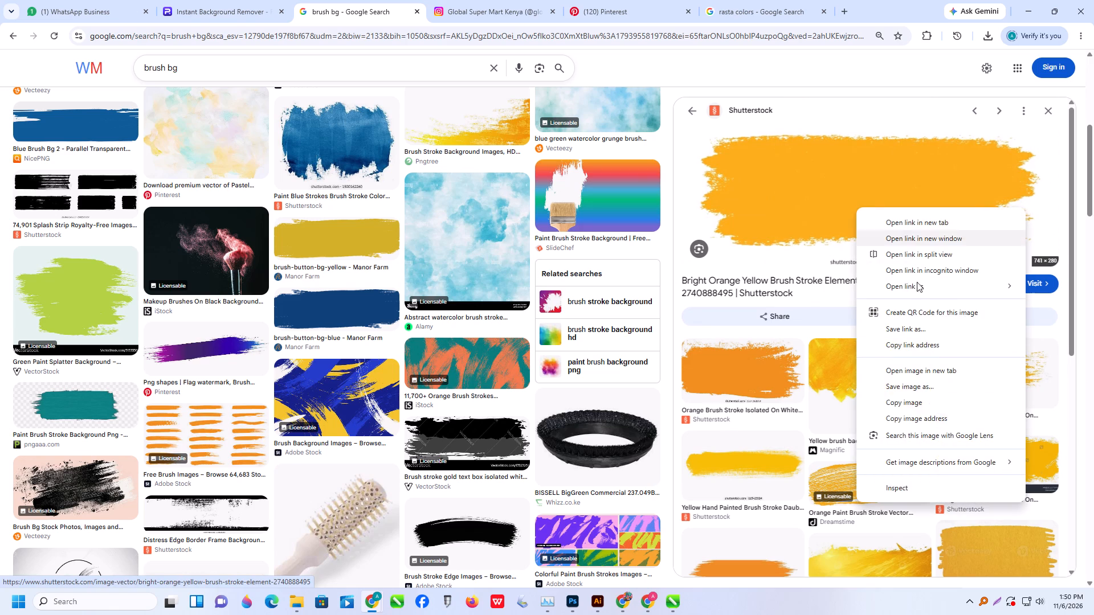
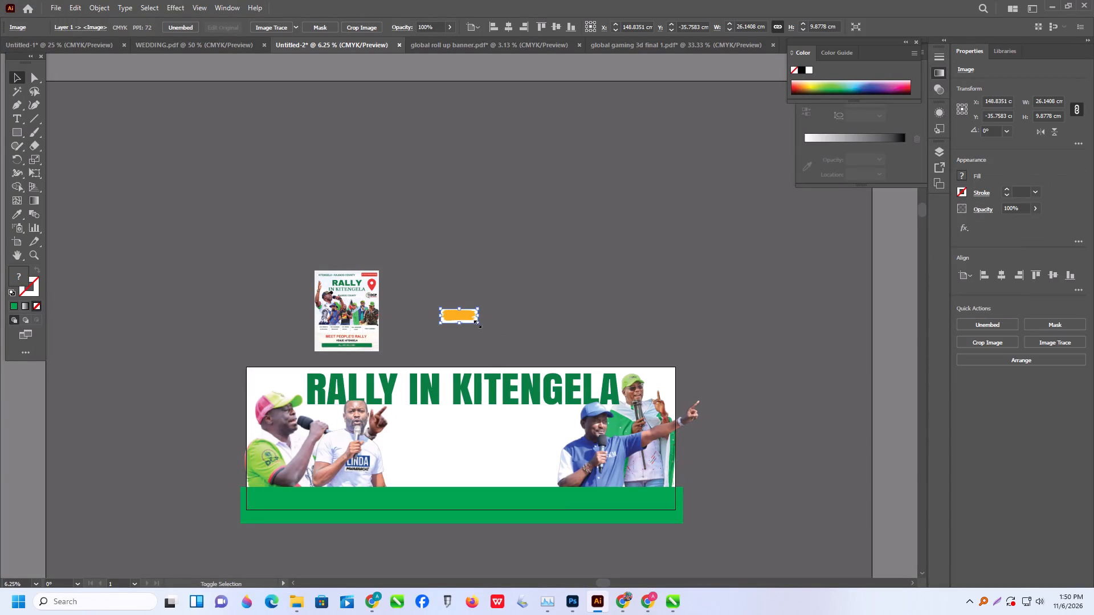
Enlarge the orange brush stroke image above the banner and stretch it to about 217.7 cm wide by 23.9 cm high.
{"action": "left_click_drag", "start_coordinate": [476, 323], "coordinate": [737, 342], "text": "shift"}
{"action": "left_click_drag", "start_coordinate": [467, 329], "coordinate": [459, 255]}
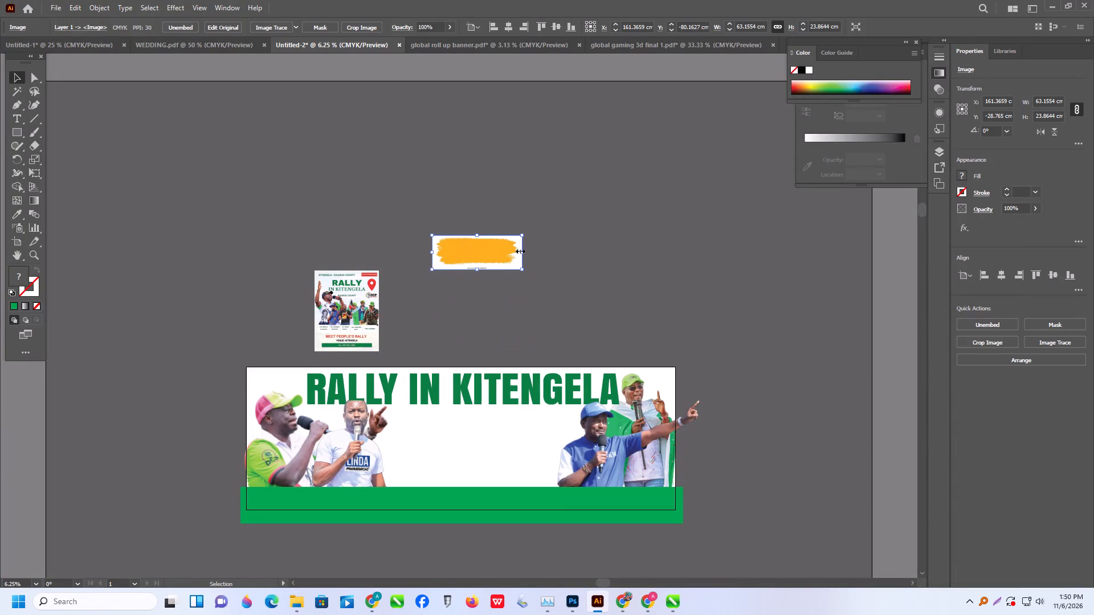
{"action": "left_click_drag", "start_coordinate": [519, 251], "coordinate": [743, 245]}
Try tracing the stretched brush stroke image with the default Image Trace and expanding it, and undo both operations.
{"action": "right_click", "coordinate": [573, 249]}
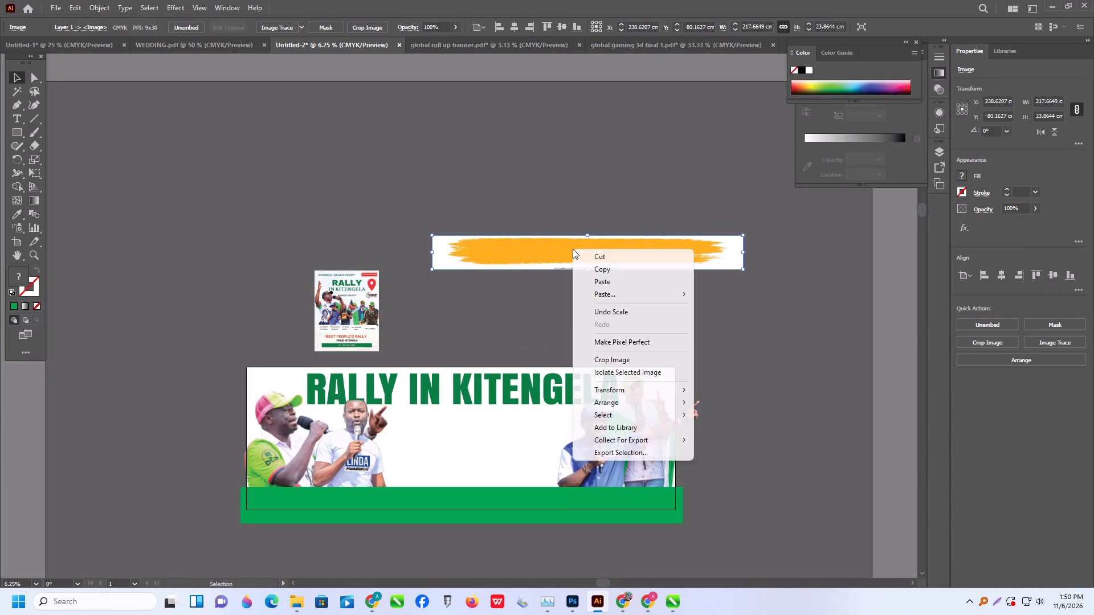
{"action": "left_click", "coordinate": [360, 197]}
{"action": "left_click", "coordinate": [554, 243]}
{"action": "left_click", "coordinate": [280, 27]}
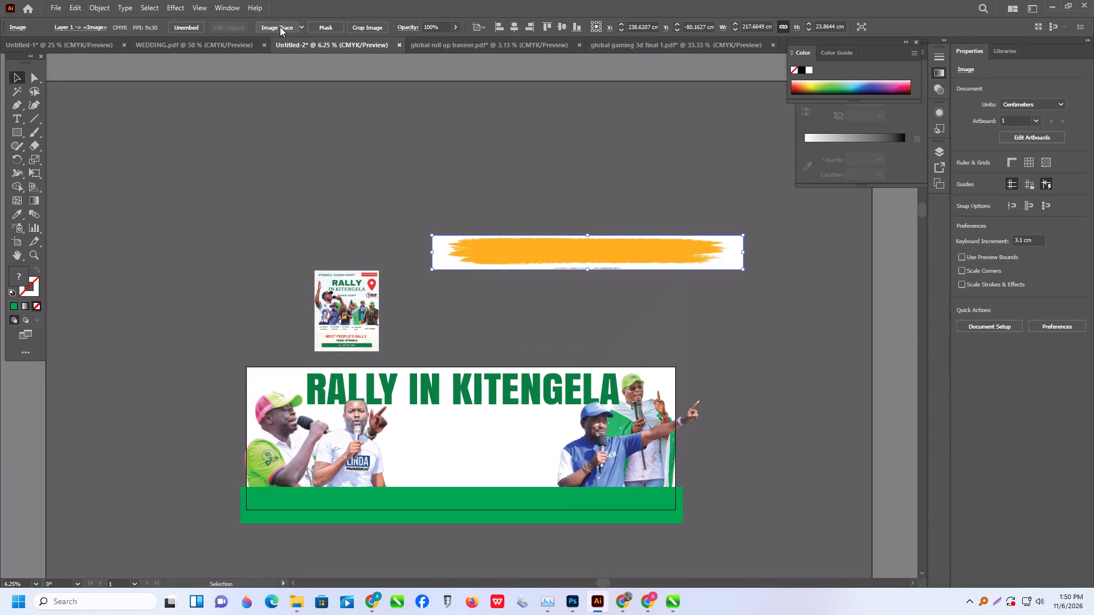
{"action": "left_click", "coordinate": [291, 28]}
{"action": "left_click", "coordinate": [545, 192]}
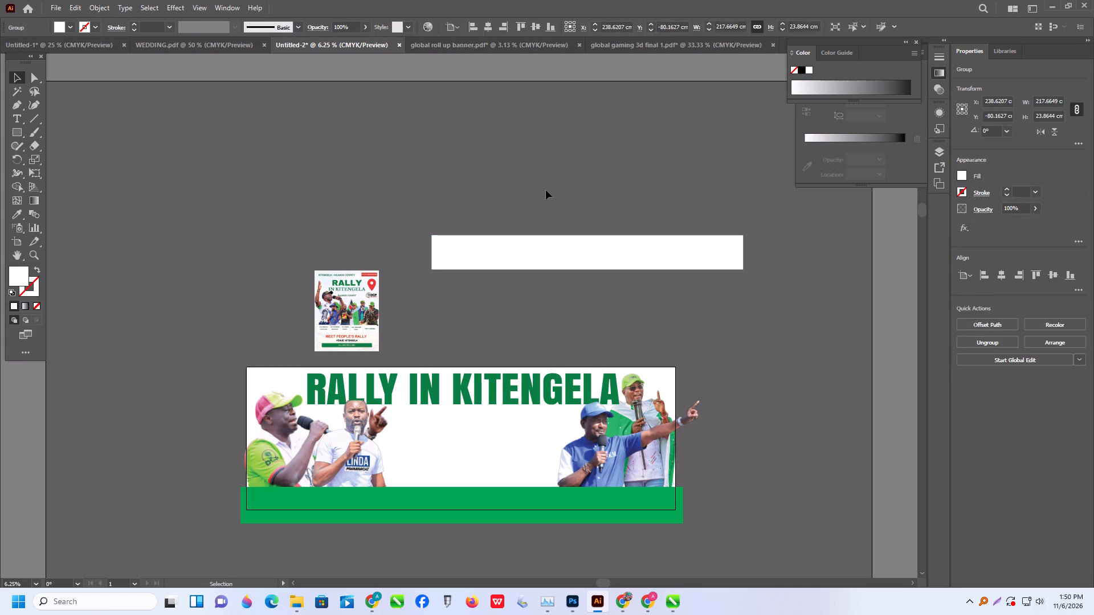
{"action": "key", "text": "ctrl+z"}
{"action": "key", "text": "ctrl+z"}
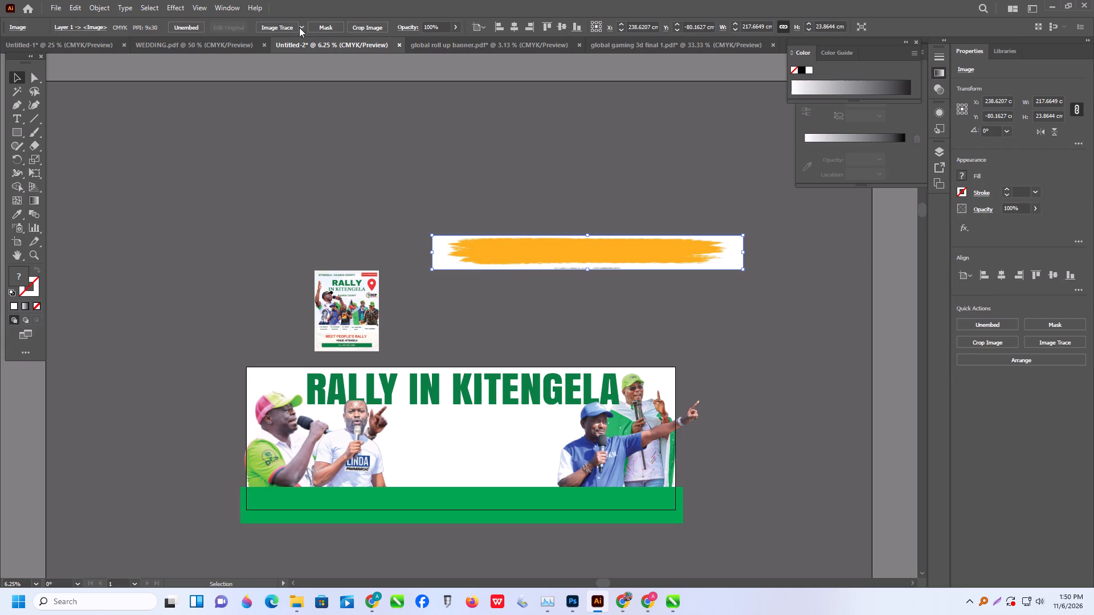
Trace the orange brush stroke image using the 3 Colors Image Trace preset.
{"action": "left_click", "coordinate": [299, 27]}
{"action": "left_click", "coordinate": [327, 89]}
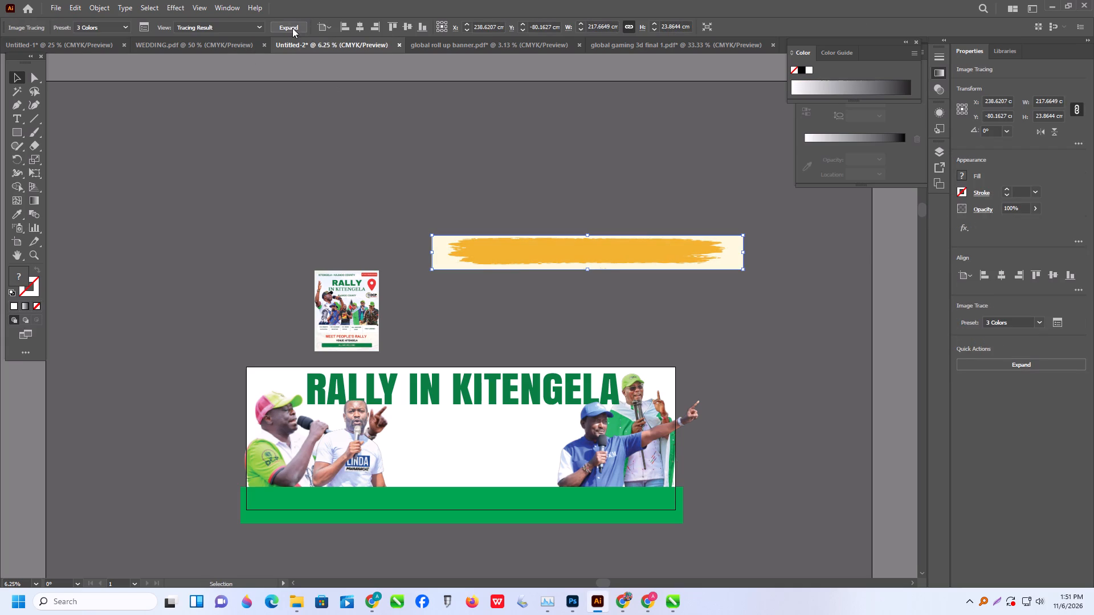
Expand the traced orange brush stroke image, move it up clear of the artwork, and ungroup its shapes.
{"action": "left_click", "coordinate": [292, 28]}
{"action": "left_click", "coordinate": [471, 130]}
{"action": "left_click_drag", "start_coordinate": [526, 246], "coordinate": [520, 154]}
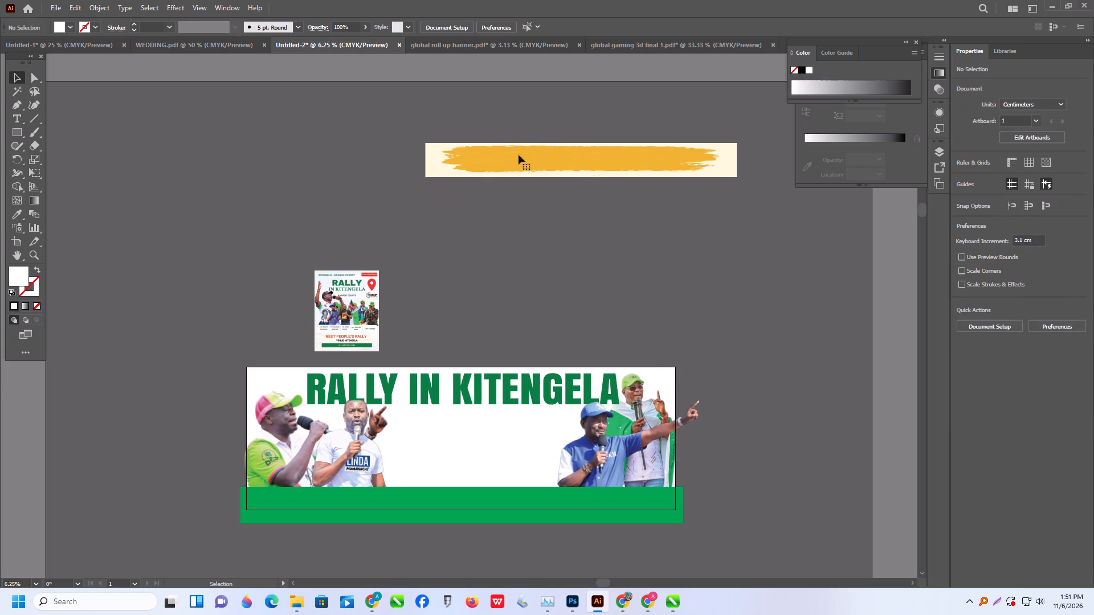
{"action": "right_click", "coordinate": [518, 157]}
{"action": "left_click", "coordinate": [564, 311]}
Pull the orange brush stroke out of the traced artwork and delete the leftover cream background pieces.
{"action": "left_click", "coordinate": [516, 257]}
{"action": "left_click_drag", "start_coordinate": [537, 165], "coordinate": [539, 236]}
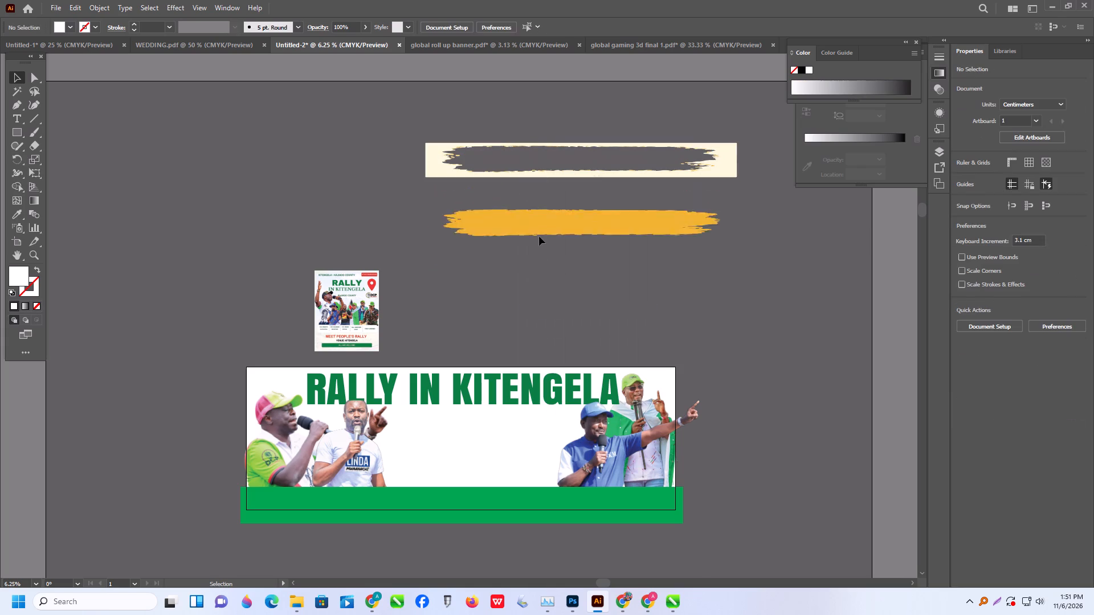
{"action": "left_click_drag", "start_coordinate": [539, 236], "coordinate": [545, 260]}
{"action": "left_click_drag", "start_coordinate": [343, 105], "coordinate": [775, 220]}
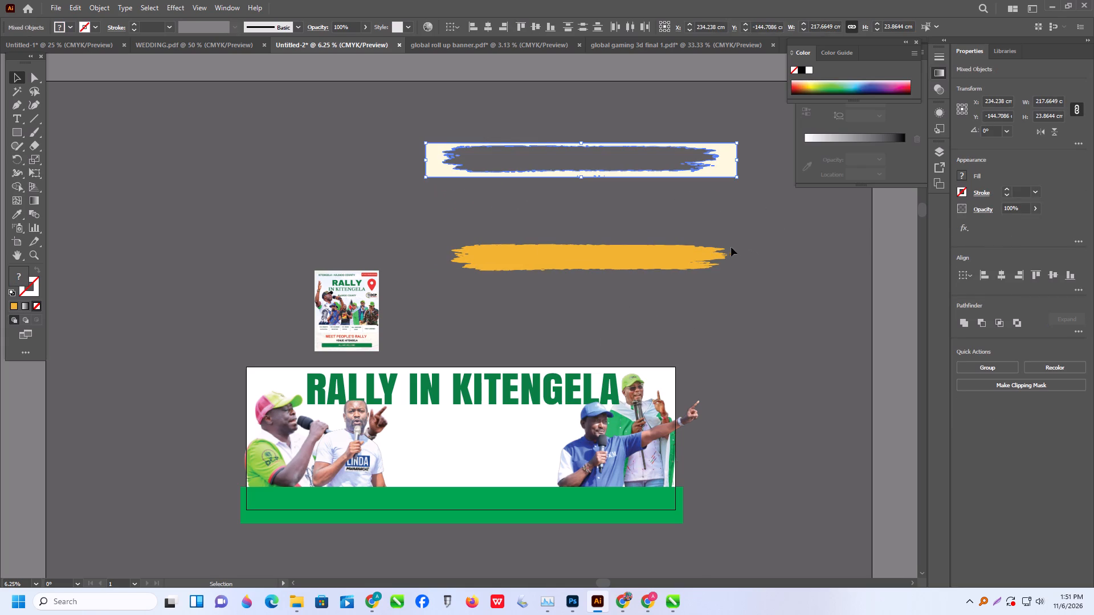
{"action": "key", "text": "Delete"}
Resize the orange brush stroke to about 193 by 21.6 cm and place it under the RALLY IN KITENGELA headline.
{"action": "left_click", "coordinate": [567, 260]}
{"action": "left_click_drag", "start_coordinate": [586, 271], "coordinate": [588, 281]}
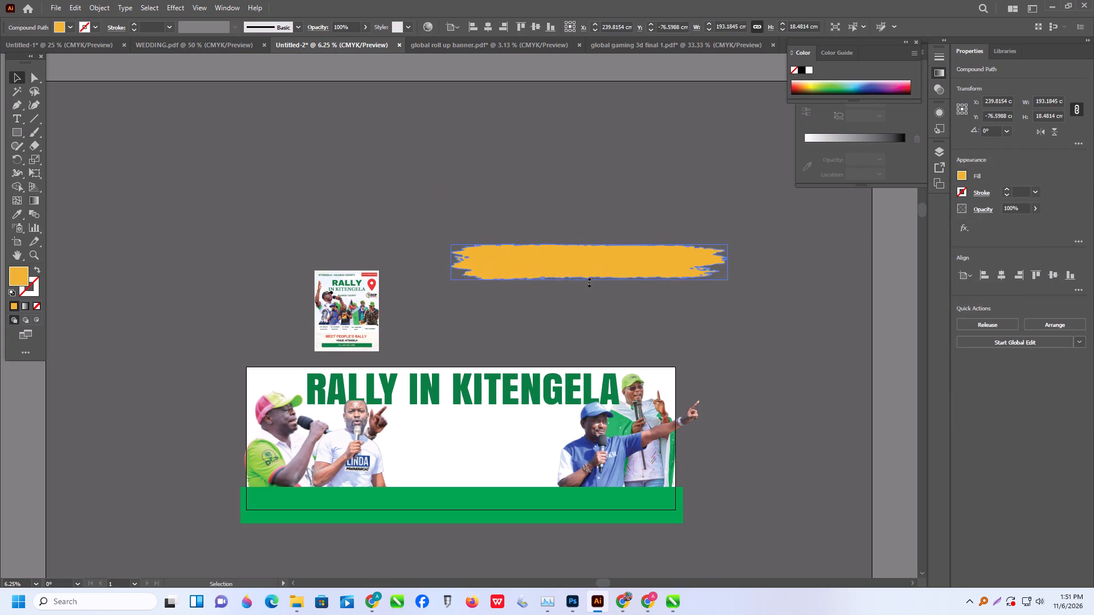
{"action": "left_click_drag", "start_coordinate": [588, 281], "coordinate": [586, 281]}
{"action": "left_click_drag", "start_coordinate": [597, 257], "coordinate": [478, 416]}
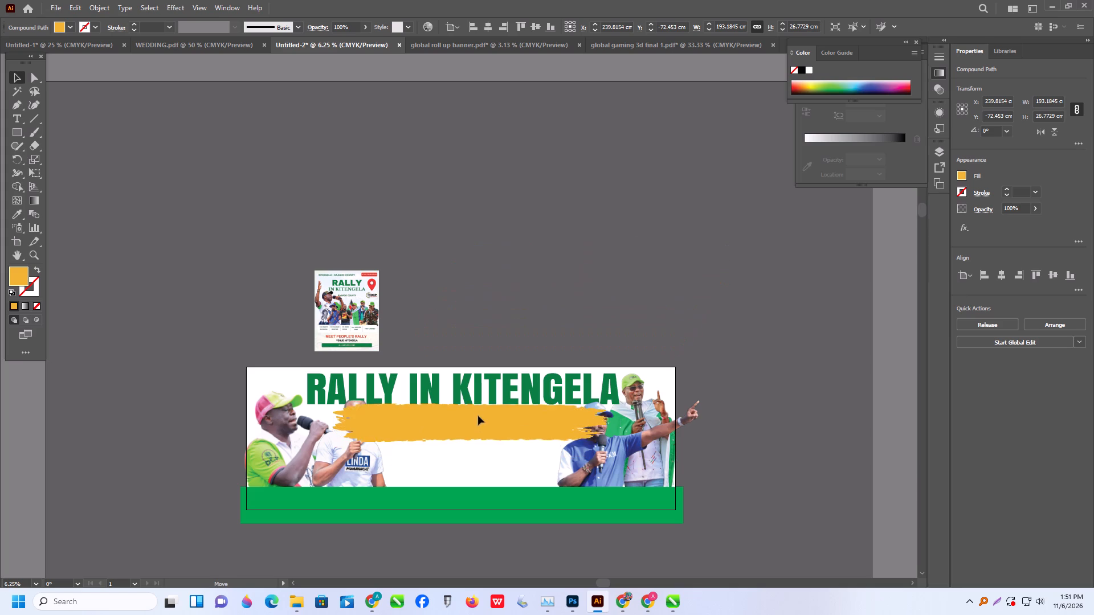
{"action": "left_click_drag", "start_coordinate": [478, 416], "coordinate": [466, 421]}
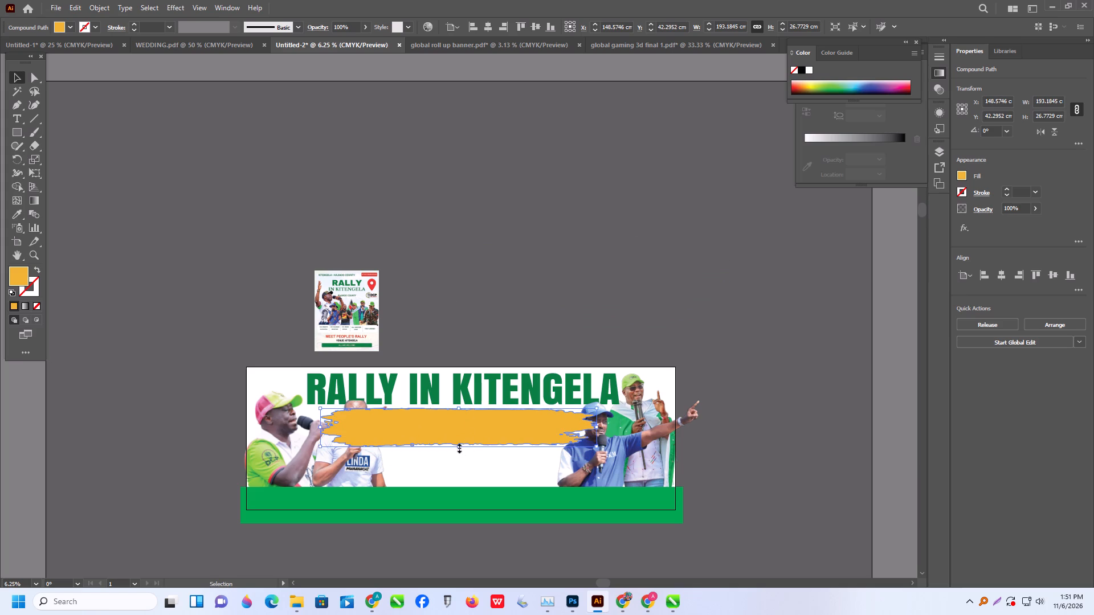
{"action": "left_click_drag", "start_coordinate": [458, 447], "coordinate": [460, 439]}
Send the orange brush stroke to the back, behind the speakers' photos.
{"action": "left_click", "coordinate": [325, 467]}
{"action": "left_click", "coordinate": [444, 436]}
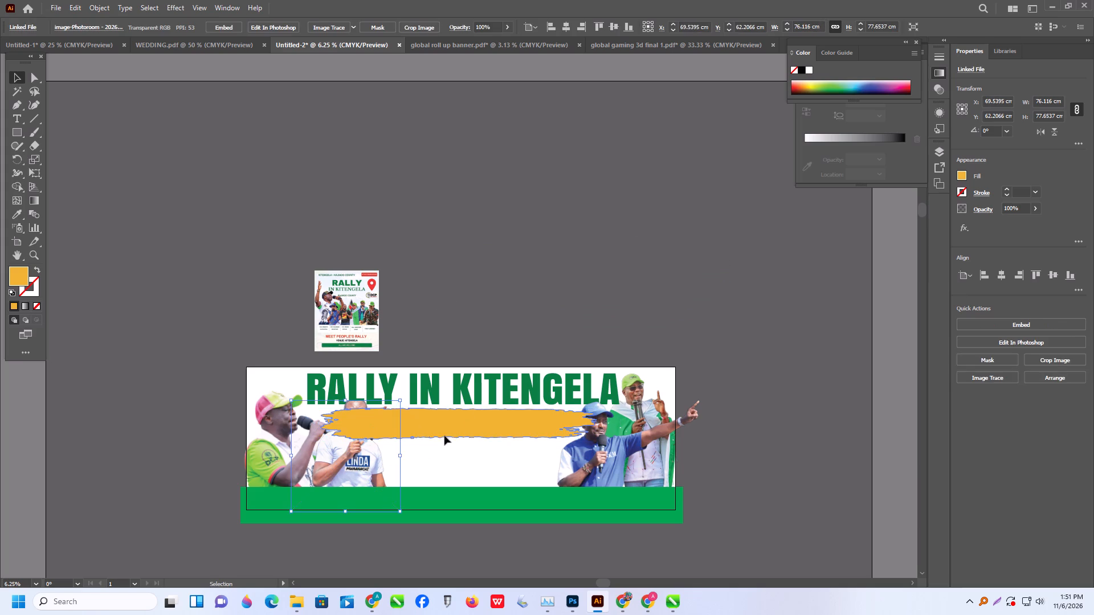
{"action": "right_click", "coordinate": [445, 431]}
{"action": "left_click", "coordinate": [491, 369]}
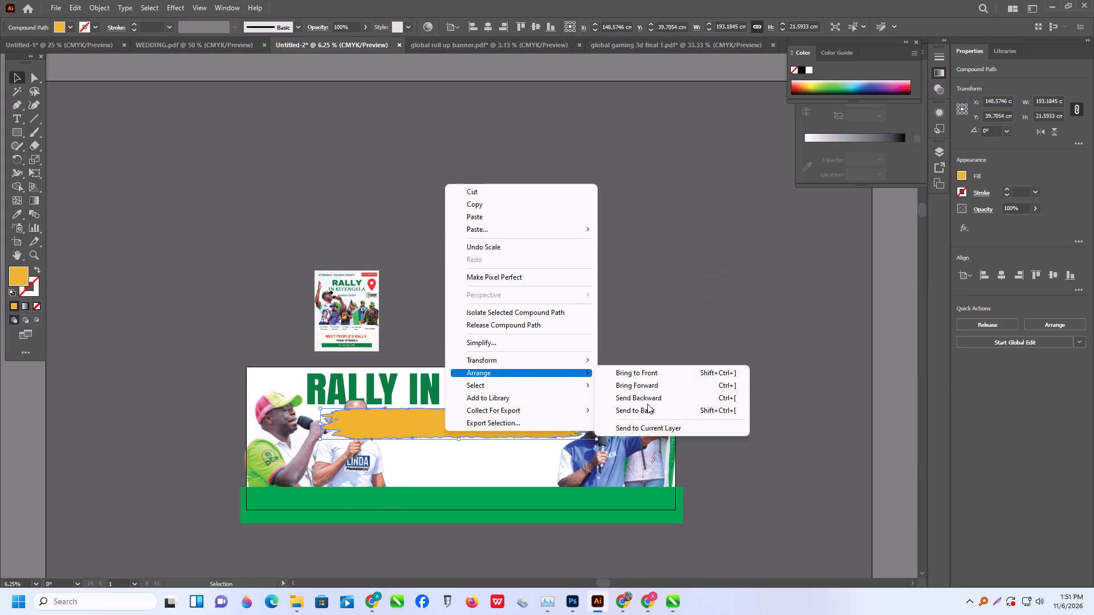
{"action": "left_click", "coordinate": [645, 405]}
{"action": "left_click", "coordinate": [651, 351]}
Recolour the brush stroke with the red sampled from the location pin on the reference poster.
{"action": "scroll", "coordinate": [431, 446], "scroll_direction": "up", "scroll_amount": 1, "text": "alt"}
{"action": "left_click", "coordinate": [513, 315]}
{"action": "left_click", "coordinate": [510, 416]}
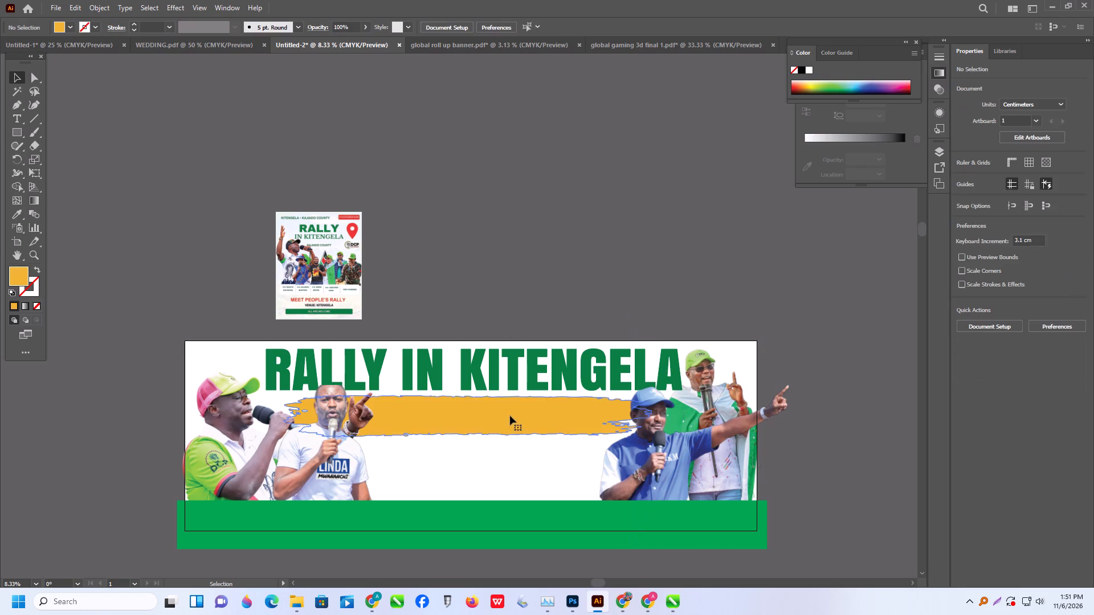
{"action": "left_click", "coordinate": [20, 216]}
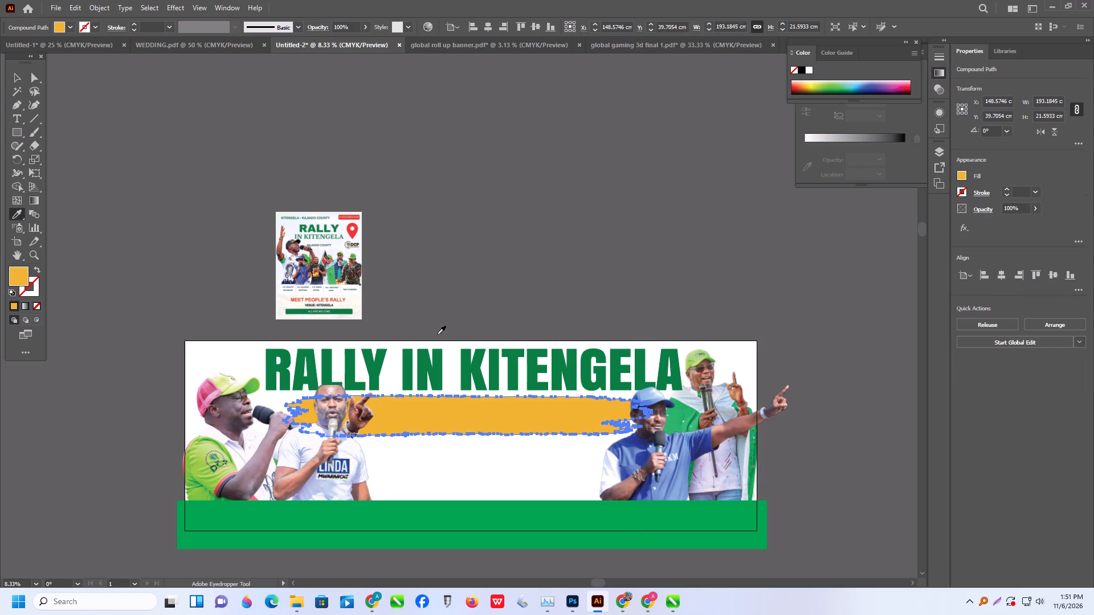
{"action": "left_click", "coordinate": [353, 235]}
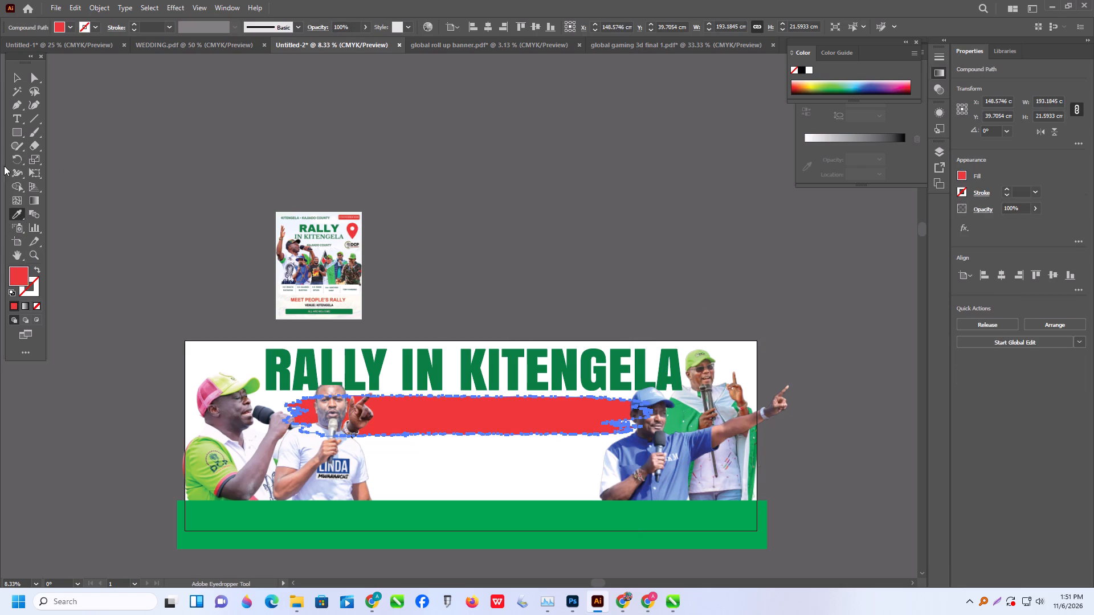
{"action": "left_click", "coordinate": [18, 75]}
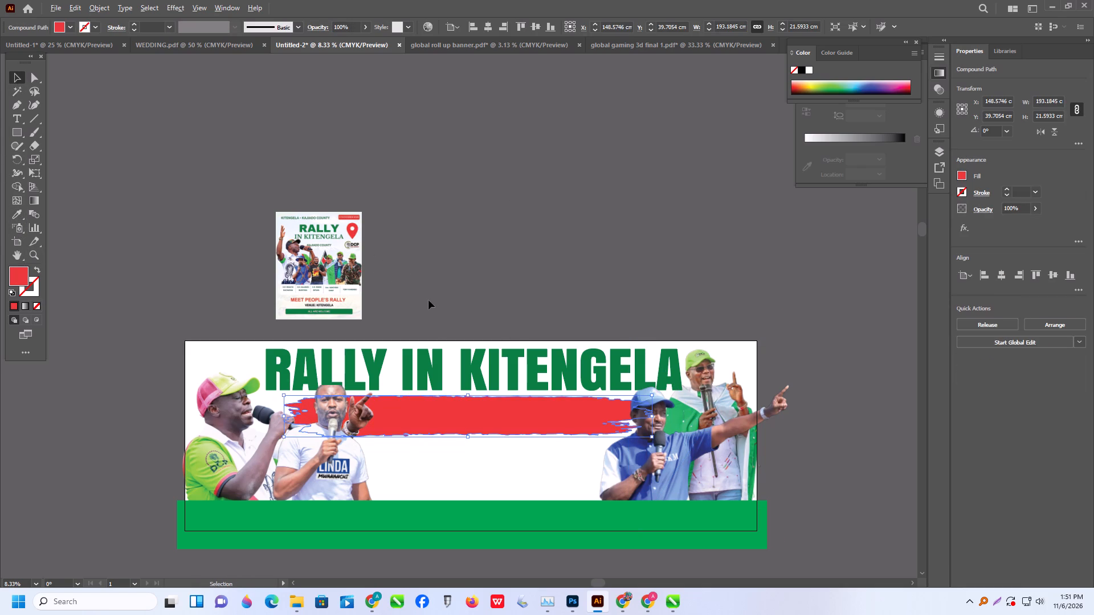
Add the text "one term movement" above the banner and enlarge it to about 635 pt.
{"action": "left_click", "coordinate": [18, 112]}
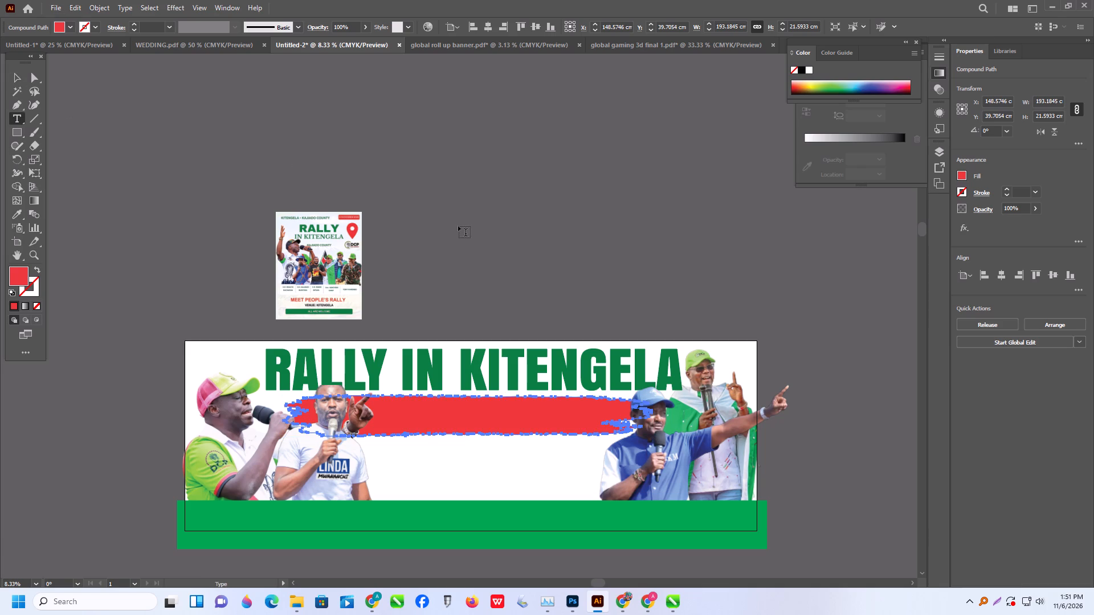
{"action": "left_click", "coordinate": [458, 227]}
{"action": "type", "text": "one term movement"}
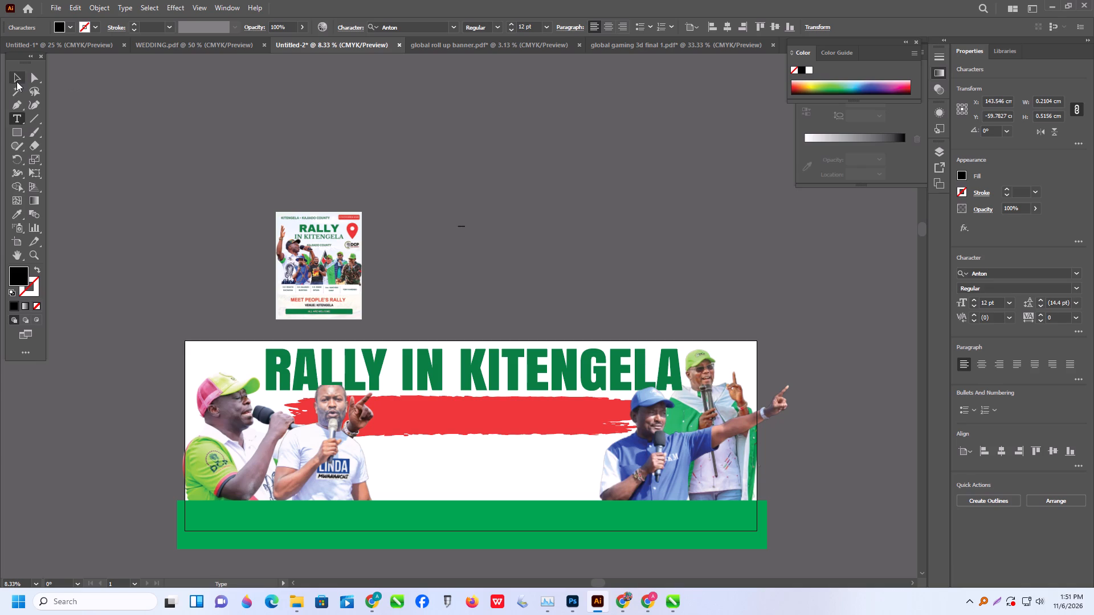
{"action": "left_click", "coordinate": [18, 80]}
{"action": "left_click_drag", "start_coordinate": [466, 220], "coordinate": [619, 179], "text": "shift"}
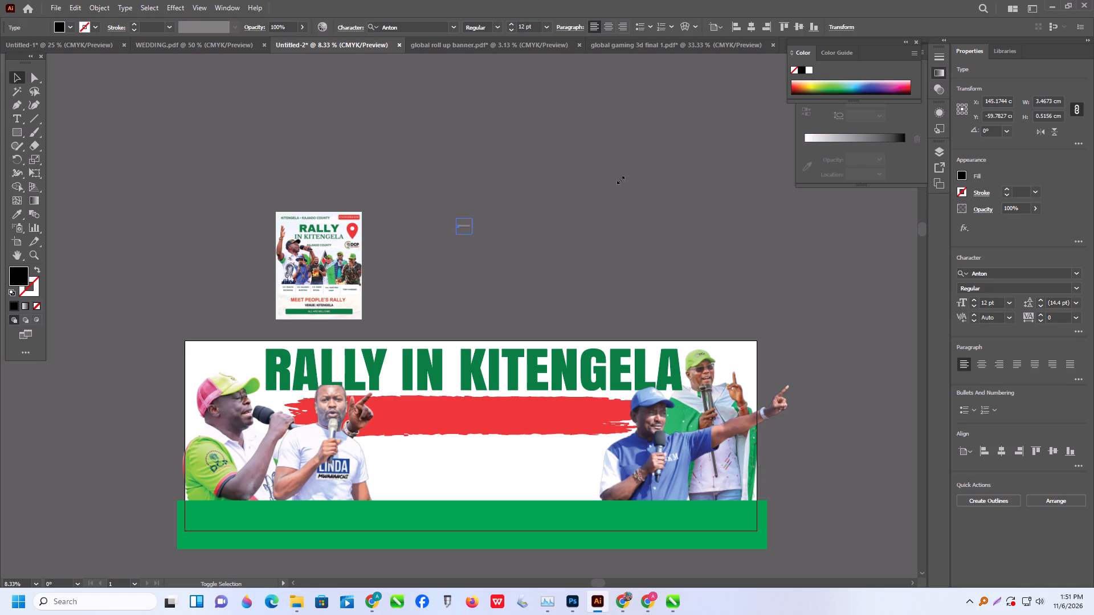
{"action": "left_click_drag", "start_coordinate": [619, 179], "coordinate": [859, 129], "text": "shift"}
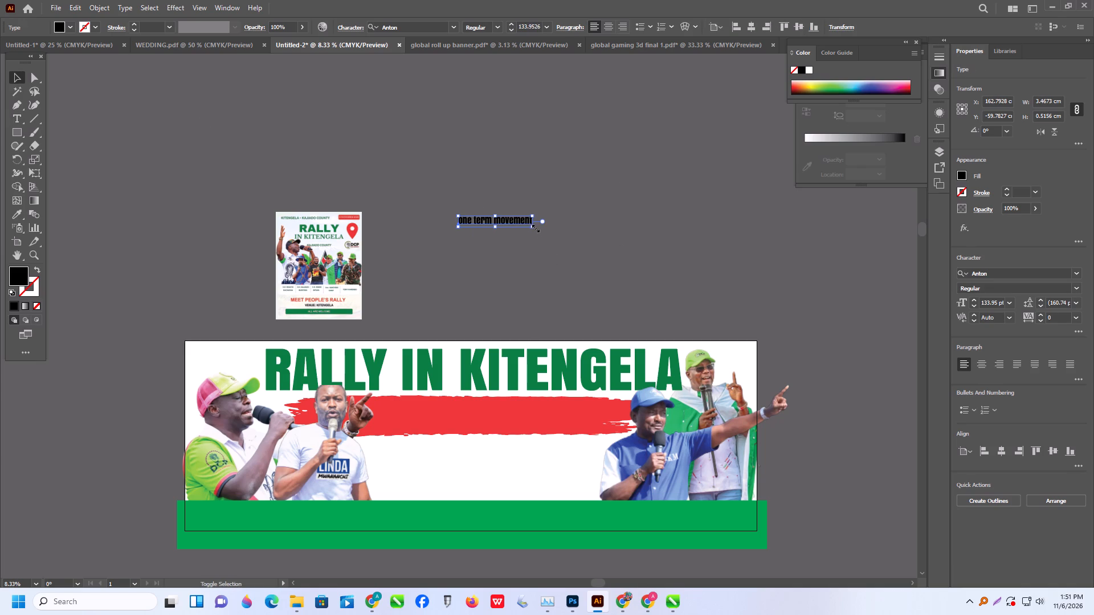
{"action": "left_click_drag", "start_coordinate": [535, 228], "coordinate": [806, 309], "text": "shift"}
{"action": "left_click_drag", "start_coordinate": [663, 227], "coordinate": [619, 226]}
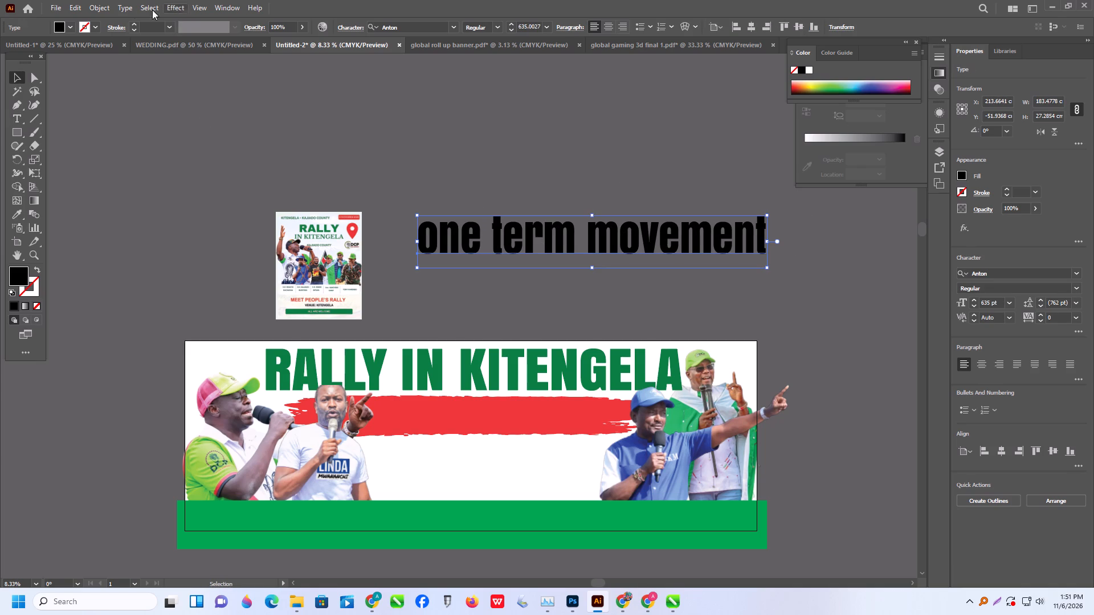
Change the "one term movement" text to uppercase.
{"action": "left_click", "coordinate": [121, 8]}
{"action": "left_click", "coordinate": [190, 190]}
{"action": "left_click", "coordinate": [319, 191]}
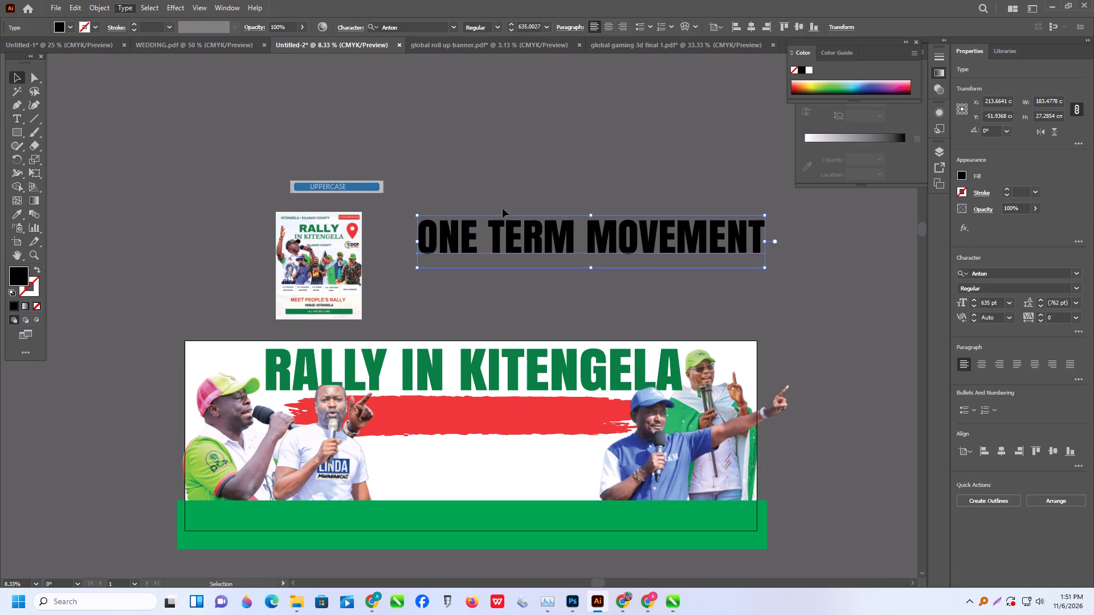
Move the ONE TERM MOVEMENT text onto the red brush stroke and shrink it to about 428 pt.
{"action": "left_click_drag", "start_coordinate": [569, 232], "coordinate": [496, 409]}
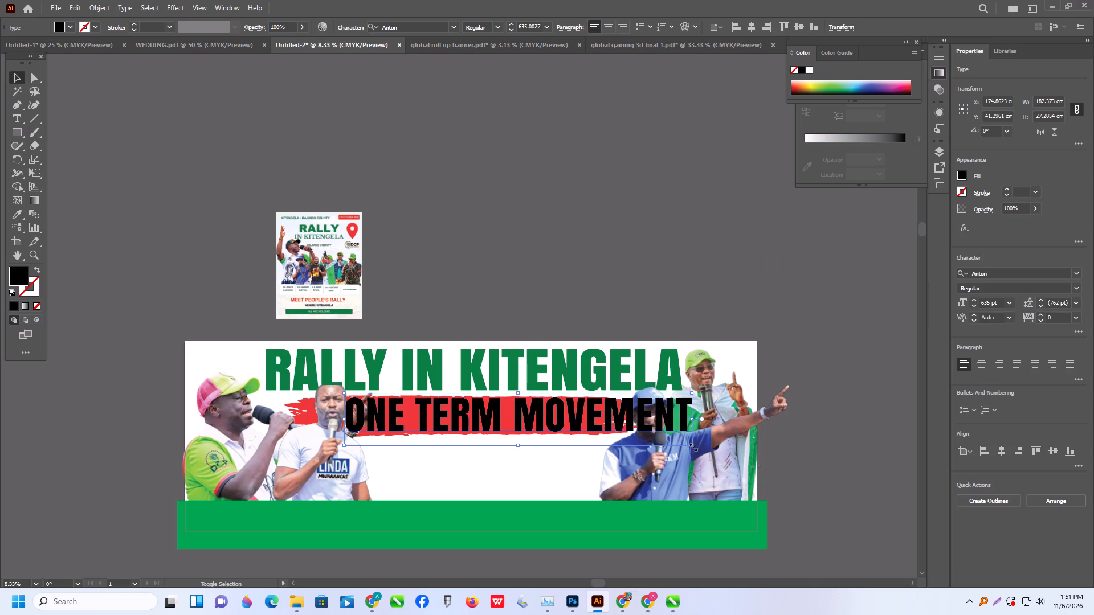
{"action": "left_click_drag", "start_coordinate": [691, 446], "coordinate": [578, 445], "text": "shift"}
{"action": "left_click_drag", "start_coordinate": [536, 405], "coordinate": [554, 413]}
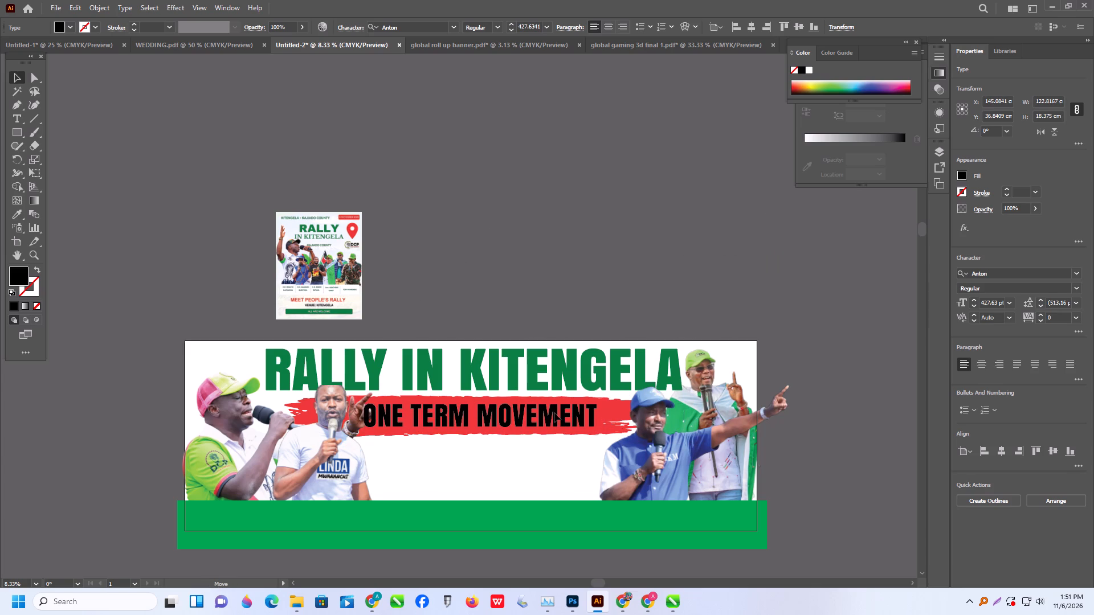
{"action": "left_click_drag", "start_coordinate": [554, 413], "coordinate": [566, 411]}
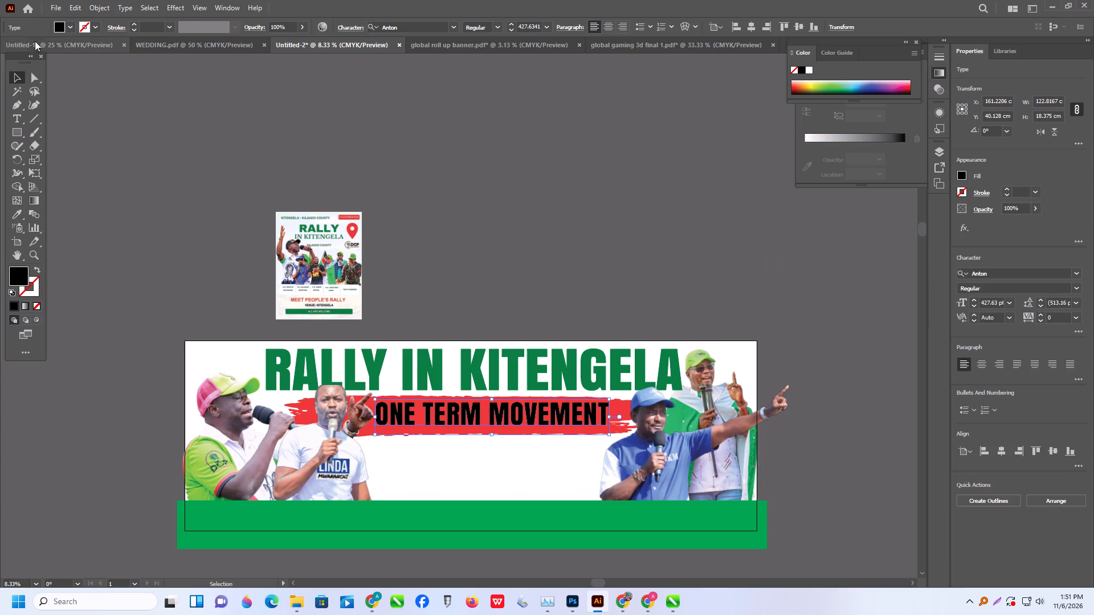
Fill the ONE TERM MOVEMENT text with white.
{"action": "left_click", "coordinate": [72, 26]}
{"action": "left_click", "coordinate": [26, 47]}
{"action": "left_click", "coordinate": [389, 124]}
{"action": "left_click", "coordinate": [423, 126]}
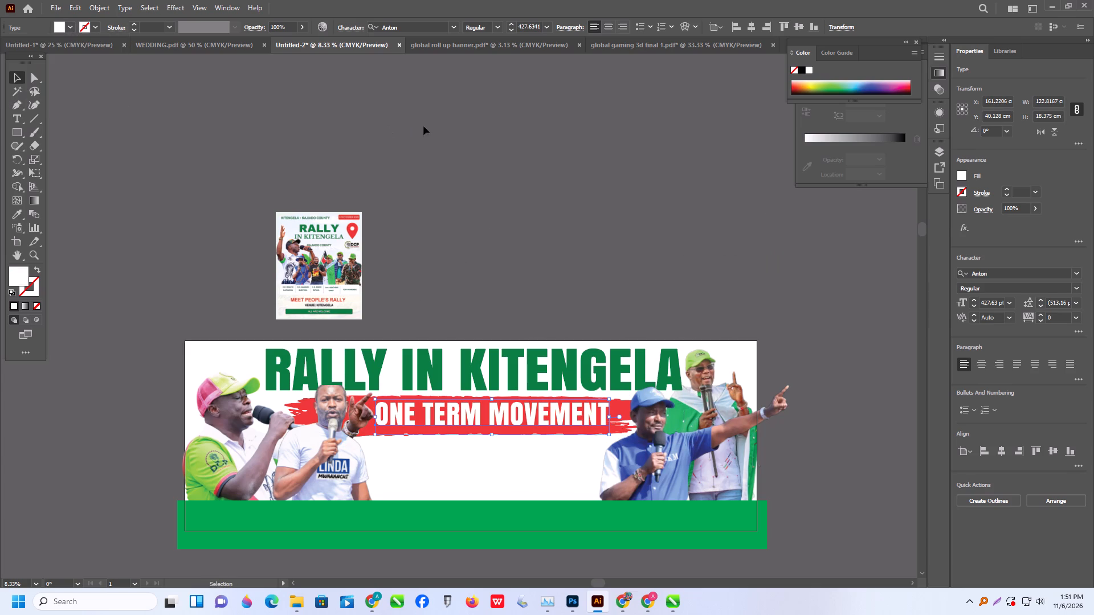
Fine-tune the ONE TERM MOVEMENT text to about 434 pt and nudge its position on the red brush stroke.
{"action": "left_click", "coordinate": [491, 416]}
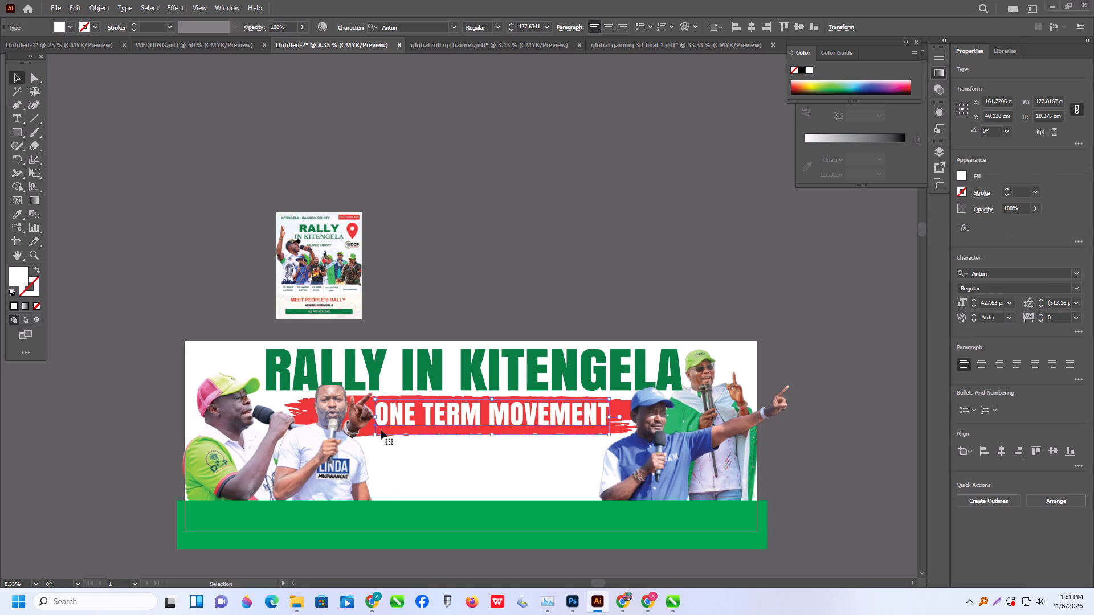
{"action": "left_click", "coordinate": [375, 437], "text": "shift"}
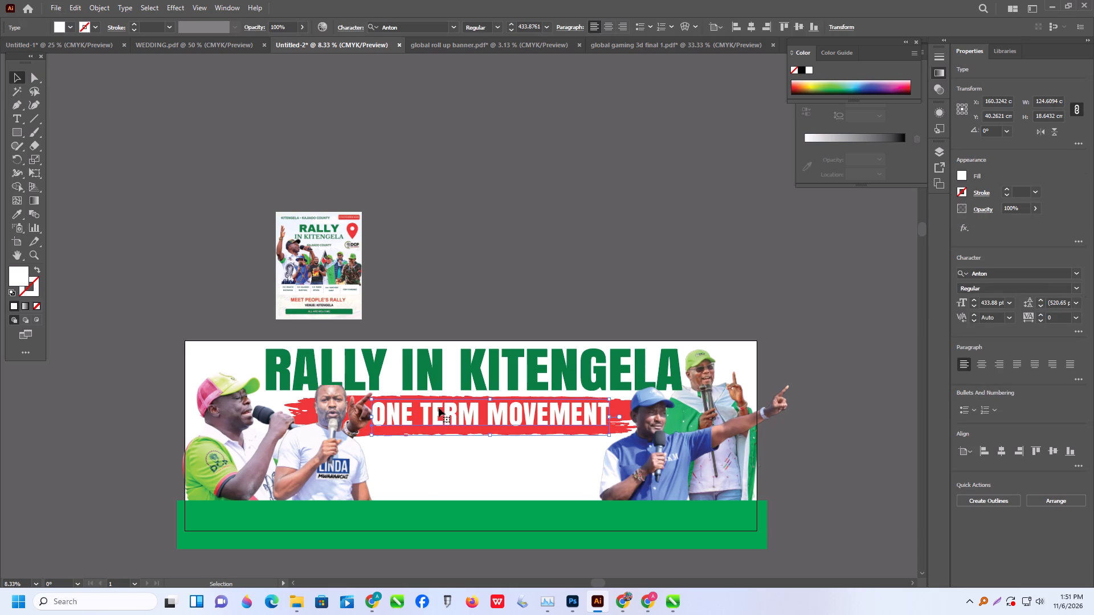
{"action": "left_click", "coordinate": [442, 411]}
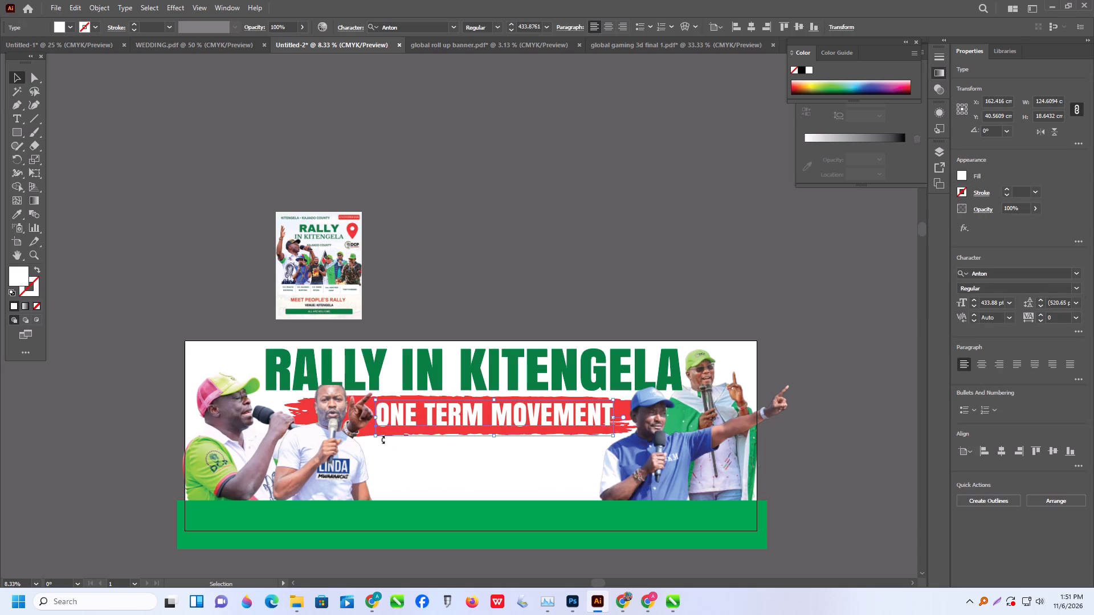
{"action": "left_click", "coordinate": [382, 439]}
{"action": "left_click_drag", "start_coordinate": [398, 300], "coordinate": [403, 298]}
Check the ONE TERM MOVEMENT line up close and compare the banner's content with the reference poster.
{"action": "left_click", "coordinate": [506, 277]}
{"action": "scroll", "coordinate": [631, 446], "scroll_direction": "up", "scroll_amount": 2, "text": "alt"}
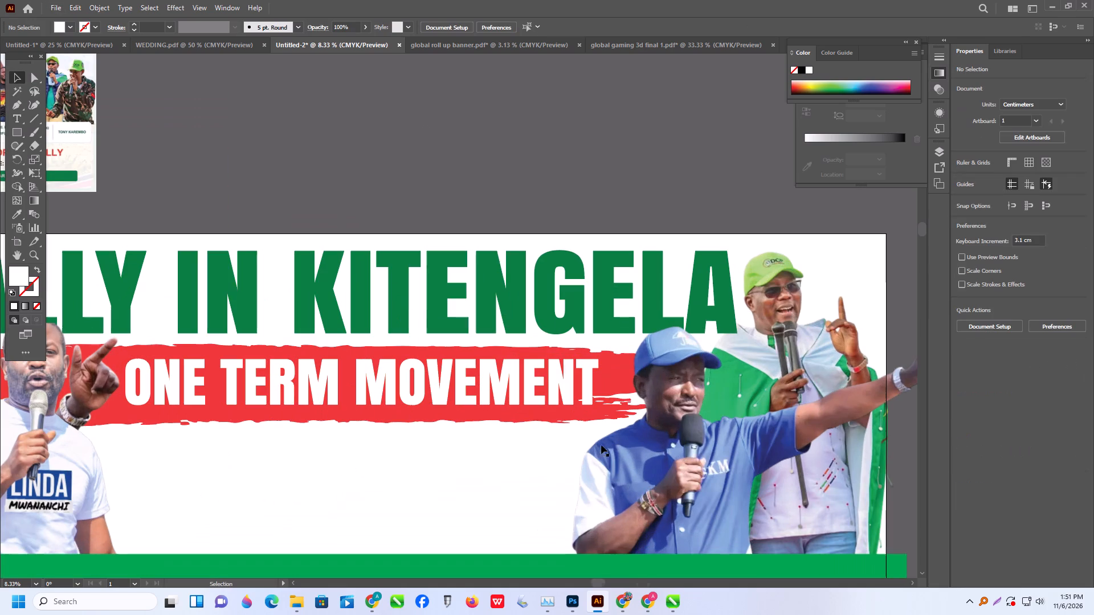
{"action": "left_click", "coordinate": [587, 428]}
{"action": "left_click", "coordinate": [517, 427]}
{"action": "left_click", "coordinate": [498, 420]}
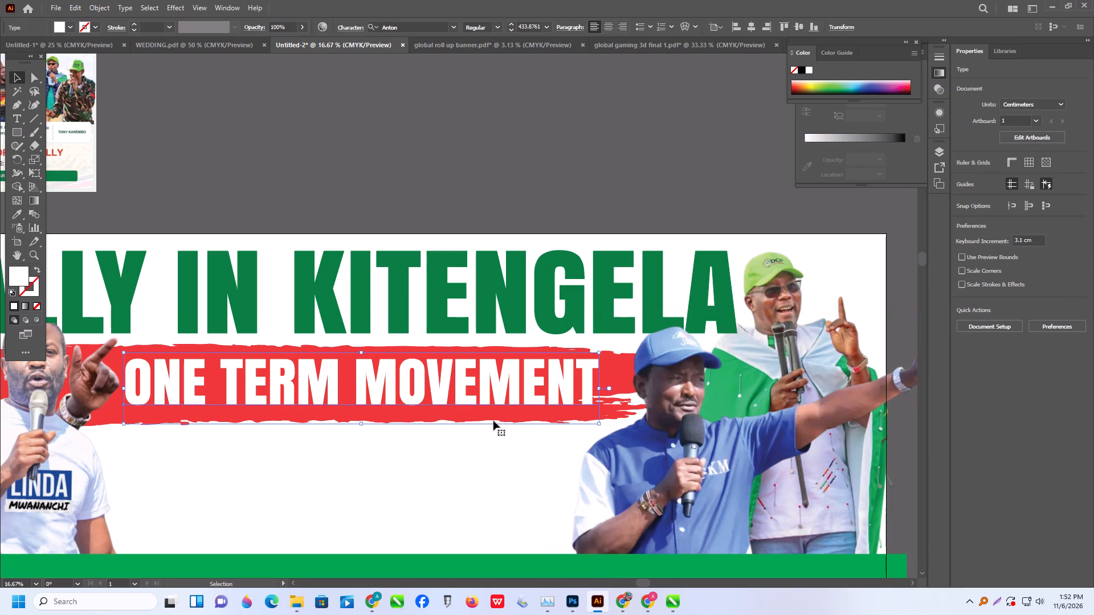
{"action": "scroll", "coordinate": [552, 383], "scroll_direction": "down", "scroll_amount": 2, "text": "alt"}
{"action": "left_click", "coordinate": [458, 214]}
{"action": "scroll", "coordinate": [248, 280], "scroll_direction": "up", "scroll_amount": 1, "text": "alt"}
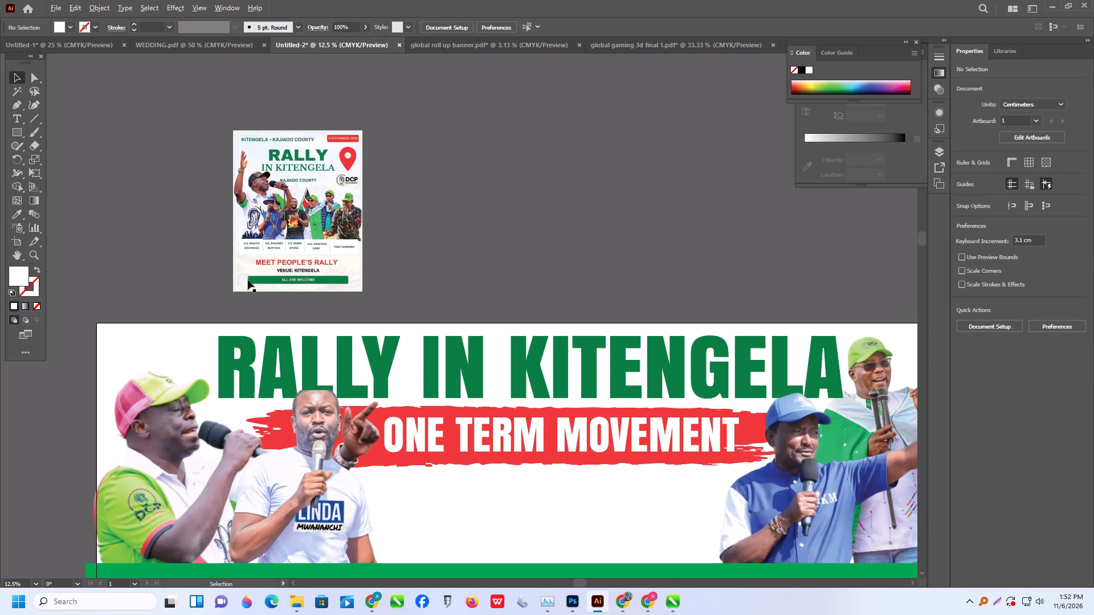
{"action": "scroll", "coordinate": [288, 284], "scroll_direction": "down", "scroll_amount": 4}
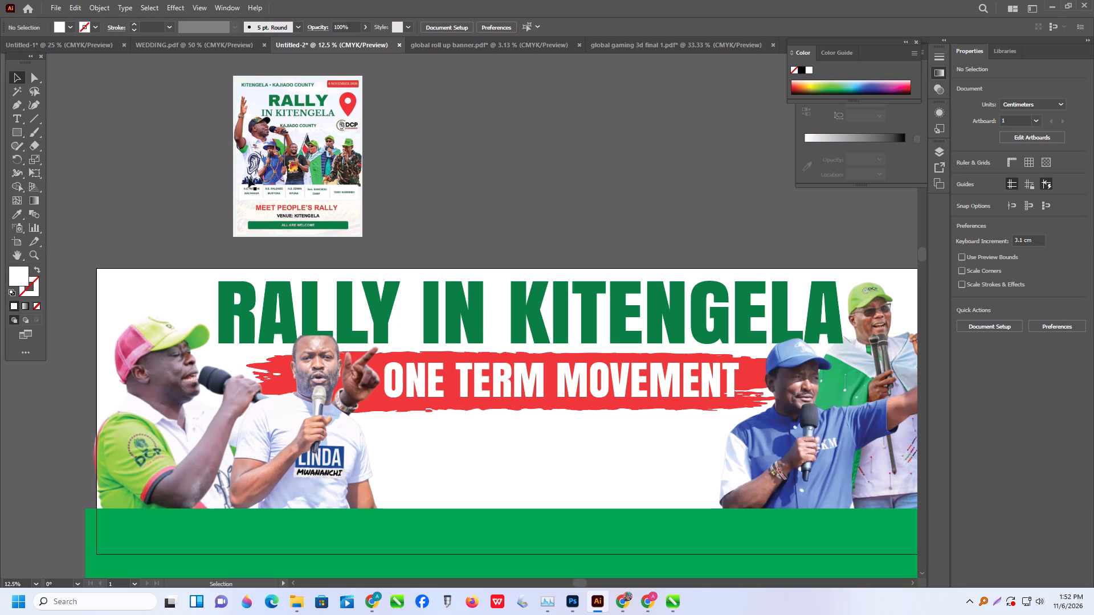
{"action": "scroll", "coordinate": [430, 298], "scroll_direction": "down", "scroll_amount": 2}
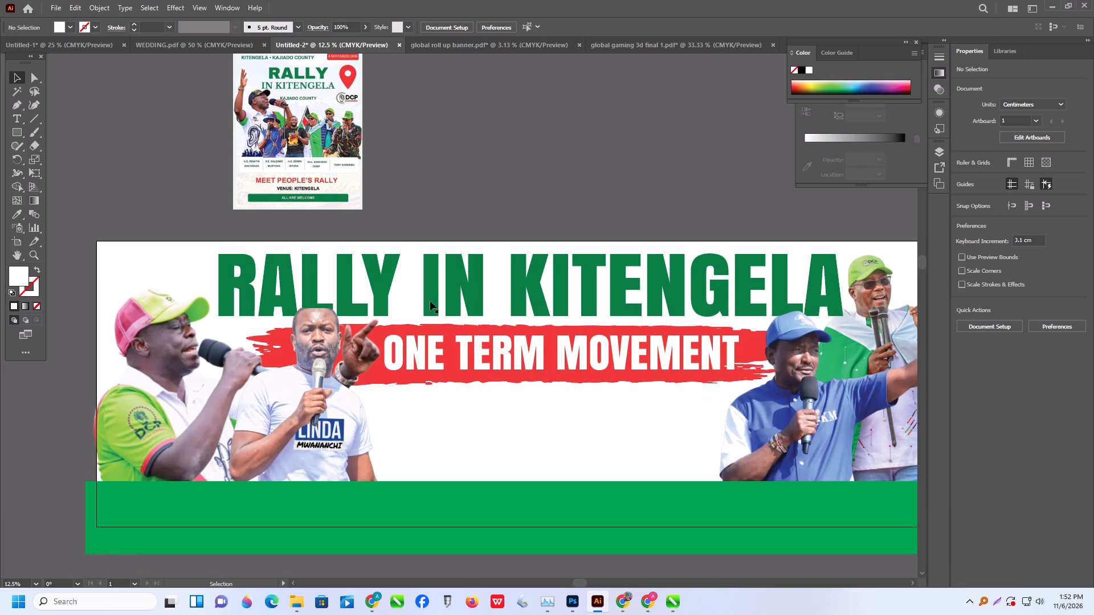
{"action": "scroll", "coordinate": [427, 302], "scroll_direction": "down", "scroll_amount": 2}
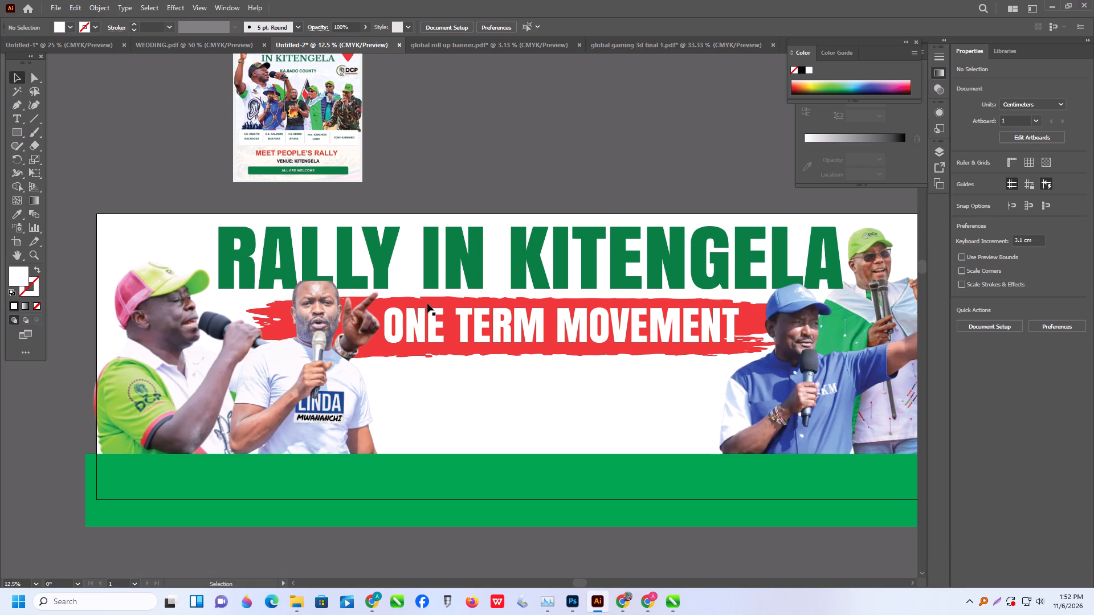
{"action": "scroll", "coordinate": [295, 182], "scroll_direction": "up", "scroll_amount": 2, "text": "alt"}
{"action": "scroll", "coordinate": [305, 175], "scroll_direction": "down", "scroll_amount": 2, "text": "alt"}
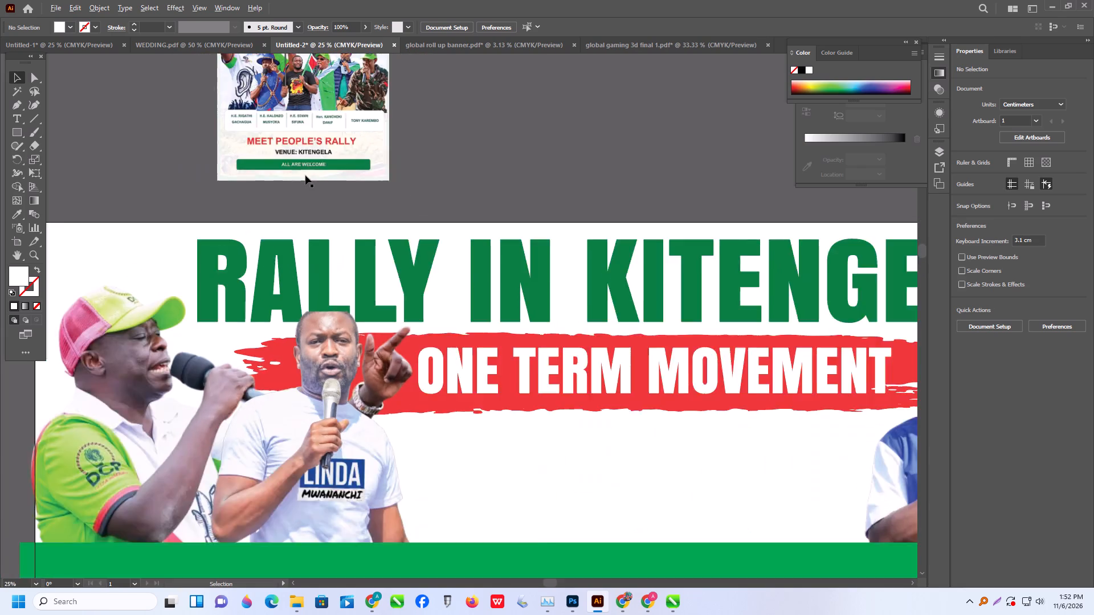
{"action": "scroll", "coordinate": [297, 148], "scroll_direction": "up", "scroll_amount": 2}
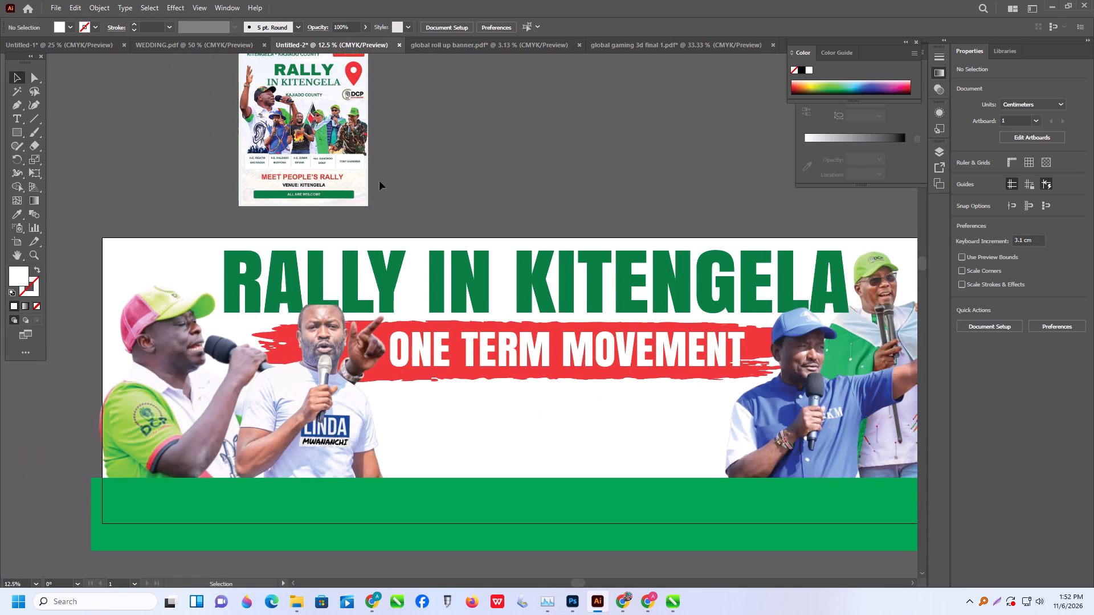
{"action": "scroll", "coordinate": [393, 181], "scroll_direction": "up", "scroll_amount": 2}
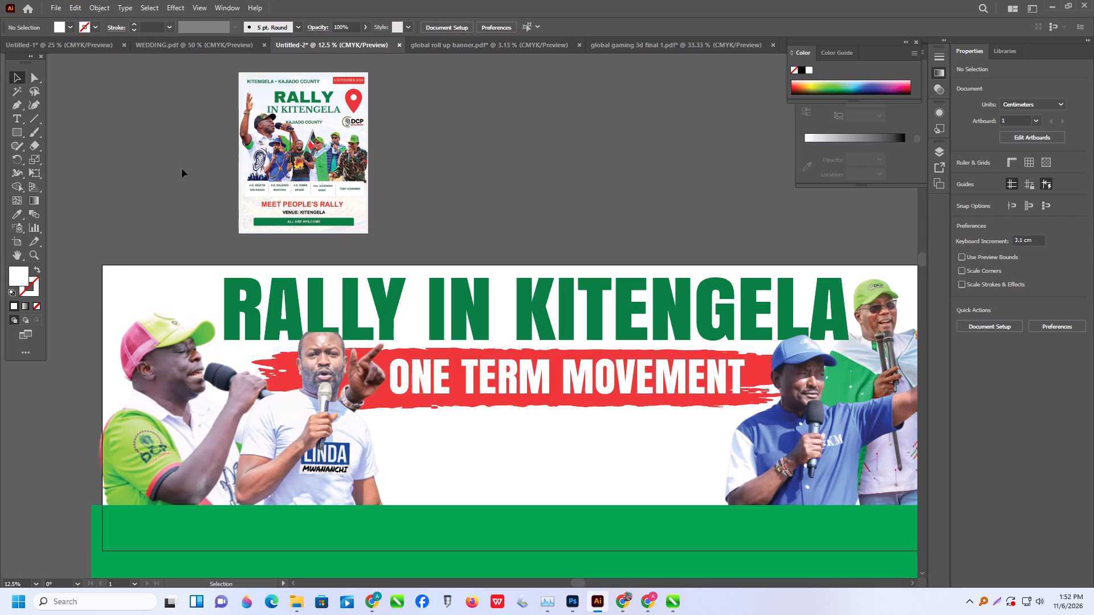
{"action": "scroll", "coordinate": [254, 186], "scroll_direction": "down", "scroll_amount": 4}
{"action": "scroll", "coordinate": [449, 323], "scroll_direction": "down", "scroll_amount": 2, "text": "alt"}
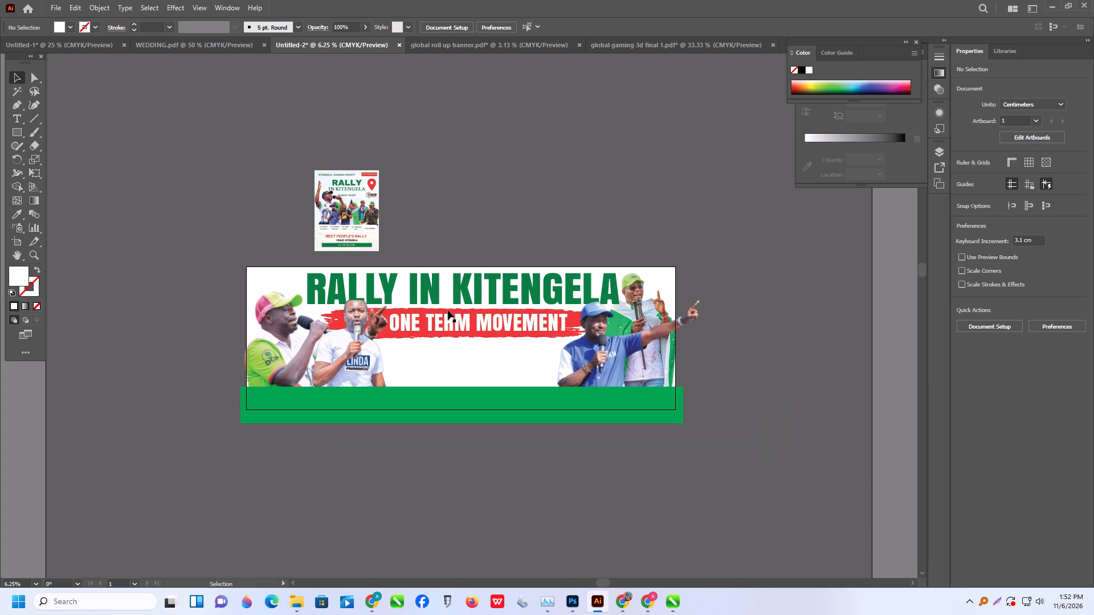
Examine the reference poster's speaker names and venue lines and compare them with the banner's headline and slogan.
{"action": "scroll", "coordinate": [345, 228], "scroll_direction": "up", "scroll_amount": 2, "text": "alt"}
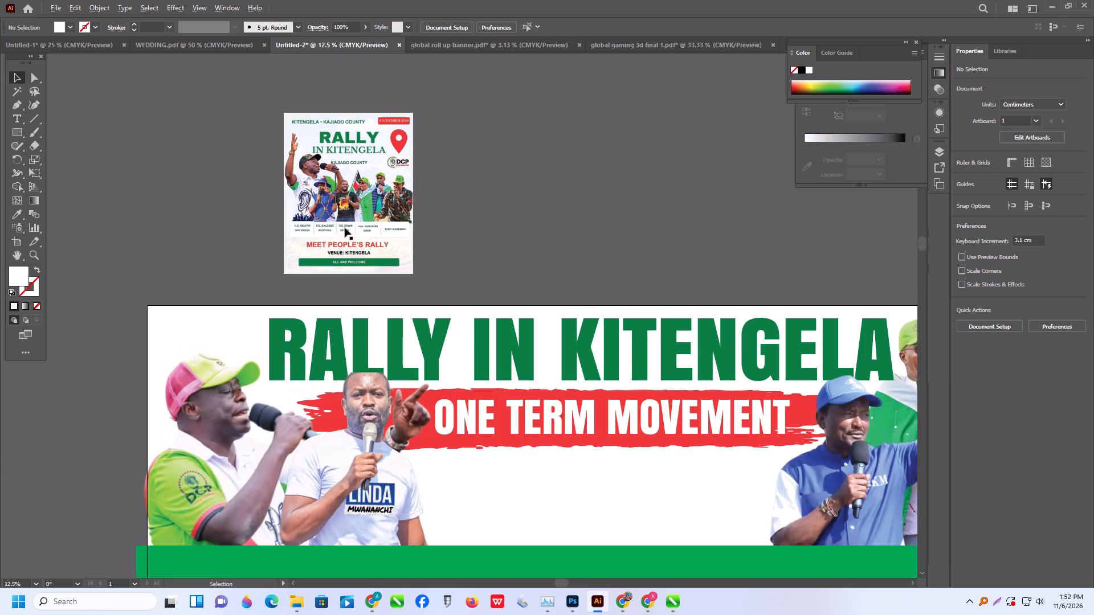
{"action": "scroll", "coordinate": [345, 228], "scroll_direction": "up", "scroll_amount": 2, "text": "alt"}
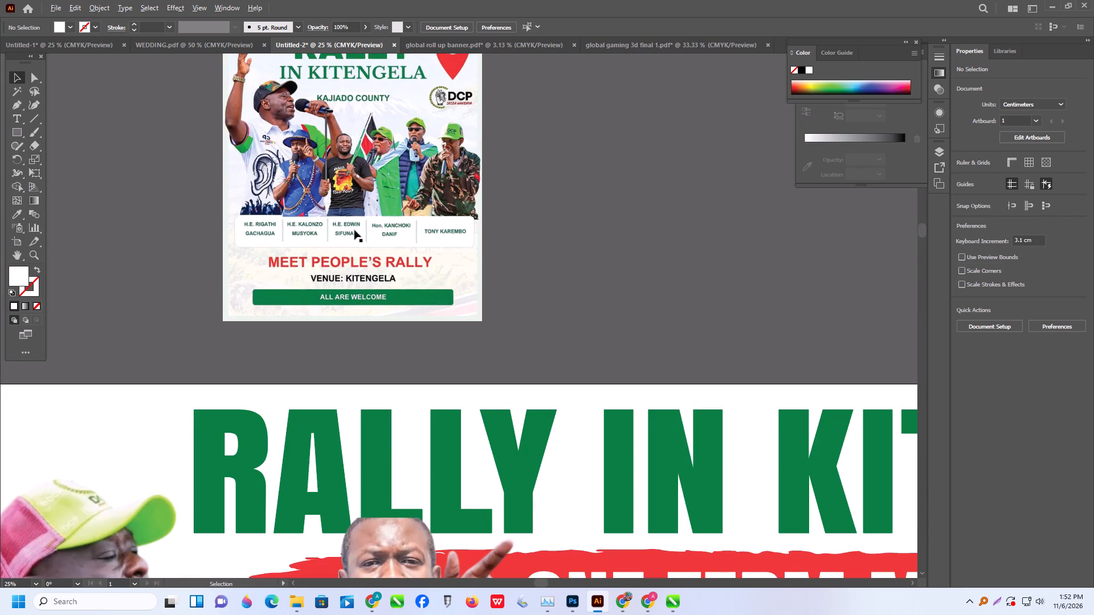
{"action": "scroll", "coordinate": [358, 235], "scroll_direction": "up", "scroll_amount": 1}
{"action": "scroll", "coordinate": [367, 243], "scroll_direction": "down", "scroll_amount": 2, "text": "alt"}
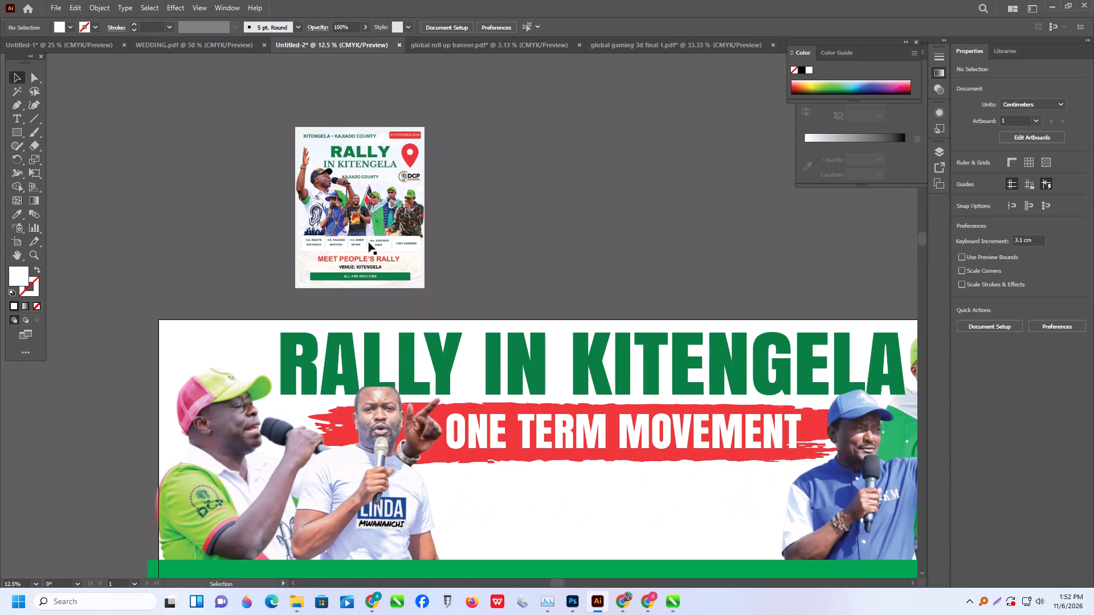
{"action": "left_click", "coordinate": [517, 355]}
{"action": "triple_click", "coordinate": [517, 354]}
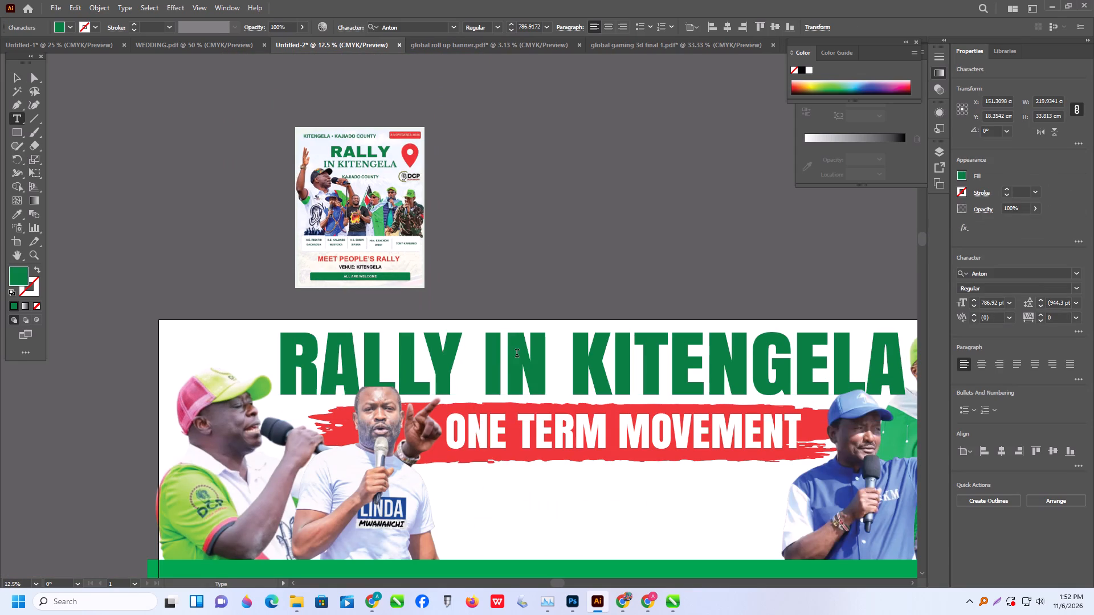
{"action": "left_click", "coordinate": [17, 81]}
{"action": "scroll", "coordinate": [529, 258], "scroll_direction": "down", "scroll_amount": 3}
{"action": "left_click", "coordinate": [545, 215]}
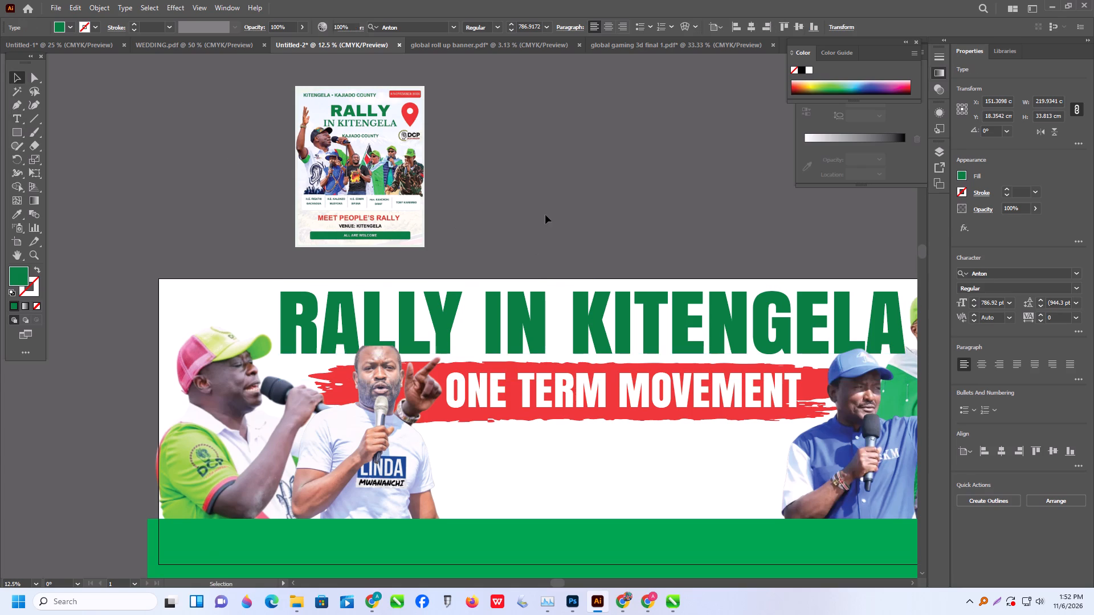
{"action": "scroll", "coordinate": [545, 216], "scroll_direction": "down", "scroll_amount": 3}
{"action": "scroll", "coordinate": [537, 240], "scroll_direction": "down", "scroll_amount": 1, "text": "alt"}
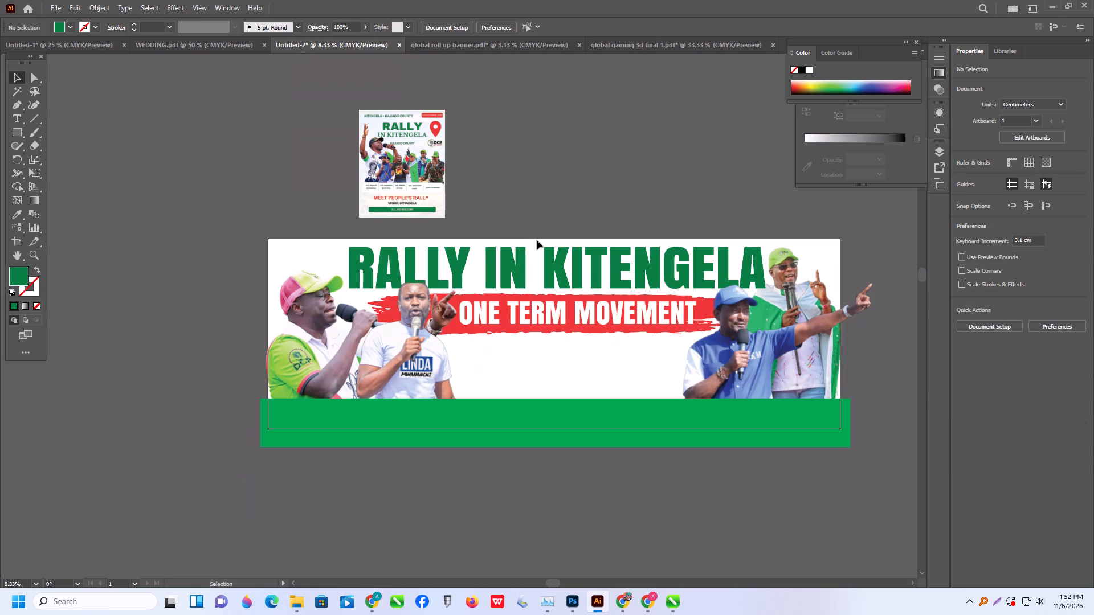
Move the blue-capped speaker's photo further right, clear of the ONE TERM MOVEMENT text, to about X 278.8 cm.
{"action": "left_click_drag", "start_coordinate": [725, 345], "coordinate": [736, 343]}
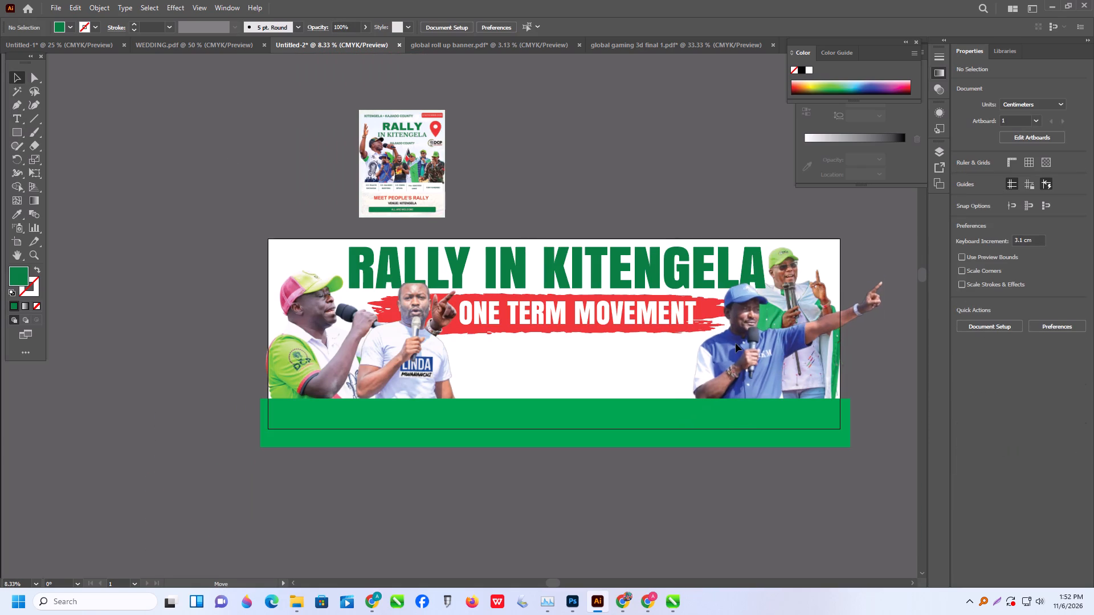
{"action": "left_click_drag", "start_coordinate": [736, 343], "coordinate": [742, 343]}
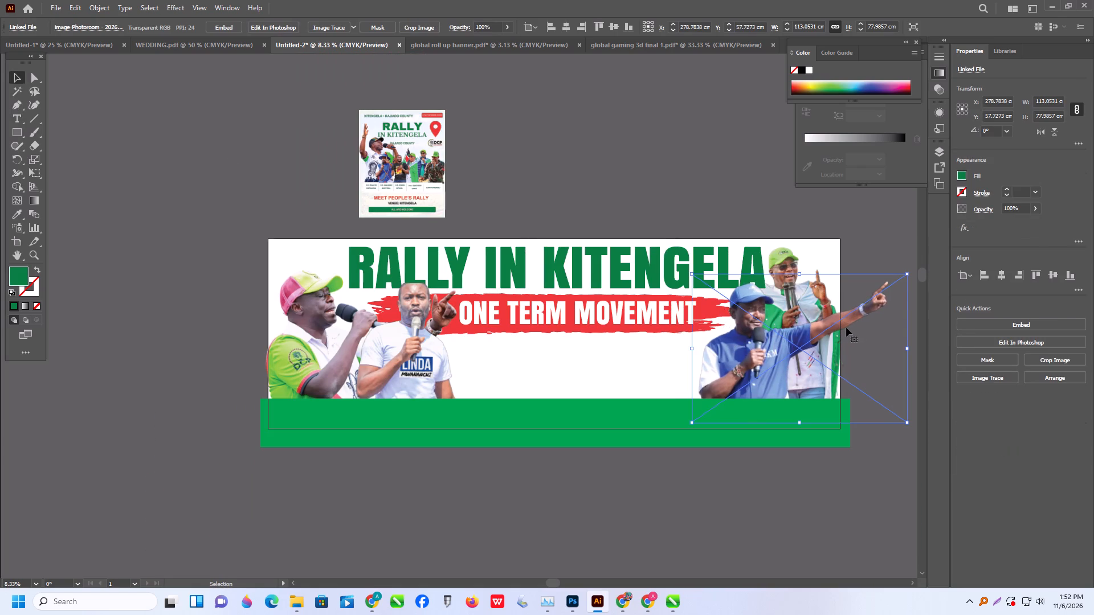
{"action": "left_click", "coordinate": [736, 359]}
{"action": "left_click", "coordinate": [674, 333]}
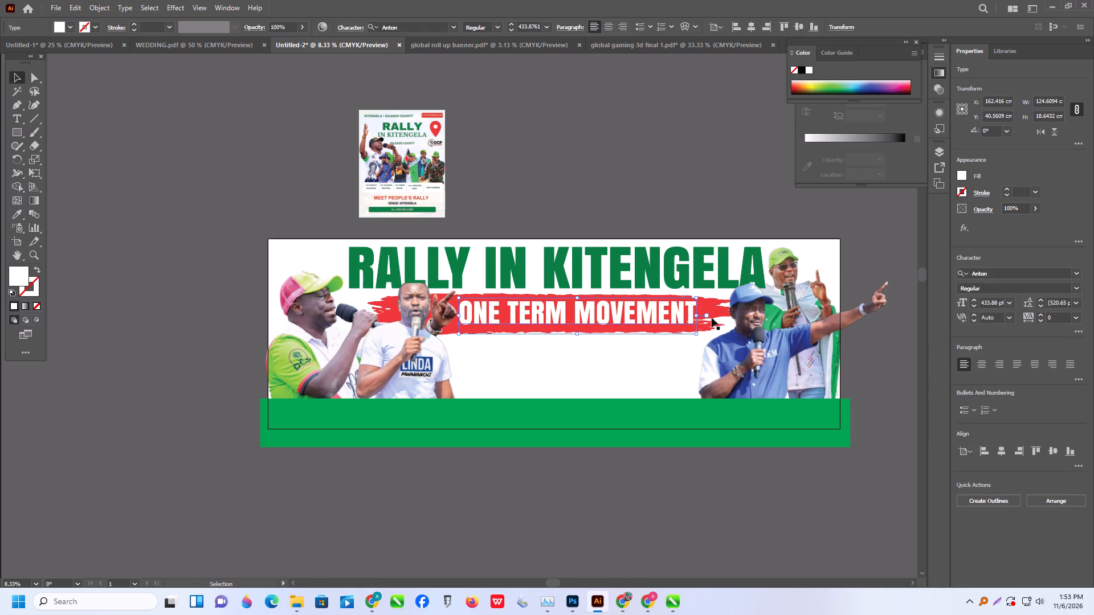
Crop the blue-capped speaker's photo to about 74.2 by 78 cm, trimming the arm that extends past the artboard's right edge.
{"action": "left_click", "coordinate": [712, 318]}
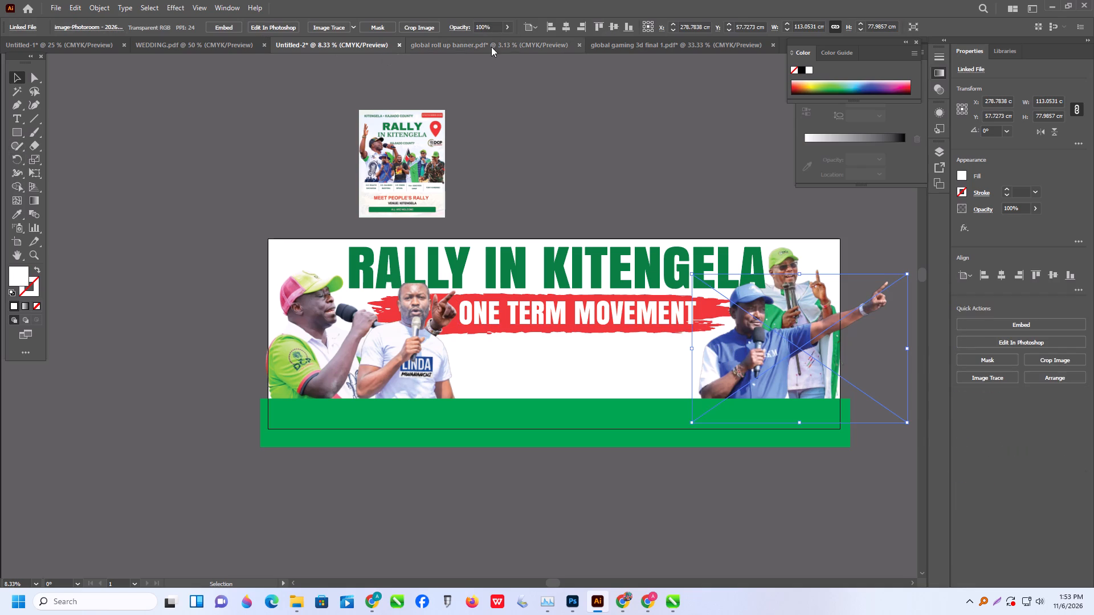
{"action": "left_click", "coordinate": [414, 31]}
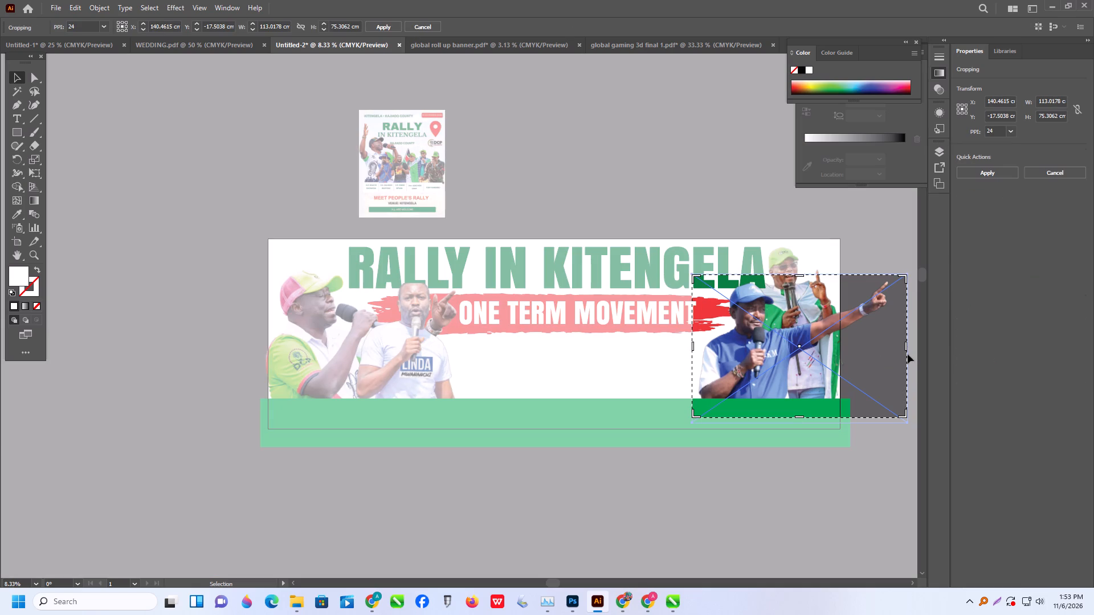
{"action": "left_click_drag", "start_coordinate": [905, 347], "coordinate": [838, 354]}
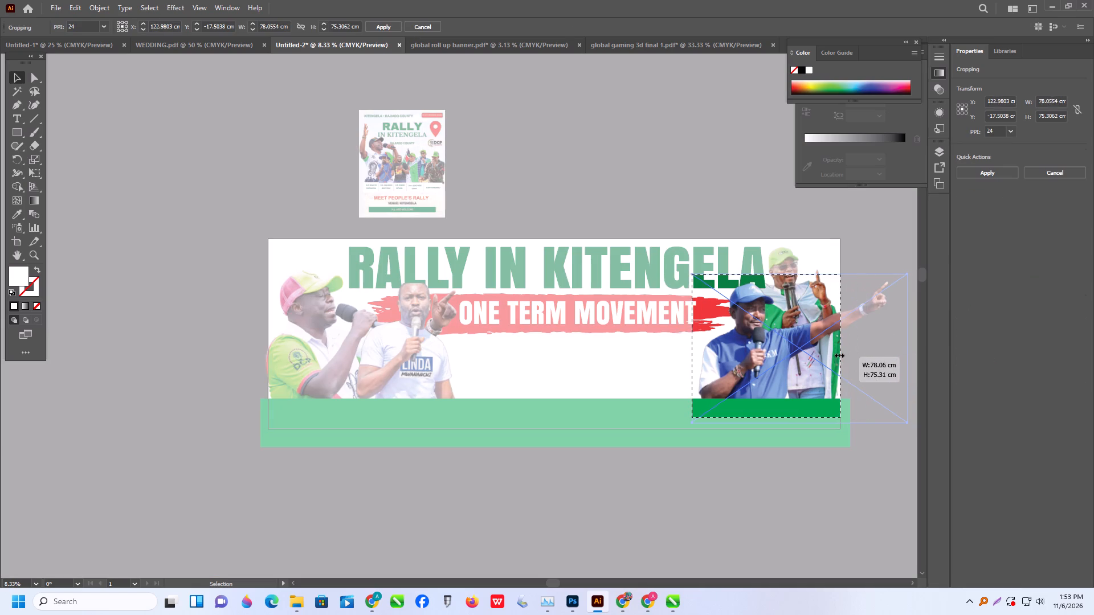
{"action": "left_click_drag", "start_coordinate": [838, 354], "coordinate": [838, 354]}
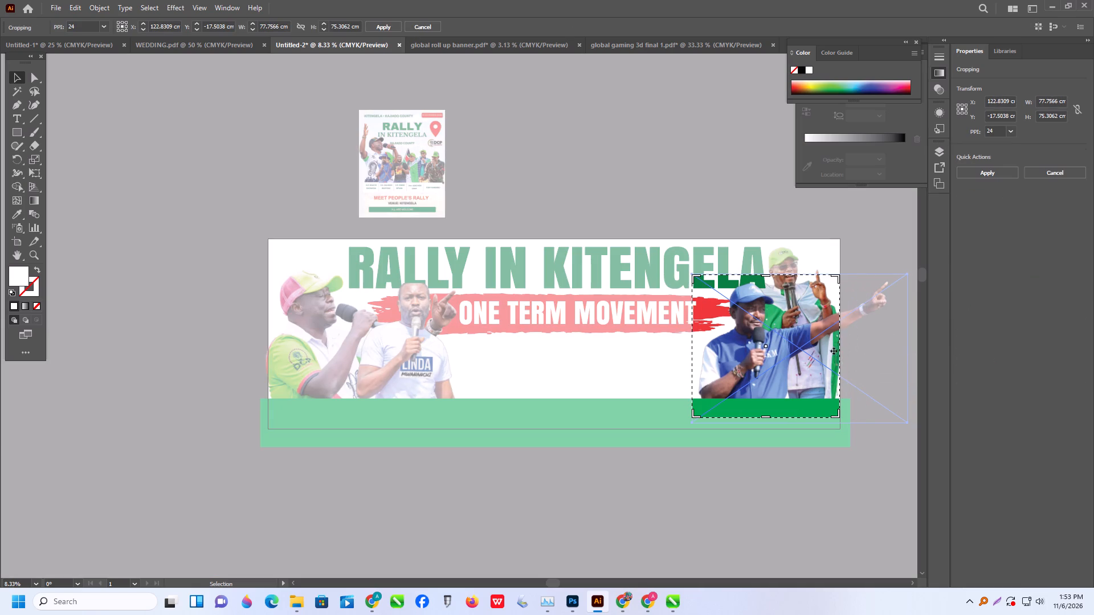
{"action": "left_click_drag", "start_coordinate": [692, 346], "coordinate": [697, 348]}
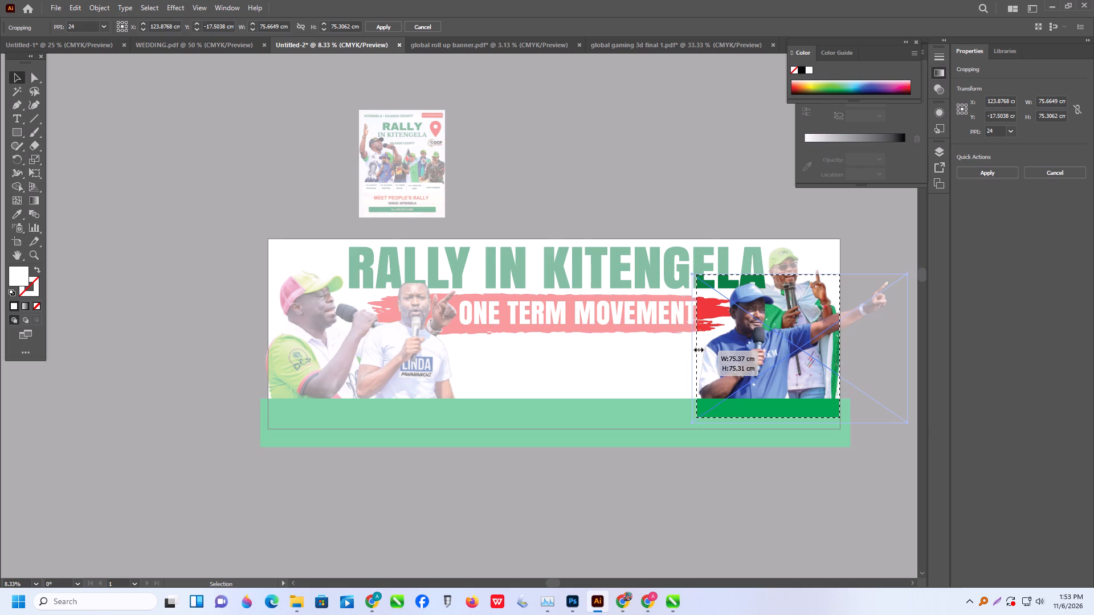
{"action": "left_click_drag", "start_coordinate": [697, 348], "coordinate": [699, 349]}
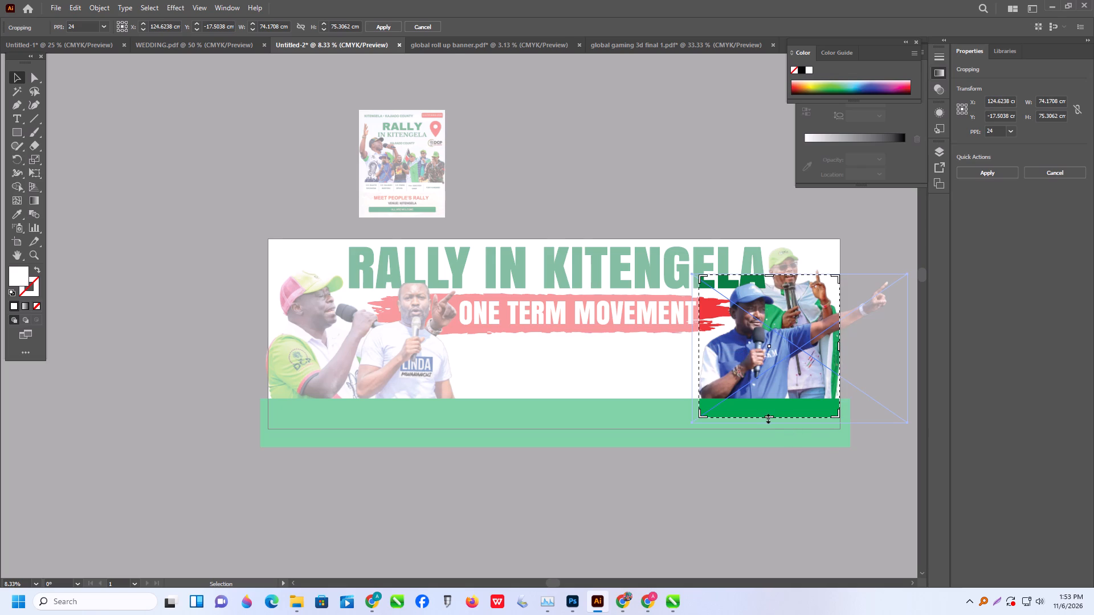
{"action": "left_click_drag", "start_coordinate": [767, 417], "coordinate": [769, 436]}
{"action": "key", "text": "Return"}
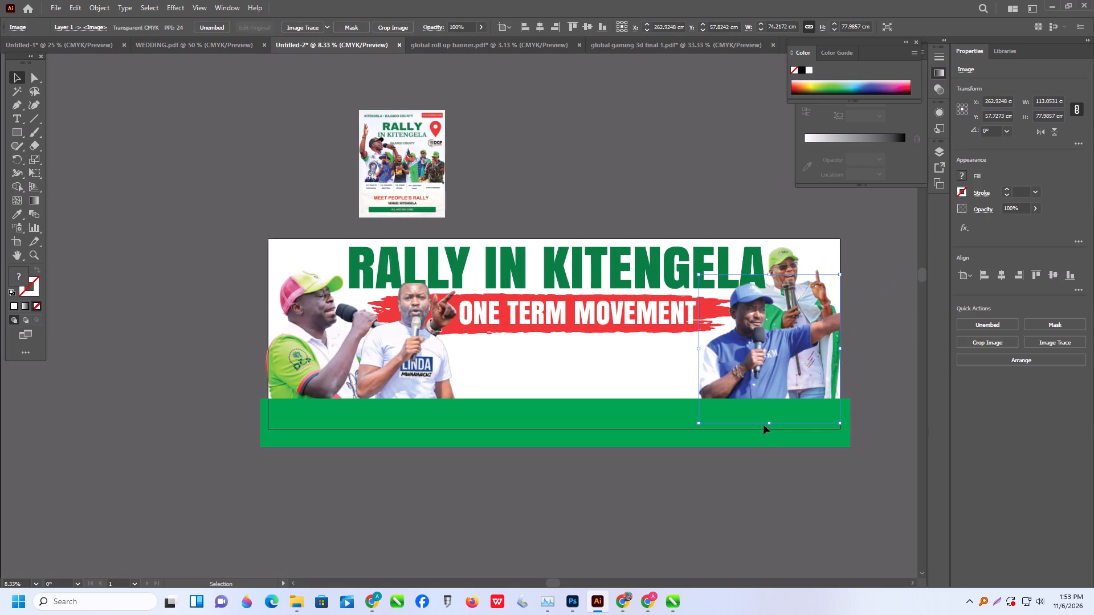
{"action": "left_click", "coordinate": [882, 296]}
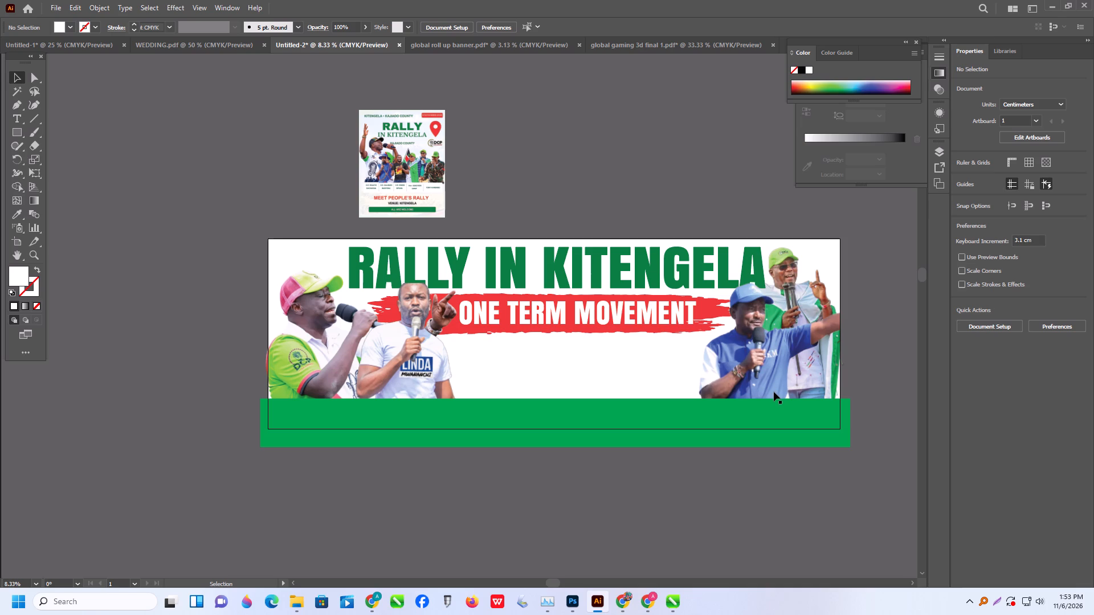
{"action": "left_click", "coordinate": [553, 502]}
Add a two-line point text reading "h.e.rigathi" and "gachagua" on the reference poster, copying the first speaker's name.
{"action": "scroll", "coordinate": [364, 166], "scroll_direction": "up", "scroll_amount": 2, "text": "alt"}
{"action": "scroll", "coordinate": [401, 205], "scroll_direction": "down", "scroll_amount": 6}
{"action": "scroll", "coordinate": [365, 131], "scroll_direction": "up", "scroll_amount": 1, "text": "alt"}
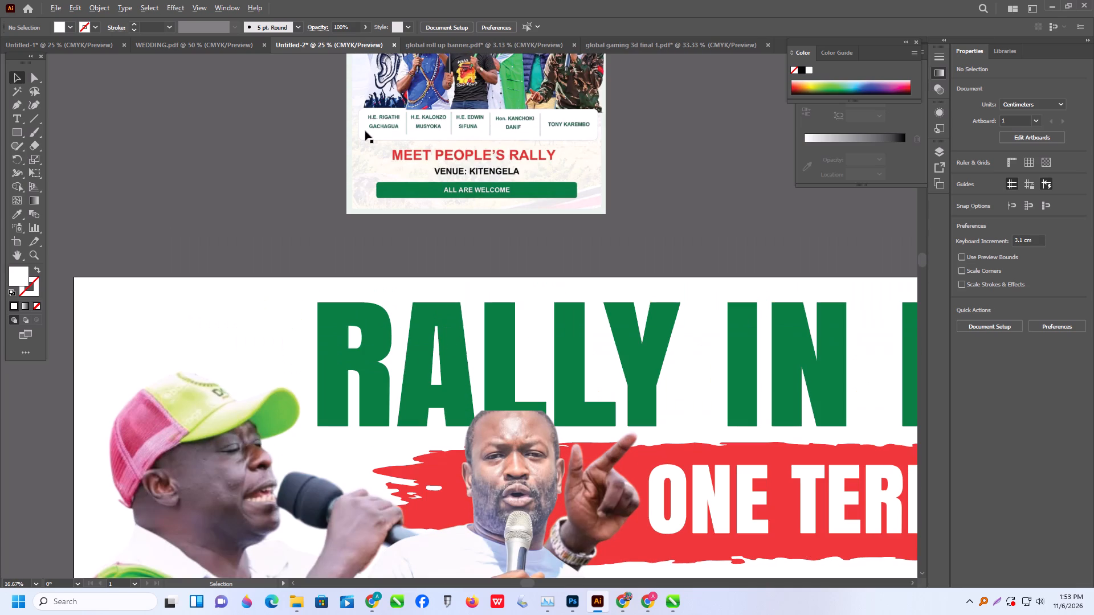
{"action": "scroll", "coordinate": [77, 145], "scroll_direction": "down", "scroll_amount": 2, "text": "alt"}
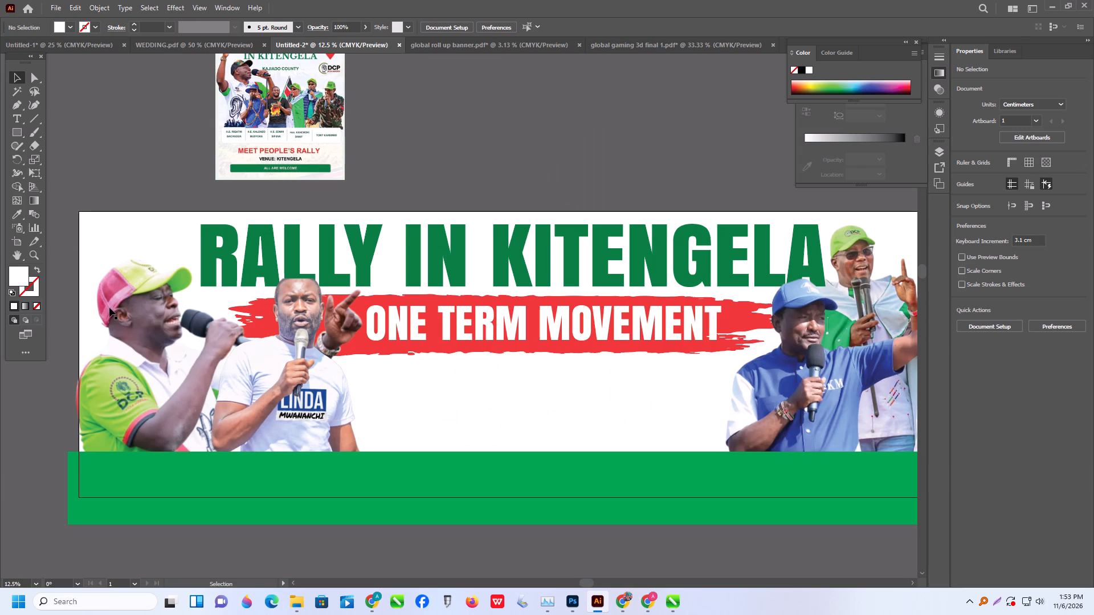
{"action": "scroll", "coordinate": [50, 265], "scroll_direction": "up", "scroll_amount": 1, "text": "alt"}
{"action": "scroll", "coordinate": [216, 221], "scroll_direction": "up", "scroll_amount": 5}
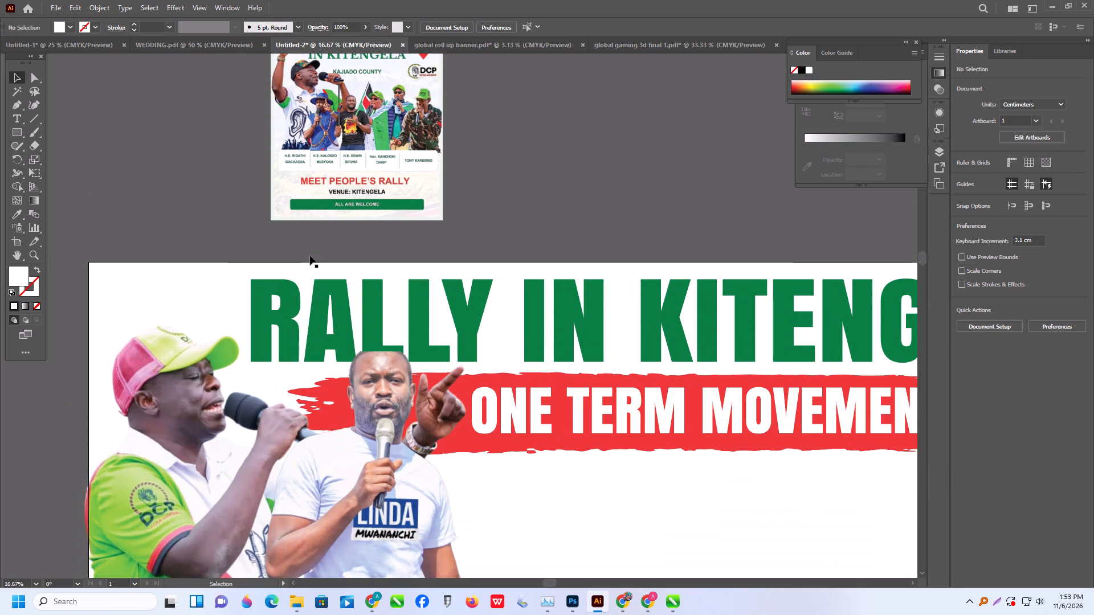
{"action": "scroll", "coordinate": [291, 219], "scroll_direction": "up", "scroll_amount": 2, "text": "alt"}
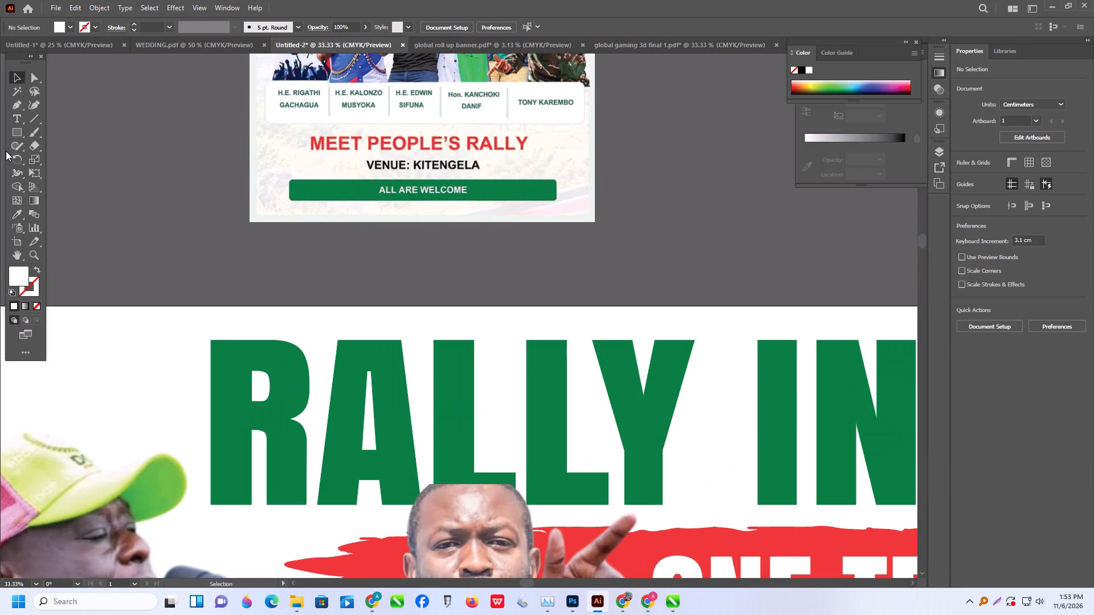
{"action": "left_click", "coordinate": [21, 116]}
{"action": "scroll", "coordinate": [222, 178], "scroll_direction": "up", "scroll_amount": 1, "text": "alt"}
{"action": "scroll", "coordinate": [285, 206], "scroll_direction": "up", "scroll_amount": 7}
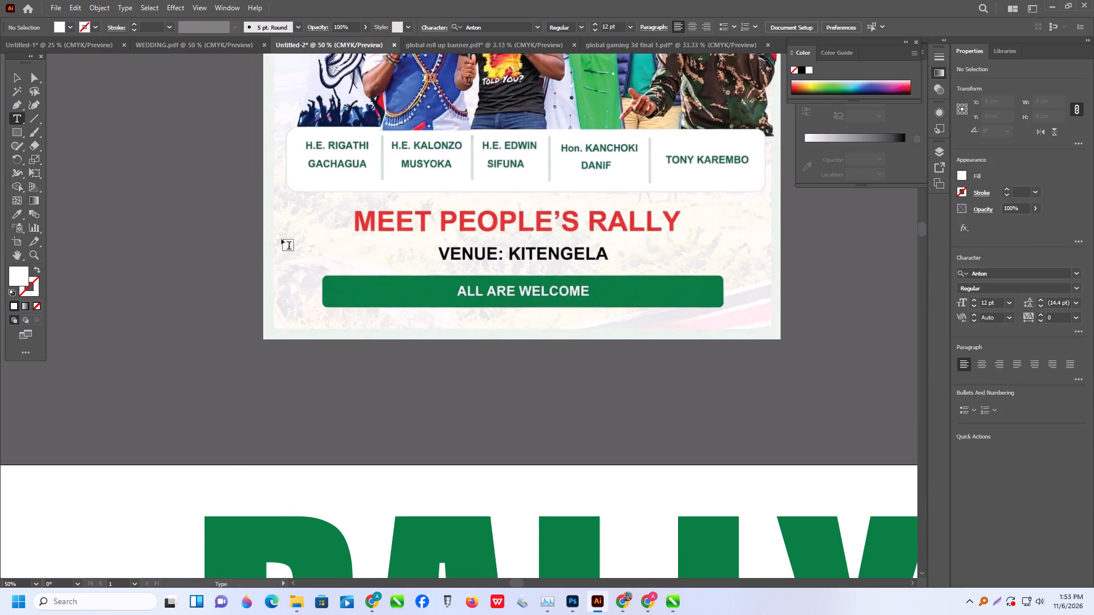
{"action": "left_click", "coordinate": [281, 233]}
{"action": "key", "text": "h"}
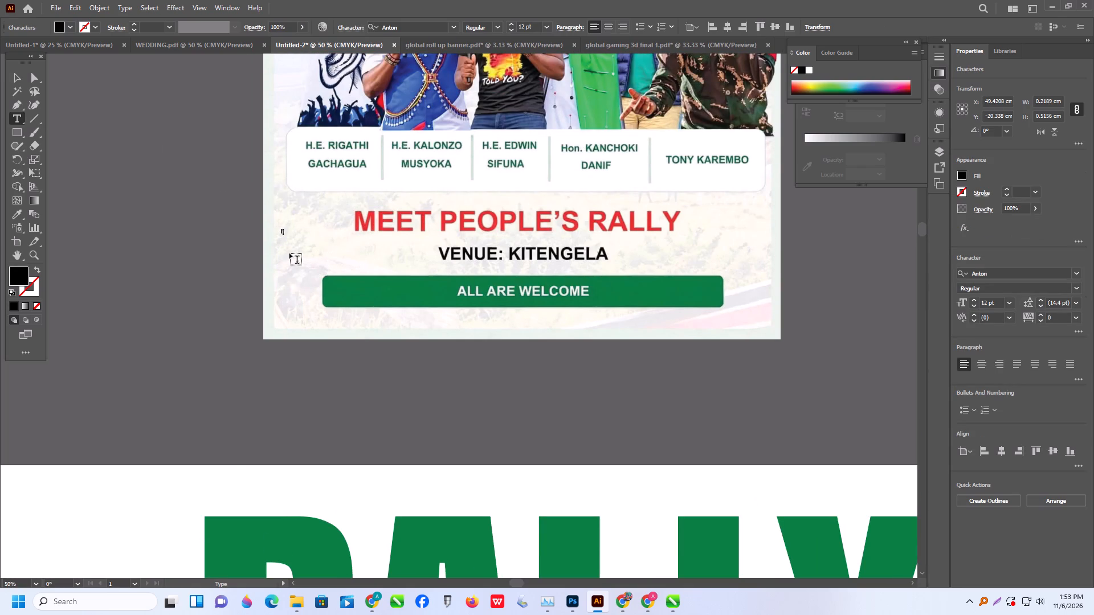
{"action": "type", "text": ".e"}
{"action": "type", "text": ".rui"}
{"action": "key", "text": "BackSpace"}
{"action": "key", "text": "BackSpace"}
{"action": "key", "text": "i"}
{"action": "type", "text": "gat"}
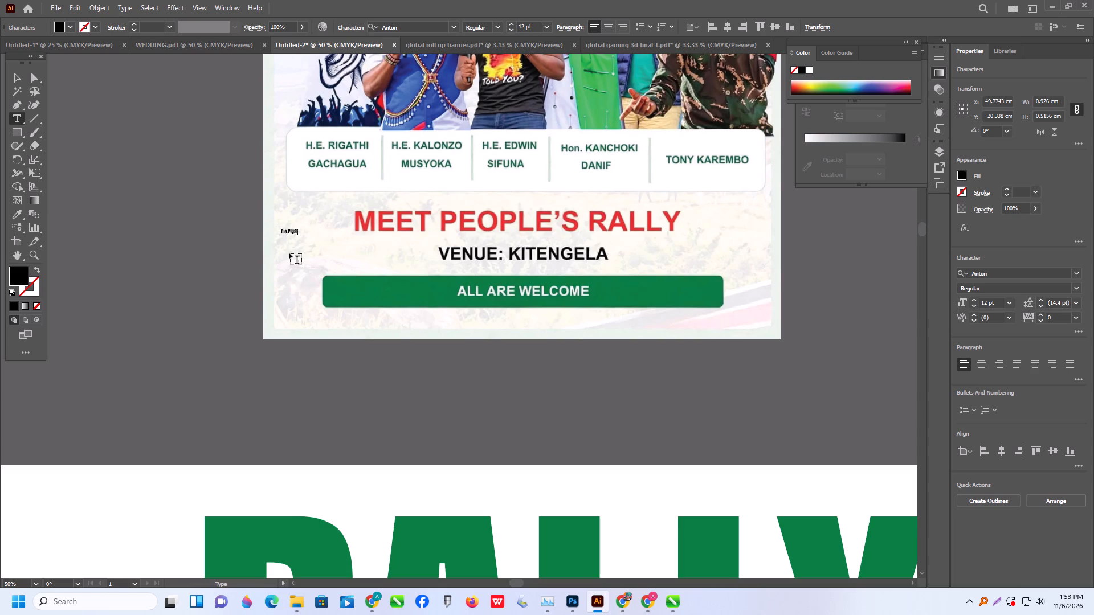
{"action": "type", "text": "hi"}
{"action": "key", "text": "Return"}
{"action": "type", "text": "ga"}
{"action": "type", "text": "cha"}
{"action": "type", "text": "gua"}
Enlarge the speaker name text to about 74 pt and move it onto the empty canvas left of the reference poster.
{"action": "left_click", "coordinate": [19, 72]}
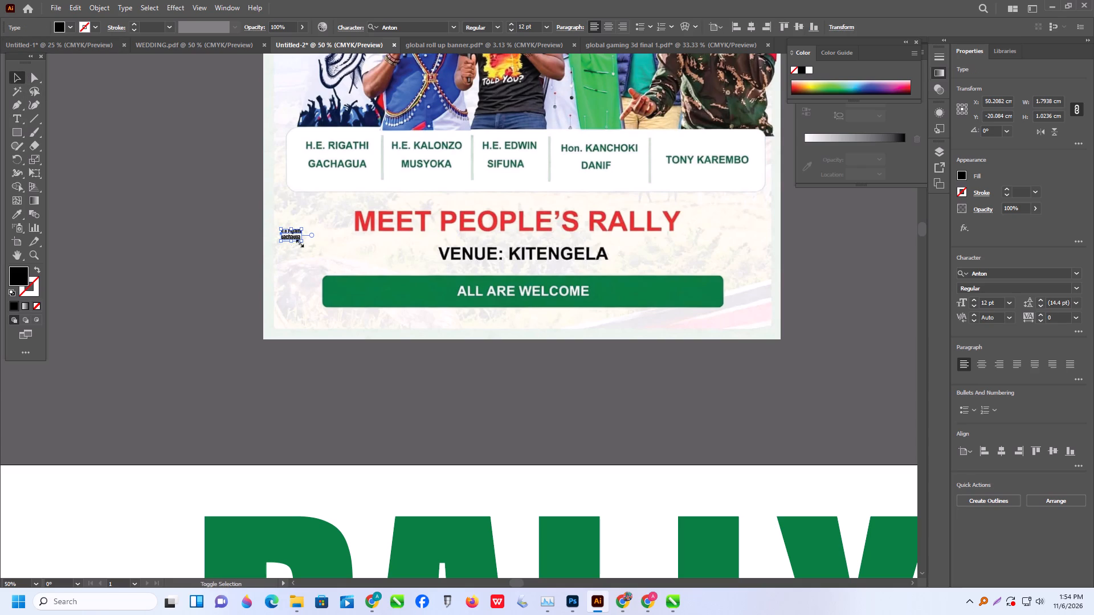
{"action": "left_click_drag", "start_coordinate": [301, 241], "coordinate": [406, 314], "text": "shift"}
{"action": "left_click_drag", "start_coordinate": [354, 287], "coordinate": [205, 276]}
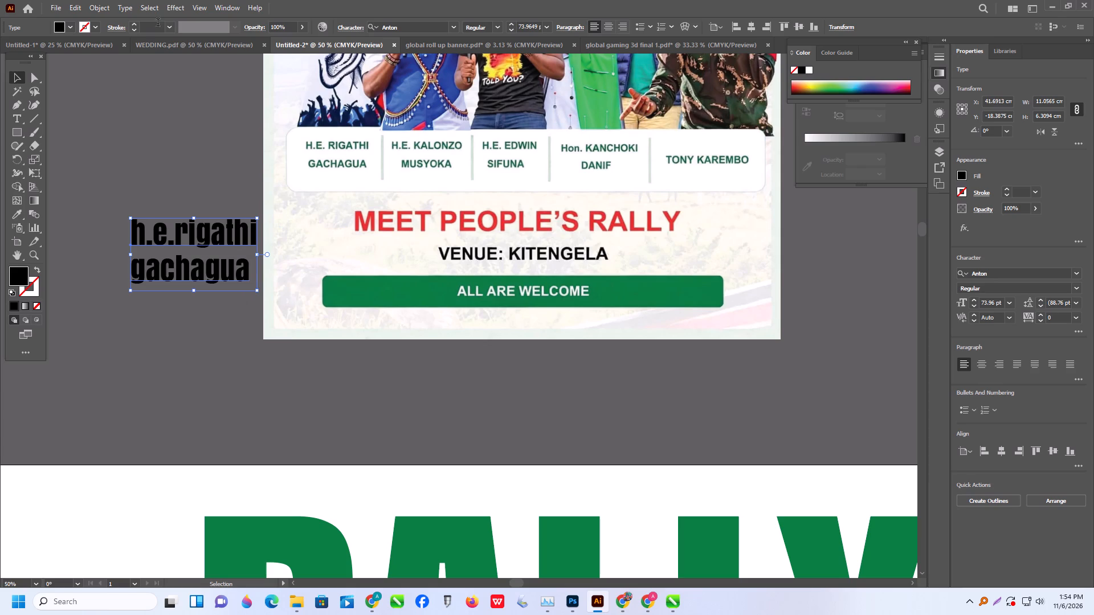
Change the case of the two-line speaker name text to uppercase.
{"action": "left_click", "coordinate": [122, 10]}
{"action": "left_click", "coordinate": [174, 189]}
{"action": "left_click", "coordinate": [338, 188]}
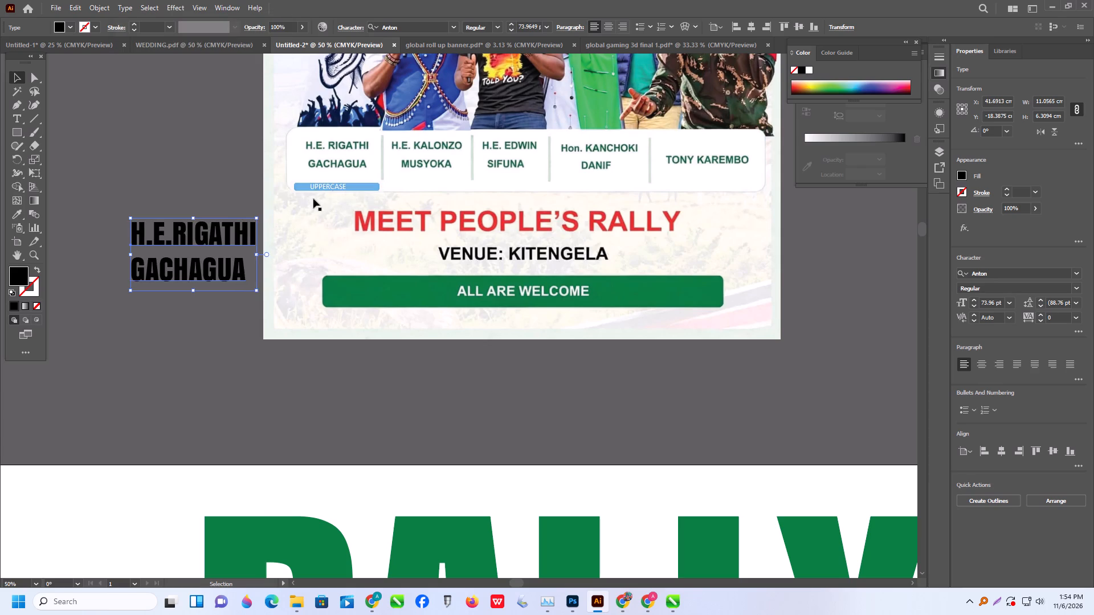
Shift the "H.E.RIGATHI GACHAGUA" text slightly lower on the empty canvas and center-align its two lines.
{"action": "left_click_drag", "start_coordinate": [236, 278], "coordinate": [262, 301], "text": "shift"}
{"action": "left_click", "coordinate": [223, 273]}
{"action": "left_click_drag", "start_coordinate": [223, 272], "coordinate": [230, 320]}
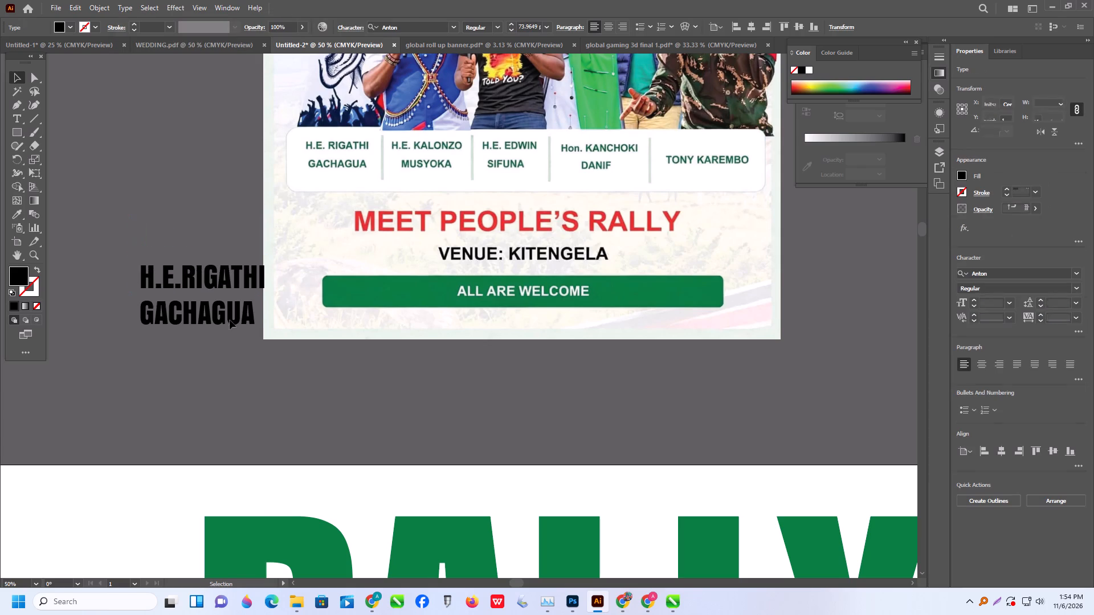
{"action": "left_click_drag", "start_coordinate": [230, 320], "coordinate": [229, 317]}
{"action": "scroll", "coordinate": [232, 301], "scroll_direction": "down", "scroll_amount": 4}
{"action": "left_click", "coordinate": [981, 368]}
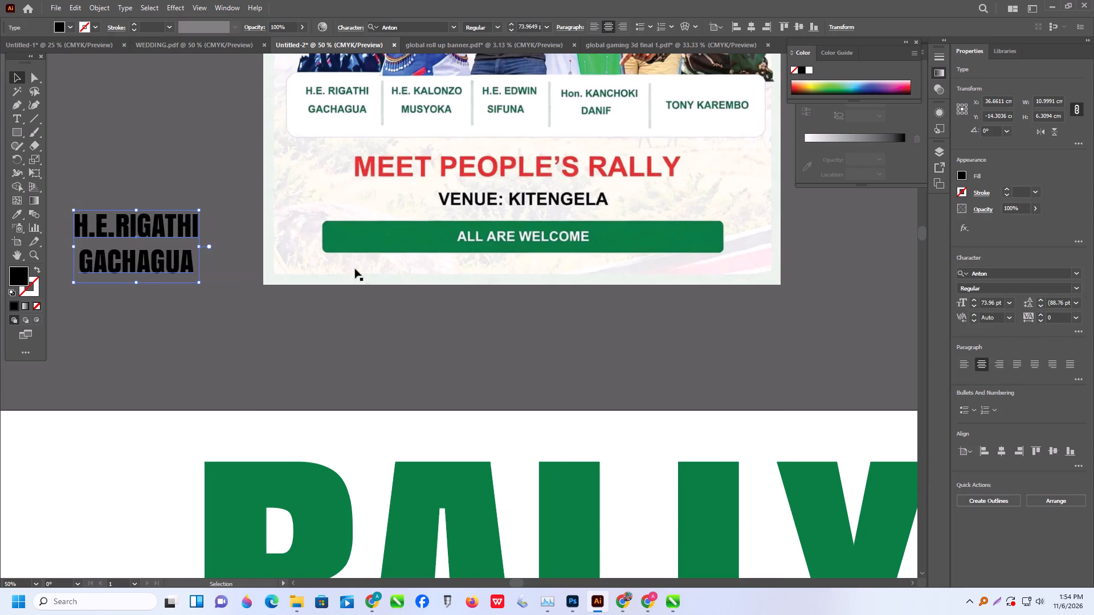
Enlarge the "H.E.RIGATHI GACHAGUA" label to about 217 pt and place it over the first speaker's lower body, overlapping the green strip.
{"action": "scroll", "coordinate": [340, 273], "scroll_direction": "down", "scroll_amount": 3}
{"action": "scroll", "coordinate": [283, 273], "scroll_direction": "down", "scroll_amount": 1}
{"action": "scroll", "coordinate": [281, 274], "scroll_direction": "up", "scroll_amount": 1}
{"action": "scroll", "coordinate": [280, 274], "scroll_direction": "down", "scroll_amount": 11}
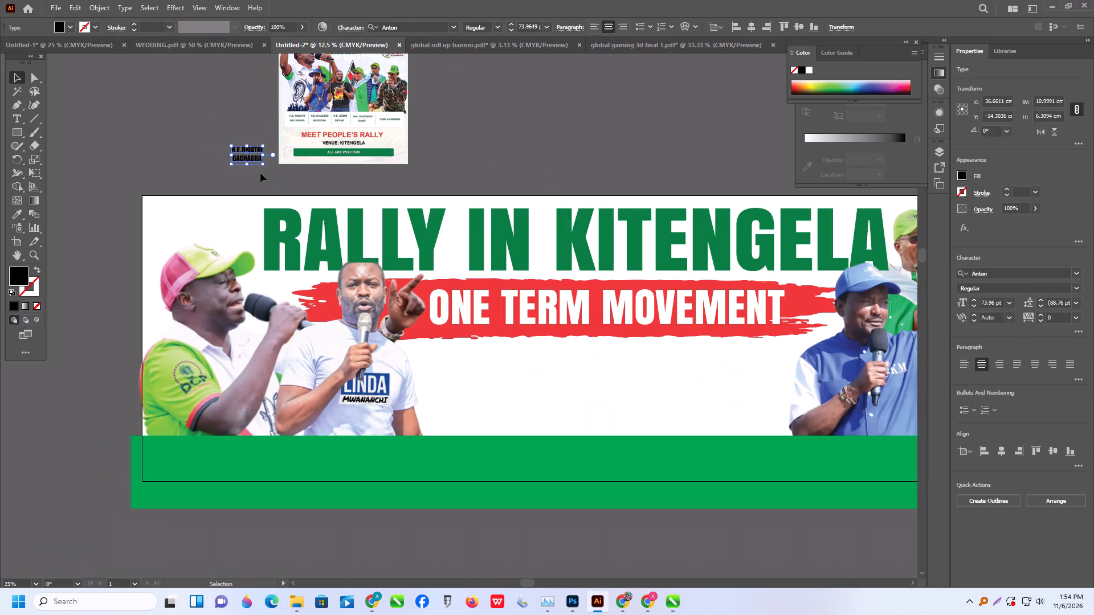
{"action": "left_click_drag", "start_coordinate": [262, 163], "coordinate": [321, 213], "text": "shift"}
{"action": "left_click_drag", "start_coordinate": [280, 190], "coordinate": [234, 416]}
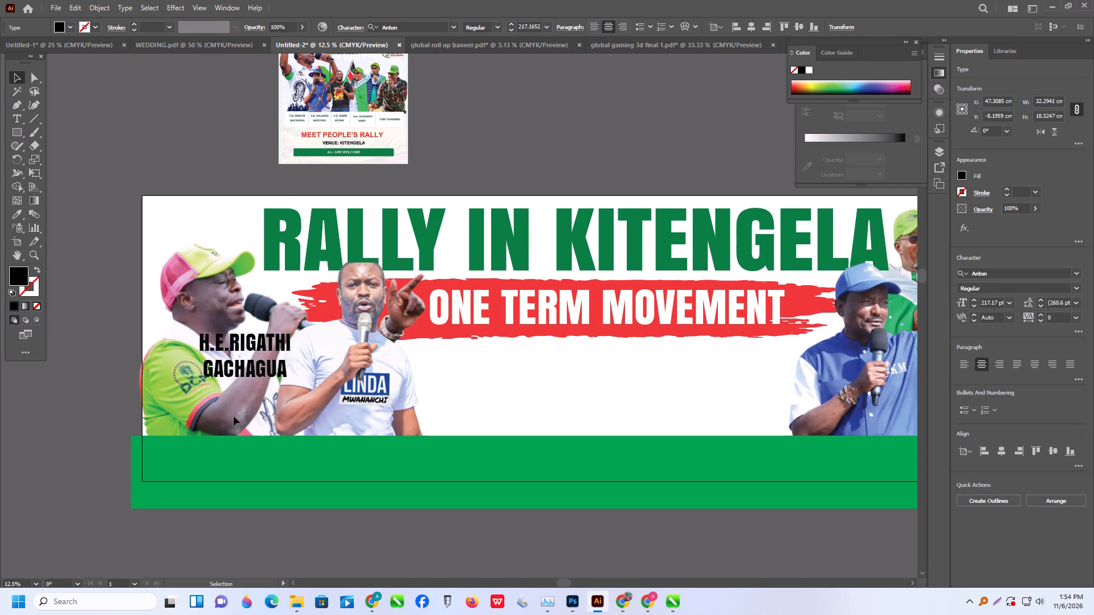
{"action": "left_click_drag", "start_coordinate": [234, 416], "coordinate": [205, 446]}
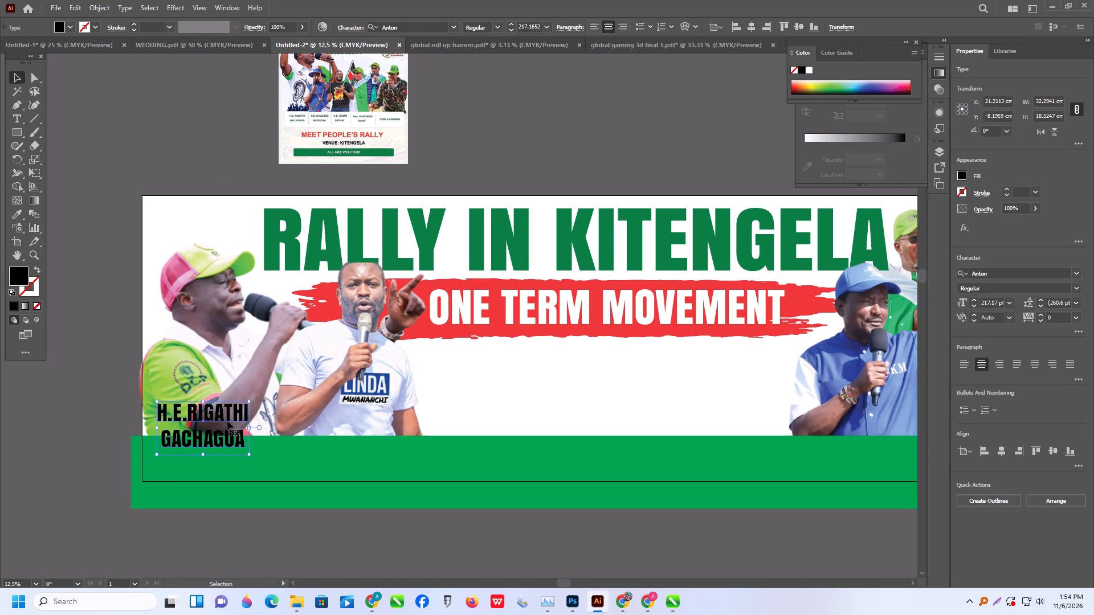
Place a copy of the first speaker's name label beside the second speaker, in the white "LINDA MWANANCHI" shirt.
{"action": "scroll", "coordinate": [231, 420], "scroll_direction": "down", "scroll_amount": 4}
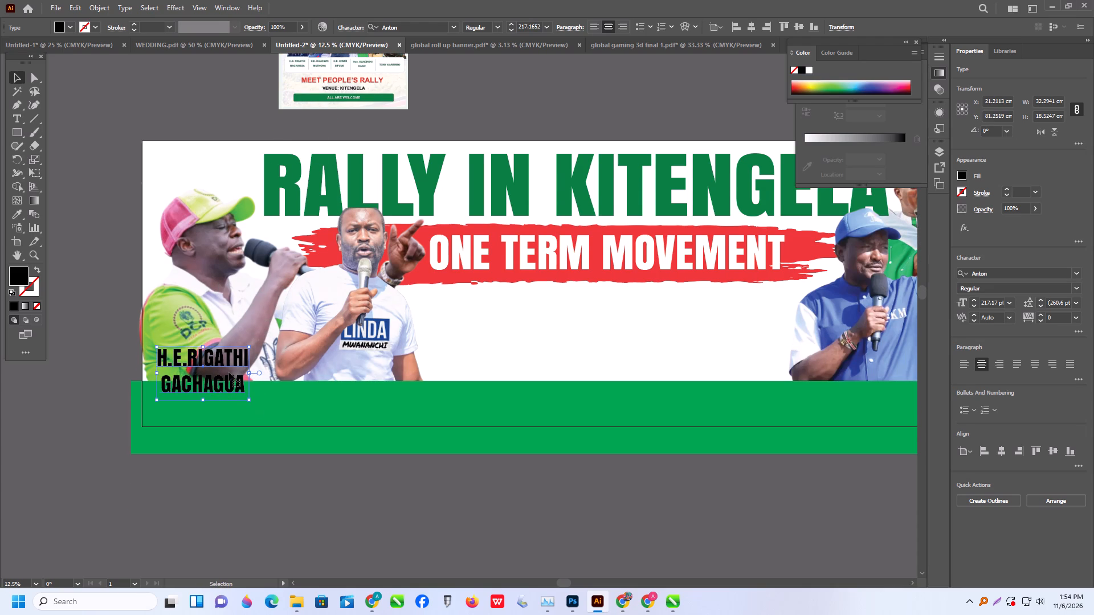
{"action": "scroll", "coordinate": [327, 228], "scroll_direction": "up", "scroll_amount": 3}
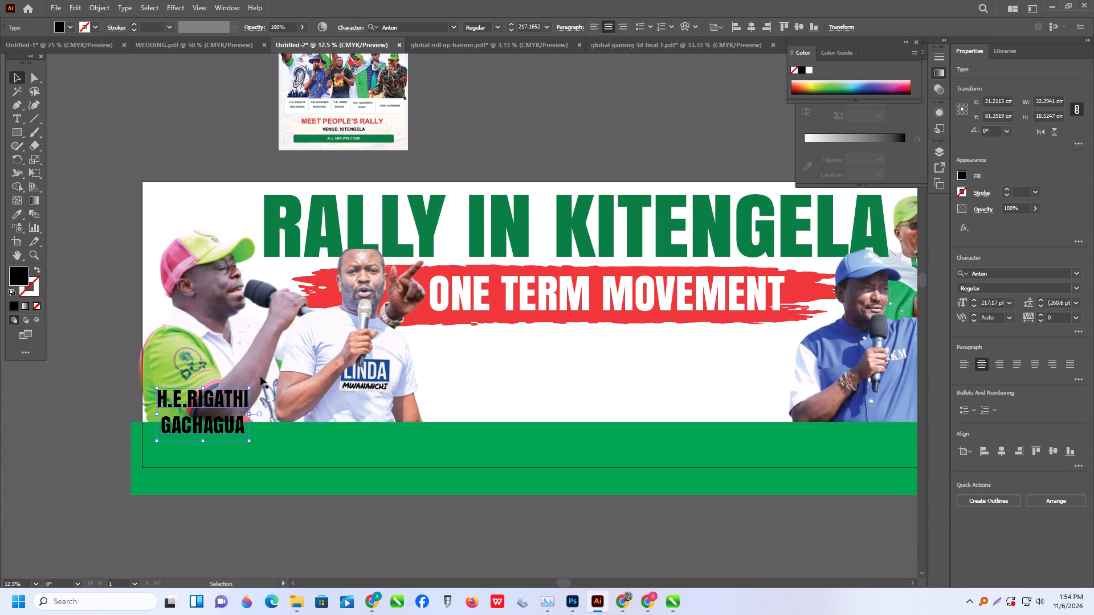
{"action": "left_click_drag", "start_coordinate": [223, 430], "coordinate": [456, 415], "text": "alt"}
Rewrite the copied label after "H.E." as "edwin" with "sifuna" on the second line, following the reference poster.
{"action": "scroll", "coordinate": [454, 416], "scroll_direction": "up", "scroll_amount": 4}
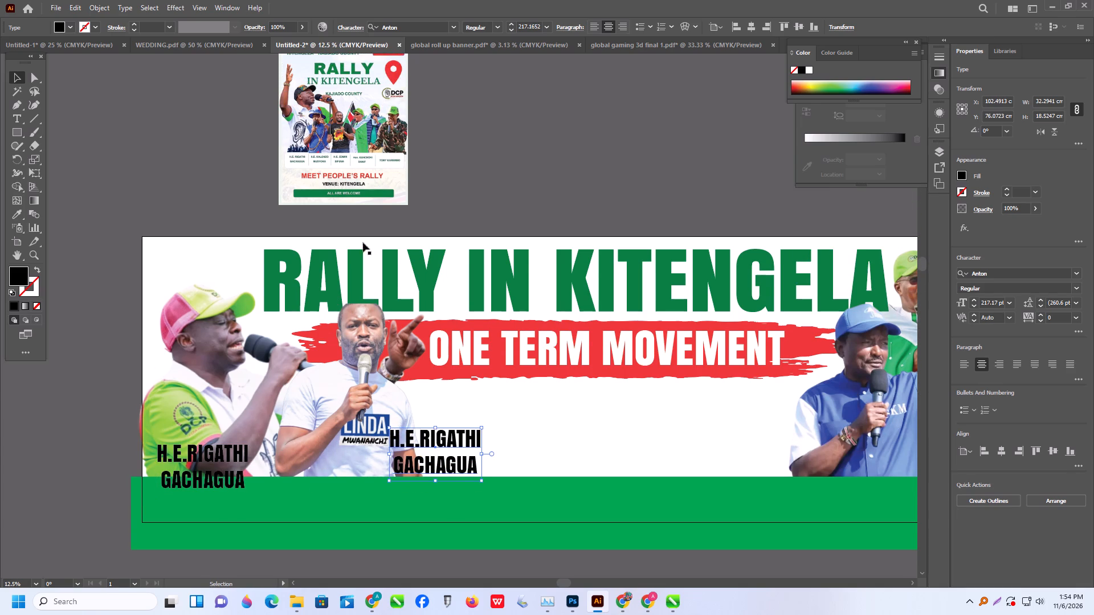
{"action": "scroll", "coordinate": [358, 215], "scroll_direction": "up", "scroll_amount": 2, "text": "alt"}
{"action": "scroll", "coordinate": [370, 211], "scroll_direction": "down", "scroll_amount": 2}
{"action": "scroll", "coordinate": [379, 221], "scroll_direction": "up", "scroll_amount": 3}
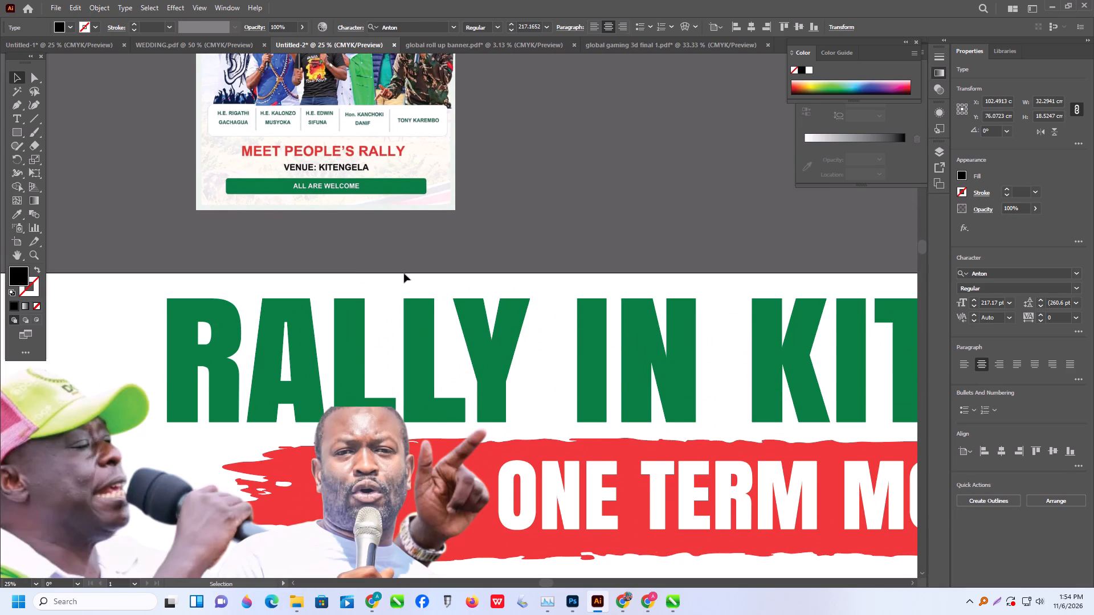
{"action": "scroll", "coordinate": [417, 296], "scroll_direction": "down", "scroll_amount": 3}
{"action": "scroll", "coordinate": [485, 423], "scroll_direction": "down", "scroll_amount": 5}
{"action": "scroll", "coordinate": [483, 425], "scroll_direction": "up", "scroll_amount": 1}
{"action": "scroll", "coordinate": [484, 426], "scroll_direction": "down", "scroll_amount": 6}
{"action": "scroll", "coordinate": [489, 481], "scroll_direction": "down", "scroll_amount": 1, "text": "alt"}
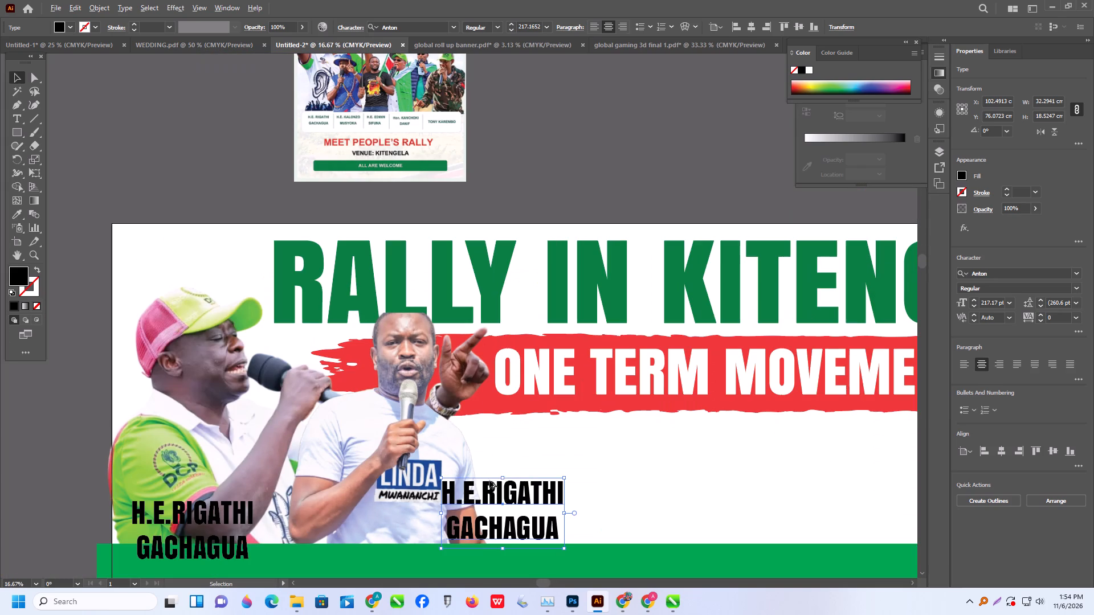
{"action": "triple_click", "coordinate": [503, 501]}
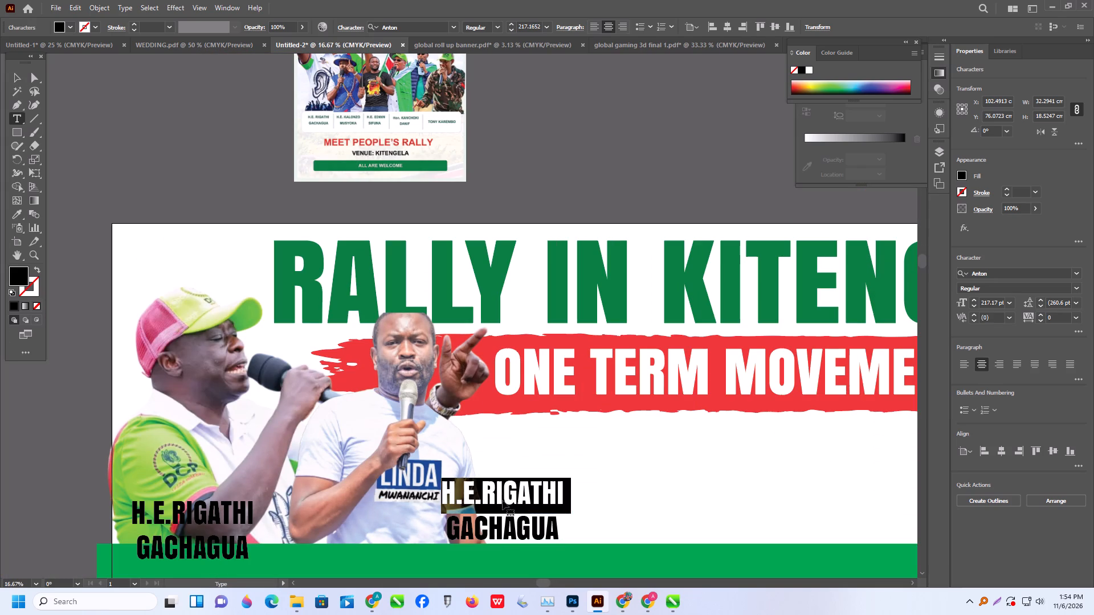
{"action": "left_click", "coordinate": [491, 494]}
{"action": "left_click_drag", "start_coordinate": [484, 491], "coordinate": [580, 500]}
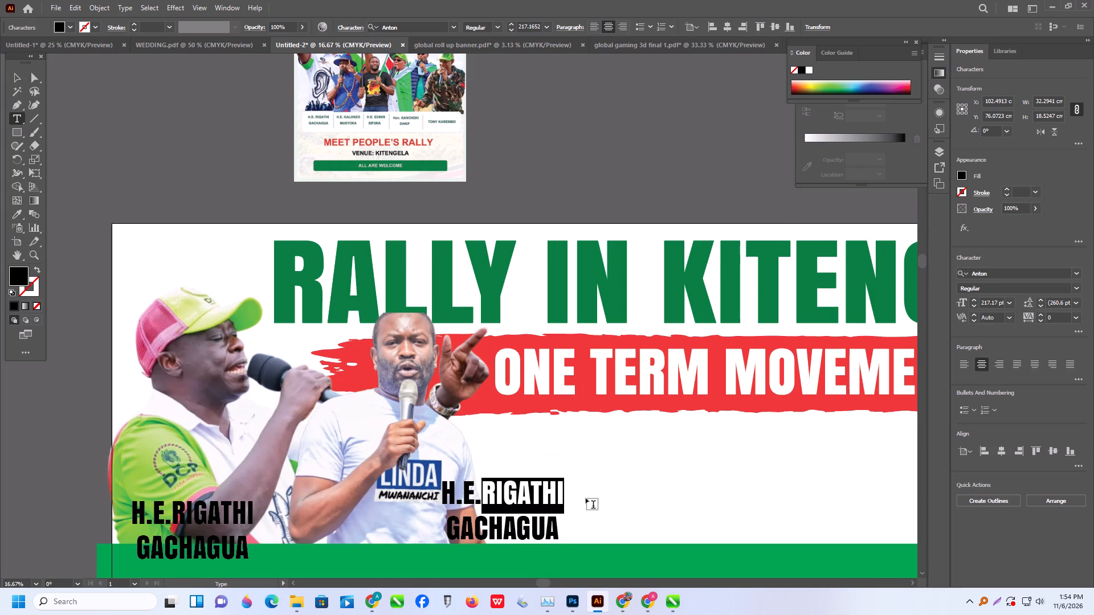
{"action": "key", "text": "e"}
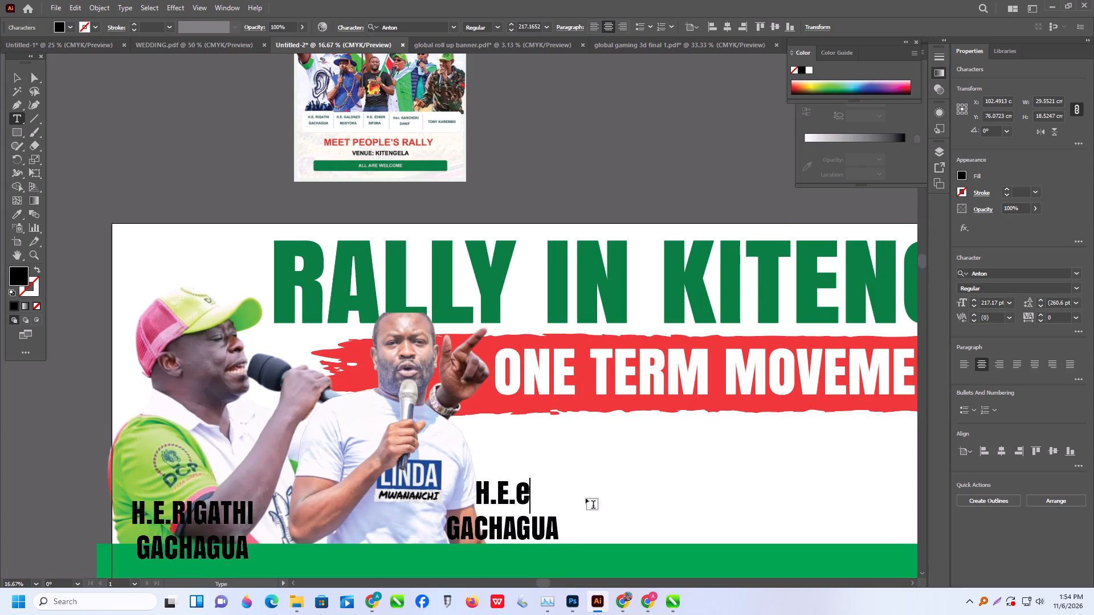
{"action": "type", "text": "dwin"}
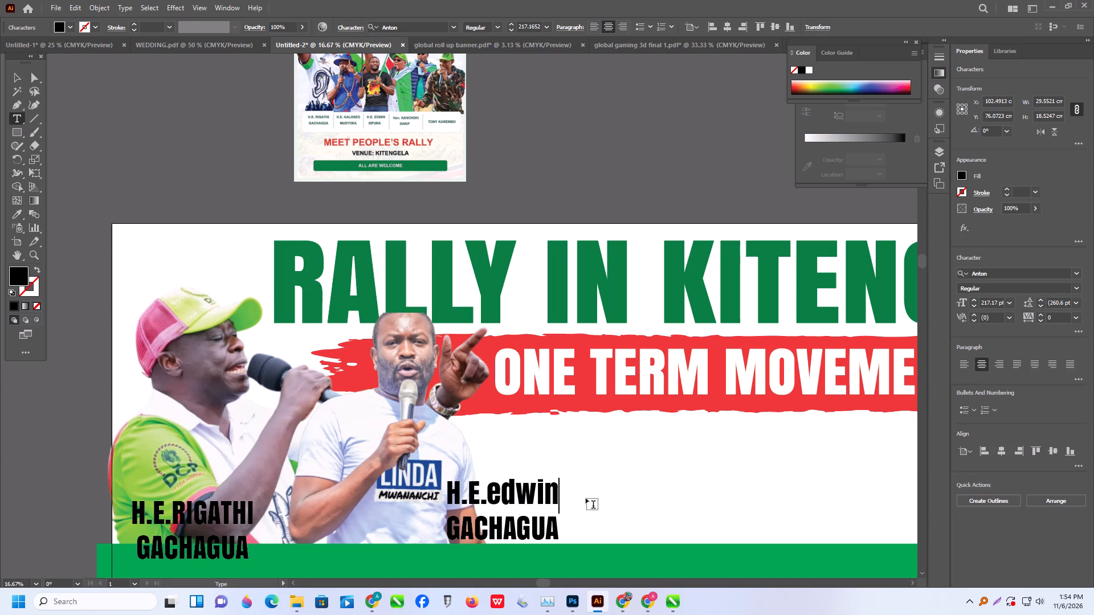
{"action": "left_click_drag", "start_coordinate": [449, 530], "coordinate": [561, 533]}
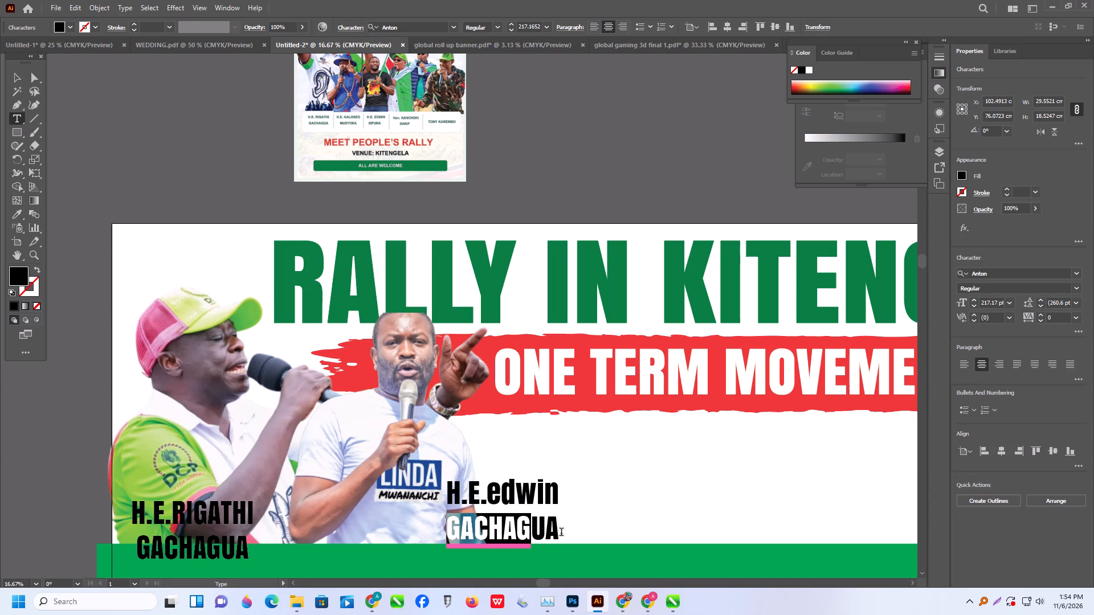
{"action": "left_click_drag", "start_coordinate": [561, 533], "coordinate": [576, 532]}
{"action": "type", "text": "sifuna"}
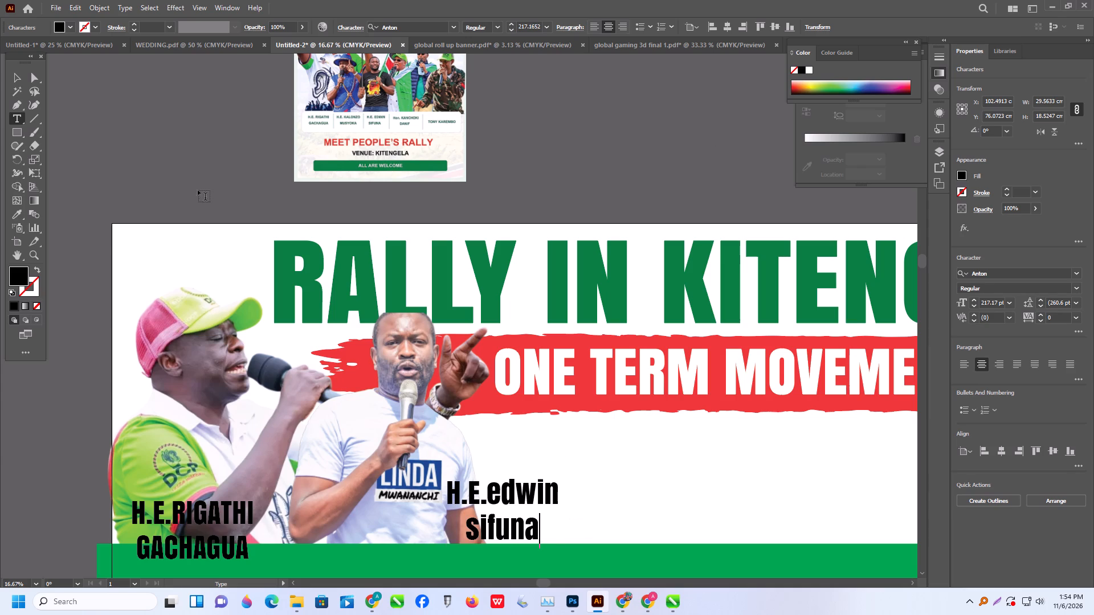
Change the case of the second speaker's name label to uppercase.
{"action": "left_click", "coordinate": [18, 80]}
{"action": "left_click", "coordinate": [123, 6]}
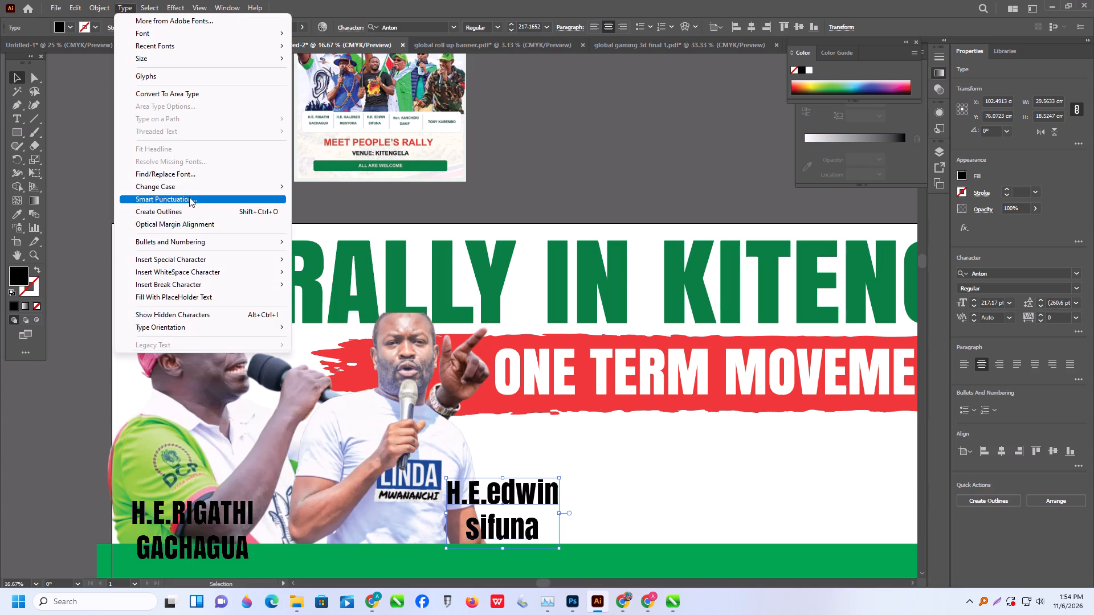
{"action": "left_click", "coordinate": [188, 185]}
{"action": "left_click", "coordinate": [320, 183]}
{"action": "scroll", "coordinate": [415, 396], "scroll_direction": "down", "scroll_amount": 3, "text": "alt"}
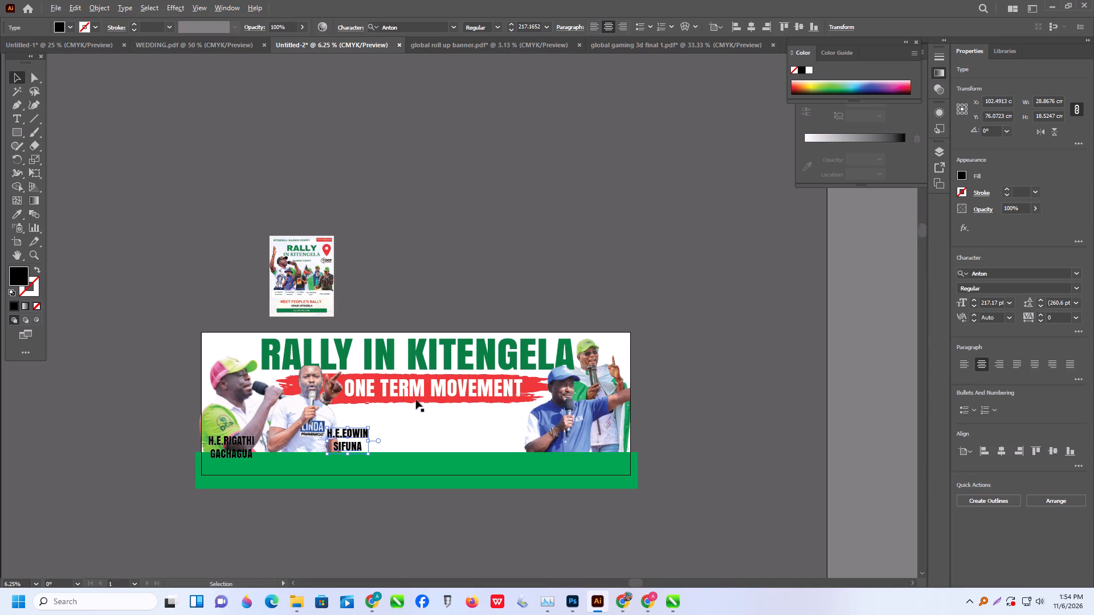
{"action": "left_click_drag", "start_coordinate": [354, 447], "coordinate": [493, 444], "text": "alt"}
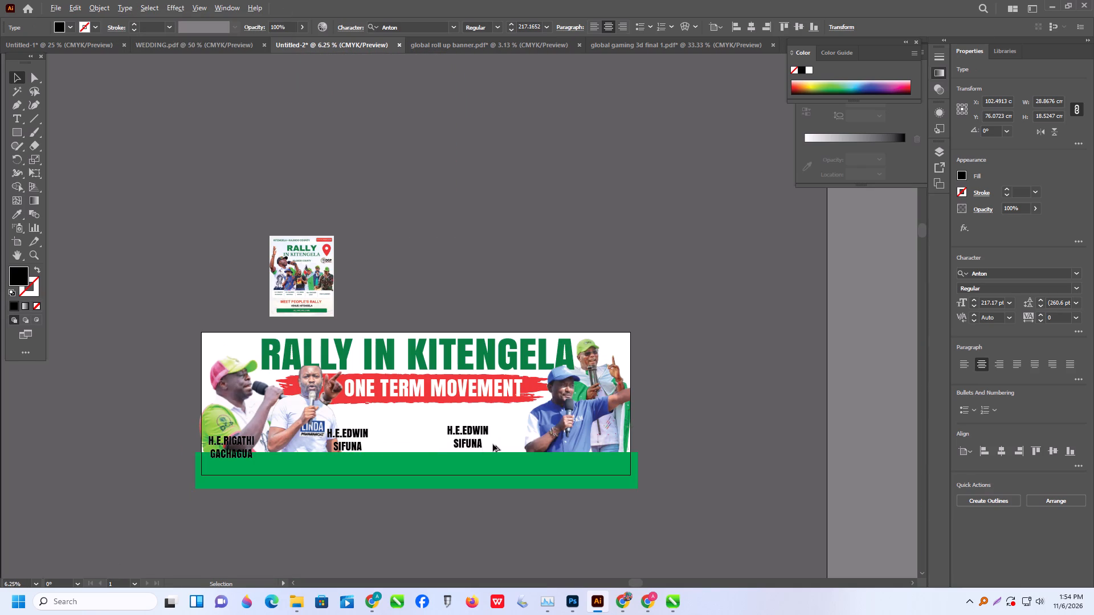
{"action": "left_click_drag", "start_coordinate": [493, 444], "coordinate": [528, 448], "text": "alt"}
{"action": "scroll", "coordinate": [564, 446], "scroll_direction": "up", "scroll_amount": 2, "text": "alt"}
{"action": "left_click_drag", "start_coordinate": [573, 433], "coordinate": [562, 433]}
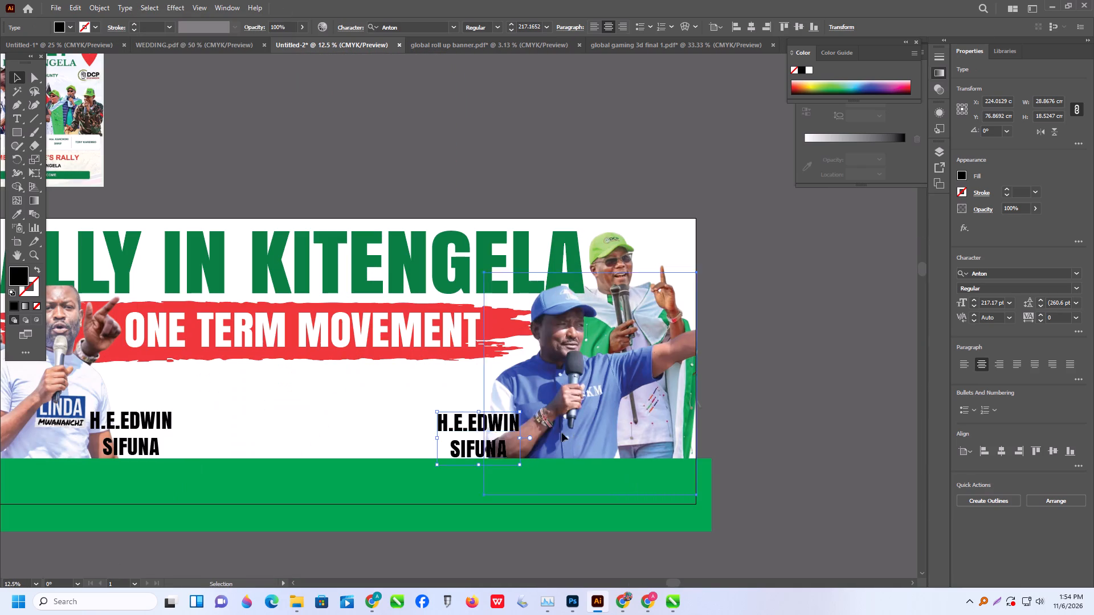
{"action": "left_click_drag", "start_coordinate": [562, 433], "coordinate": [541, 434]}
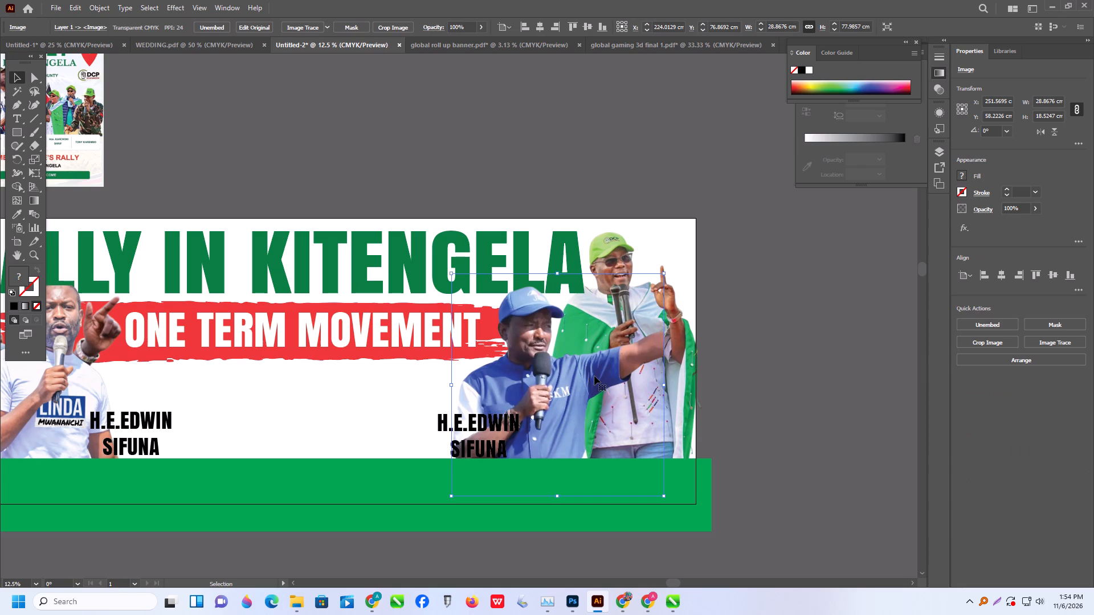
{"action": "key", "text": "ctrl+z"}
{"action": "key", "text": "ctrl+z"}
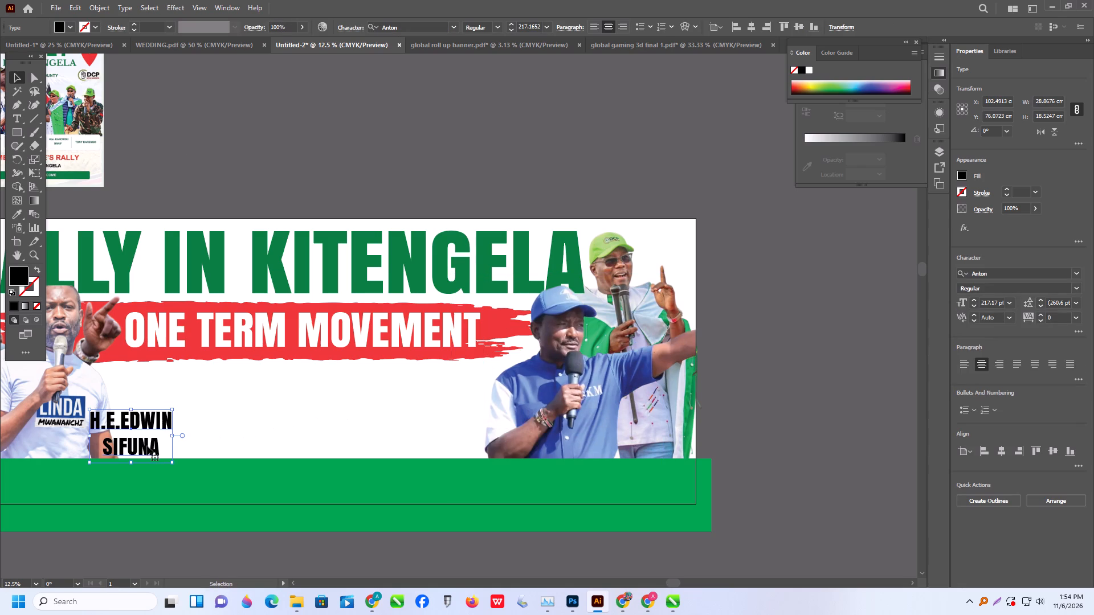
Place a copy of the "H.E.EDWIN SIFUNA" label beside the blue-capped speaker, just above the green strip.
{"action": "left_click_drag", "start_coordinate": [147, 446], "coordinate": [501, 447], "text": "alt"}
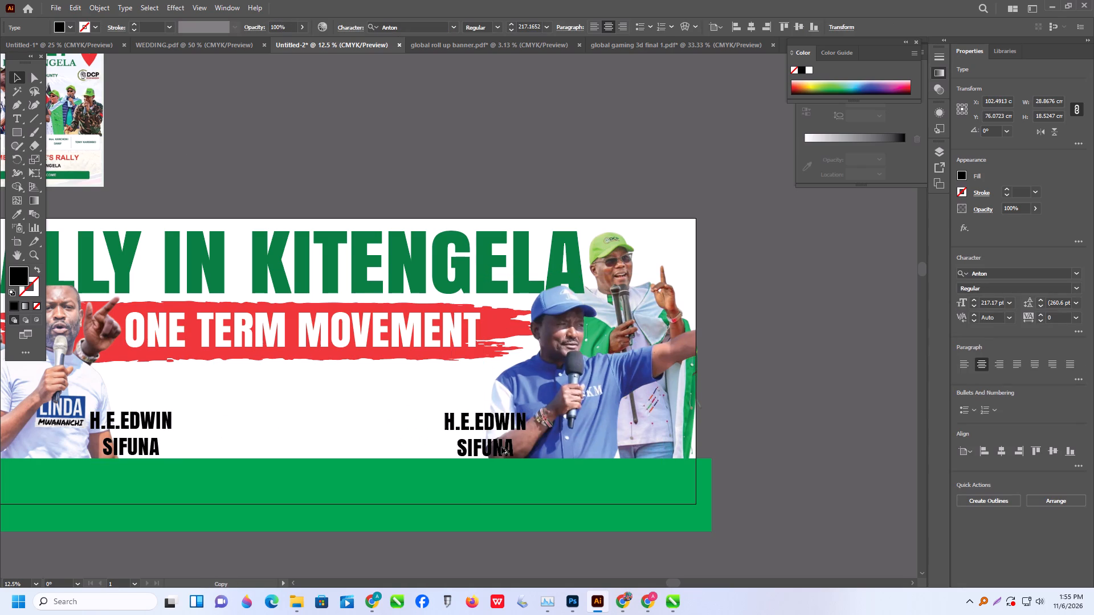
{"action": "left_click_drag", "start_coordinate": [501, 447], "coordinate": [500, 447], "text": "alt"}
Move the reference poster above the banner's right half and enlarge it so the speaker names are readable.
{"action": "scroll", "coordinate": [472, 429], "scroll_direction": "up", "scroll_amount": 1}
{"action": "left_click_drag", "start_coordinate": [84, 168], "coordinate": [449, 166]}
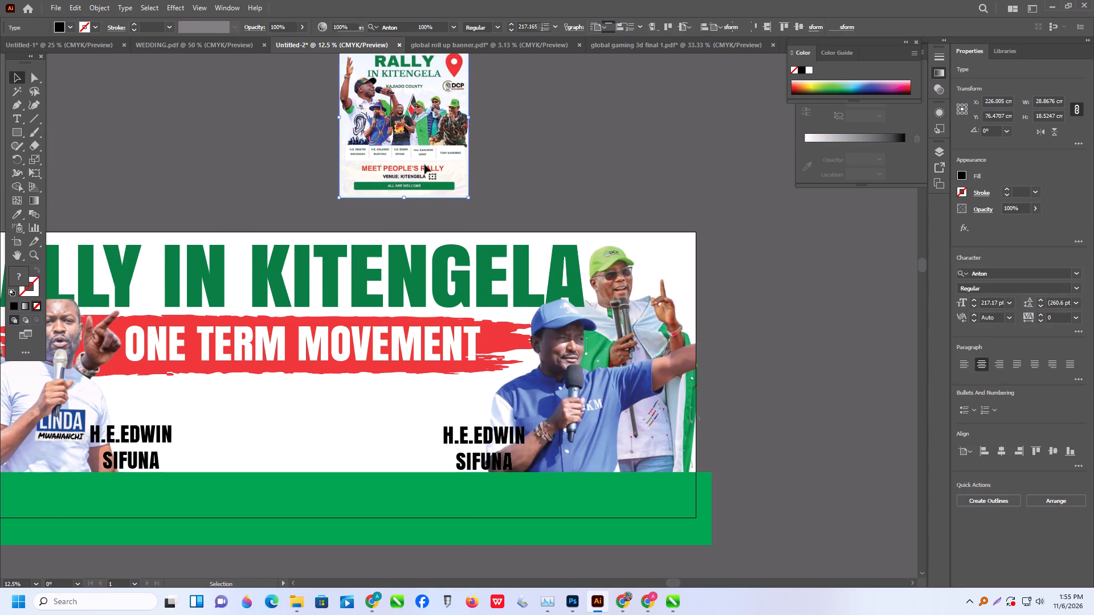
{"action": "scroll", "coordinate": [418, 166], "scroll_direction": "up", "scroll_amount": 1, "text": "alt"}
{"action": "left_click_drag", "start_coordinate": [488, 211], "coordinate": [599, 316], "text": "shift"}
Replace the text of the blue-capped speaker's label with "h.e kalonzo" and "musyoka" on two lines.
{"action": "scroll", "coordinate": [427, 241], "scroll_direction": "down", "scroll_amount": 8}
{"action": "triple_click", "coordinate": [500, 421]}
{"action": "left_click", "coordinate": [500, 420]}
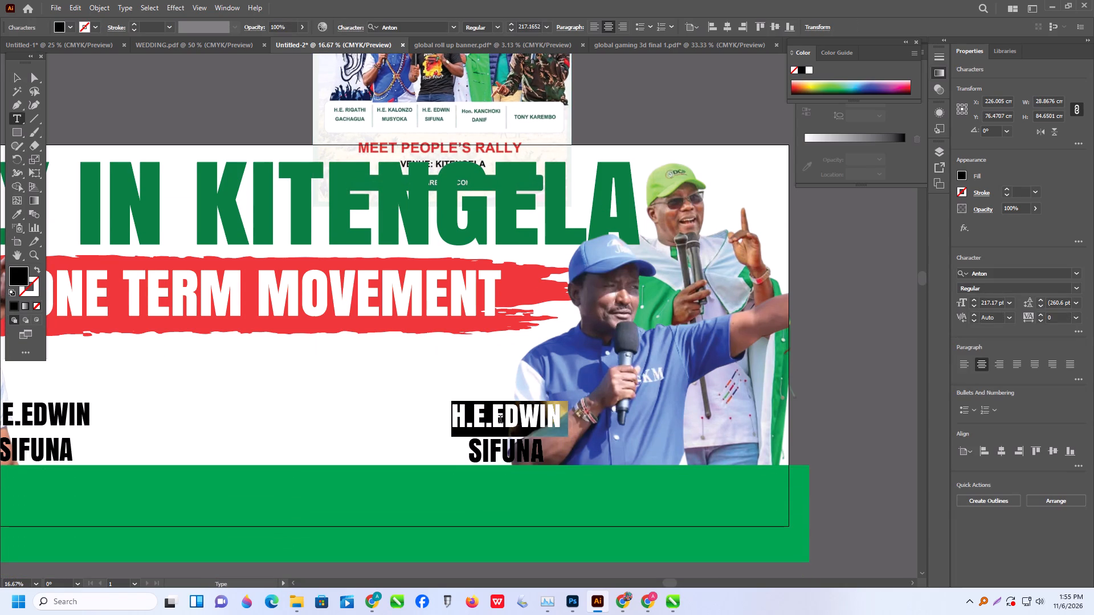
{"action": "key", "text": "ctrl+a"}
{"action": "key", "text": "Tab"}
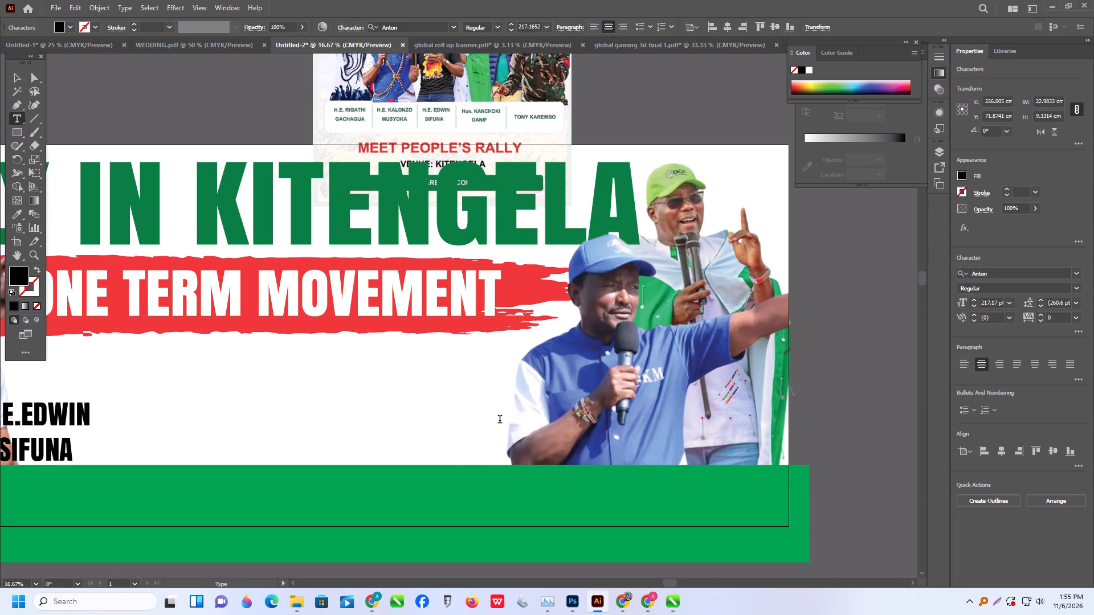
{"action": "scroll", "coordinate": [500, 420], "scroll_direction": "up", "scroll_amount": 3}
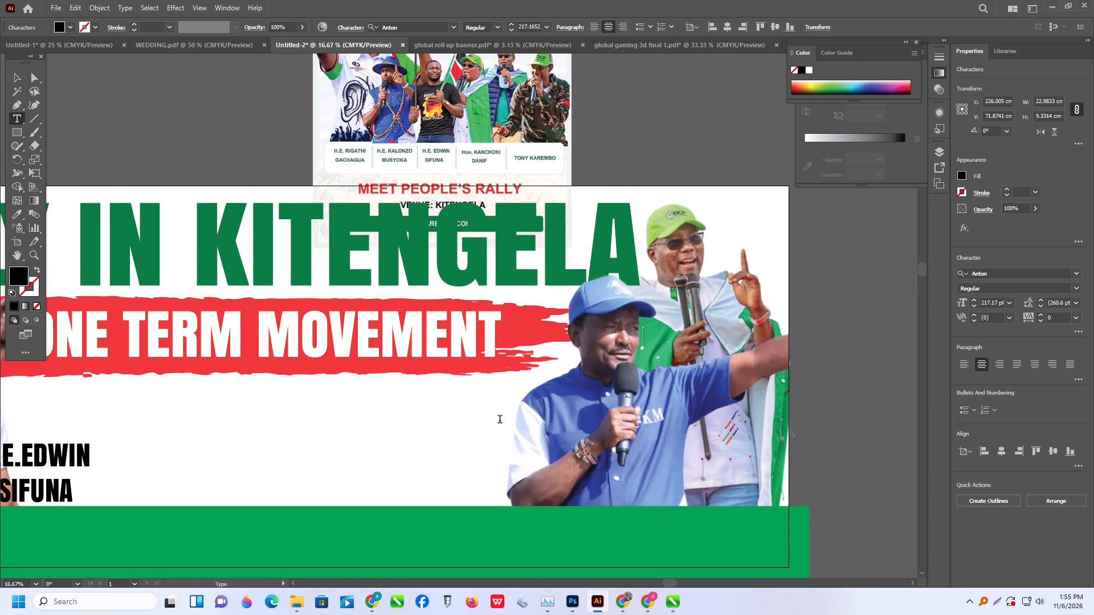
{"action": "type", "text": "h."}
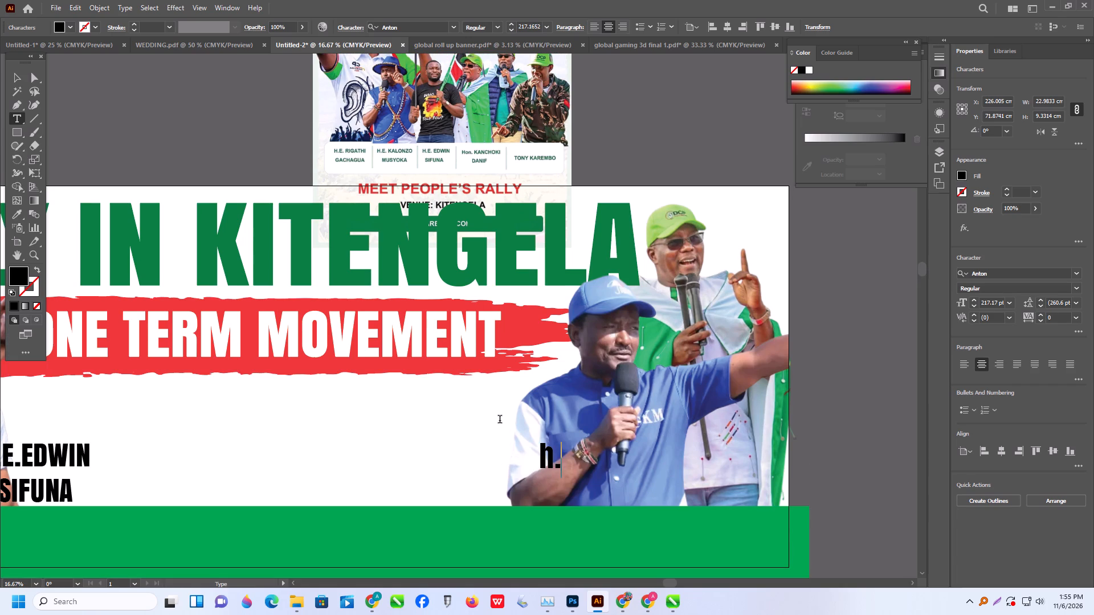
{"action": "key", "text": "e"}
{"action": "key", "text": "space"}
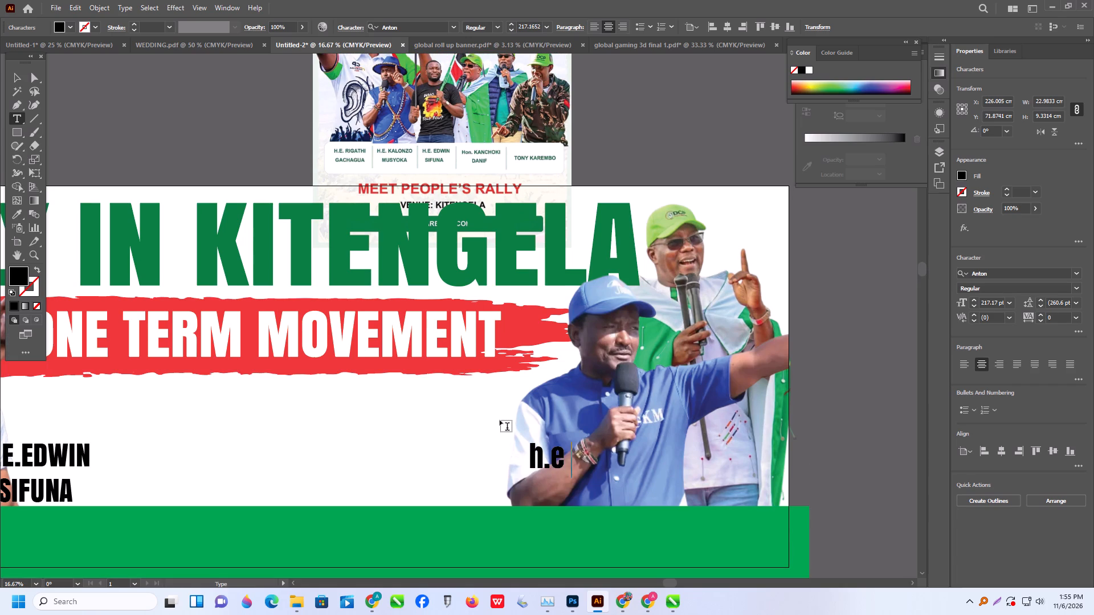
{"action": "type", "text": "ka"}
{"action": "type", "text": "lo"}
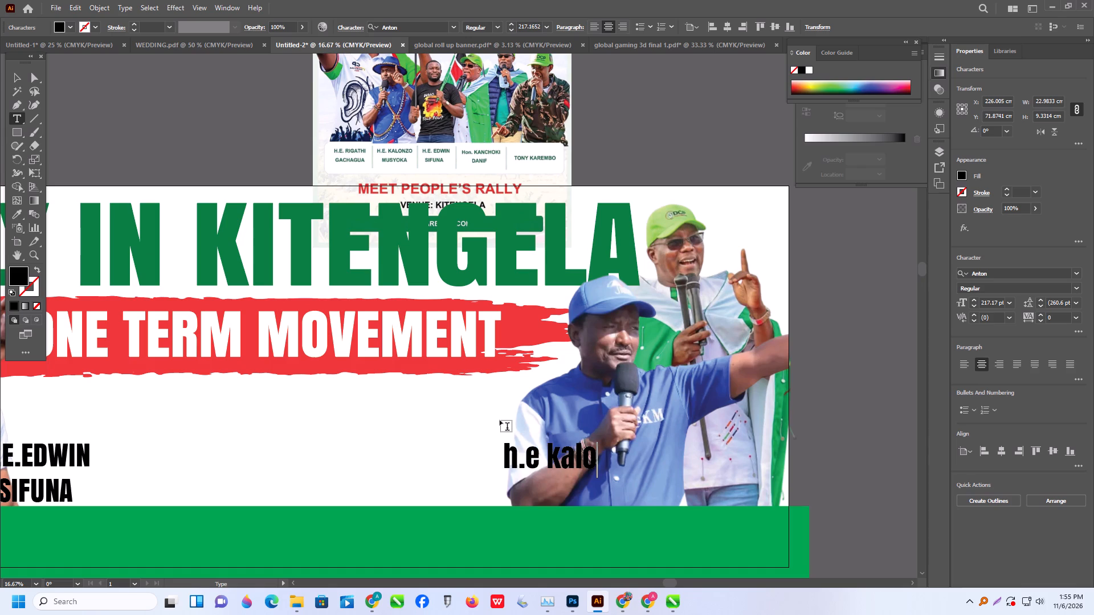
{"action": "type", "text": "nzo"}
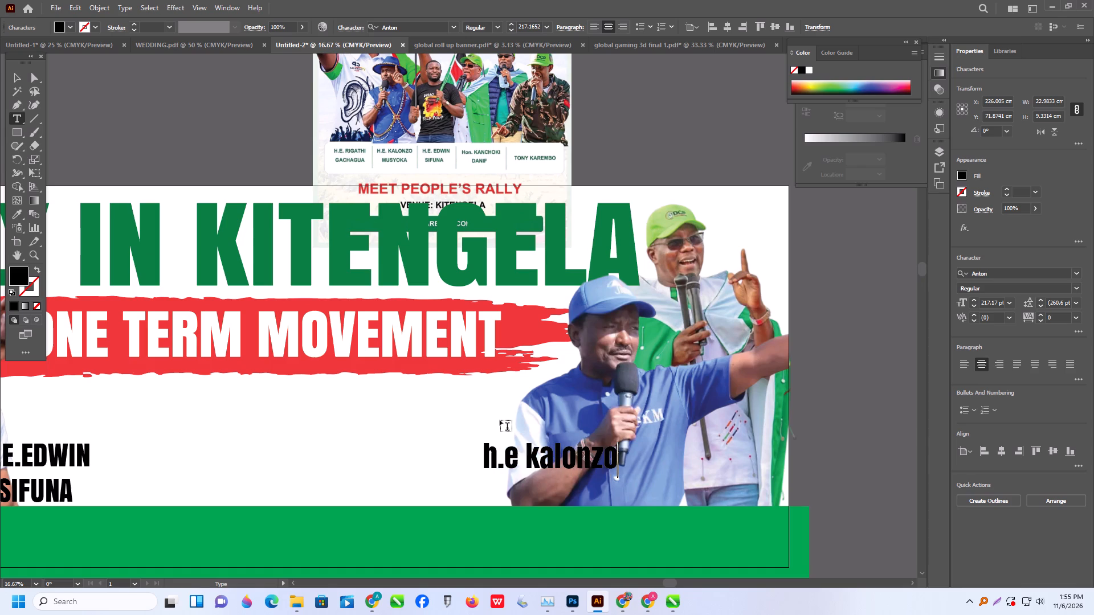
{"action": "key", "text": "Return"}
{"action": "type", "text": "musyok"}
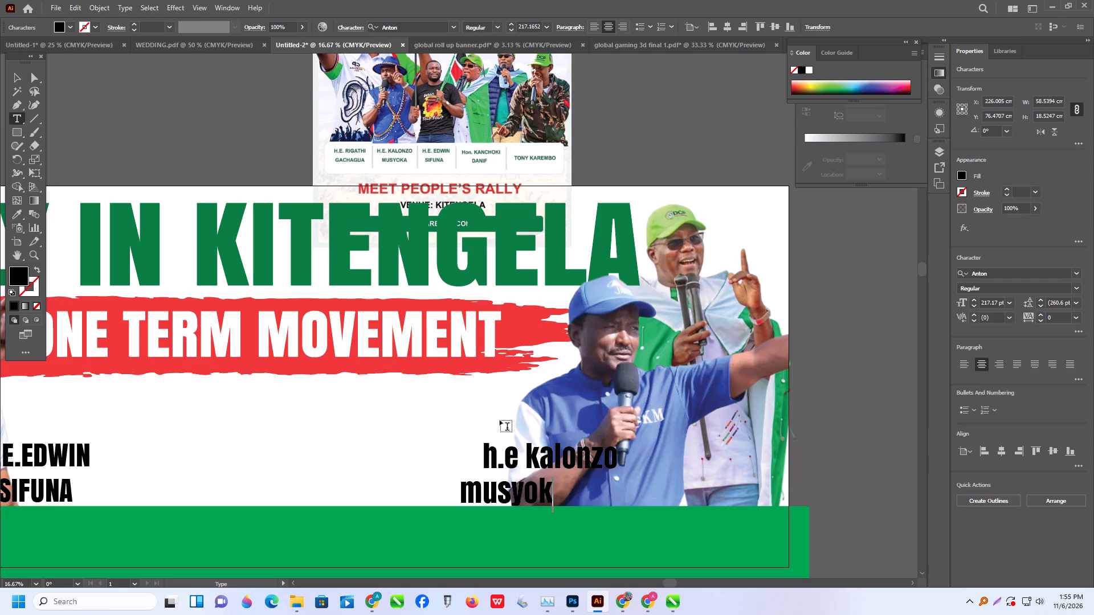
{"action": "key", "text": "a"}
Change the case of the blue-capped speaker's name label to uppercase.
{"action": "left_click", "coordinate": [13, 74]}
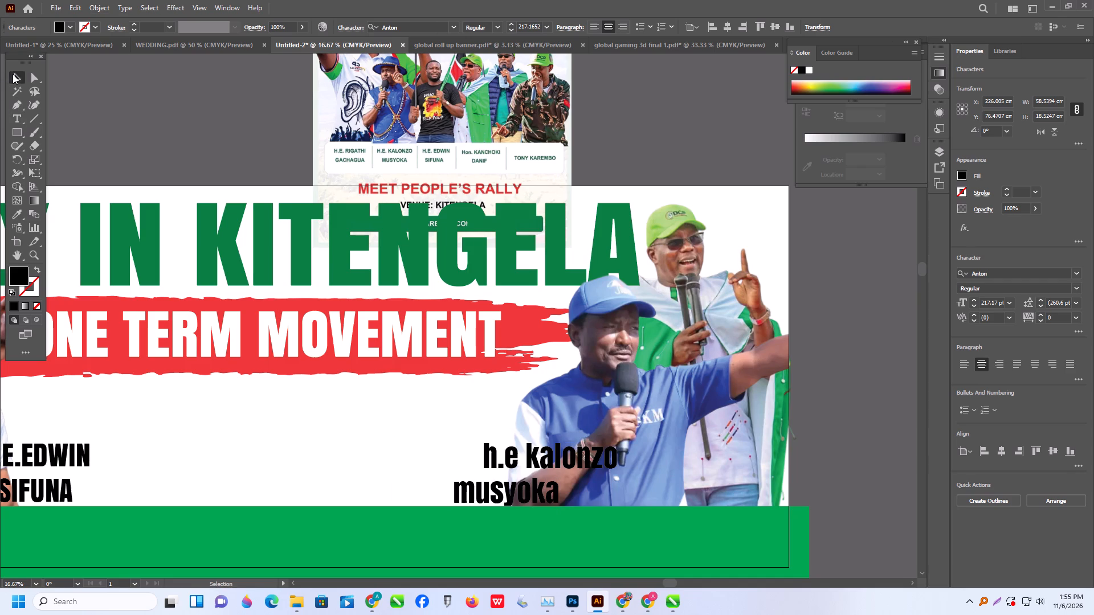
{"action": "left_click", "coordinate": [128, 10]}
{"action": "left_click", "coordinate": [173, 182]}
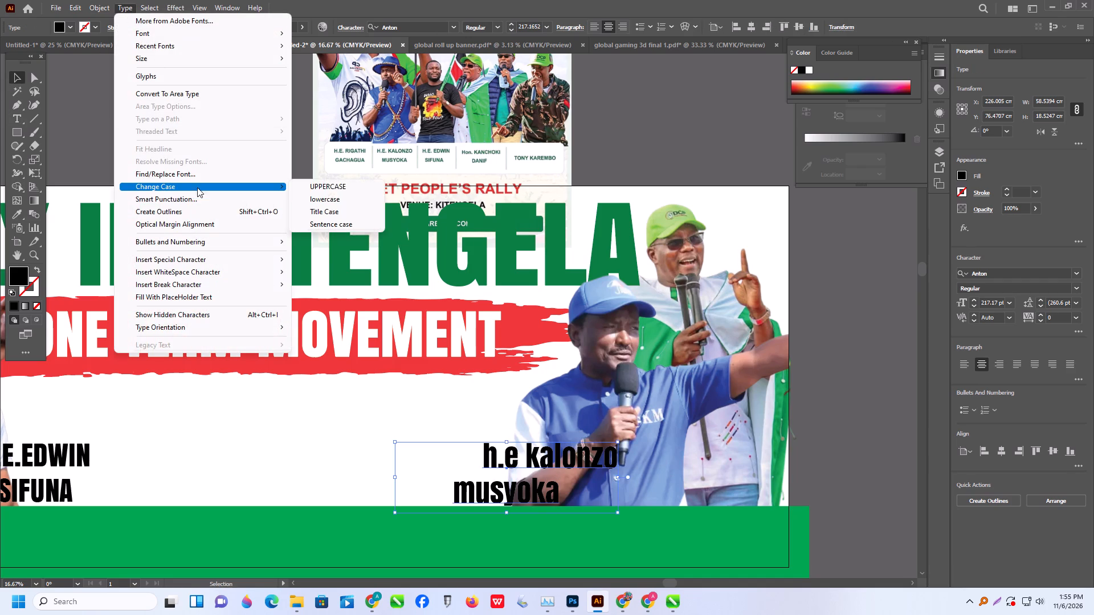
{"action": "left_click", "coordinate": [326, 187]}
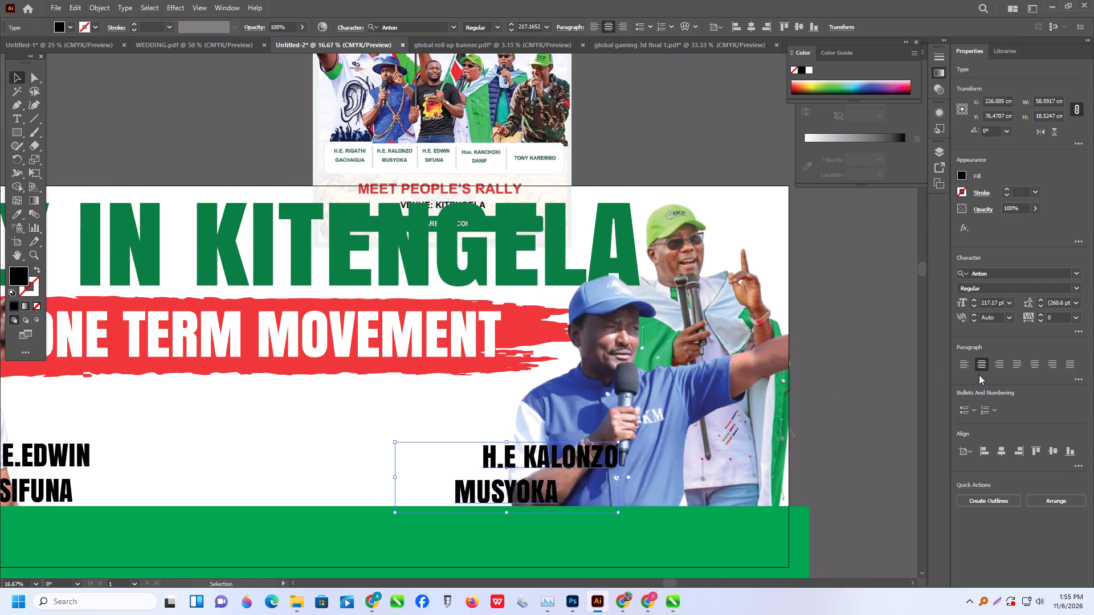
Remove the extra spaces before "H.E KALONZO" so both lines of the blue-capped speaker's label are centred.
{"action": "left_click", "coordinate": [682, 142]}
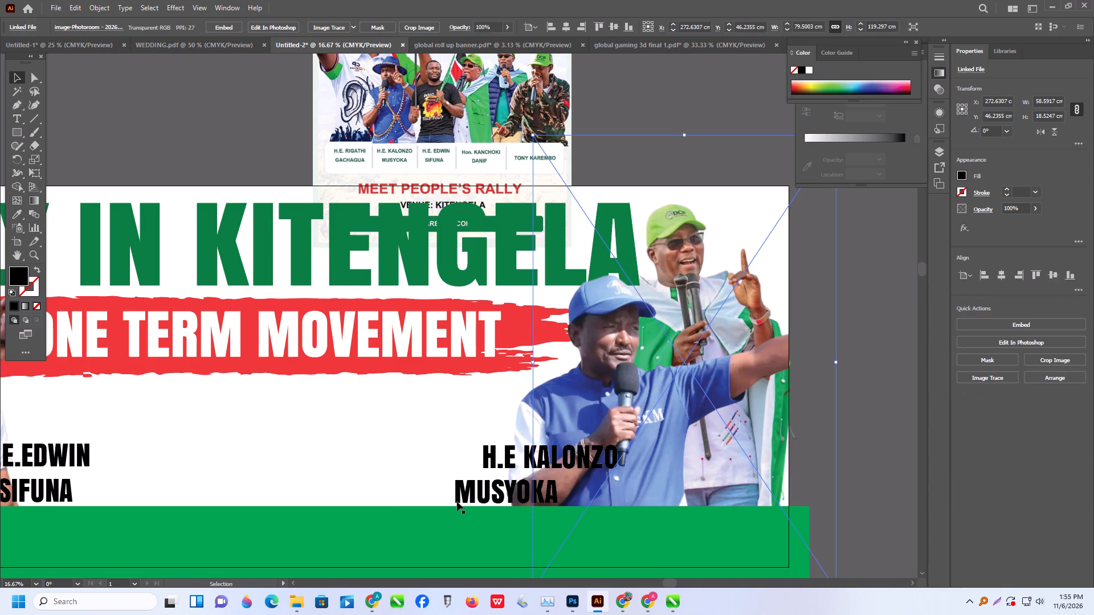
{"action": "left_click", "coordinate": [458, 502]}
{"action": "left_click", "coordinate": [448, 494]}
{"action": "double_click", "coordinate": [454, 493]}
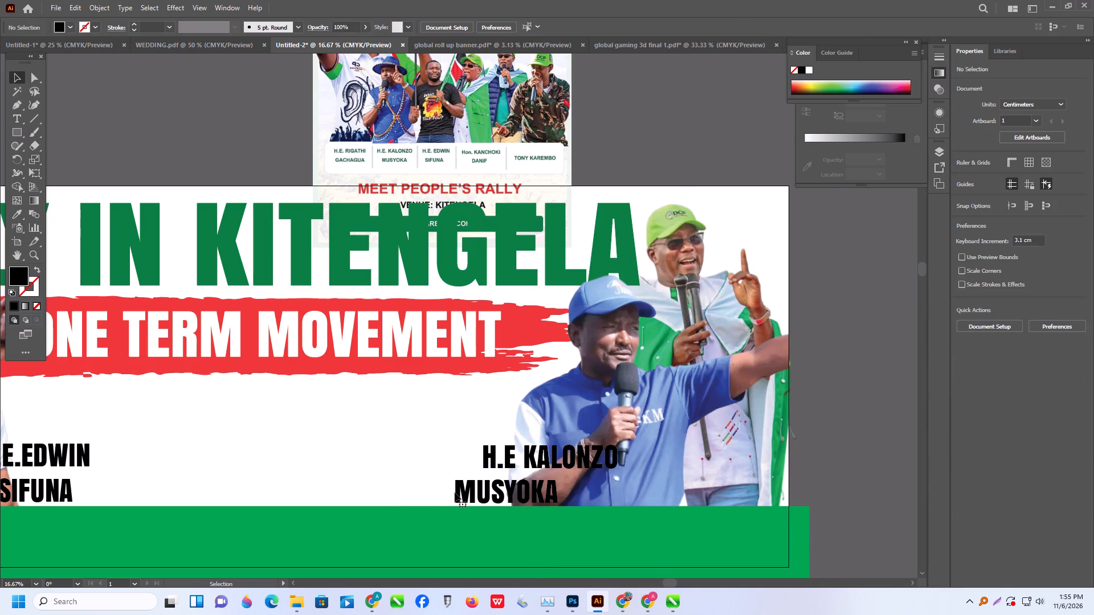
{"action": "double_click", "coordinate": [487, 460]}
{"action": "left_click_drag", "start_coordinate": [483, 453], "coordinate": [468, 453]}
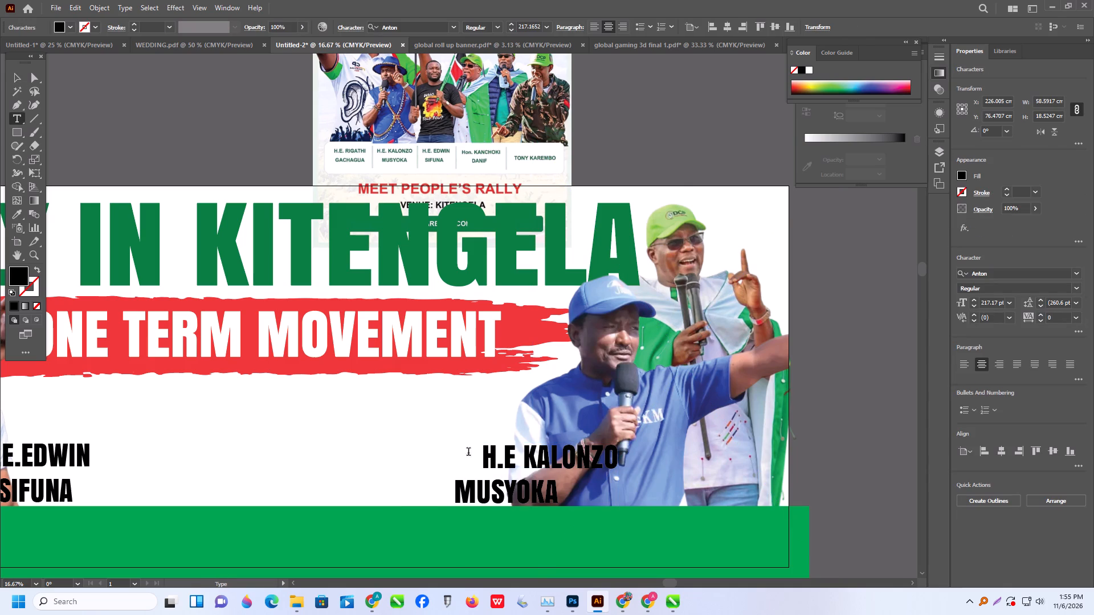
{"action": "left_click_drag", "start_coordinate": [468, 453], "coordinate": [353, 454]}
{"action": "key", "text": "BackSpace"}
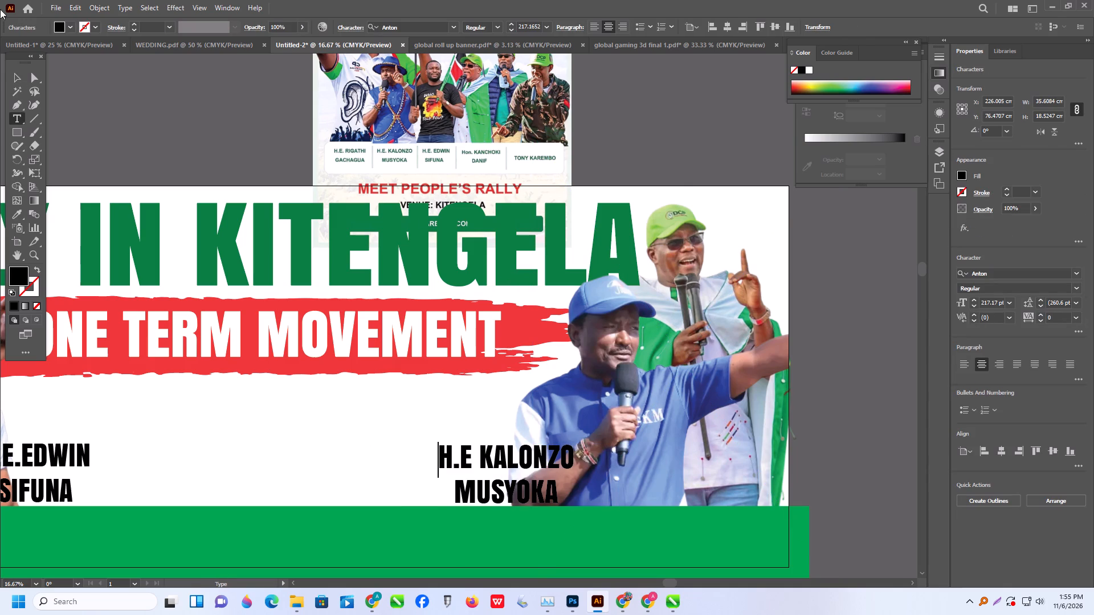
{"action": "left_click", "coordinate": [16, 72]}
Move the reference poster up into the empty space above the banner so it no longer overlaps the headline.
{"action": "scroll", "coordinate": [516, 333], "scroll_direction": "down", "scroll_amount": 2, "text": "alt"}
{"action": "left_click_drag", "start_coordinate": [500, 222], "coordinate": [507, 213]}
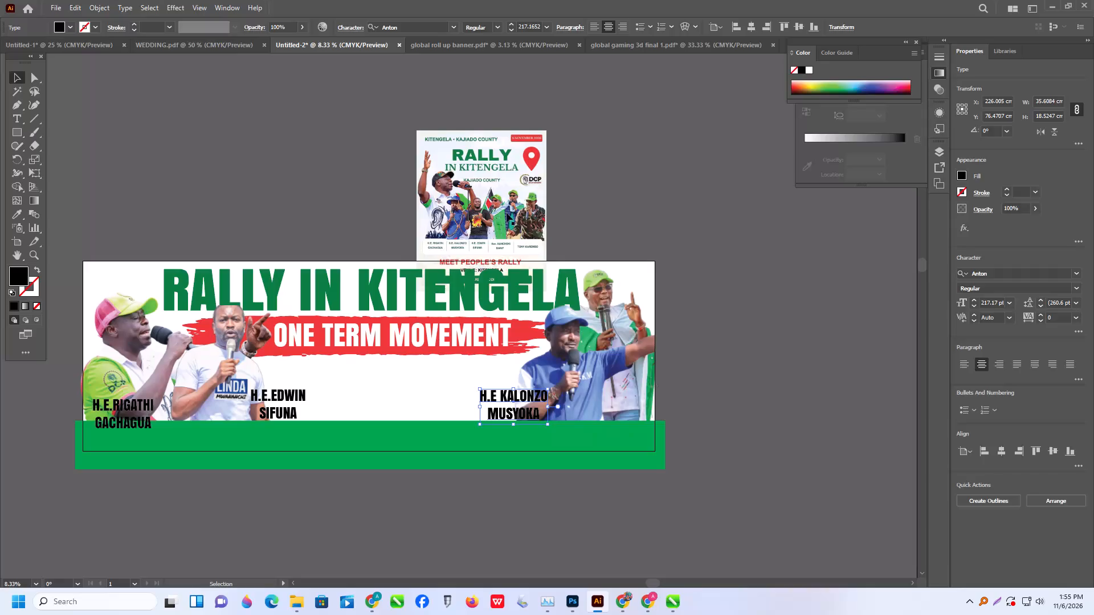
{"action": "left_click_drag", "start_coordinate": [507, 213], "coordinate": [546, 158]}
Enlarge the "H.E KALONZO MUSYOKA" label to about 286 pt and keep it beside the blue-capped speaker.
{"action": "left_click", "coordinate": [532, 412]}
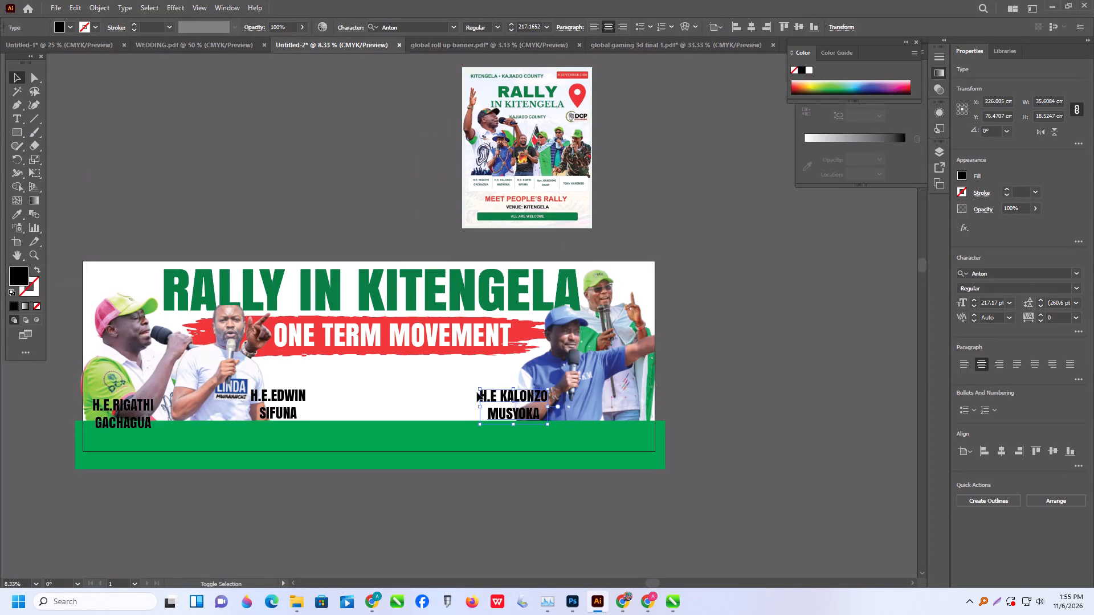
{"action": "left_click_drag", "start_coordinate": [481, 388], "coordinate": [458, 377], "text": "shift"}
{"action": "left_click_drag", "start_coordinate": [515, 398], "coordinate": [521, 400]}
Delete the cropped photo of the blue-capped speaker from the banner.
{"action": "scroll", "coordinate": [564, 403], "scroll_direction": "up", "scroll_amount": 2, "text": "alt"}
{"action": "left_click_drag", "start_coordinate": [593, 393], "coordinate": [561, 394]}
{"action": "key", "text": "Delete"}
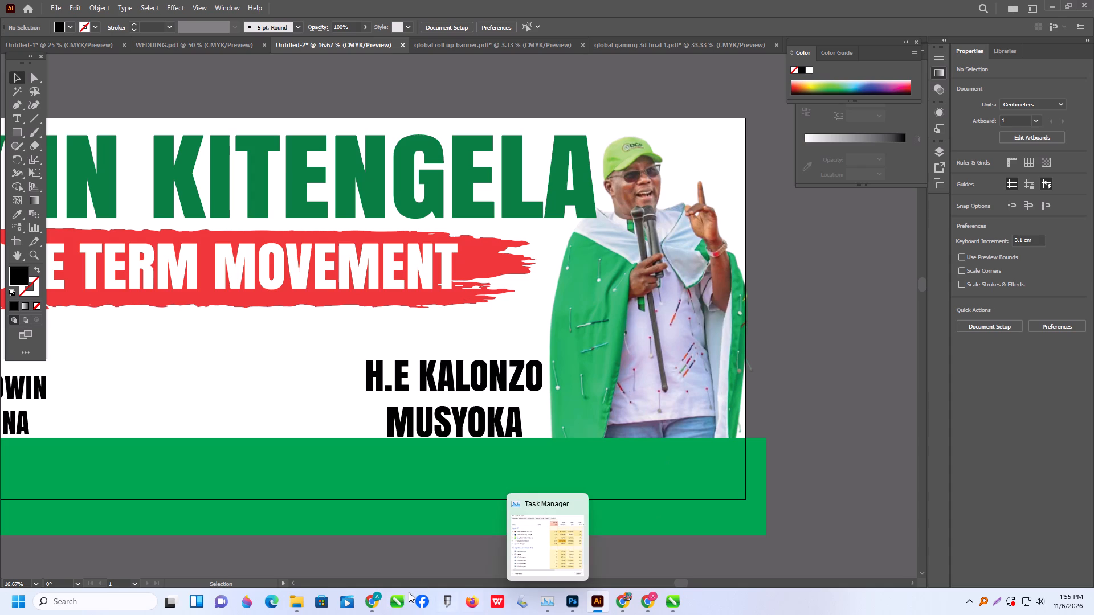
Place the uncropped cutout of the blue-capped speaker from the Downloads folder onto the banner beside the green-capped speaker.
{"action": "left_click", "coordinate": [302, 601]}
{"action": "left_click", "coordinate": [447, 564]}
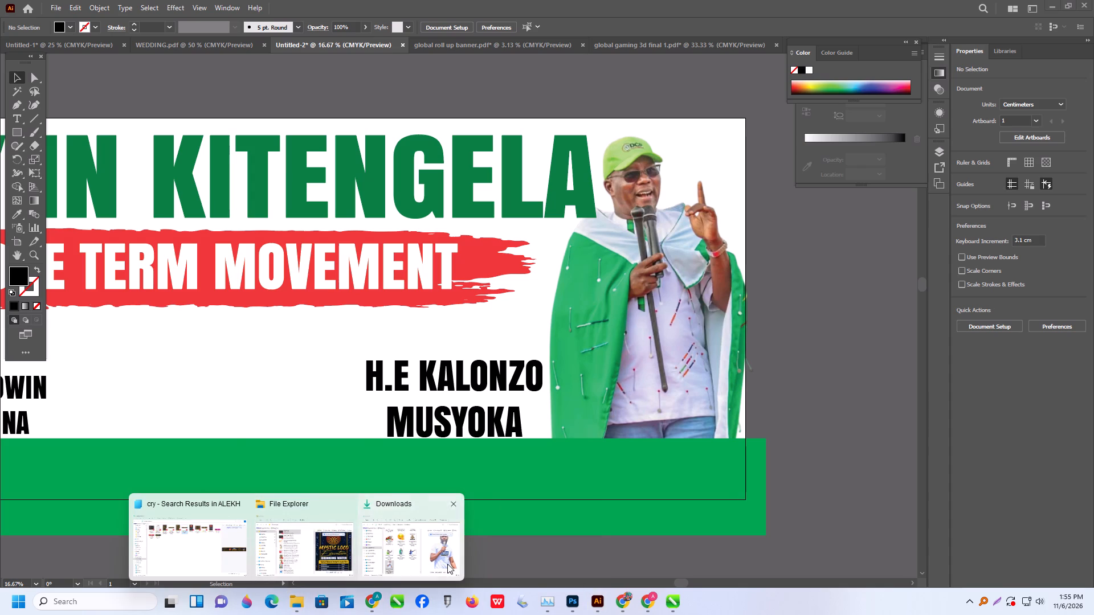
{"action": "left_click_drag", "start_coordinate": [362, 396], "coordinate": [774, 398]}
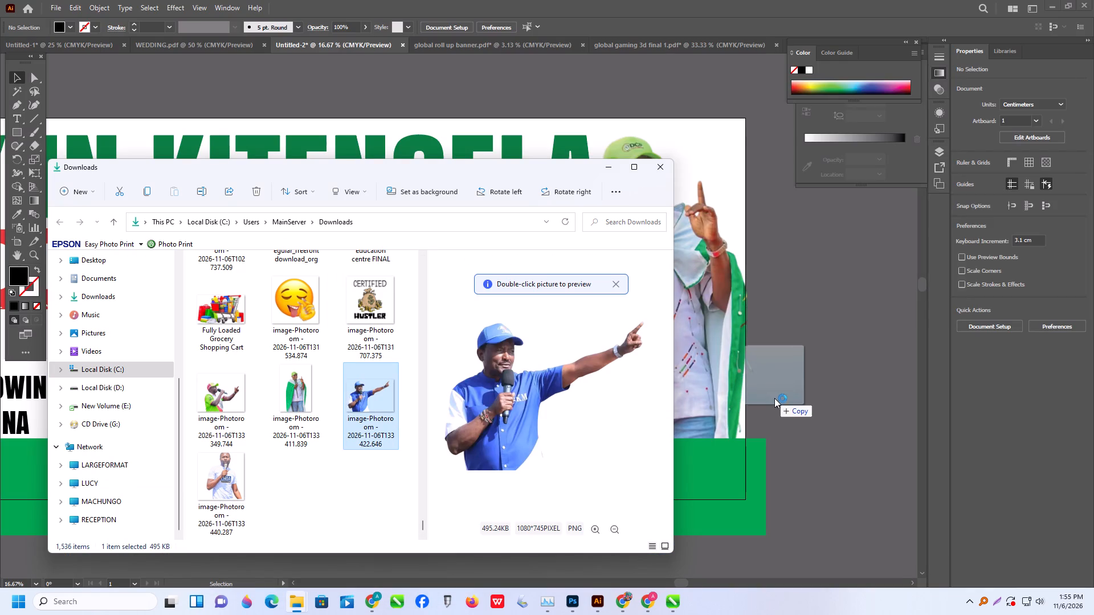
{"action": "left_click_drag", "start_coordinate": [774, 398], "coordinate": [774, 399]}
{"action": "left_click", "coordinate": [818, 460]}
{"action": "left_click_drag", "start_coordinate": [758, 410], "coordinate": [554, 313]}
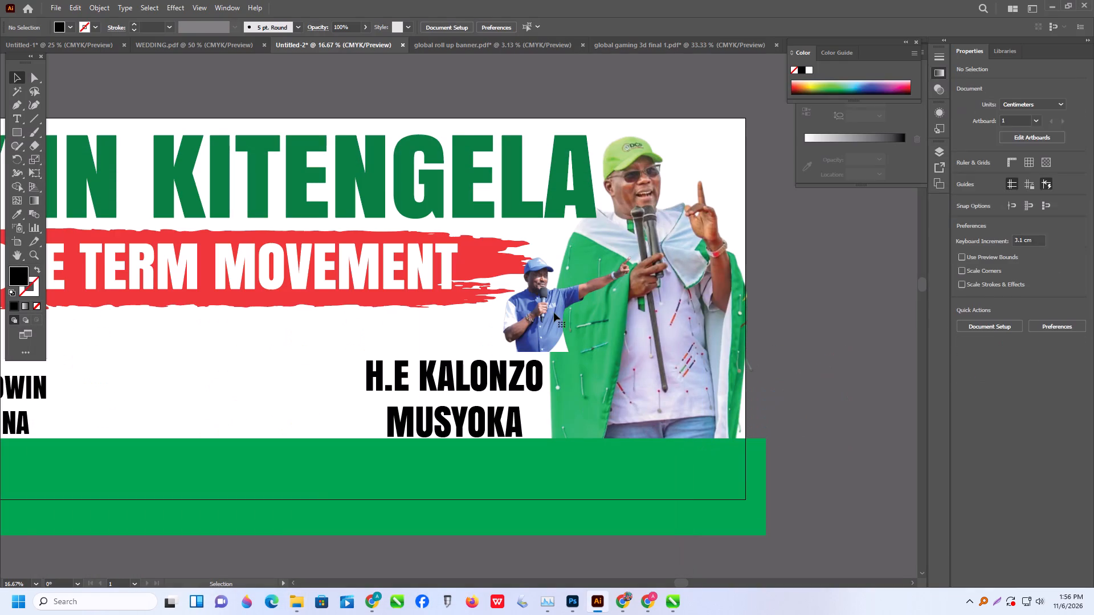
Enlarge the blue-capped speaker's photo to about 106 by 73 cm and position it in front of the green-capped speaker.
{"action": "left_click_drag", "start_coordinate": [498, 353], "coordinate": [391, 557], "text": "shift"}
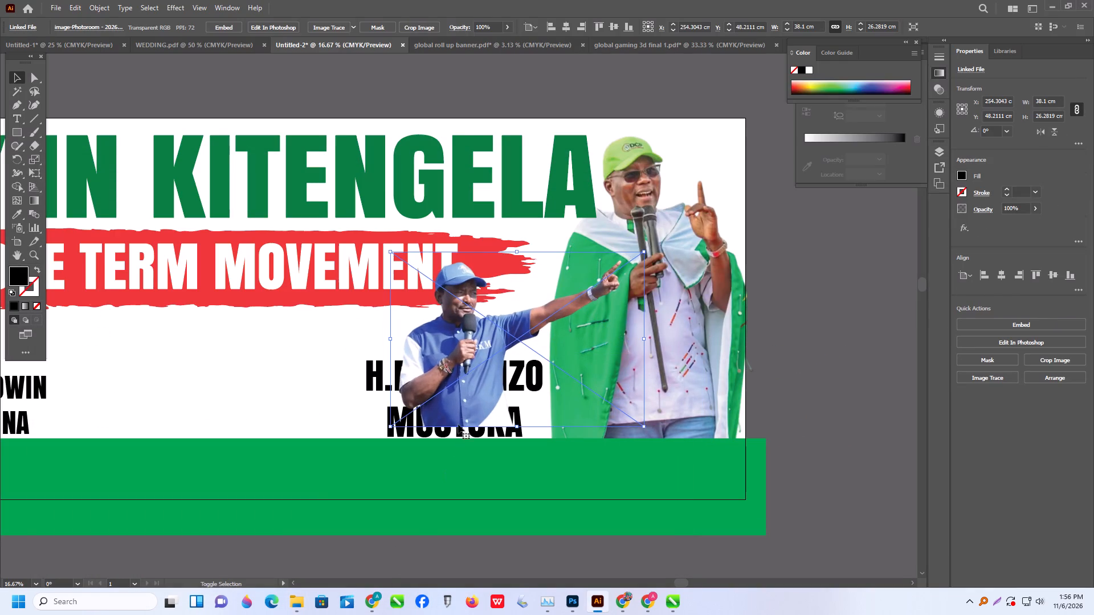
{"action": "left_click_drag", "start_coordinate": [462, 408], "coordinate": [575, 374]}
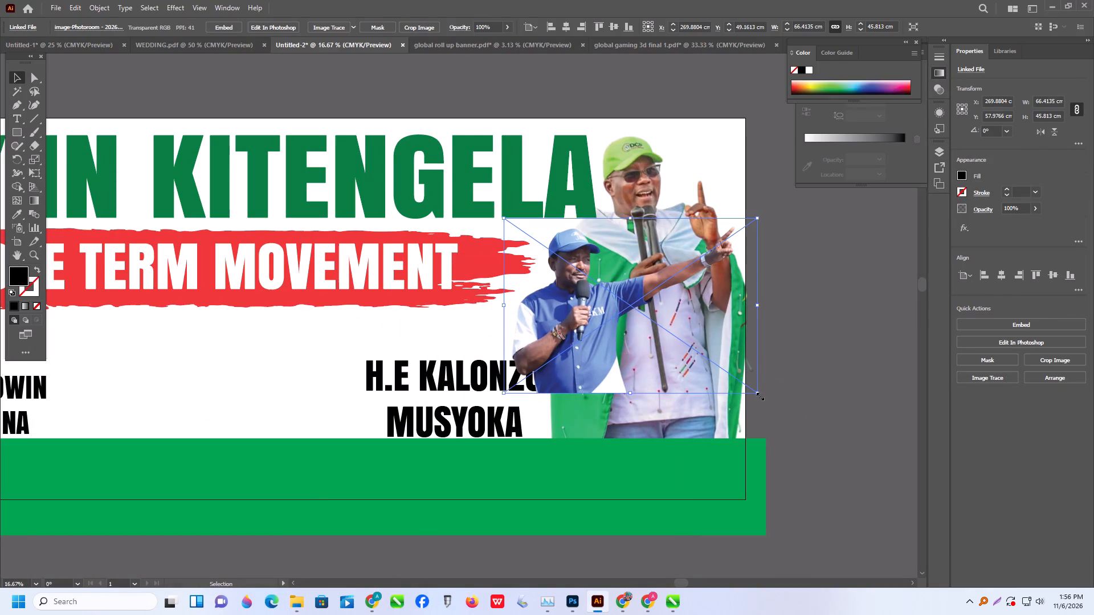
{"action": "left_click_drag", "start_coordinate": [759, 396], "coordinate": [889, 529], "text": "shift"}
{"action": "left_click_drag", "start_coordinate": [586, 437], "coordinate": [526, 391]}
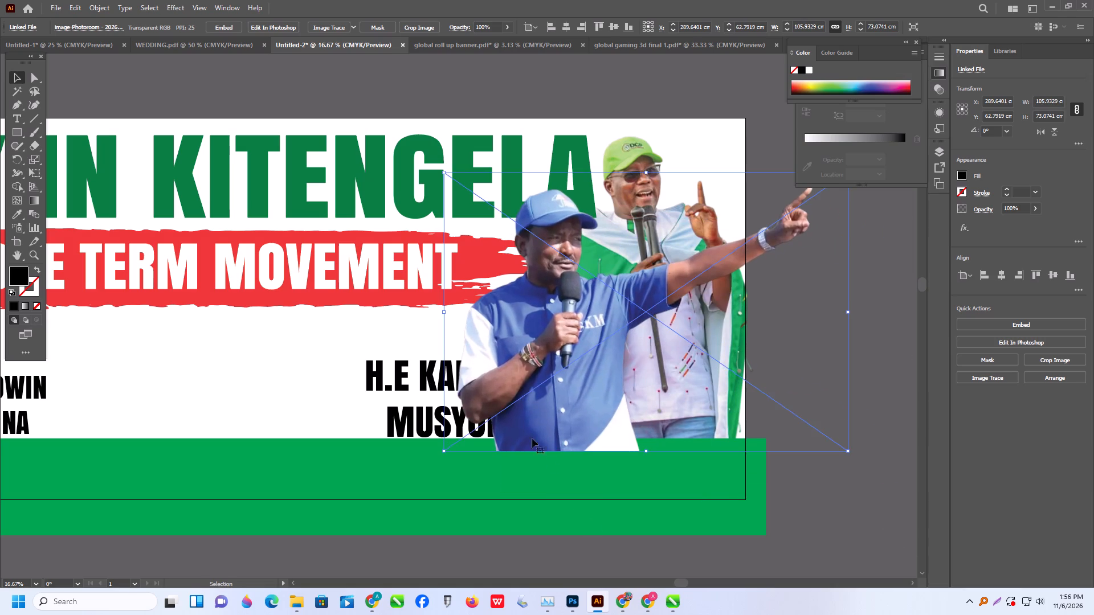
Bring the green strip to the front so it covers the bottom of the blue-capped speaker's photo.
{"action": "left_click", "coordinate": [587, 525]}
{"action": "right_click", "coordinate": [587, 525]}
{"action": "left_click", "coordinate": [642, 470]}
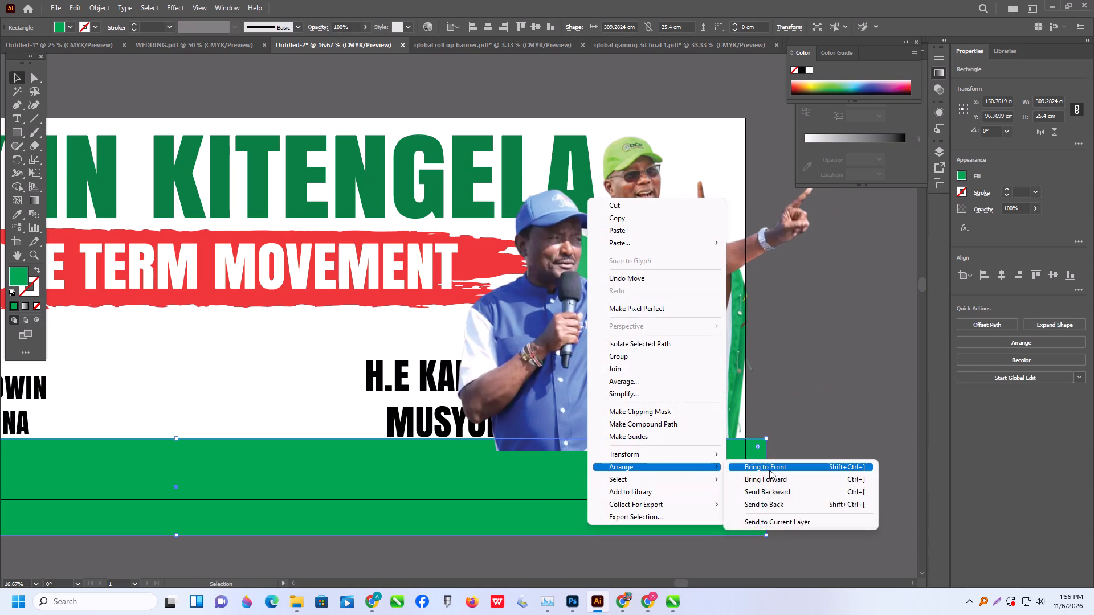
{"action": "left_click", "coordinate": [769, 470]}
{"action": "left_click", "coordinate": [811, 440]}
Bring the "H.E KALONZO MUSYOKA" label to the front, above the speaker's photo.
{"action": "left_click", "coordinate": [404, 419]}
{"action": "right_click", "coordinate": [404, 419]}
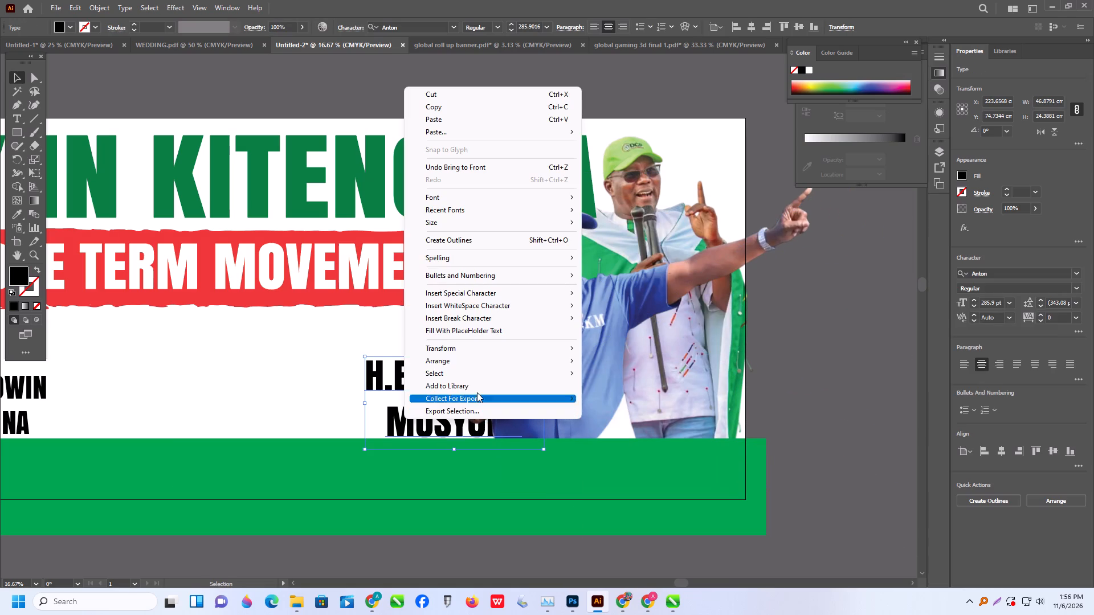
{"action": "left_click", "coordinate": [458, 357]}
{"action": "left_click", "coordinate": [610, 359]}
{"action": "left_click", "coordinate": [794, 341]}
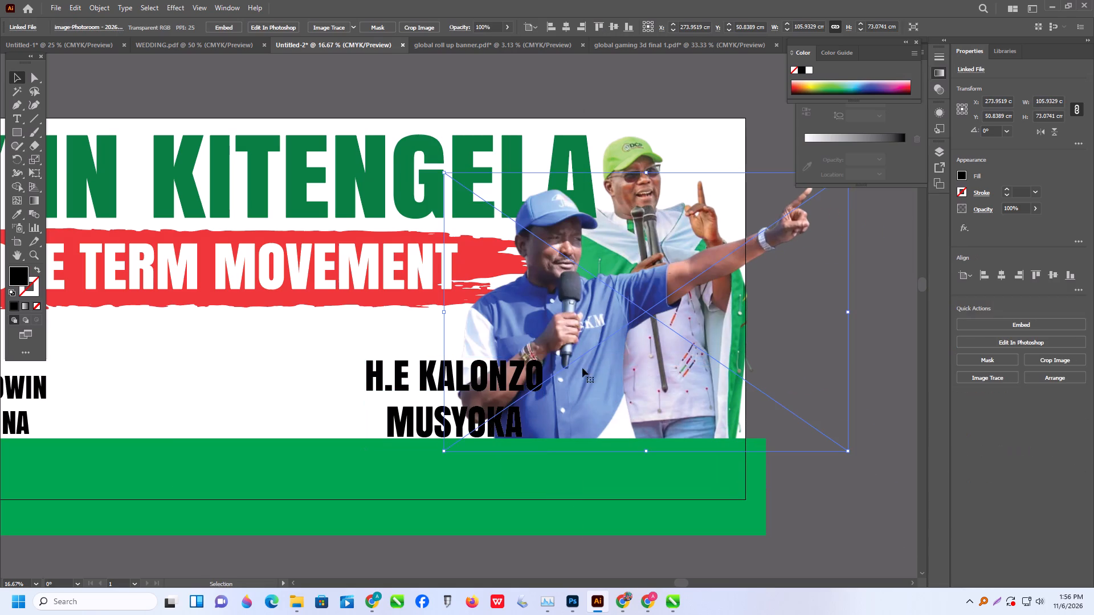
Shift the blue-capped speaker's photo left and slightly down so his pointing arm extends less beyond the artboard.
{"action": "left_click_drag", "start_coordinate": [559, 309], "coordinate": [516, 328]}
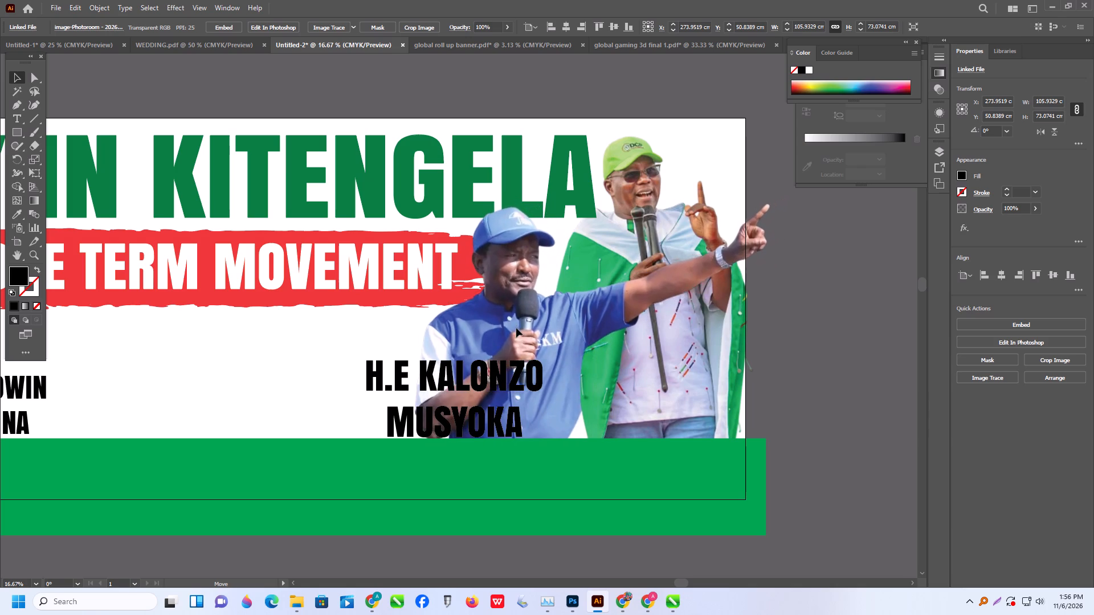
{"action": "left_click_drag", "start_coordinate": [516, 328], "coordinate": [518, 326]}
{"action": "scroll", "coordinate": [676, 330], "scroll_direction": "down", "scroll_amount": 3}
{"action": "left_click_drag", "start_coordinate": [815, 366], "coordinate": [805, 369]}
Move the "H.E KALONZO MUSYOKA" label left so it clears most of the speaker's body, just above the green strip.
{"action": "scroll", "coordinate": [598, 400], "scroll_direction": "up", "scroll_amount": 2, "text": "alt"}
{"action": "left_click_drag", "start_coordinate": [557, 359], "coordinate": [574, 363]}
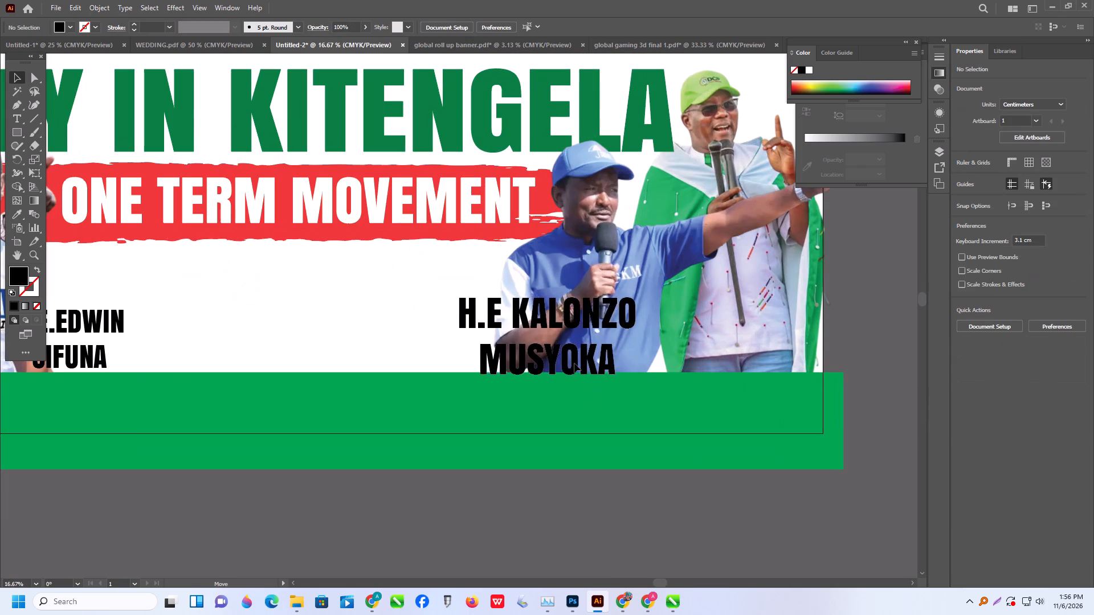
{"action": "left_click_drag", "start_coordinate": [574, 363], "coordinate": [493, 358]}
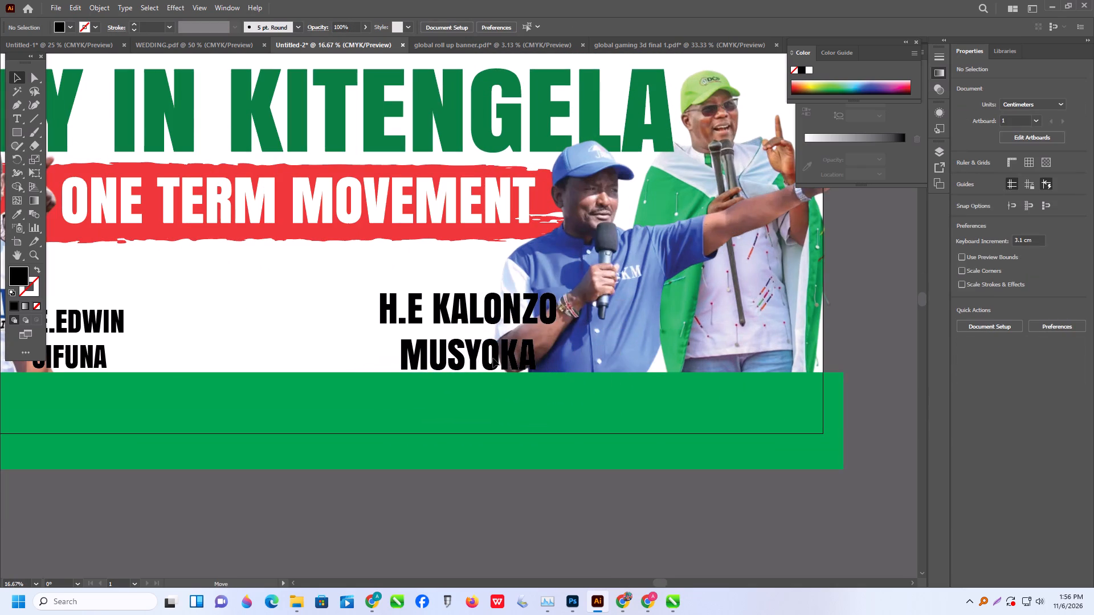
{"action": "left_click_drag", "start_coordinate": [493, 358], "coordinate": [497, 358]}
Nudge the blue-capped speaker's photo slightly further left.
{"action": "scroll", "coordinate": [500, 360], "scroll_direction": "down", "scroll_amount": 1, "text": "alt"}
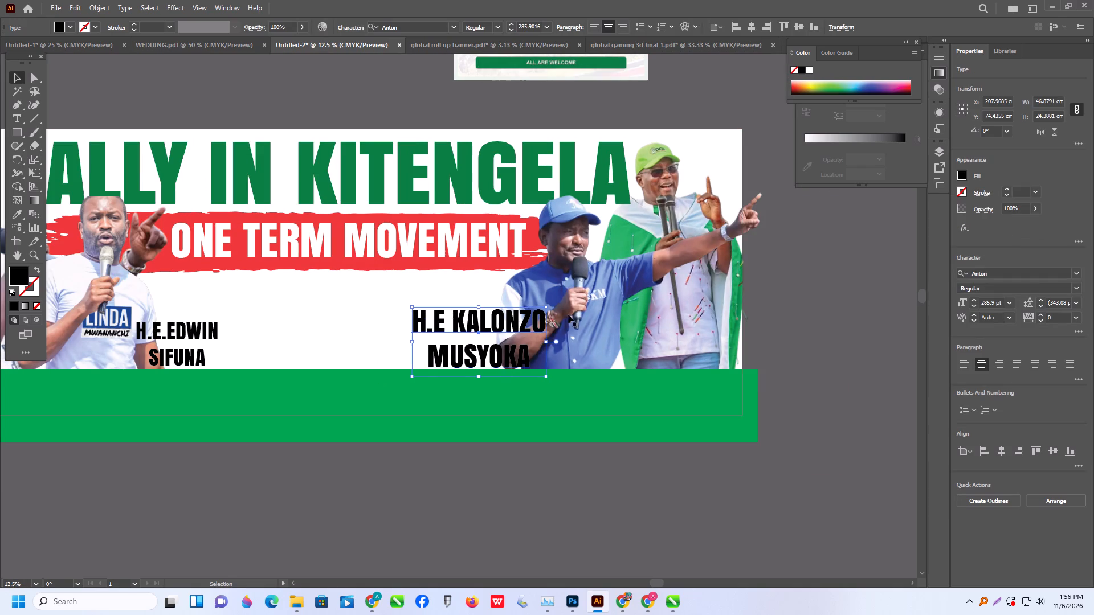
{"action": "left_click_drag", "start_coordinate": [573, 311], "coordinate": [567, 314]}
{"action": "left_click", "coordinate": [829, 302]}
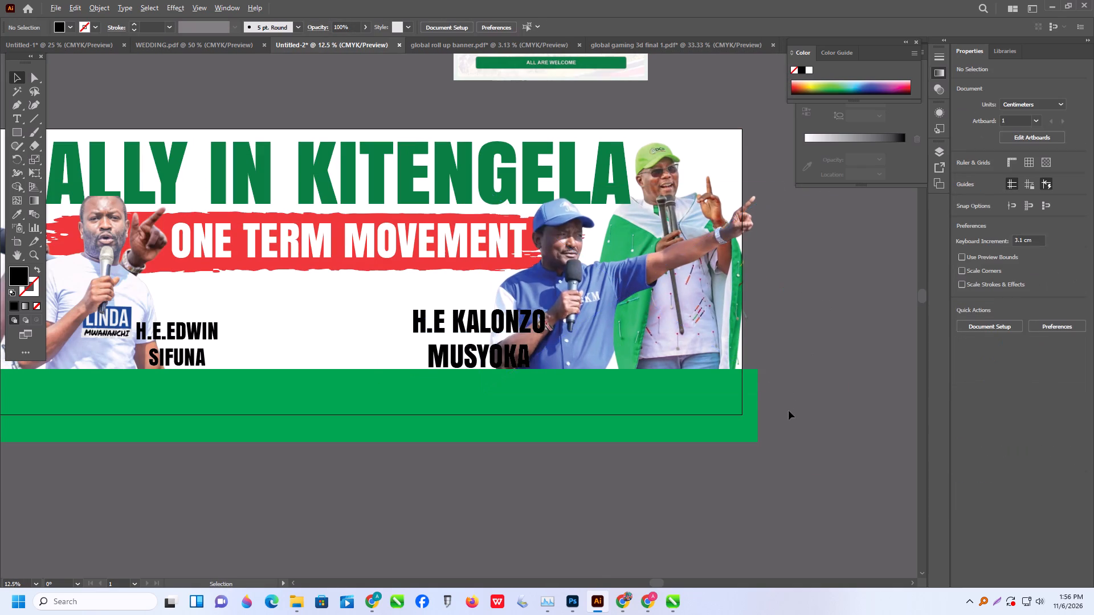
Consult the names on the reference poster and add the two-line text "hon.kanchori" and "danif" beside the poster.
{"action": "scroll", "coordinate": [789, 411], "scroll_direction": "down", "scroll_amount": 1, "text": "alt"}
{"action": "scroll", "coordinate": [746, 254], "scroll_direction": "up", "scroll_amount": 4}
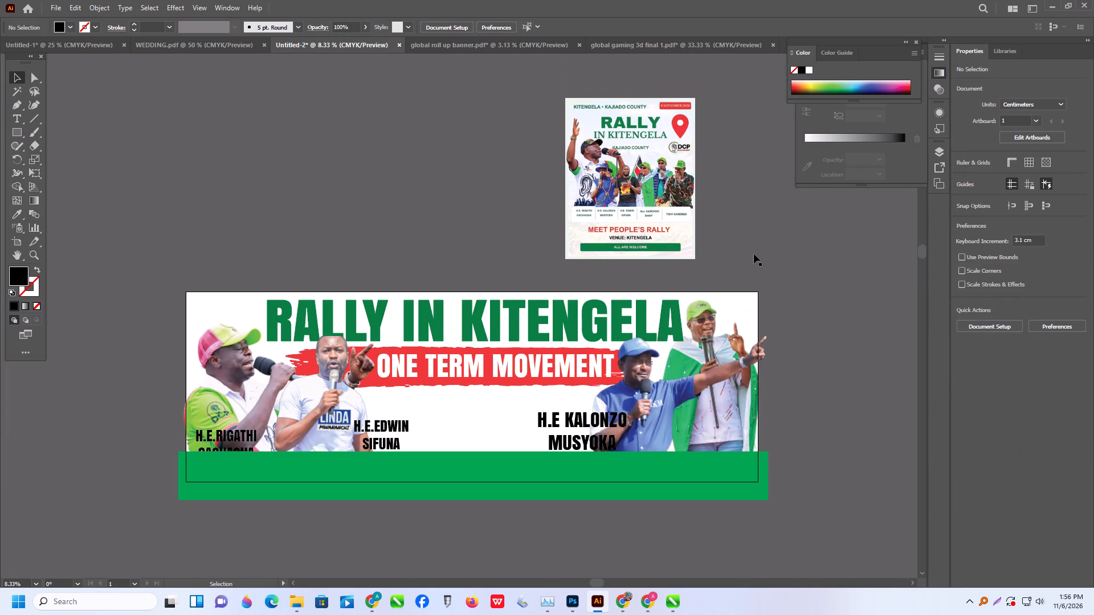
{"action": "scroll", "coordinate": [754, 254], "scroll_direction": "up", "scroll_amount": 3}
{"action": "scroll", "coordinate": [672, 204], "scroll_direction": "up", "scroll_amount": 1}
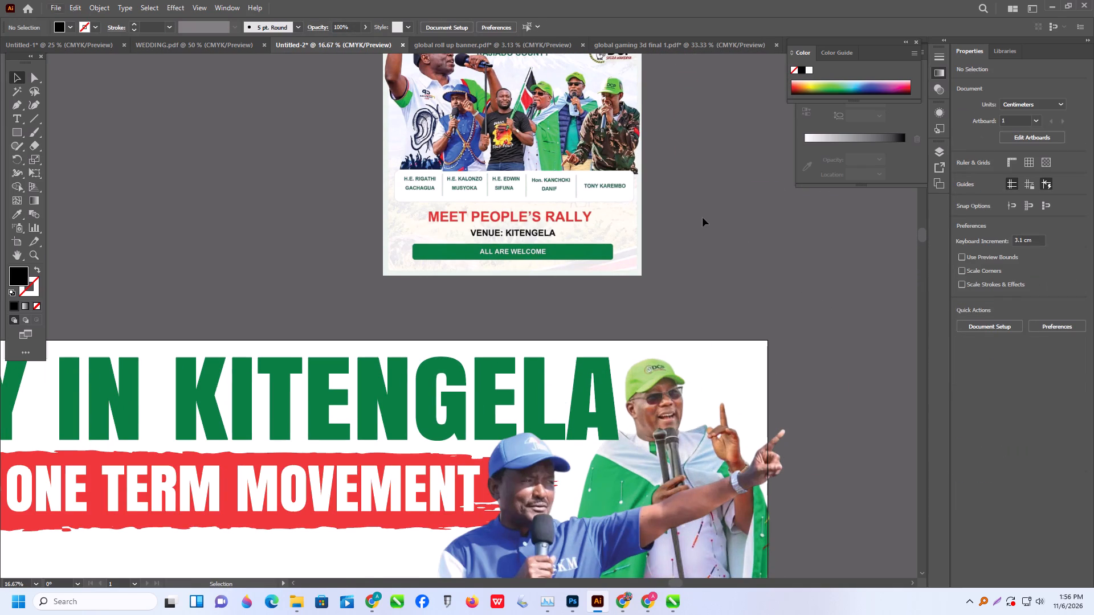
{"action": "scroll", "coordinate": [703, 218], "scroll_direction": "up", "scroll_amount": 1, "text": "alt"}
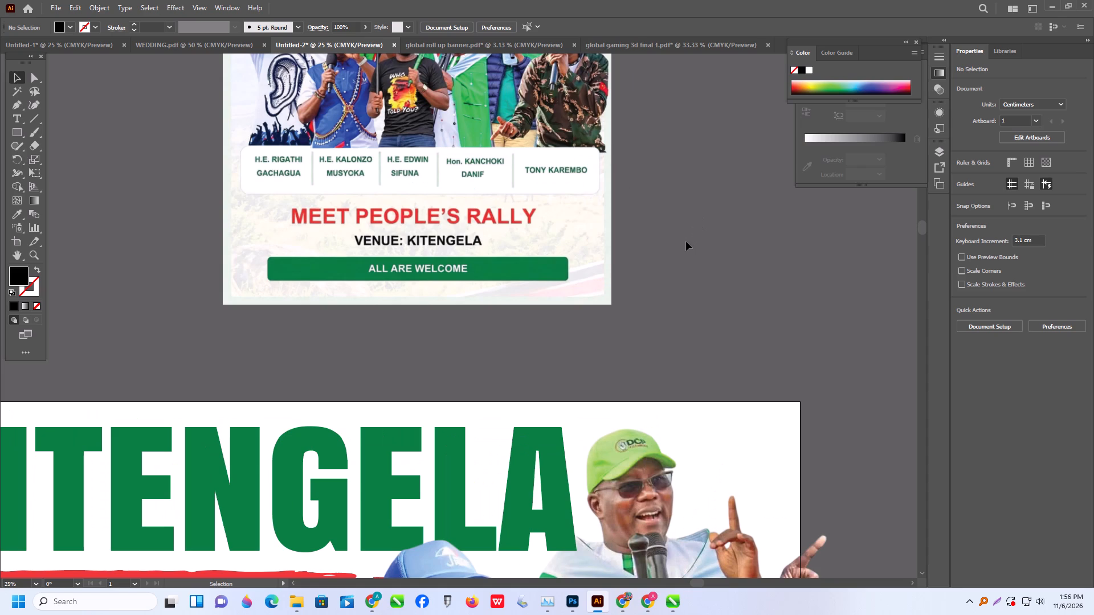
{"action": "scroll", "coordinate": [782, 1], "scroll_direction": "up", "scroll_amount": 7}
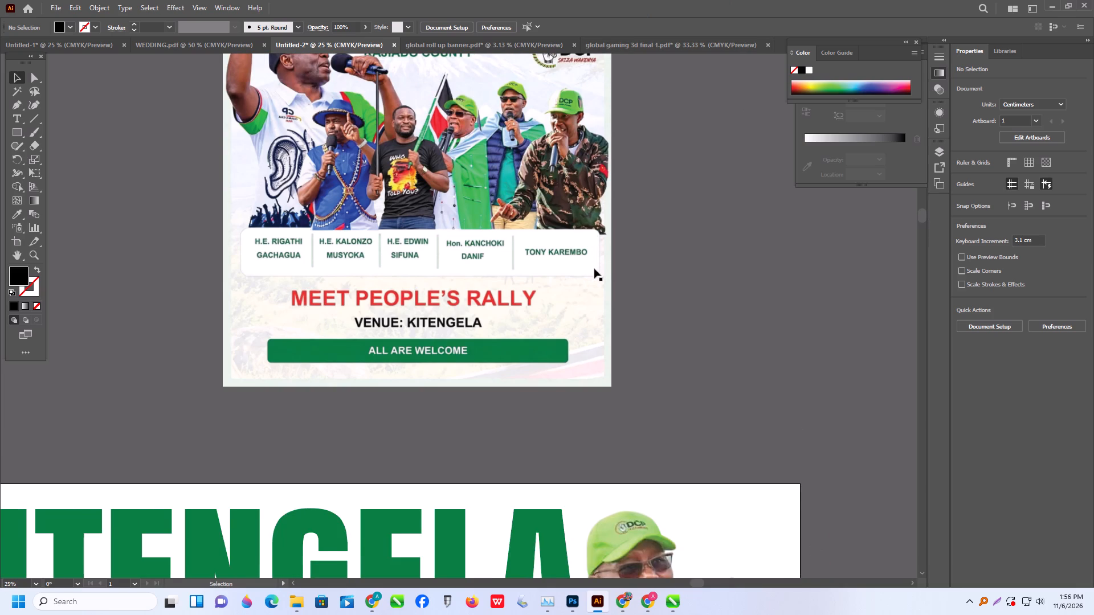
{"action": "scroll", "coordinate": [622, 327], "scroll_direction": "down", "scroll_amount": 3}
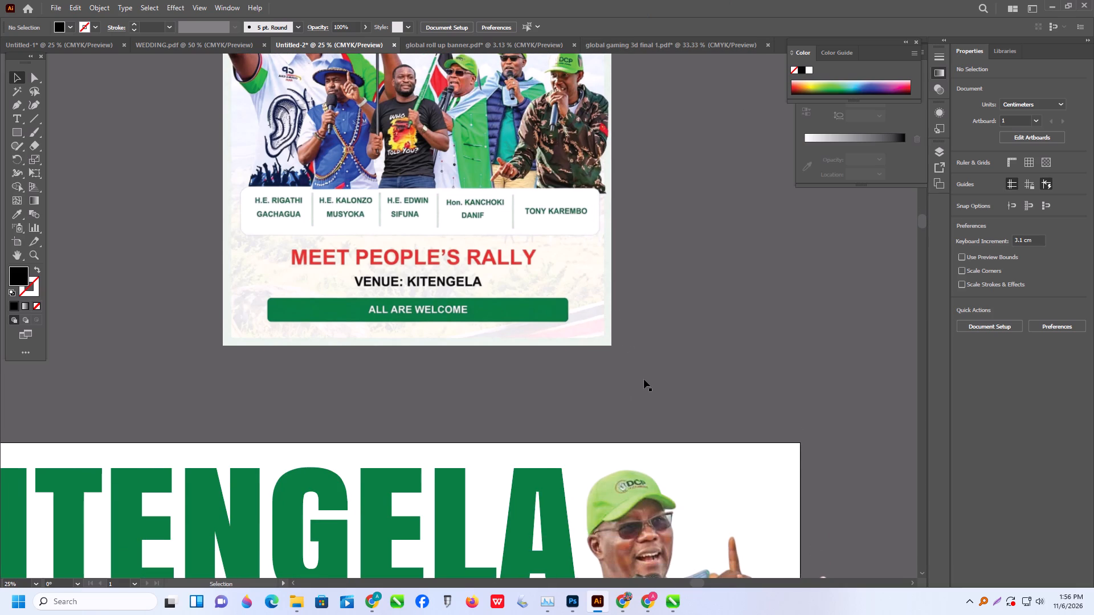
{"action": "left_click", "coordinate": [16, 113]}
{"action": "left_click", "coordinate": [662, 336]}
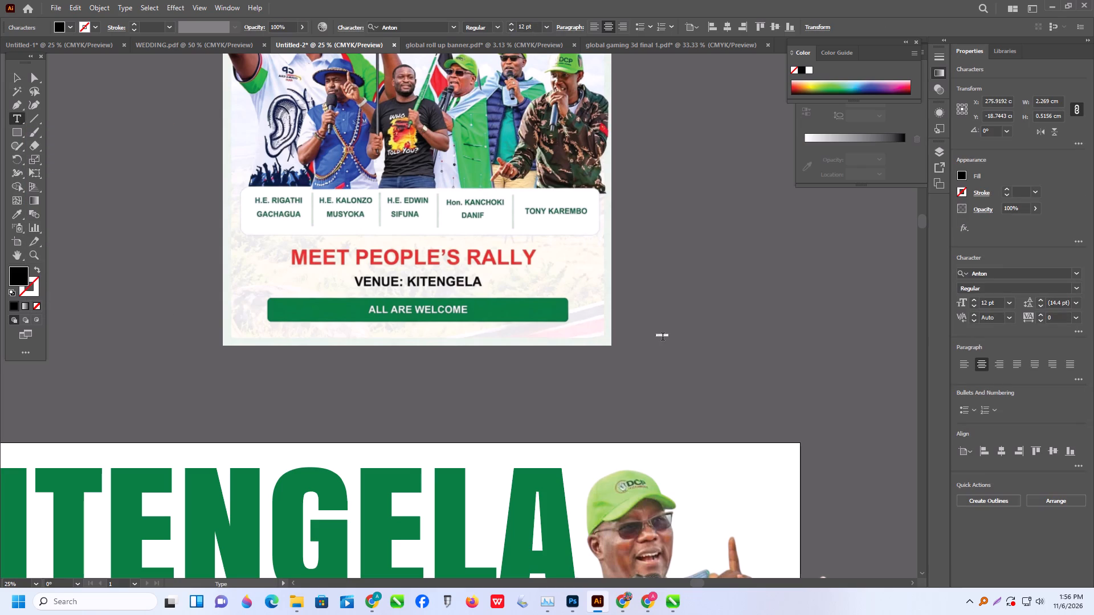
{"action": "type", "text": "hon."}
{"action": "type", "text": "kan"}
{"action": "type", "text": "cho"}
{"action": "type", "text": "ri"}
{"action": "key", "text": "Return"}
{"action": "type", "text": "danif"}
{"action": "left_click", "coordinate": [14, 81]}
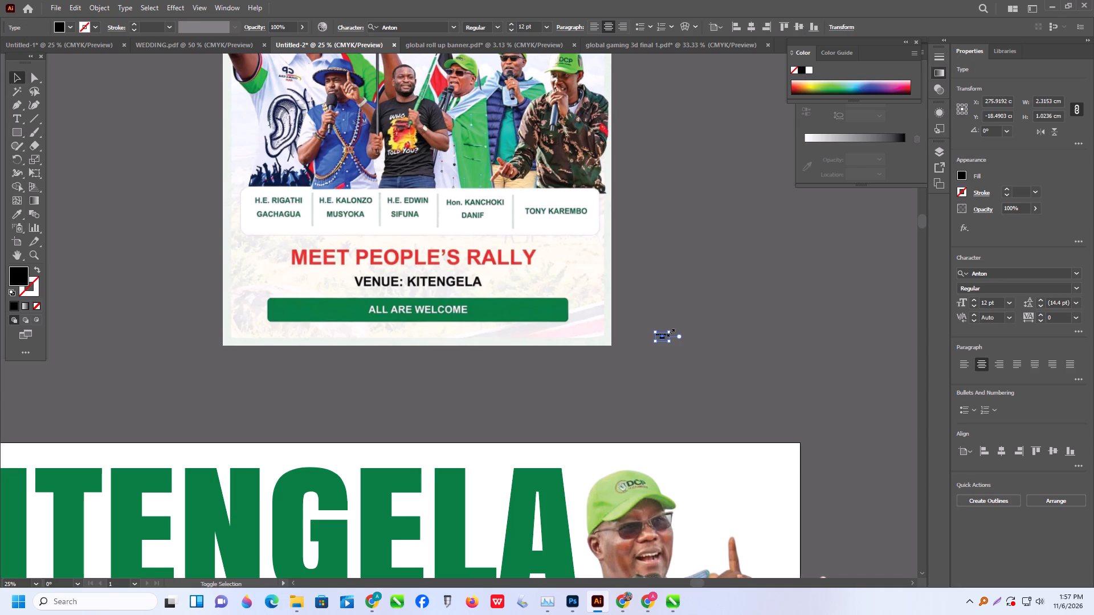
{"action": "left_click_drag", "start_coordinate": [670, 331], "coordinate": [795, 248], "text": "shift"}
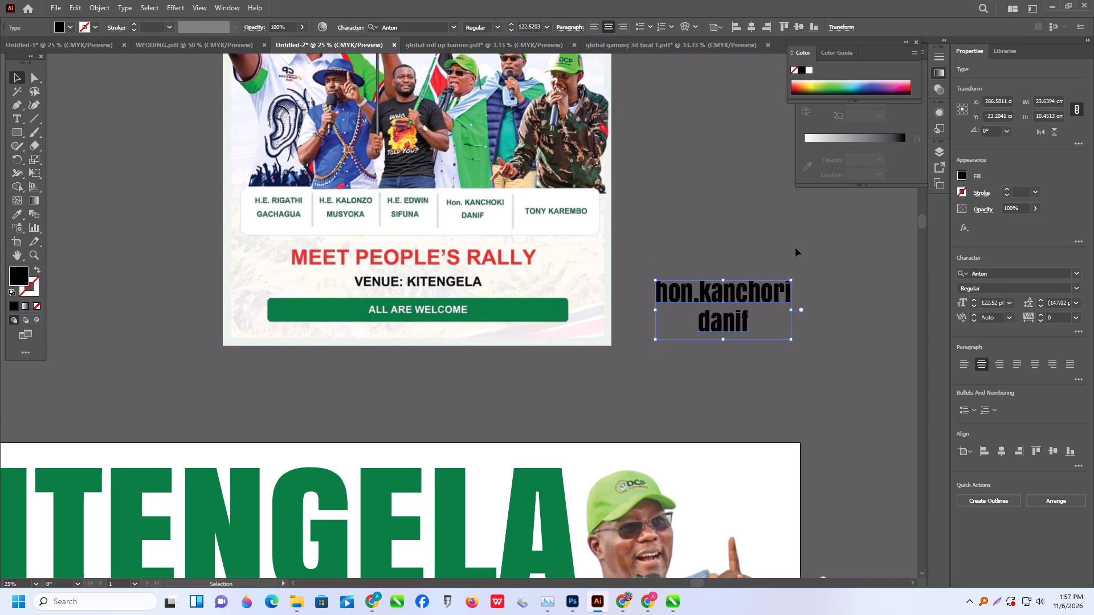
{"action": "scroll", "coordinate": [795, 251], "scroll_direction": "down", "scroll_amount": 2}
{"action": "scroll", "coordinate": [721, 275], "scroll_direction": "down", "scroll_amount": 3}
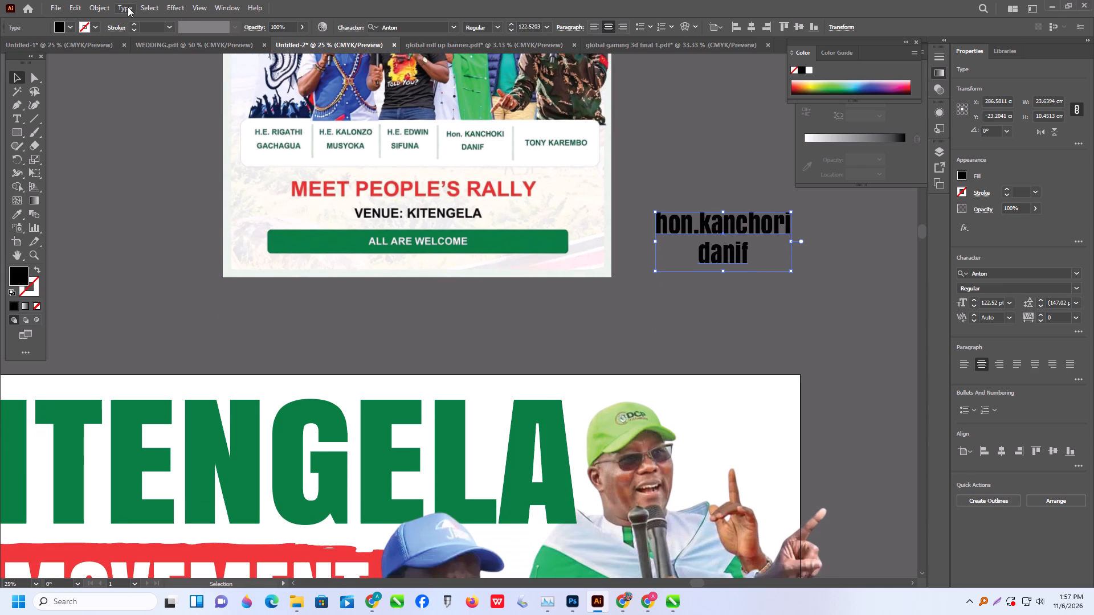
{"action": "left_click", "coordinate": [128, 7]}
{"action": "left_click", "coordinate": [170, 188]}
{"action": "left_click", "coordinate": [337, 187]}
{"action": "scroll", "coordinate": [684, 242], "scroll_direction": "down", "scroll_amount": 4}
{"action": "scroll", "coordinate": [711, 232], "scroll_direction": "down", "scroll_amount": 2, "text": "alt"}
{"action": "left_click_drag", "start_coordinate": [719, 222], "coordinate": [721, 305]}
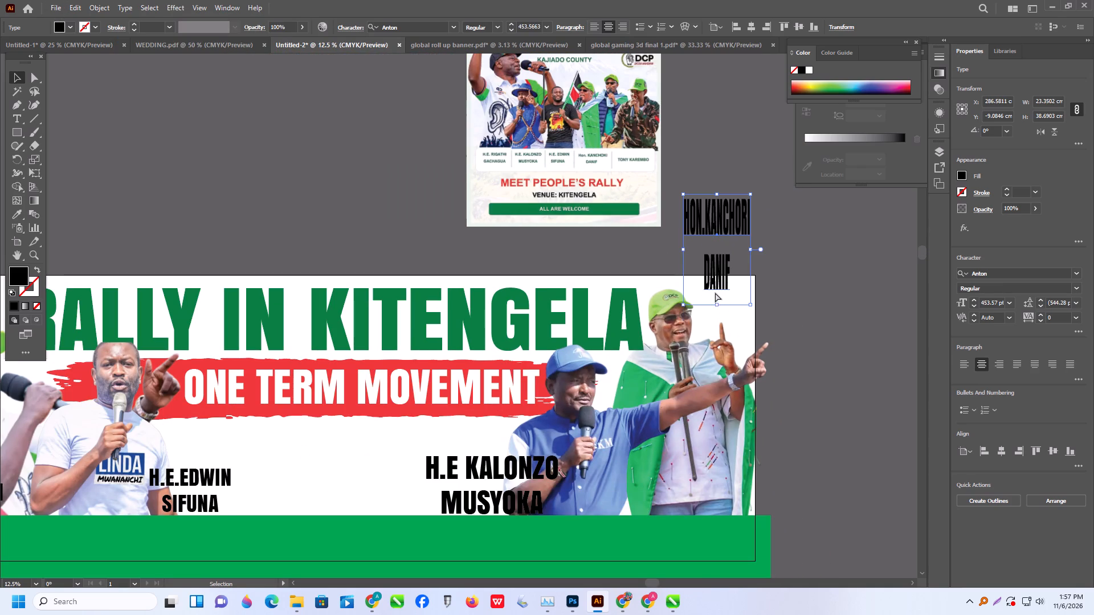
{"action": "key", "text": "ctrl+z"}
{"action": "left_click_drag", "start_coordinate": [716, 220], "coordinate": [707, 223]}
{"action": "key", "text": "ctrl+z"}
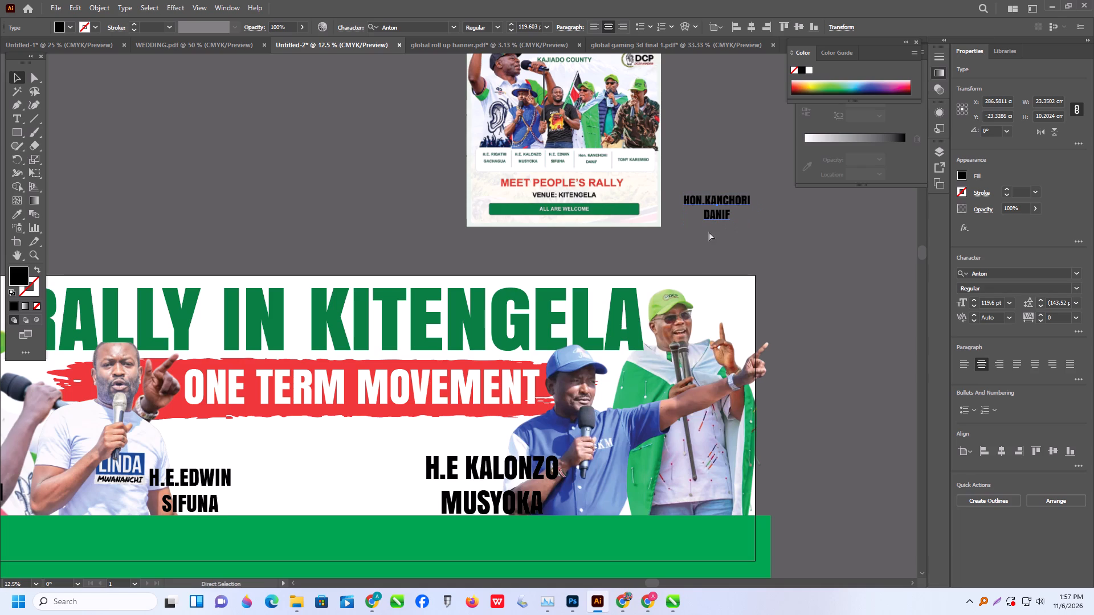
Enlarge the "HON.KANCHORI DANIF" label to about 206.5 pt and place it over the green-capped speaker's lower body, just above the green strip.
{"action": "left_click_drag", "start_coordinate": [752, 225], "coordinate": [810, 259], "text": "shift"}
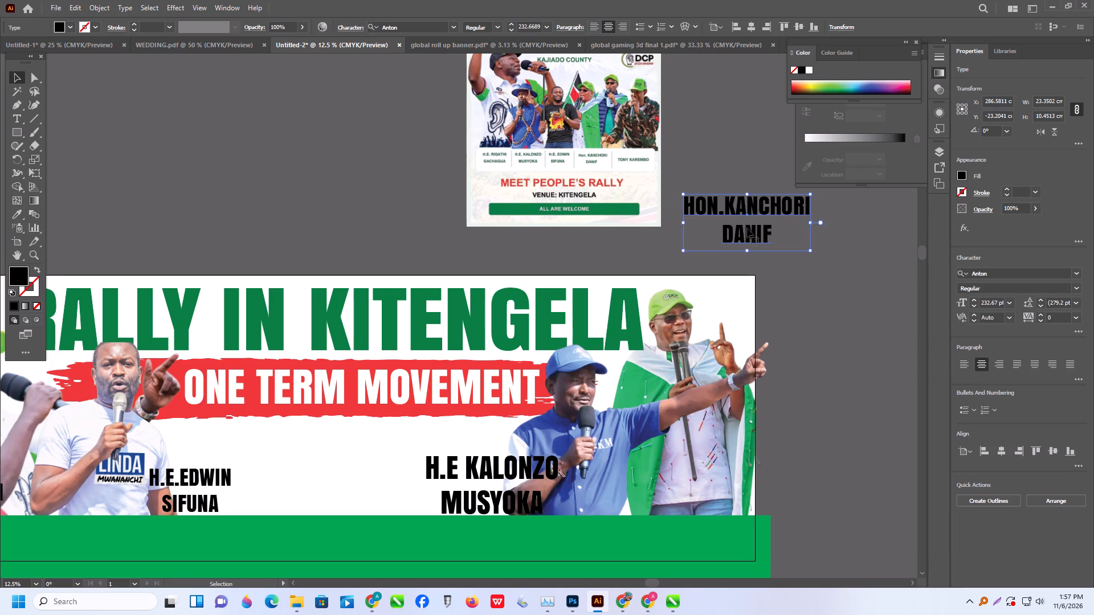
{"action": "left_click_drag", "start_coordinate": [749, 213], "coordinate": [692, 488]}
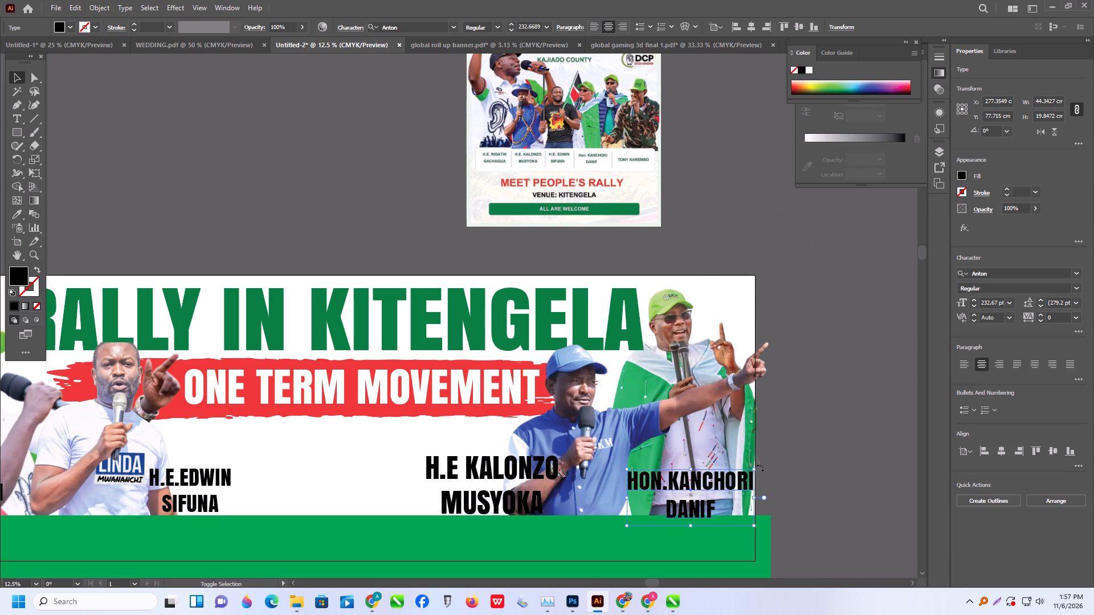
{"action": "left_click_drag", "start_coordinate": [755, 469], "coordinate": [748, 475], "text": "shift"}
{"action": "left_click_drag", "start_coordinate": [692, 511], "coordinate": [699, 506]}
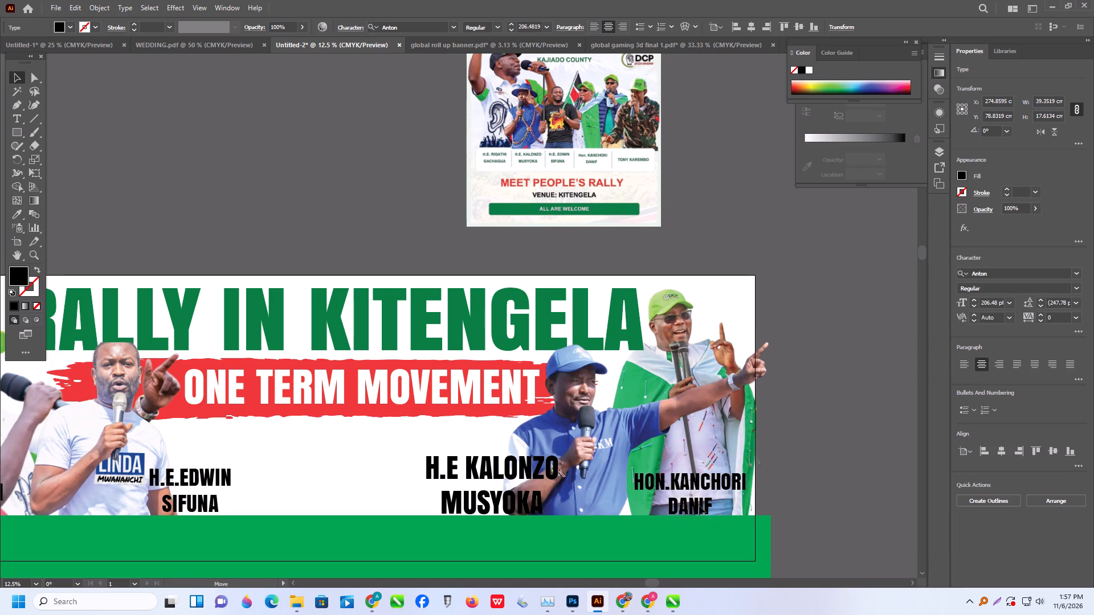
{"action": "left_click_drag", "start_coordinate": [699, 506], "coordinate": [698, 502]}
Review the banner's name labels and check the "HON.KANCHORI DANIF" label against the names on the reference poster.
{"action": "scroll", "coordinate": [791, 403], "scroll_direction": "down", "scroll_amount": 6}
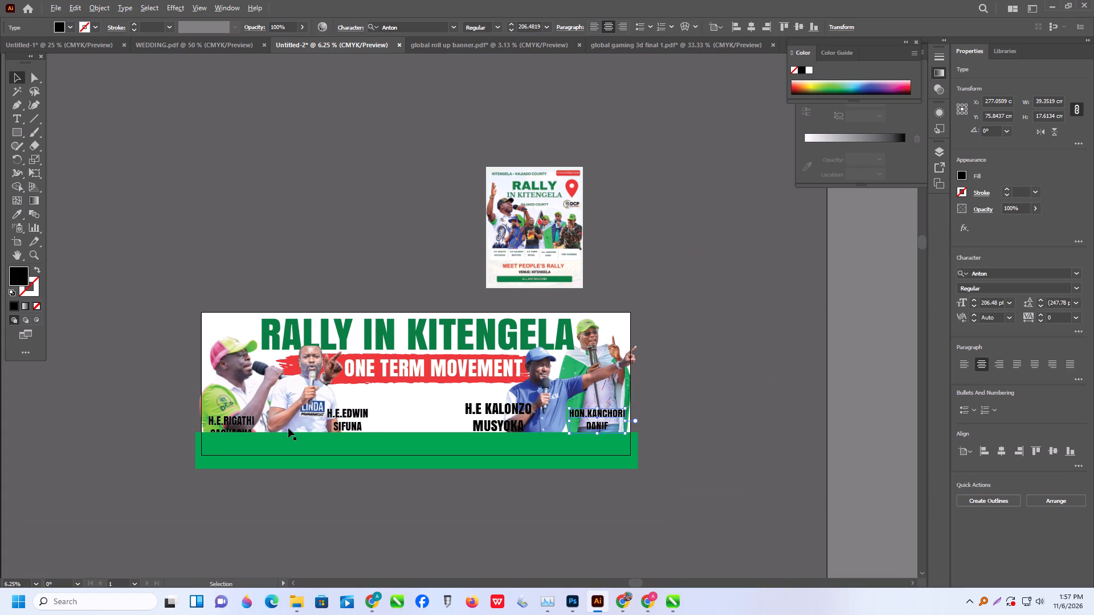
{"action": "scroll", "coordinate": [288, 428], "scroll_direction": "up", "scroll_amount": 1, "text": "alt"}
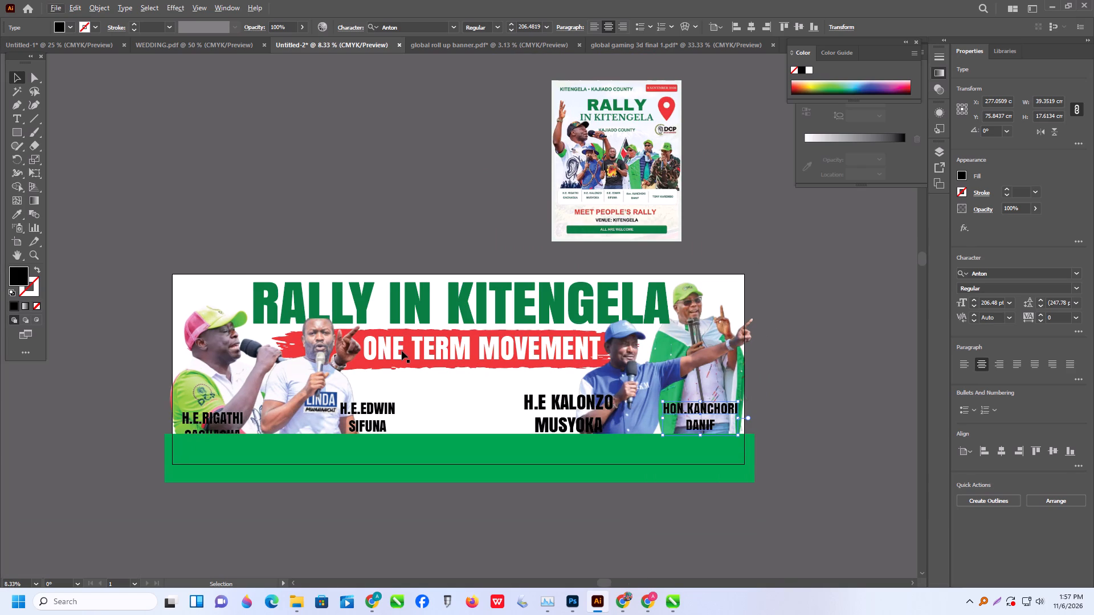
{"action": "scroll", "coordinate": [697, 403], "scroll_direction": "up", "scroll_amount": 2, "text": "alt"}
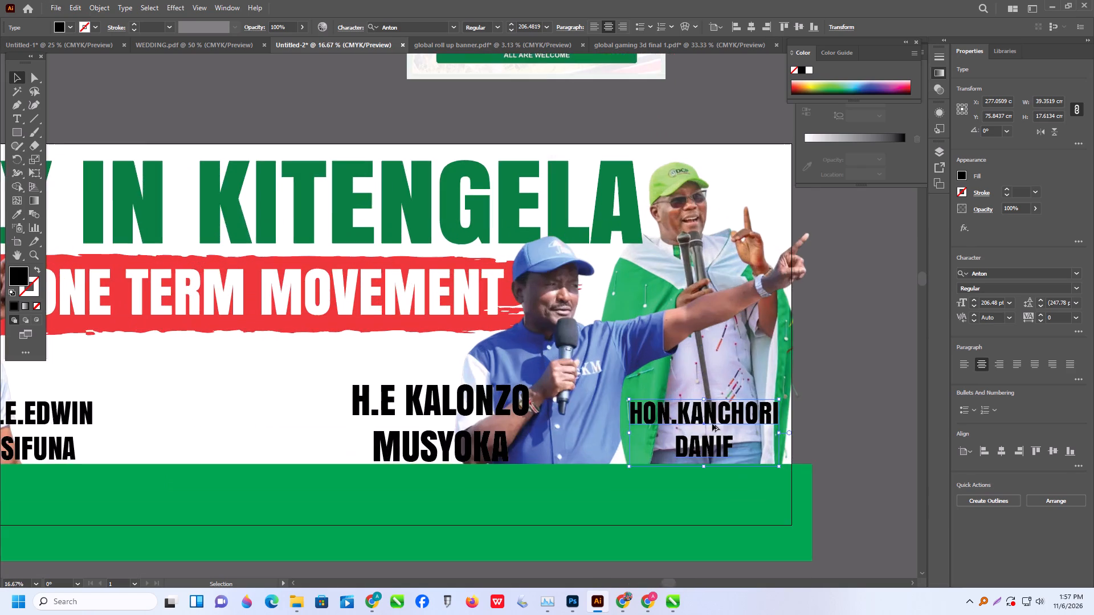
{"action": "scroll", "coordinate": [713, 424], "scroll_direction": "up", "scroll_amount": 1, "text": "alt"}
{"action": "scroll", "coordinate": [711, 446], "scroll_direction": "up", "scroll_amount": 5}
{"action": "scroll", "coordinate": [713, 460], "scroll_direction": "down", "scroll_amount": 3, "text": "alt"}
{"action": "scroll", "coordinate": [624, 274], "scroll_direction": "up", "scroll_amount": 6}
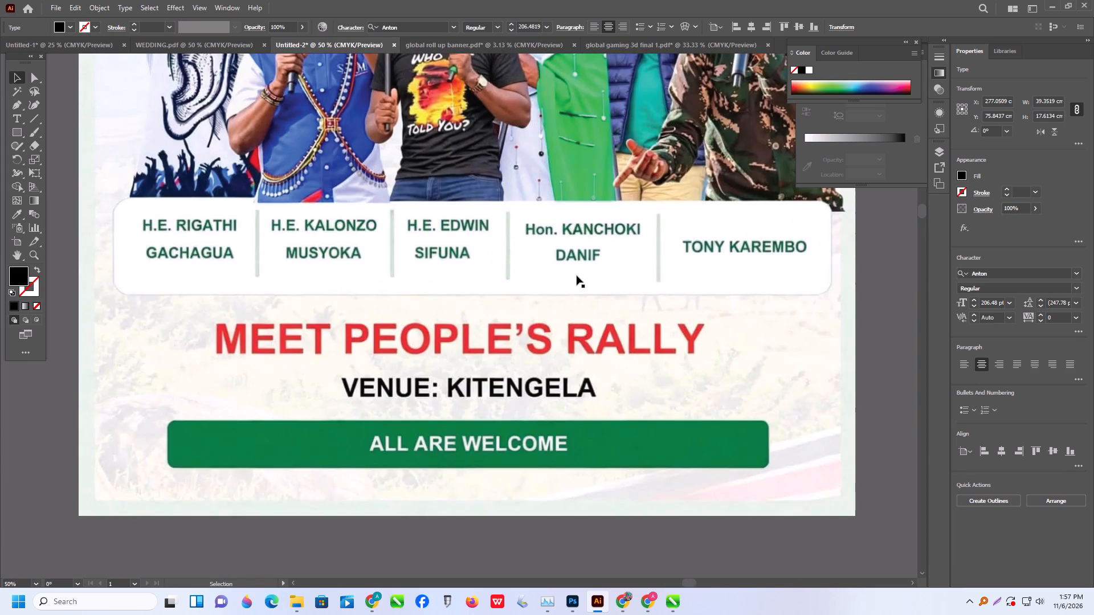
{"action": "scroll", "coordinate": [582, 277], "scroll_direction": "down", "scroll_amount": 3, "text": "alt"}
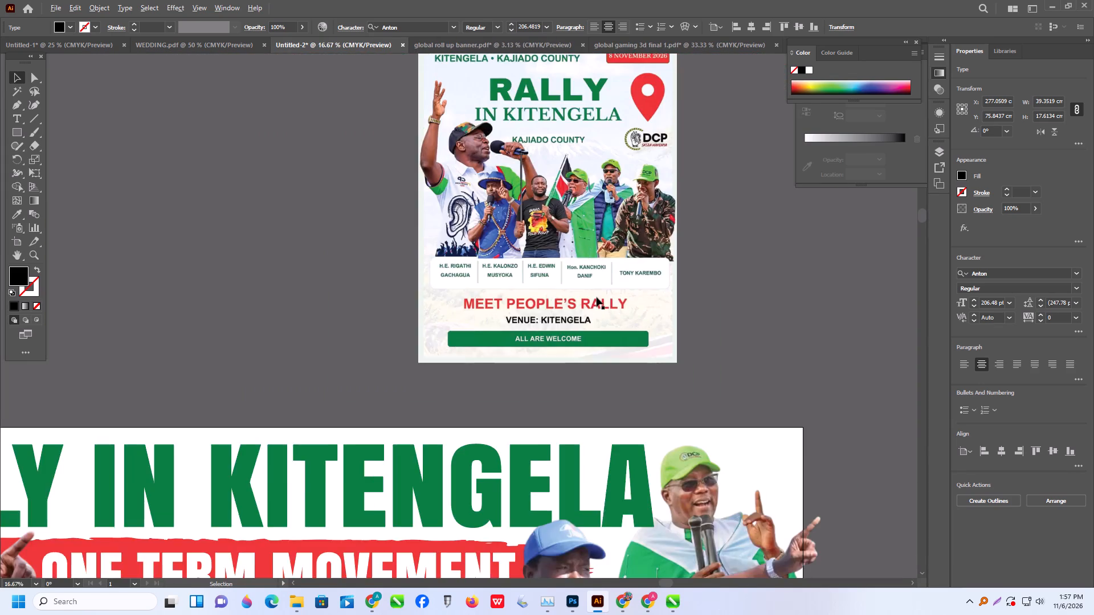
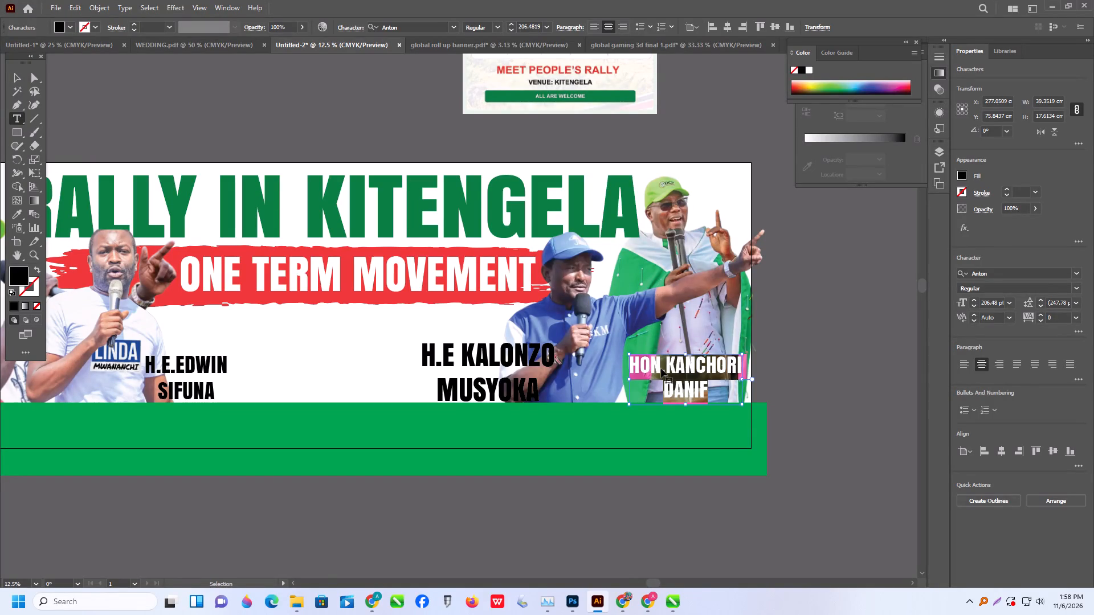
Replace the "HON.KANCHORI DANIF" label with the pasted name, trimmed to "Hon. Kanar Seki" and split into two lines before "Seki".
{"action": "key", "text": "ctrl+v"}
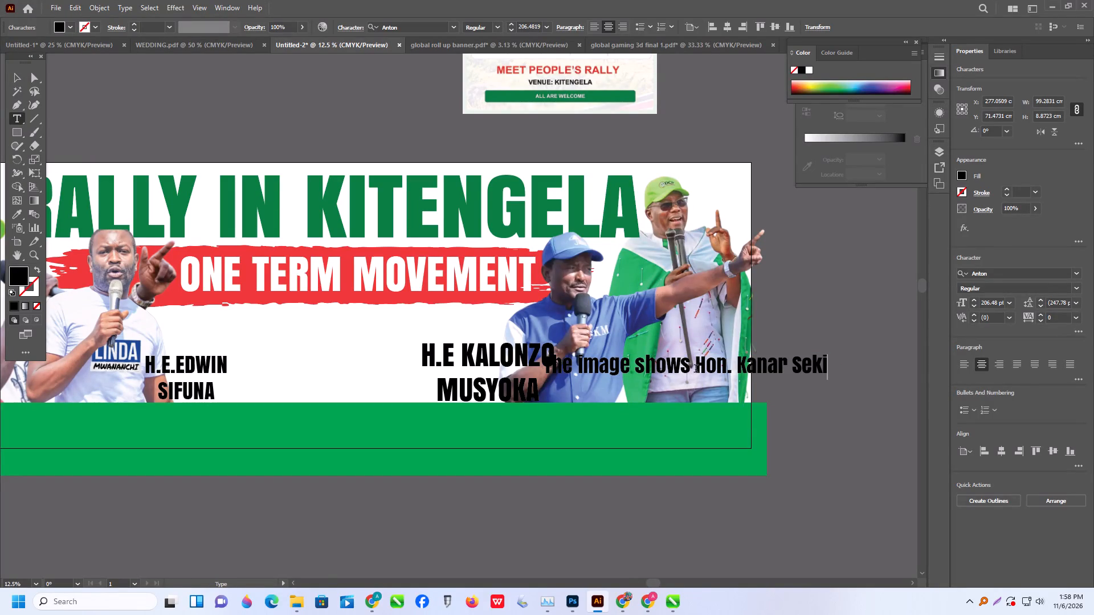
{"action": "left_click_drag", "start_coordinate": [696, 370], "coordinate": [542, 372]}
{"action": "key", "text": "BackSpace"}
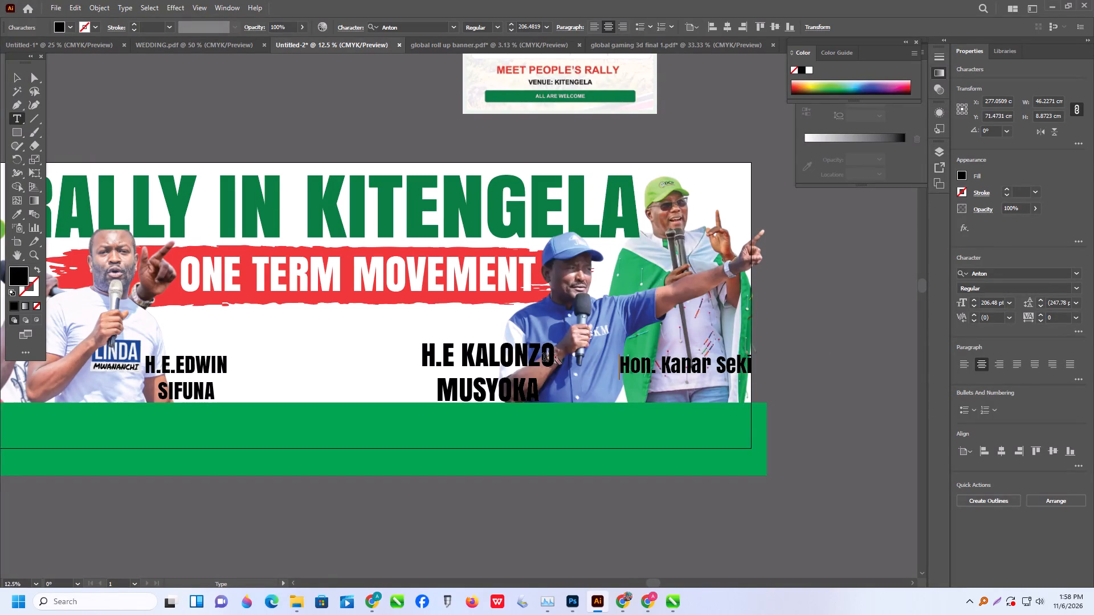
{"action": "left_click", "coordinate": [714, 367]}
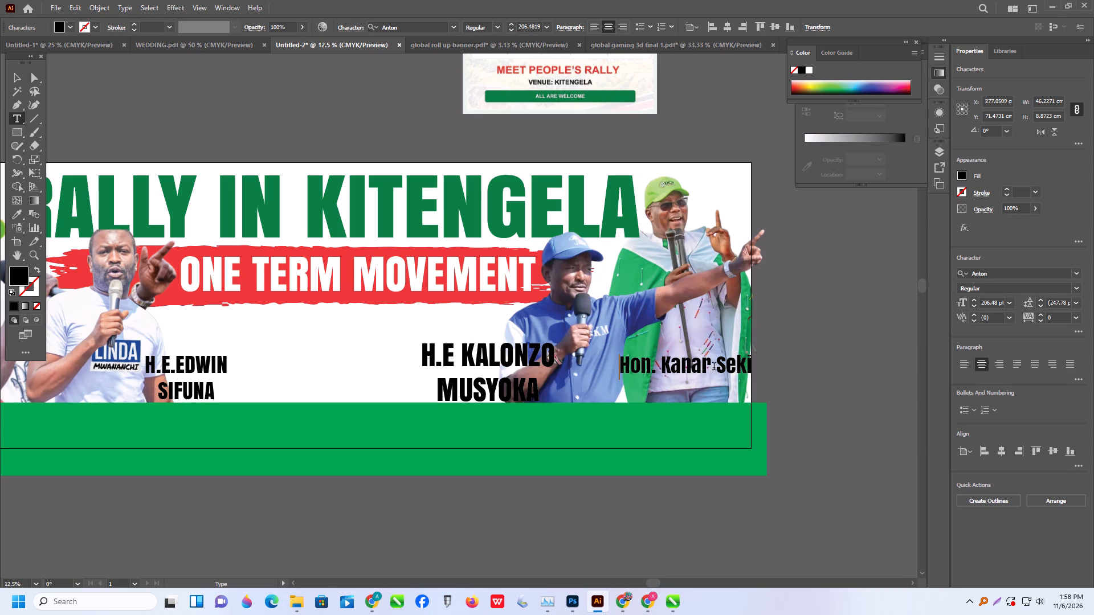
{"action": "key", "text": "Return"}
{"action": "left_click", "coordinate": [21, 77]}
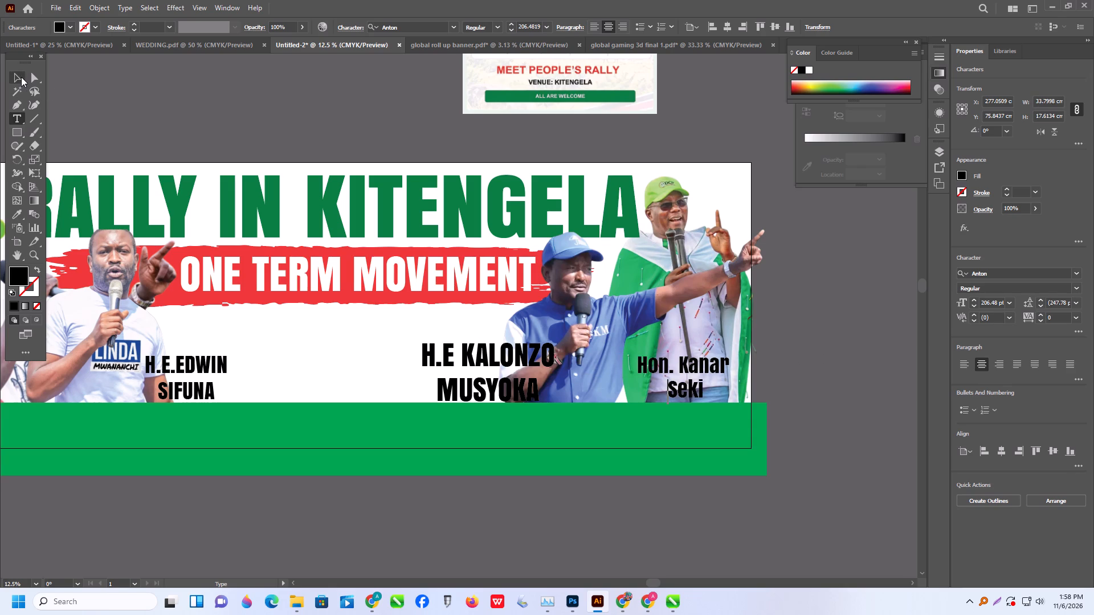
Convert the "Hon. Kanar Seki" label to uppercase.
{"action": "left_click", "coordinate": [133, 7]}
{"action": "left_click", "coordinate": [192, 191]}
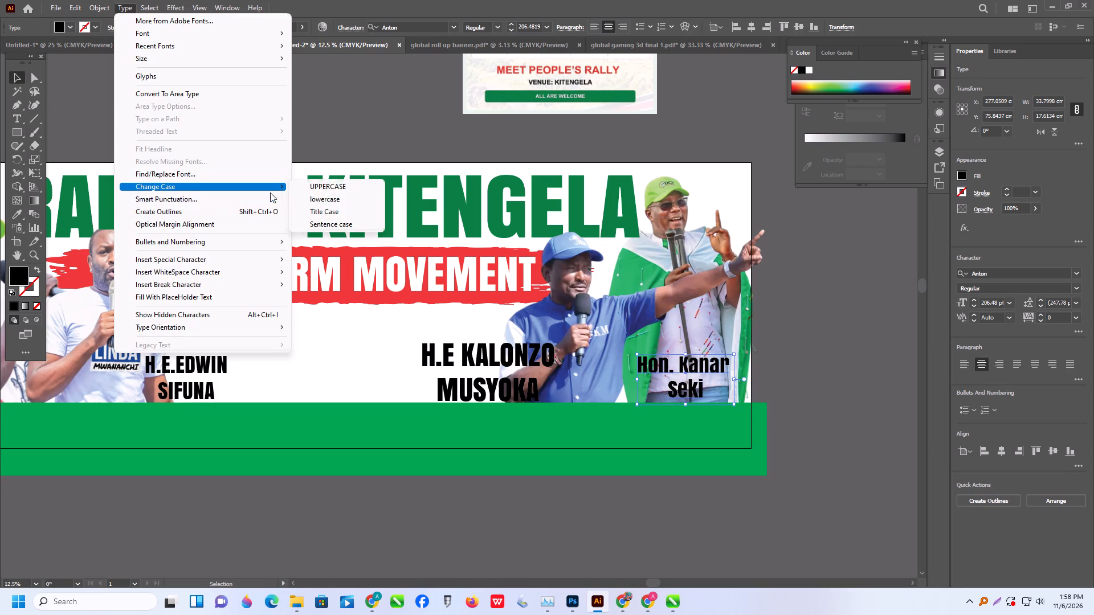
{"action": "left_click", "coordinate": [332, 188]}
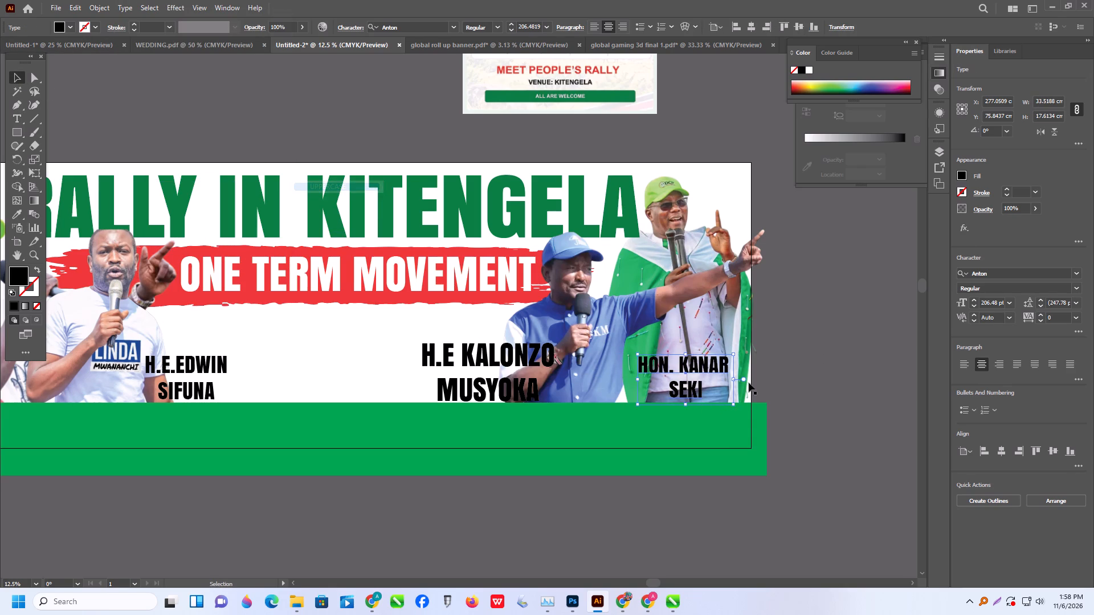
Stretch the "HON. KANAR SEKI" label horizontally to about 38.6 cm wide and delete the trailing space after "KANAR".
{"action": "left_click_drag", "start_coordinate": [735, 379], "coordinate": [748, 381]}
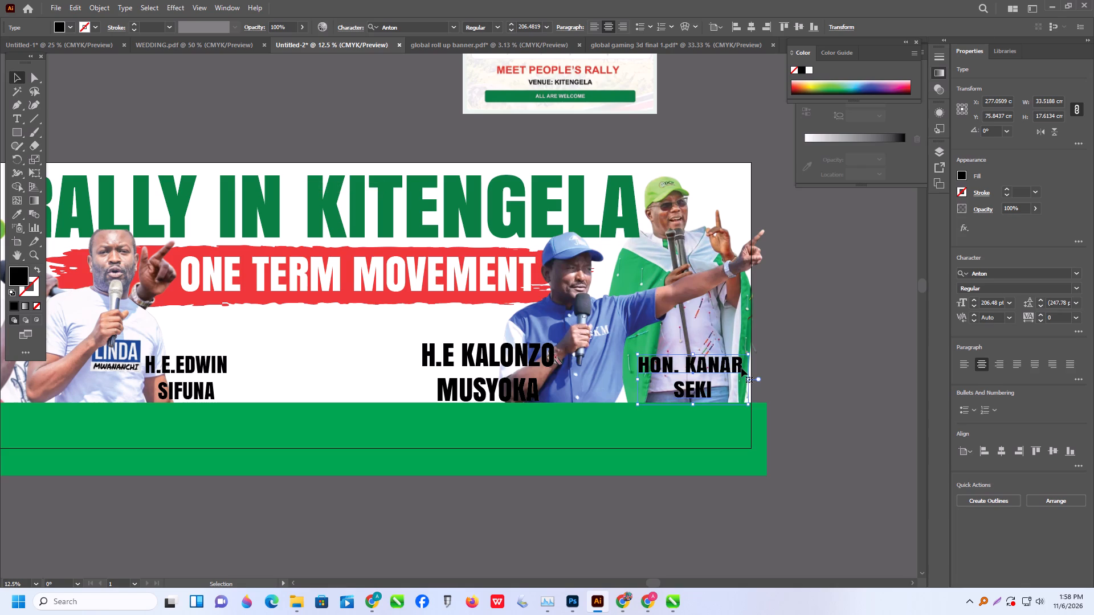
{"action": "double_click", "coordinate": [742, 366]}
{"action": "left_click_drag", "start_coordinate": [744, 364], "coordinate": [758, 370]}
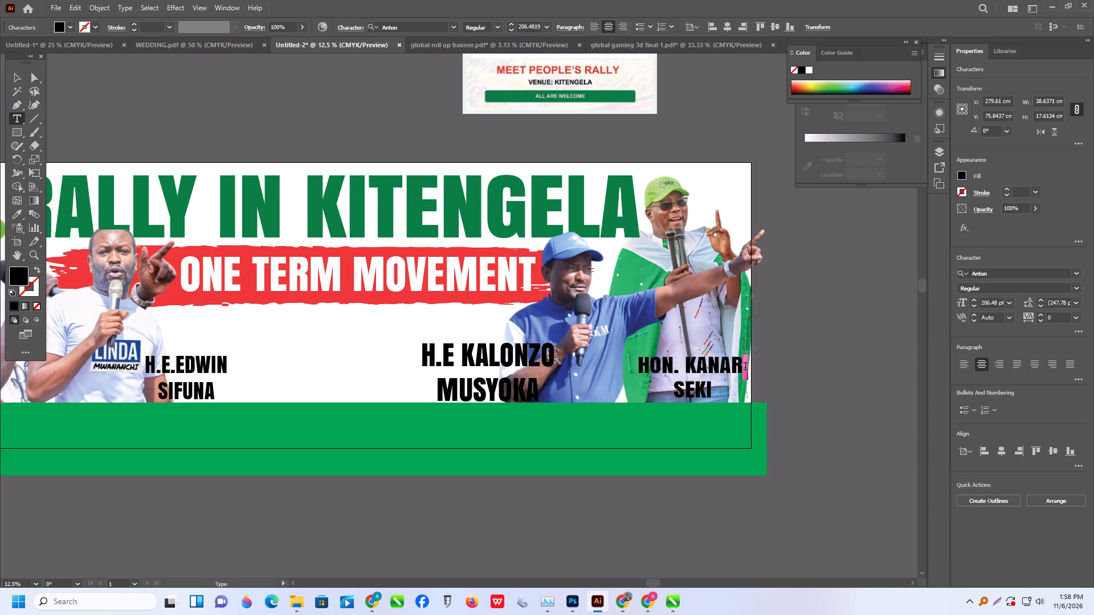
{"action": "key", "text": "BackSpace"}
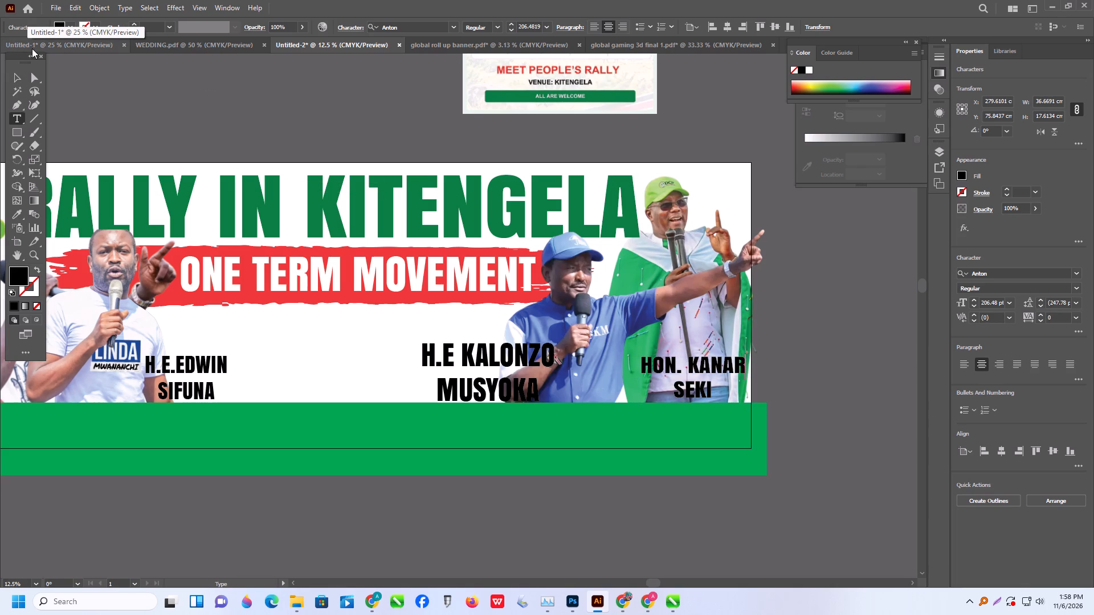
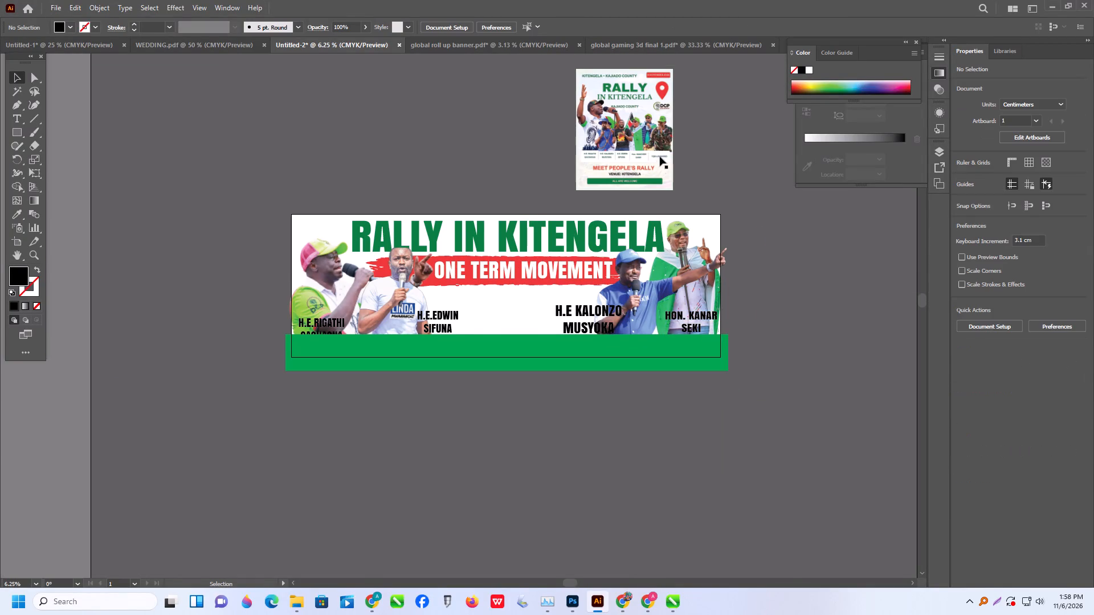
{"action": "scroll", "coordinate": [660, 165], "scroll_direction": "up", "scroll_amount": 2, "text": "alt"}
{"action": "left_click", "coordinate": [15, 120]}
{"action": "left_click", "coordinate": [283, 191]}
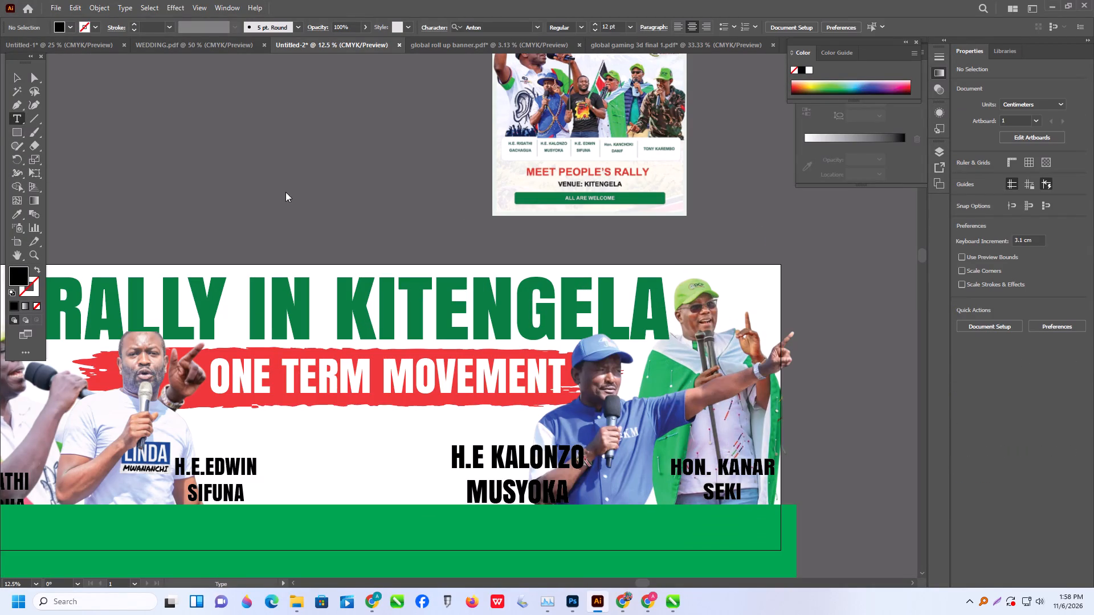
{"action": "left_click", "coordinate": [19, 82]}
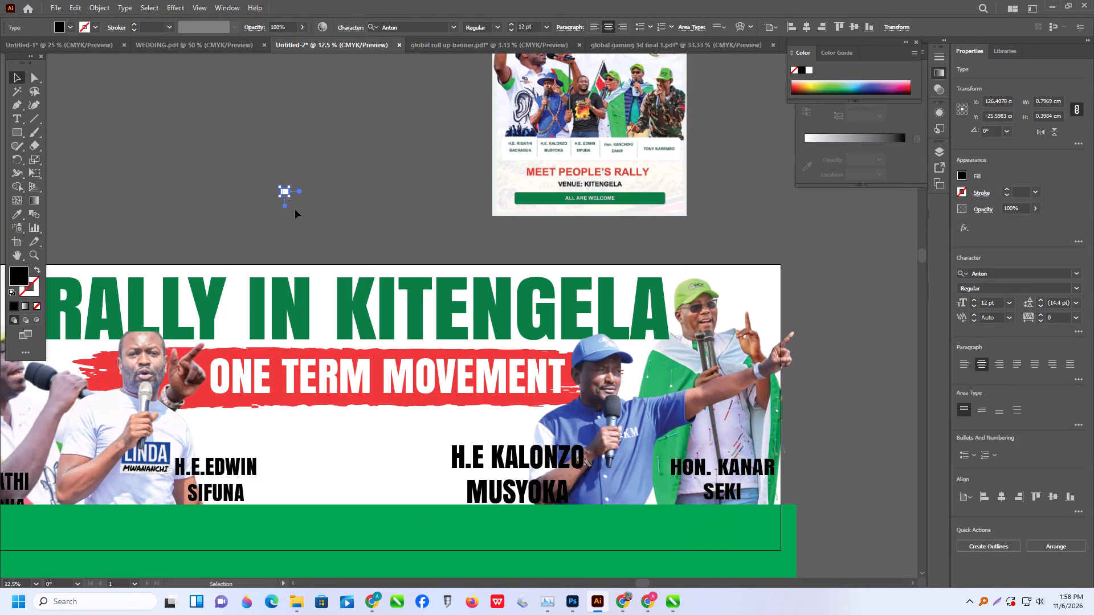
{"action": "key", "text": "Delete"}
Add a new point-text line reading "all are welcome" in the empty area above the banner.
{"action": "left_click", "coordinate": [17, 119]}
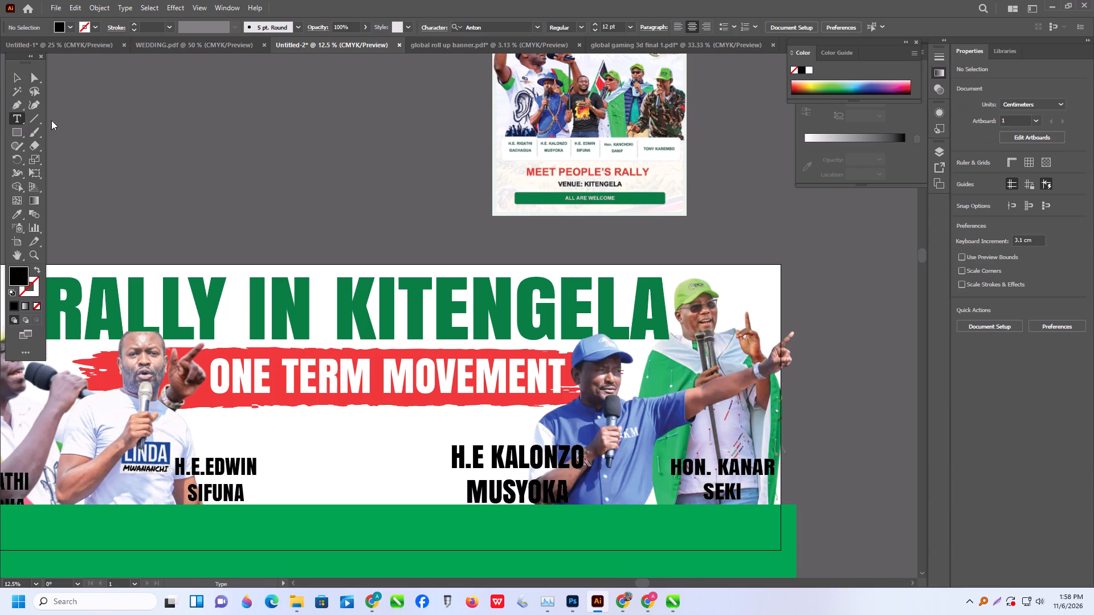
{"action": "left_click", "coordinate": [272, 219]}
{"action": "type", "text": "all"}
{"action": "key", "text": "space"}
{"action": "type", "text": "are"}
{"action": "key", "text": "space"}
{"action": "type", "text": "welcome"}
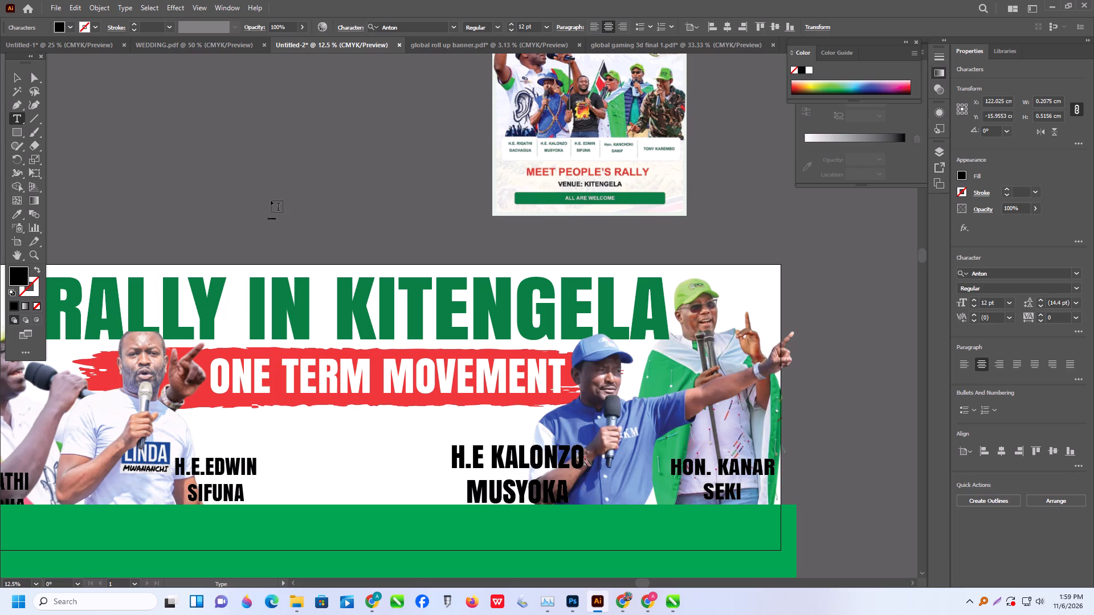
{"action": "left_click", "coordinate": [18, 79]}
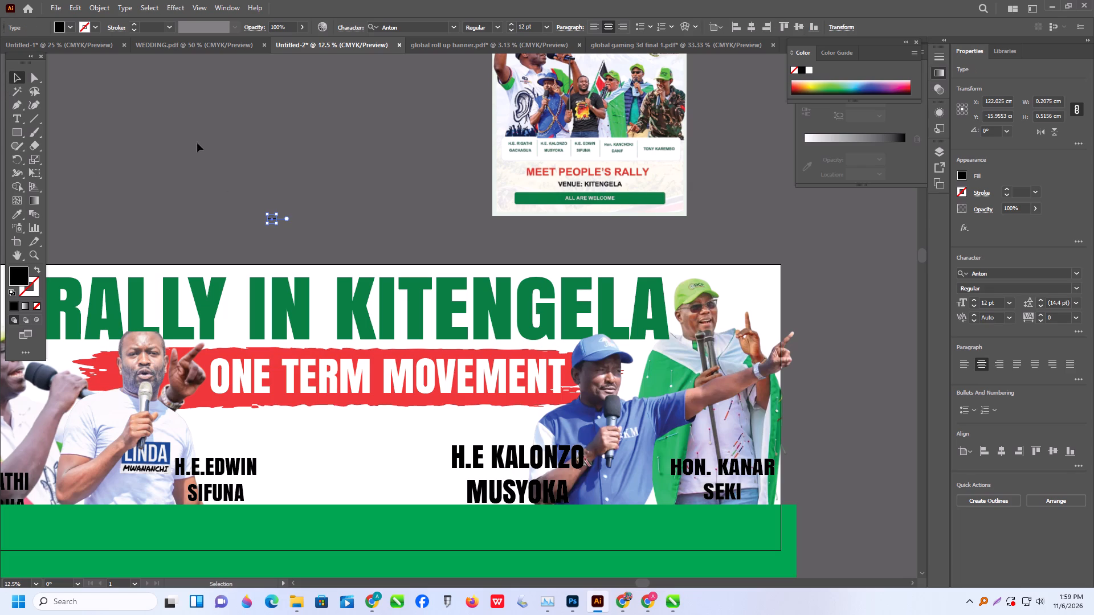
Scale the "all are welcome" text up to about 144 cm wide and move it to the empty area below the banner.
{"action": "left_click_drag", "start_coordinate": [275, 215], "coordinate": [445, 156], "text": "shift"}
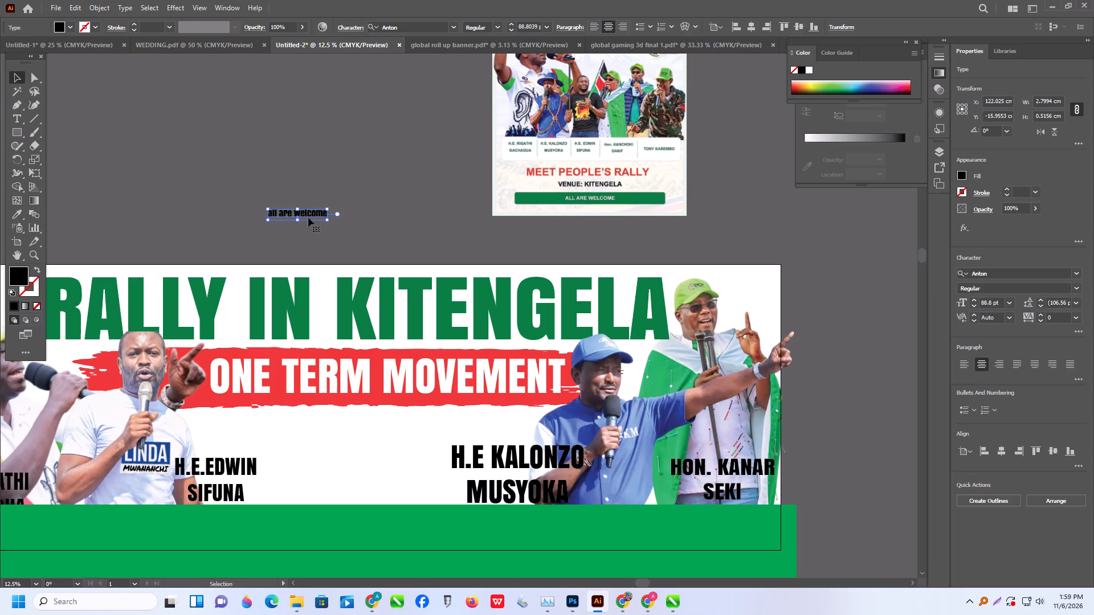
{"action": "scroll", "coordinate": [353, 208], "scroll_direction": "down", "scroll_amount": 2, "text": "alt"}
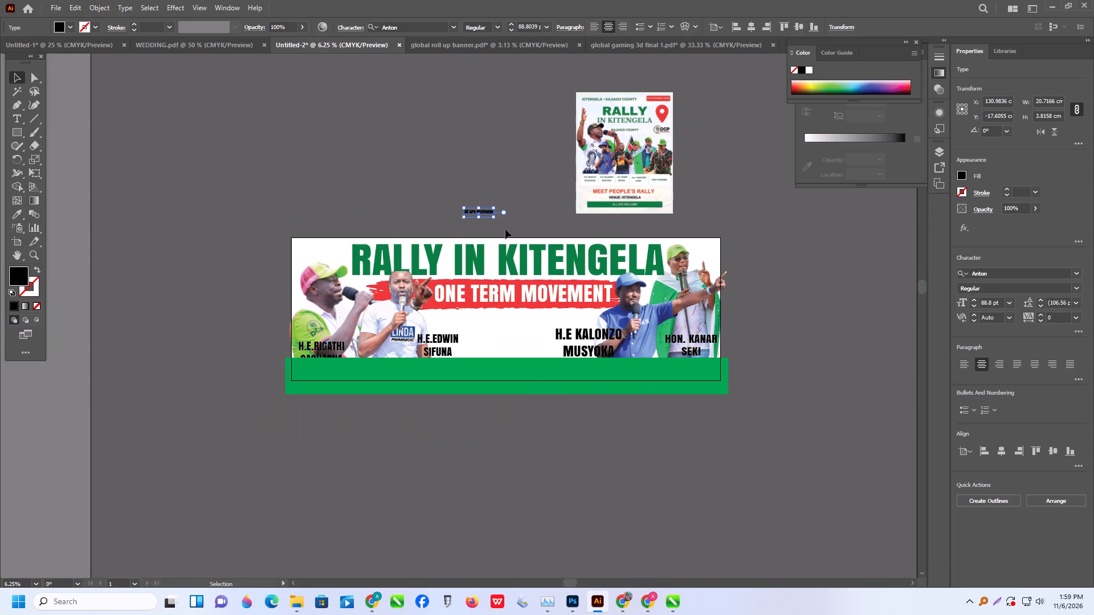
{"action": "left_click_drag", "start_coordinate": [493, 218], "coordinate": [669, 272], "text": "shift"}
{"action": "left_click_drag", "start_coordinate": [640, 226], "coordinate": [562, 249]}
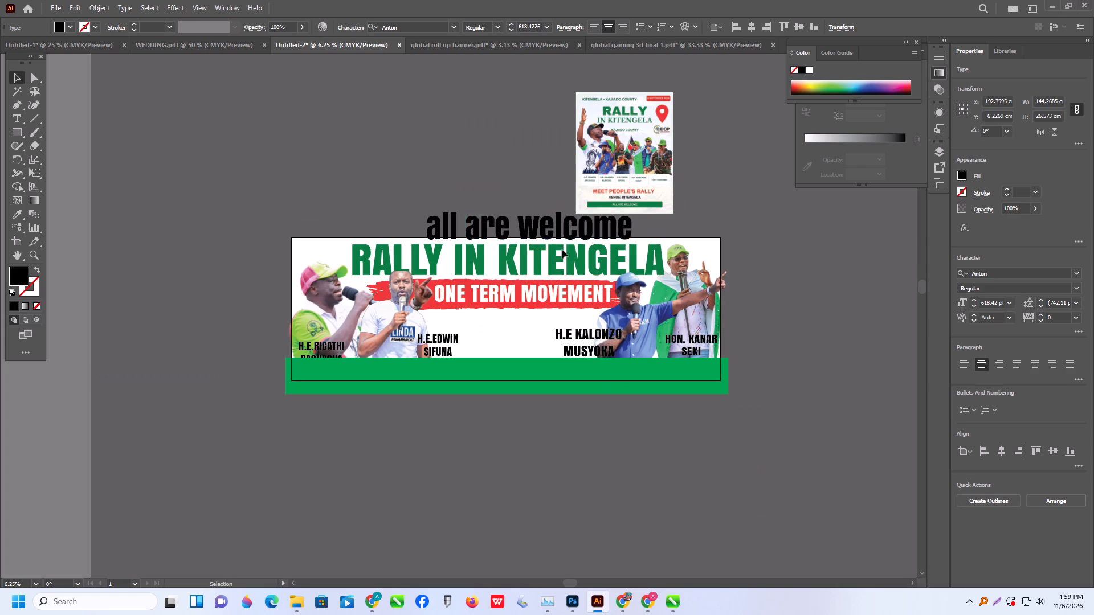
{"action": "left_click_drag", "start_coordinate": [562, 249], "coordinate": [525, 437]}
Convert the "all are welcome" text to uppercase.
{"action": "left_click", "coordinate": [126, 11]}
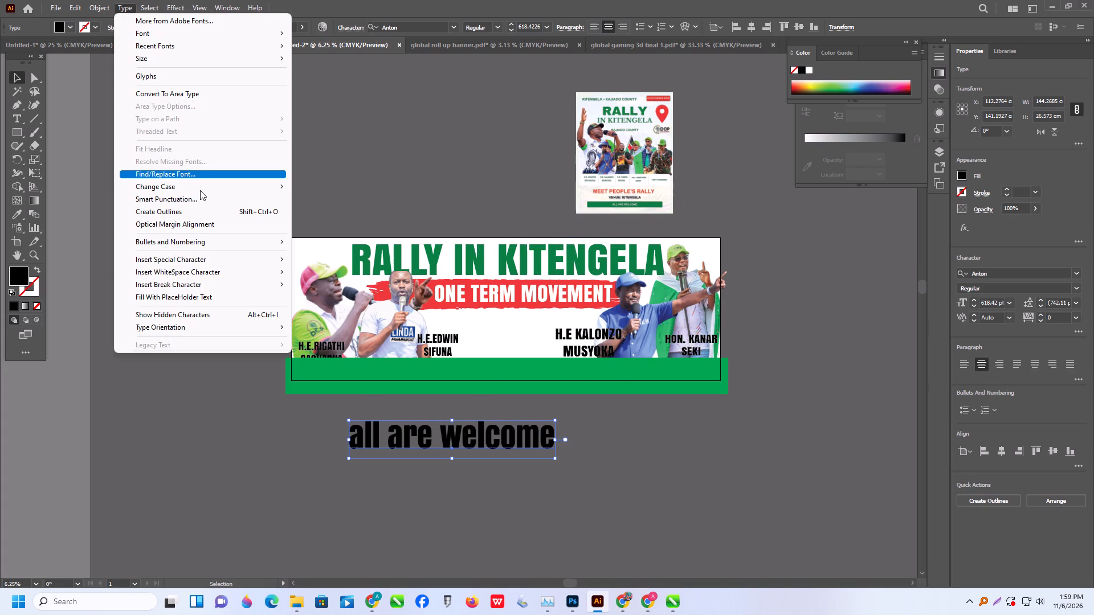
{"action": "left_click", "coordinate": [200, 190]}
{"action": "left_click", "coordinate": [339, 185]}
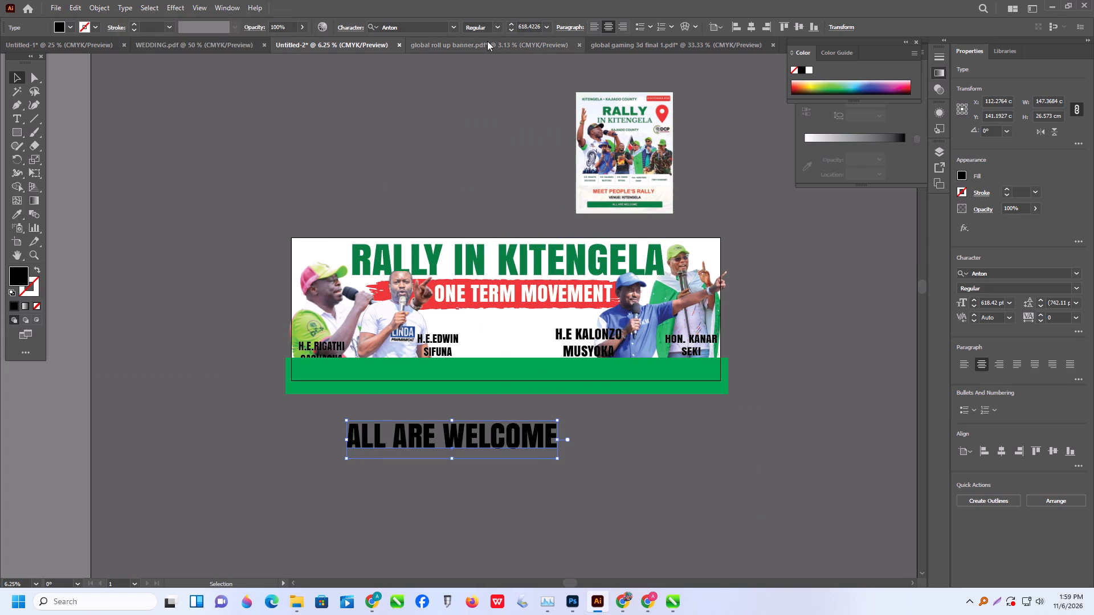
Set the font of the "ALL ARE WELCOME" text to Airstrike Condensed.
{"action": "left_click", "coordinate": [457, 27]}
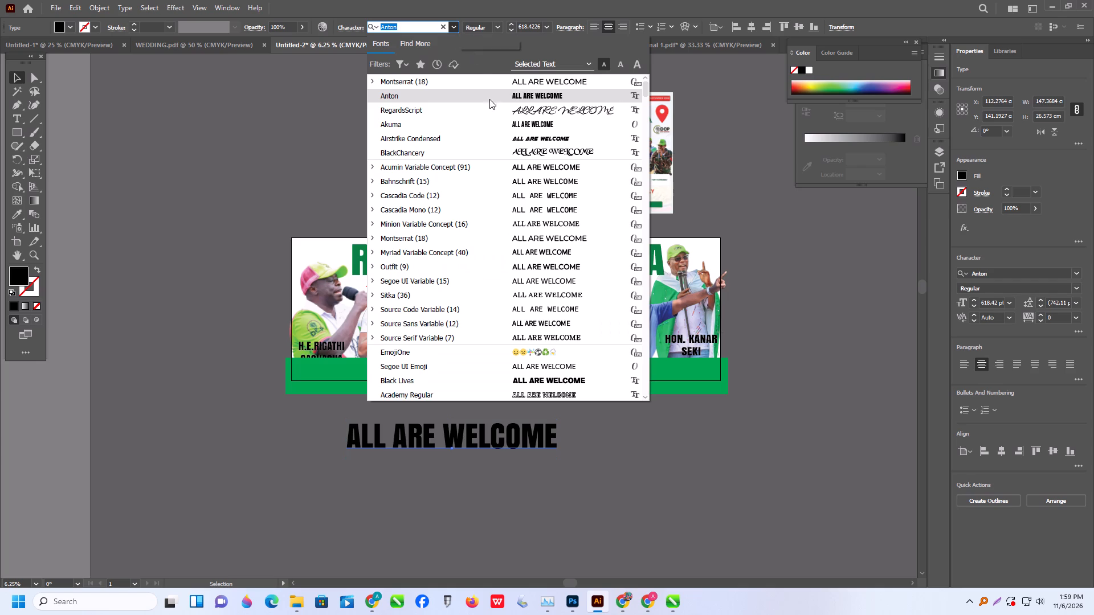
{"action": "left_click", "coordinate": [538, 139]}
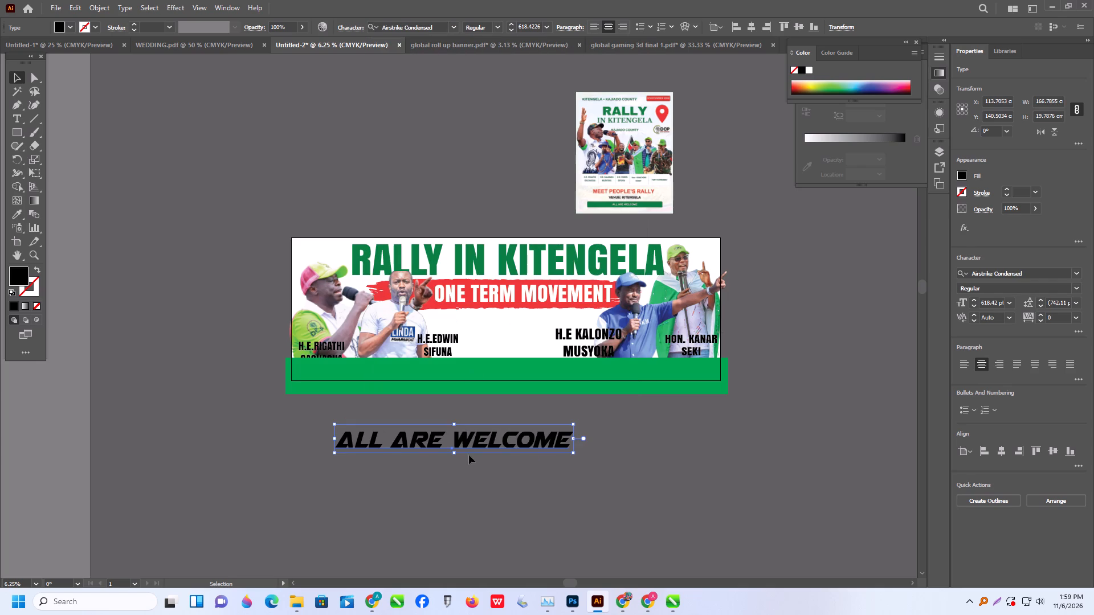
Move "ALL ARE WELCOME" onto the left part of the banner's green strip and scale it down to about 140.5 cm wide.
{"action": "left_click_drag", "start_coordinate": [470, 452], "coordinate": [444, 382]}
{"action": "scroll", "coordinate": [548, 384], "scroll_direction": "up", "scroll_amount": 1, "text": "alt"}
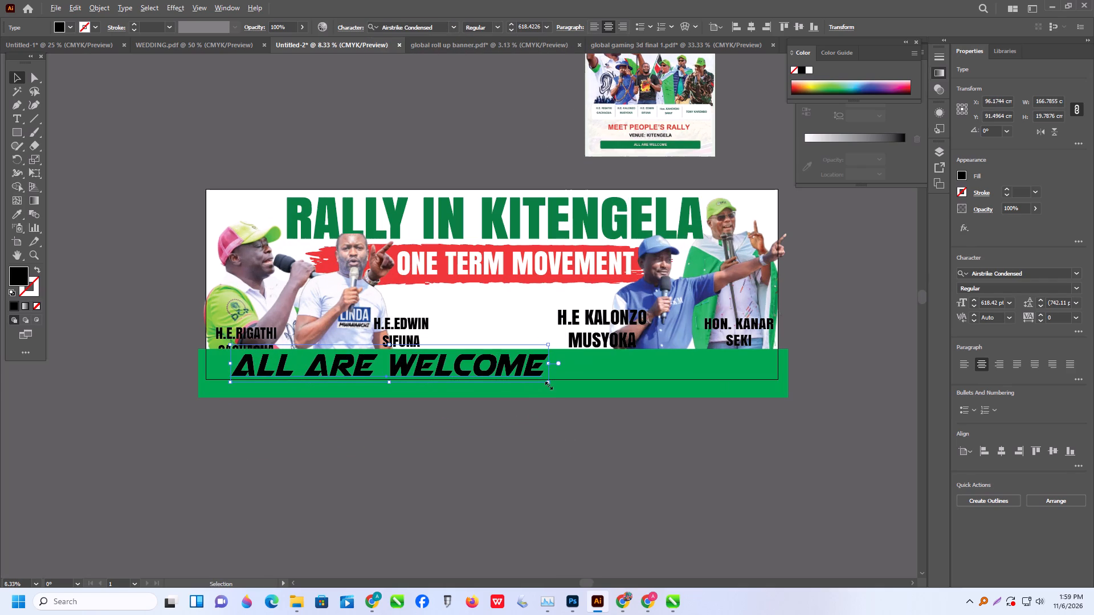
{"action": "left_click_drag", "start_coordinate": [548, 382], "coordinate": [498, 385], "text": "shift"}
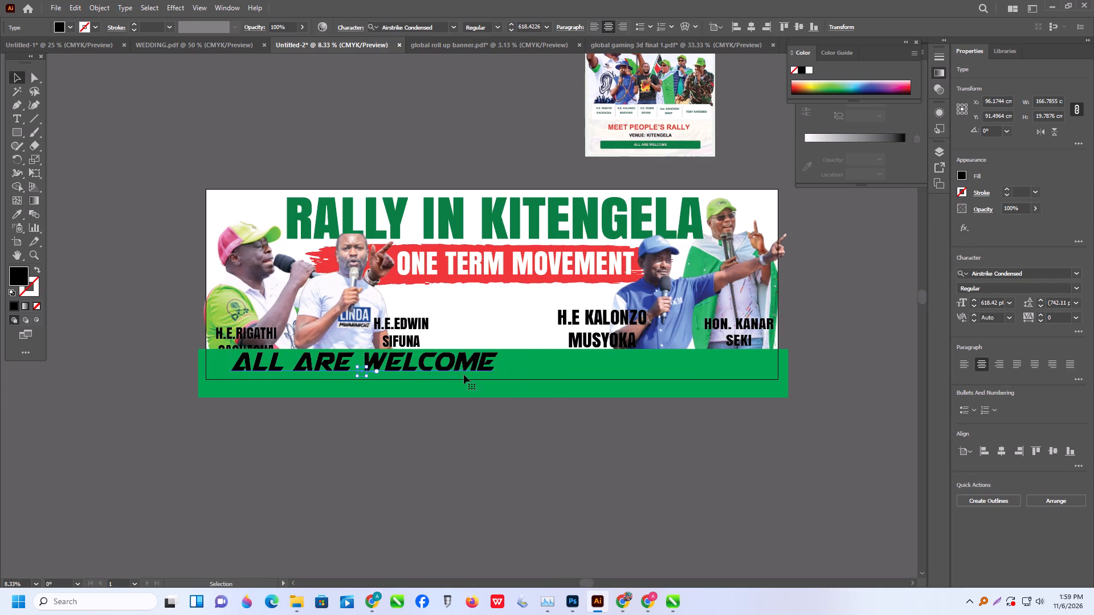
{"action": "left_click_drag", "start_coordinate": [457, 367], "coordinate": [446, 370]}
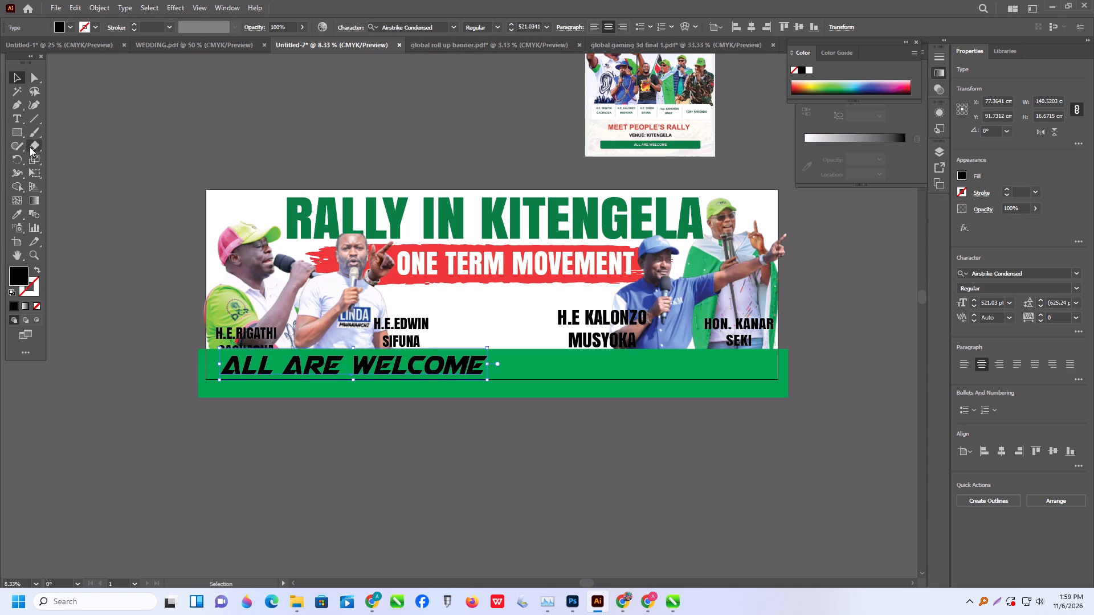
Recolor the "ALL ARE WELCOME" text white by sampling the banner's white background with the Eyedropper.
{"action": "left_click", "coordinate": [19, 209]}
{"action": "left_click", "coordinate": [516, 319]}
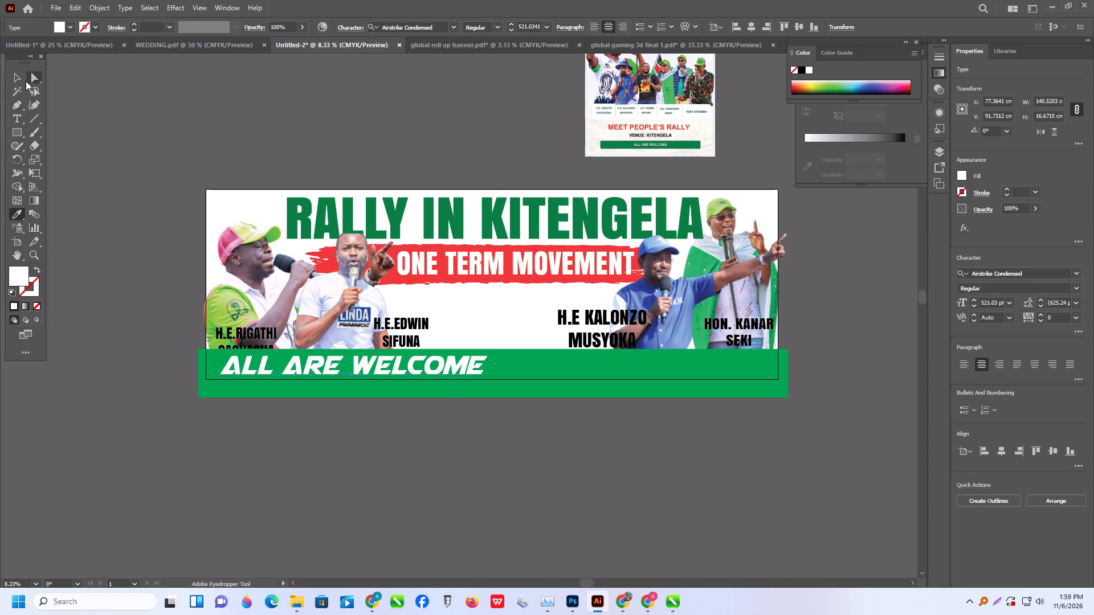
{"action": "left_click", "coordinate": [26, 81]}
{"action": "left_click", "coordinate": [504, 441]}
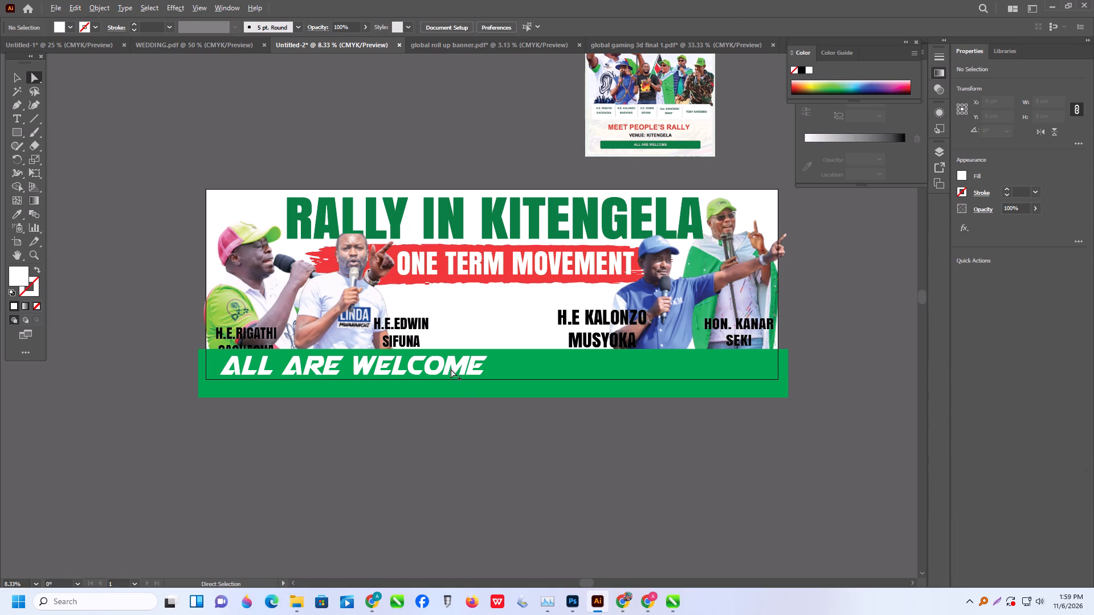
Draw a thin white vertical divider about 0.6 by 10 cm on the green strip and place it just after "WELCOME".
{"action": "left_click", "coordinate": [19, 132]}
{"action": "scroll", "coordinate": [549, 388], "scroll_direction": "up", "scroll_amount": 1, "text": "alt"}
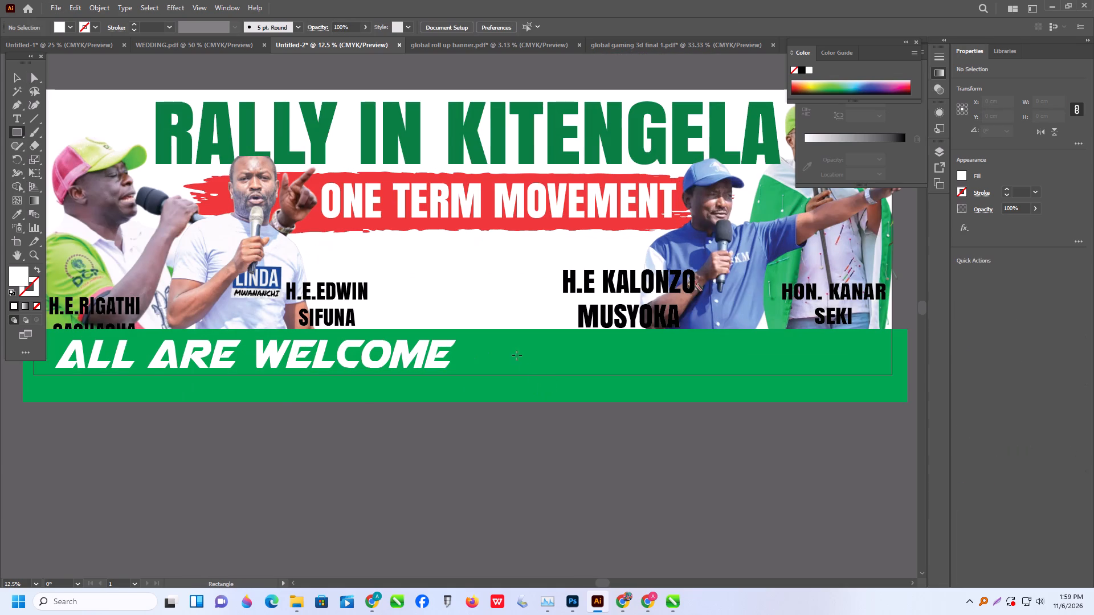
{"action": "left_click_drag", "start_coordinate": [511, 340], "coordinate": [513, 368]}
{"action": "scroll", "coordinate": [507, 363], "scroll_direction": "up", "scroll_amount": 3, "text": "alt"}
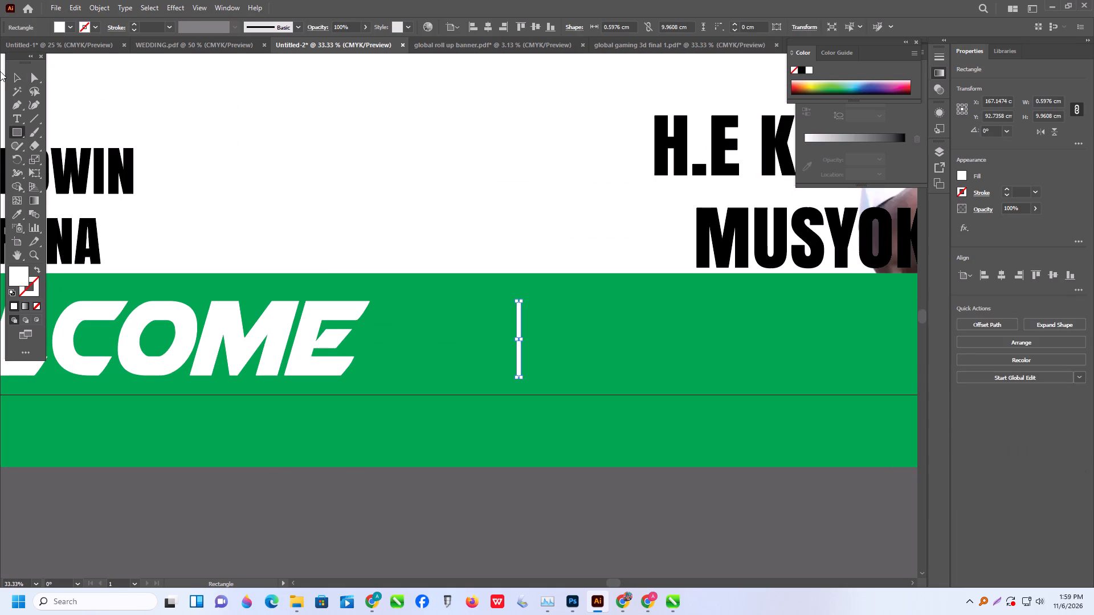
{"action": "left_click", "coordinate": [18, 75]}
{"action": "left_click_drag", "start_coordinate": [519, 348], "coordinate": [468, 339]}
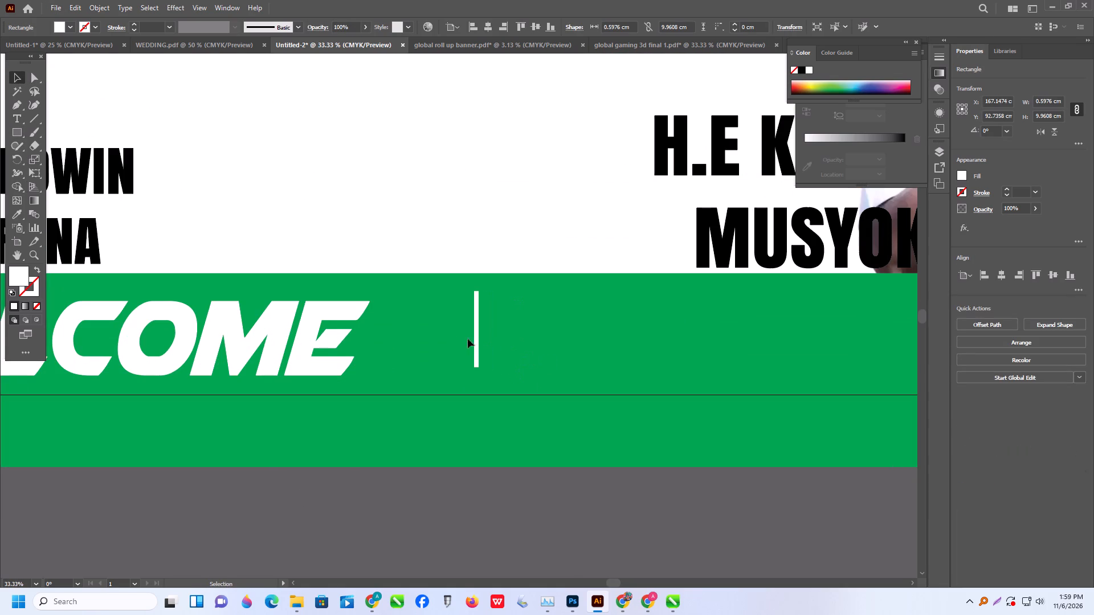
{"action": "left_click_drag", "start_coordinate": [468, 339], "coordinate": [455, 343]}
Add a new point-text line reading "meet people rally" in the empty area above the banner, beside the reference poster.
{"action": "scroll", "coordinate": [405, 430], "scroll_direction": "down", "scroll_amount": 4, "text": "alt"}
{"action": "scroll", "coordinate": [496, 331], "scroll_direction": "up", "scroll_amount": 3}
{"action": "scroll", "coordinate": [544, 281], "scroll_direction": "up", "scroll_amount": 2, "text": "alt"}
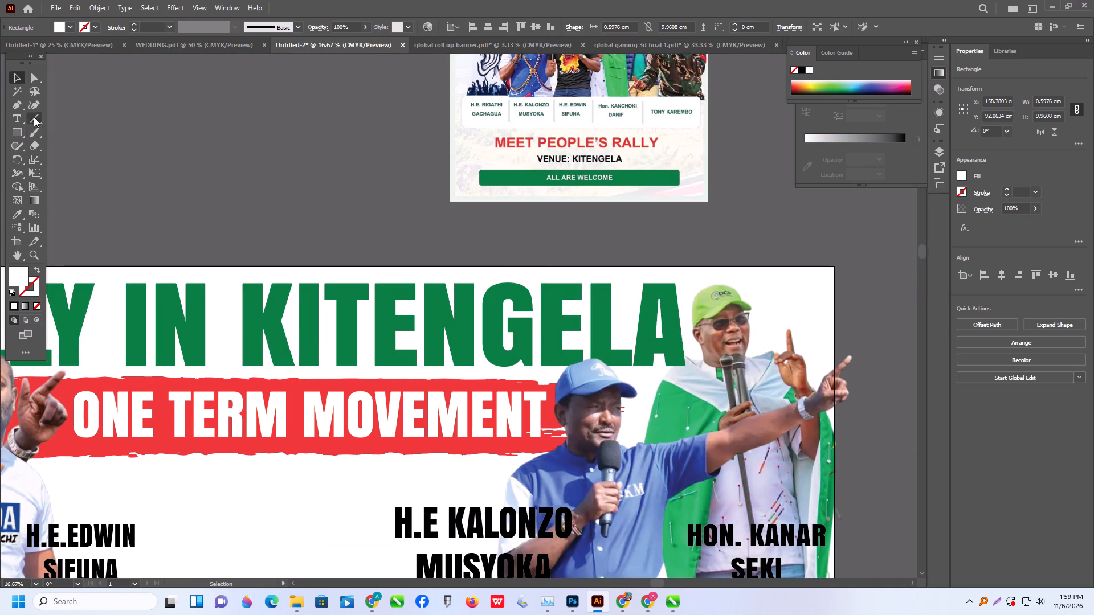
{"action": "left_click", "coordinate": [15, 117]}
{"action": "scroll", "coordinate": [379, 215], "scroll_direction": "down", "scroll_amount": 3}
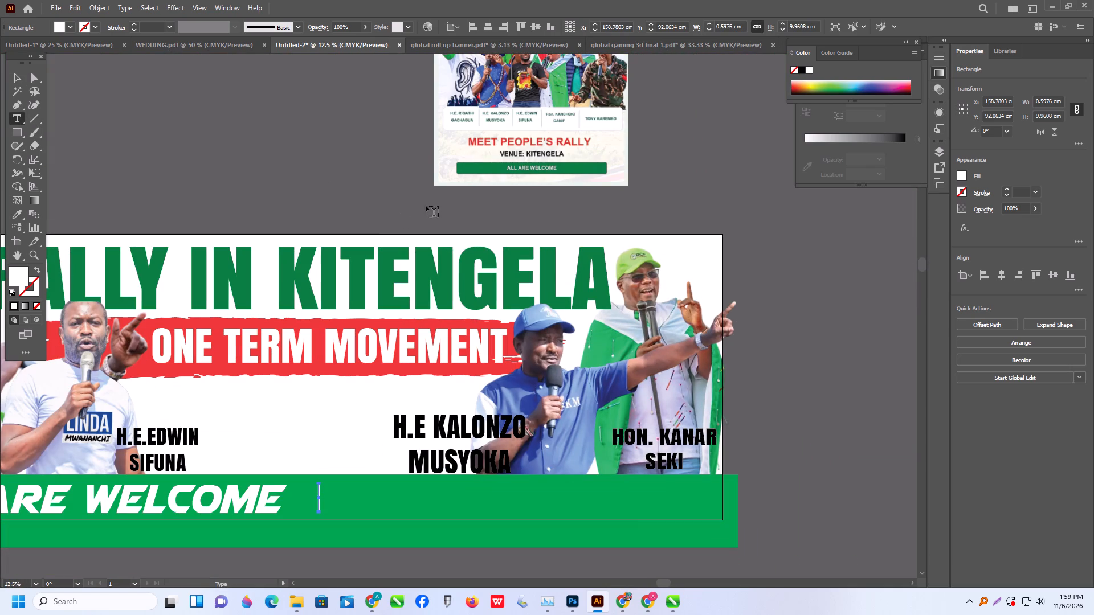
{"action": "left_click", "coordinate": [678, 174]}
{"action": "type", "text": "meet people"}
{"action": "key", "text": "space"}
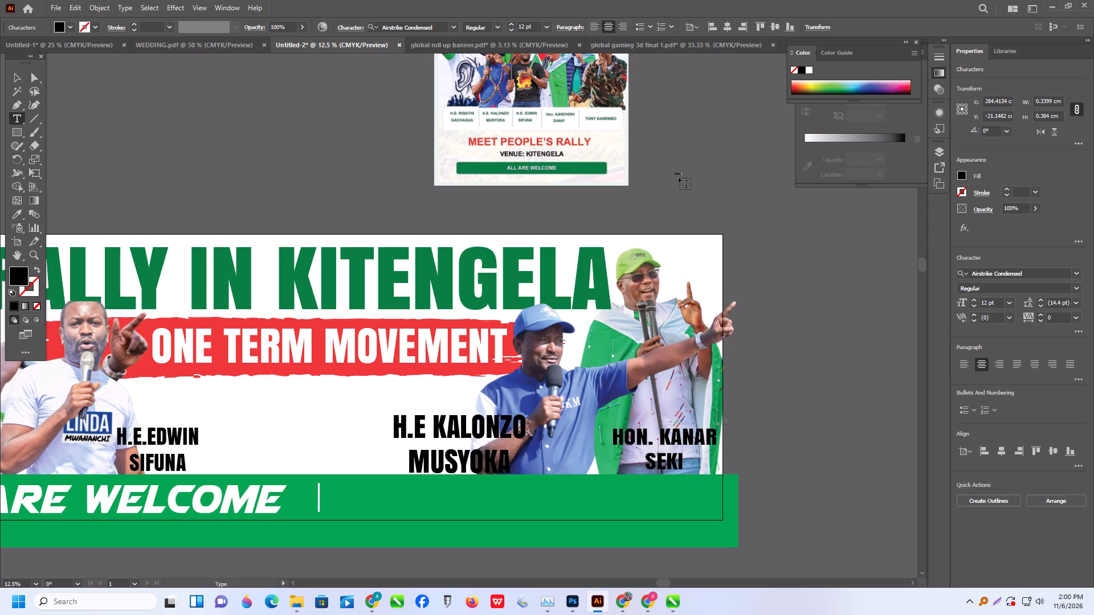
{"action": "type", "text": "rally"}
{"action": "left_click", "coordinate": [18, 79]}
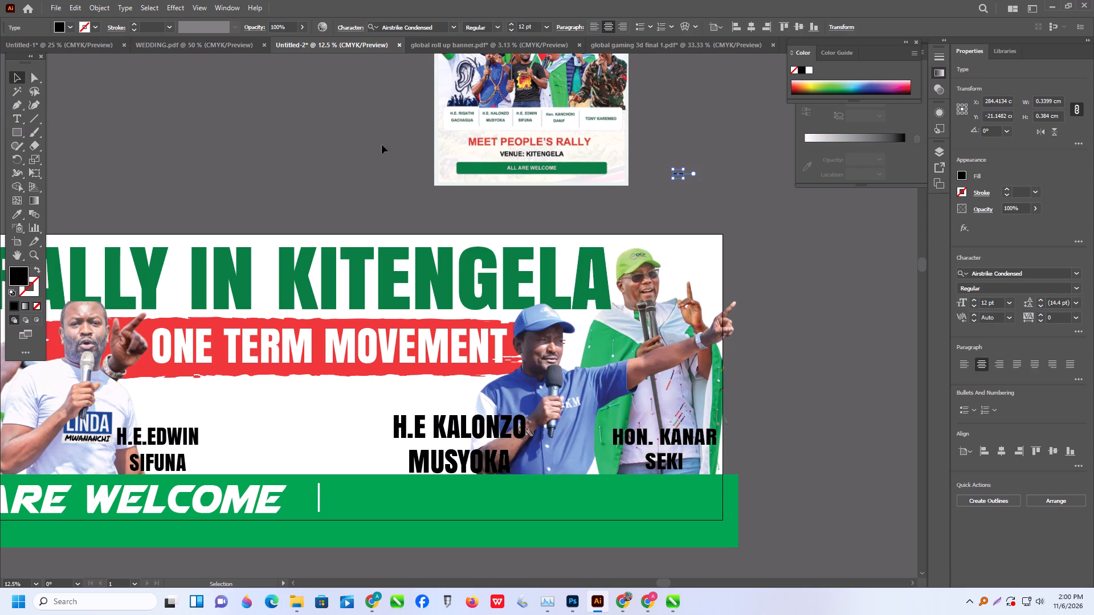
Scale the "MEET PEOPLE RALLY" text up to about 60 cm wide and move it onto the green strip, after the divider.
{"action": "left_click_drag", "start_coordinate": [685, 181], "coordinate": [888, 324], "text": "shift"}
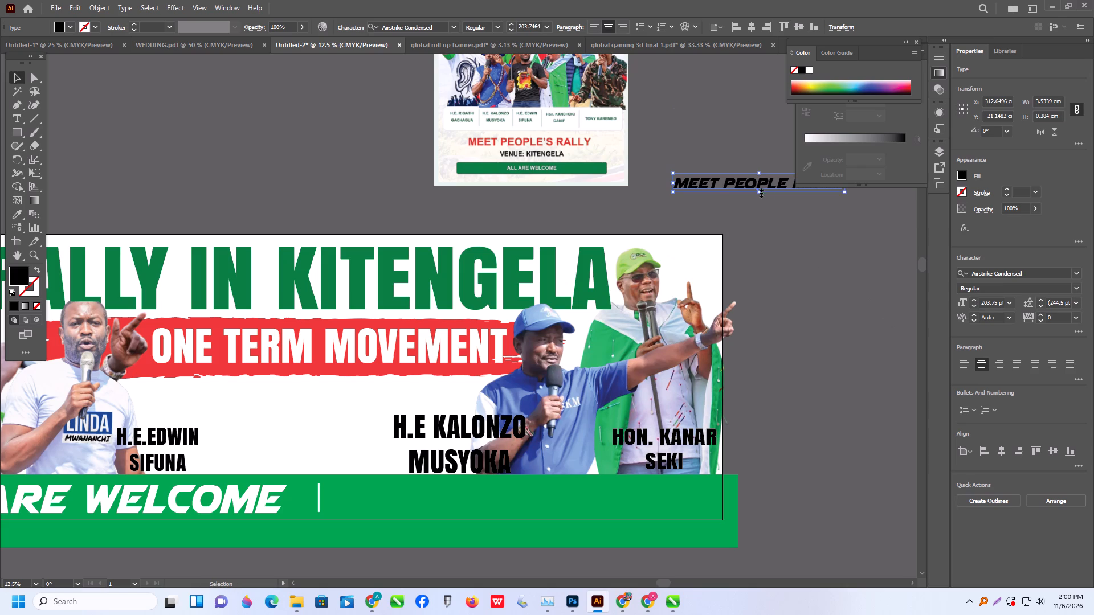
{"action": "left_click_drag", "start_coordinate": [760, 192], "coordinate": [749, 192]}
{"action": "scroll", "coordinate": [782, 209], "scroll_direction": "down", "scroll_amount": 1, "text": "alt"}
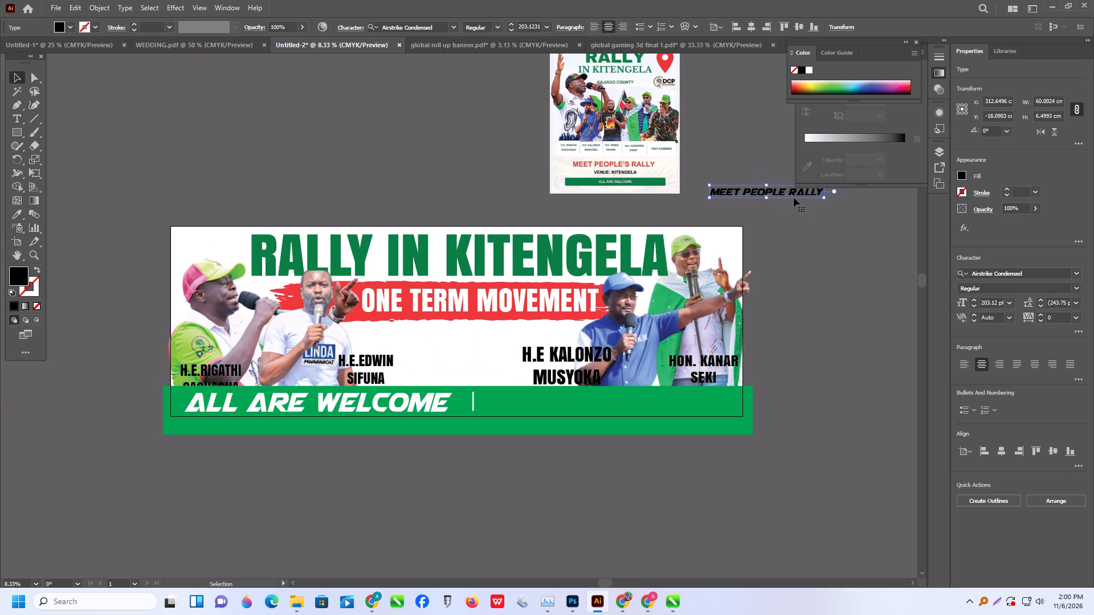
{"action": "left_click_drag", "start_coordinate": [798, 195], "coordinate": [589, 400]}
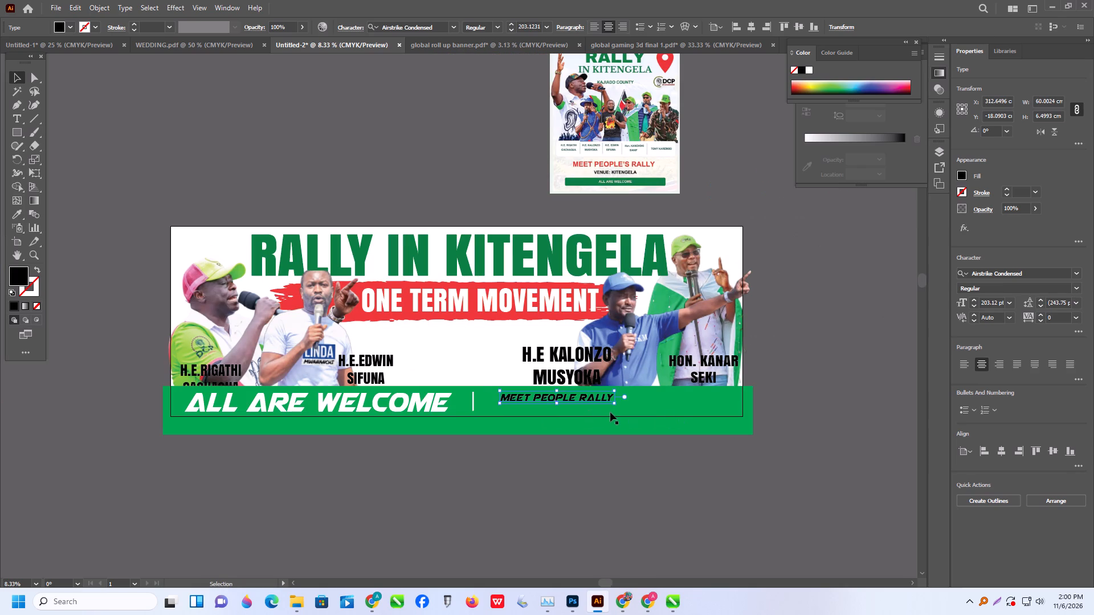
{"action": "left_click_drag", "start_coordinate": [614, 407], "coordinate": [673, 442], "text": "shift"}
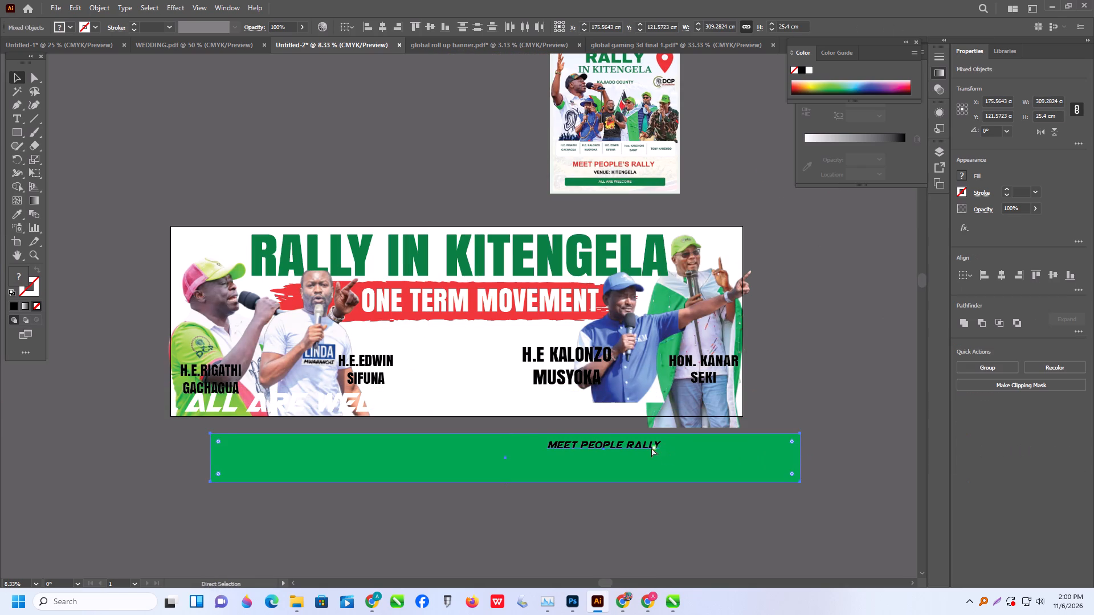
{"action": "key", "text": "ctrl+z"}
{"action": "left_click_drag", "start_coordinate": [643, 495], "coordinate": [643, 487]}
Enlarge "MEET PEOPLE RALLY" to about 117.5 cm wide so it spans the green strip's space after the divider.
{"action": "left_click", "coordinate": [606, 395]}
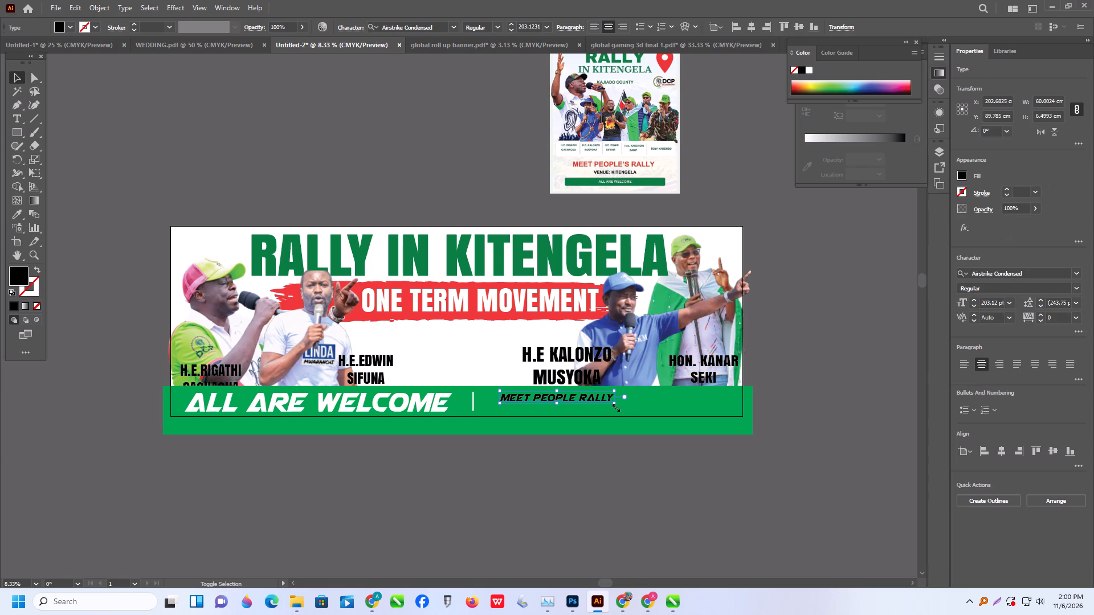
{"action": "left_click_drag", "start_coordinate": [615, 407], "coordinate": [700, 436], "text": "shift"}
{"action": "scroll", "coordinate": [667, 402], "scroll_direction": "up", "scroll_amount": 2, "text": "alt"}
{"action": "left_click", "coordinate": [659, 411]}
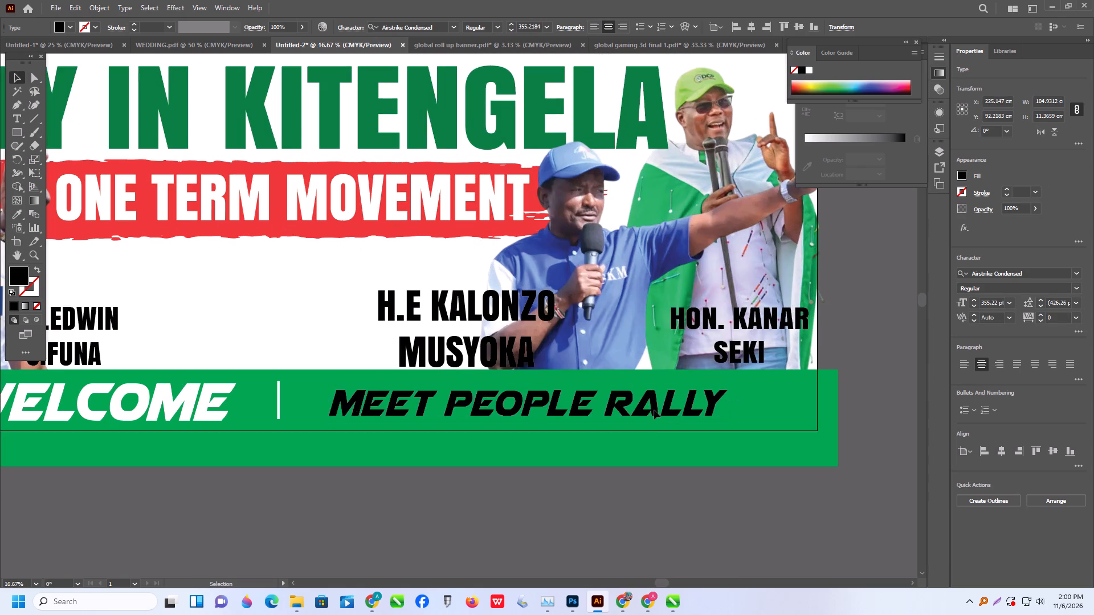
{"action": "left_click_drag", "start_coordinate": [726, 376], "coordinate": [775, 367], "text": "shift"}
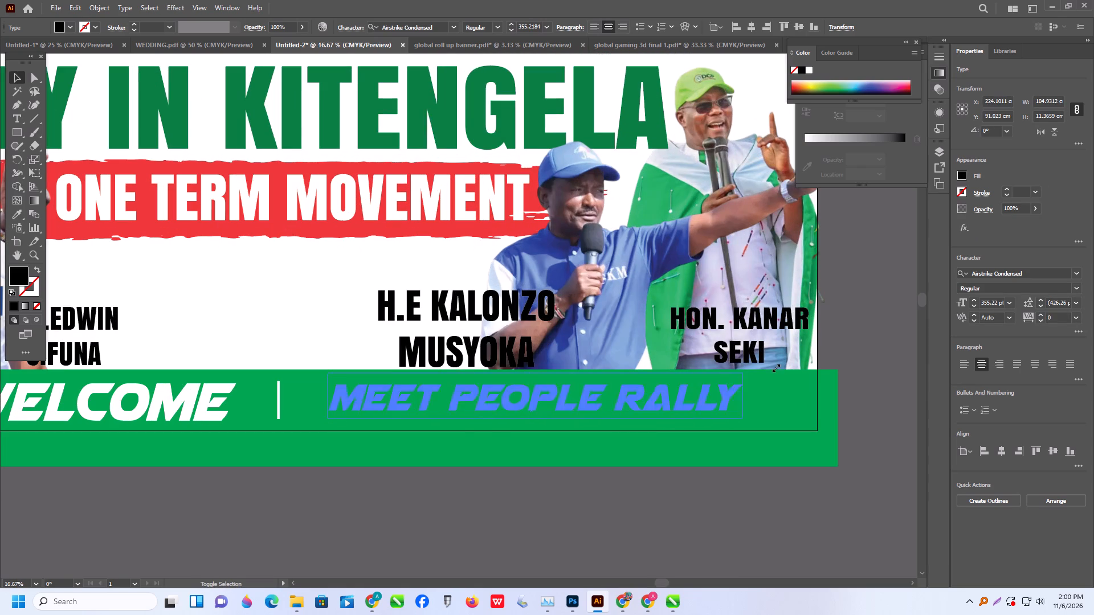
{"action": "left_click_drag", "start_coordinate": [775, 367], "coordinate": [775, 367], "text": "shift"}
Delete the reference poster image above the banner.
{"action": "scroll", "coordinate": [695, 434], "scroll_direction": "down", "scroll_amount": 2, "text": "alt"}
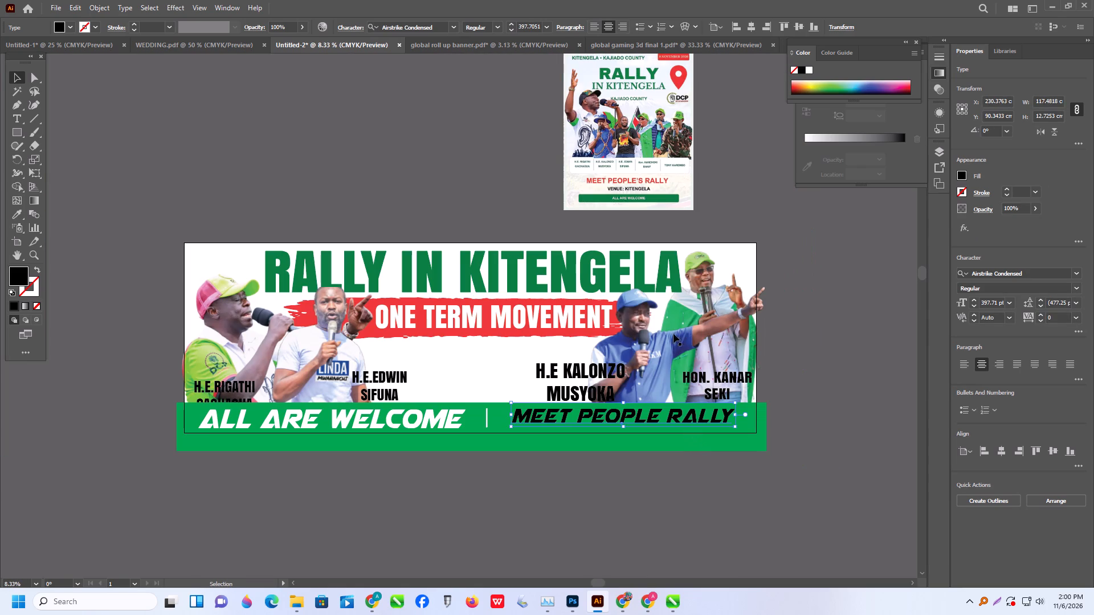
{"action": "left_click", "coordinate": [683, 186]}
{"action": "scroll", "coordinate": [676, 200], "scroll_direction": "up", "scroll_amount": 6}
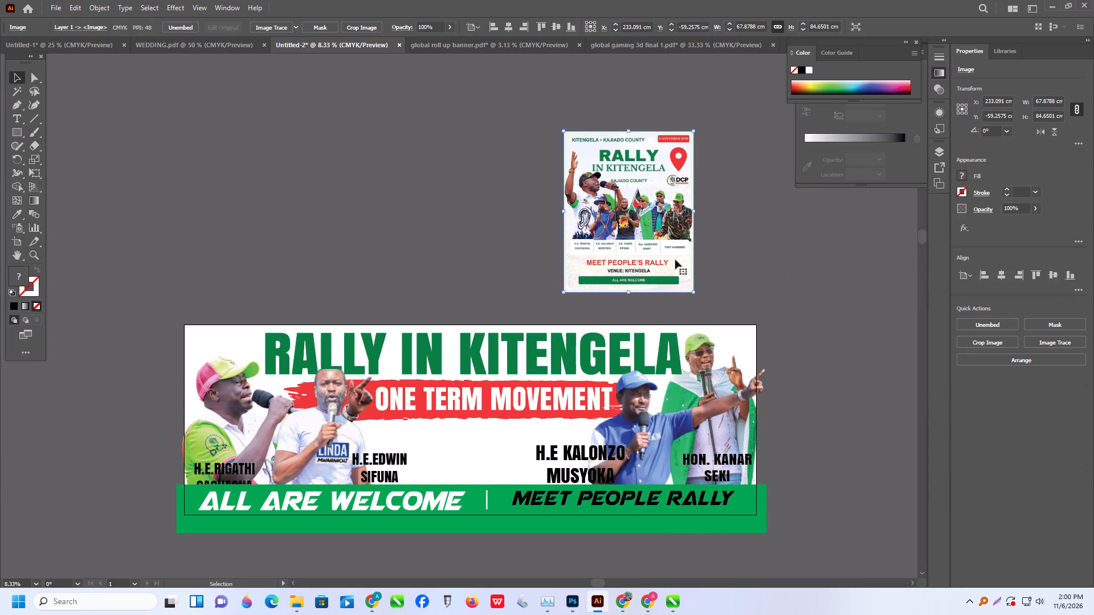
{"action": "key", "text": "Delete"}
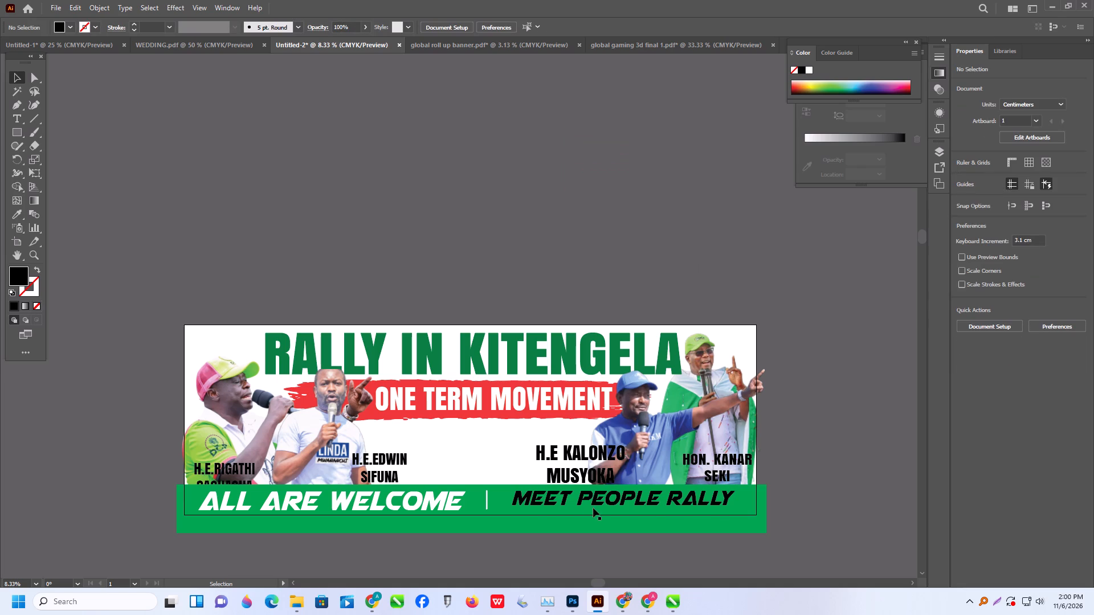
Set the fill of the "MEET PEOPLE RALLY" text to white.
{"action": "left_click", "coordinate": [593, 508]}
{"action": "left_click", "coordinate": [69, 26]}
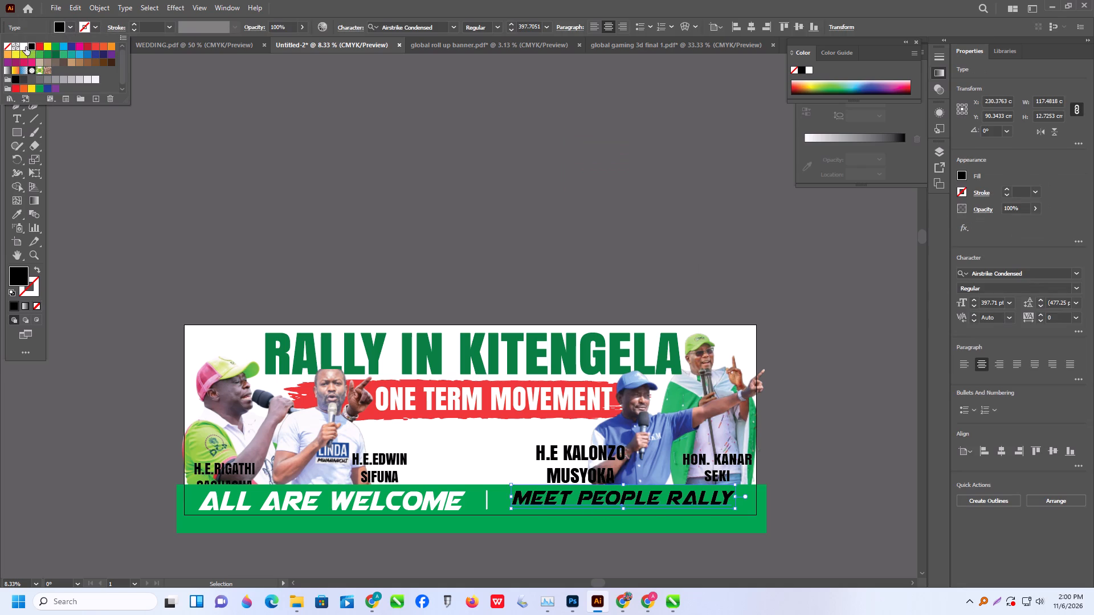
{"action": "left_click", "coordinate": [26, 47]}
{"action": "left_click_drag", "start_coordinate": [221, 136], "coordinate": [239, 138]}
{"action": "left_click", "coordinate": [406, 136]}
Select all of the banner artwork and copy it.
{"action": "scroll", "coordinate": [451, 219], "scroll_direction": "down", "scroll_amount": 4, "text": "alt"}
{"action": "left_click_drag", "start_coordinate": [209, 172], "coordinate": [746, 446]}
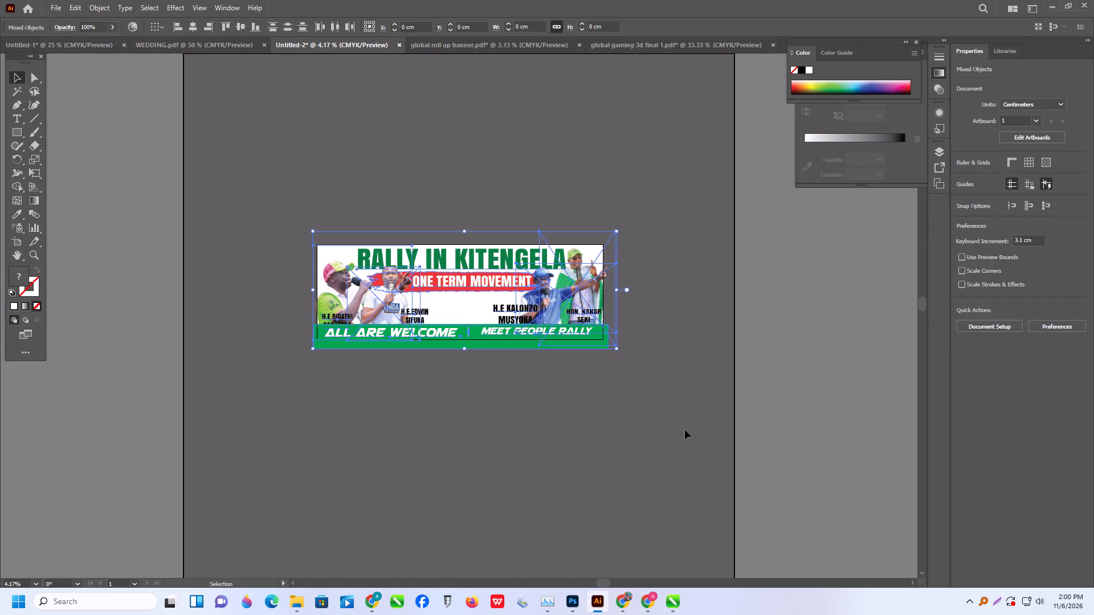
{"action": "key", "text": "ctrl+c"}
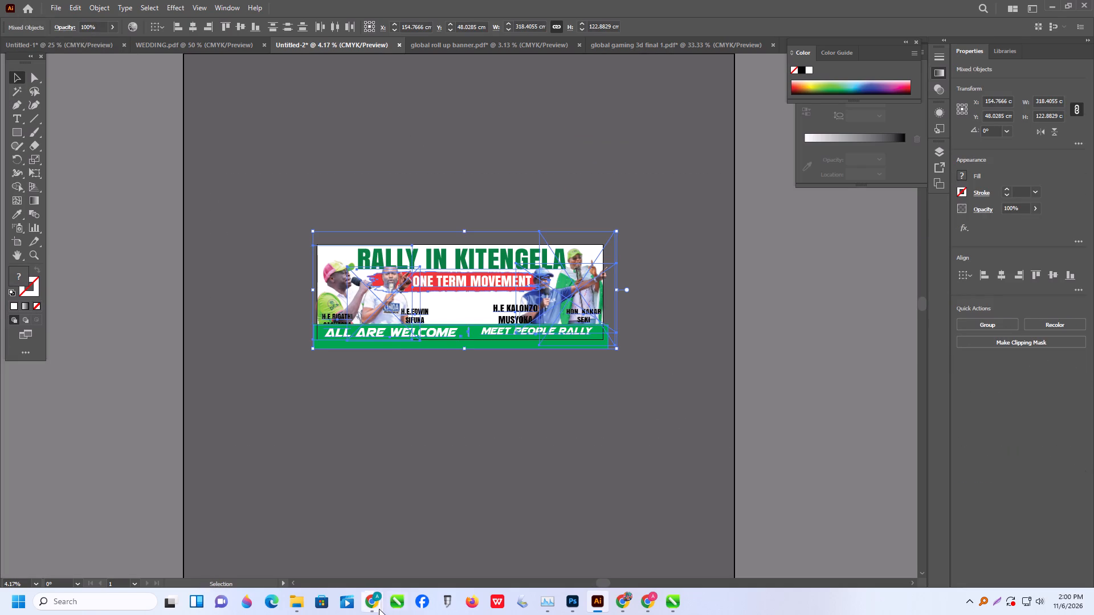
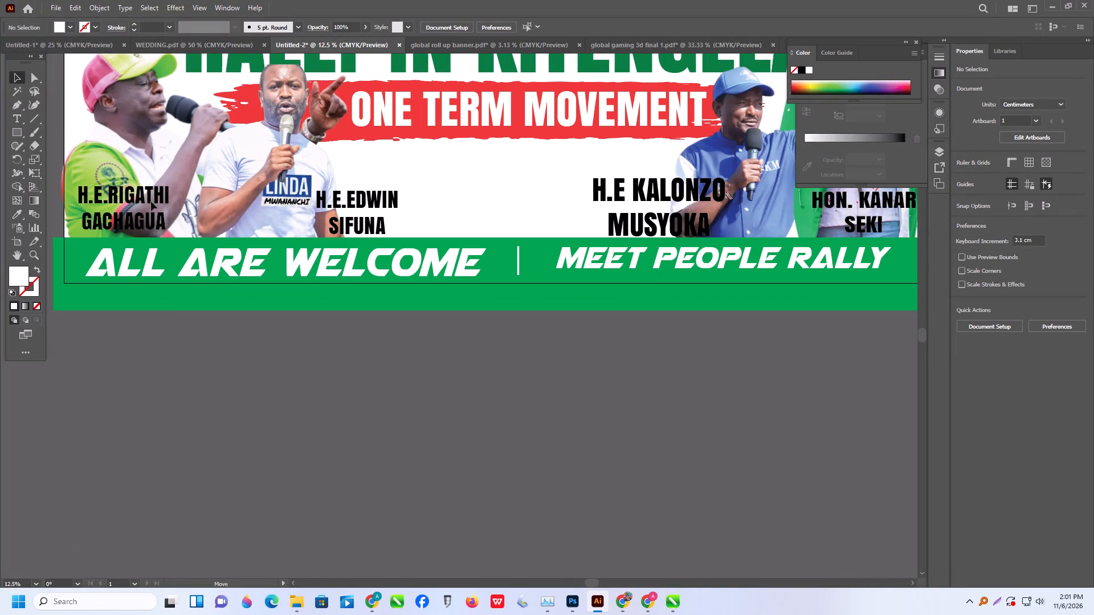
Move the "H.E.RIGATHI GACHAGUA" name label slightly down, closer to the green footer strip.
{"action": "left_click_drag", "start_coordinate": [151, 202], "coordinate": [151, 206]}
{"action": "scroll", "coordinate": [403, 330], "scroll_direction": "down", "scroll_amount": 2, "text": "alt"}
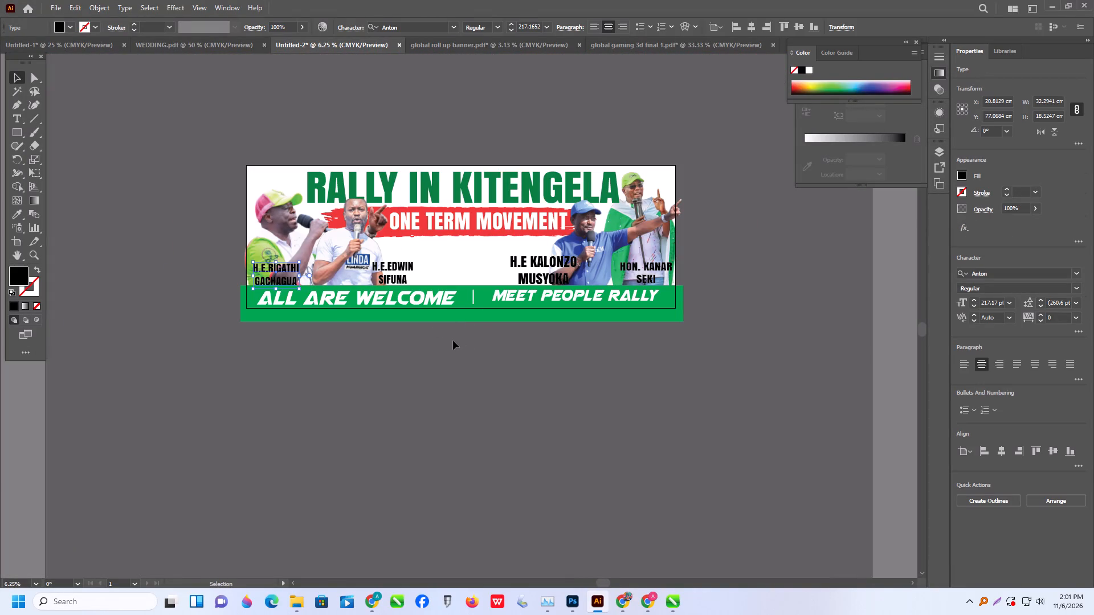
{"action": "scroll", "coordinate": [346, 331], "scroll_direction": "up", "scroll_amount": 1, "text": "alt"}
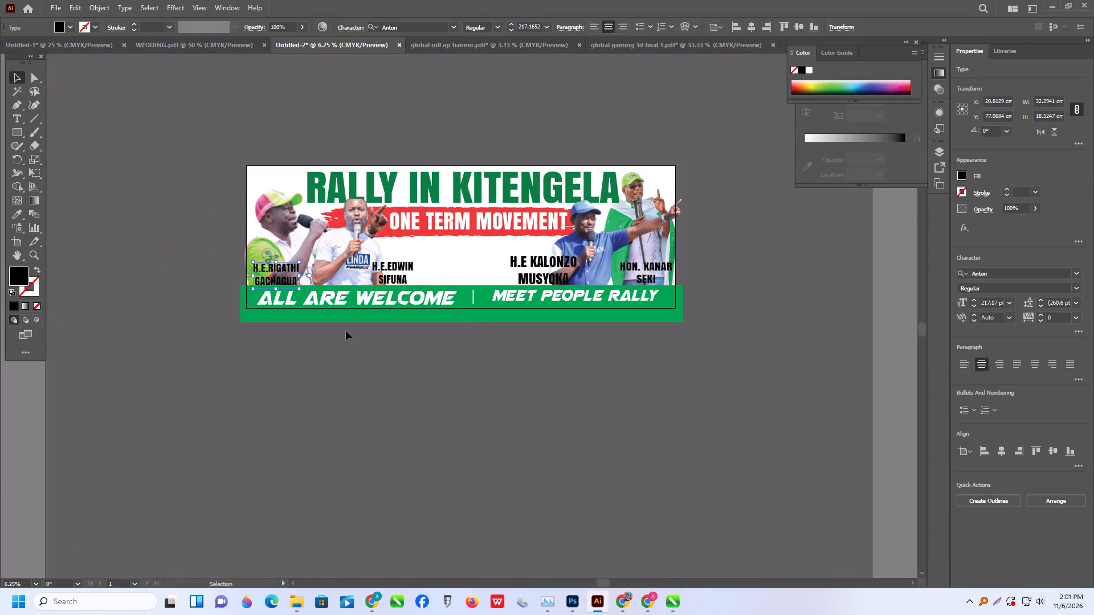
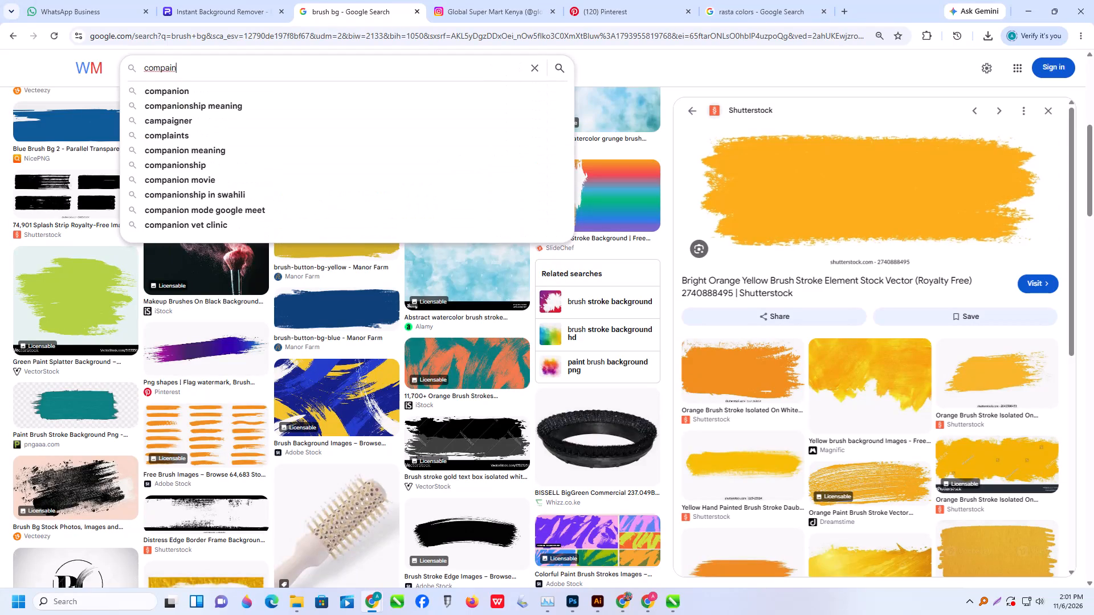
Complete the image search query as "compaing background" and run the search.
{"action": "type", "text": "g"}
{"action": "key", "text": "space"}
{"action": "type", "text": "bg"}
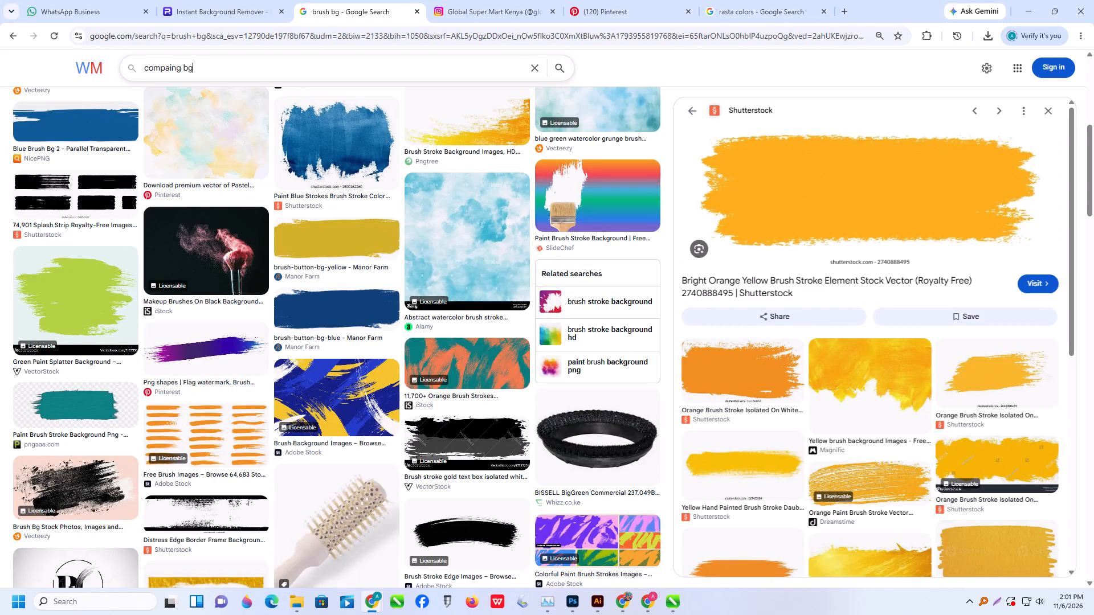
{"action": "key", "text": "BackSpace"}
{"action": "type", "text": "ackgr"}
{"action": "type", "text": "ound"}
{"action": "key", "text": "Return"}
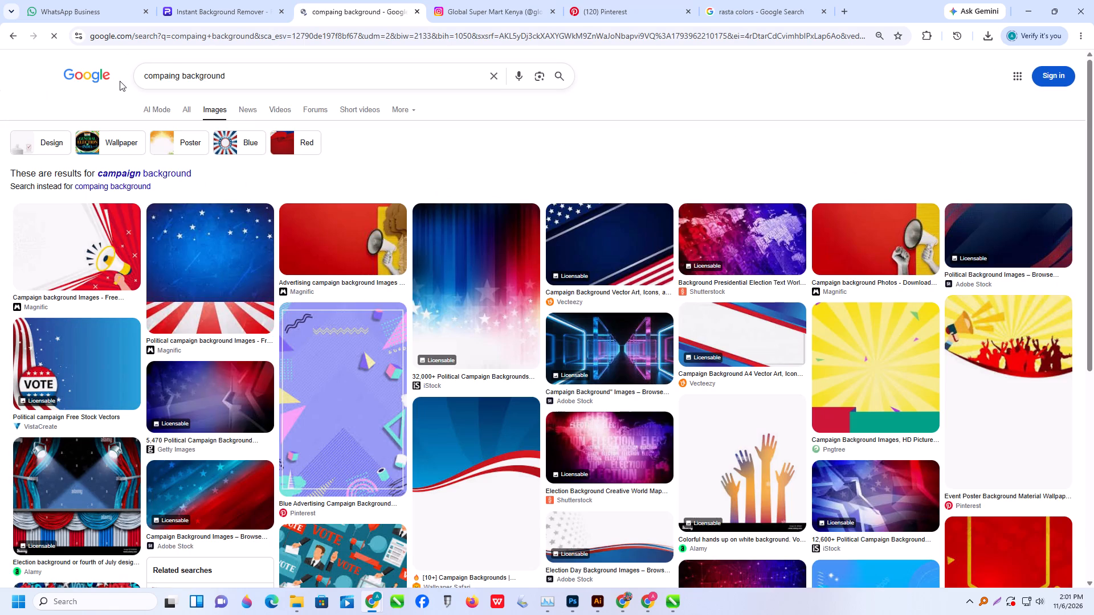
Look through the campaign background image results for a design suitable for the rally banner.
{"action": "scroll", "coordinate": [476, 290], "scroll_direction": "down", "scroll_amount": 1}
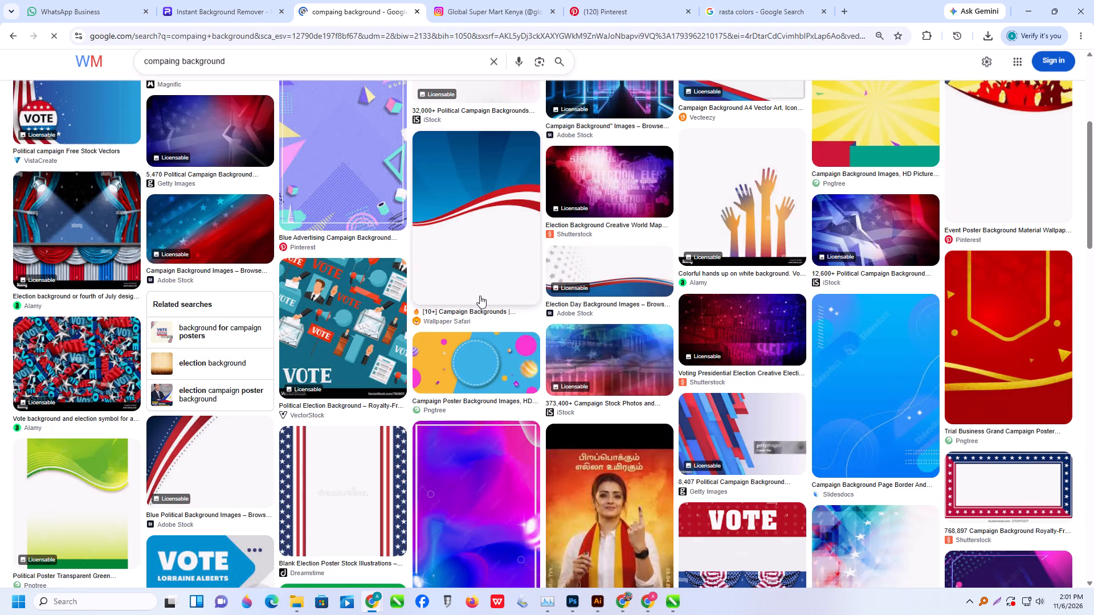
{"action": "scroll", "coordinate": [492, 305], "scroll_direction": "down", "scroll_amount": 3}
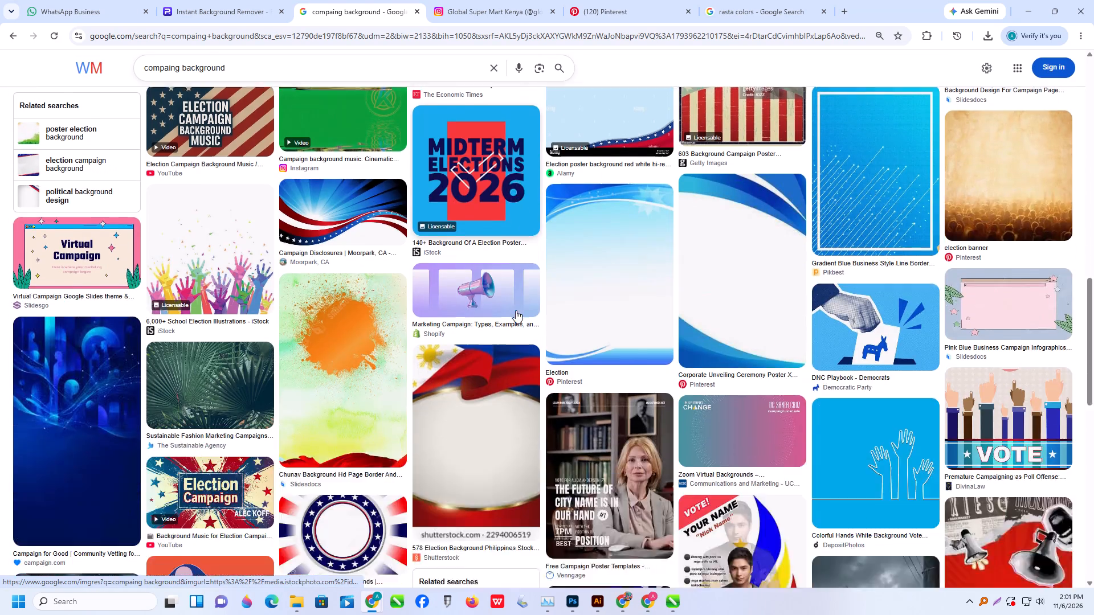
{"action": "scroll", "coordinate": [516, 310], "scroll_direction": "down", "scroll_amount": 1}
{"action": "scroll", "coordinate": [516, 310], "scroll_direction": "up", "scroll_amount": 2}
{"action": "scroll", "coordinate": [517, 315], "scroll_direction": "down", "scroll_amount": 2}
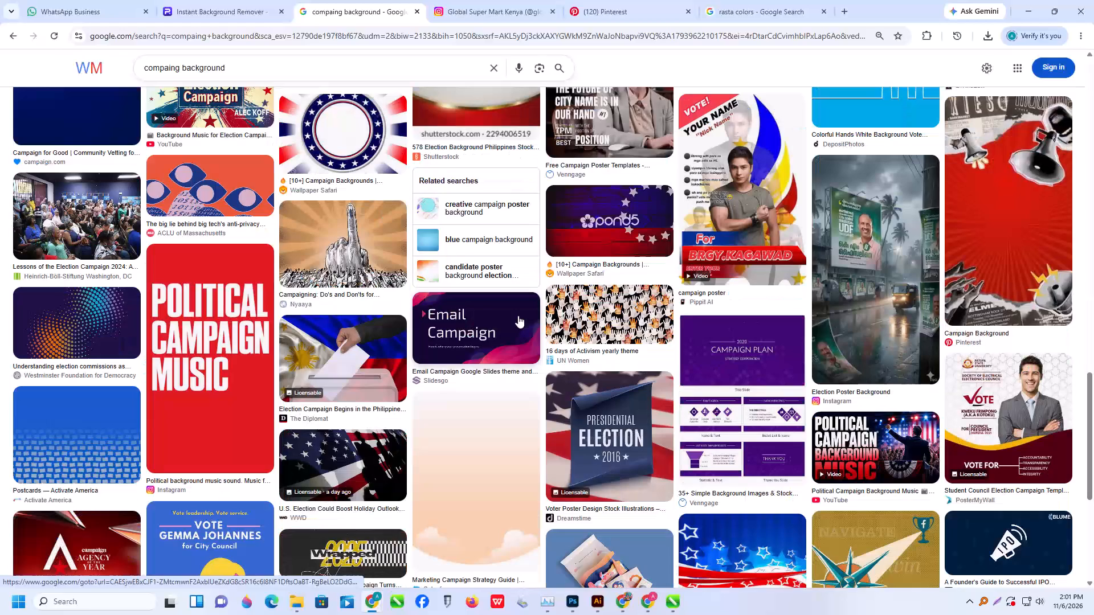
{"action": "scroll", "coordinate": [518, 315], "scroll_direction": "down", "scroll_amount": 3}
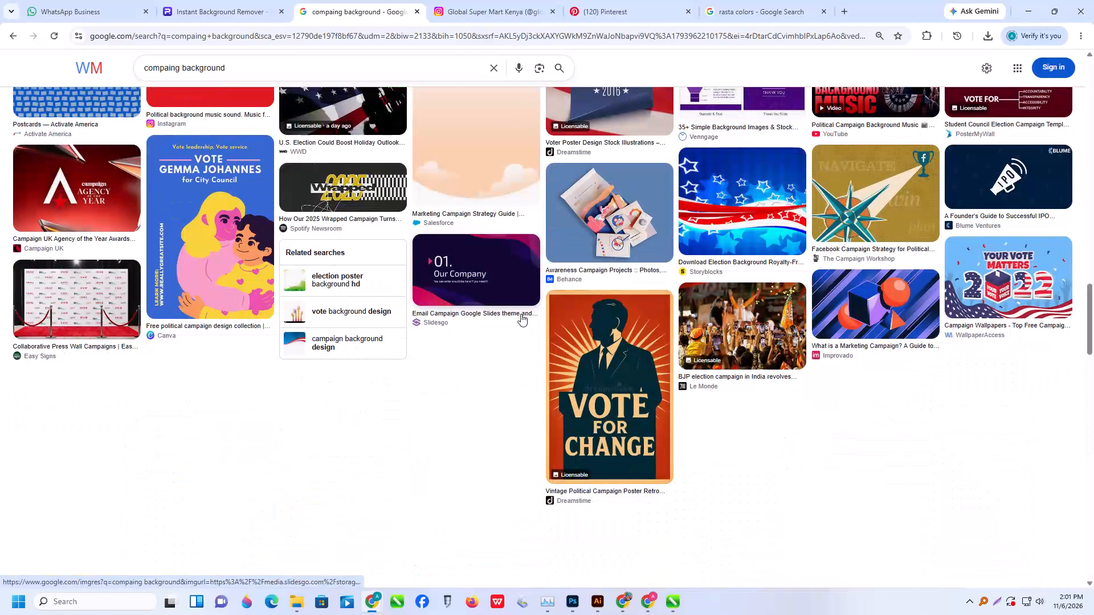
{"action": "scroll", "coordinate": [521, 314], "scroll_direction": "up", "scroll_amount": 3}
{"action": "scroll", "coordinate": [521, 314], "scroll_direction": "down", "scroll_amount": 4}
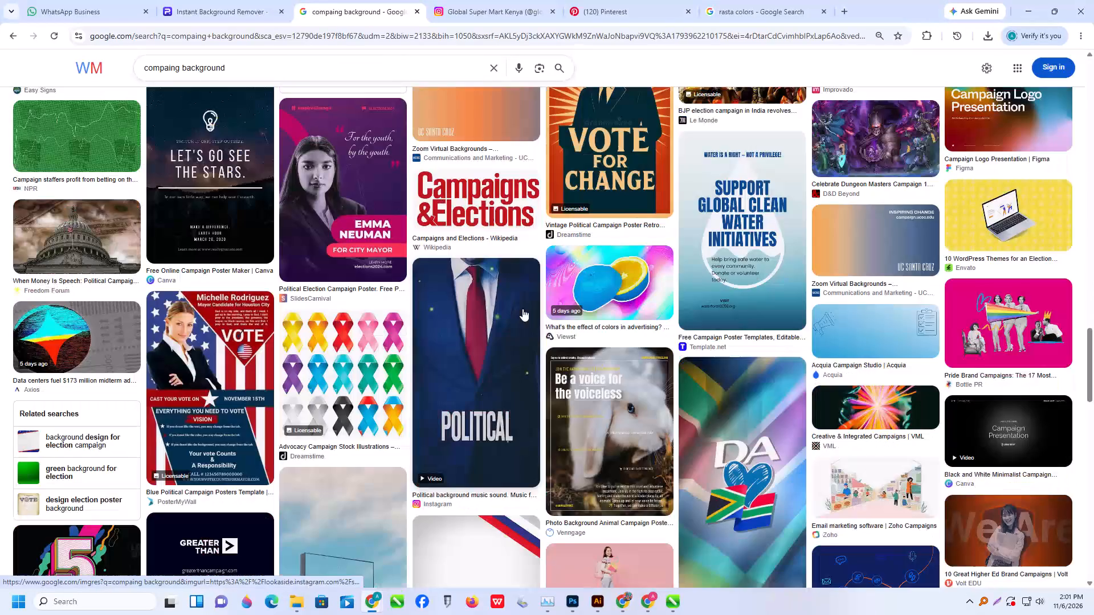
{"action": "scroll", "coordinate": [522, 309], "scroll_direction": "down", "scroll_amount": 6}
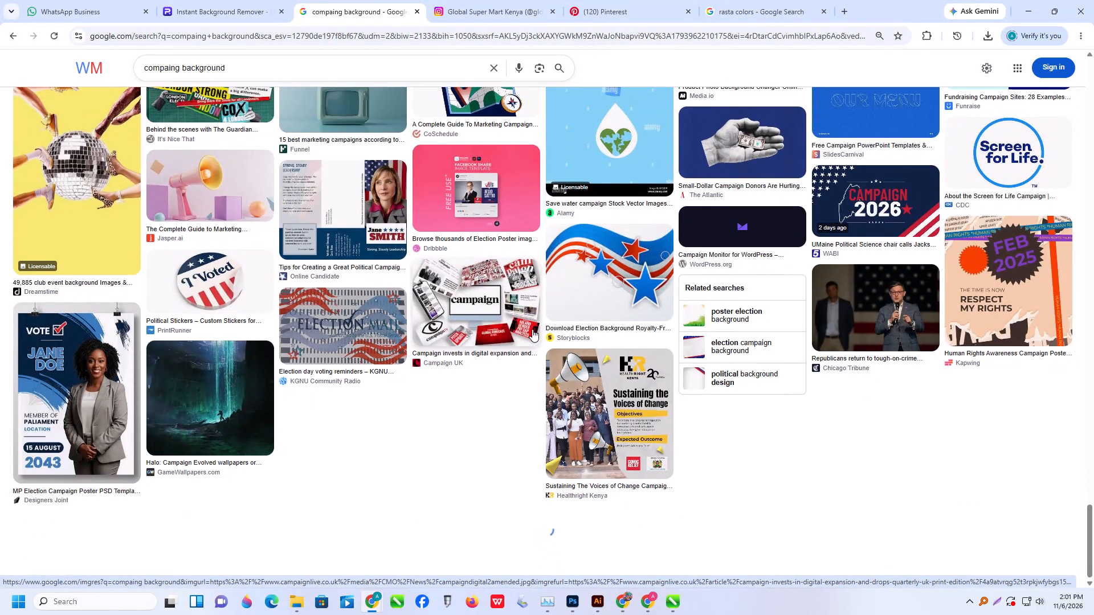
{"action": "scroll", "coordinate": [532, 329], "scroll_direction": "down", "scroll_amount": 4}
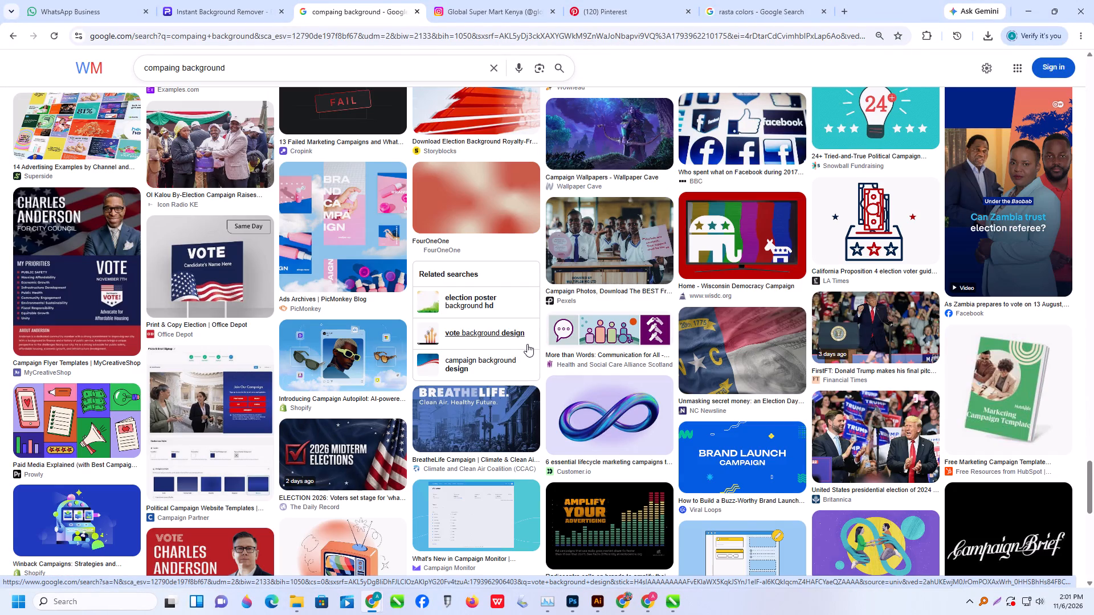
{"action": "scroll", "coordinate": [529, 341], "scroll_direction": "down", "scroll_amount": 3}
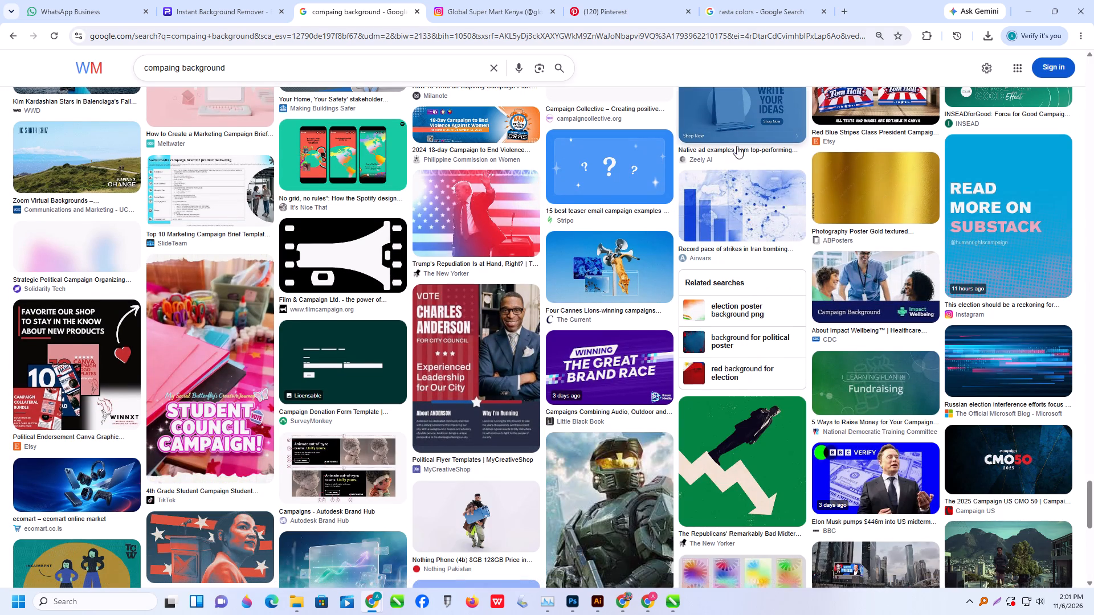
Switch back to Illustrator and recolour the "H.E.RIGATHI GACHAGUA" name label red.
{"action": "left_click", "coordinate": [1028, 9]}
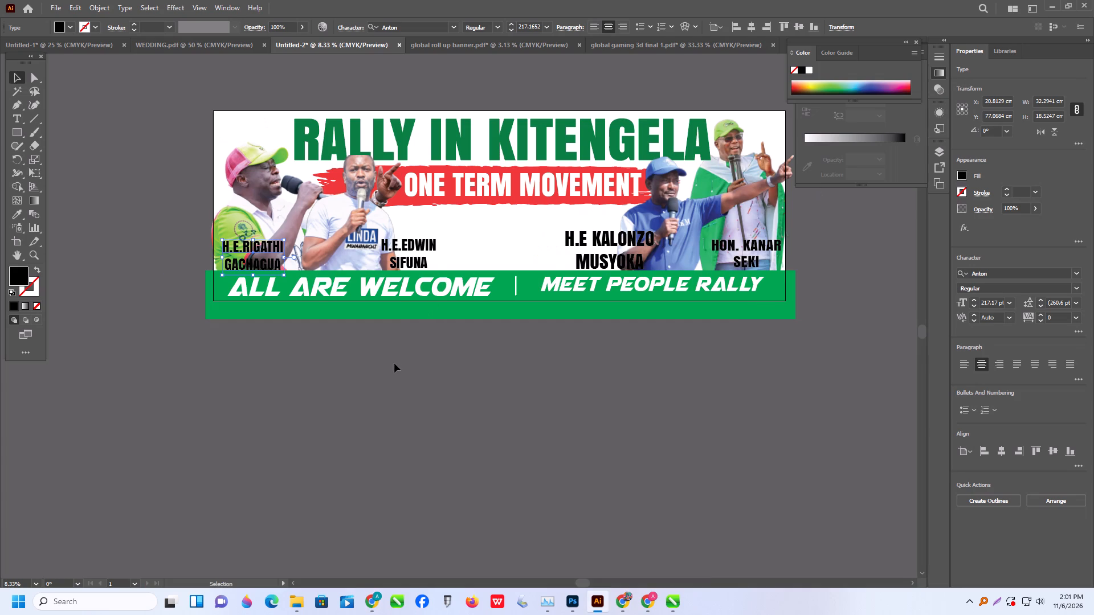
{"action": "left_click", "coordinate": [394, 363]}
{"action": "left_click", "coordinate": [247, 270]}
{"action": "left_click", "coordinate": [254, 257]}
{"action": "left_click", "coordinate": [66, 25]}
{"action": "left_click", "coordinate": [37, 46]}
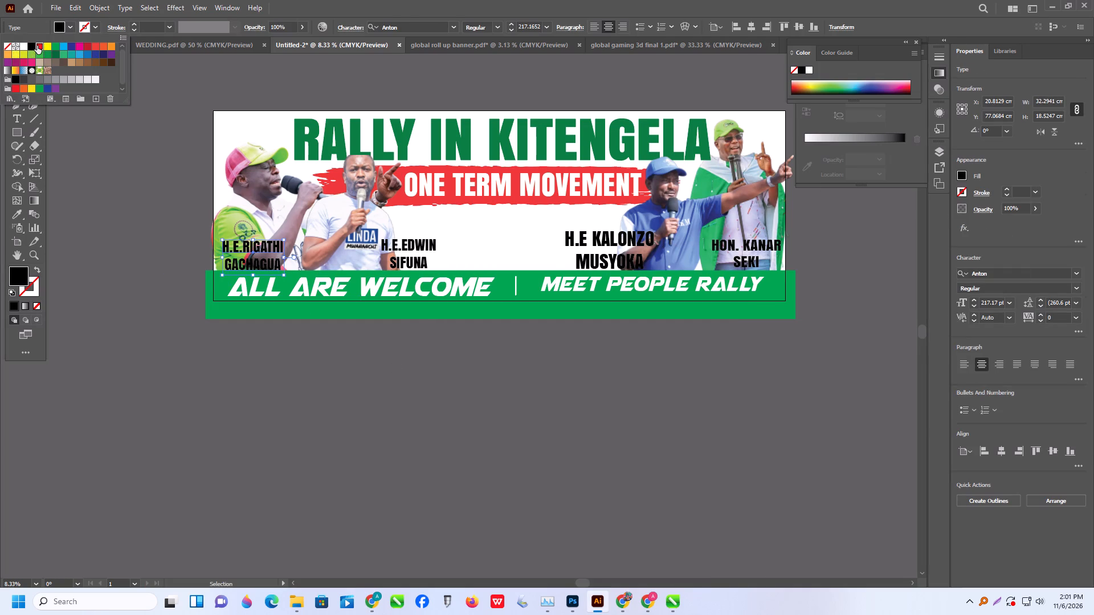
{"action": "left_click", "coordinate": [164, 382]}
{"action": "left_click", "coordinate": [183, 380]}
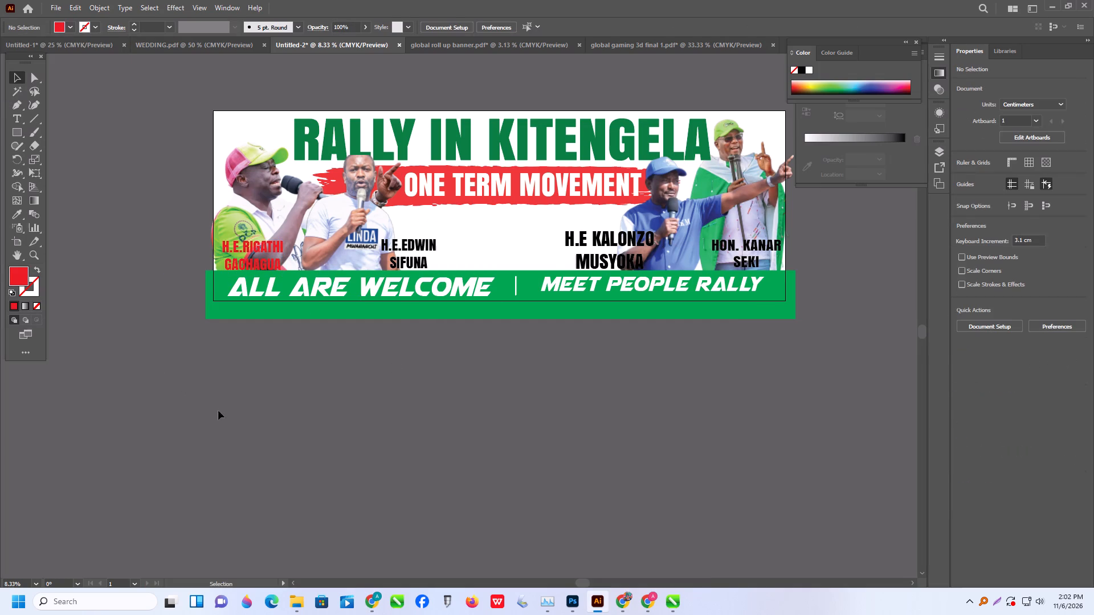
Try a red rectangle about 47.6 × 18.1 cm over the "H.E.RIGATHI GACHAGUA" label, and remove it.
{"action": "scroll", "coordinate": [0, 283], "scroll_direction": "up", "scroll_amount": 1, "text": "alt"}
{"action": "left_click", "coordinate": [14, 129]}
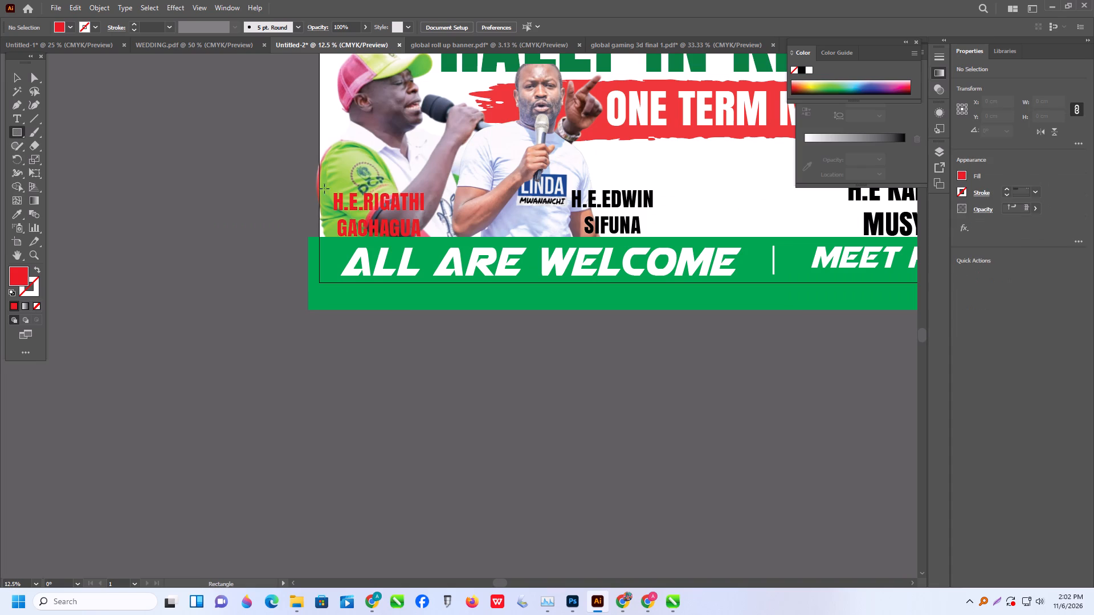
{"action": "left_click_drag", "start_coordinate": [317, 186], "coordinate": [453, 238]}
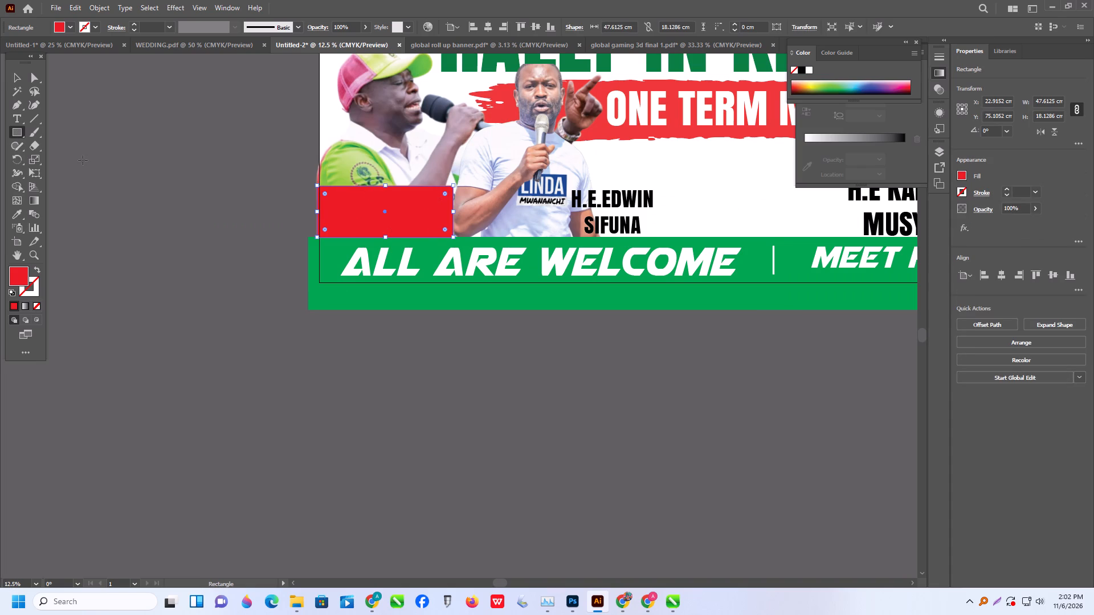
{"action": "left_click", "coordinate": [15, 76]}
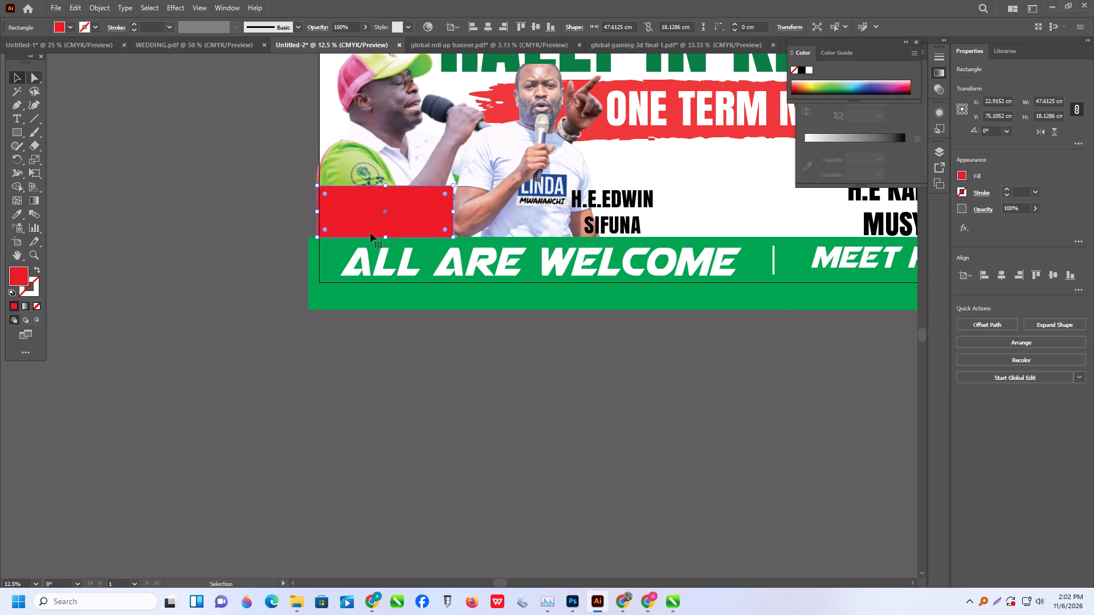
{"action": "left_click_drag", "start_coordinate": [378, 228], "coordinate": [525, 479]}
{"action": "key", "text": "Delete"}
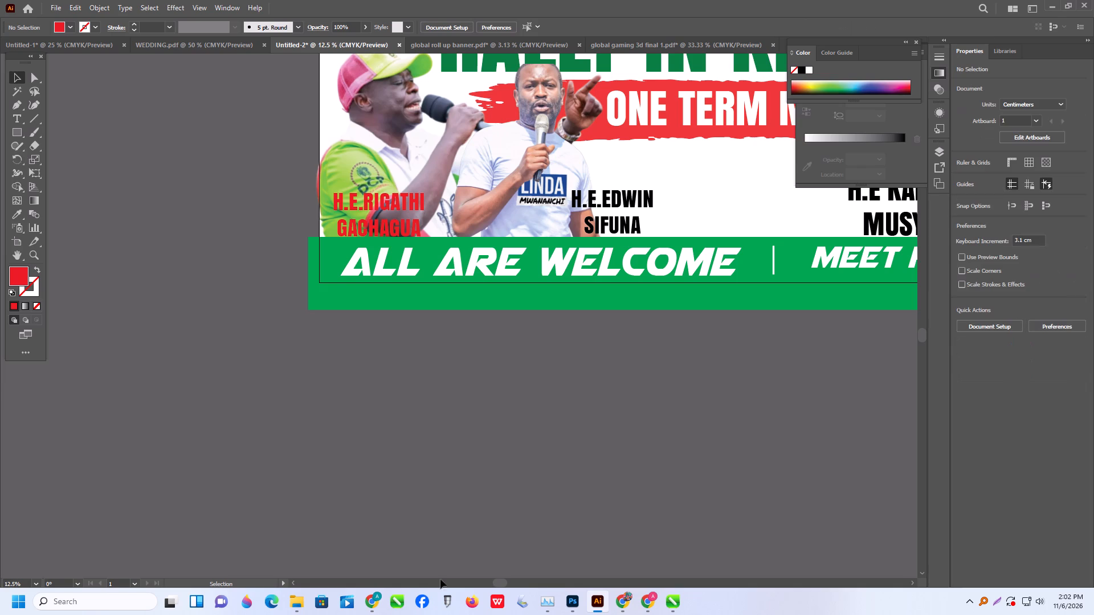
Return to the "brush bg" image results in Chrome and examine the brush strokes as possible label backings.
{"action": "left_click", "coordinate": [371, 597]}
{"action": "left_click", "coordinate": [385, 567]}
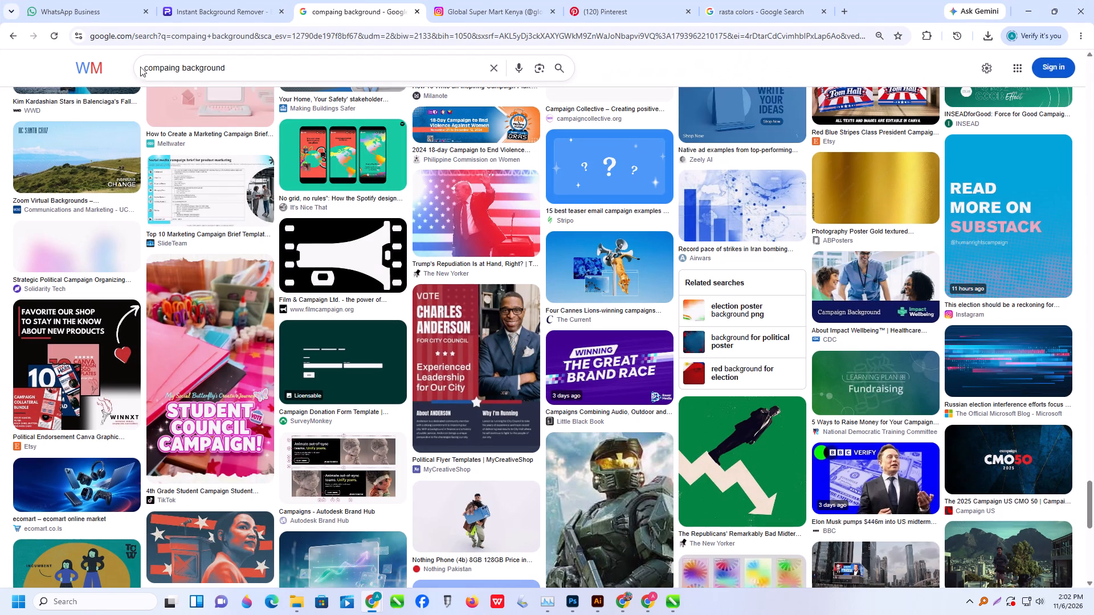
{"action": "left_click", "coordinate": [9, 33]}
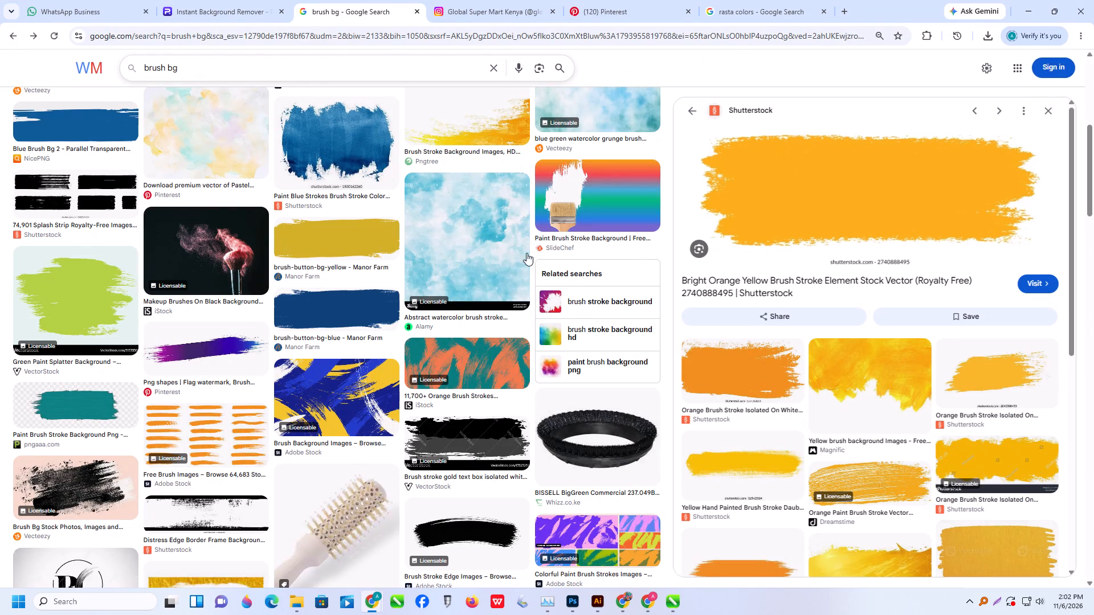
{"action": "scroll", "coordinate": [635, 261], "scroll_direction": "down", "scroll_amount": 2}
{"action": "scroll", "coordinate": [904, 357], "scroll_direction": "down", "scroll_amount": 1}
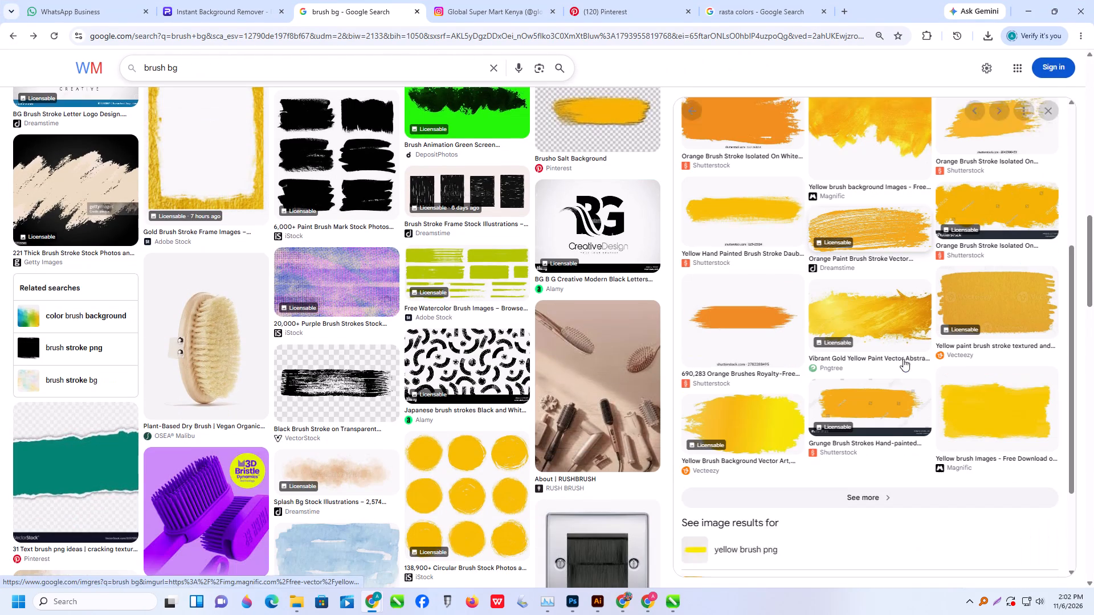
{"action": "left_click", "coordinate": [760, 408]}
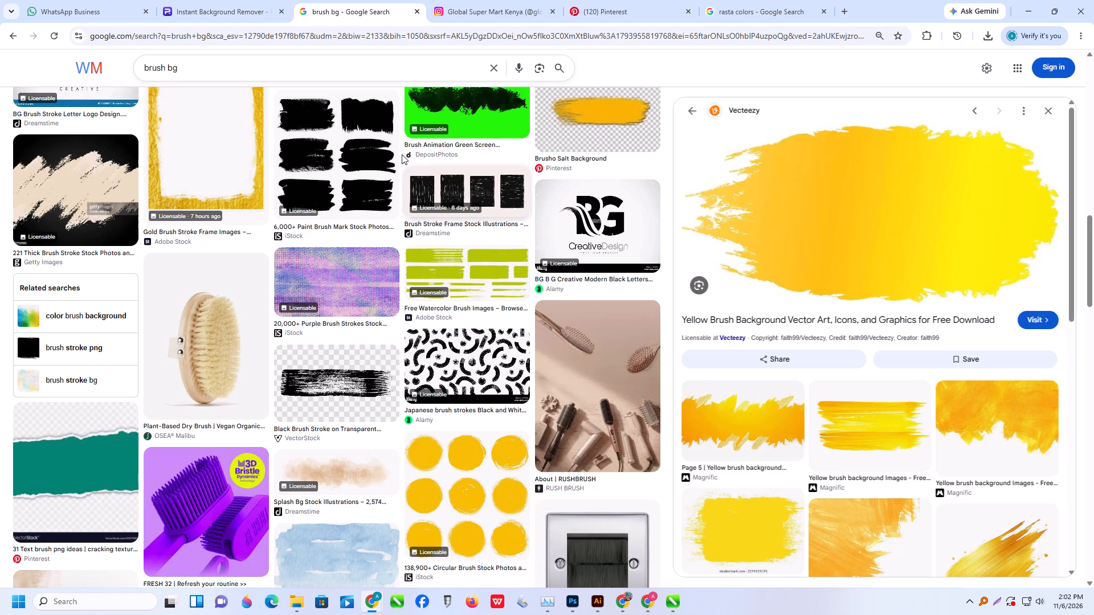
{"action": "left_click", "coordinate": [361, 135]}
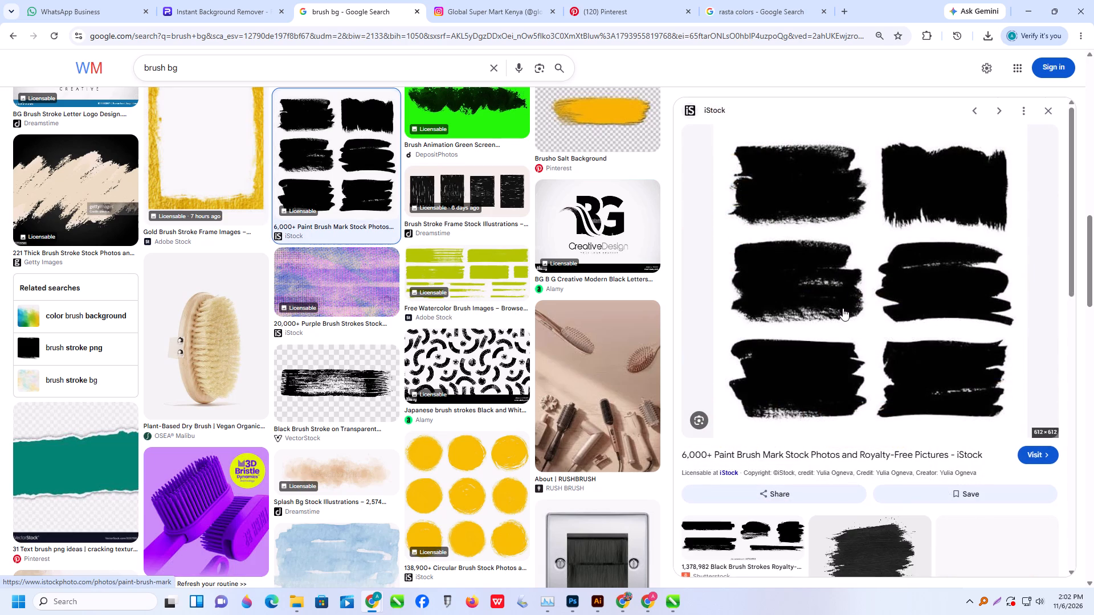
{"action": "scroll", "coordinate": [843, 308], "scroll_direction": "down", "scroll_amount": 1}
{"action": "scroll", "coordinate": [844, 309], "scroll_direction": "up", "scroll_amount": 1}
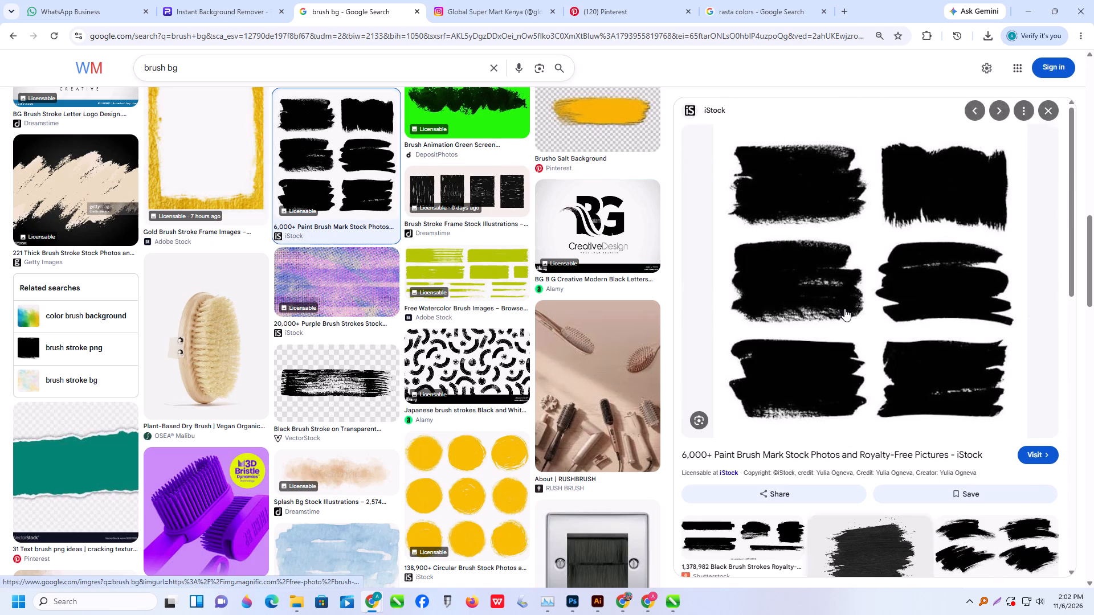
{"action": "scroll", "coordinate": [263, 235], "scroll_direction": "up", "scroll_amount": 3}
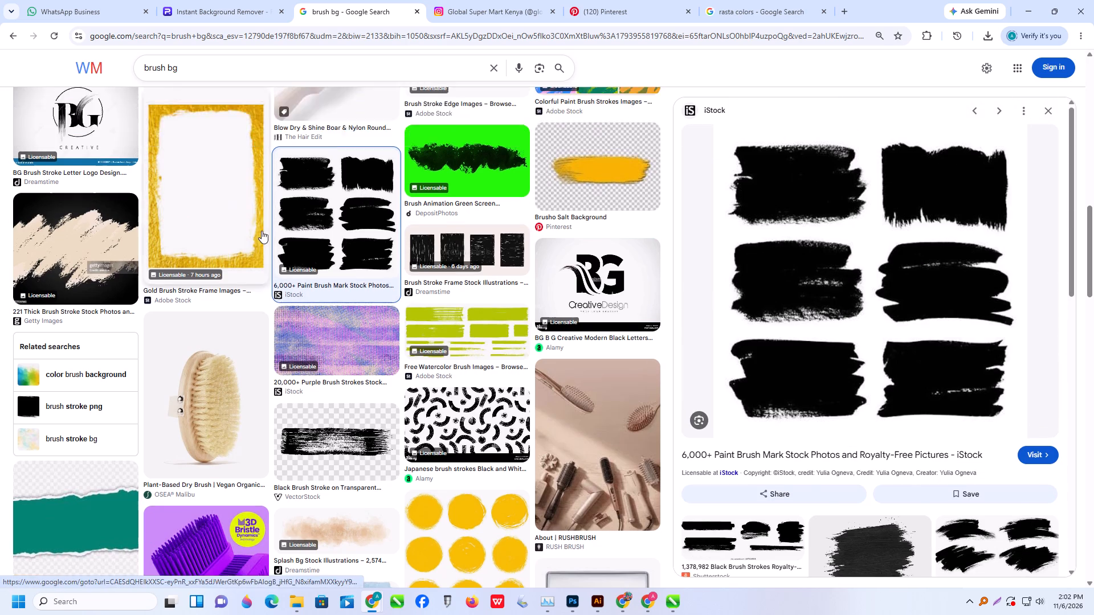
{"action": "scroll", "coordinate": [264, 253], "scroll_direction": "up", "scroll_amount": 2}
{"action": "scroll", "coordinate": [211, 323], "scroll_direction": "up", "scroll_amount": 2}
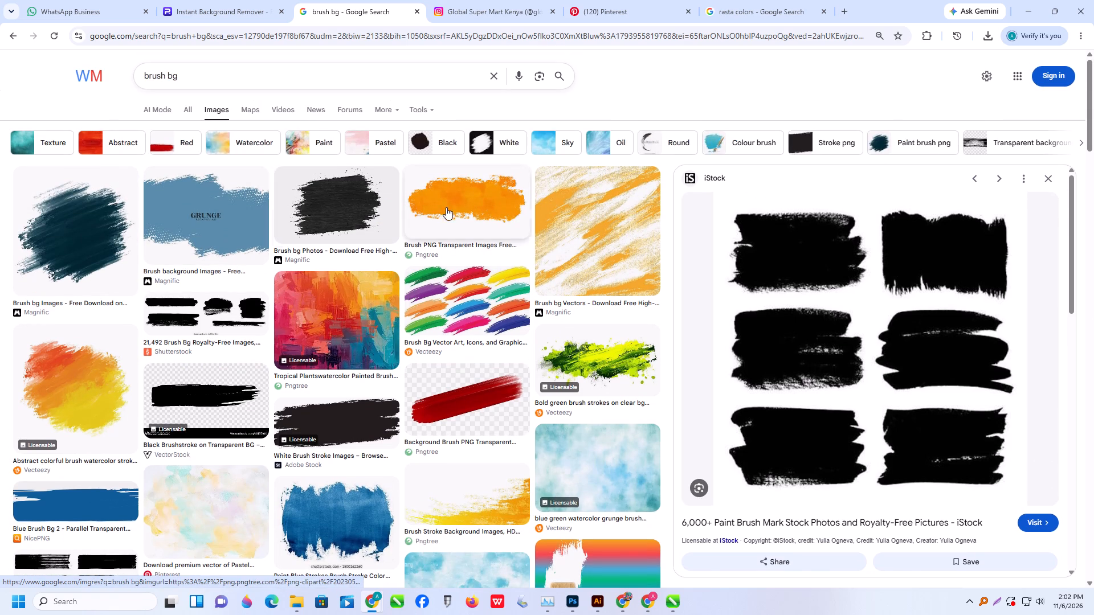
Copy the Magnific black splattered brush-stroke image from the related results and paste it into the Illustrator banner document.
{"action": "left_click", "coordinate": [346, 417]}
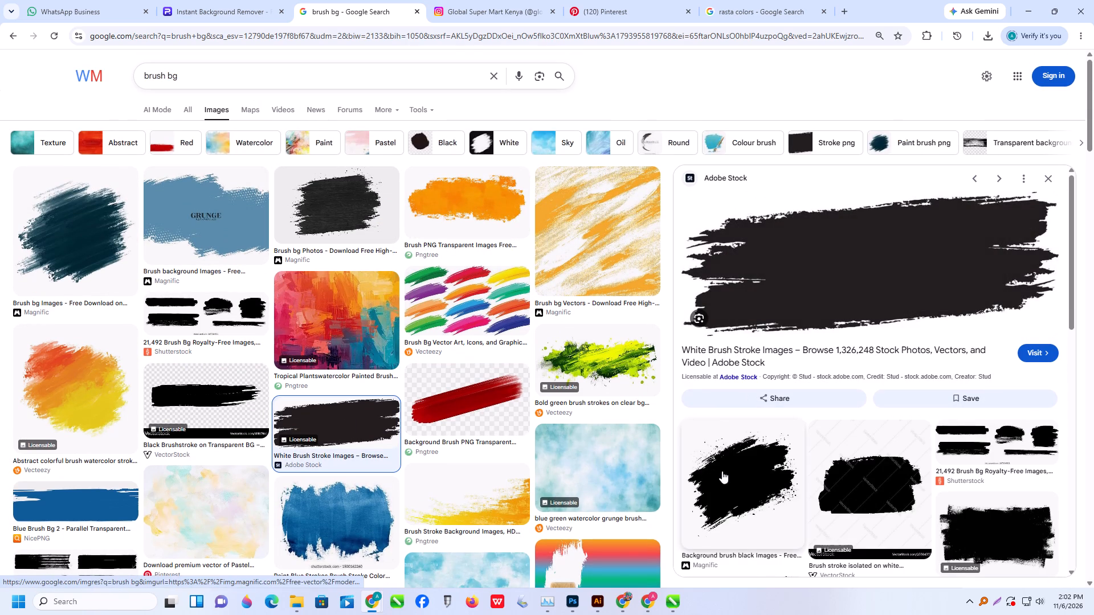
{"action": "left_click", "coordinate": [758, 484]}
{"action": "right_click", "coordinate": [865, 337]}
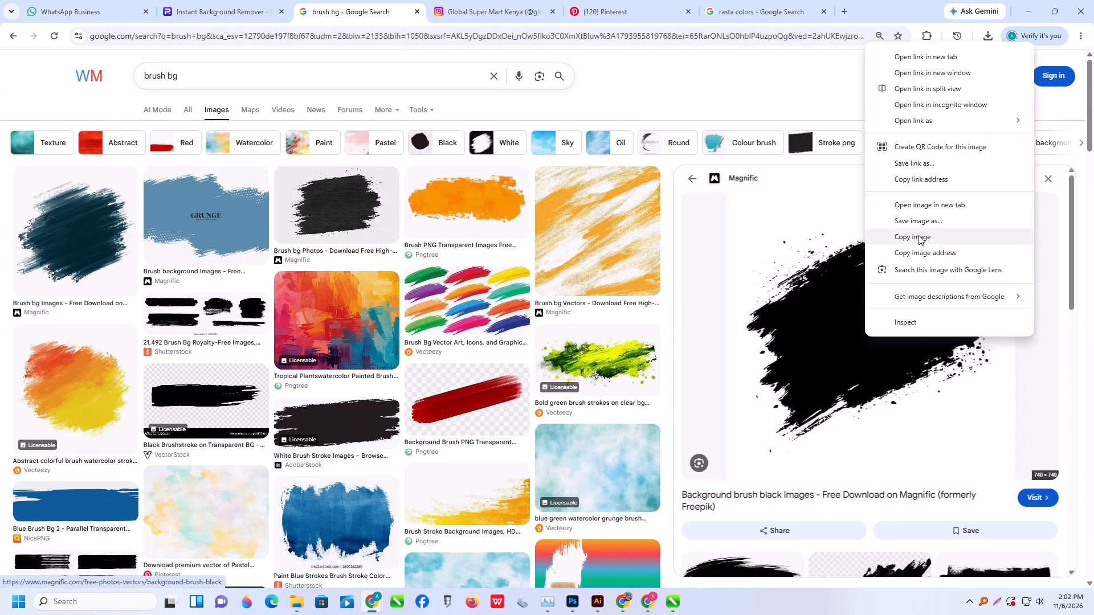
{"action": "left_click", "coordinate": [919, 233]}
{"action": "left_click", "coordinate": [1029, 6]}
{"action": "left_click", "coordinate": [311, 324]}
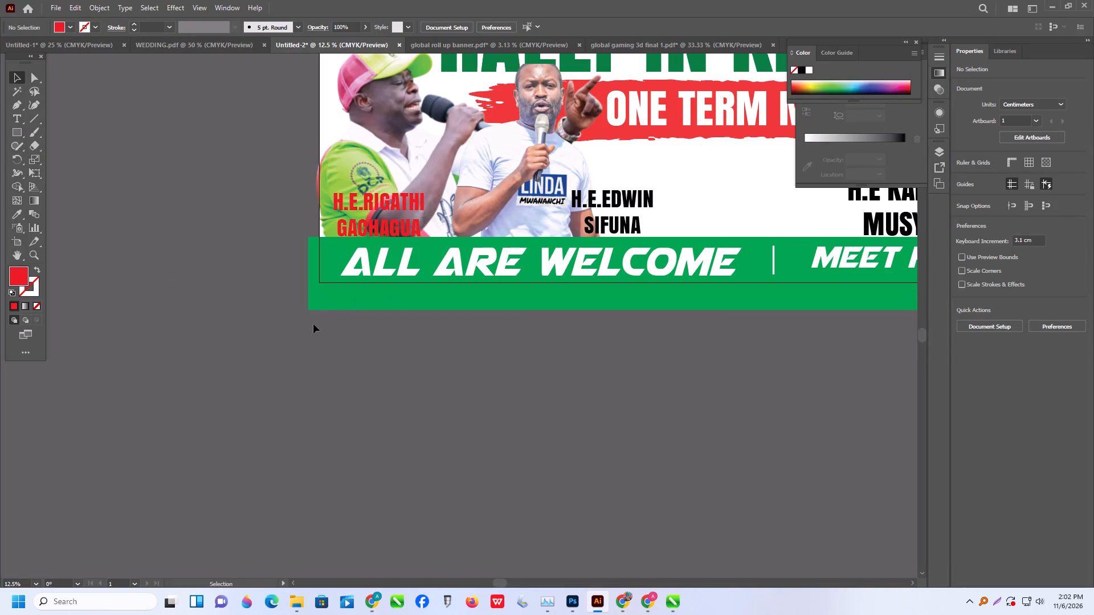
{"action": "key", "text": "ctrl+v"}
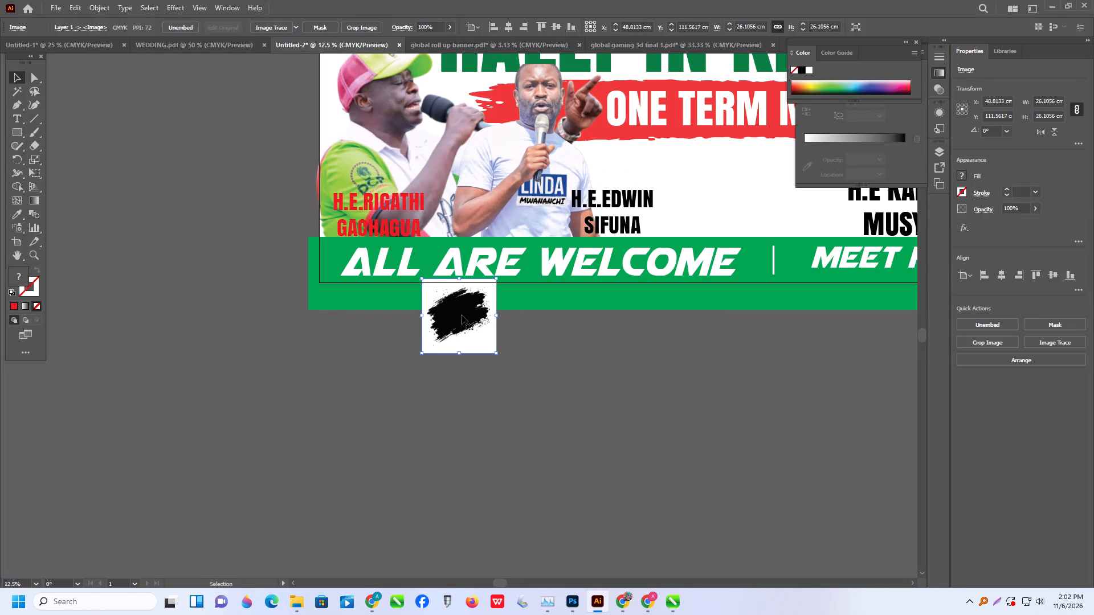
Move the pasted brush image below the banner, vectorise it with Image Trace and expand the tracing.
{"action": "left_click_drag", "start_coordinate": [462, 322], "coordinate": [439, 408]}
{"action": "left_click", "coordinate": [280, 27]}
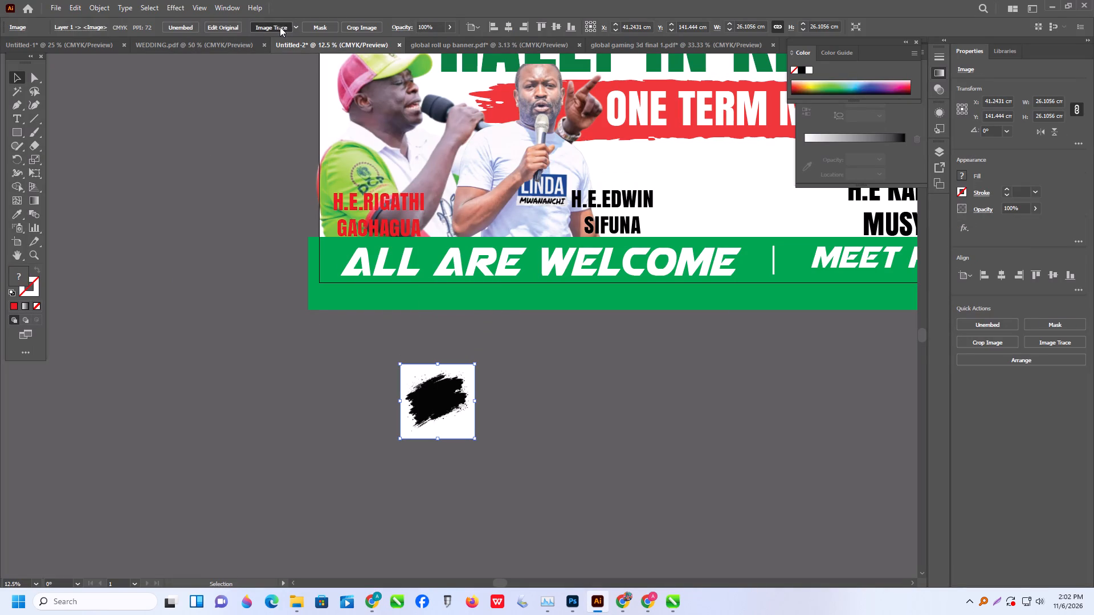
{"action": "left_click", "coordinate": [292, 28]}
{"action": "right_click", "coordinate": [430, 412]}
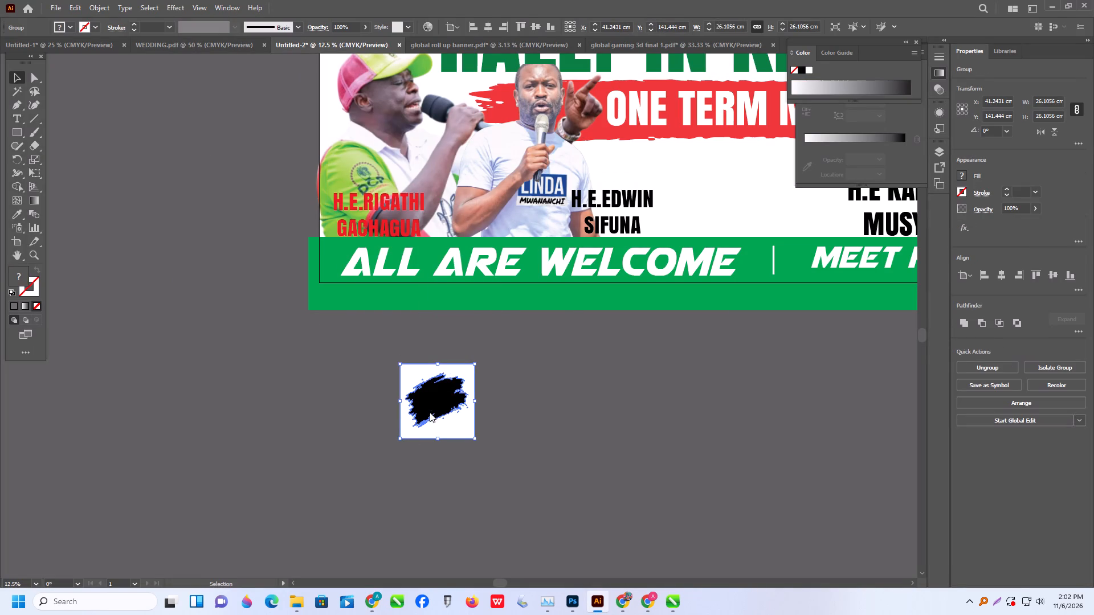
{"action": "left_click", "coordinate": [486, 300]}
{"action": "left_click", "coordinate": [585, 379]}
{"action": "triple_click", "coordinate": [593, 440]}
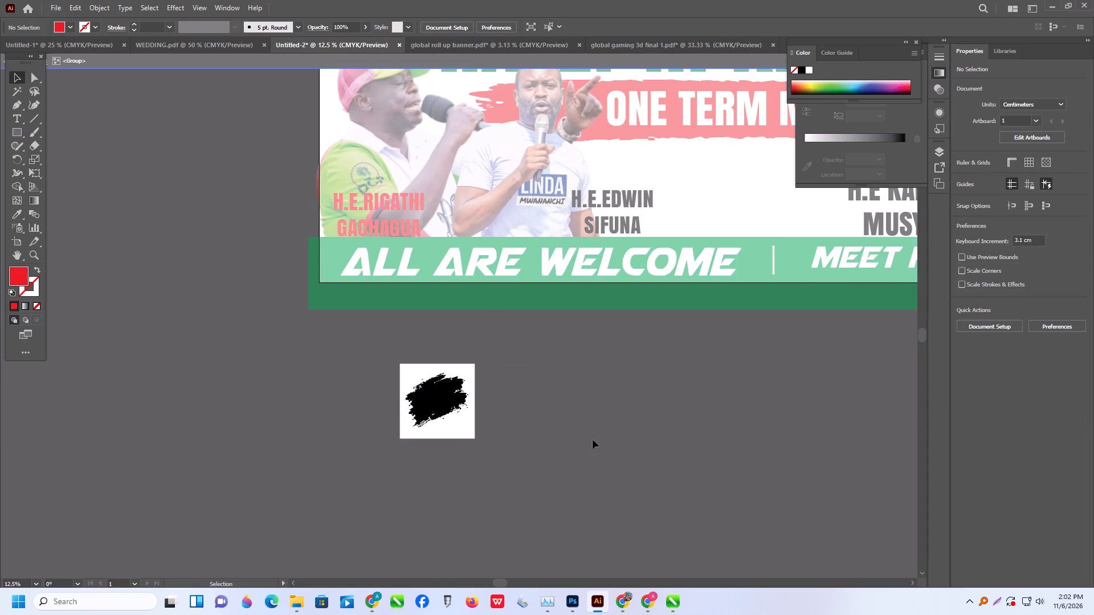
Ungroup the traced brush image and move its white background piece well away from the black stroke.
{"action": "left_click", "coordinate": [452, 437]}
{"action": "right_click", "coordinate": [455, 430]}
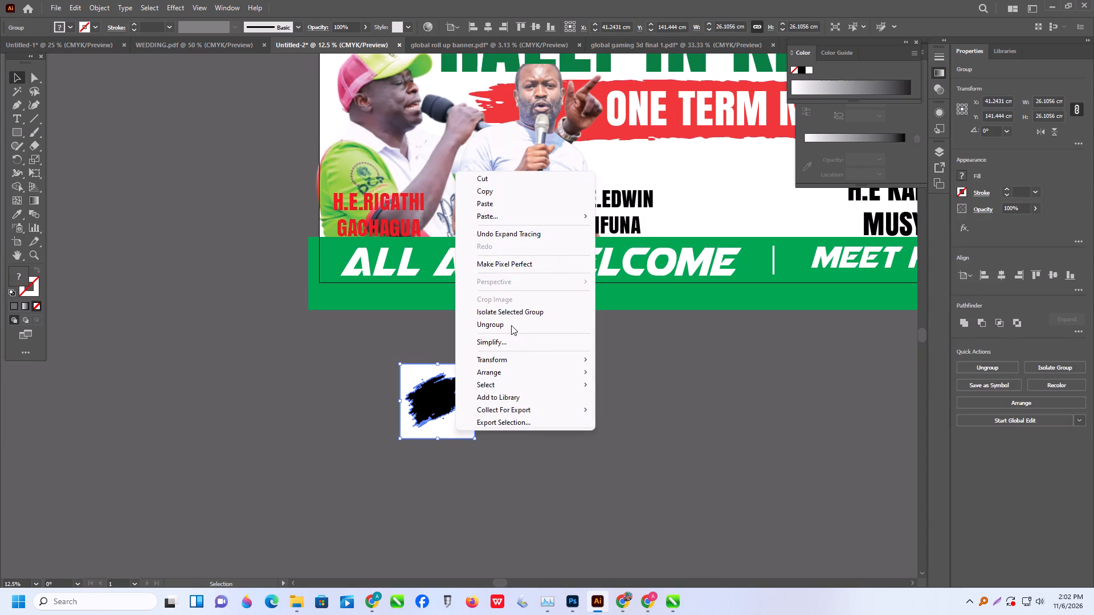
{"action": "left_click", "coordinate": [511, 325]}
{"action": "left_click", "coordinate": [558, 363]}
{"action": "left_click_drag", "start_coordinate": [459, 436], "coordinate": [740, 479]}
Unite the traced black brush-stroke pieces and enlarge the resulting shape to about 41 by 36 cm below the banner.
{"action": "left_click_drag", "start_coordinate": [327, 346], "coordinate": [568, 469]}
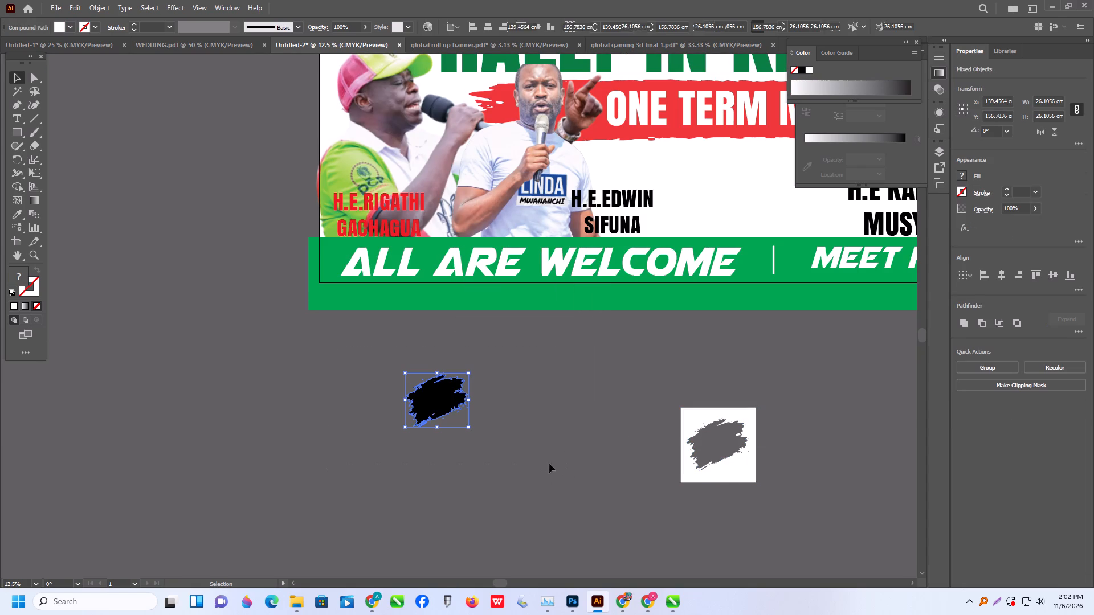
{"action": "left_click", "coordinate": [965, 321]}
{"action": "left_click_drag", "start_coordinate": [429, 409], "coordinate": [478, 374]}
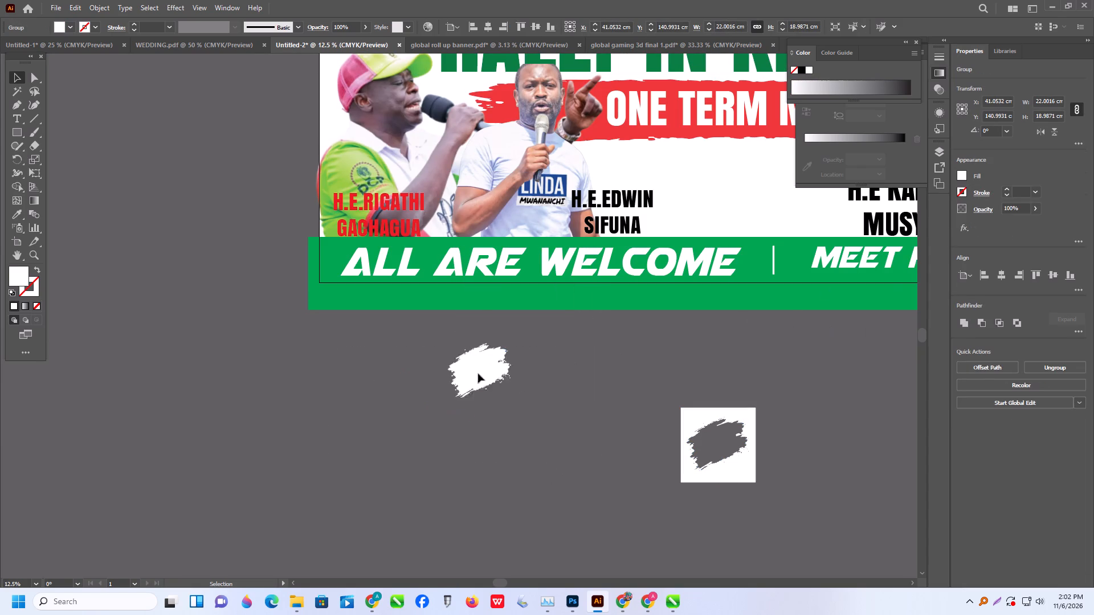
{"action": "left_click_drag", "start_coordinate": [478, 374], "coordinate": [514, 366]}
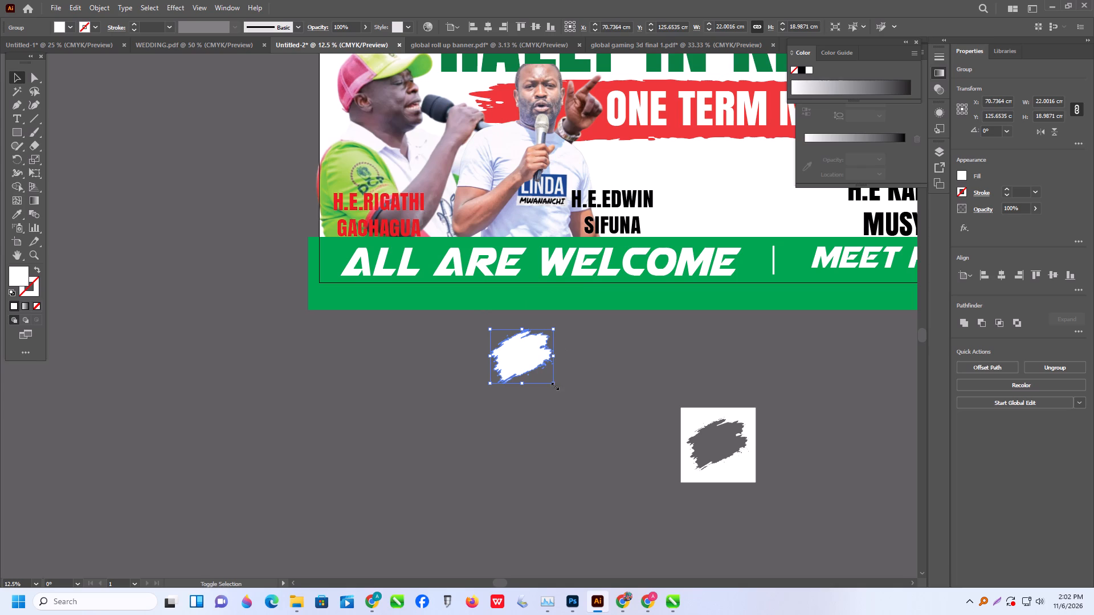
{"action": "left_click_drag", "start_coordinate": [554, 384], "coordinate": [623, 431], "text": "shift"}
Fill the united brush stroke with the black sampled from the H.E.EDWIN SIFUNA name.
{"action": "left_click", "coordinate": [16, 211]}
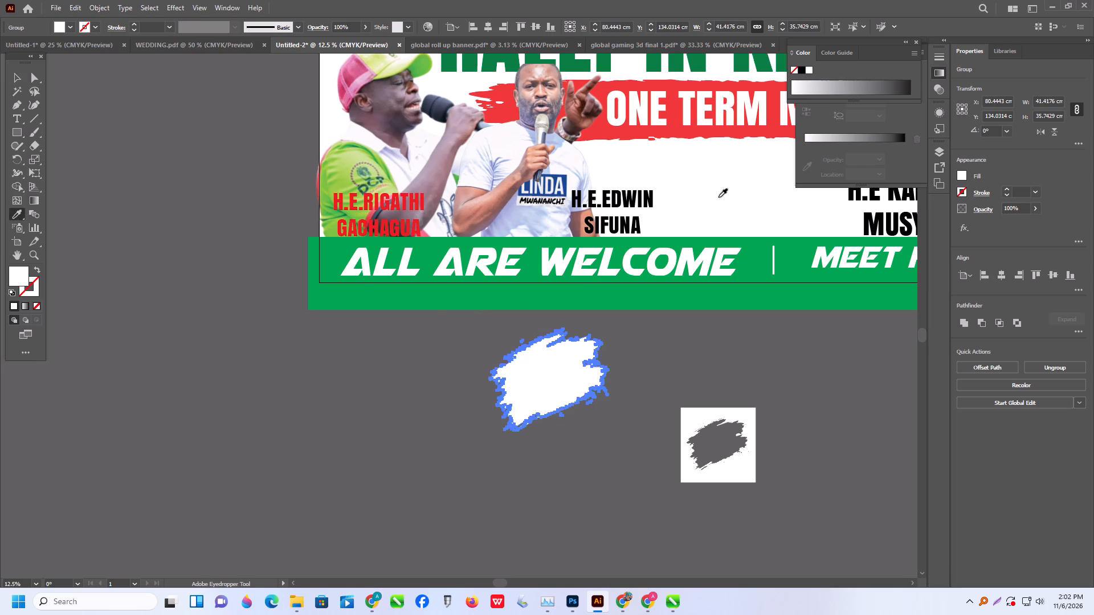
{"action": "left_click", "coordinate": [634, 199]}
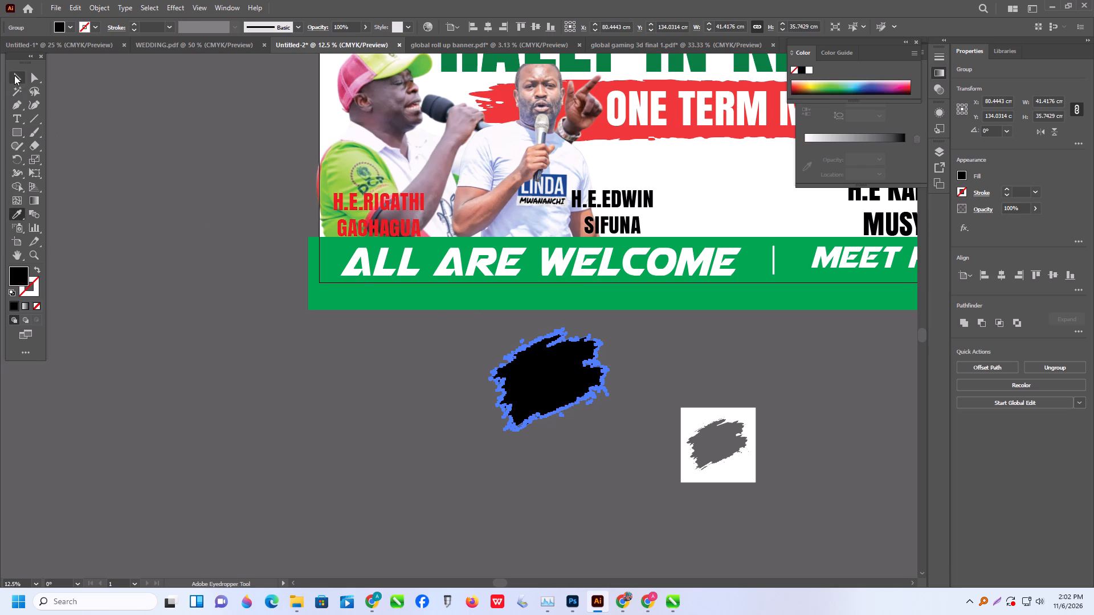
{"action": "left_click", "coordinate": [14, 75]}
Move the H.E.EDWIN SIFUNA name off the banner, recolour it white and place it in front of the black brush stroke.
{"action": "left_click_drag", "start_coordinate": [602, 192], "coordinate": [607, 200]}
{"action": "left_click_drag", "start_coordinate": [628, 214], "coordinate": [544, 314]}
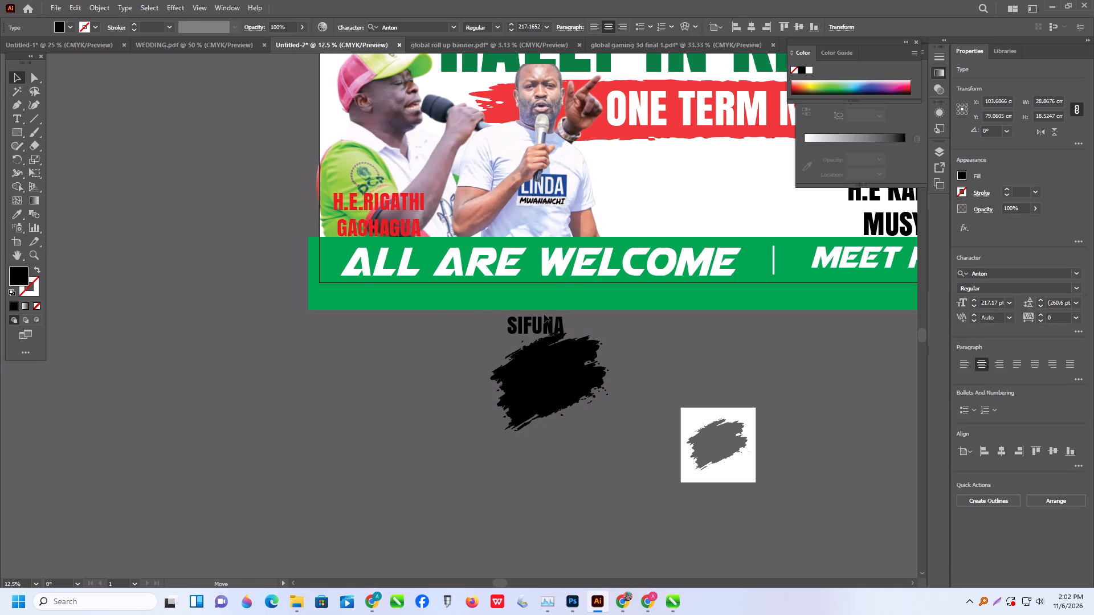
{"action": "left_click_drag", "start_coordinate": [544, 314], "coordinate": [553, 452]}
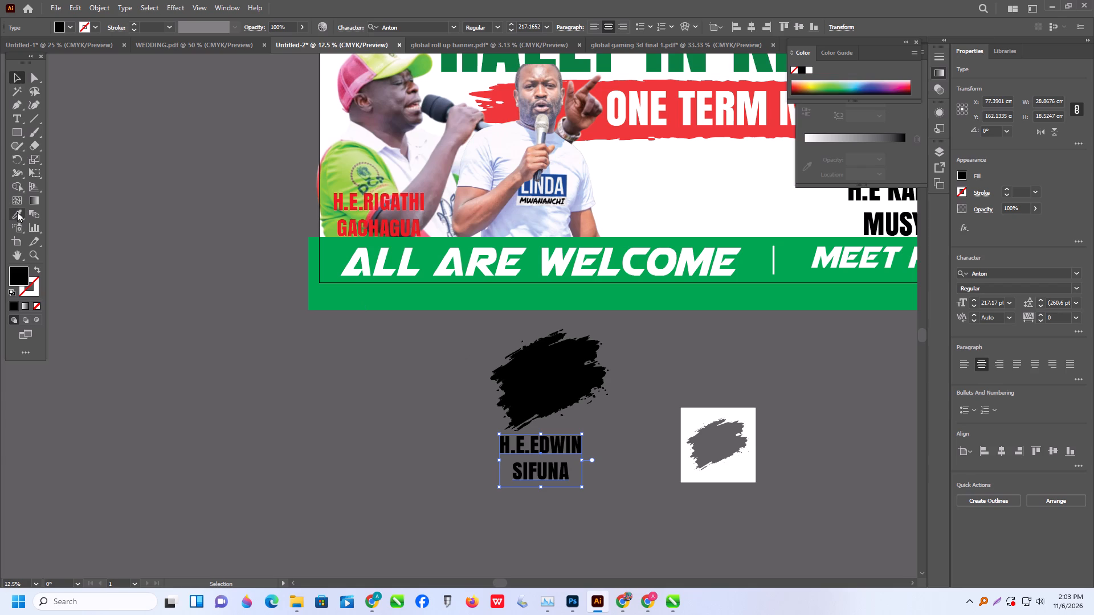
{"action": "left_click_drag", "start_coordinate": [17, 211], "coordinate": [31, 210]}
{"action": "left_click", "coordinate": [738, 187]}
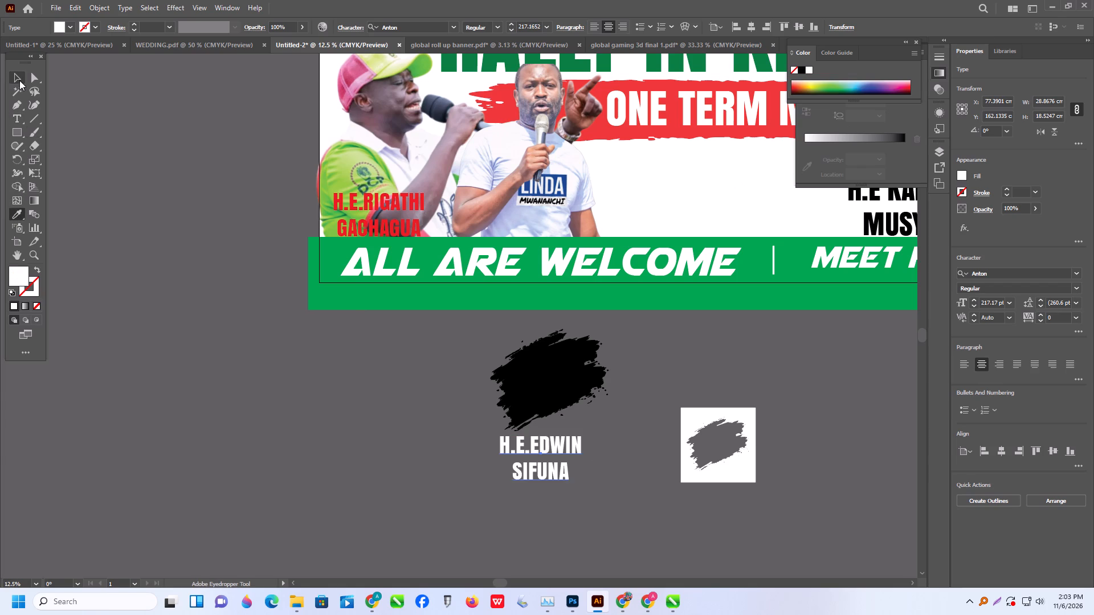
{"action": "left_click", "coordinate": [19, 80]}
{"action": "left_click_drag", "start_coordinate": [569, 453], "coordinate": [569, 376]}
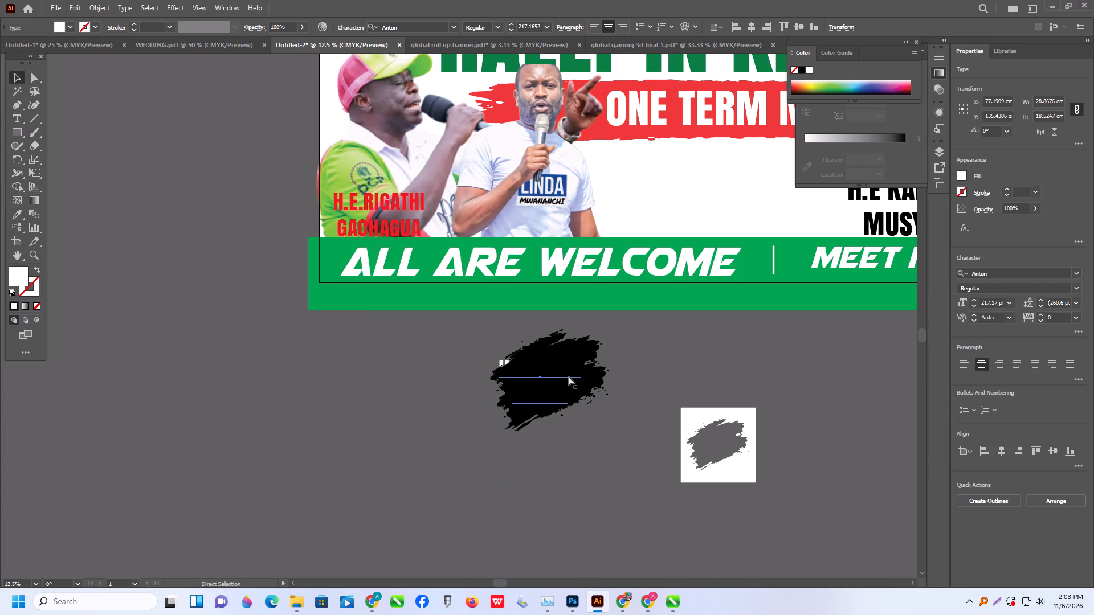
{"action": "key", "text": "ctrl+shift+bracketright"}
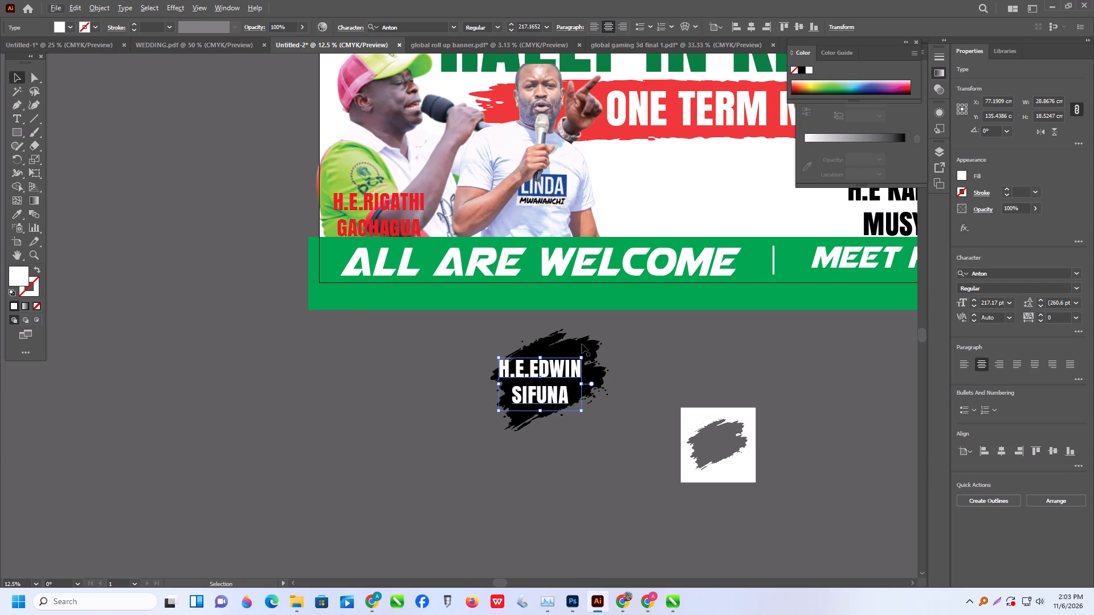
Enlarge the black brush stroke to about 61 by 53 cm and position it behind the white name.
{"action": "left_click", "coordinate": [582, 344]}
{"action": "left_click_drag", "start_coordinate": [490, 380], "coordinate": [378, 393], "text": "shift"}
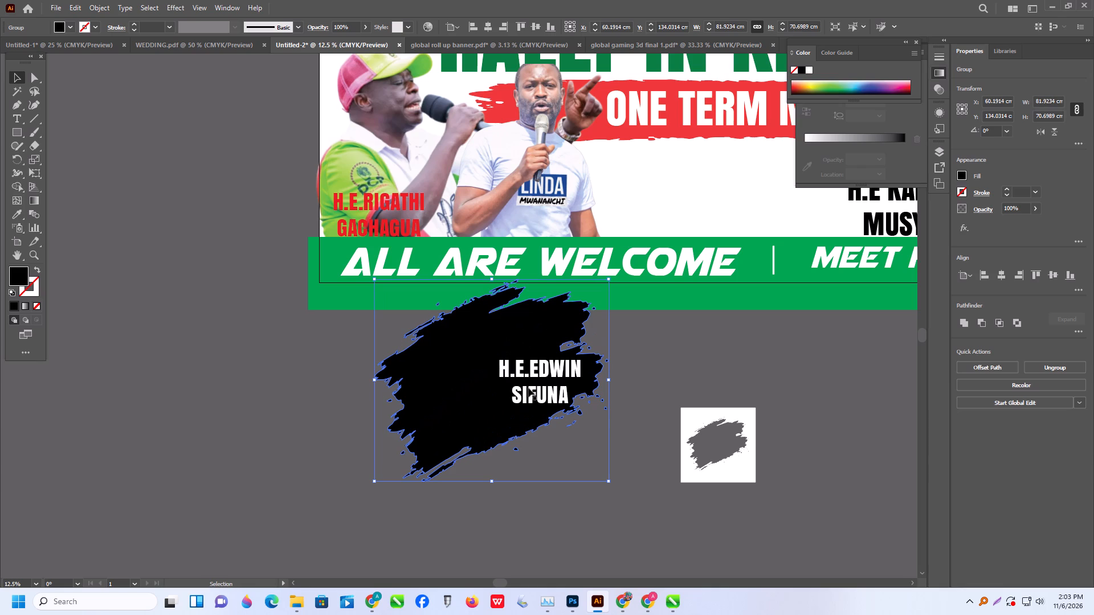
{"action": "left_click_drag", "start_coordinate": [374, 481], "coordinate": [432, 474], "text": "shift"}
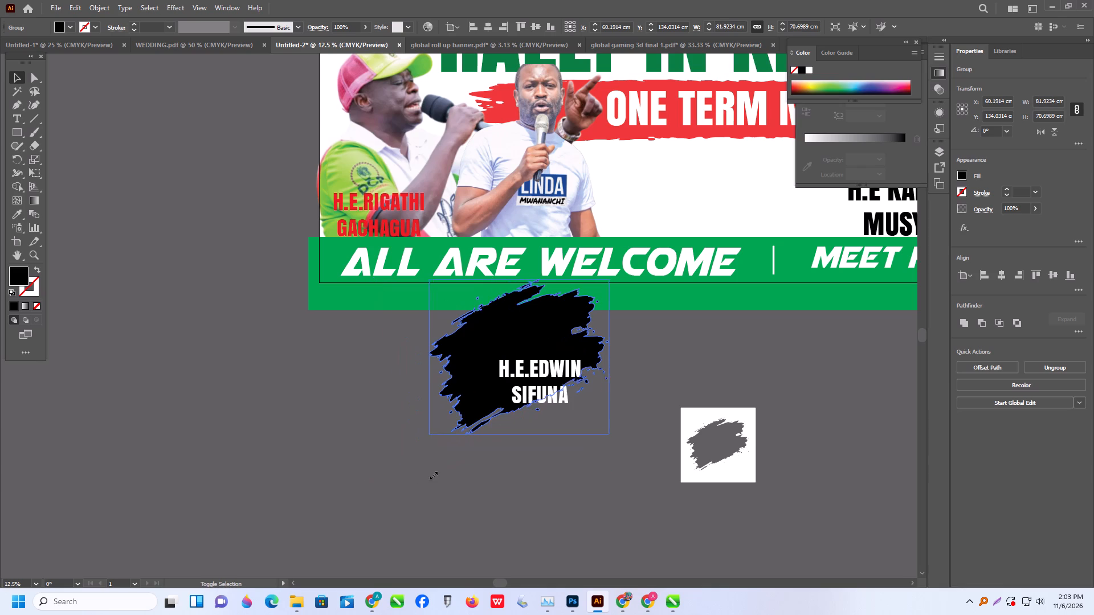
{"action": "left_click_drag", "start_coordinate": [432, 474], "coordinate": [430, 472], "text": "shift"}
{"action": "left_click_drag", "start_coordinate": [451, 436], "coordinate": [473, 461]}
{"action": "left_click_drag", "start_coordinate": [476, 408], "coordinate": [493, 436]}
Scale the name and brush stroke together to about 30 by 26 cm and place them beside the second speaker, above the footer.
{"action": "left_click_drag", "start_coordinate": [606, 492], "coordinate": [516, 393]}
{"action": "left_click_drag", "start_coordinate": [562, 399], "coordinate": [599, 287]}
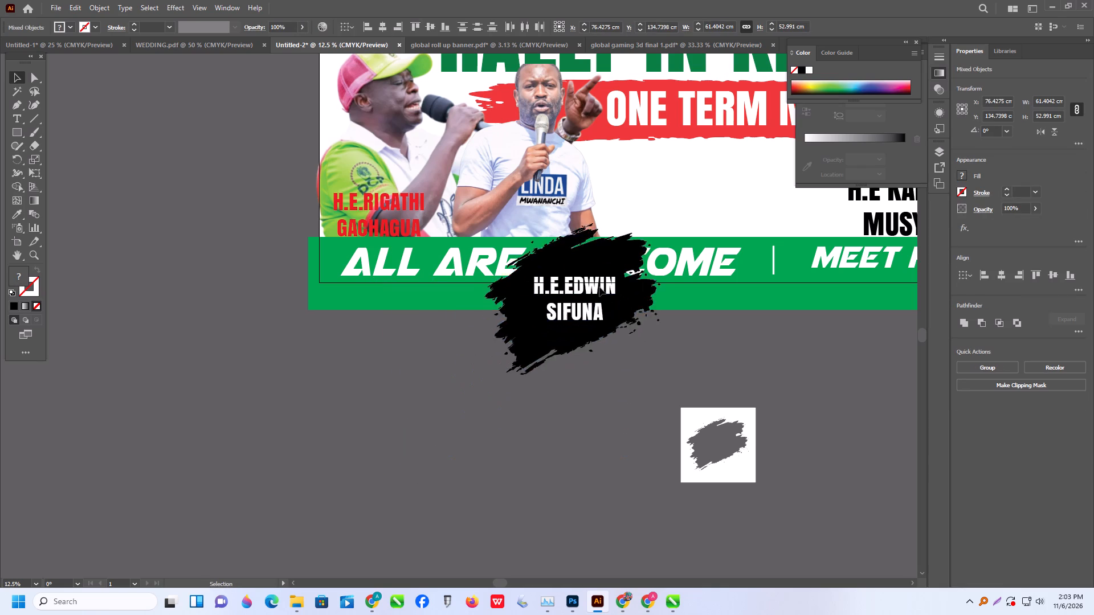
{"action": "left_click_drag", "start_coordinate": [599, 287], "coordinate": [596, 237]}
{"action": "left_click_drag", "start_coordinate": [657, 297], "coordinate": [586, 254], "text": "shift"}
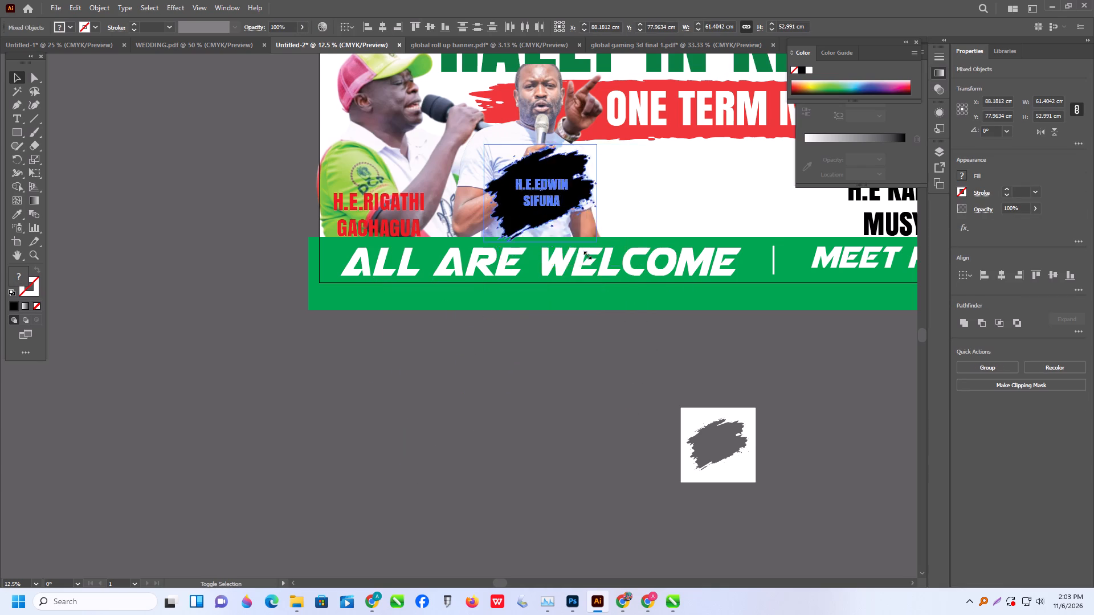
{"action": "left_click_drag", "start_coordinate": [586, 254], "coordinate": [569, 247], "text": "shift"}
{"action": "left_click_drag", "start_coordinate": [537, 199], "coordinate": [591, 224]}
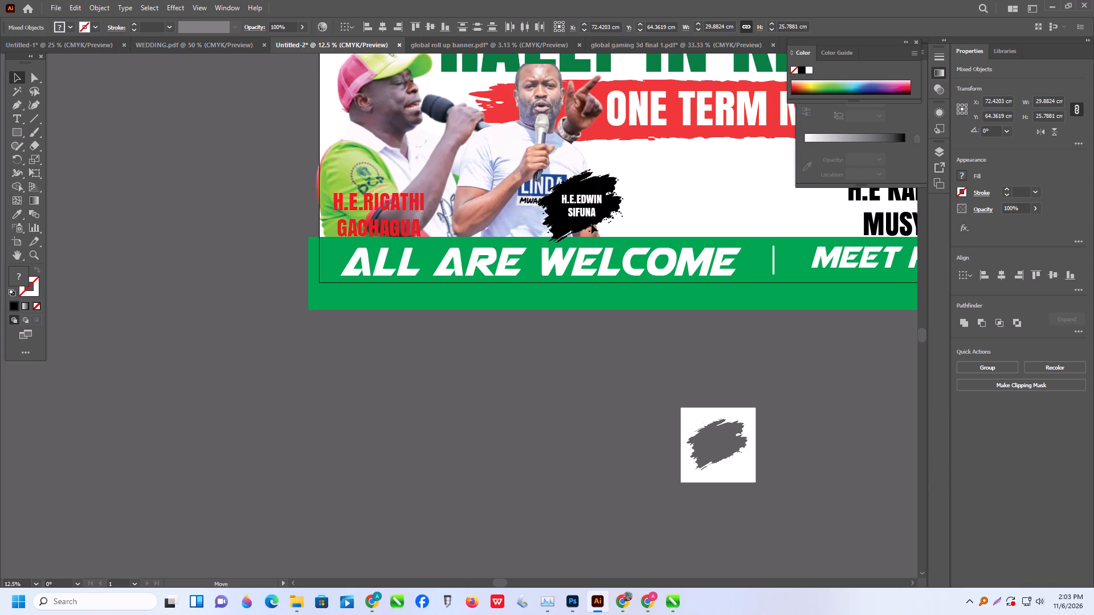
{"action": "left_click_drag", "start_coordinate": [591, 224], "coordinate": [621, 222]}
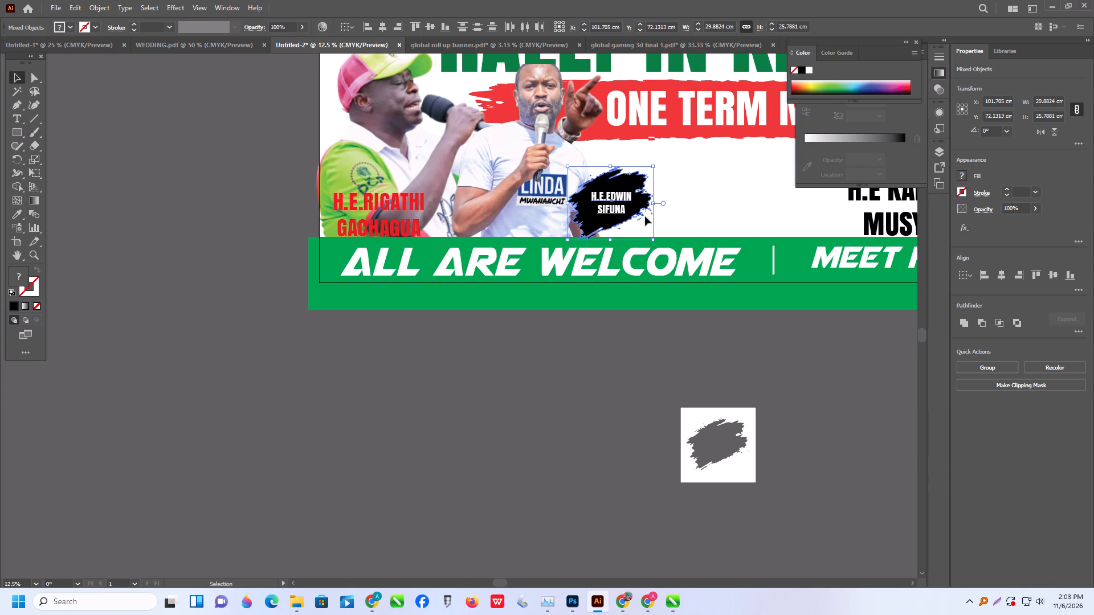
Duplicate the finished name label below the banner and move the copy's brush stroke onto the footer near the H.E KALONZO MUSYOKA name.
{"action": "scroll", "coordinate": [207, 452], "scroll_direction": "down", "scroll_amount": 2, "text": "alt"}
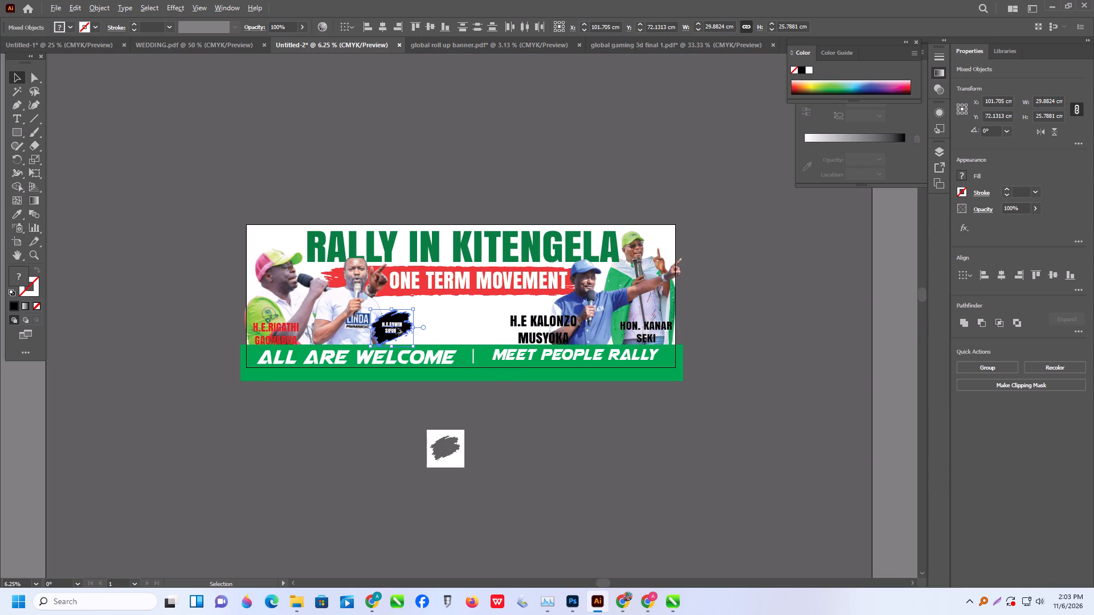
{"action": "left_click_drag", "start_coordinate": [398, 325], "coordinate": [534, 437], "text": "alt"}
{"action": "right_click", "coordinate": [534, 448]}
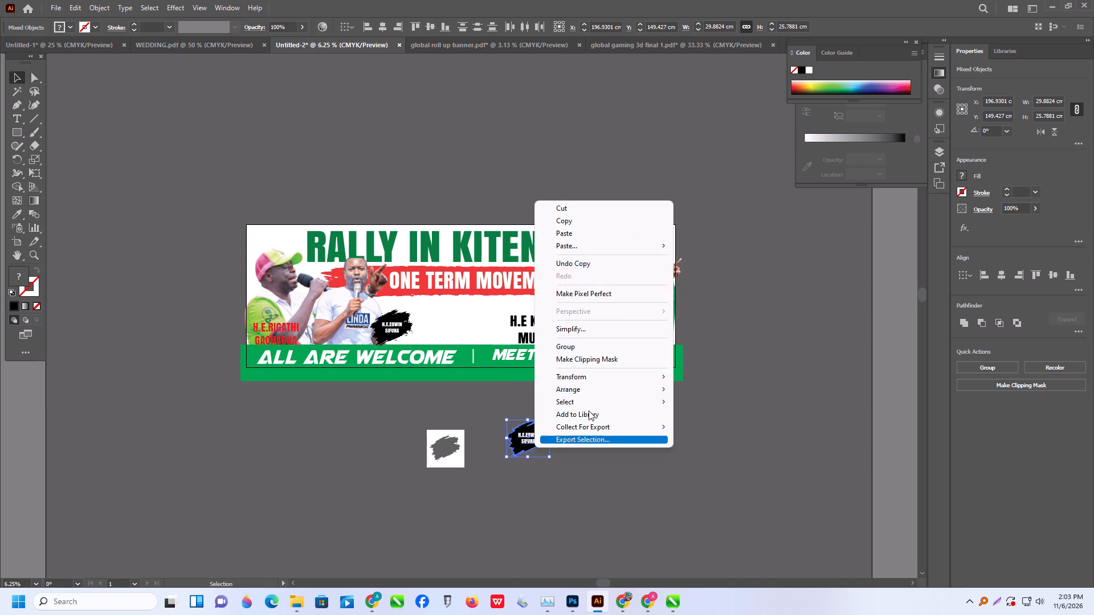
{"action": "left_click", "coordinate": [700, 419]}
{"action": "left_click_drag", "start_coordinate": [540, 439], "coordinate": [630, 474]}
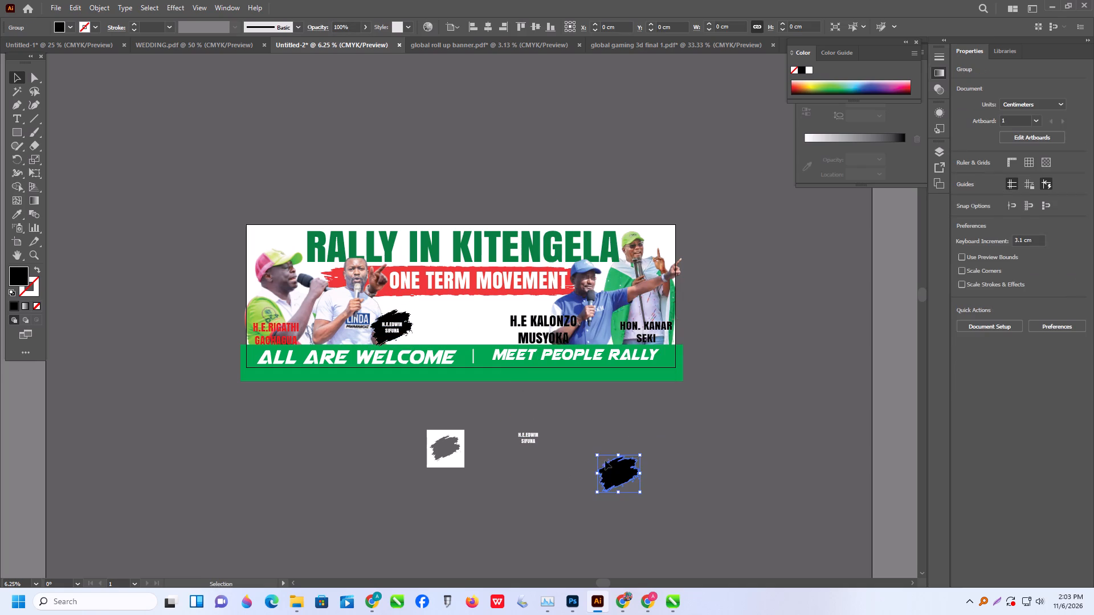
{"action": "left_click_drag", "start_coordinate": [606, 465], "coordinate": [549, 364]}
Apply the white H.E.EDWIN SIFUNA text style to the H.E KALONZO MUSYOKA name.
{"action": "left_click", "coordinate": [526, 323]}
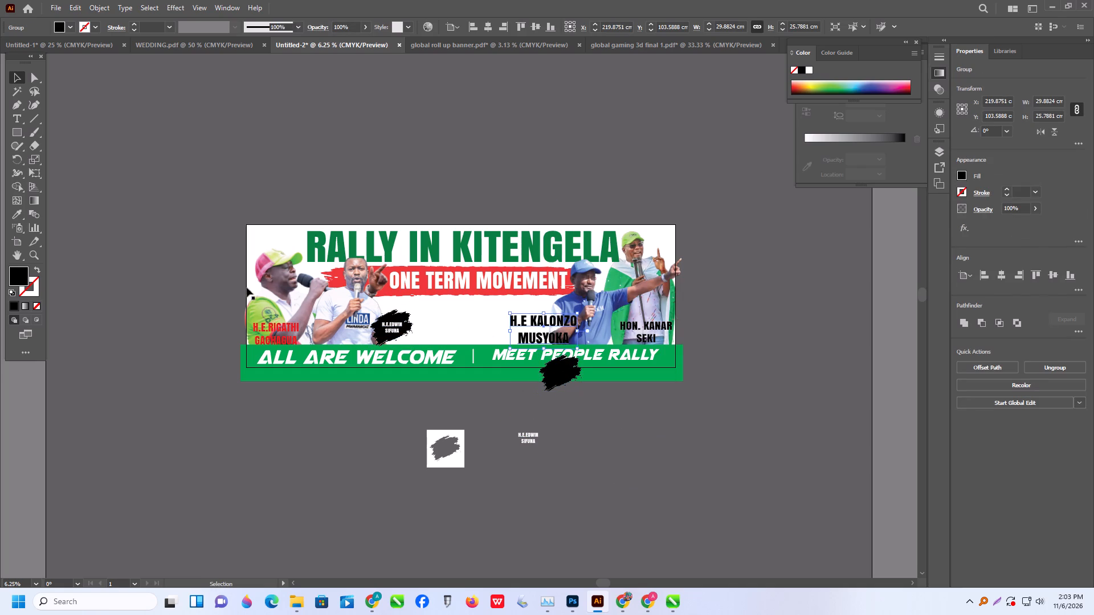
{"action": "left_click_drag", "start_coordinate": [21, 214], "coordinate": [31, 216]}
{"action": "left_click", "coordinate": [388, 326]}
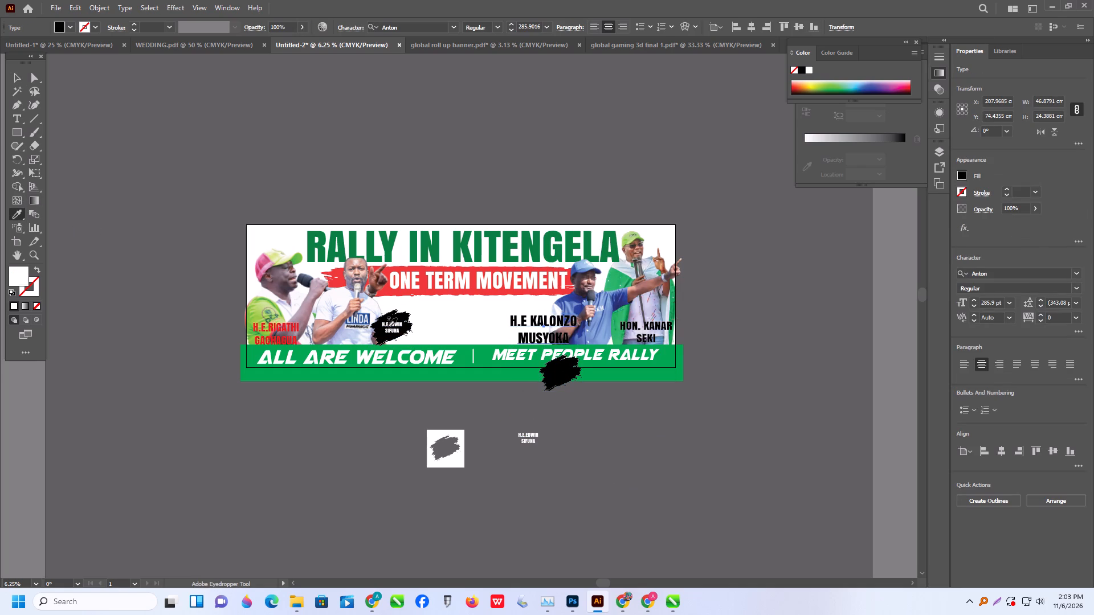
{"action": "left_click", "coordinate": [21, 83]}
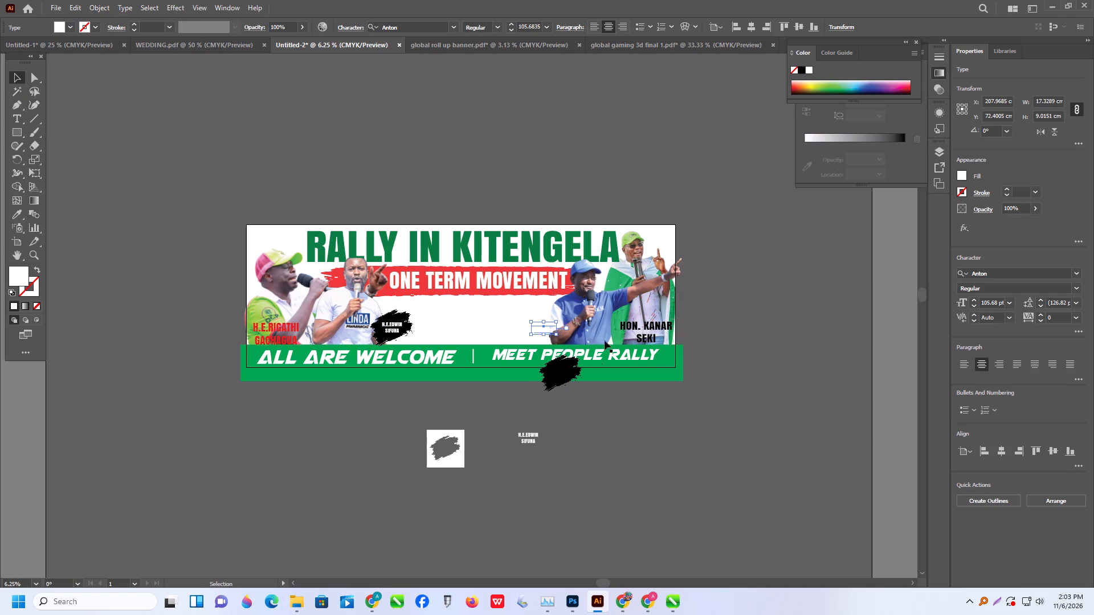
Bring the H.E KALONZO MUSYOKA name to the front, fit the copied brush stroke behind it and widen the stroke to about 34 cm.
{"action": "scroll", "coordinate": [576, 387], "scroll_direction": "up", "scroll_amount": 1, "text": "alt"}
{"action": "left_click_drag", "start_coordinate": [559, 371], "coordinate": [568, 358]}
{"action": "left_click", "coordinate": [532, 310]}
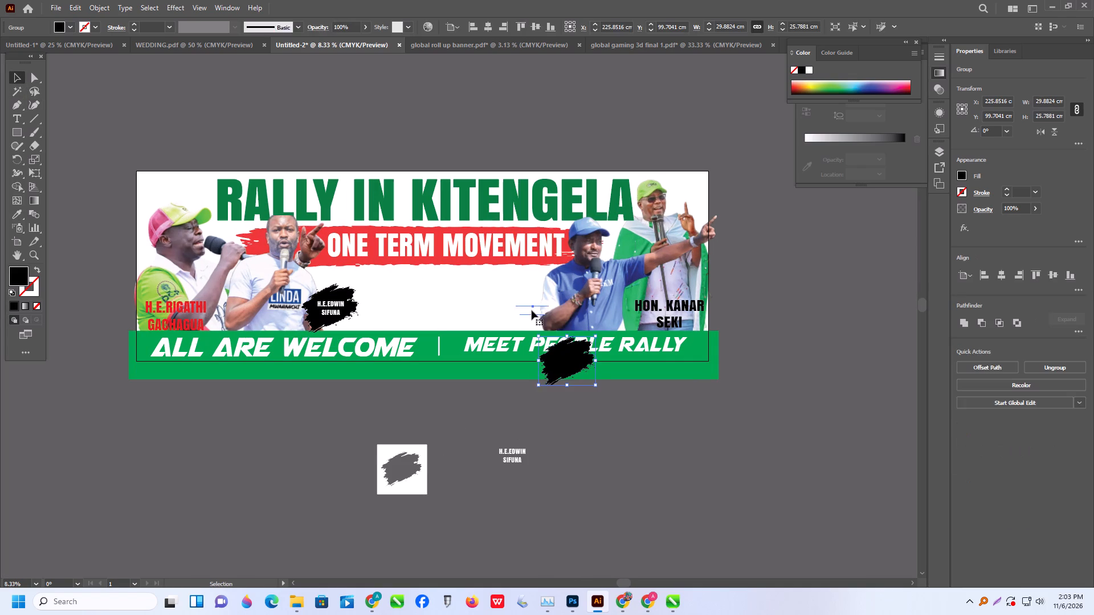
{"action": "key", "text": "ctrl+shift+bracketright"}
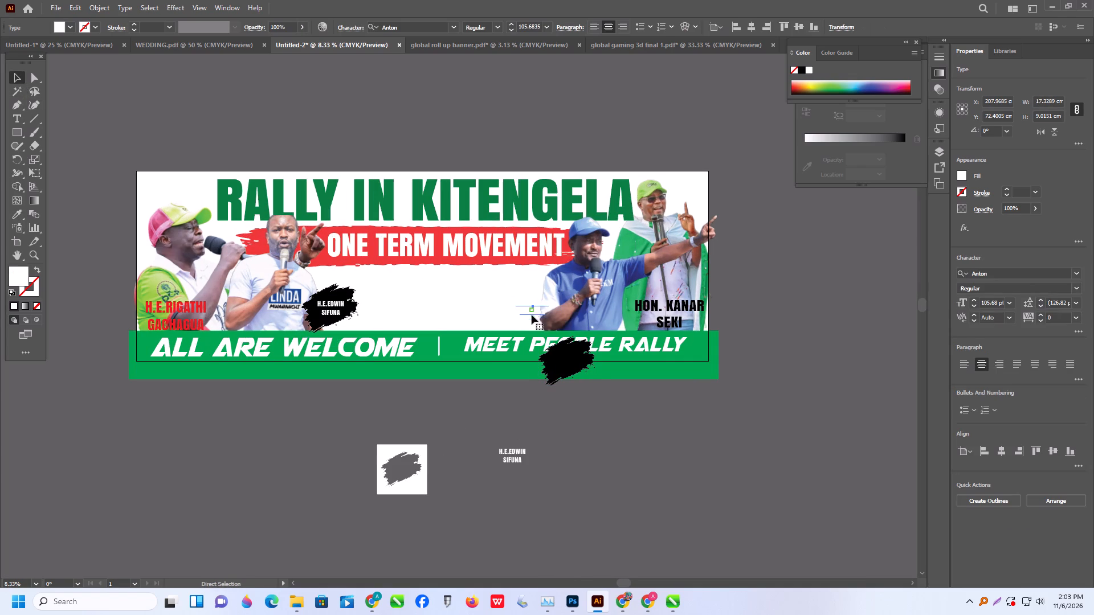
{"action": "left_click_drag", "start_coordinate": [570, 368], "coordinate": [540, 317]}
{"action": "left_click_drag", "start_coordinate": [507, 311], "coordinate": [500, 313]}
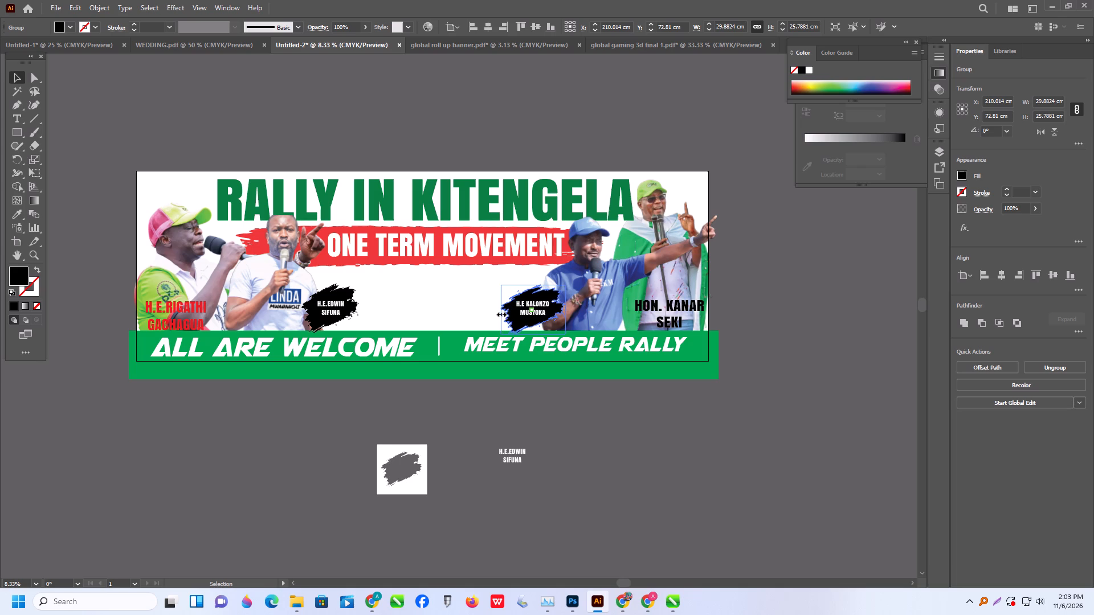
{"action": "left_click_drag", "start_coordinate": [500, 313], "coordinate": [500, 313]}
{"action": "left_click", "coordinate": [553, 292]}
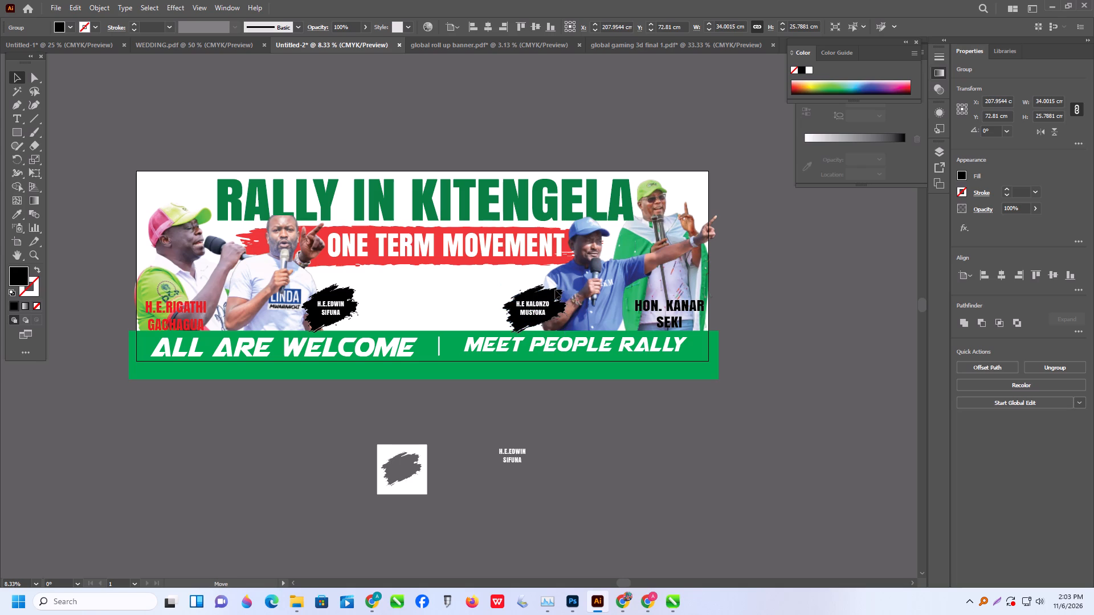
{"action": "scroll", "coordinate": [552, 325], "scroll_direction": "up", "scroll_amount": 2, "text": "alt"}
{"action": "scroll", "coordinate": [694, 487], "scroll_direction": "up", "scroll_amount": 3}
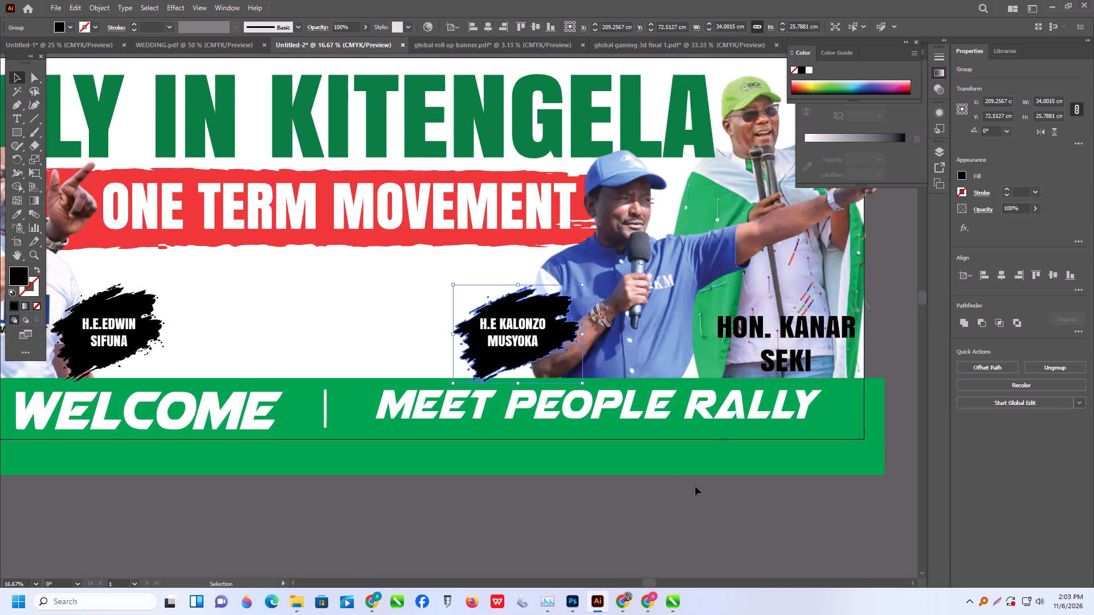
Switch to the Pinterest page in Chrome and search for "icon design".
{"action": "left_click", "coordinate": [371, 605]}
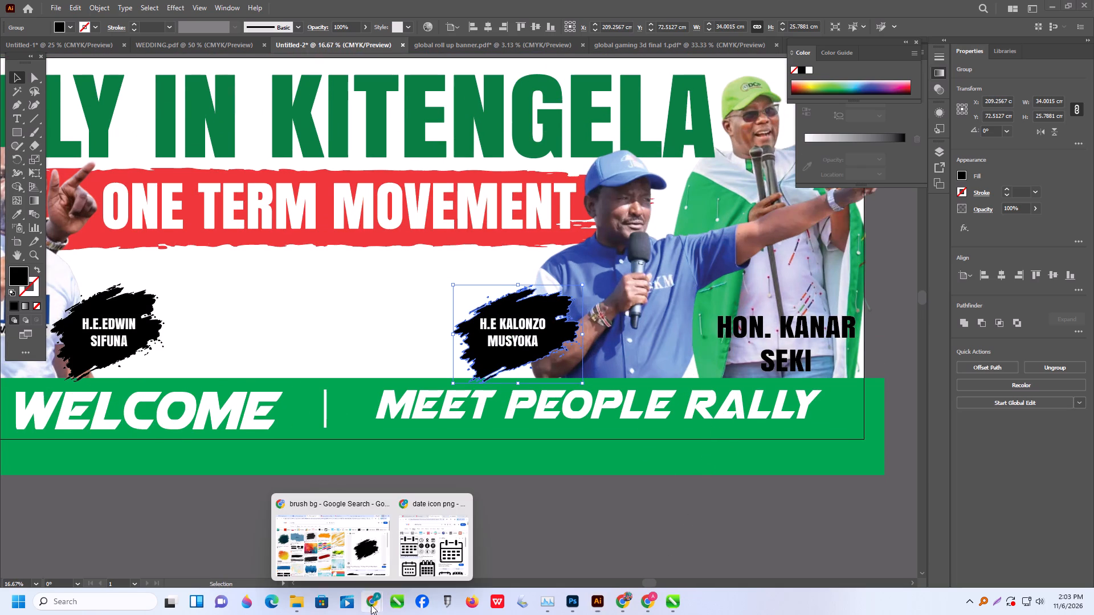
{"action": "left_click", "coordinate": [351, 549]}
{"action": "left_click", "coordinate": [632, 14]}
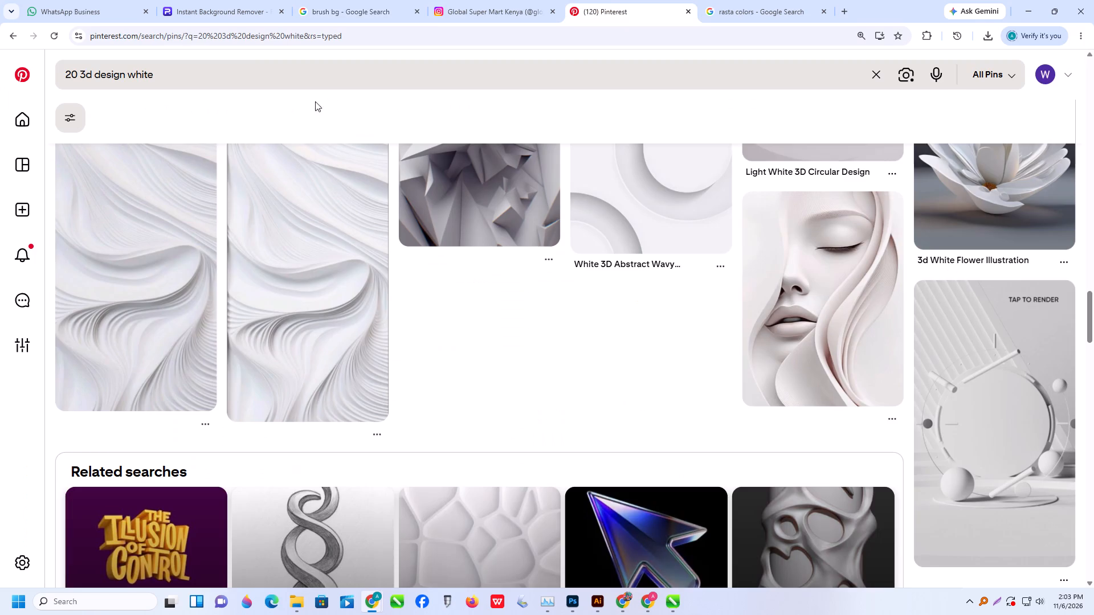
{"action": "left_click", "coordinate": [228, 75]}
{"action": "left_click_drag", "start_coordinate": [227, 75], "coordinate": [0, 80]}
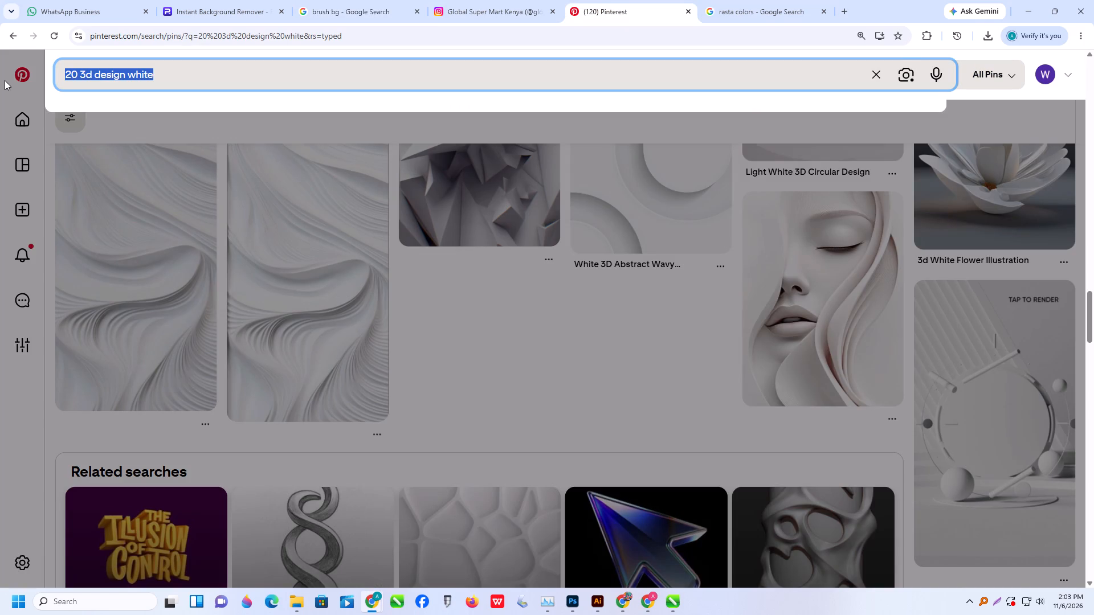
{"action": "key", "text": "o"}
{"action": "key", "text": "BackSpace"}
{"action": "key", "text": "BackSpace"}
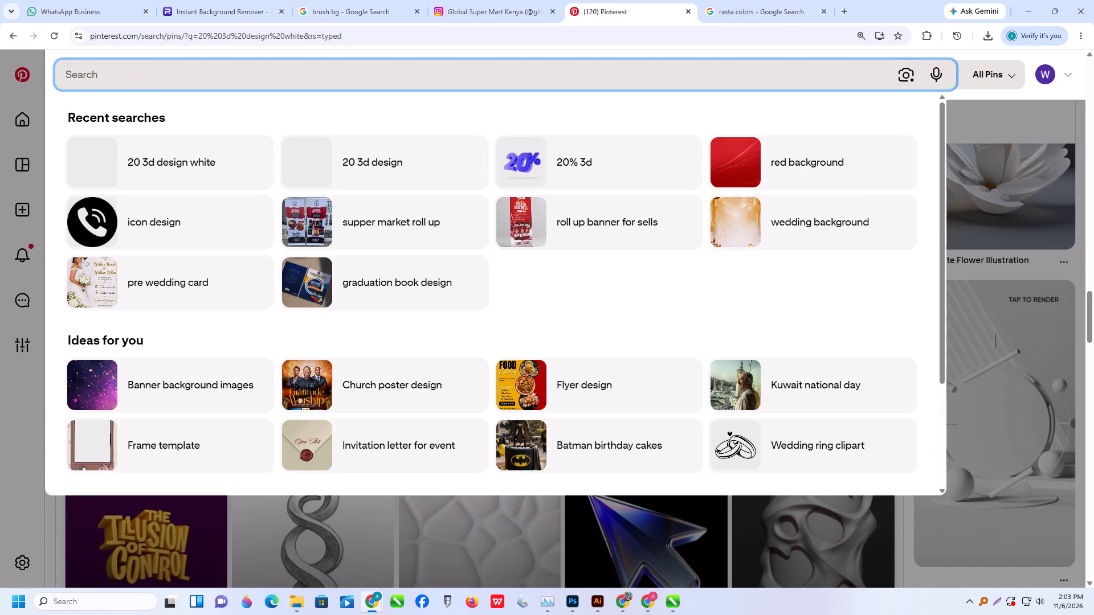
{"action": "type", "text": "ico"}
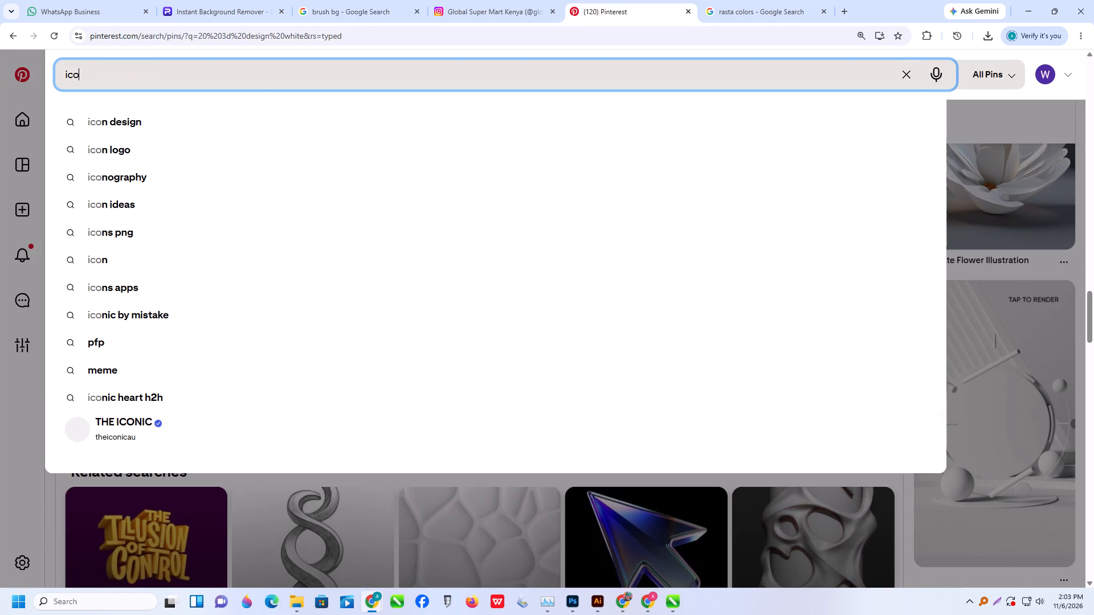
{"action": "left_click", "coordinate": [155, 123]}
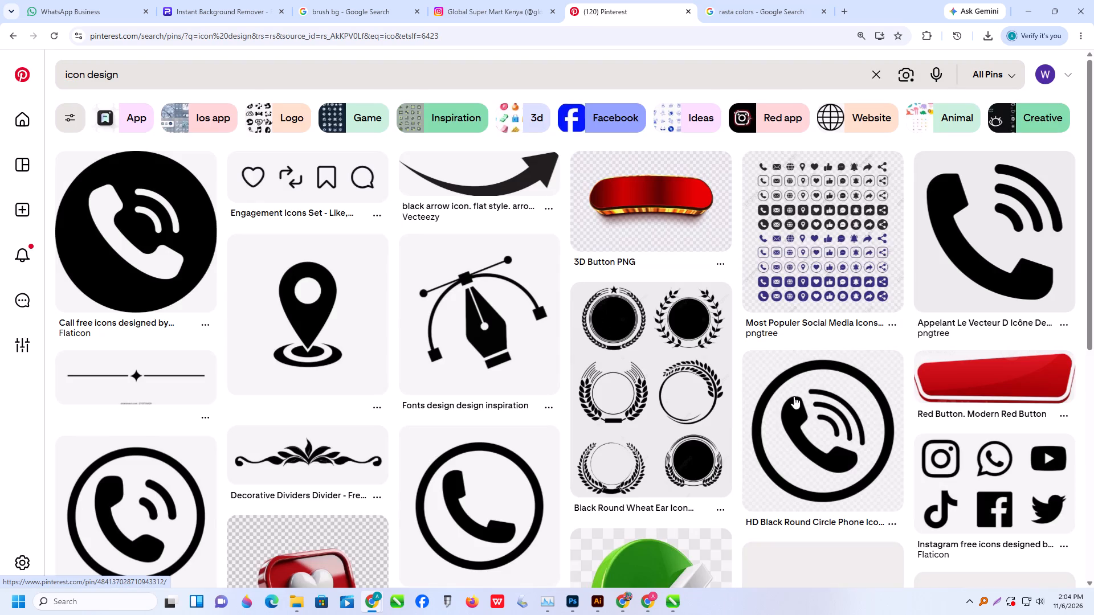
Open the "3D Button PNG" pin and look through its related pins for a suitable label or banner shape.
{"action": "left_click", "coordinate": [1001, 381]}
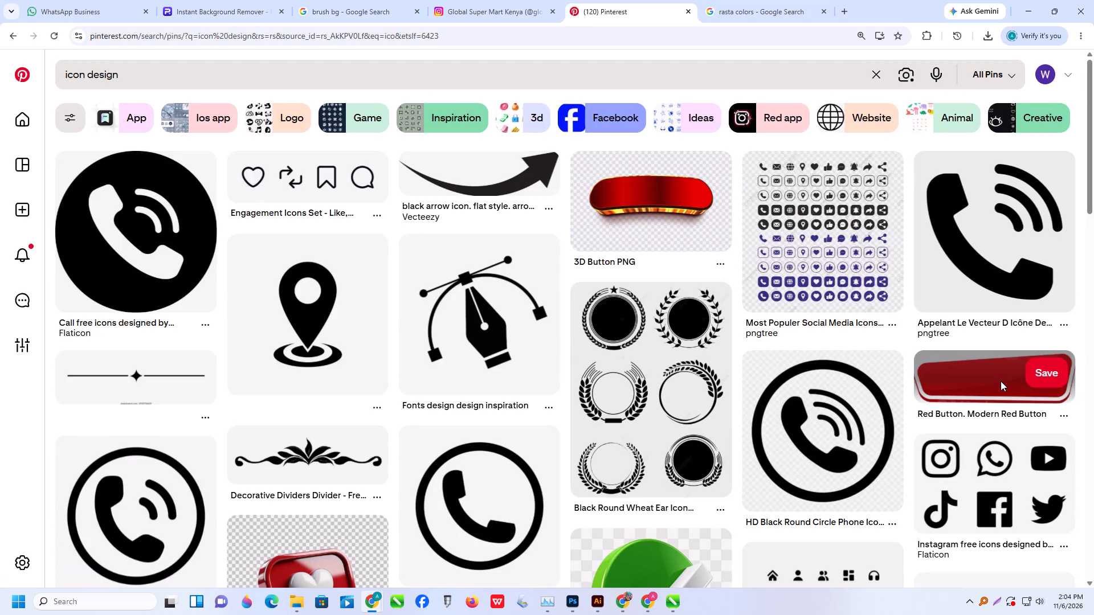
{"action": "left_click", "coordinate": [994, 385]}
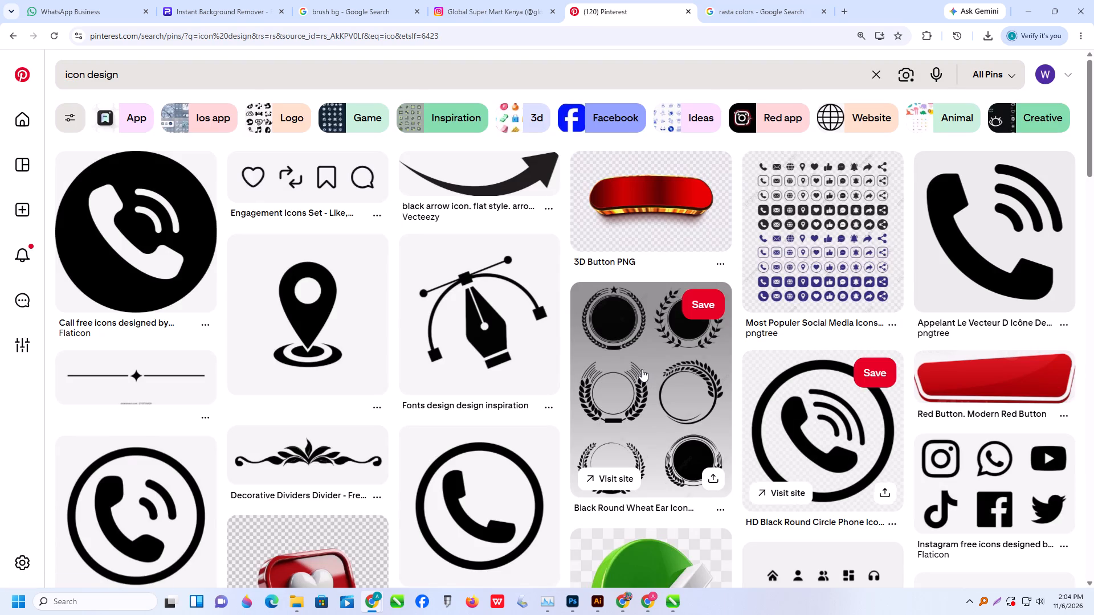
{"action": "left_click", "coordinate": [643, 215]}
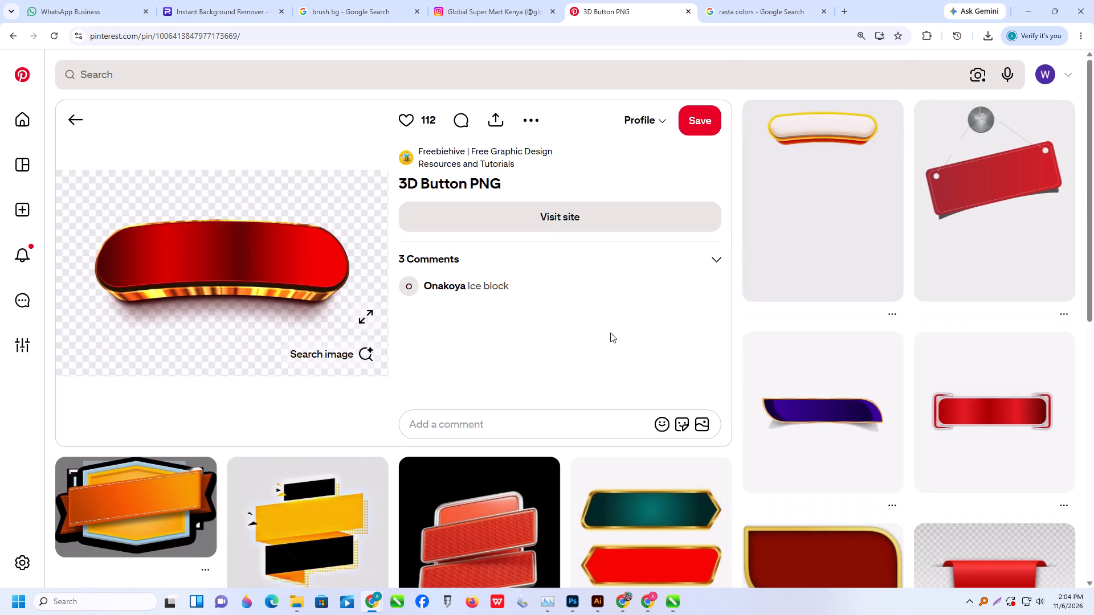
{"action": "scroll", "coordinate": [610, 333], "scroll_direction": "down", "scroll_amount": 1}
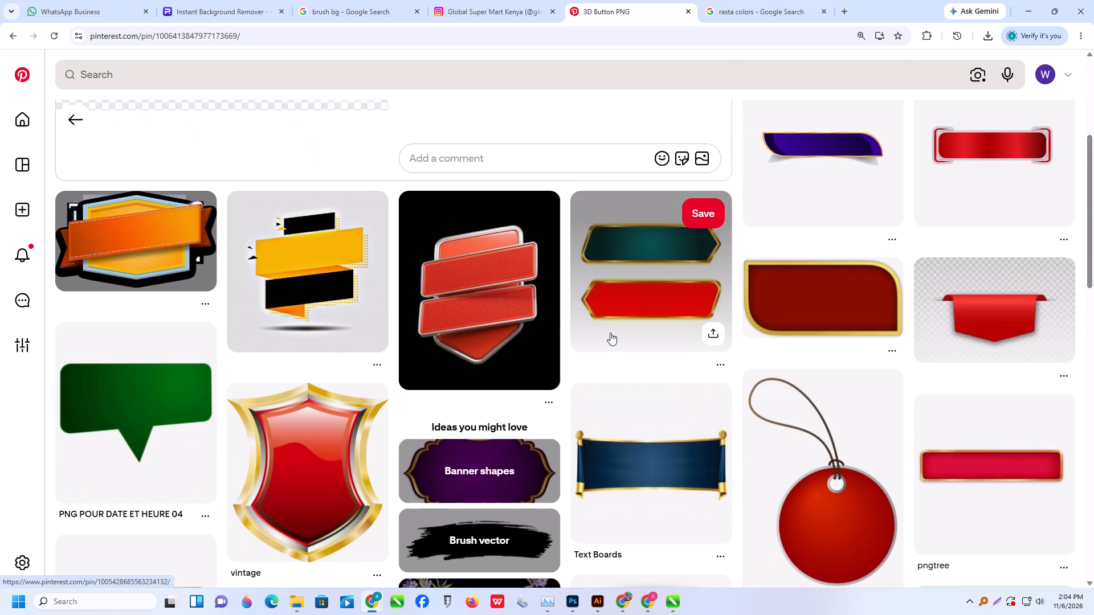
{"action": "scroll", "coordinate": [610, 333], "scroll_direction": "down", "scroll_amount": 2}
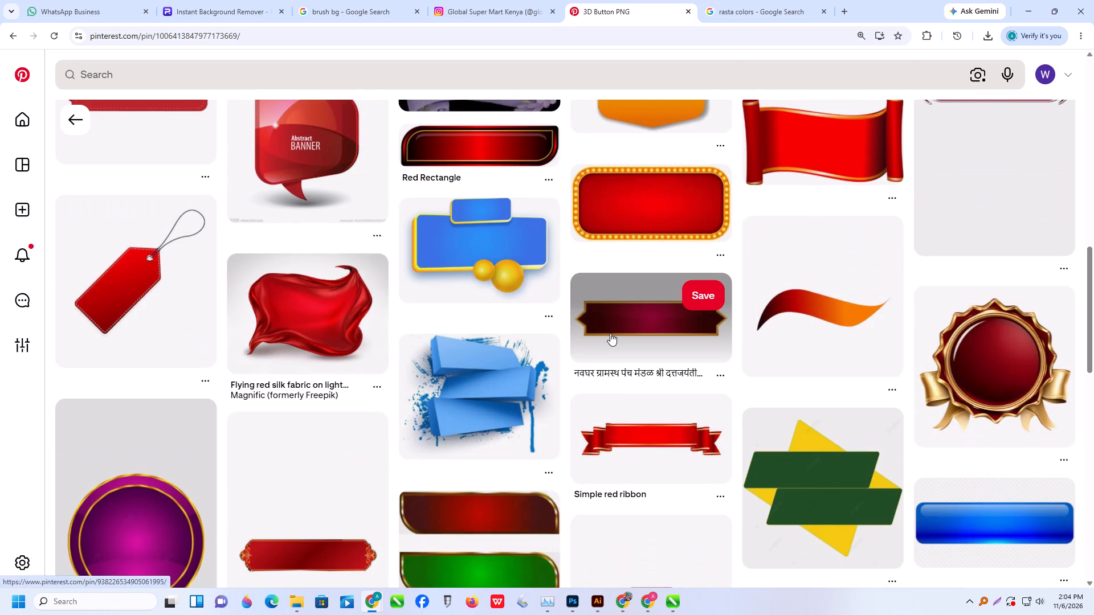
{"action": "scroll", "coordinate": [610, 333], "scroll_direction": "down", "scroll_amount": 3}
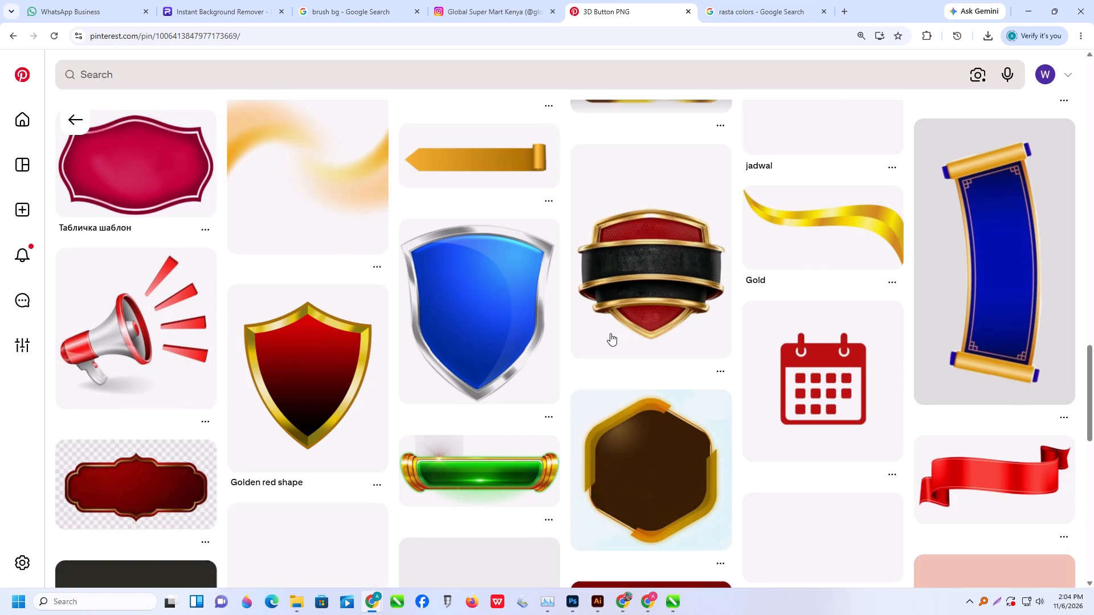
{"action": "scroll", "coordinate": [610, 333], "scroll_direction": "down", "scroll_amount": 2}
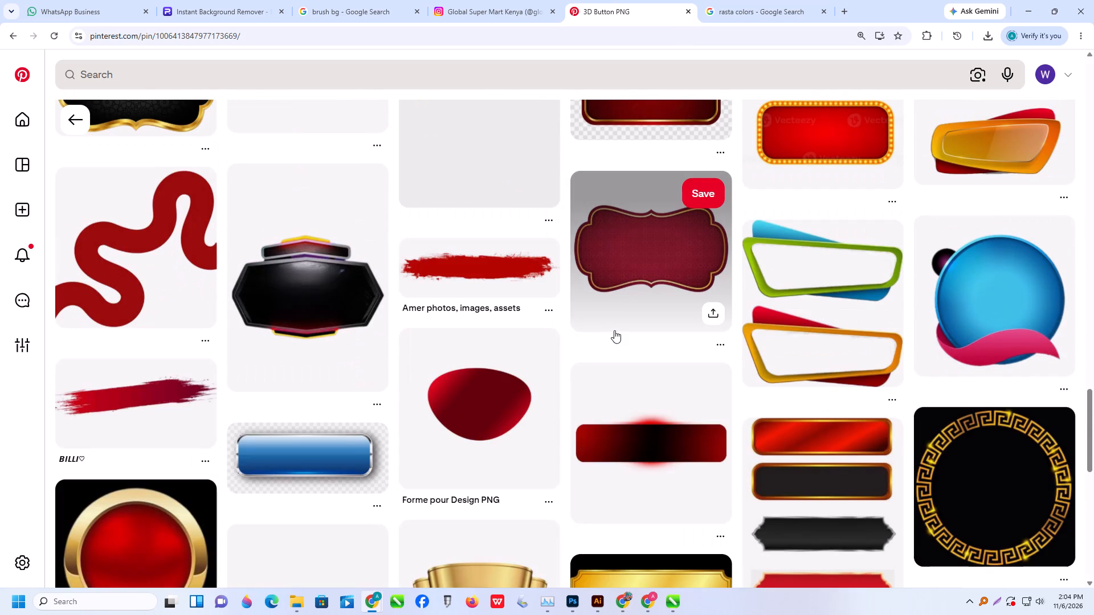
{"action": "scroll", "coordinate": [614, 330], "scroll_direction": "down", "scroll_amount": 3}
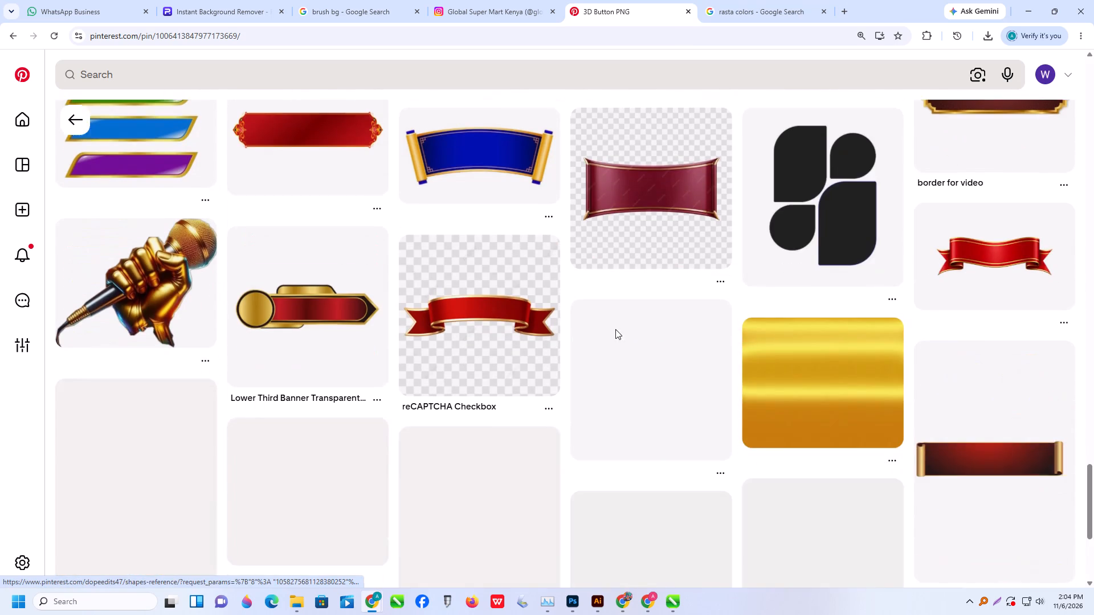
{"action": "scroll", "coordinate": [618, 329], "scroll_direction": "down", "scroll_amount": 2}
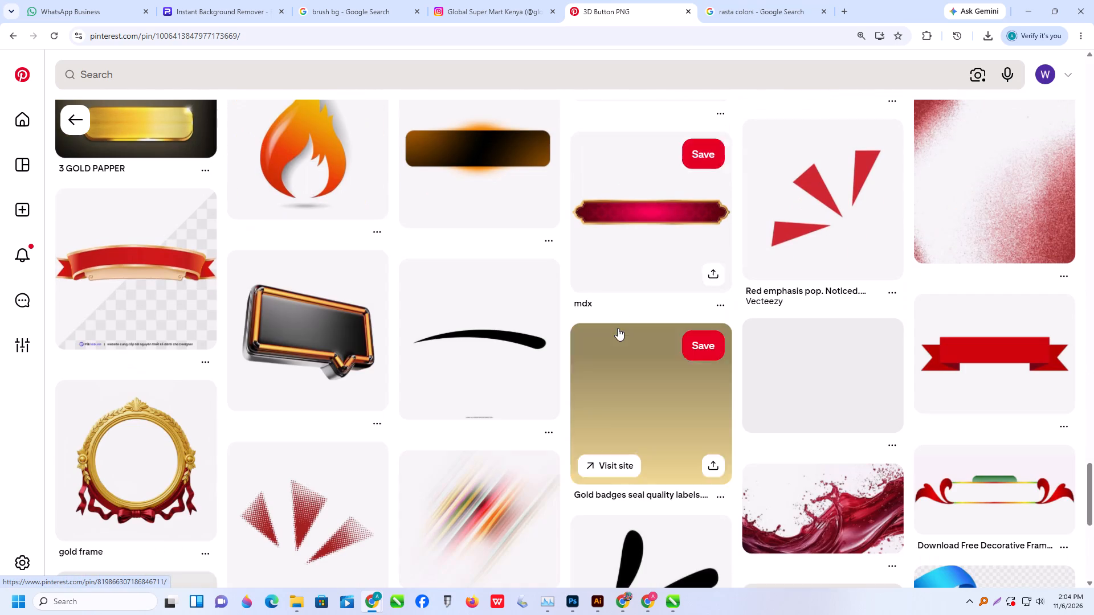
{"action": "scroll", "coordinate": [598, 312], "scroll_direction": "down", "scroll_amount": 3}
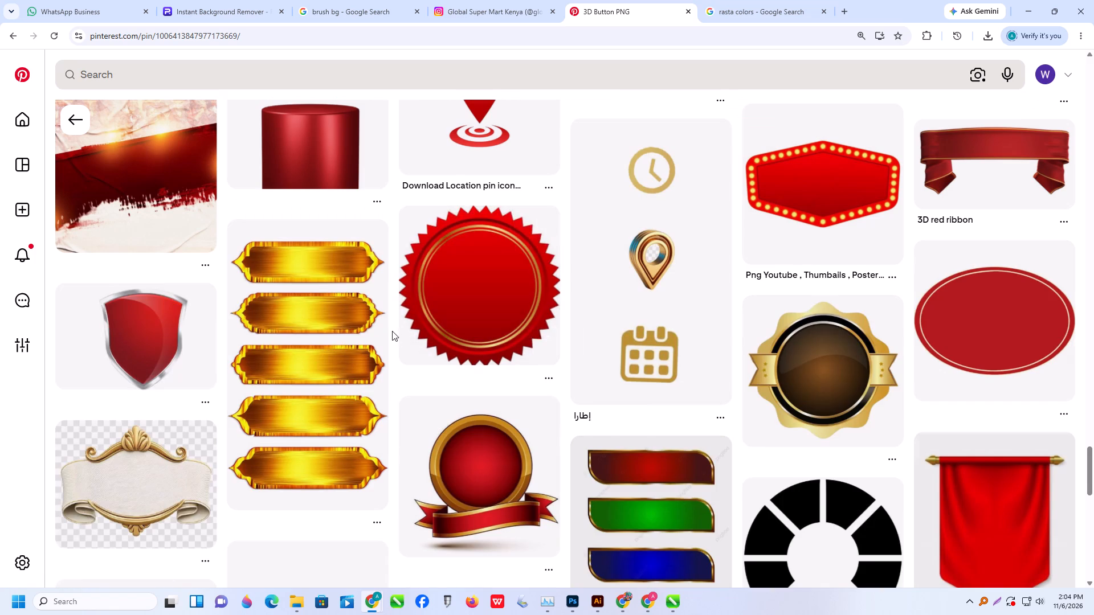
{"action": "scroll", "coordinate": [391, 331], "scroll_direction": "up", "scroll_amount": 7}
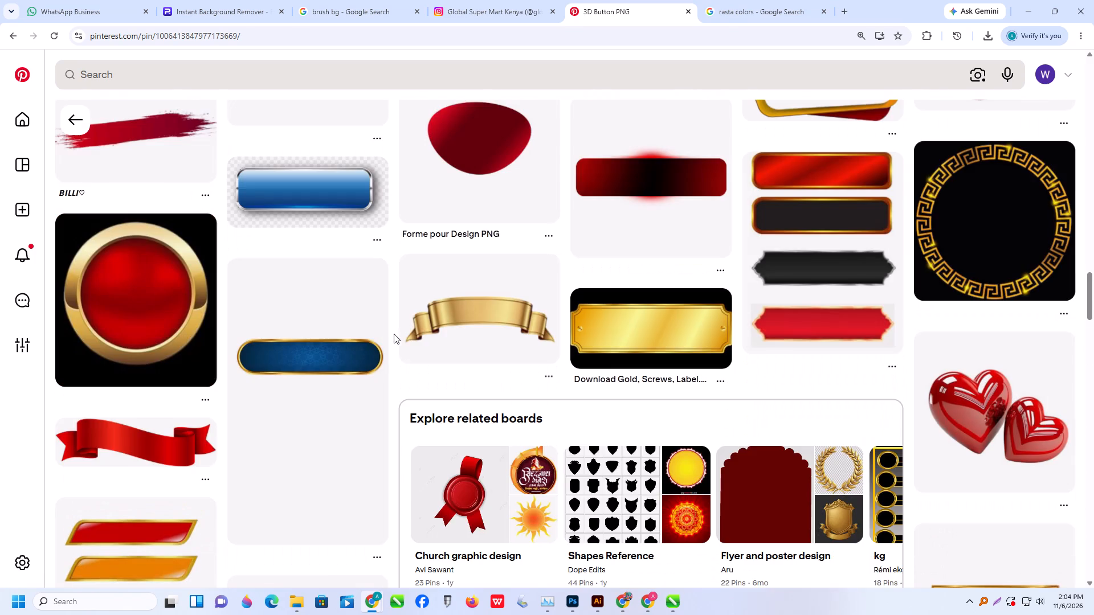
{"action": "scroll", "coordinate": [394, 334], "scroll_direction": "up", "scroll_amount": 5}
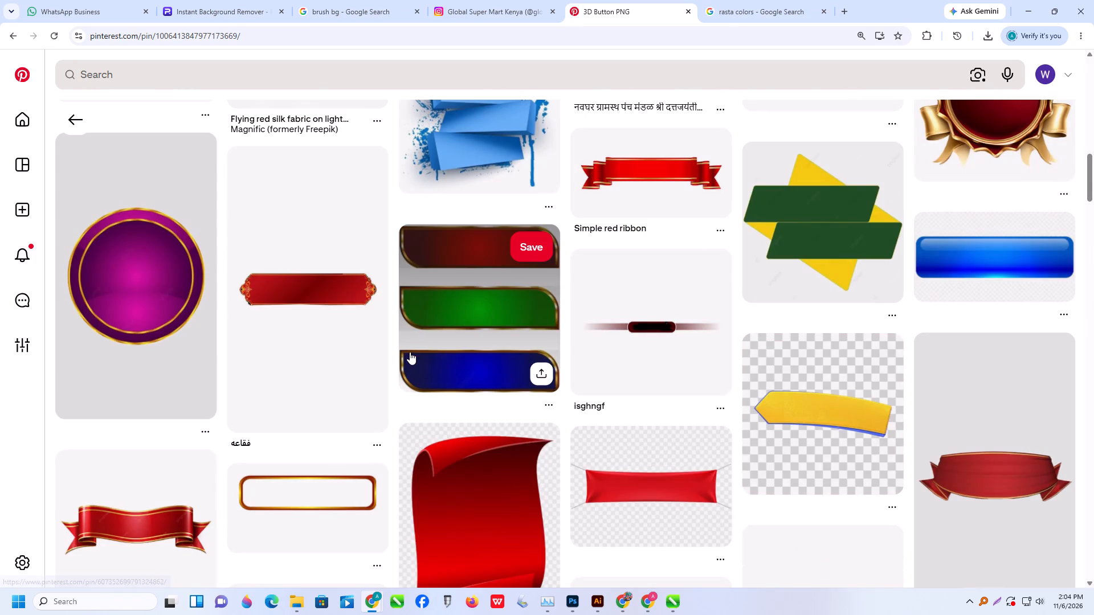
{"action": "scroll", "coordinate": [411, 352], "scroll_direction": "up", "scroll_amount": 3}
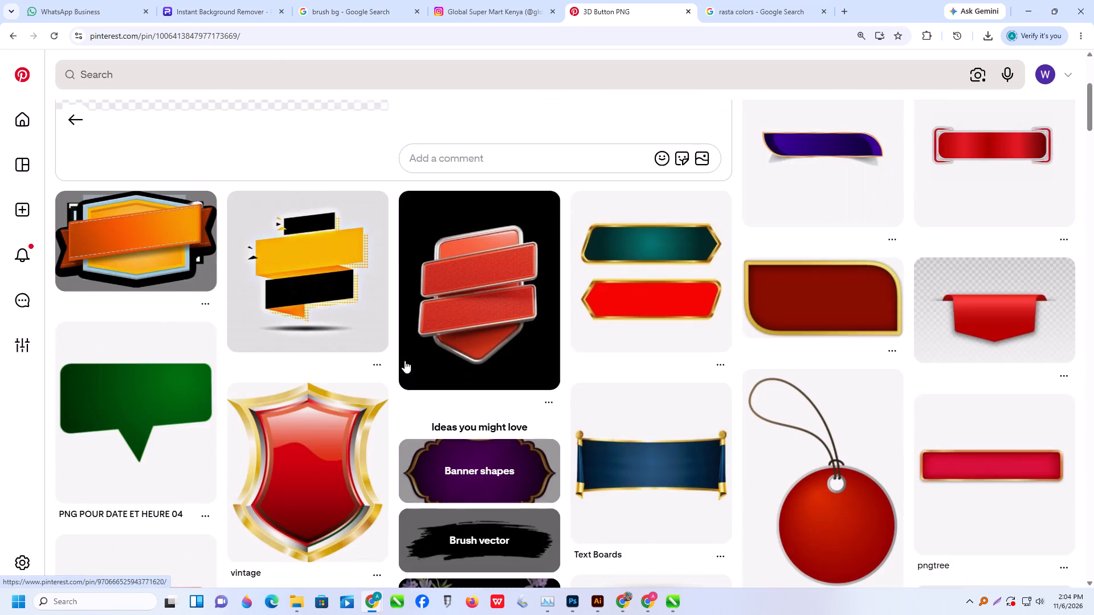
{"action": "scroll", "coordinate": [396, 364], "scroll_direction": "down", "scroll_amount": 1}
Open the red label pin with the orange tag, and from its related pins open "Red banner design on white background".
{"action": "left_click", "coordinate": [128, 378]}
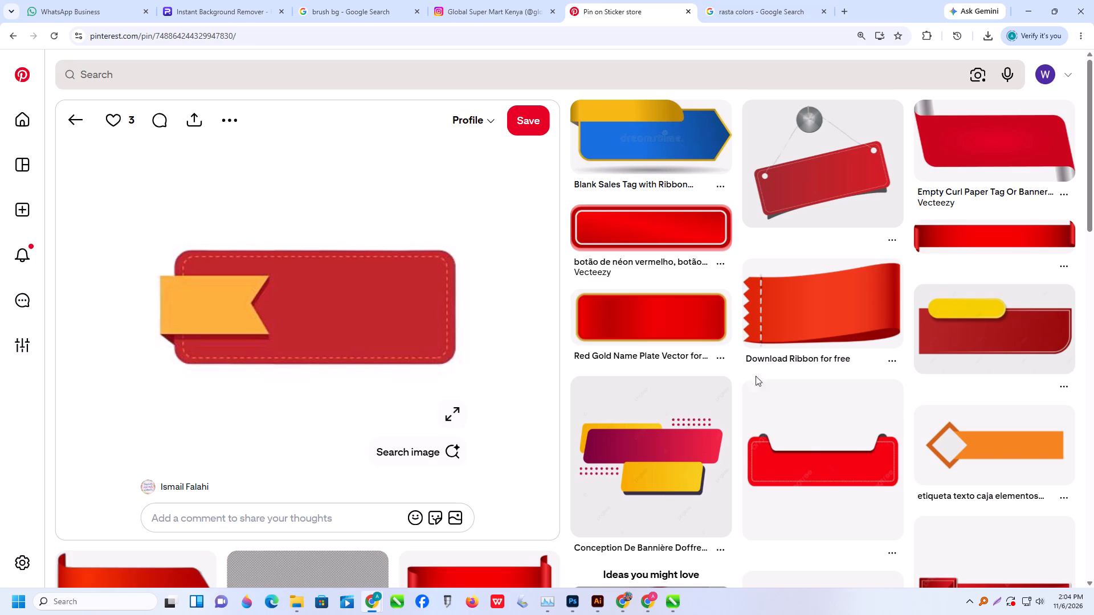
{"action": "scroll", "coordinate": [780, 380], "scroll_direction": "down", "scroll_amount": 1}
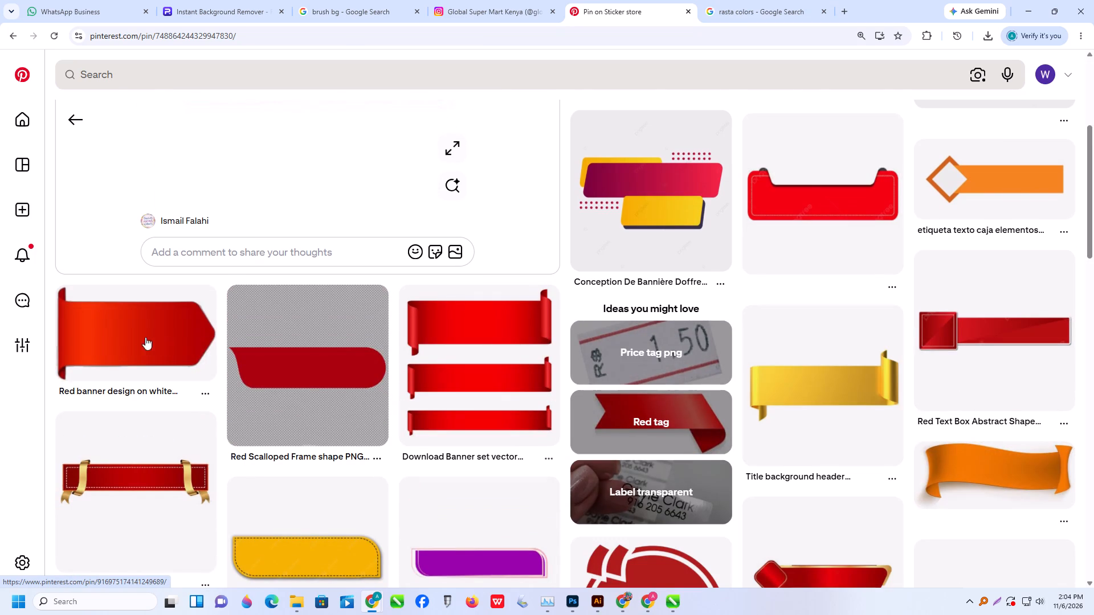
{"action": "left_click", "coordinate": [128, 338]}
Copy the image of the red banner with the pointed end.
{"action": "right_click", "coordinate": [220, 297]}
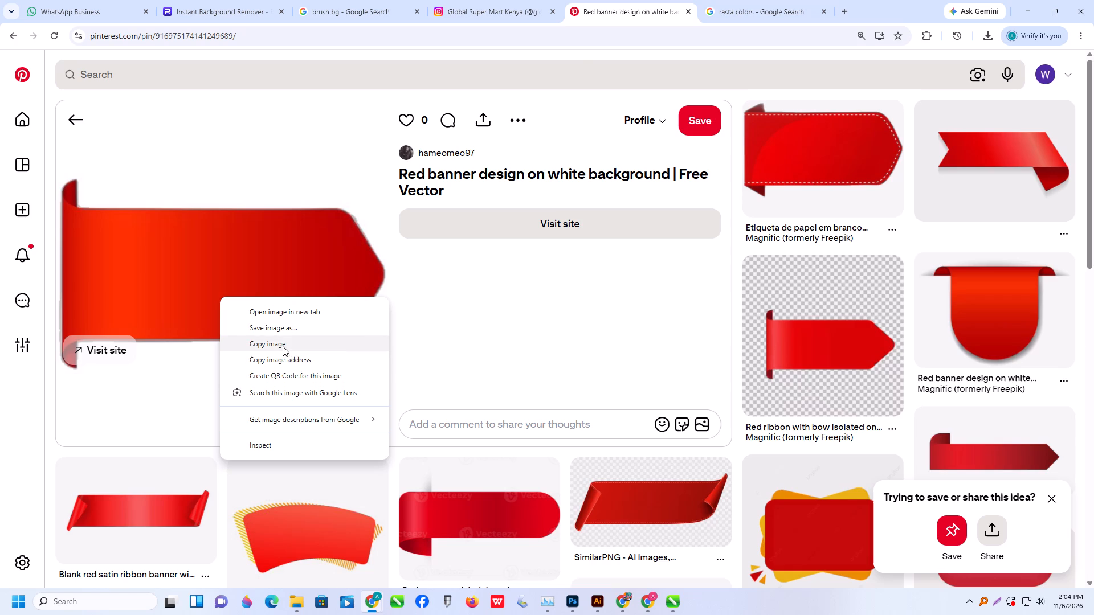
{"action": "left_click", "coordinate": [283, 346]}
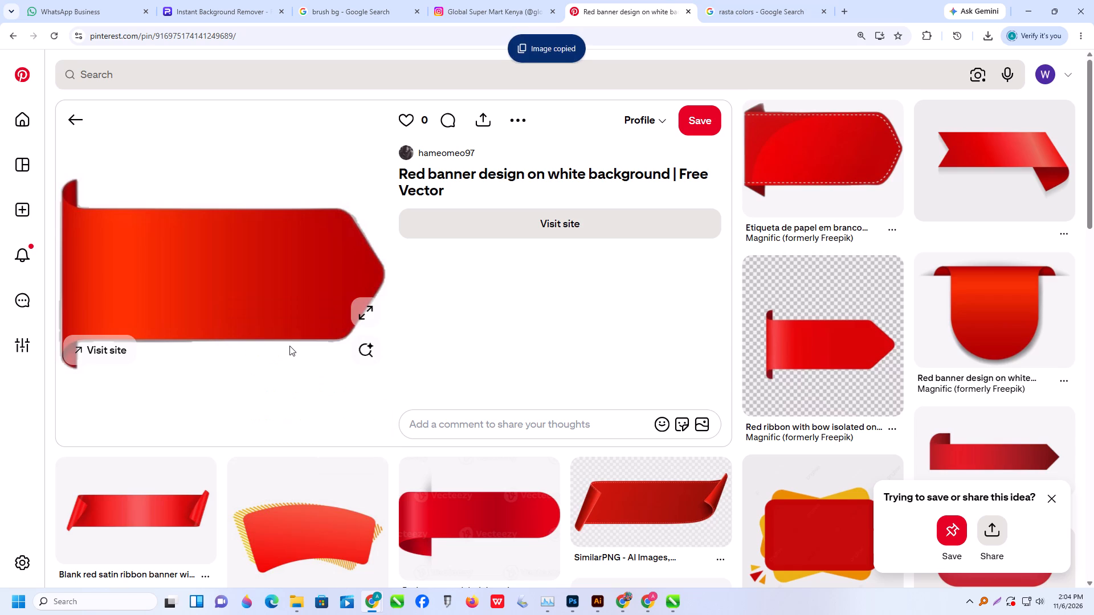
Browse the related ribbons to the round-ended red "Banner design on white background" pin and copy its image.
{"action": "scroll", "coordinate": [662, 389], "scroll_direction": "down", "scroll_amount": 1}
{"action": "scroll", "coordinate": [662, 389], "scroll_direction": "up", "scroll_amount": 1}
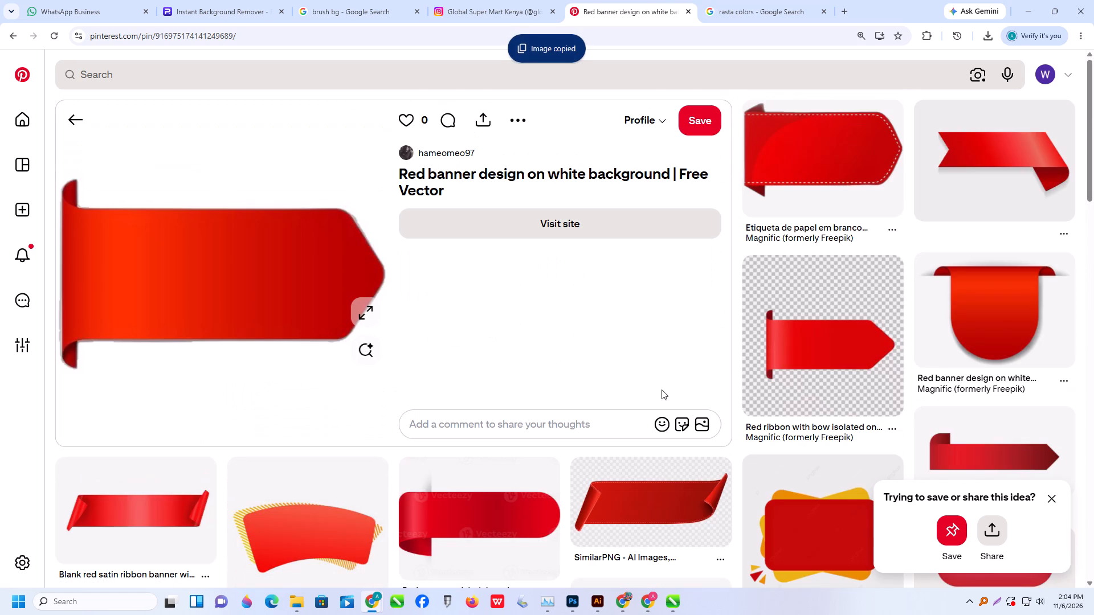
{"action": "left_click", "coordinate": [818, 340]}
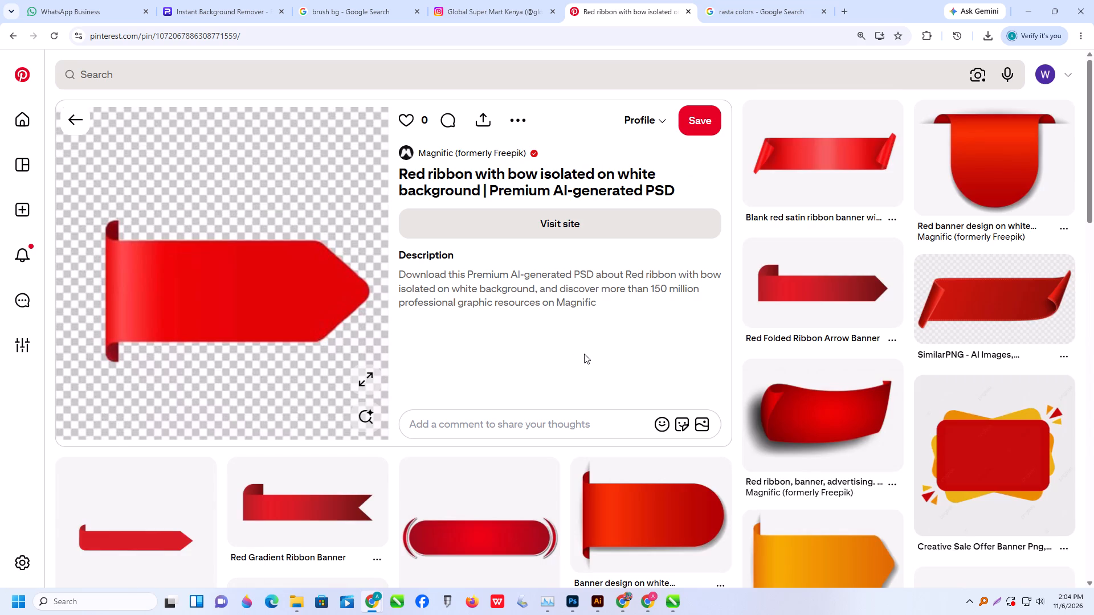
{"action": "left_click", "coordinate": [634, 506]}
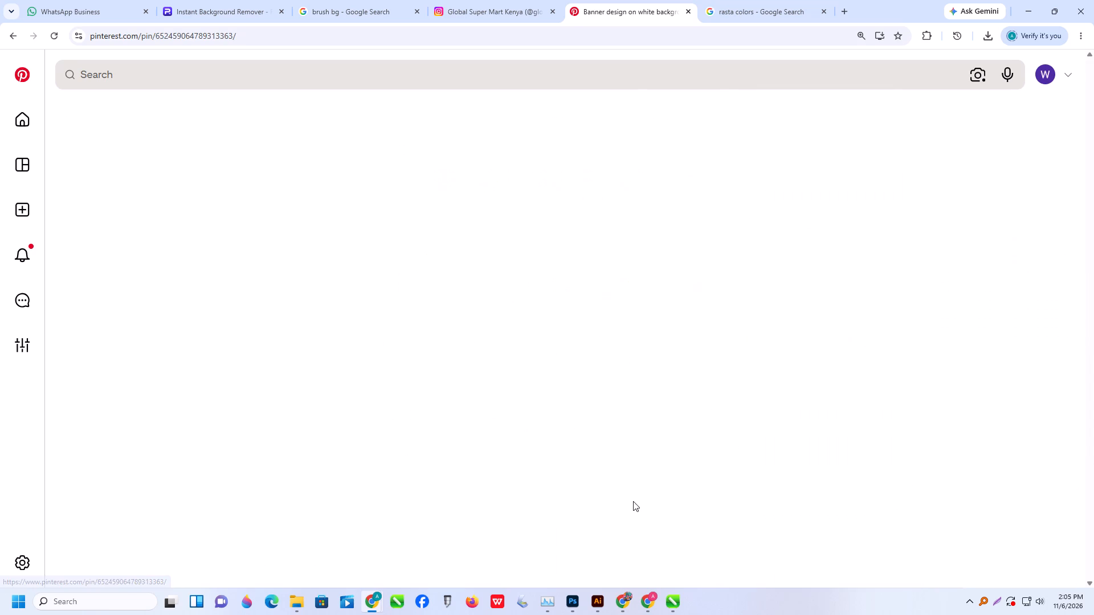
{"action": "right_click", "coordinate": [226, 298]}
{"action": "left_click", "coordinate": [269, 347]}
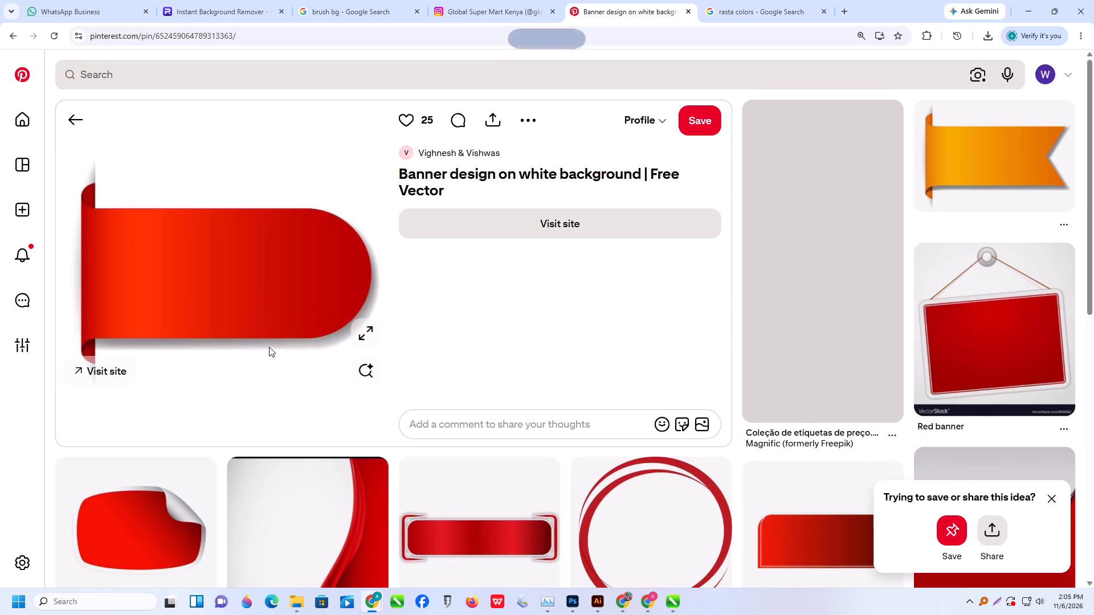
Return to Illustrator and delete the leftover brush stroke image and white name text below the banner.
{"action": "left_click", "coordinate": [1023, 12]}
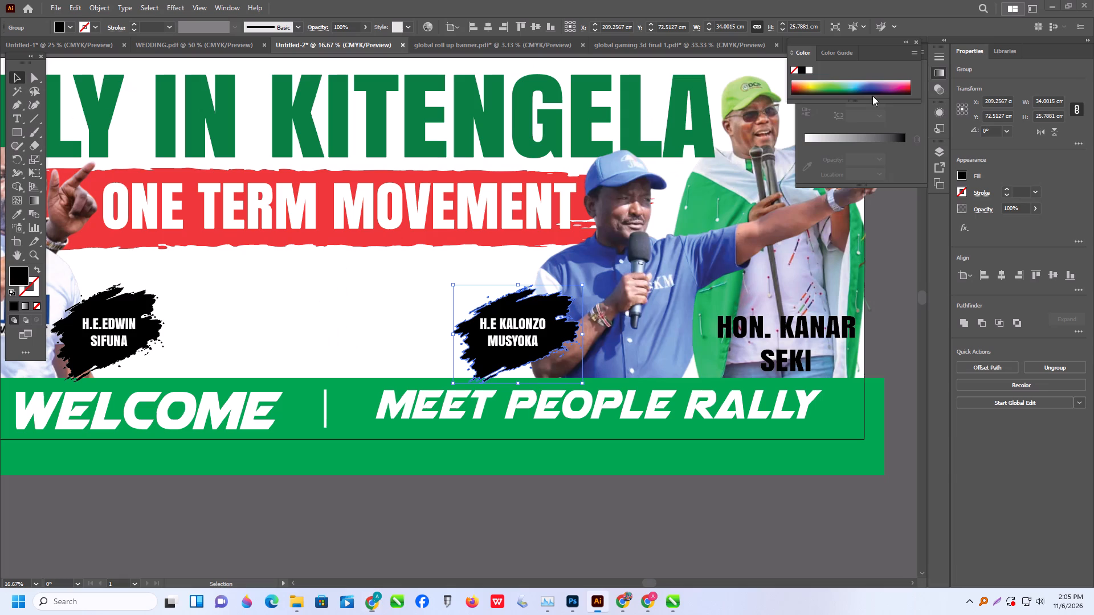
{"action": "scroll", "coordinate": [405, 497], "scroll_direction": "down", "scroll_amount": 1}
{"action": "scroll", "coordinate": [405, 495], "scroll_direction": "down", "scroll_amount": 2, "text": "alt"}
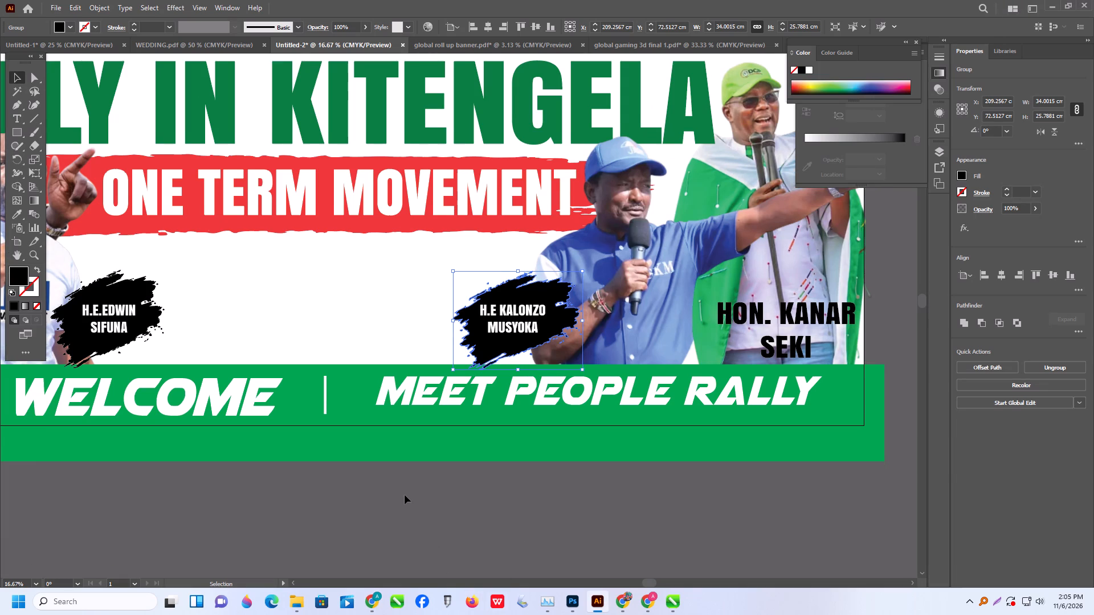
{"action": "scroll", "coordinate": [405, 495], "scroll_direction": "down", "scroll_amount": 3, "text": "alt"}
{"action": "left_click_drag", "start_coordinate": [403, 352], "coordinate": [459, 376]}
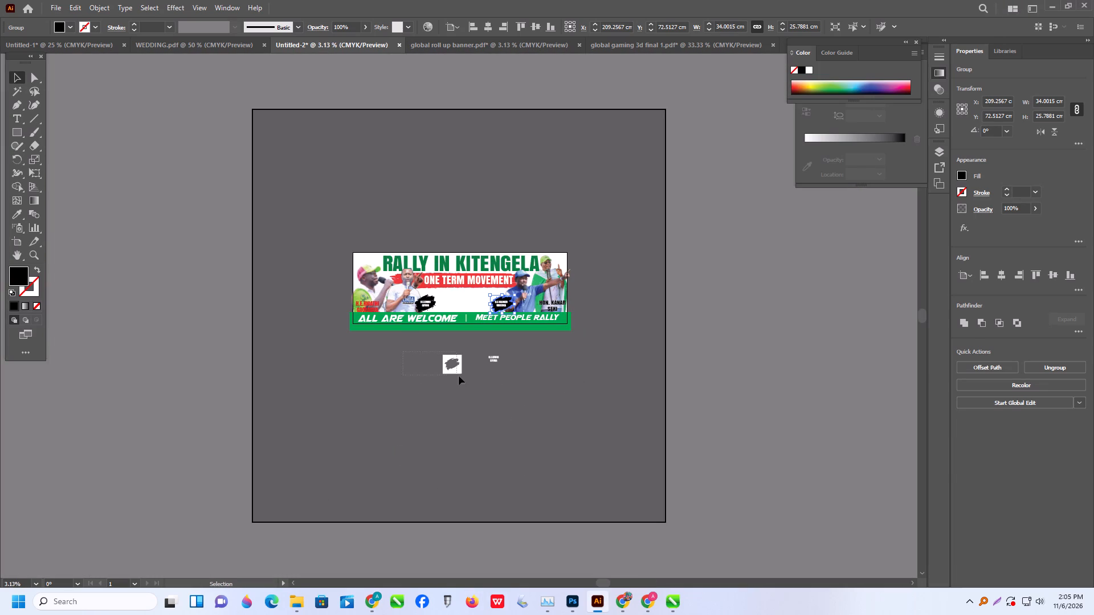
{"action": "left_click_drag", "start_coordinate": [459, 376], "coordinate": [470, 381]}
{"action": "left_click_drag", "start_coordinate": [365, 362], "coordinate": [623, 404]}
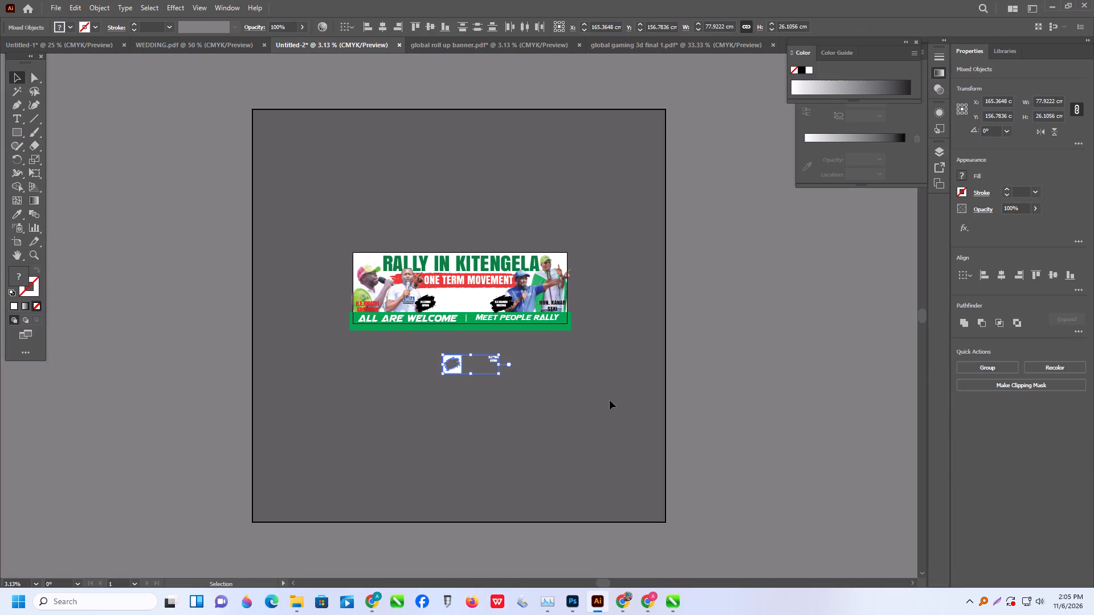
{"action": "key", "text": "Delete"}
Paste the copied red ribbon image, enlarge it to about 167 cm wide and place it above the banner.
{"action": "key", "text": "ctrl+v"}
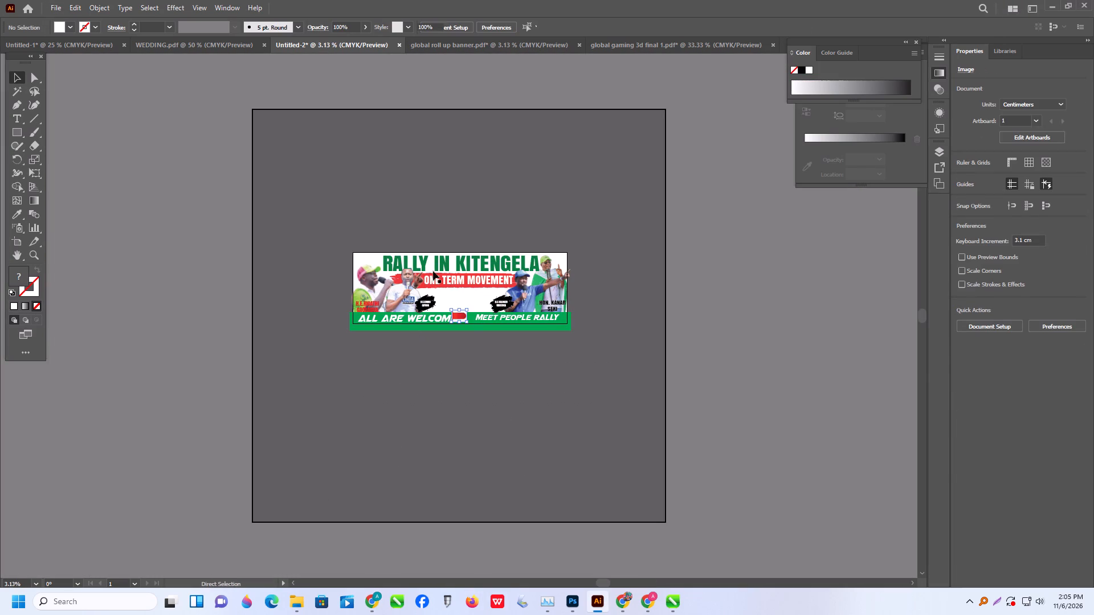
{"action": "left_click_drag", "start_coordinate": [467, 323], "coordinate": [566, 438], "text": "shift"}
{"action": "left_click_drag", "start_coordinate": [504, 389], "coordinate": [439, 213]}
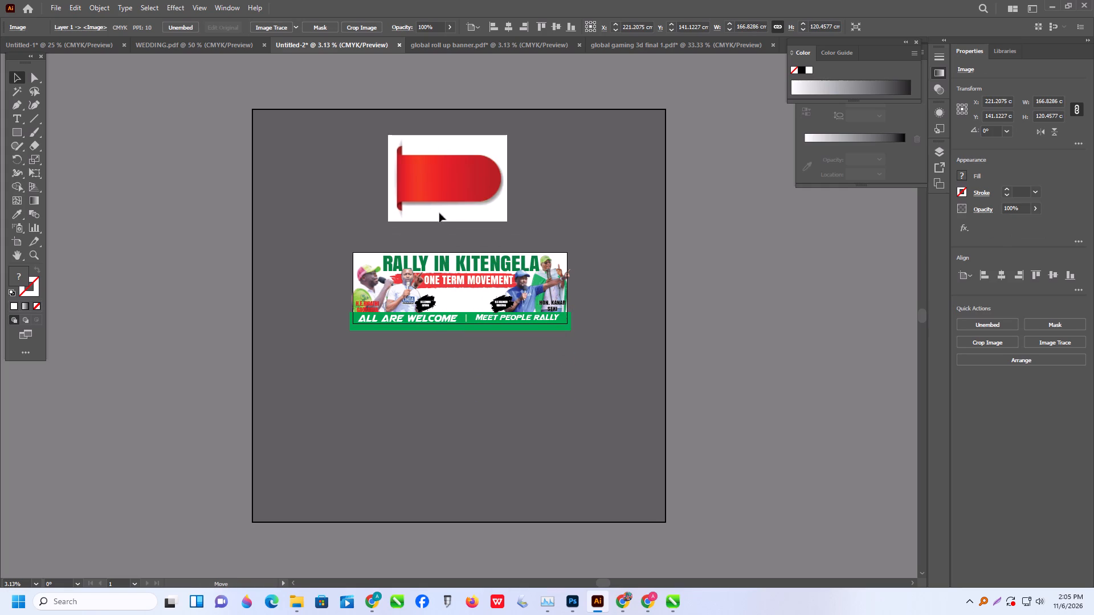
{"action": "left_click_drag", "start_coordinate": [439, 213], "coordinate": [439, 225]}
{"action": "scroll", "coordinate": [434, 221], "scroll_direction": "up", "scroll_amount": 3}
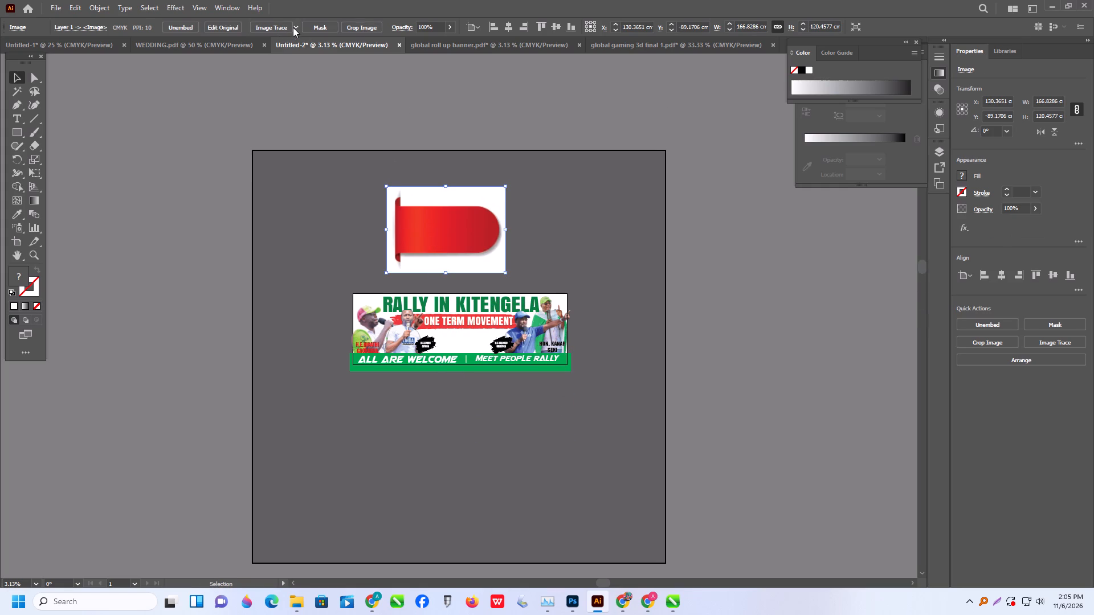
Image Trace the red ribbon picture with the 3 Colors preset and expand the result.
{"action": "left_click", "coordinate": [293, 27]}
{"action": "left_click", "coordinate": [322, 92]}
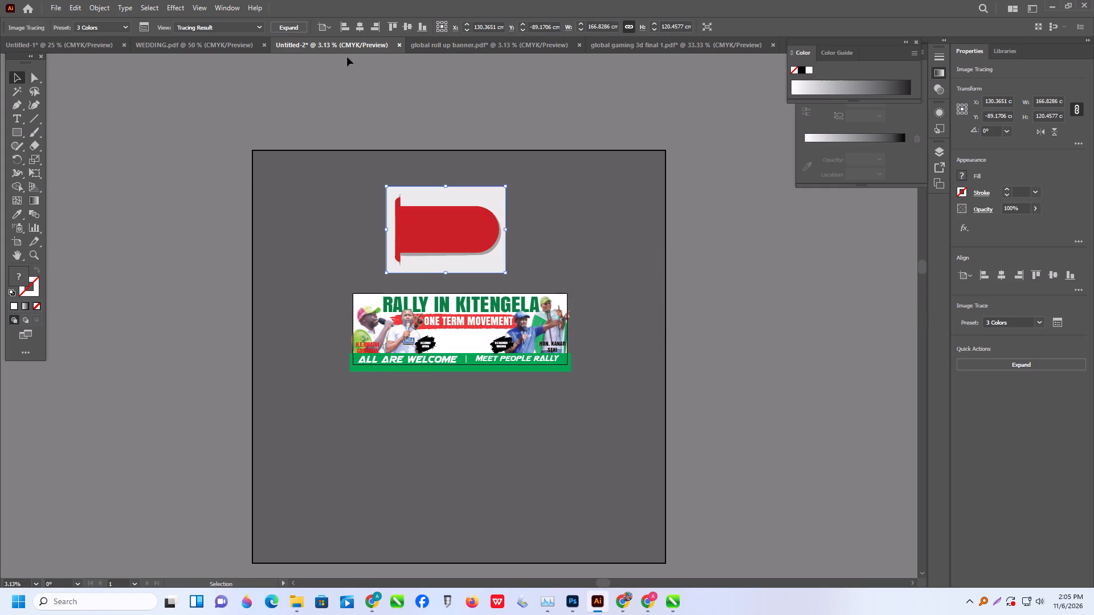
{"action": "left_click", "coordinate": [298, 29]}
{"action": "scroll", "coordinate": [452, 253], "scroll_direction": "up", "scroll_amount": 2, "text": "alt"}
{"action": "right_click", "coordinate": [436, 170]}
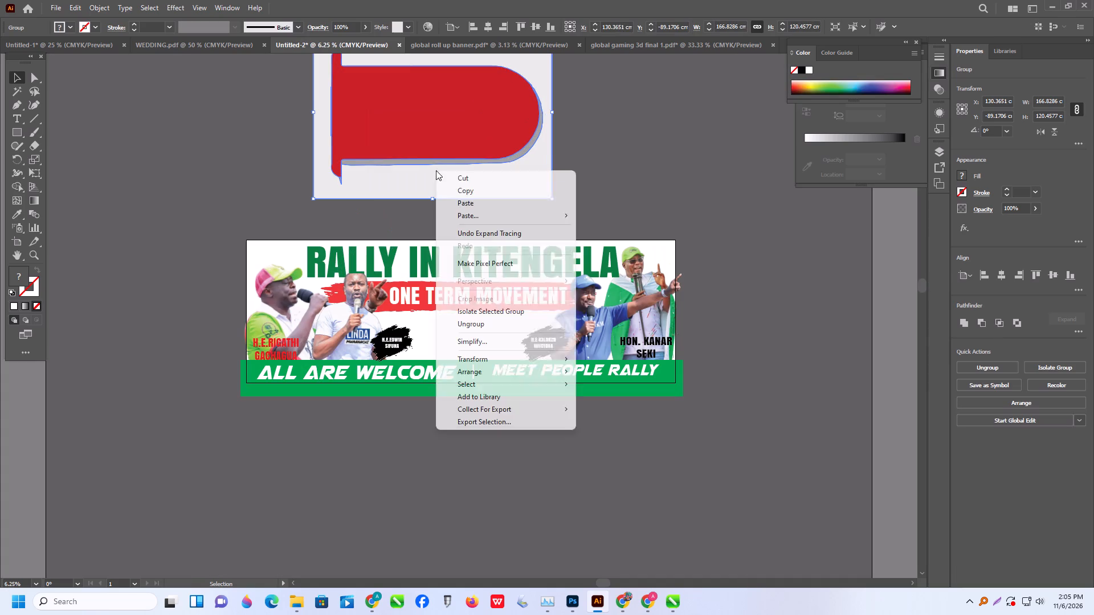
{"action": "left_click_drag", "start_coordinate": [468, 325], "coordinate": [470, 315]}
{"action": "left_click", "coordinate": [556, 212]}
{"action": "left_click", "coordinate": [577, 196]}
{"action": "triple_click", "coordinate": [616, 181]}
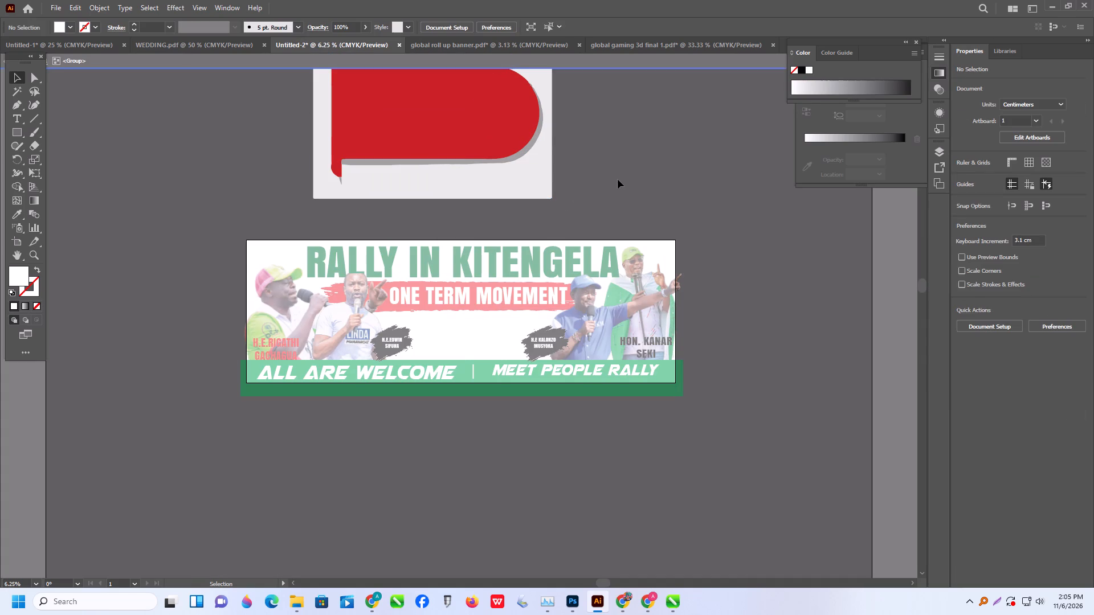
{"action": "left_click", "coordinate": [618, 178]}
Move the traced ribbon about 74 cm to the right and ungroup it.
{"action": "left_click_drag", "start_coordinate": [508, 190], "coordinate": [614, 195]}
{"action": "right_click", "coordinate": [582, 194]}
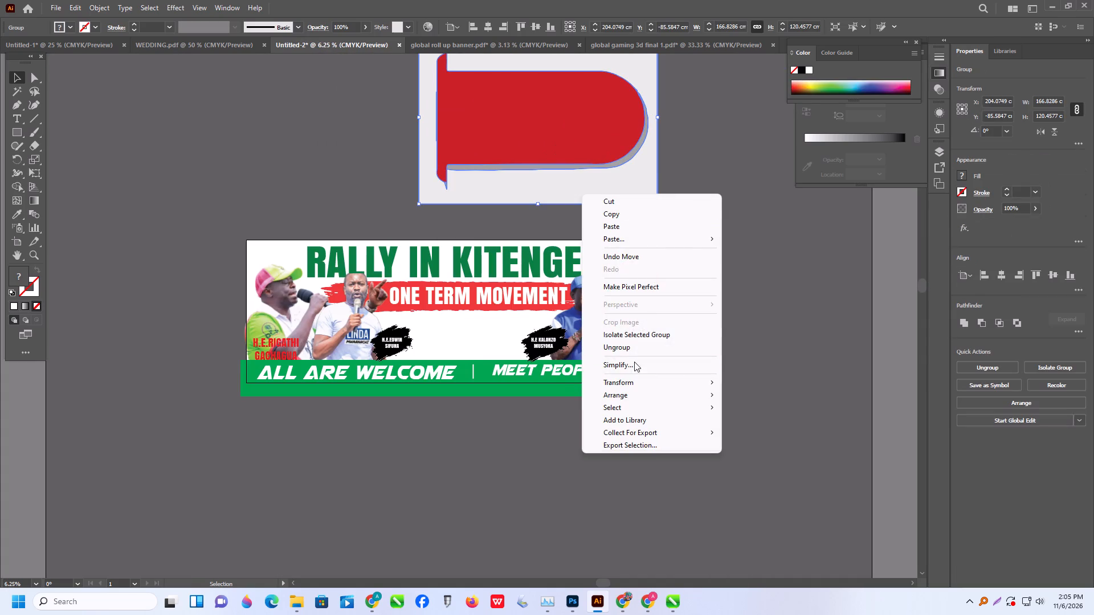
{"action": "left_click", "coordinate": [630, 352]}
Delete the light background piece and the grey shadow piece of the traced ribbon.
{"action": "left_click", "coordinate": [687, 205]}
{"action": "left_click", "coordinate": [647, 188]}
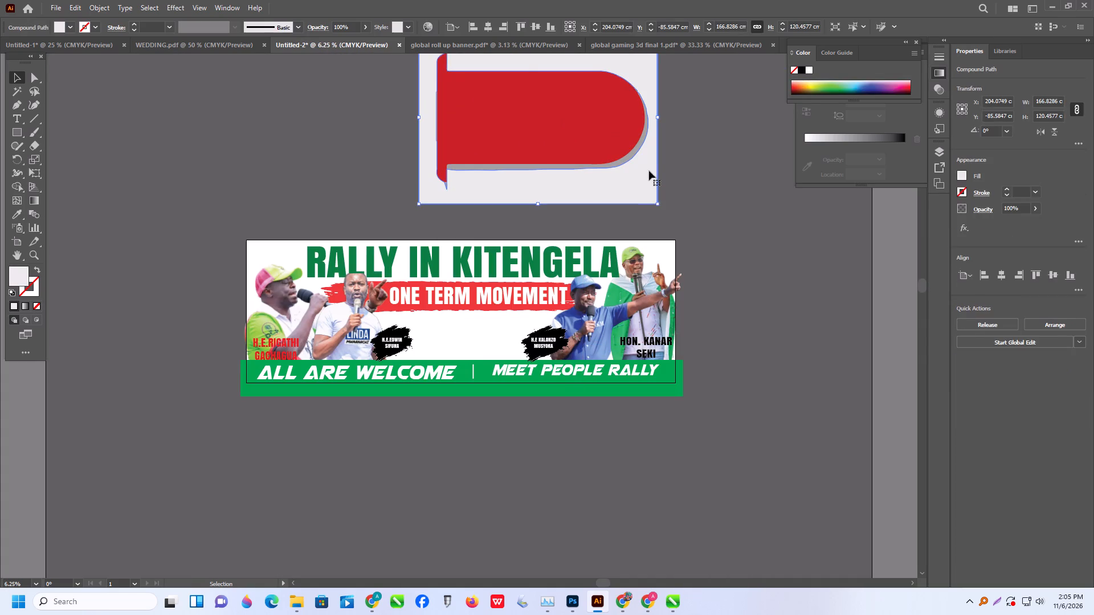
{"action": "key", "text": "Delete"}
{"action": "left_click", "coordinate": [608, 166]}
{"action": "key", "text": "Delete"}
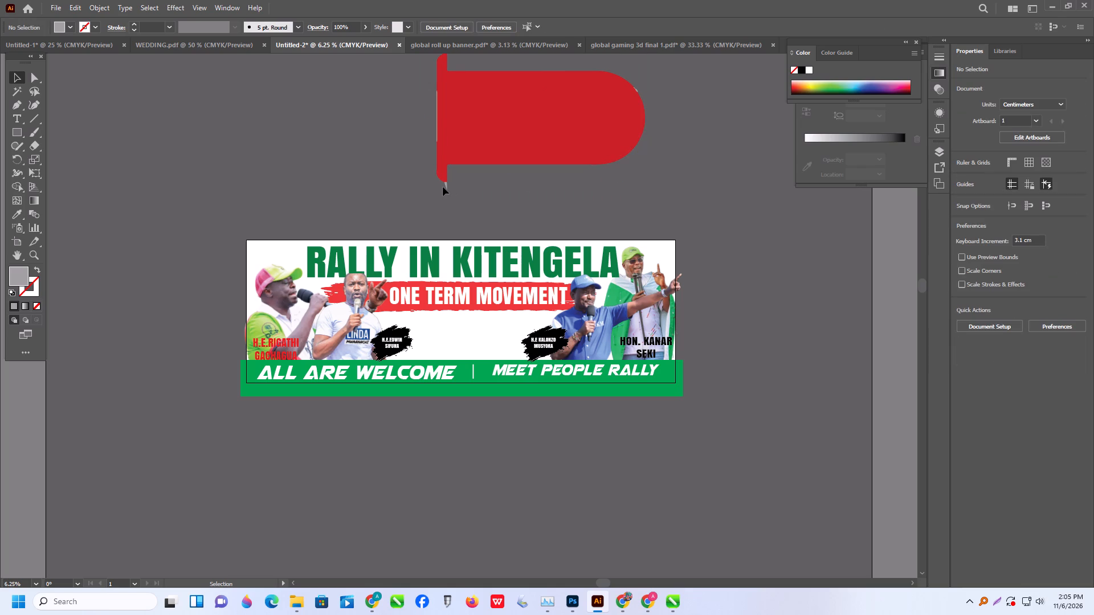
Unite the remaining pieces of the traced ribbon into one shape and fill it with red.
{"action": "left_click_drag", "start_coordinate": [444, 192], "coordinate": [454, 199]}
{"action": "left_click", "coordinate": [390, 105]}
{"action": "left_click_drag", "start_coordinate": [378, 86], "coordinate": [673, 160]}
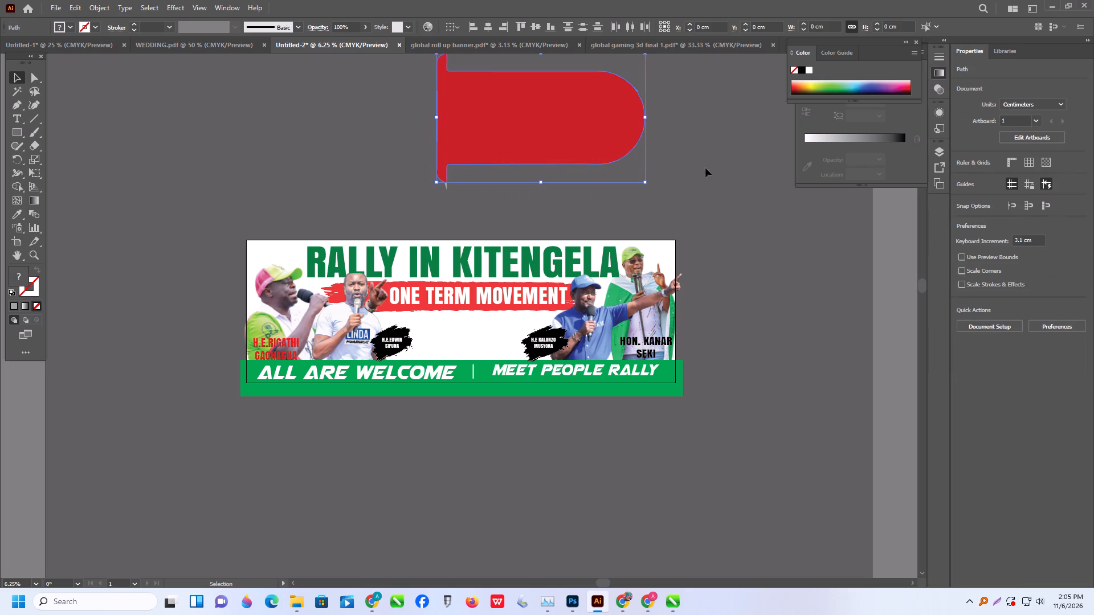
{"action": "left_click", "coordinate": [962, 320]}
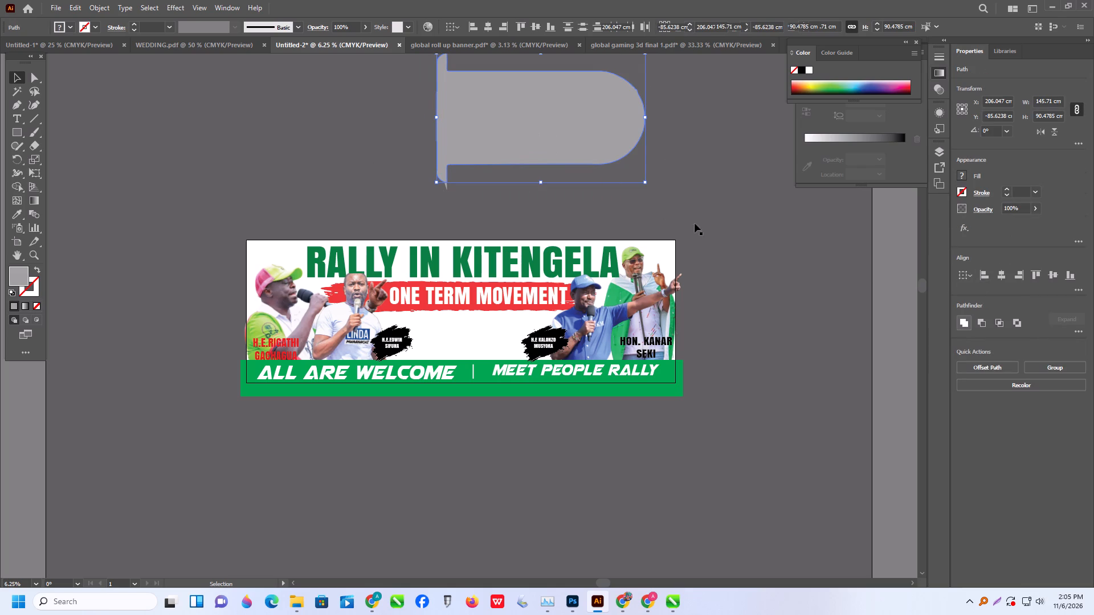
{"action": "left_click", "coordinate": [66, 26]}
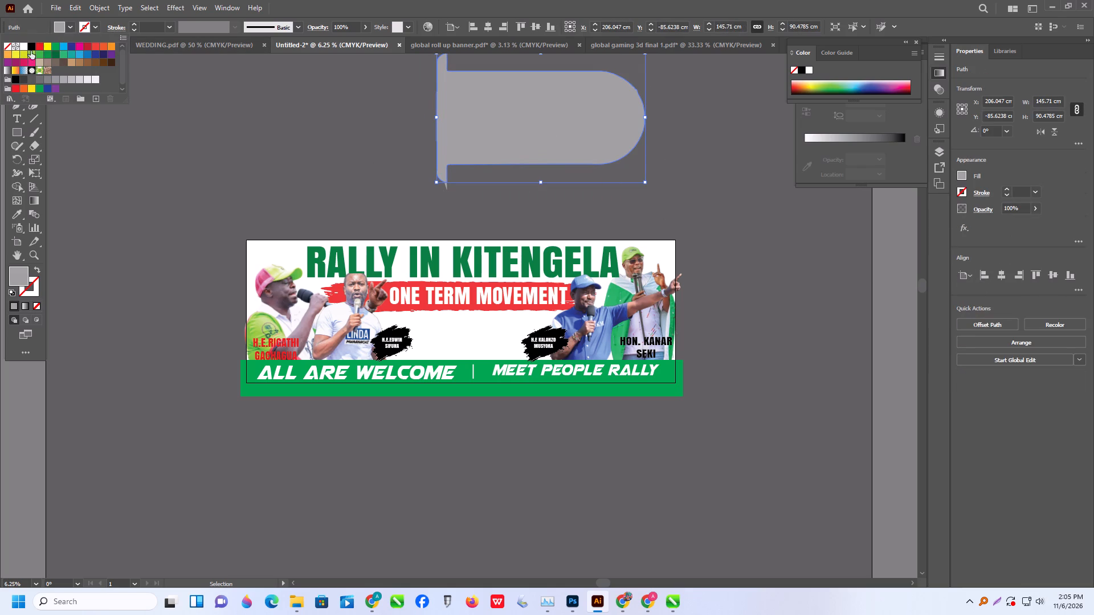
{"action": "left_click", "coordinate": [43, 43]}
Move the red ribbon to the banner's lower-left corner and scale it down proportionally to about 42 cm wide.
{"action": "left_click_drag", "start_coordinate": [519, 117], "coordinate": [444, 231]}
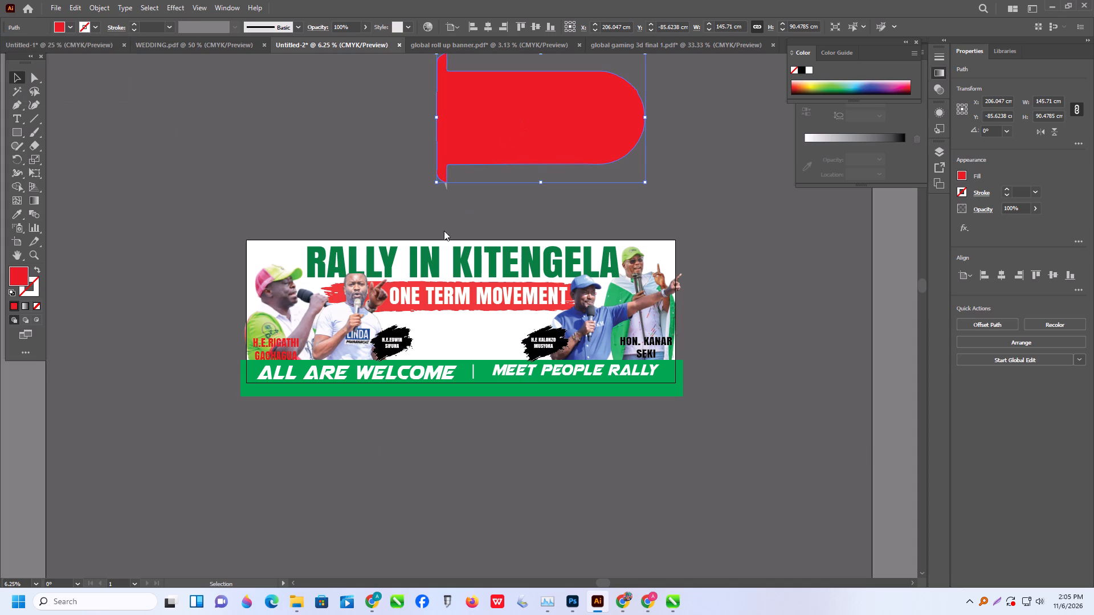
{"action": "left_click_drag", "start_coordinate": [444, 231], "coordinate": [403, 243]}
{"action": "left_click_drag", "start_coordinate": [505, 120], "coordinate": [272, 397]}
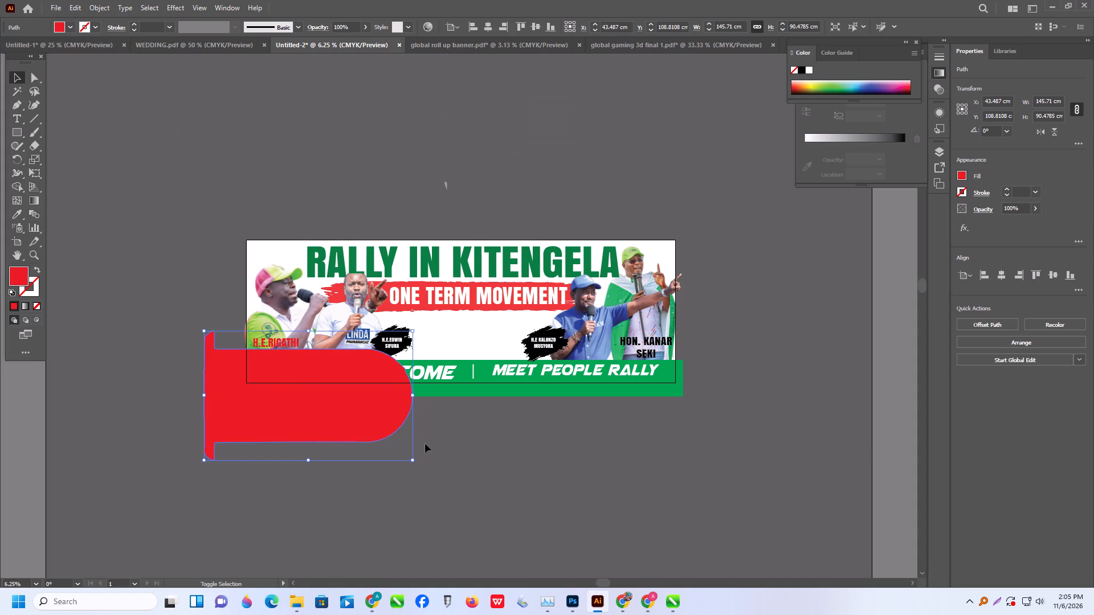
{"action": "left_click_drag", "start_coordinate": [413, 462], "coordinate": [264, 416], "text": "shift"}
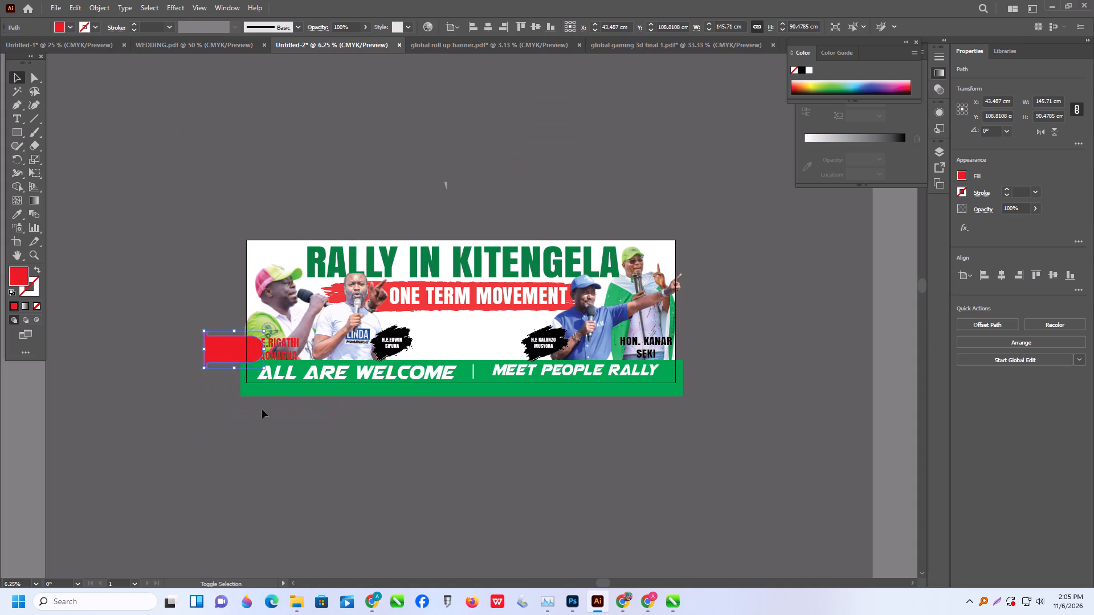
Recolour the "H.E.RIGATHI GACHAGUA" name label white with the Eyedropper and bring it to the front.
{"action": "scroll", "coordinate": [260, 388], "scroll_direction": "up", "scroll_amount": 3, "text": "alt"}
{"action": "left_click", "coordinate": [323, 306]}
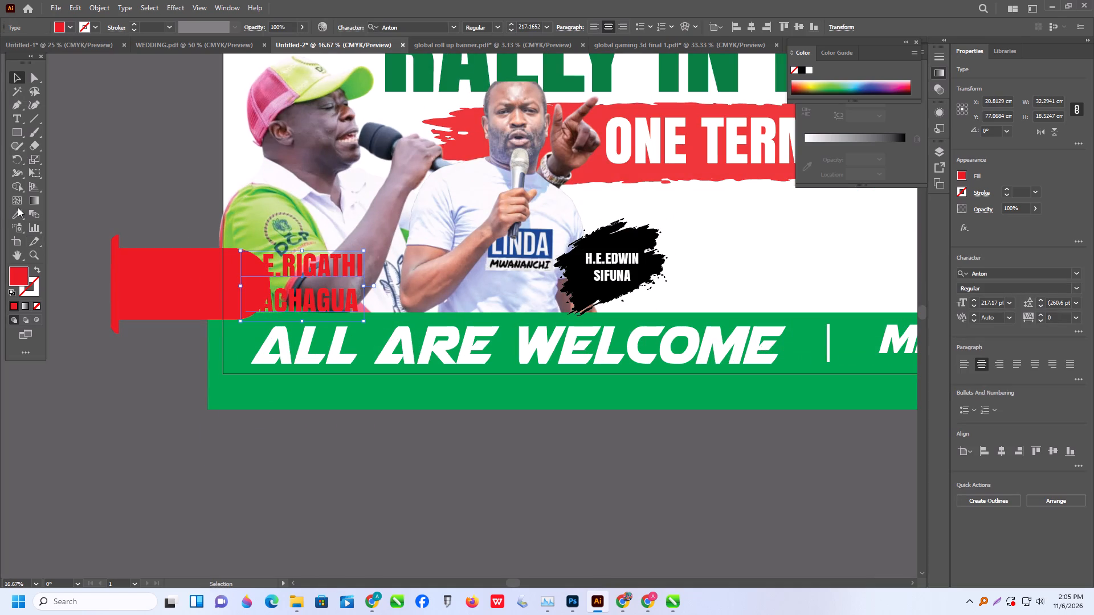
{"action": "left_click", "coordinate": [17, 207]}
{"action": "left_click", "coordinate": [21, 212]}
{"action": "left_click", "coordinate": [755, 231]}
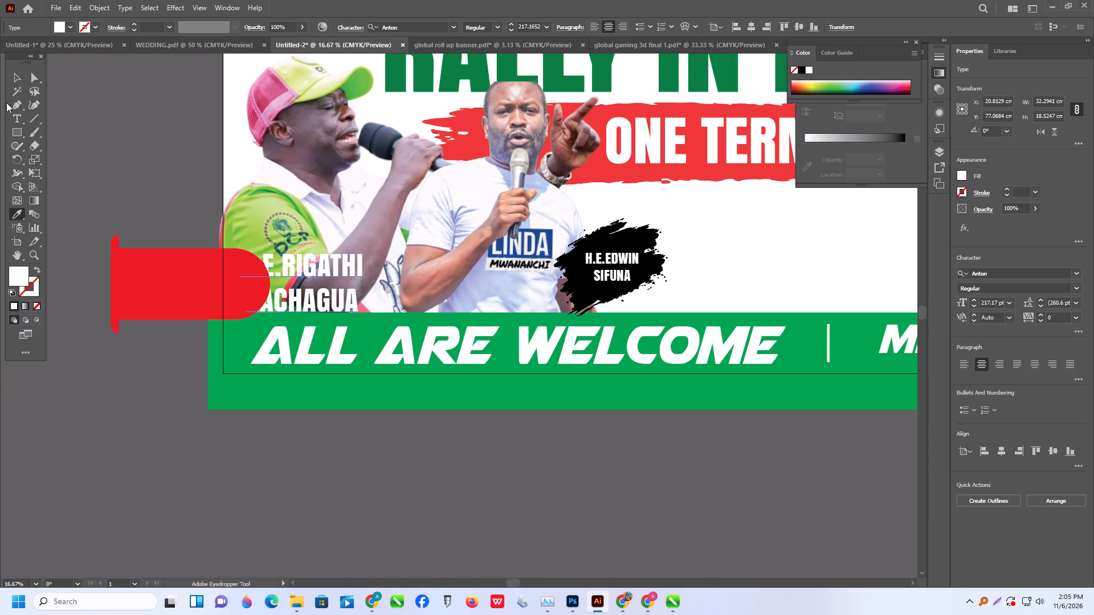
{"action": "left_click", "coordinate": [17, 80]}
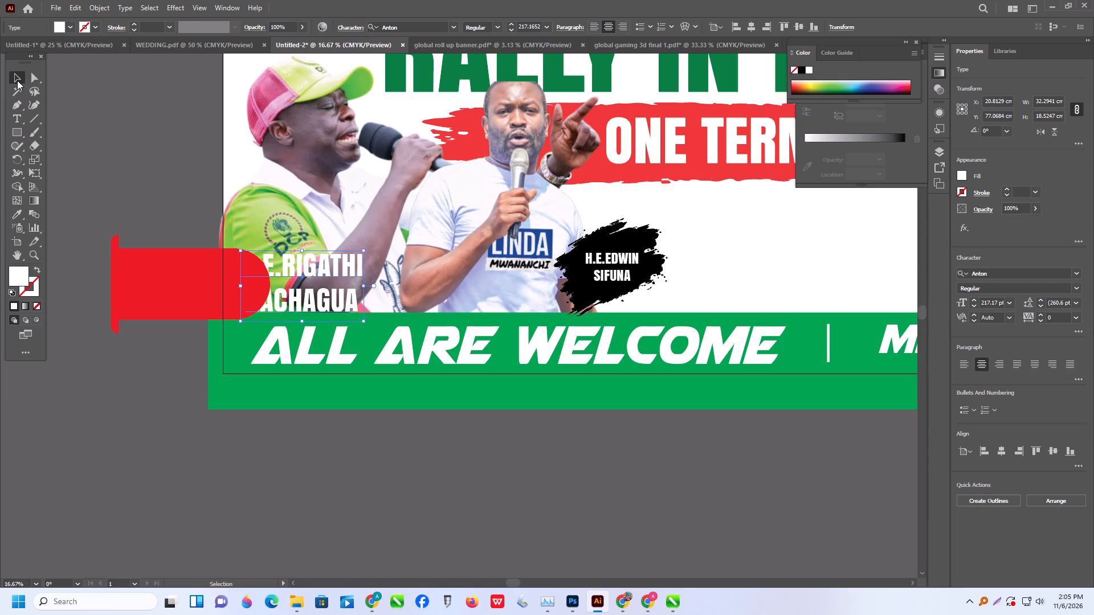
{"action": "key", "text": "ctrl+shift+bracketright"}
Place the red ribbon behind the "H.E.RIGATHI GACHAGUA" label, with its straight end flush with the banner's left edge.
{"action": "left_click_drag", "start_coordinate": [160, 289], "coordinate": [288, 289]}
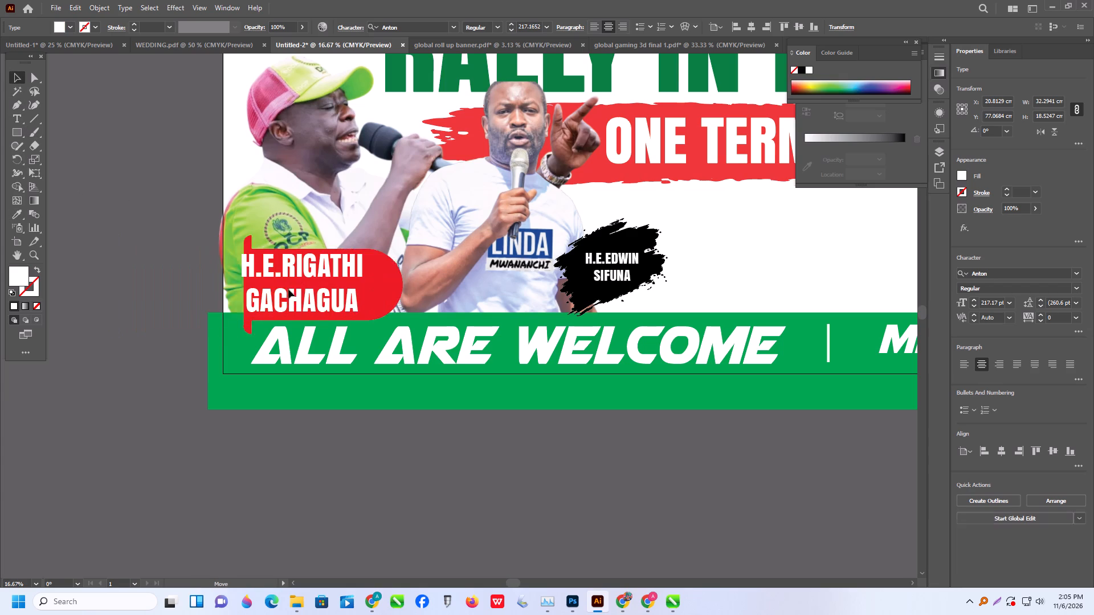
{"action": "left_click_drag", "start_coordinate": [288, 289], "coordinate": [266, 289]}
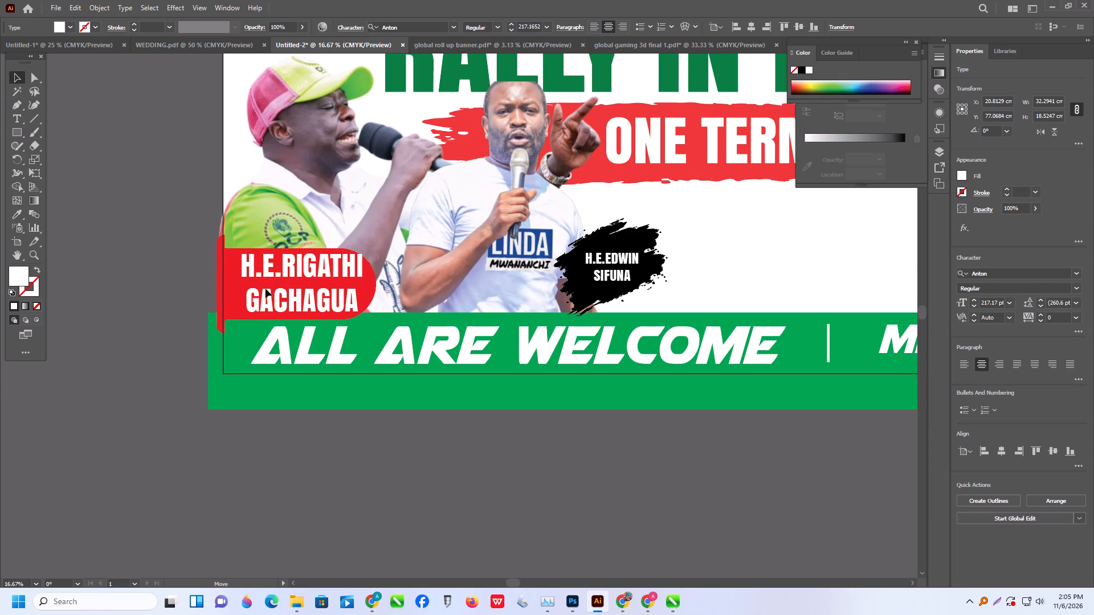
{"action": "left_click_drag", "start_coordinate": [266, 289], "coordinate": [269, 289]}
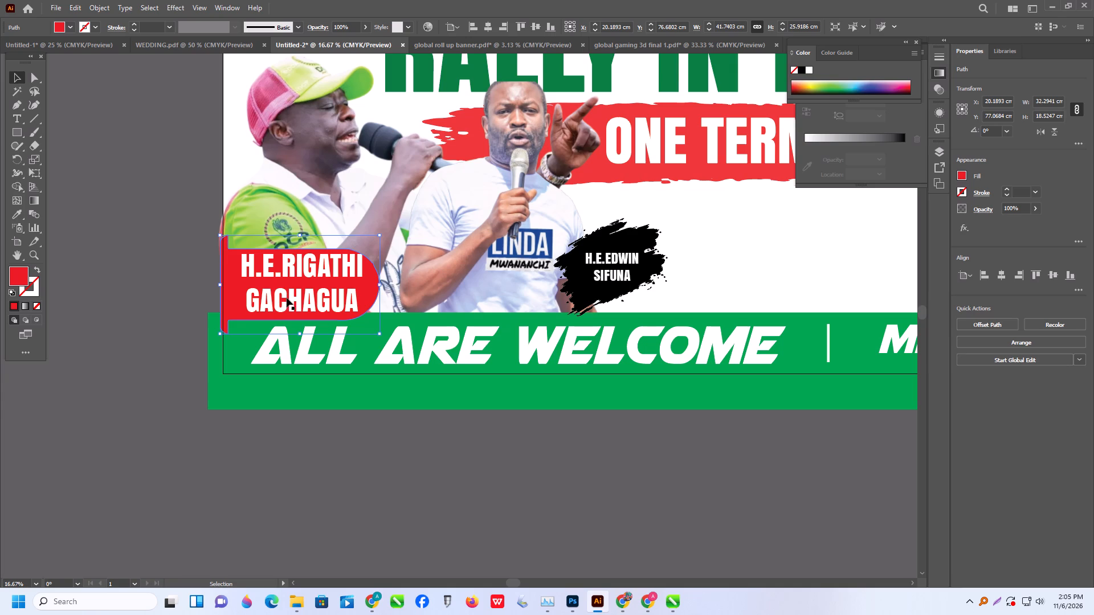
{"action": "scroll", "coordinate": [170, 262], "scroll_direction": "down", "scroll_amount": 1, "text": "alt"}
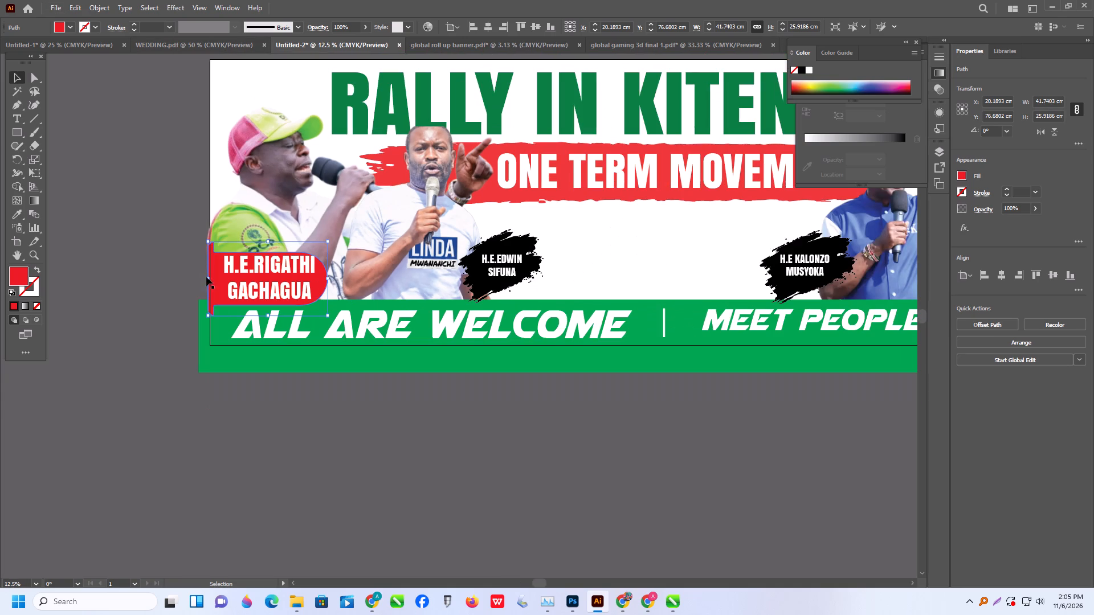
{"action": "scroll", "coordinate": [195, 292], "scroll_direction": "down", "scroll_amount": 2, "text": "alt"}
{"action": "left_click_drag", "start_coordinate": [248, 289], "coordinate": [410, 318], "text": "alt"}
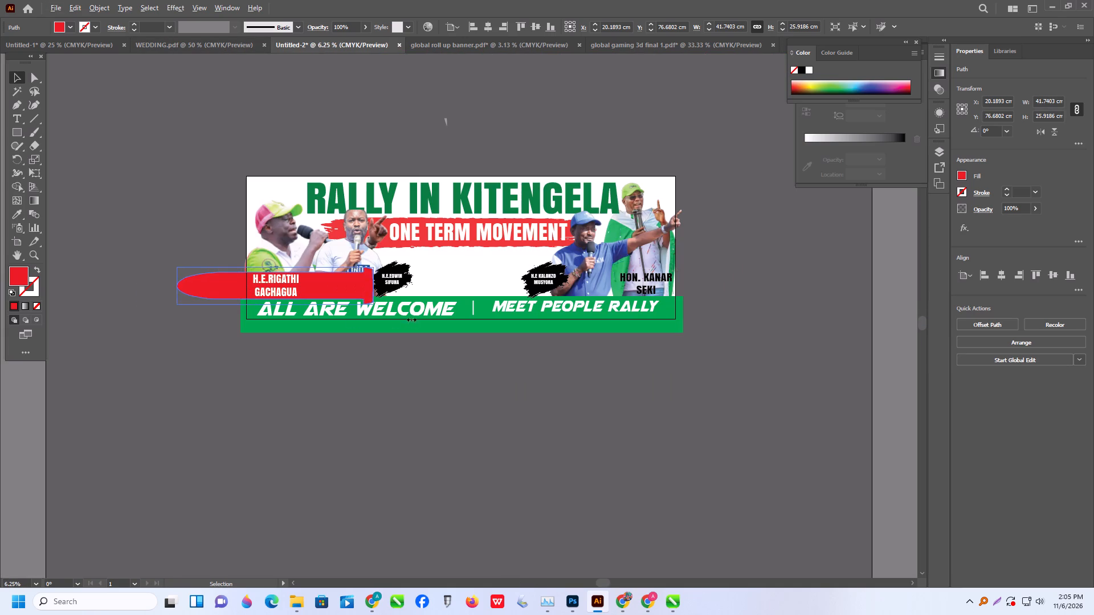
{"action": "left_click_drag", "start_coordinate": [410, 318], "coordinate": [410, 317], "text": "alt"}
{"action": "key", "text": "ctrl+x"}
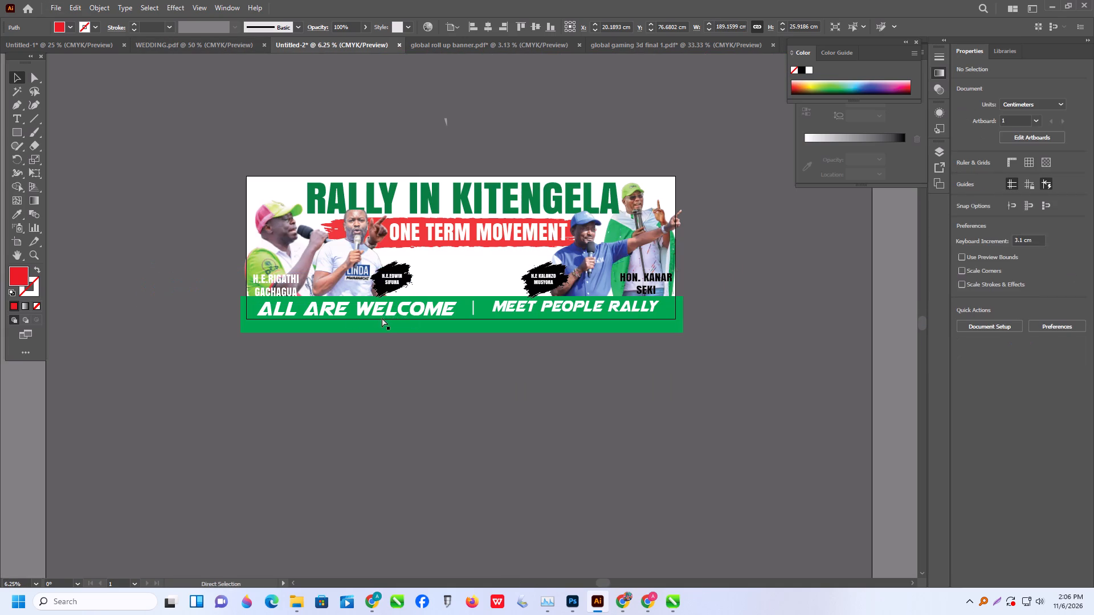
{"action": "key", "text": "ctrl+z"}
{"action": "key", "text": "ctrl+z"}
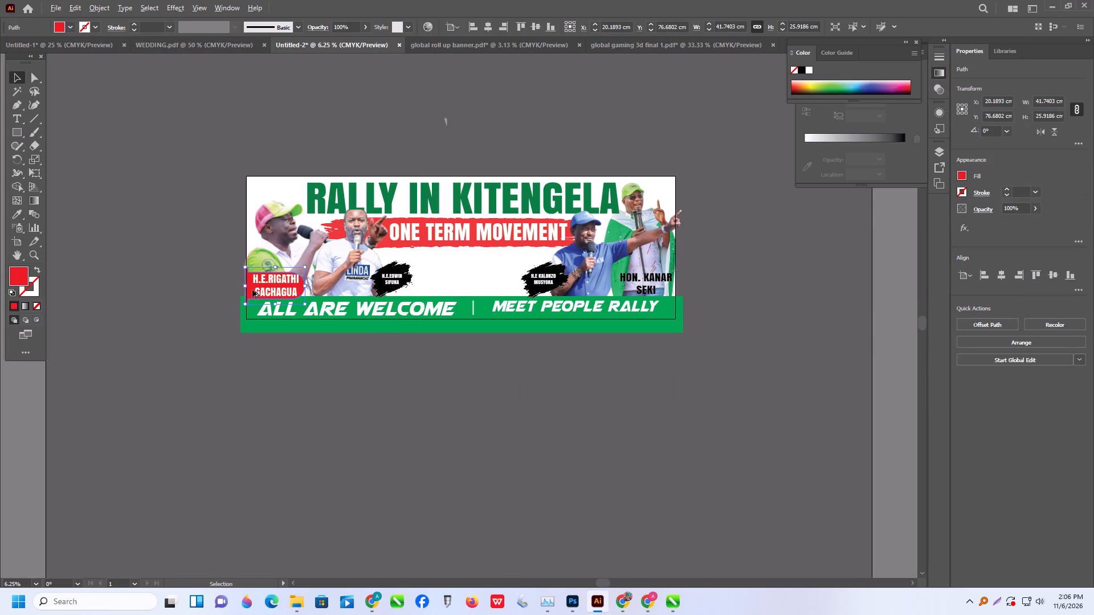
Copy the red ribbon to the banner's lower-right corner, reflect the copy across the vertical axis and move it clear of the name label.
{"action": "left_click_drag", "start_coordinate": [252, 293], "coordinate": [628, 288], "text": "alt"}
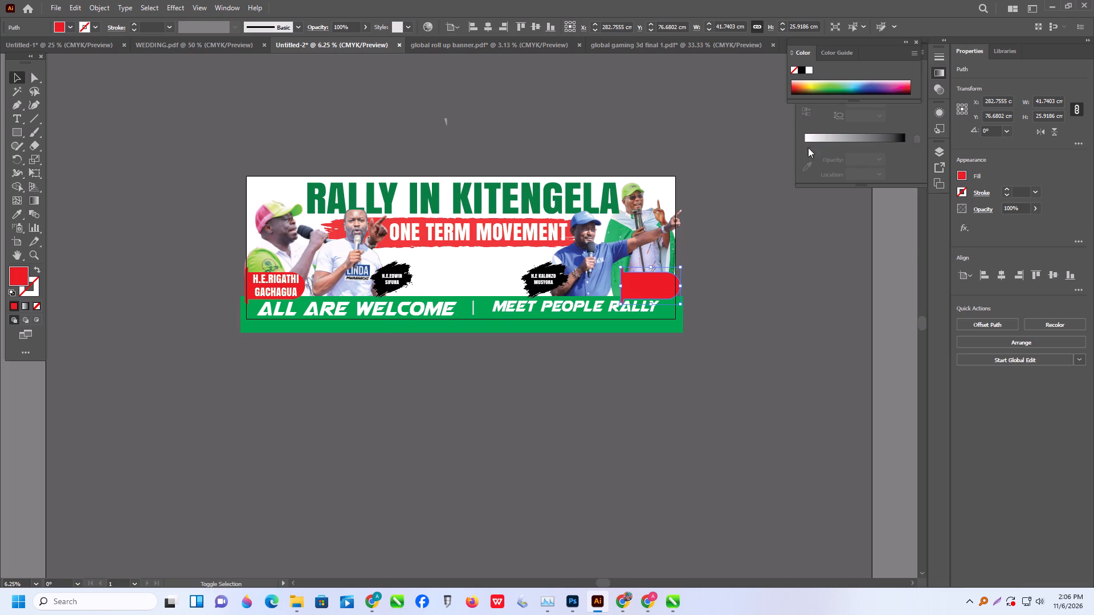
{"action": "right_click", "coordinate": [692, 268]}
{"action": "left_click", "coordinate": [738, 515]}
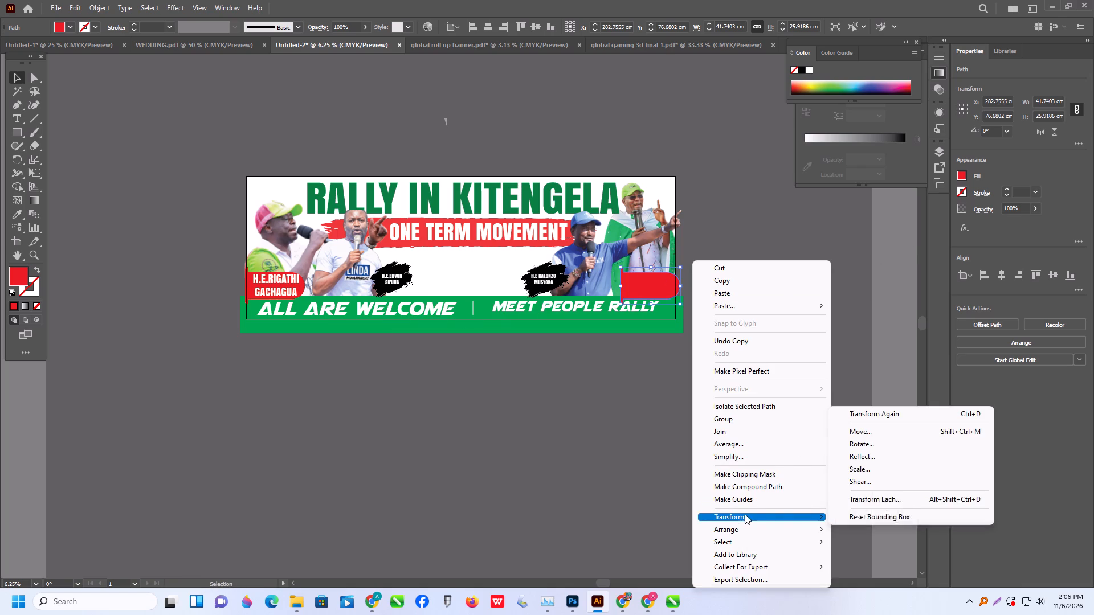
{"action": "left_click", "coordinate": [868, 458]}
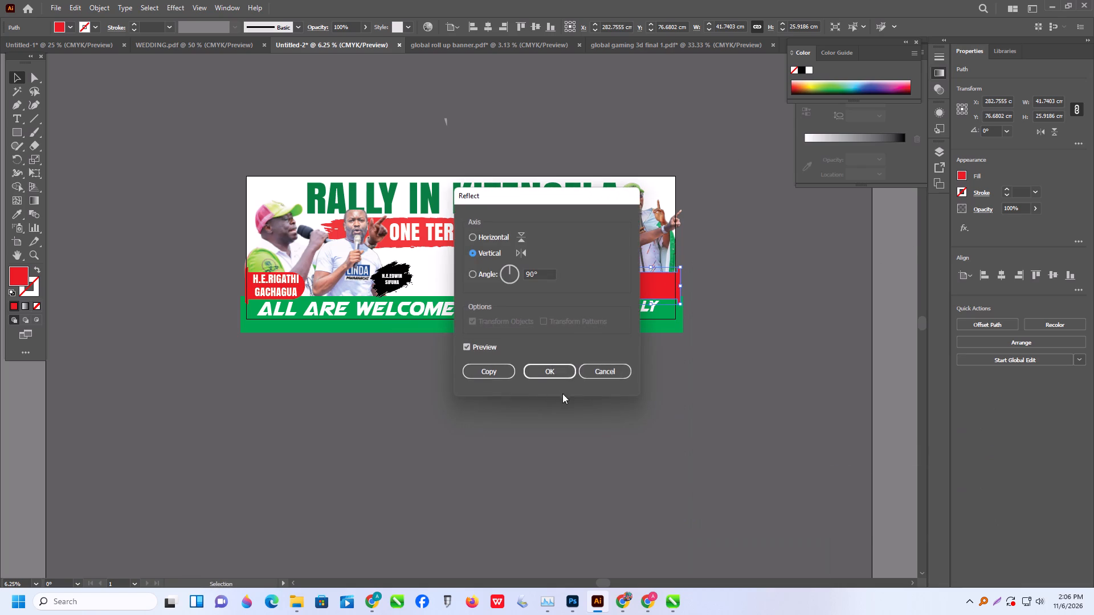
{"action": "left_click", "coordinate": [554, 373]}
{"action": "scroll", "coordinate": [662, 290], "scroll_direction": "up", "scroll_amount": 3, "text": "alt"}
{"action": "left_click_drag", "start_coordinate": [659, 279], "coordinate": [719, 334]}
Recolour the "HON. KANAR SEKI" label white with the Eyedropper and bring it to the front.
{"action": "left_click", "coordinate": [591, 257]}
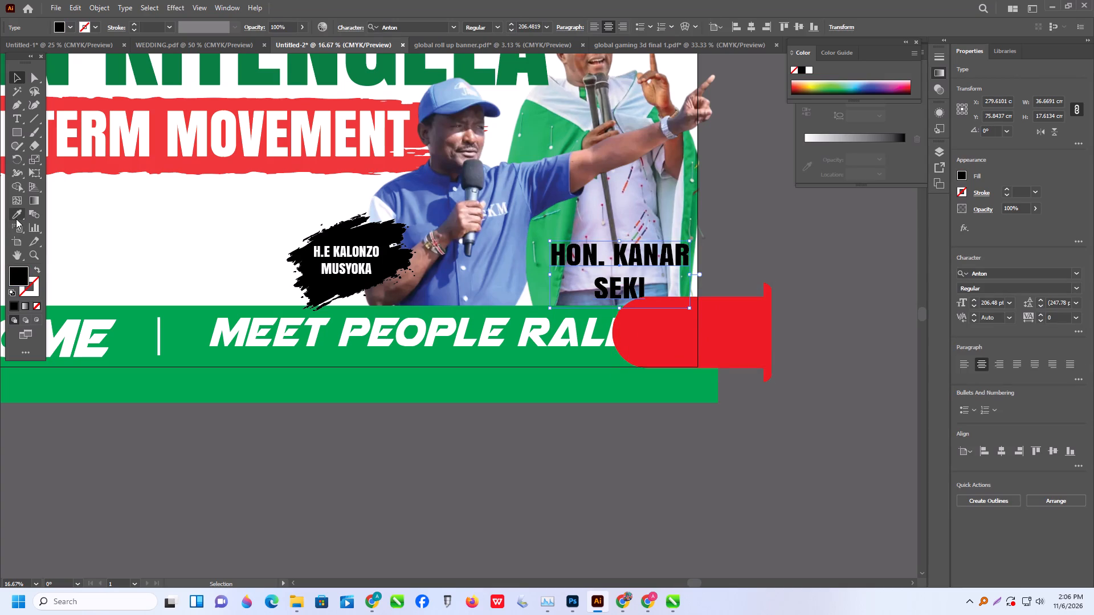
{"action": "left_click", "coordinate": [16, 219]}
{"action": "left_click", "coordinate": [201, 199]}
{"action": "left_click", "coordinate": [14, 81]}
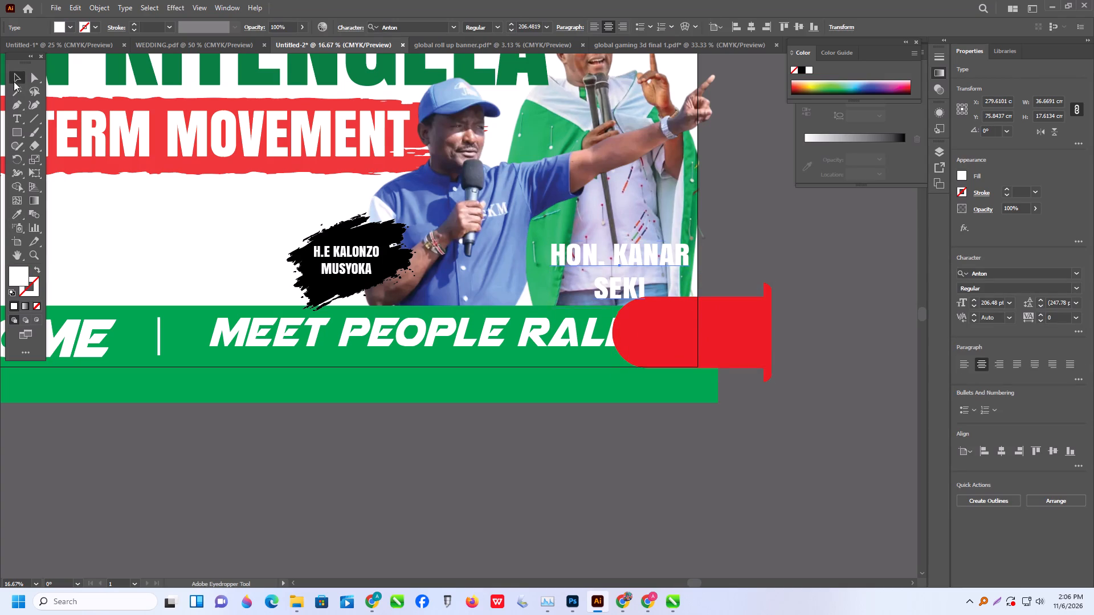
{"action": "key", "text": "ctrl+shift+bracketright"}
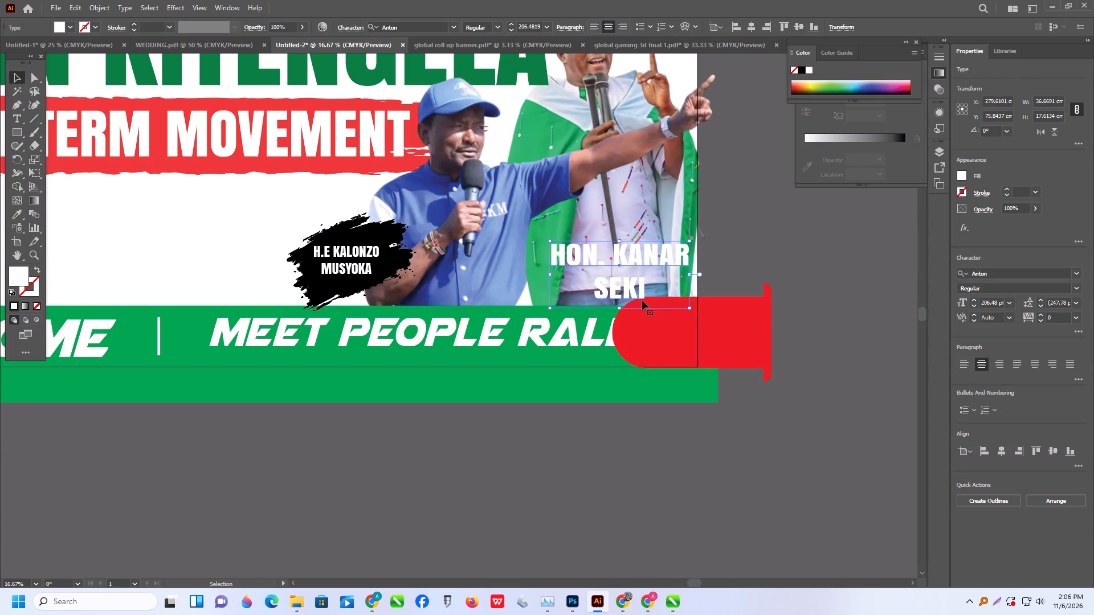
Fit the mirrored ribbon behind the "HON. KANAR SEKI" label at the banner's right edge, widen it to about 45.6 cm and centre the label on it.
{"action": "left_click_drag", "start_coordinate": [715, 327], "coordinate": [649, 272]}
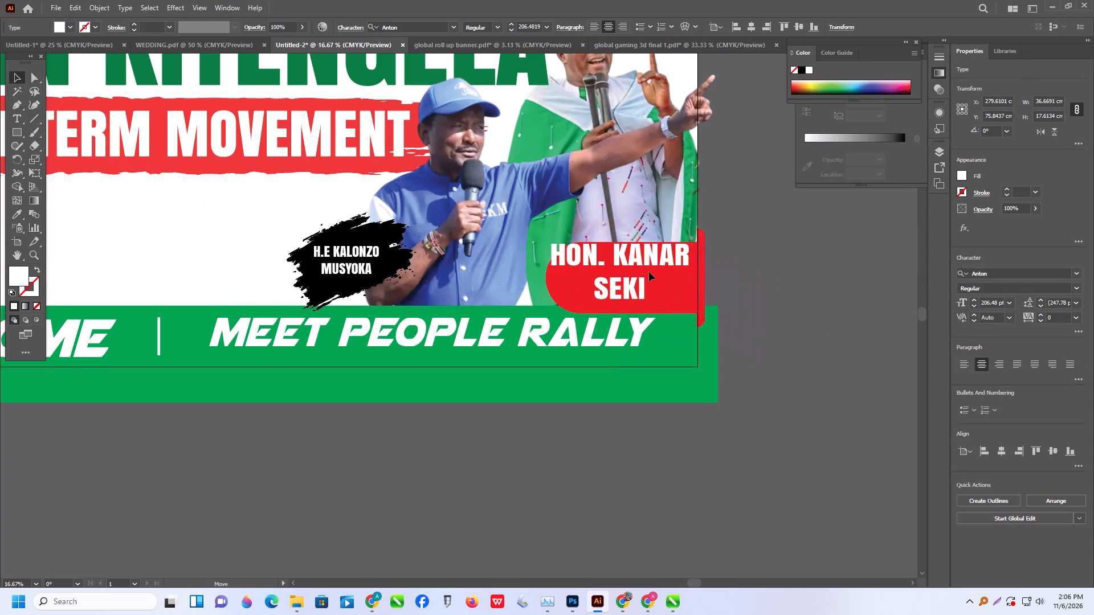
{"action": "left_click_drag", "start_coordinate": [649, 272], "coordinate": [642, 269]}
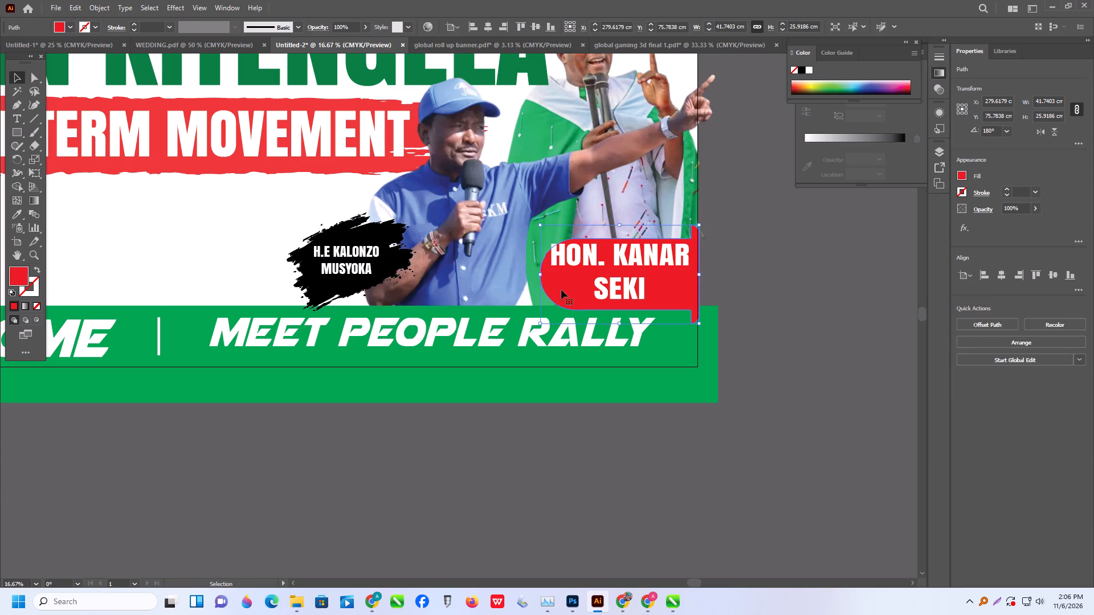
{"action": "left_click_drag", "start_coordinate": [540, 276], "coordinate": [525, 270]}
{"action": "left_click", "coordinate": [637, 260]}
{"action": "left_click", "coordinate": [776, 253]}
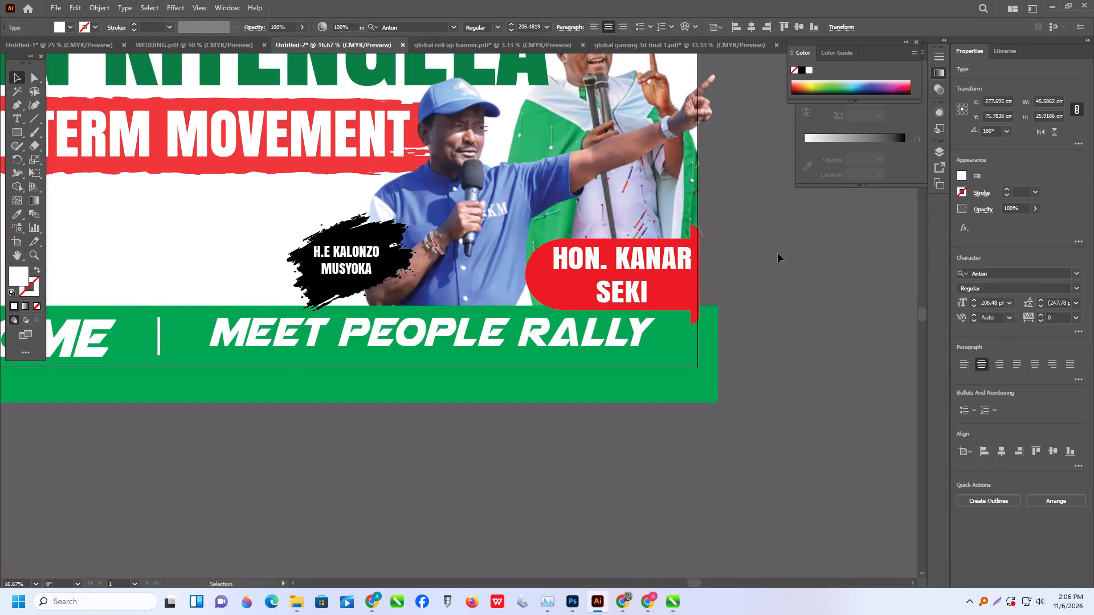
Set up an export of the banner as JPEG with Use Artboards enabled and the file name bb.
{"action": "scroll", "coordinate": [768, 277], "scroll_direction": "down", "scroll_amount": 3, "text": "alt"}
{"action": "scroll", "coordinate": [658, 378], "scroll_direction": "up", "scroll_amount": 1}
{"action": "left_click", "coordinate": [428, 389]}
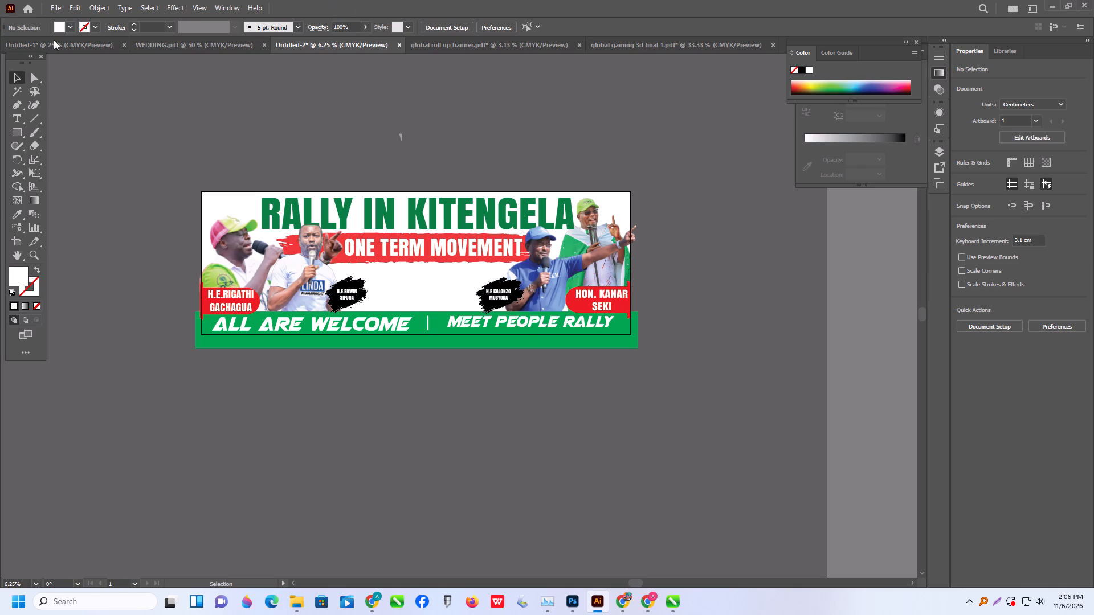
{"action": "left_click", "coordinate": [62, 12]}
{"action": "left_click", "coordinate": [97, 258]}
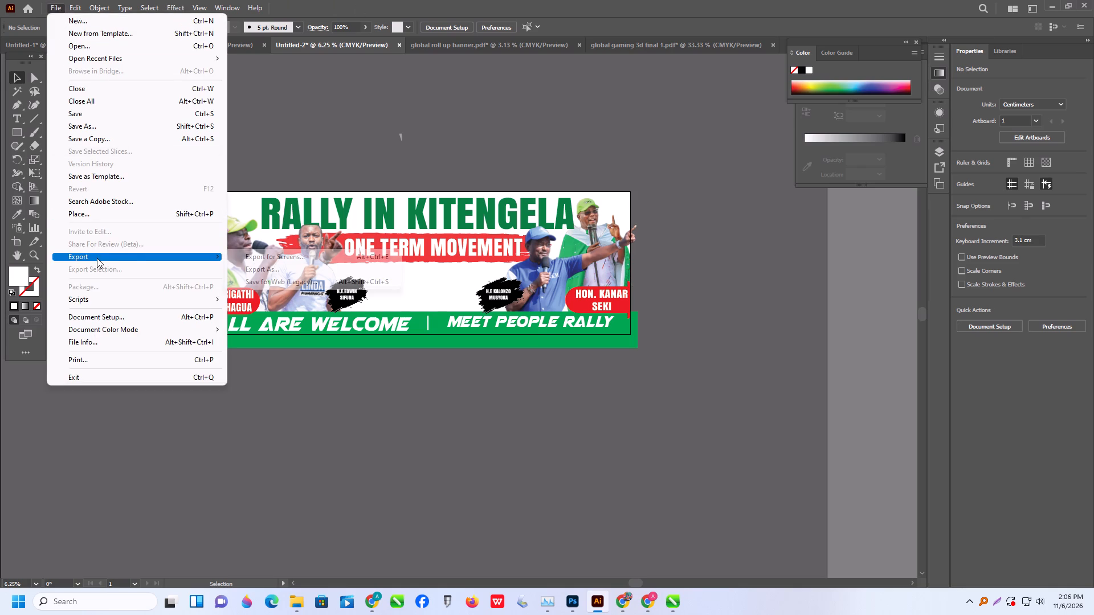
{"action": "left_click", "coordinate": [271, 272]}
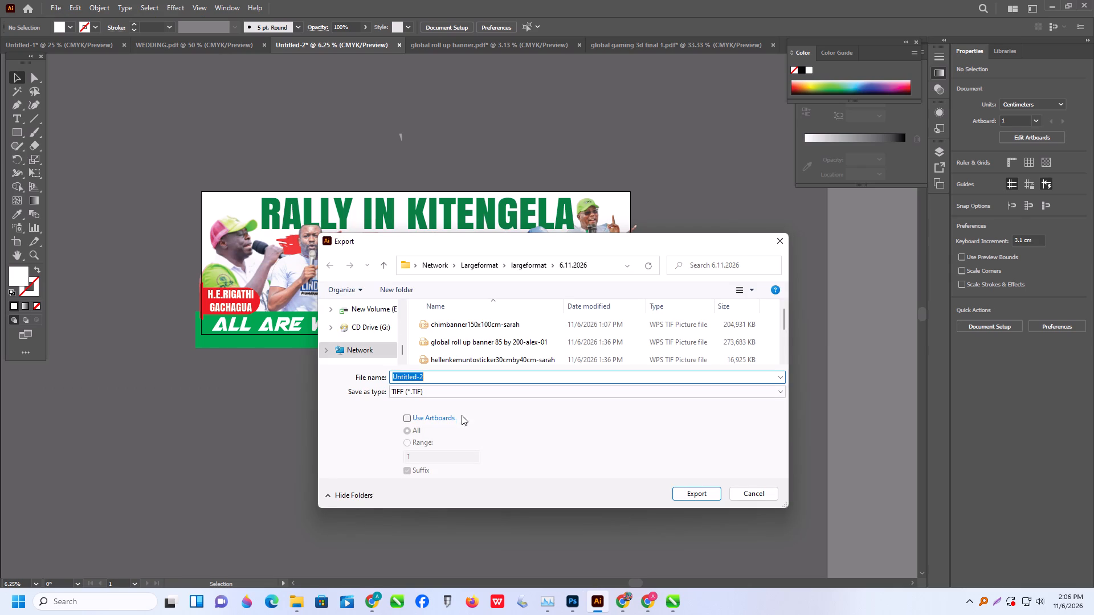
{"action": "scroll", "coordinate": [358, 303], "scroll_direction": "up", "scroll_amount": 8}
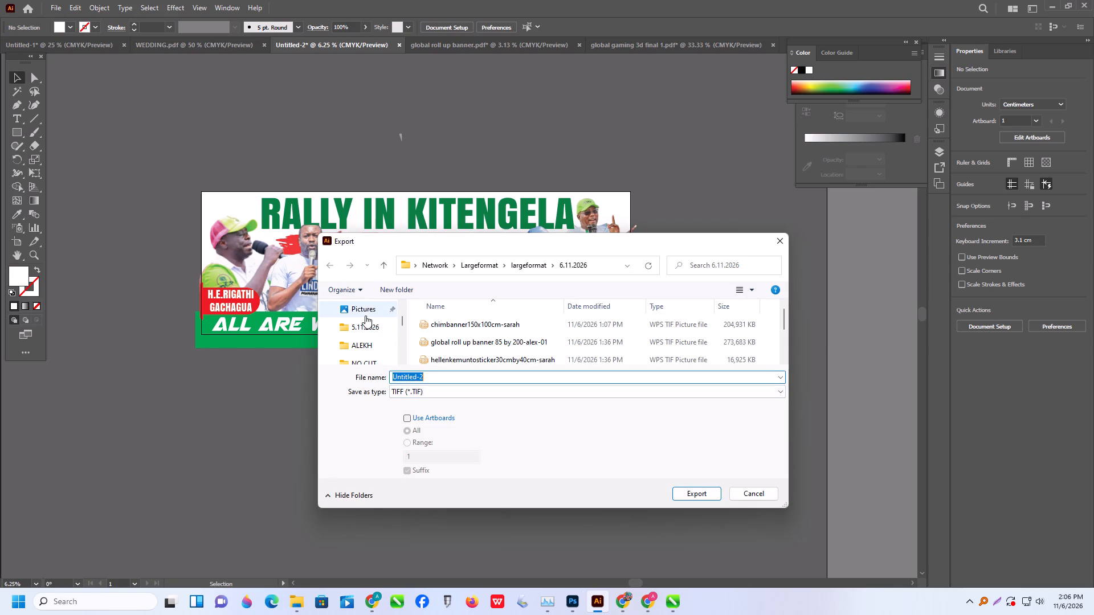
{"action": "scroll", "coordinate": [365, 315], "scroll_direction": "up", "scroll_amount": 4}
{"action": "left_click", "coordinate": [369, 312]}
{"action": "left_click", "coordinate": [430, 393]}
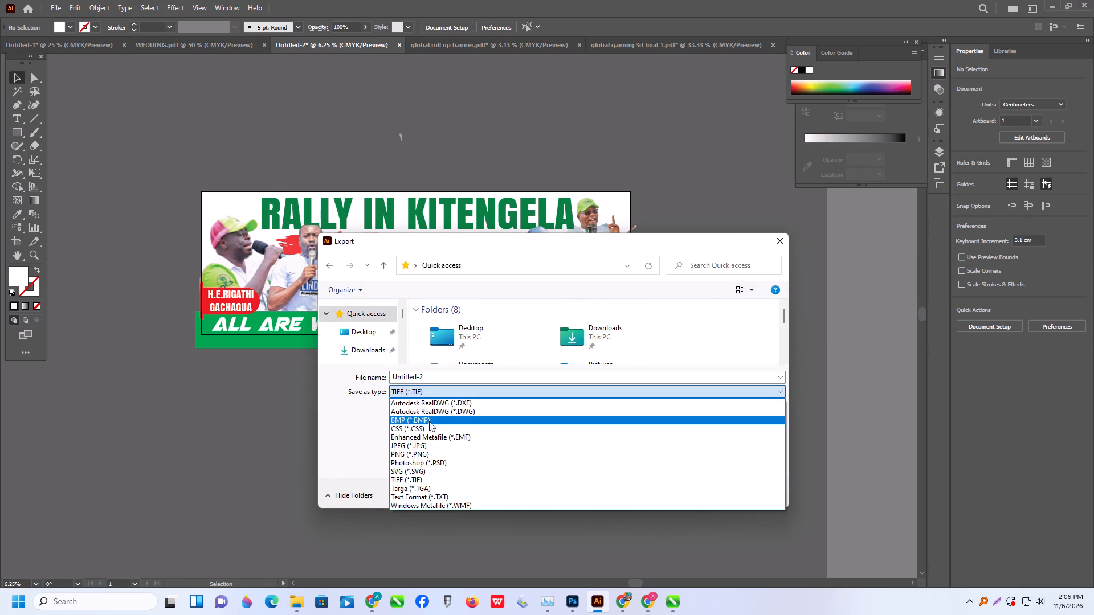
{"action": "left_click", "coordinate": [421, 445]}
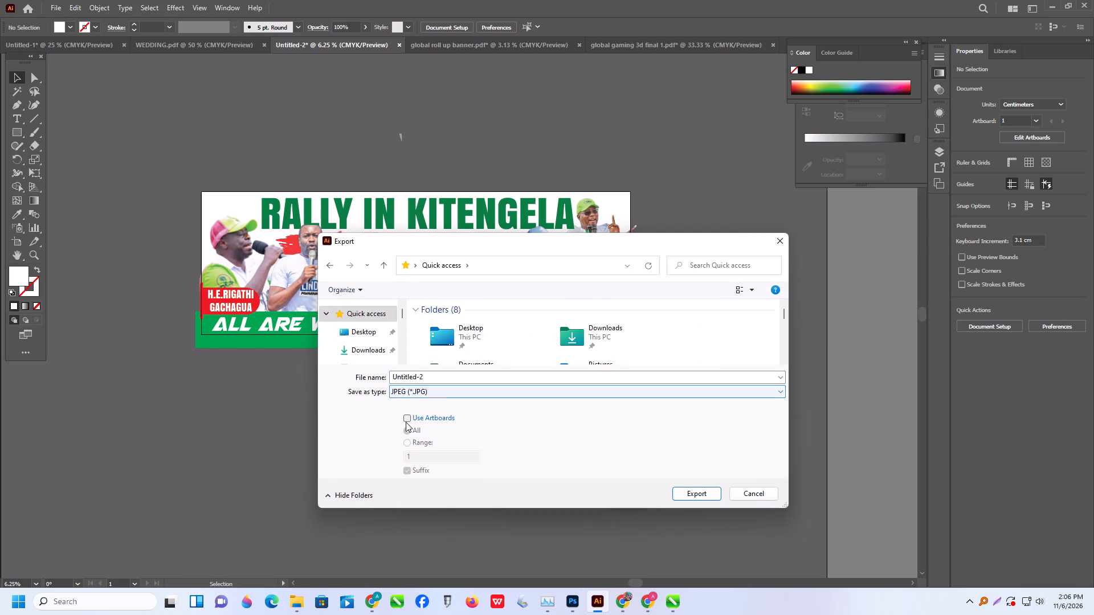
{"action": "left_click", "coordinate": [406, 422]}
{"action": "left_click", "coordinate": [434, 385]}
{"action": "left_click", "coordinate": [433, 380]}
{"action": "left_click", "coordinate": [434, 380]}
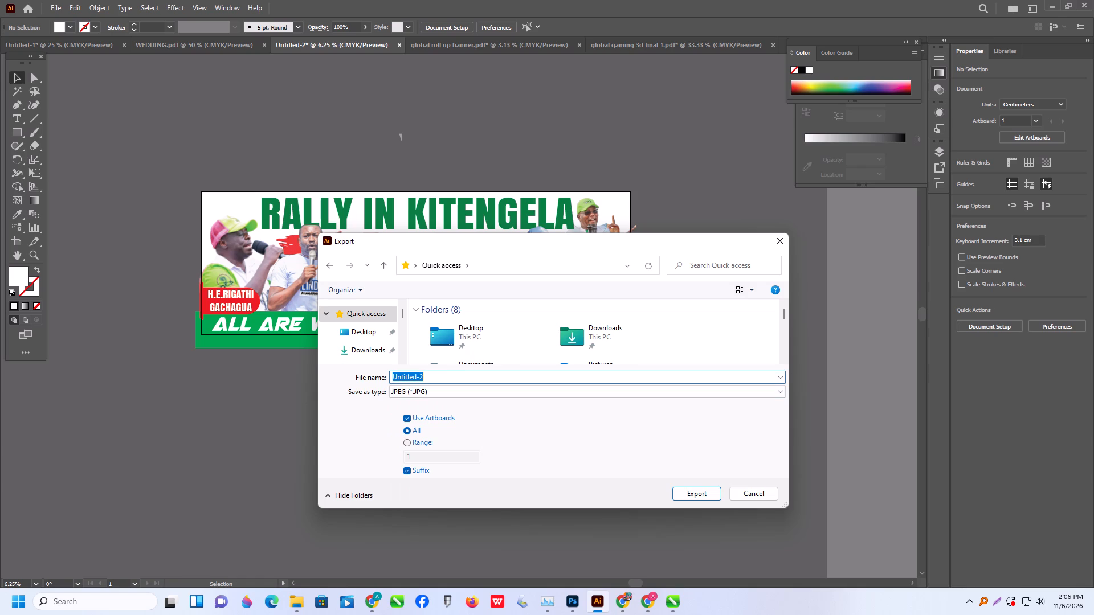
{"action": "type", "text": "bb"}
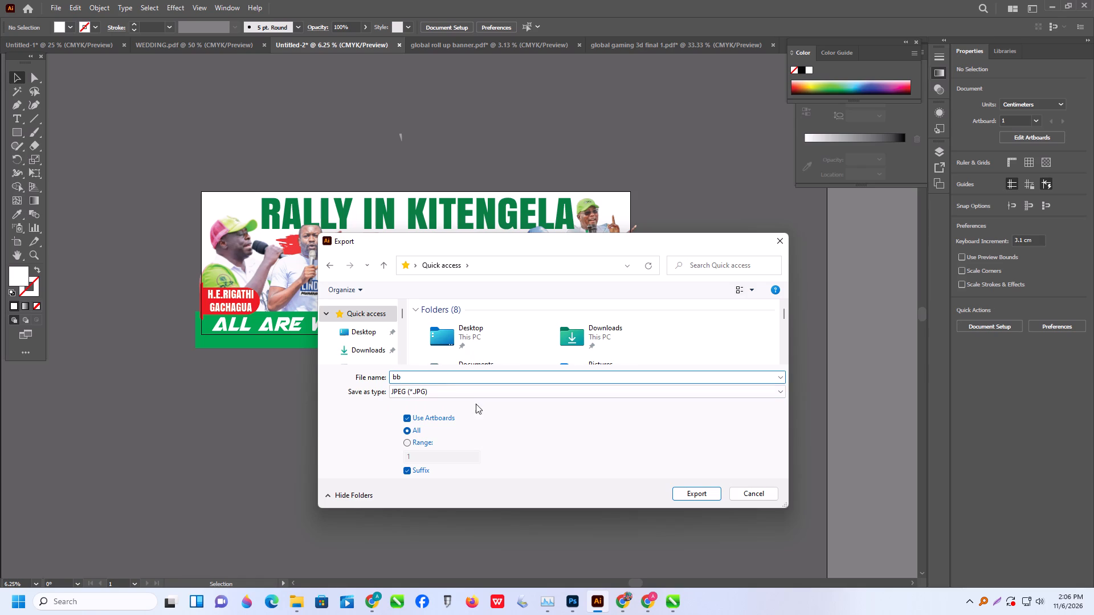
Choose the Desktop as the destination folder for the bb JPEG and proceed with the export.
{"action": "left_click", "coordinate": [700, 494]}
{"action": "left_click", "coordinate": [636, 243]}
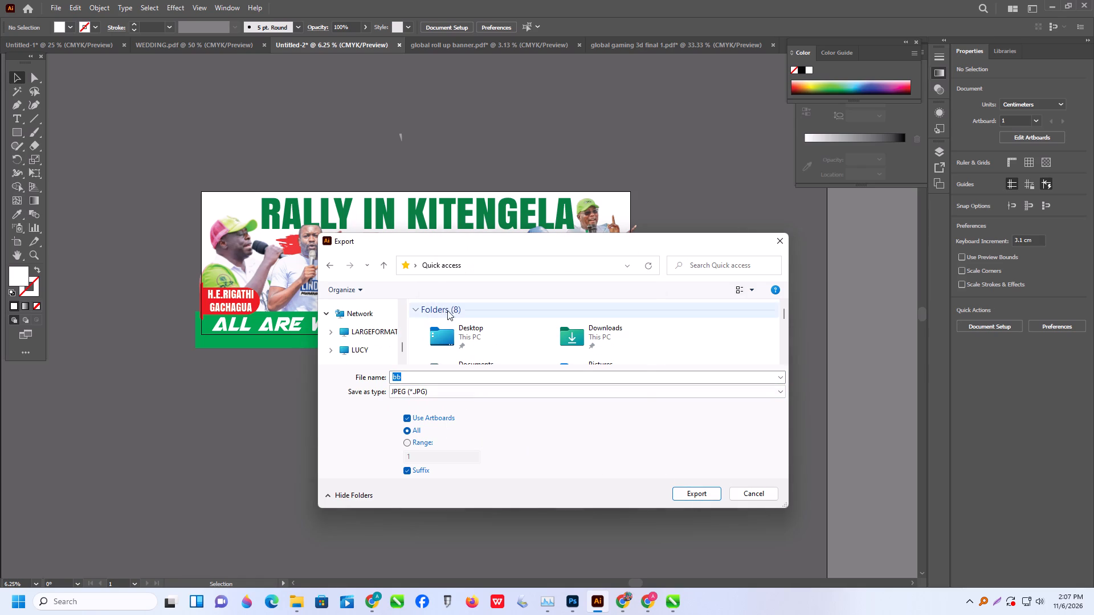
{"action": "left_click", "coordinate": [476, 340]}
{"action": "double_click", "coordinate": [477, 340]}
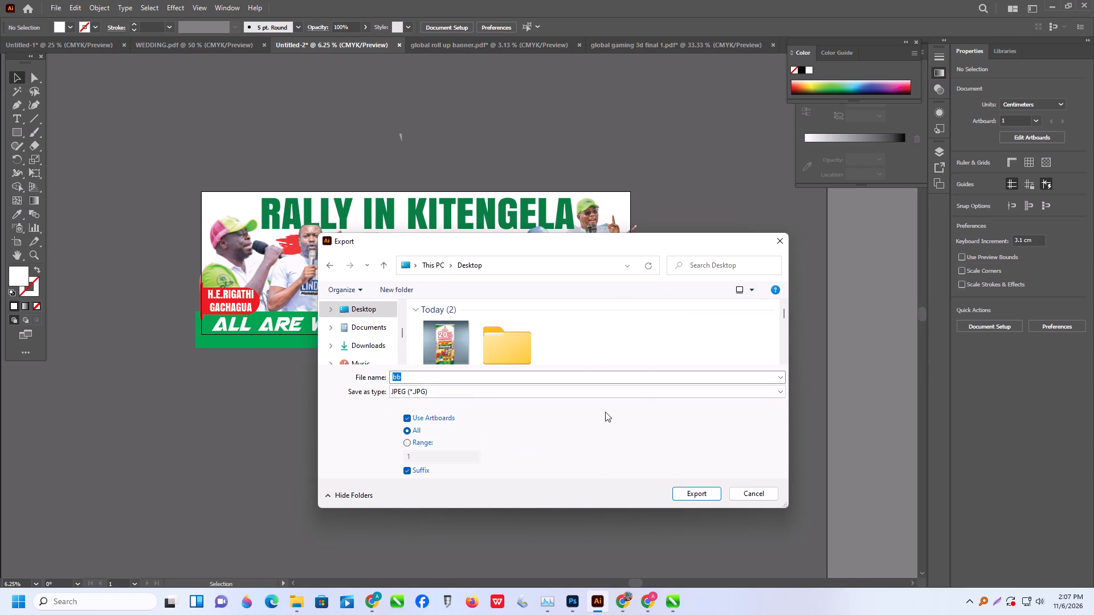
{"action": "left_click", "coordinate": [700, 495]}
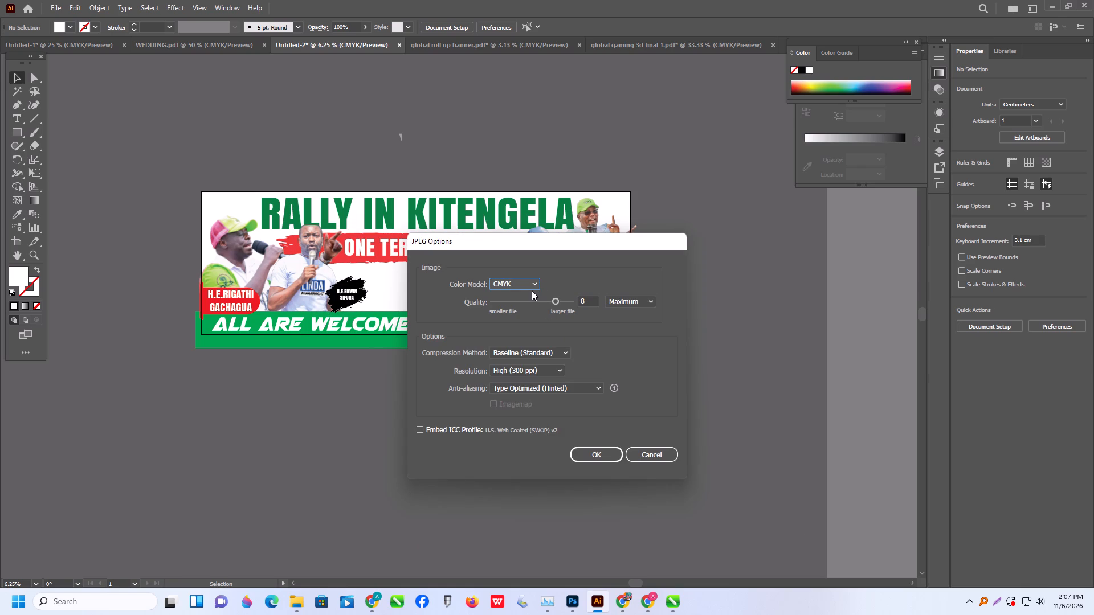
Export the JPEG with the RGB color model and Screen (72 ppi) resolution.
{"action": "left_click", "coordinate": [532, 290]}
{"action": "left_click", "coordinate": [527, 282]}
{"action": "left_click", "coordinate": [517, 292]}
{"action": "left_click", "coordinate": [556, 352]}
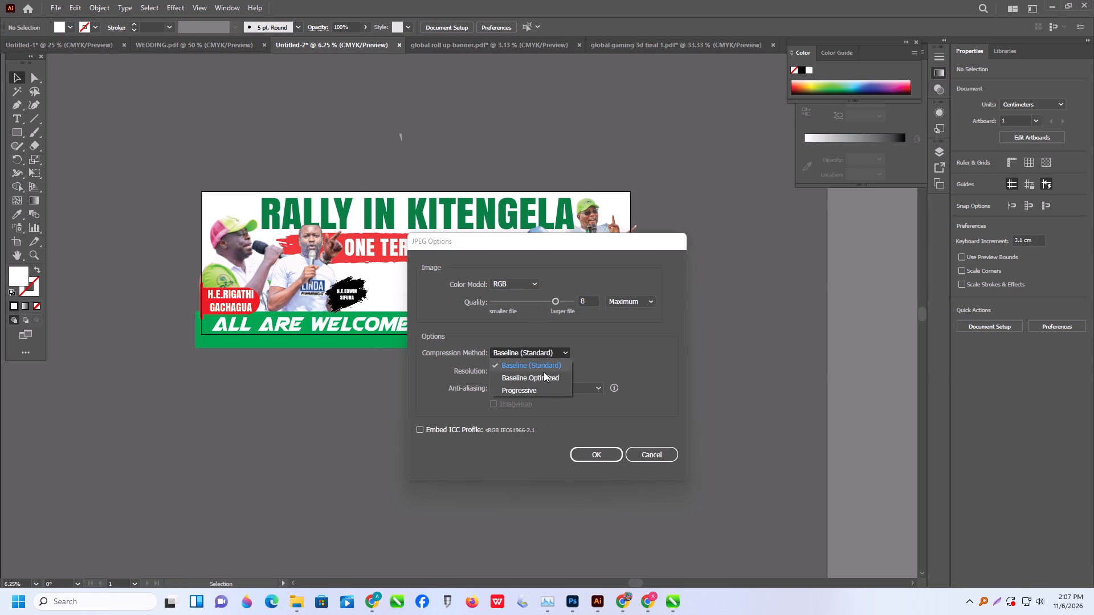
{"action": "left_click", "coordinate": [552, 340]}
{"action": "left_click", "coordinate": [556, 371]}
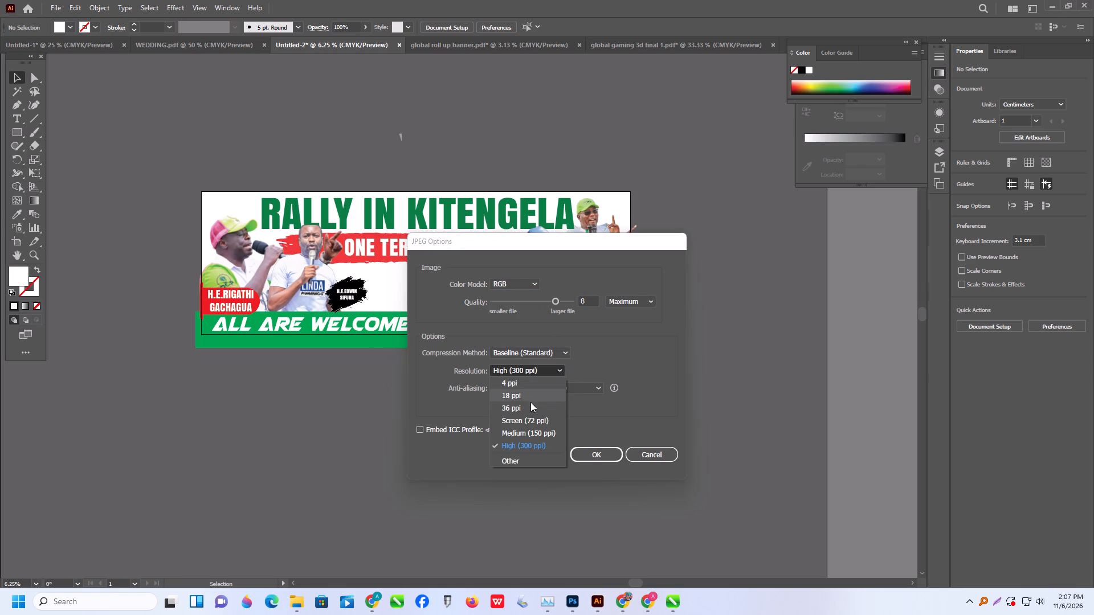
{"action": "left_click", "coordinate": [530, 421]}
{"action": "left_click", "coordinate": [590, 458]}
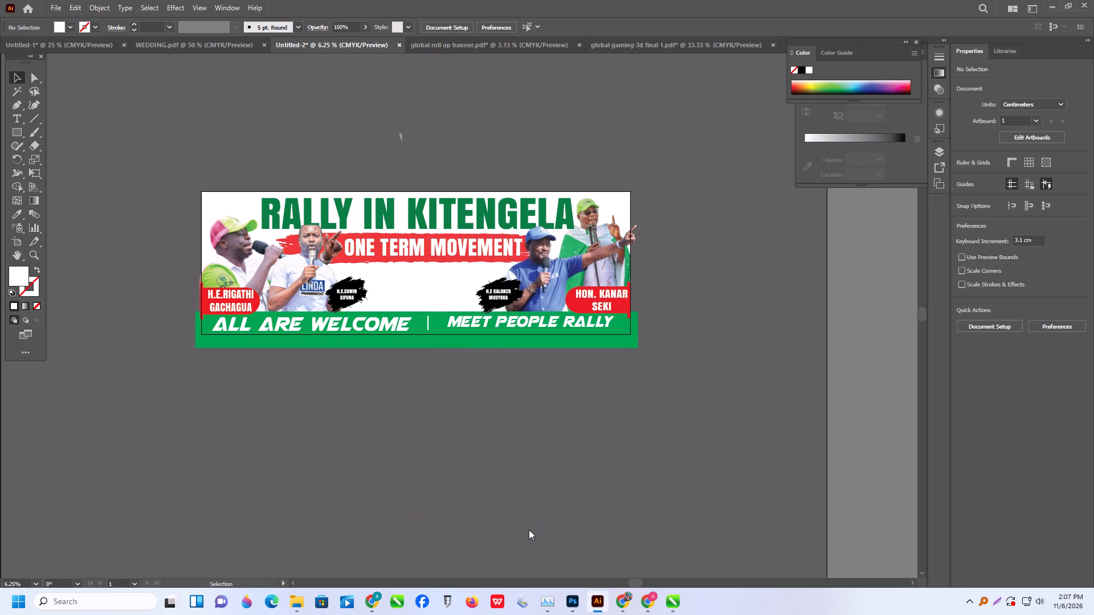
Clear the desktop by minimizing Illustrator and closing the Downloads, File Explorer and date icon search windows.
{"action": "left_click", "coordinate": [1055, 5]}
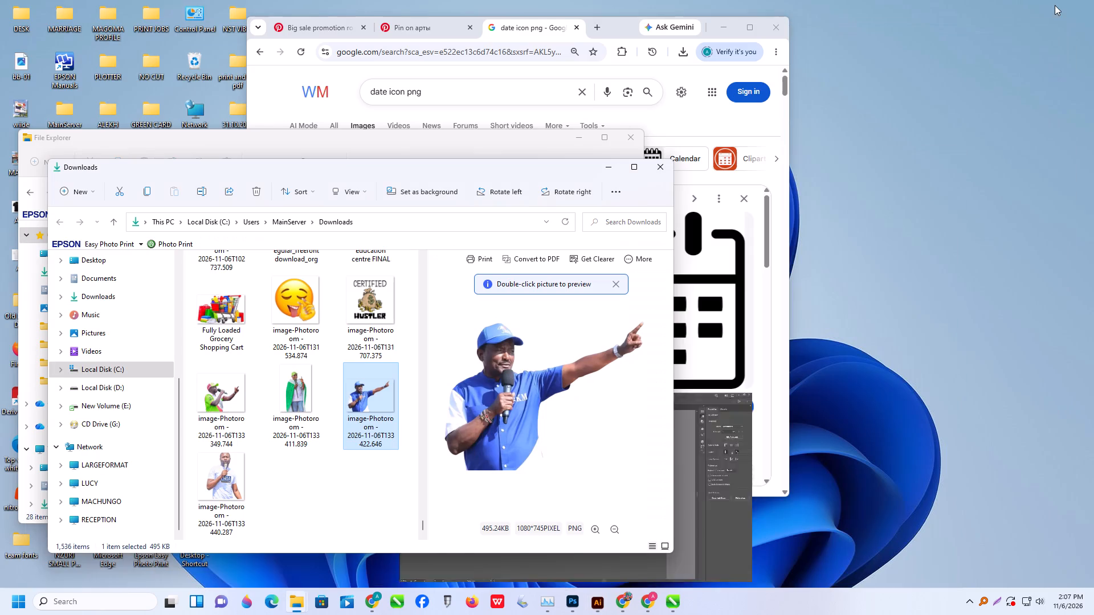
{"action": "left_click", "coordinate": [929, 206]}
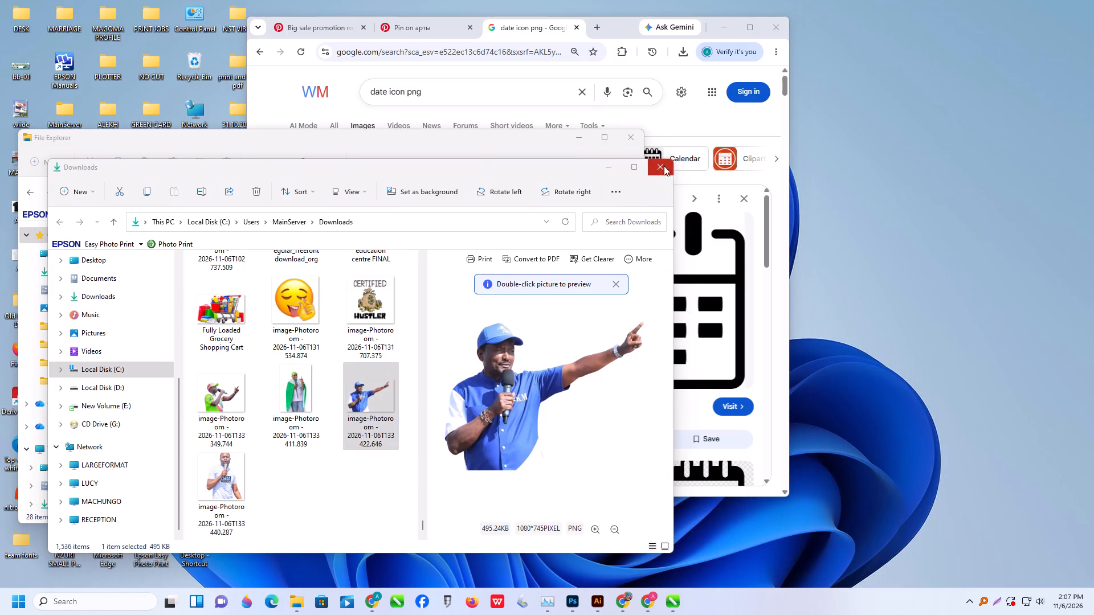
{"action": "left_click", "coordinate": [664, 166]}
{"action": "left_click", "coordinate": [634, 143]}
{"action": "left_click", "coordinate": [771, 28]}
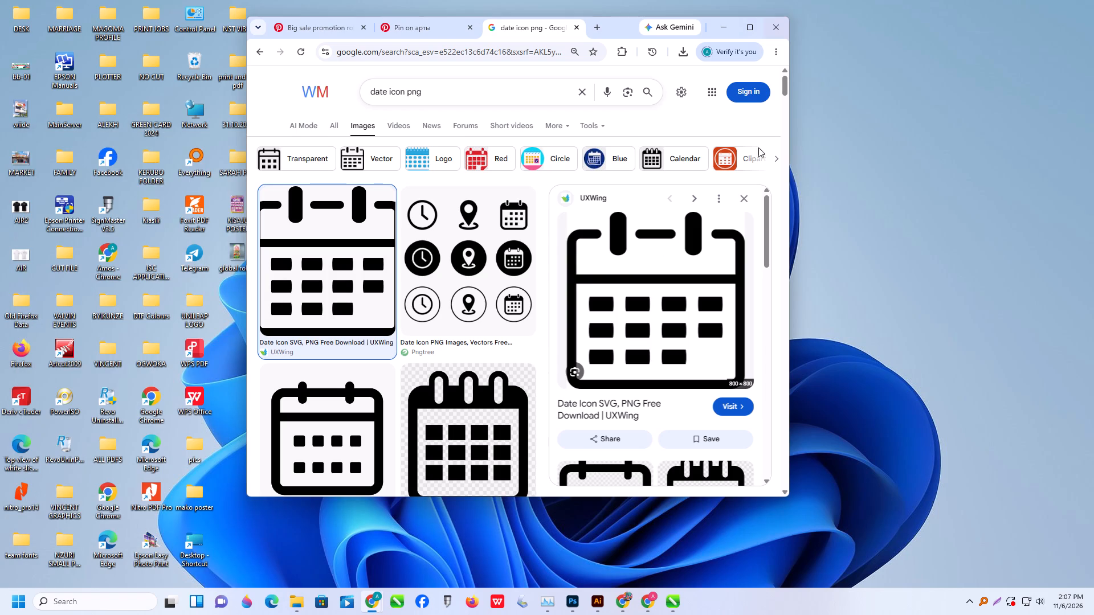
{"action": "left_click", "coordinate": [783, 32]}
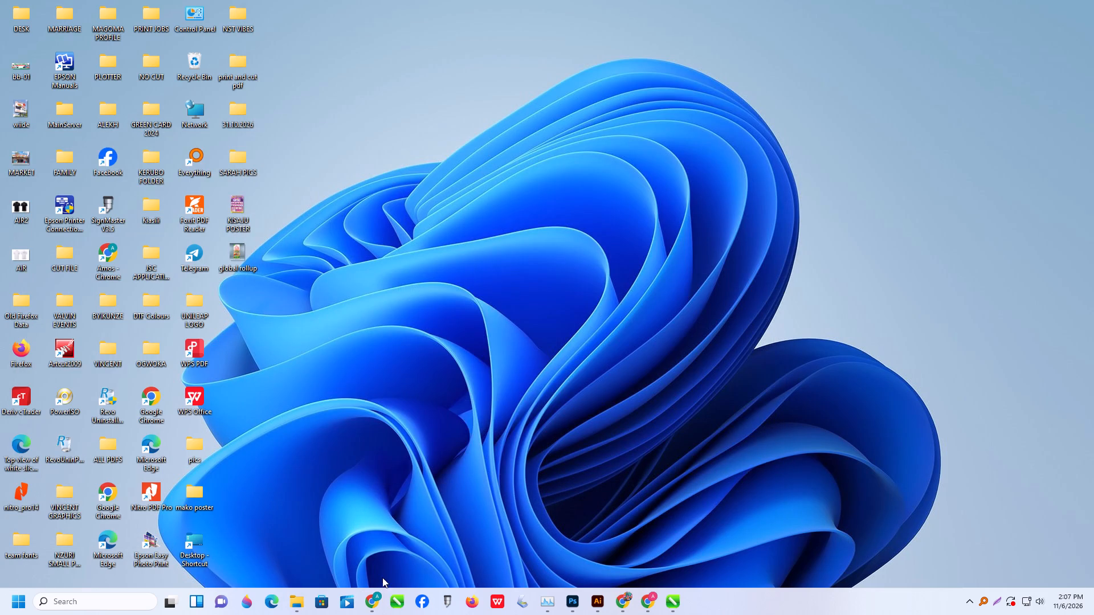
{"action": "left_click", "coordinate": [301, 597]}
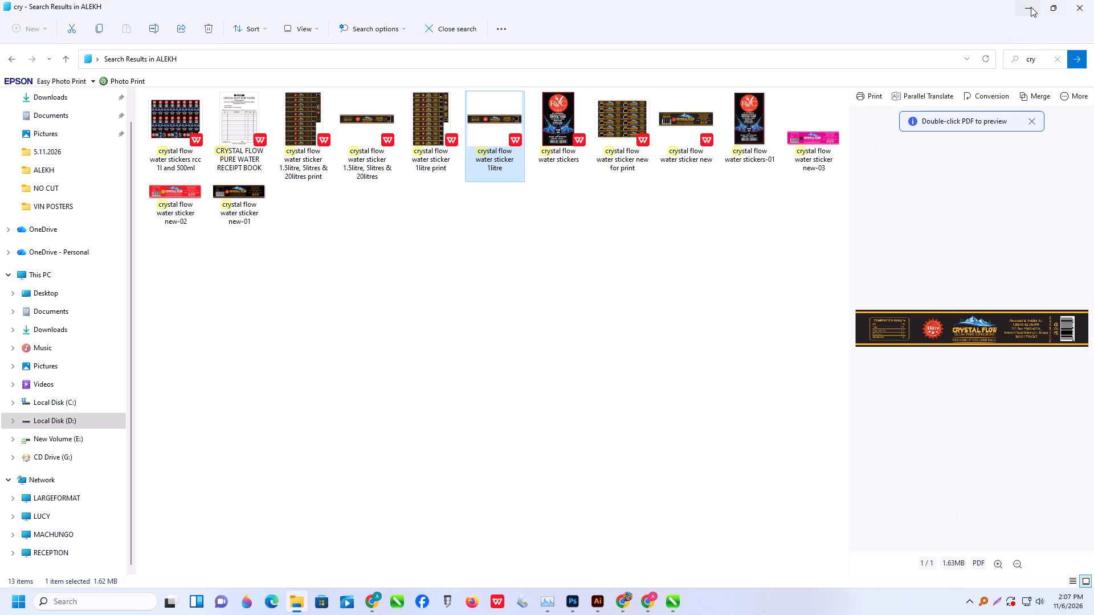
{"action": "left_click", "coordinate": [1031, 7]}
{"action": "right_click", "coordinate": [419, 225]}
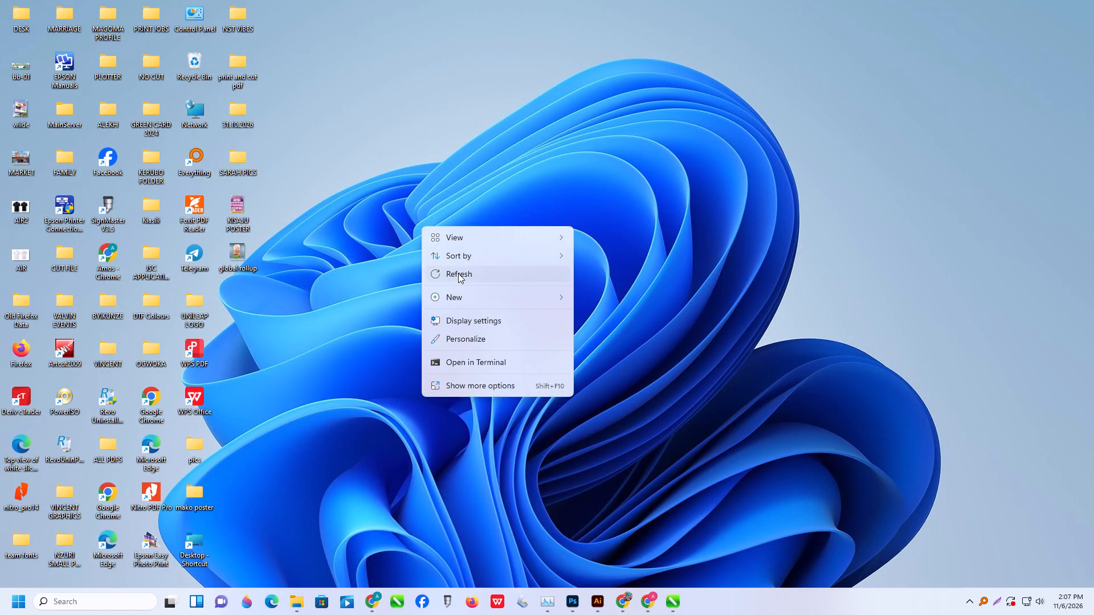
{"action": "left_click", "coordinate": [466, 274]}
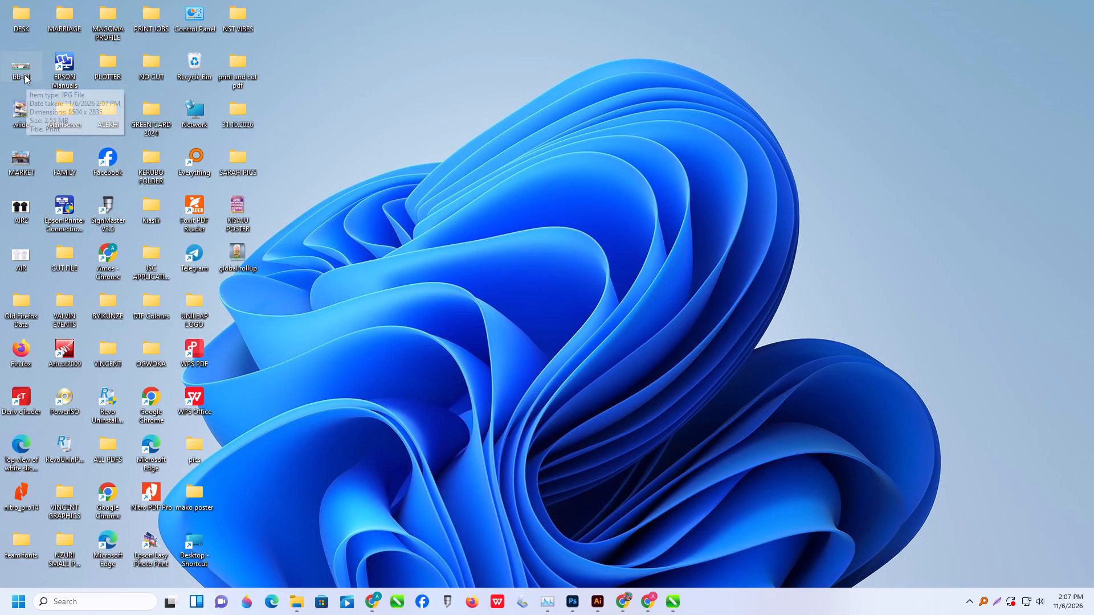
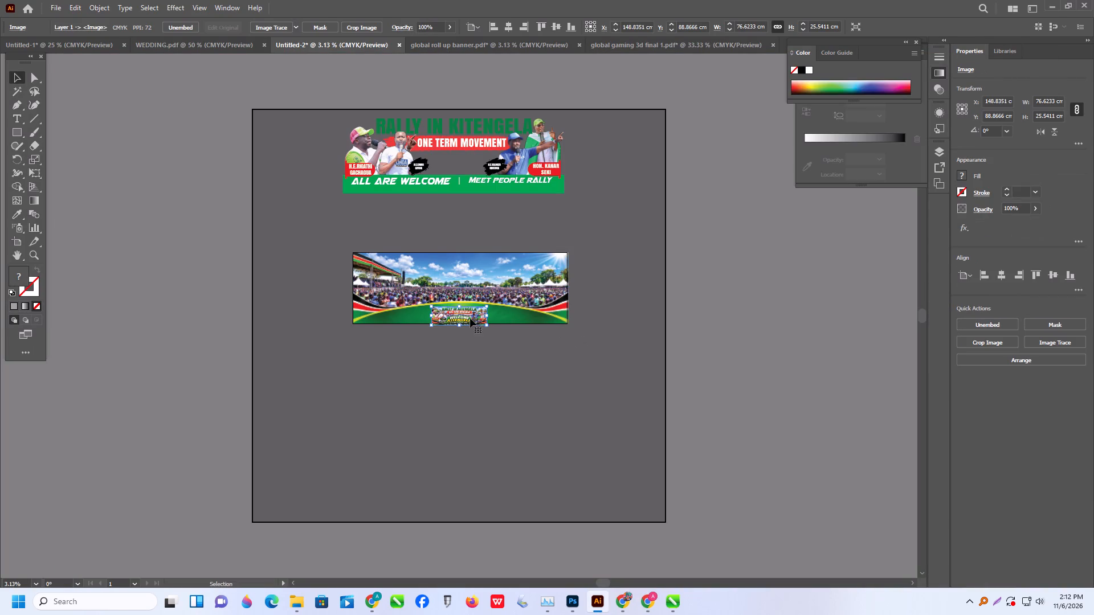
{"action": "left_click_drag", "start_coordinate": [470, 318], "coordinate": [447, 372]}
{"action": "left_click_drag", "start_coordinate": [464, 380], "coordinate": [614, 455], "text": "shift"}
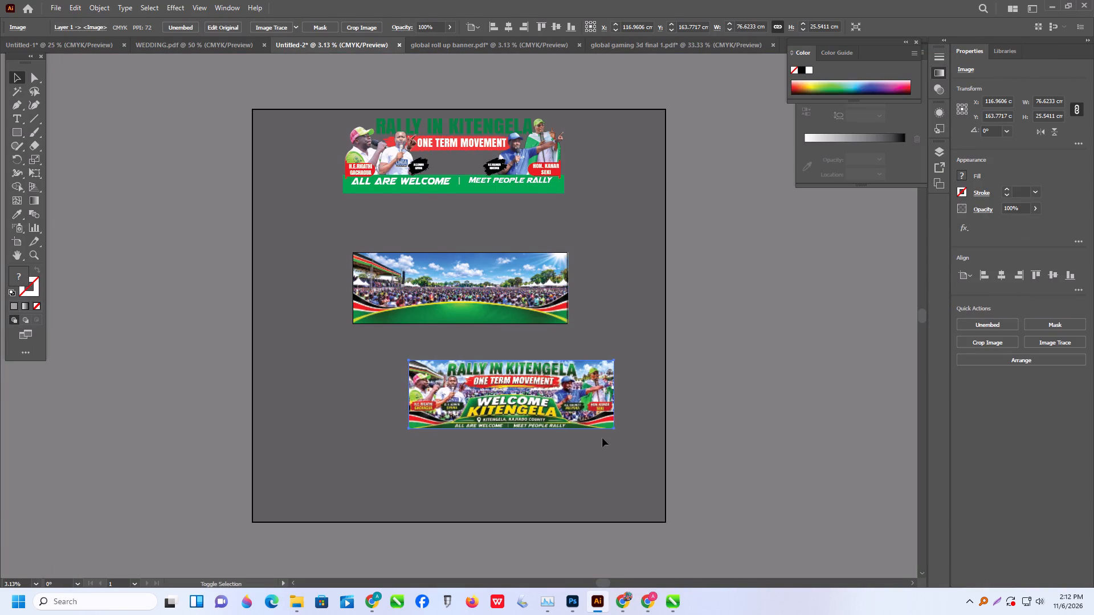
{"action": "scroll", "coordinate": [489, 405], "scroll_direction": "up", "scroll_amount": 2, "text": "alt"}
{"action": "scroll", "coordinate": [440, 233], "scroll_direction": "up", "scroll_amount": 1, "text": "alt"}
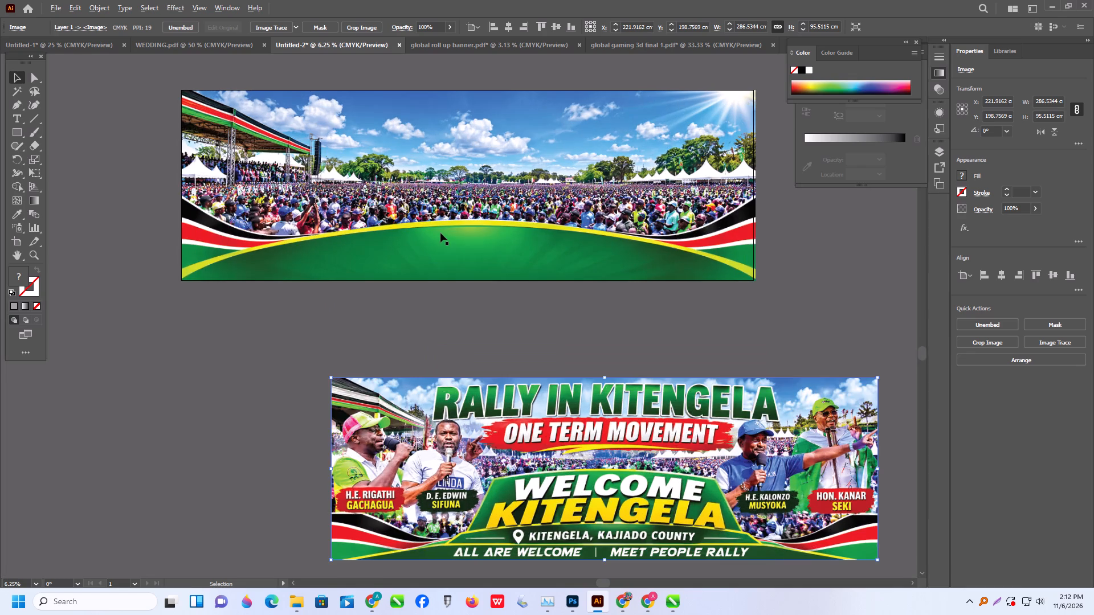
{"action": "scroll", "coordinate": [440, 233], "scroll_direction": "up", "scroll_amount": 1, "text": "alt"}
{"action": "left_click_drag", "start_coordinate": [537, 474], "coordinate": [451, 487]}
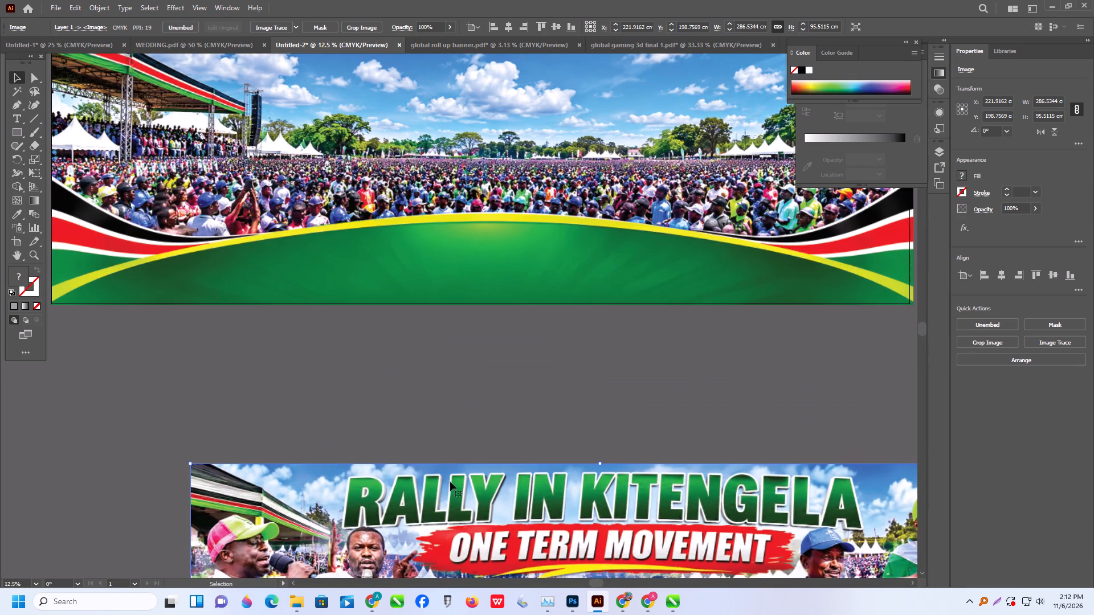
{"action": "scroll", "coordinate": [392, 492], "scroll_direction": "down", "scroll_amount": 3}
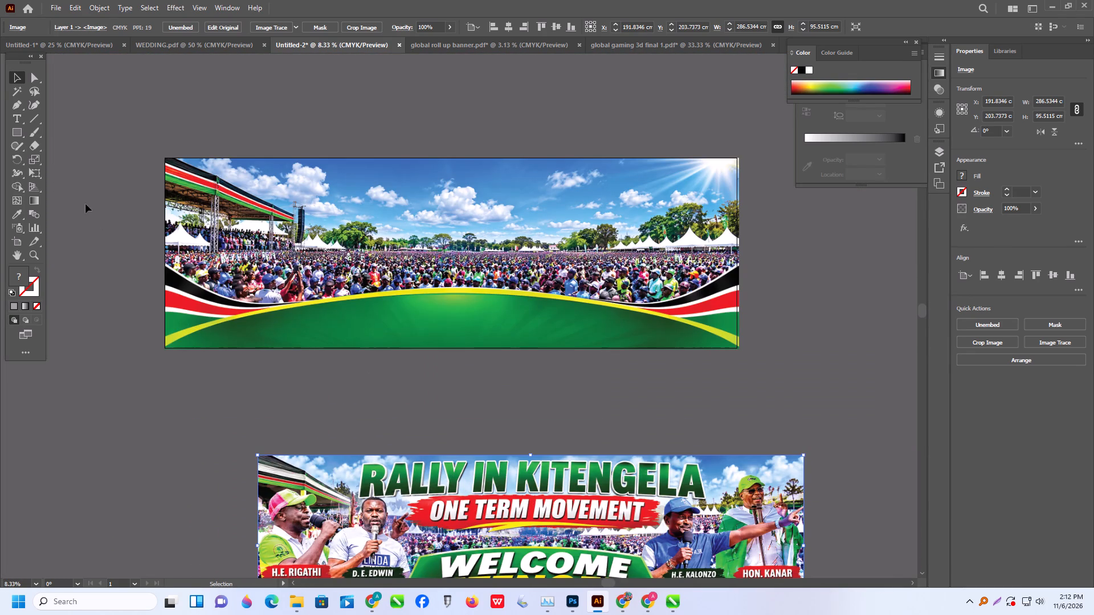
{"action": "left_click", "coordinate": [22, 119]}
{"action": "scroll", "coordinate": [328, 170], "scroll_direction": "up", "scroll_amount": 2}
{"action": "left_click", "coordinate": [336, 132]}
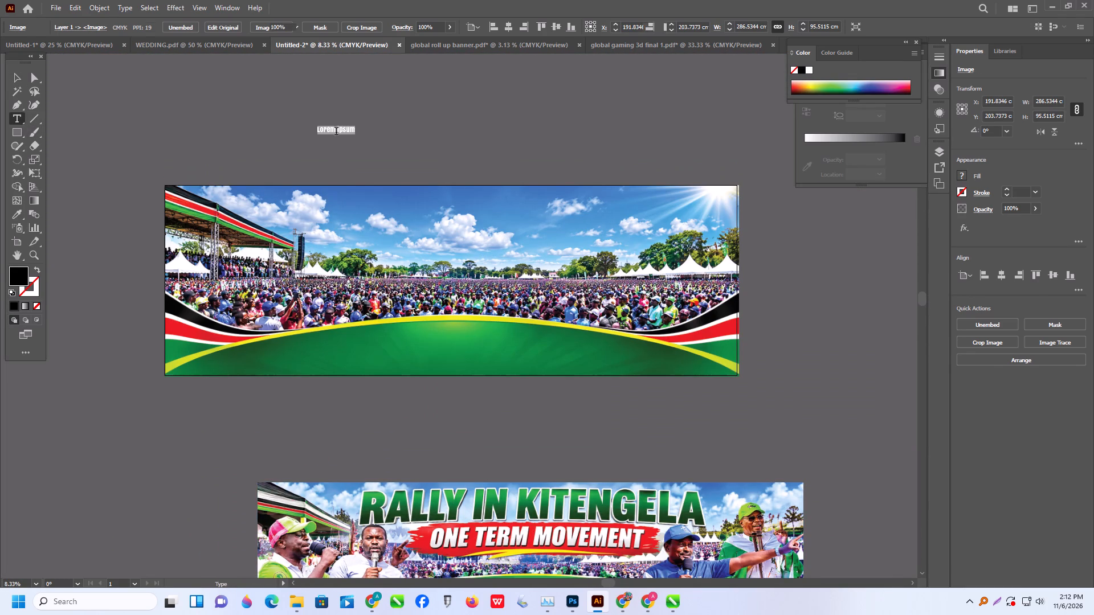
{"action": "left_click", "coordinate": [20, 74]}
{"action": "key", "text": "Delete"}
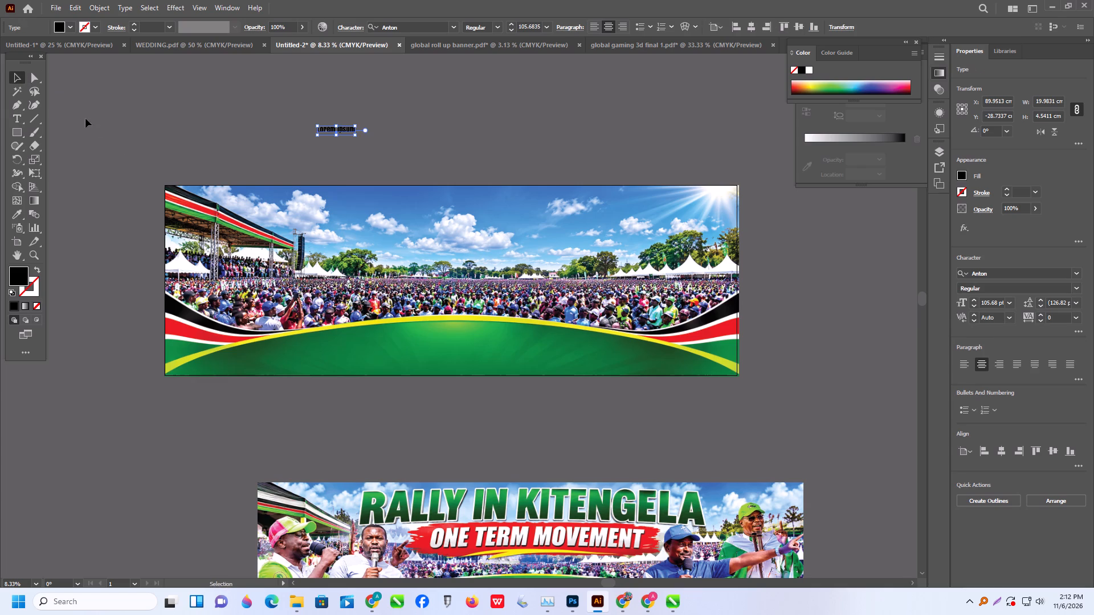
Bring the green "RALLY IN KITENGELA" headline from the original design down to just above the background image.
{"action": "scroll", "coordinate": [242, 186], "scroll_direction": "up", "scroll_amount": 8}
{"action": "scroll", "coordinate": [305, 231], "scroll_direction": "down", "scroll_amount": 3, "text": "alt"}
{"action": "left_click_drag", "start_coordinate": [454, 122], "coordinate": [459, 222]}
{"action": "scroll", "coordinate": [462, 247], "scroll_direction": "up", "scroll_amount": 2, "text": "alt"}
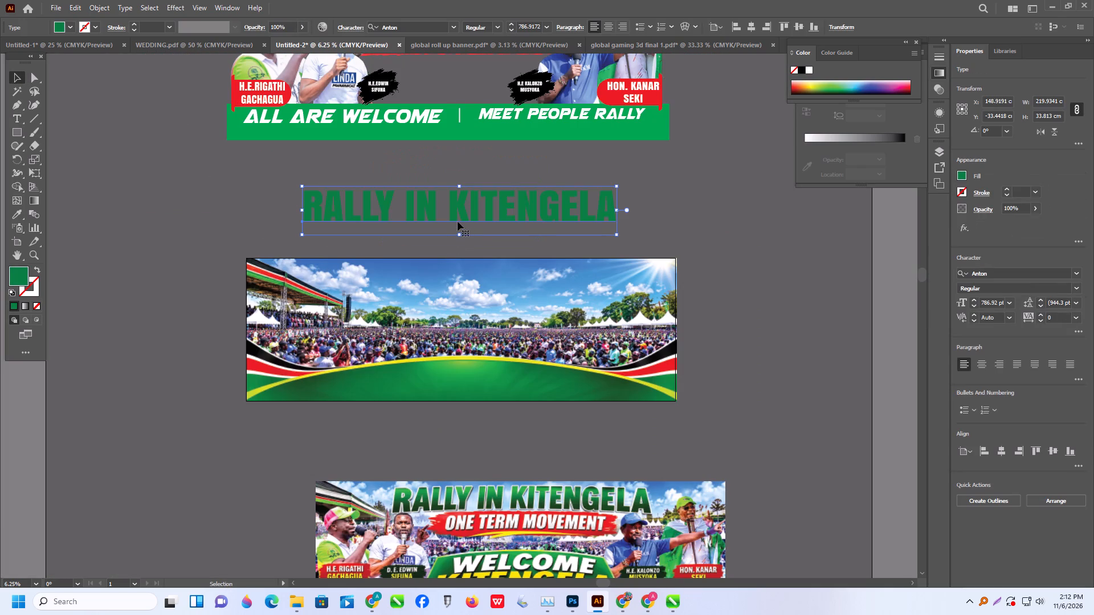
{"action": "scroll", "coordinate": [458, 220], "scroll_direction": "down", "scroll_amount": 1}
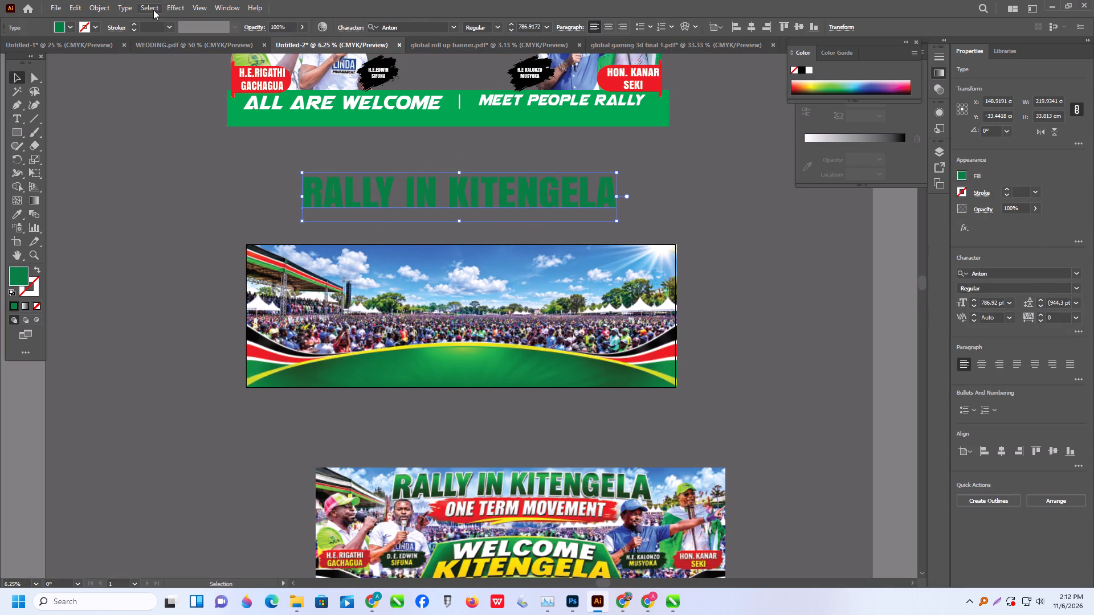
Apply an Arc warp effect to the "RALLY IN KITENGELA" headline with a horizontal orientation and a very slight upward bend.
{"action": "left_click", "coordinate": [168, 7]}
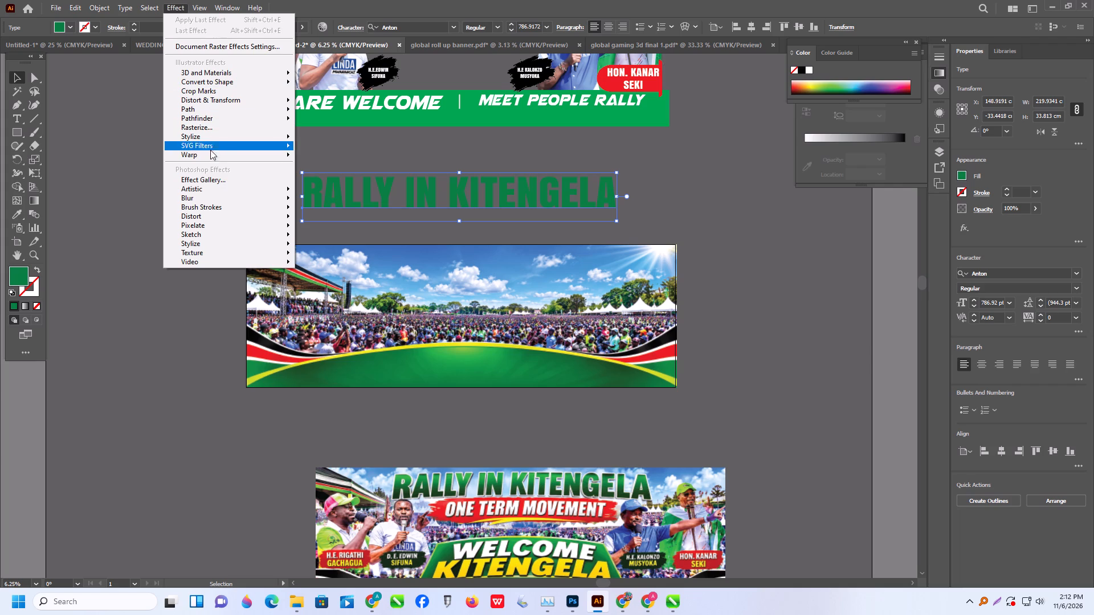
{"action": "left_click", "coordinate": [209, 155]}
{"action": "left_click", "coordinate": [332, 160]}
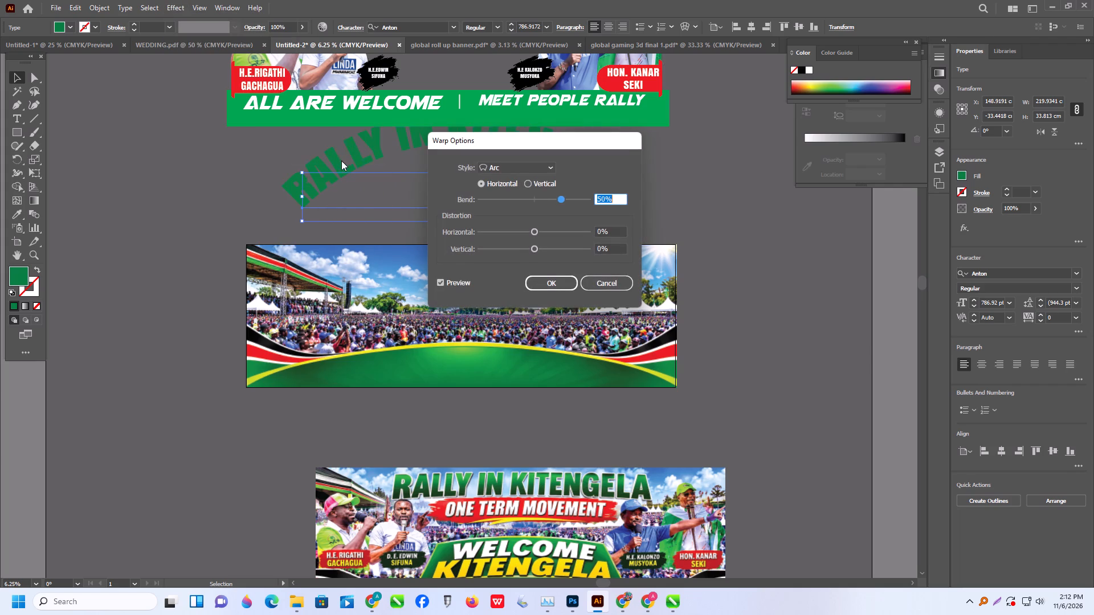
{"action": "left_click", "coordinate": [540, 198]}
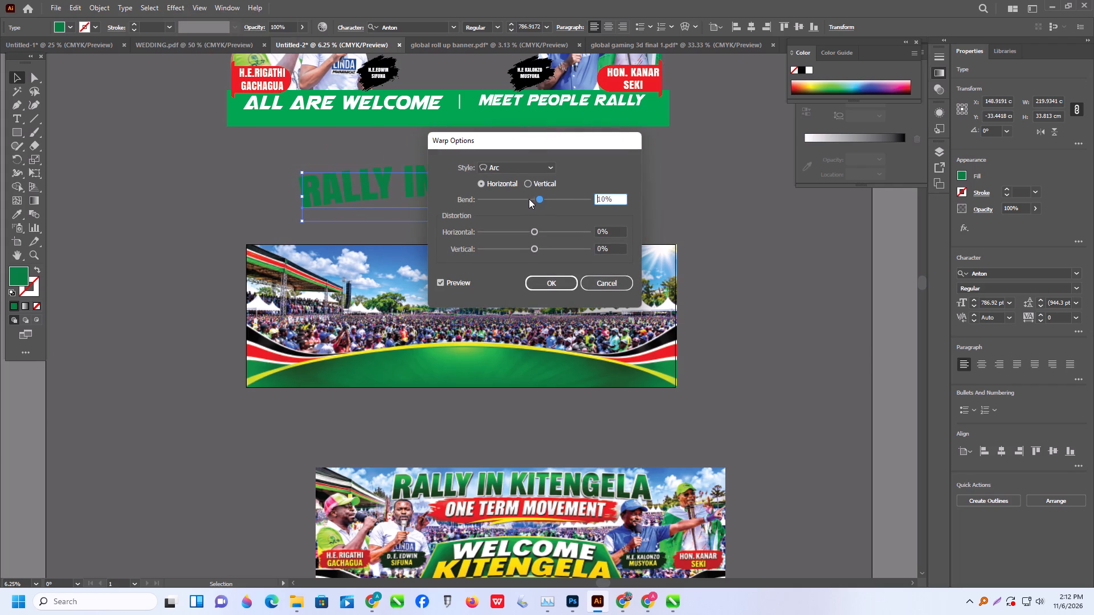
{"action": "left_click", "coordinate": [533, 198]}
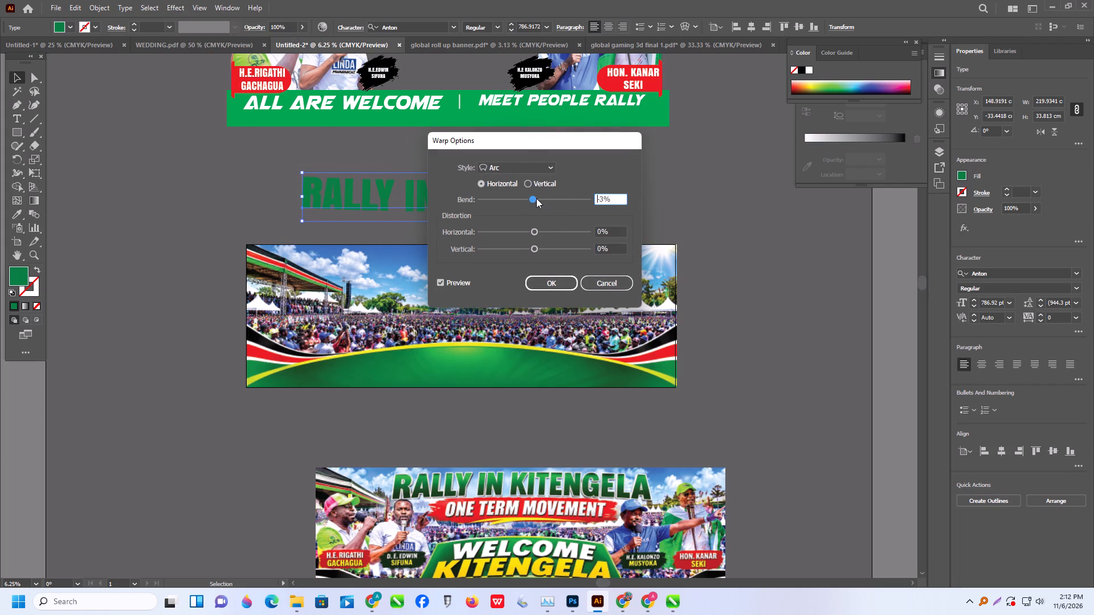
{"action": "left_click", "coordinate": [536, 198]}
{"action": "left_click", "coordinate": [558, 280]}
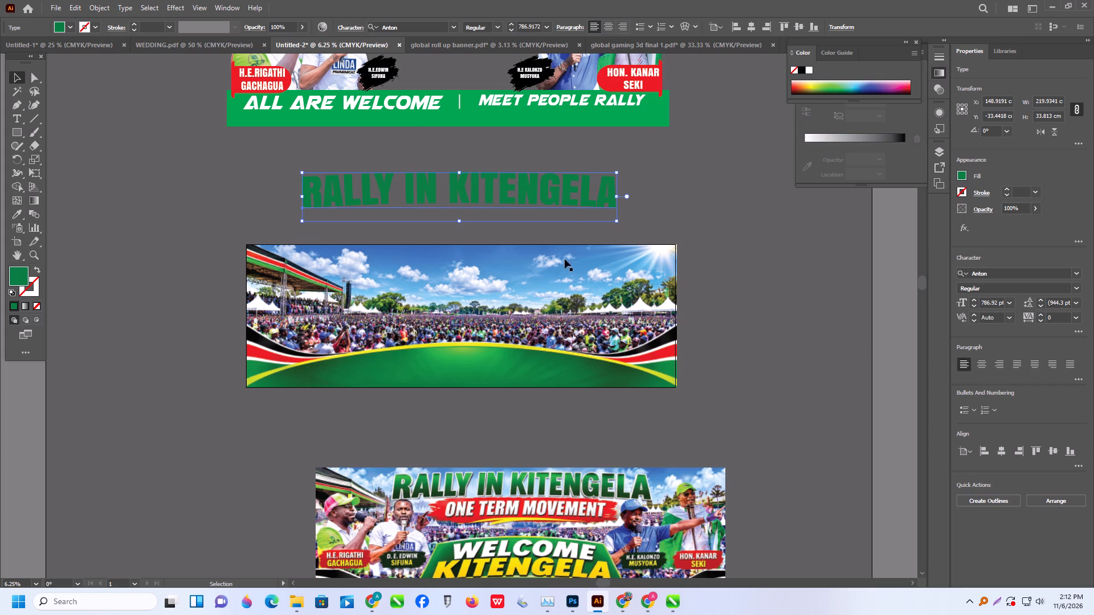
Move the arched headline over the sky of the rally background and bring it to the front.
{"action": "left_click_drag", "start_coordinate": [542, 195], "coordinate": [548, 281]}
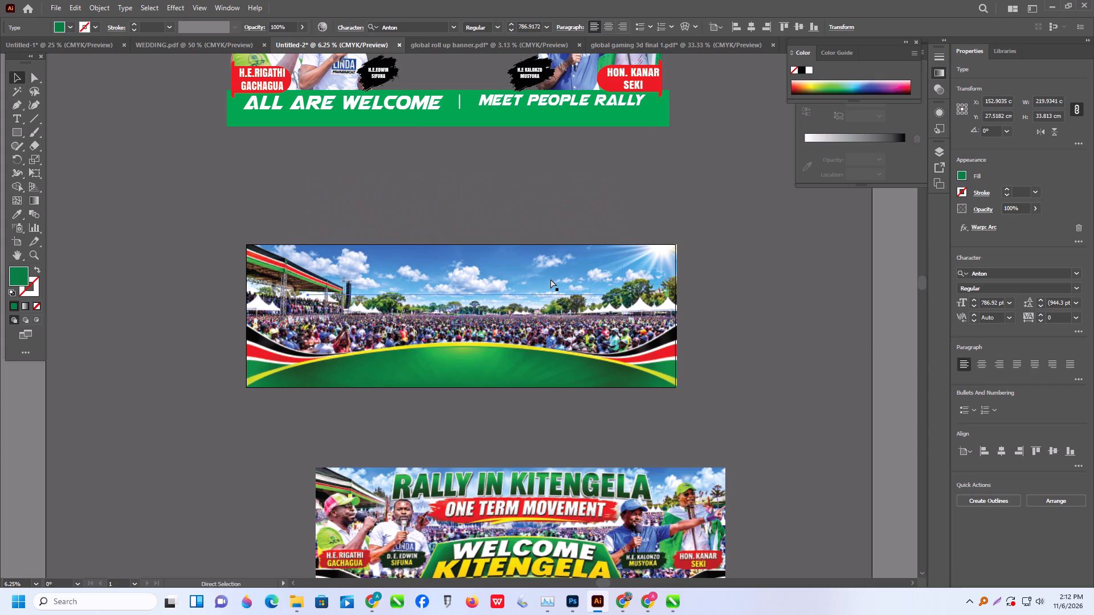
{"action": "key", "text": "ctrl+shift+bracketright"}
{"action": "scroll", "coordinate": [544, 319], "scroll_direction": "up", "scroll_amount": 1}
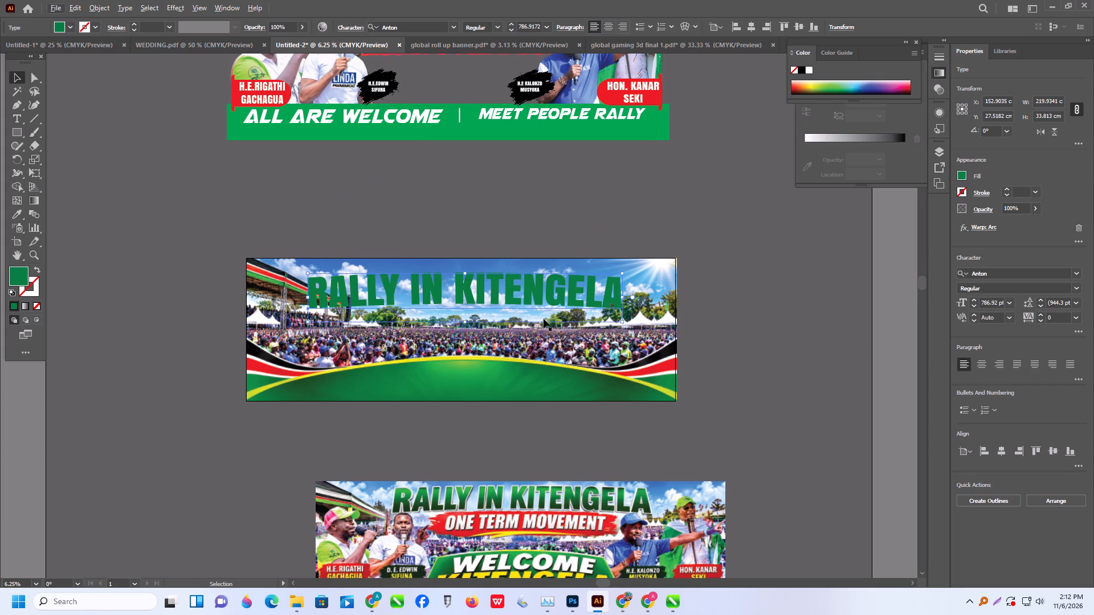
Move the arched headline back to the empty area above the artboard and convert its text to outlines.
{"action": "left_click_drag", "start_coordinate": [543, 296], "coordinate": [530, 215]}
{"action": "right_click", "coordinate": [525, 215]}
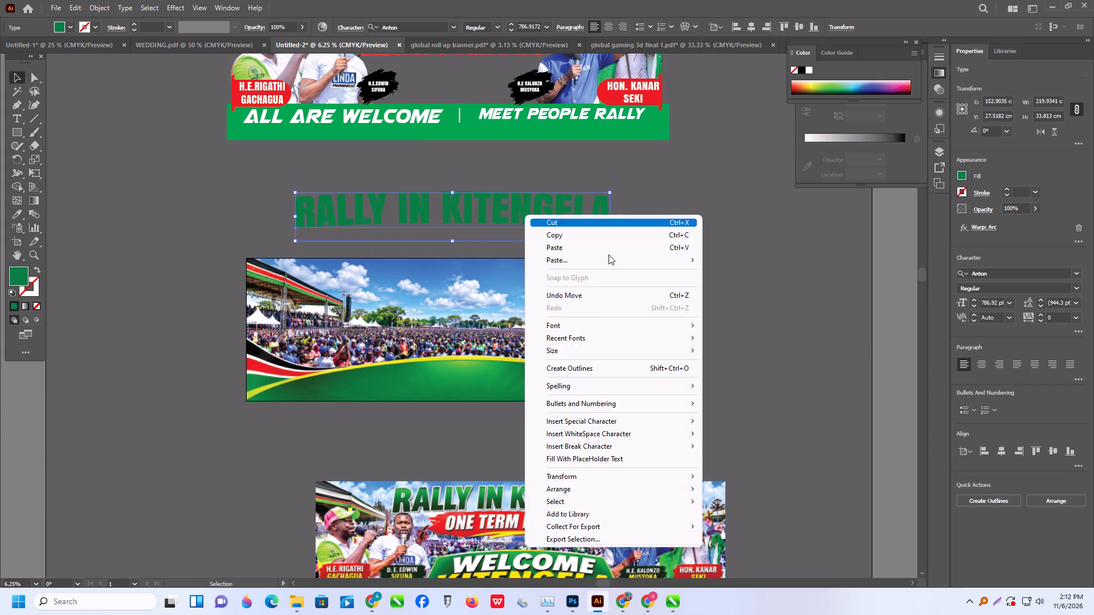
{"action": "left_click", "coordinate": [616, 372]}
{"action": "left_click", "coordinate": [673, 202]}
Offset the outlined "RALLY IN KITENGELA" headline path by 0.8 cm with miter joins and a miter limit of 4.
{"action": "scroll", "coordinate": [513, 223], "scroll_direction": "up", "scroll_amount": 2, "text": "alt"}
{"action": "left_click", "coordinate": [514, 219]}
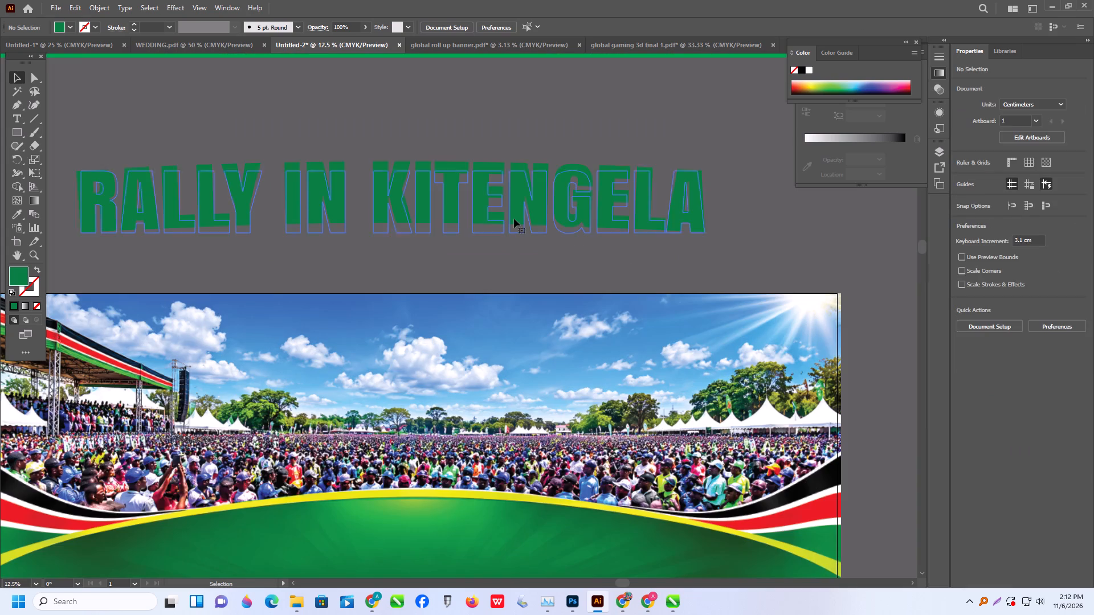
{"action": "scroll", "coordinate": [519, 227], "scroll_direction": "down", "scroll_amount": 1, "text": "alt"}
{"action": "left_click", "coordinate": [101, 10]}
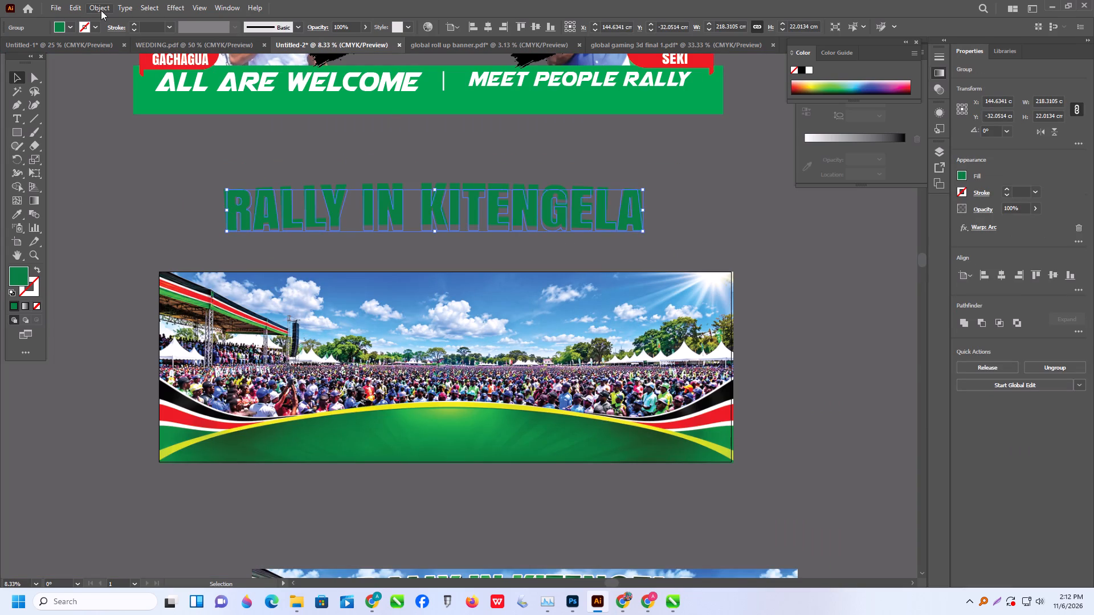
{"action": "left_click", "coordinate": [132, 298]}
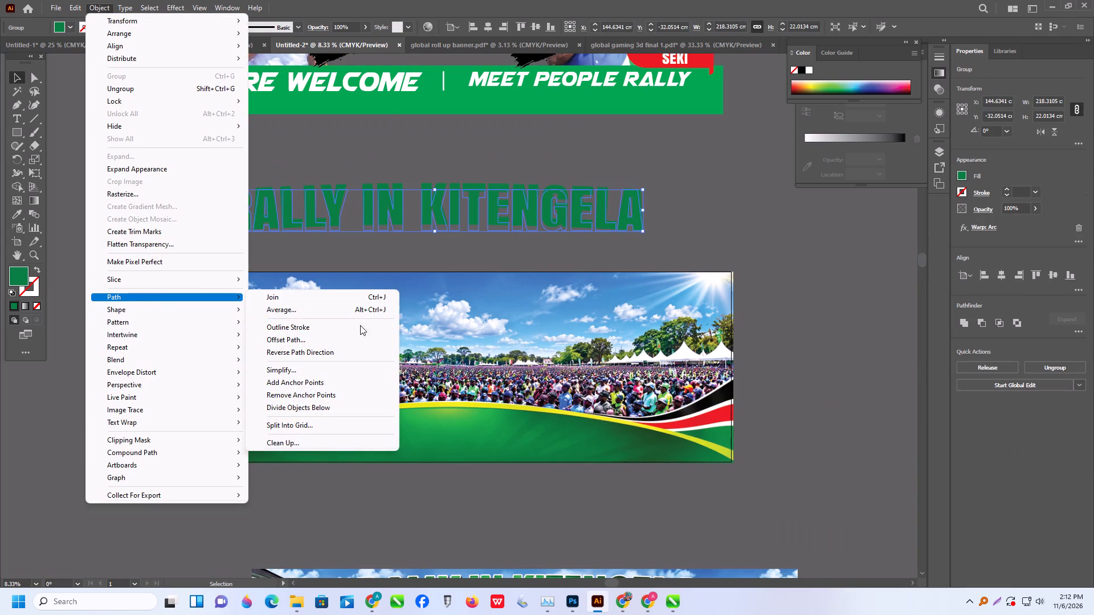
{"action": "left_click", "coordinate": [334, 334]}
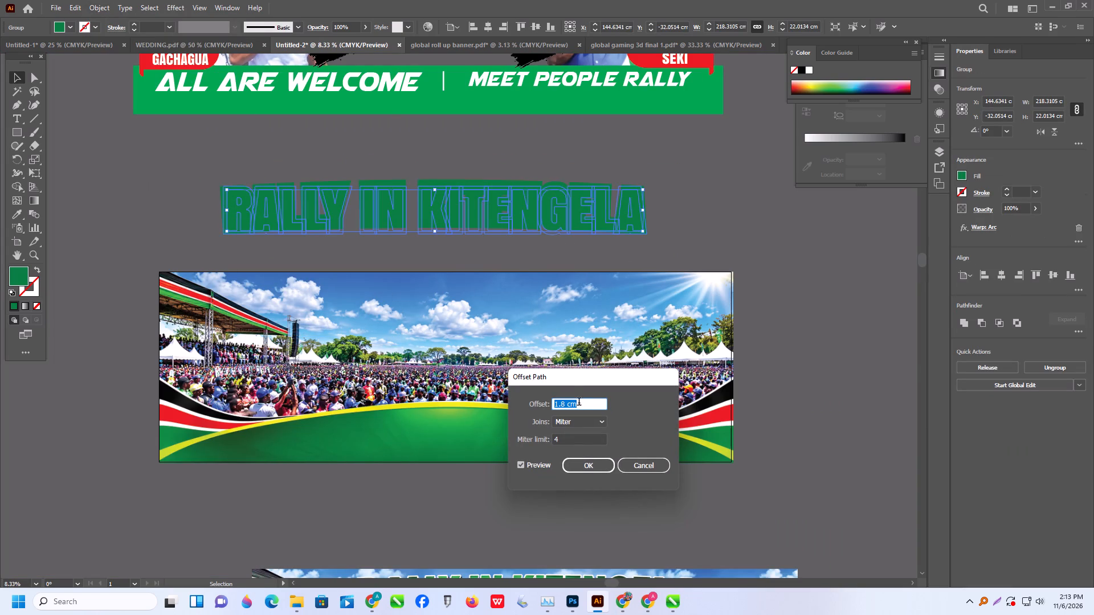
{"action": "scroll", "coordinate": [581, 405], "scroll_direction": "down", "scroll_amount": 13}
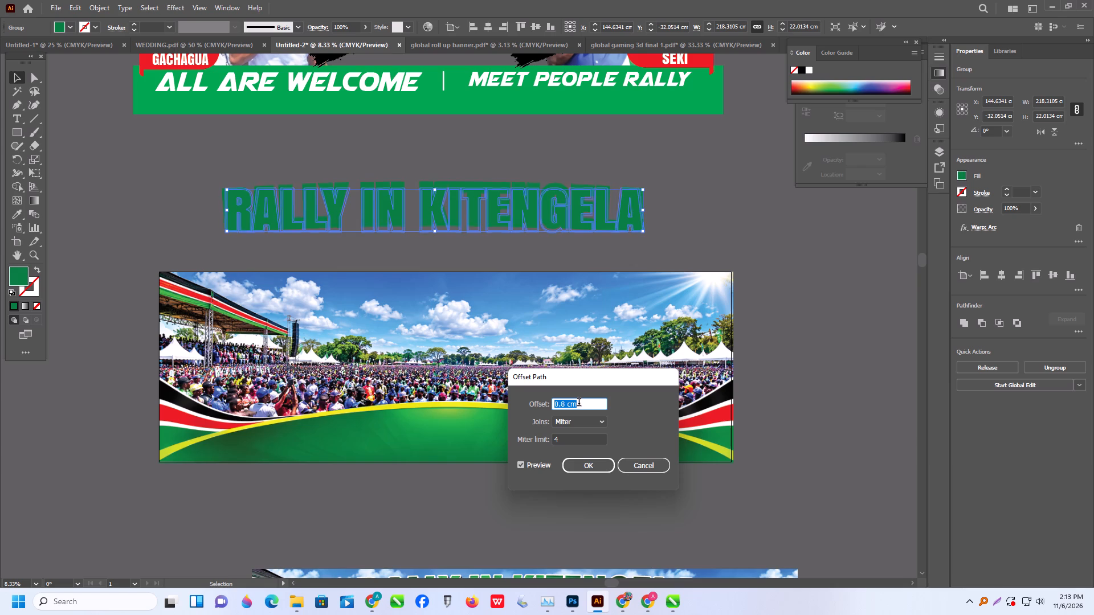
{"action": "scroll", "coordinate": [582, 403], "scroll_direction": "up", "scroll_amount": 3}
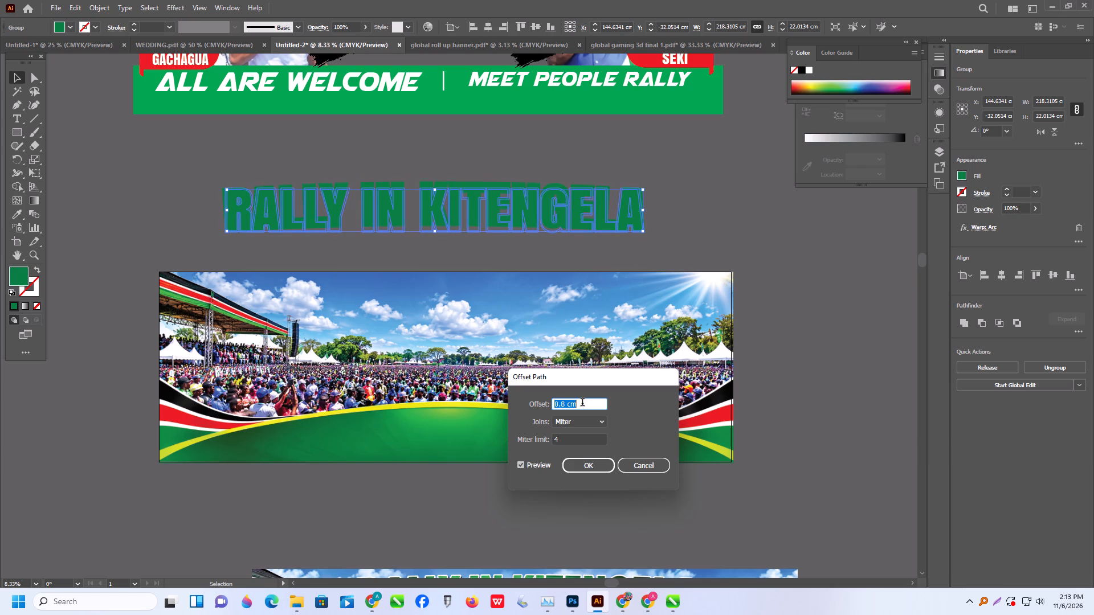
{"action": "left_click", "coordinate": [584, 468]}
Shift the offset headline group slightly sideways and down within the empty area above the rally background.
{"action": "left_click", "coordinate": [683, 238]}
{"action": "scroll", "coordinate": [524, 190], "scroll_direction": "up", "scroll_amount": 2, "text": "alt"}
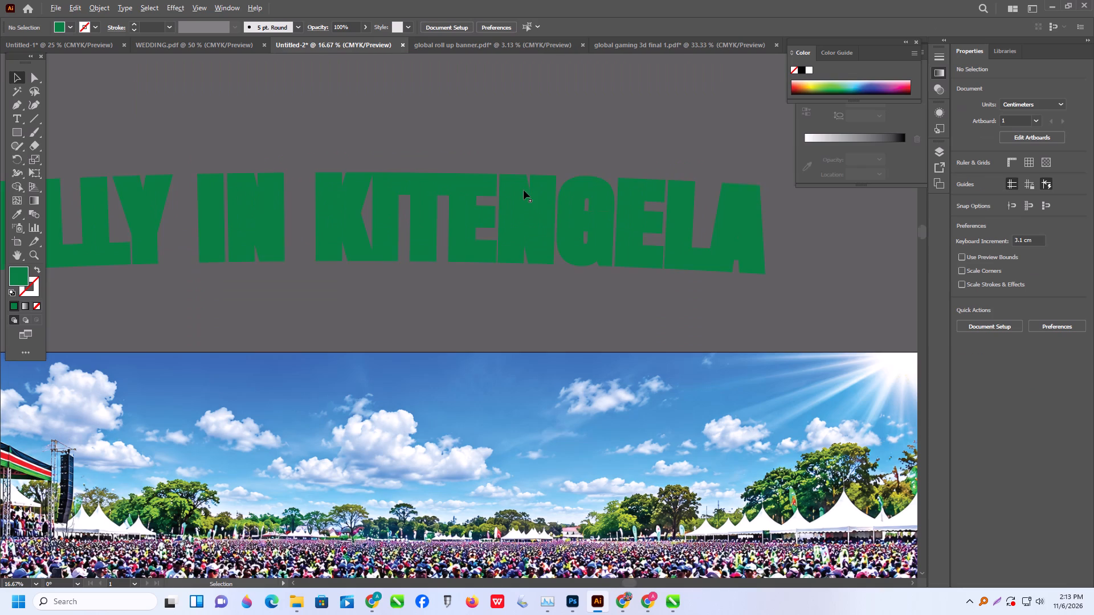
{"action": "left_click", "coordinate": [378, 220]}
{"action": "left_click_drag", "start_coordinate": [389, 220], "coordinate": [434, 257]}
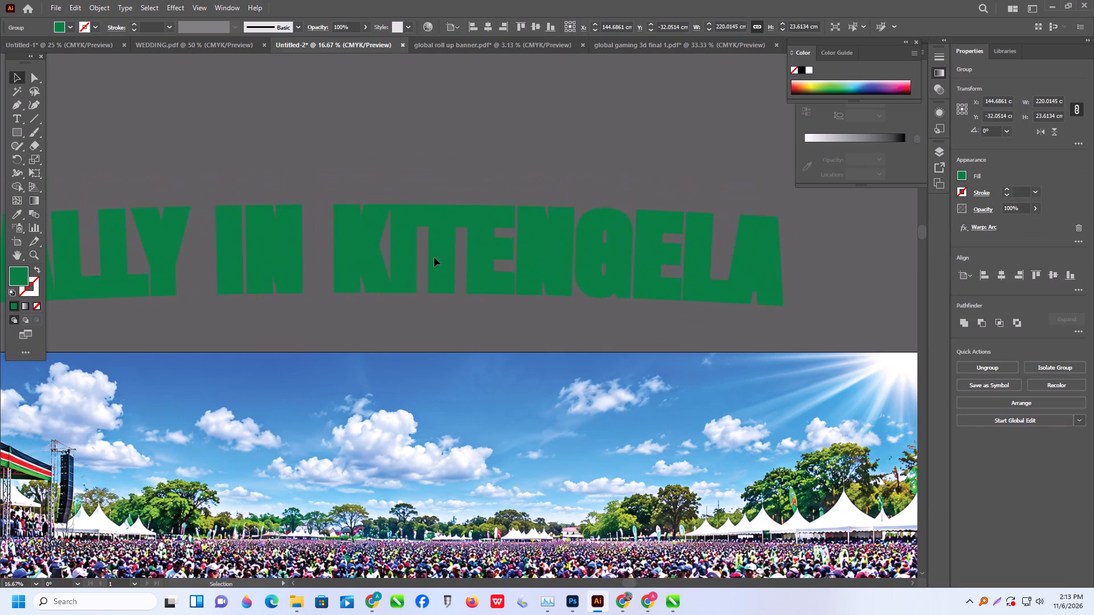
{"action": "left_click_drag", "start_coordinate": [434, 257], "coordinate": [452, 240]}
Ungroup the offset headline until its individual letter shapes can be selected separately.
{"action": "scroll", "coordinate": [454, 240], "scroll_direction": "down", "scroll_amount": 2, "text": "alt"}
{"action": "right_click", "coordinate": [456, 239]}
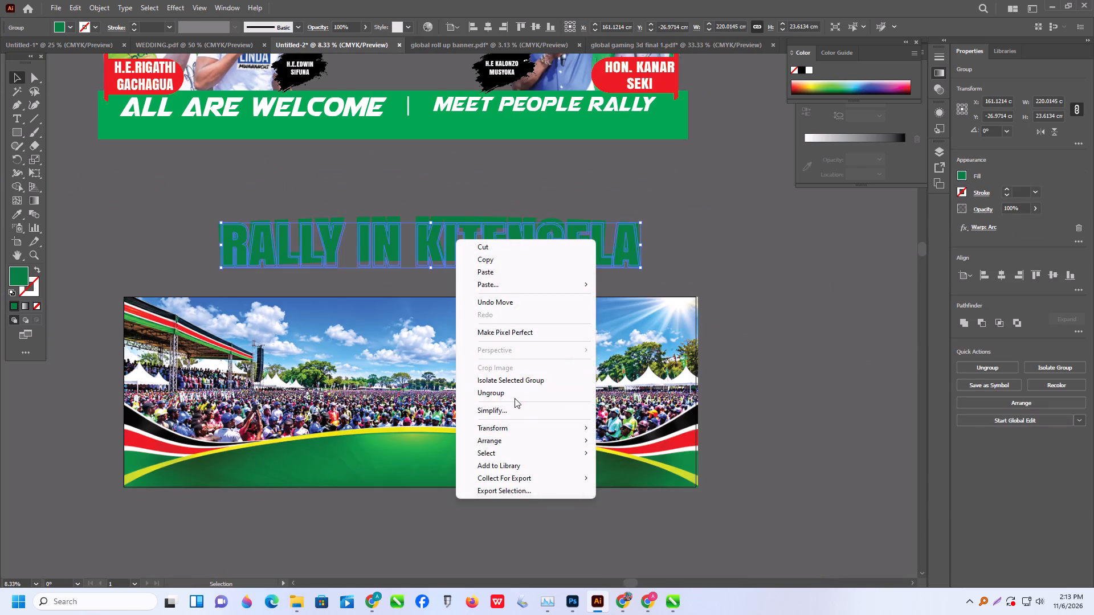
{"action": "left_click_drag", "start_coordinate": [512, 393], "coordinate": [521, 386]}
{"action": "left_click", "coordinate": [762, 237]}
{"action": "triple_click", "coordinate": [606, 188]}
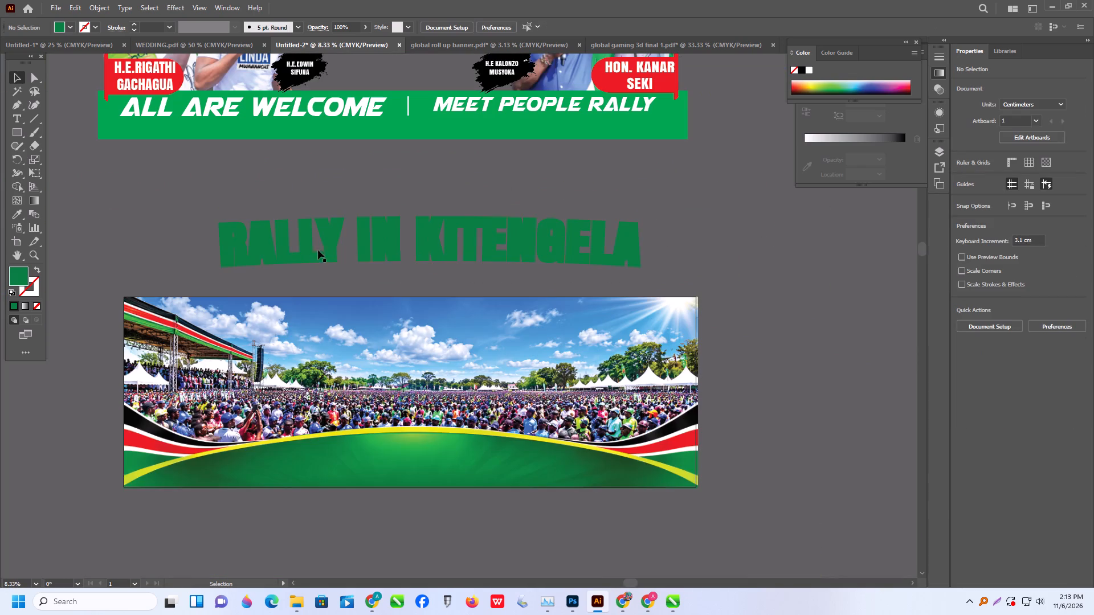
{"action": "left_click", "coordinate": [236, 249]}
{"action": "right_click", "coordinate": [242, 248]}
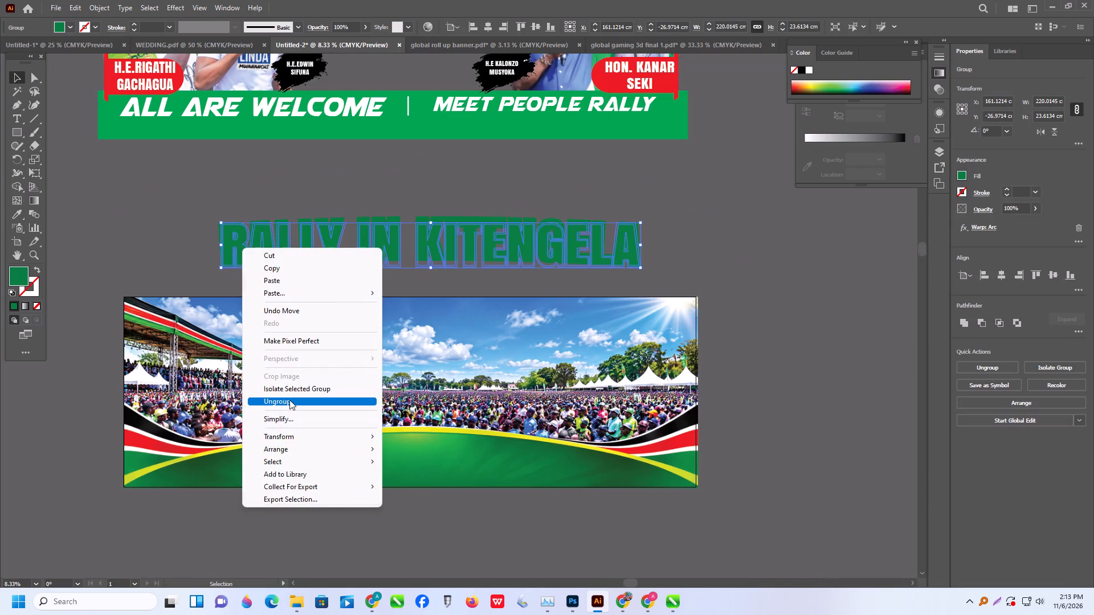
{"action": "left_click_drag", "start_coordinate": [289, 400], "coordinate": [287, 392]}
{"action": "left_click", "coordinate": [157, 225]}
{"action": "triple_click", "coordinate": [270, 190]}
{"action": "left_click", "coordinate": [240, 253]}
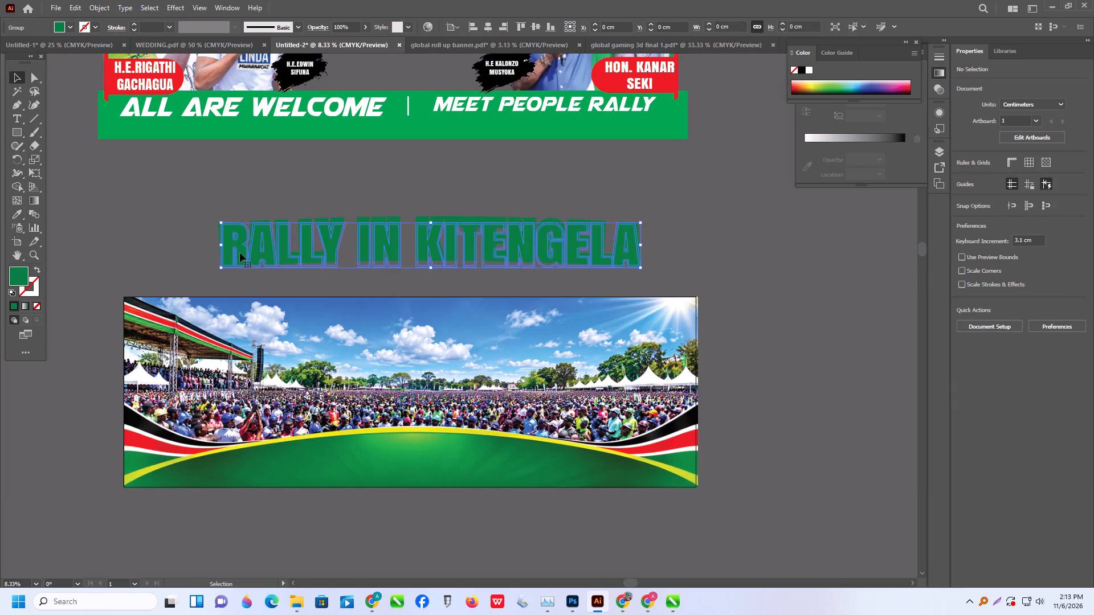
{"action": "right_click", "coordinate": [240, 253]}
{"action": "left_click", "coordinate": [303, 405]}
{"action": "left_click", "coordinate": [137, 250]}
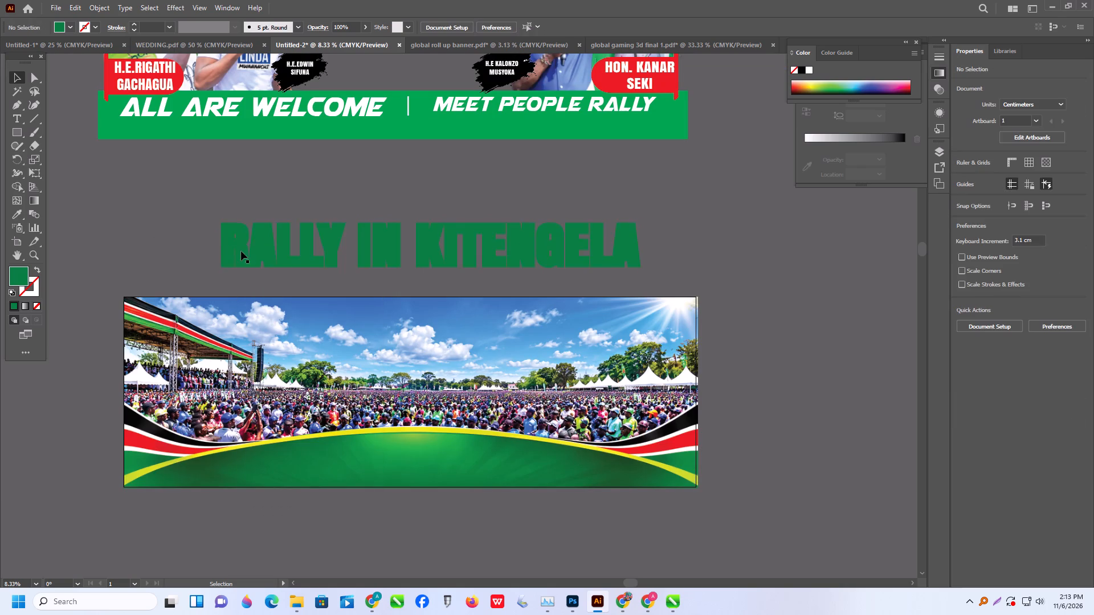
Select all the inner letter shapes of "RALLY IN KITENGELA", from R to the final A, and group them.
{"action": "left_click", "coordinate": [241, 251]}
{"action": "scroll", "coordinate": [245, 228], "scroll_direction": "up", "scroll_amount": 5, "text": "alt"}
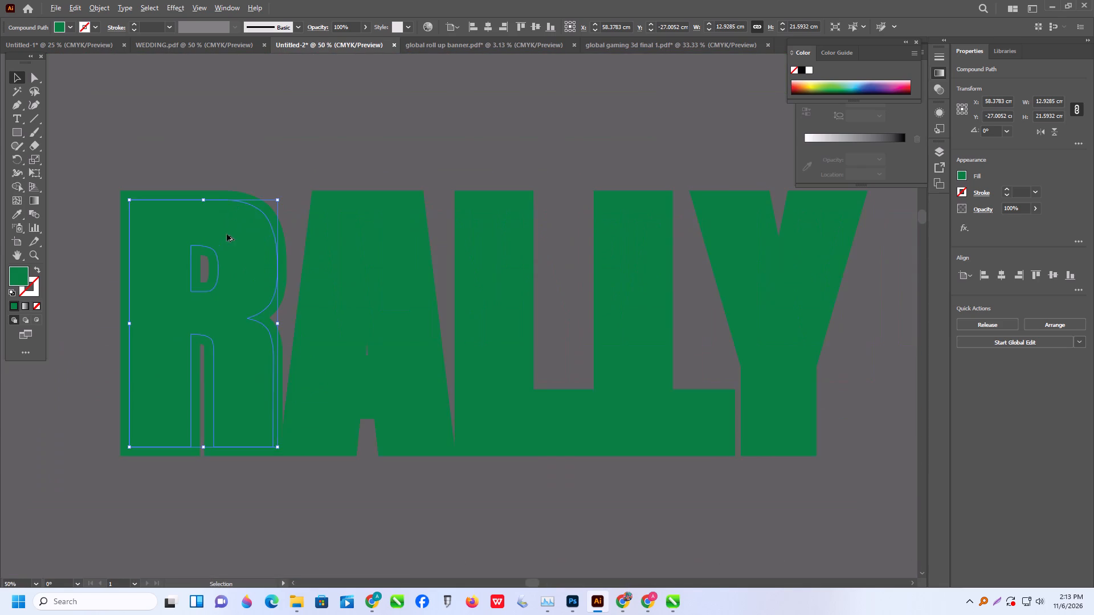
{"action": "scroll", "coordinate": [229, 236], "scroll_direction": "down", "scroll_amount": 2, "text": "alt"}
{"action": "scroll", "coordinate": [315, 265], "scroll_direction": "down", "scroll_amount": 2, "text": "alt"}
{"action": "left_click", "coordinate": [315, 266], "text": "shift"}
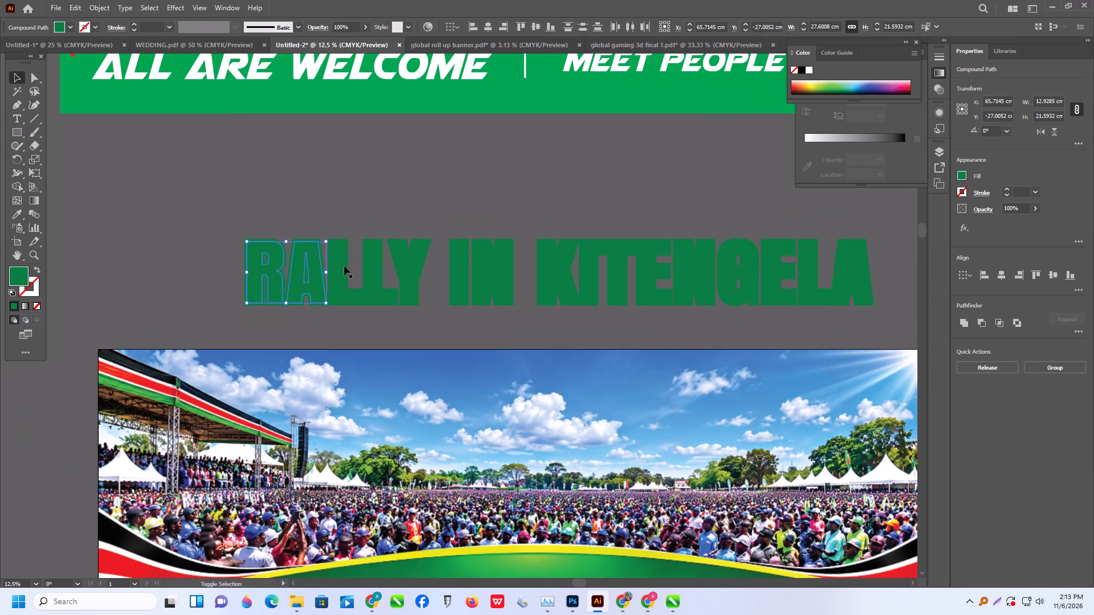
{"action": "left_click", "coordinate": [342, 265], "text": "shift"}
{"action": "left_click", "coordinate": [376, 252], "text": "shift"}
{"action": "left_click", "coordinate": [421, 264], "text": "shift"}
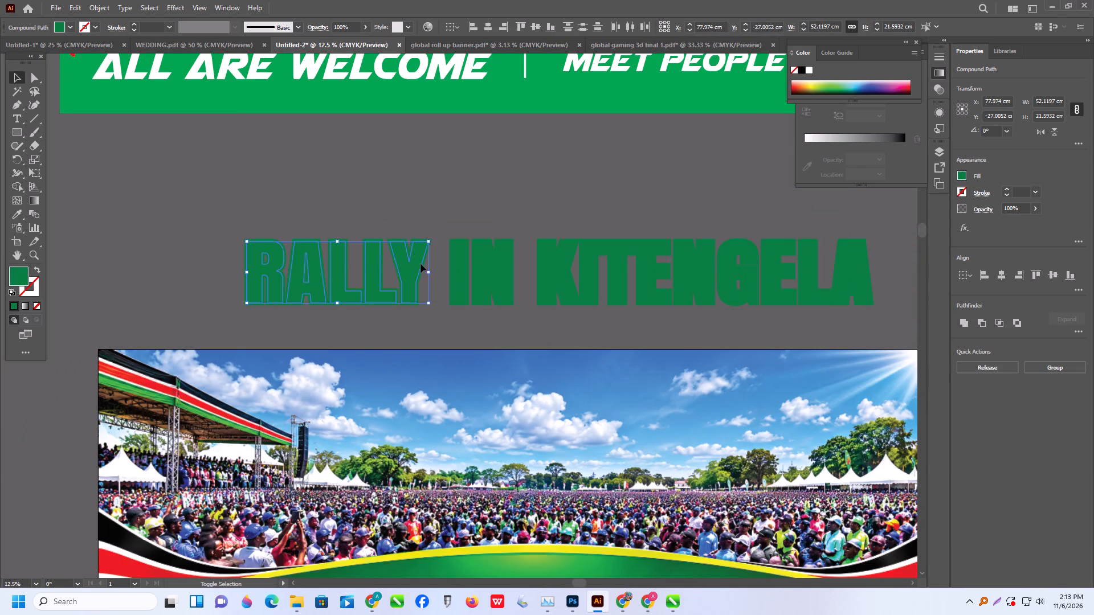
{"action": "left_click", "coordinate": [463, 257], "text": "shift"}
{"action": "left_click", "coordinate": [488, 262], "text": "shift"}
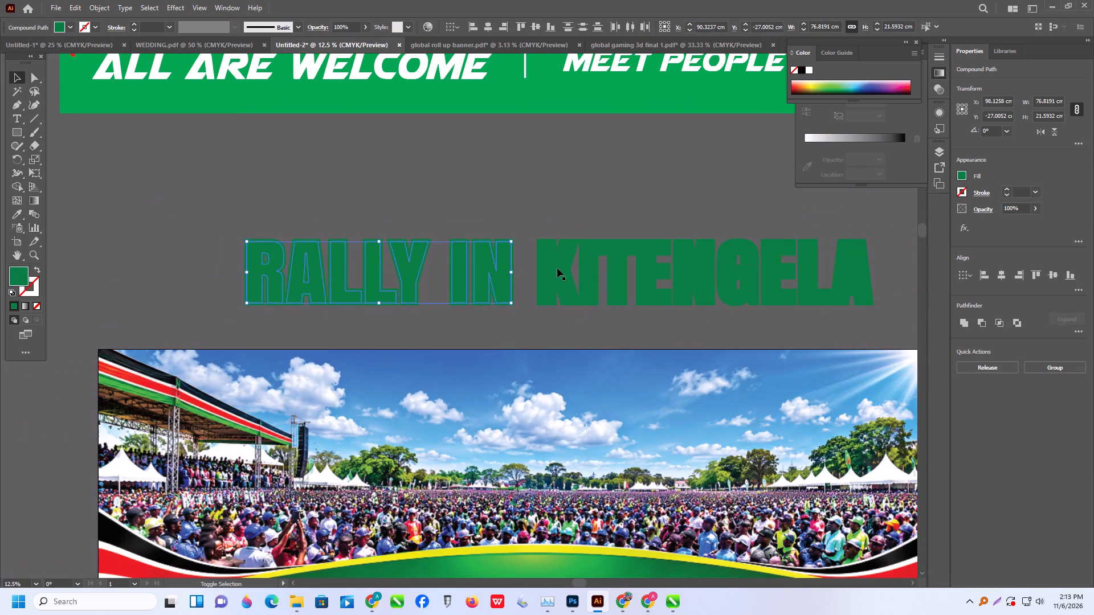
{"action": "left_click", "coordinate": [560, 266], "text": "shift"}
{"action": "left_click", "coordinate": [597, 253], "text": "shift"}
{"action": "left_click", "coordinate": [628, 247], "text": "shift"}
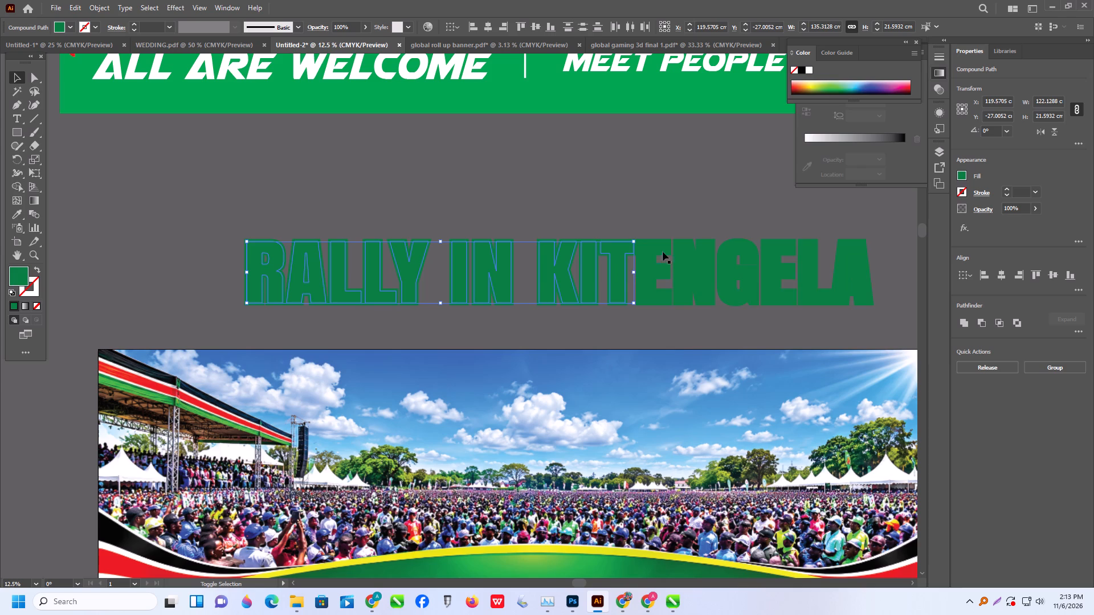
{"action": "left_click", "coordinate": [654, 250], "text": "shift"}
{"action": "left_click", "coordinate": [691, 246], "text": "shift"}
{"action": "left_click", "coordinate": [744, 252], "text": "shift"}
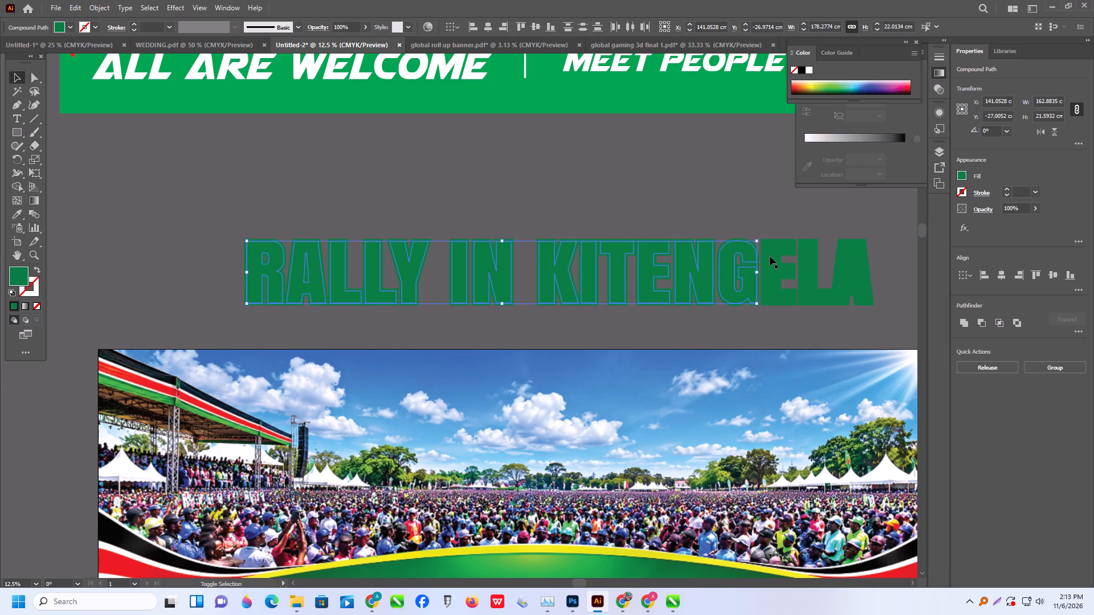
{"action": "left_click", "coordinate": [770, 256], "text": "shift"}
{"action": "left_click", "coordinate": [807, 249], "text": "shift"}
{"action": "left_click", "coordinate": [855, 252], "text": "shift"}
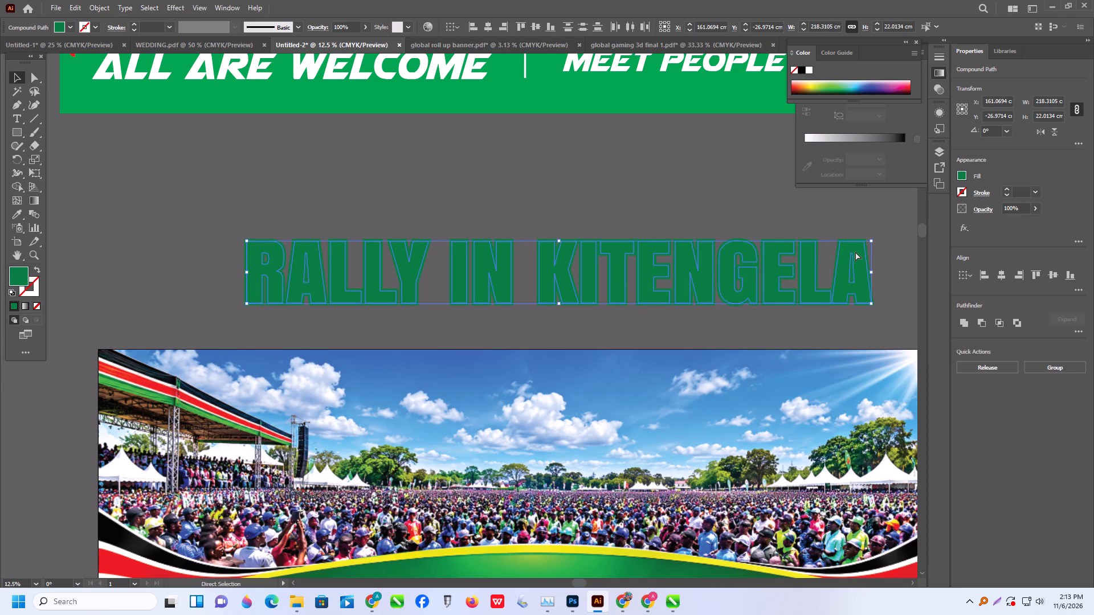
{"action": "key", "text": "ctrl+g"}
Move the grouped inner letters about 13 cm down so they sit clear of the larger offset letters.
{"action": "left_click_drag", "start_coordinate": [580, 263], "coordinate": [578, 299]}
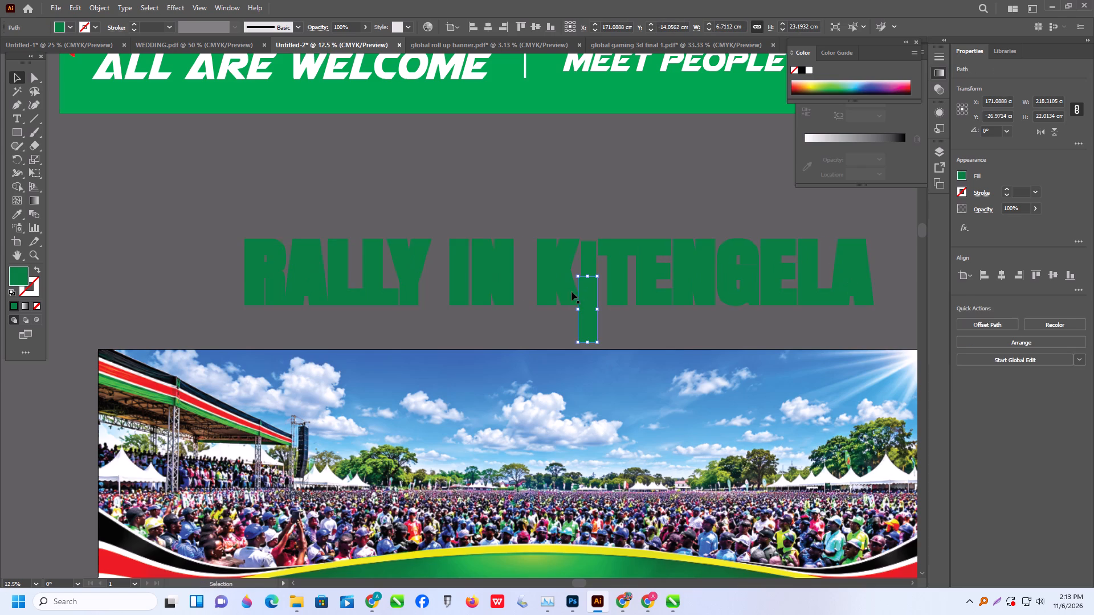
{"action": "key", "text": "ctrl+z"}
{"action": "left_click_drag", "start_coordinate": [558, 273], "coordinate": [560, 310]}
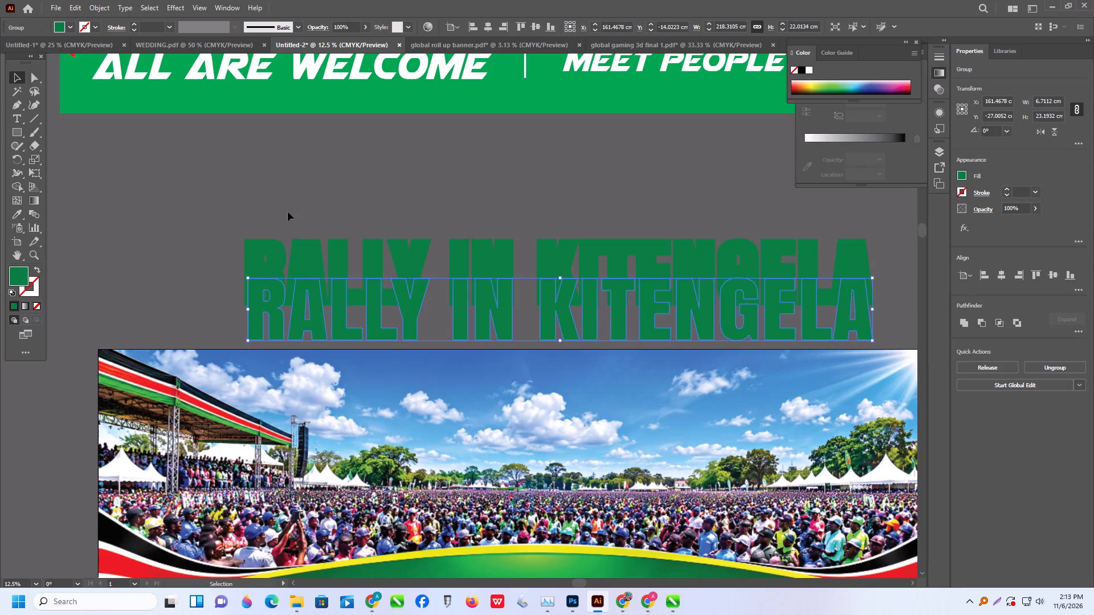
Group the larger offset letters behind the headline and fill them with white.
{"action": "left_click_drag", "start_coordinate": [210, 222], "coordinate": [890, 267]}
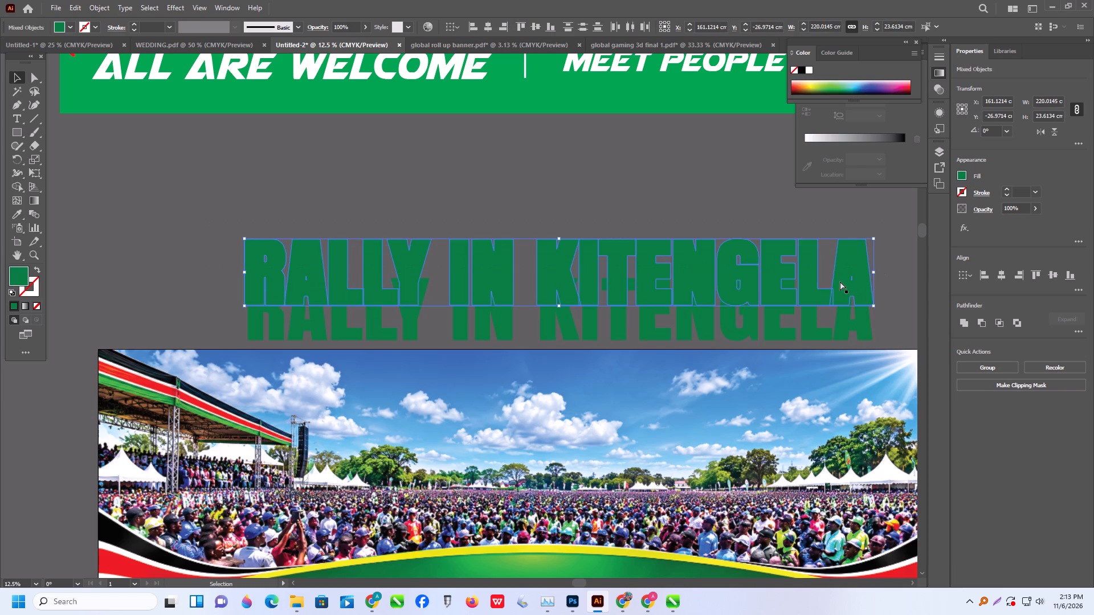
{"action": "key", "text": "ctrl+g"}
{"action": "left_click", "coordinate": [68, 27]}
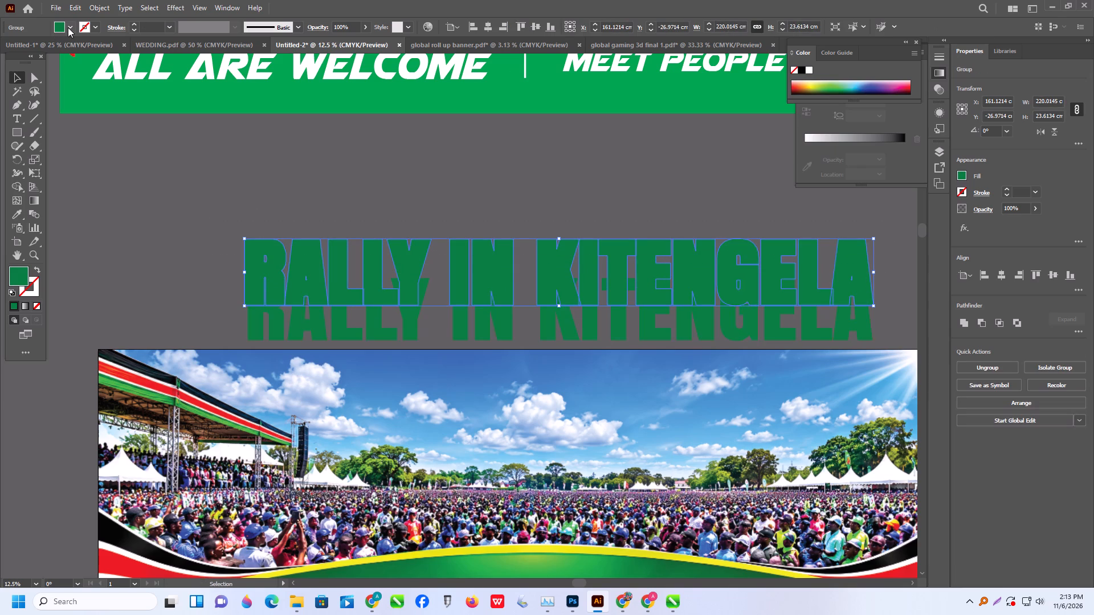
{"action": "left_click", "coordinate": [23, 46]}
{"action": "left_click", "coordinate": [252, 167]}
{"action": "left_click", "coordinate": [263, 163]}
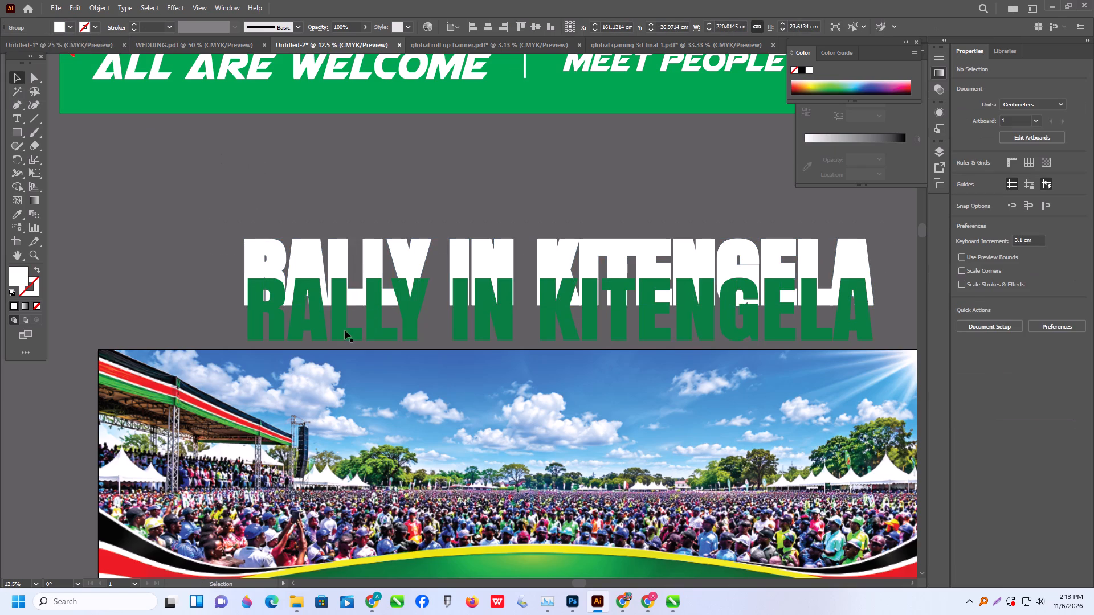
Align the green lettering back over the white offset letters and group both into one headline.
{"action": "left_click_drag", "start_coordinate": [345, 330], "coordinate": [343, 293]}
{"action": "scroll", "coordinate": [343, 293], "scroll_direction": "down", "scroll_amount": 3, "text": "alt"}
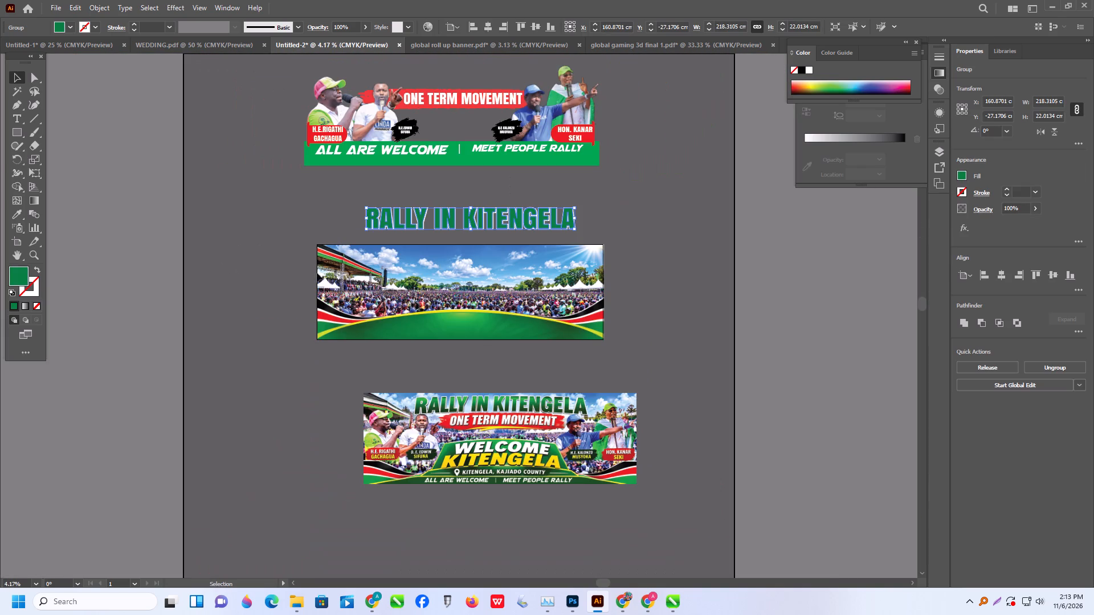
{"action": "left_click", "coordinate": [324, 224]}
{"action": "left_click_drag", "start_coordinate": [310, 197], "coordinate": [606, 230]}
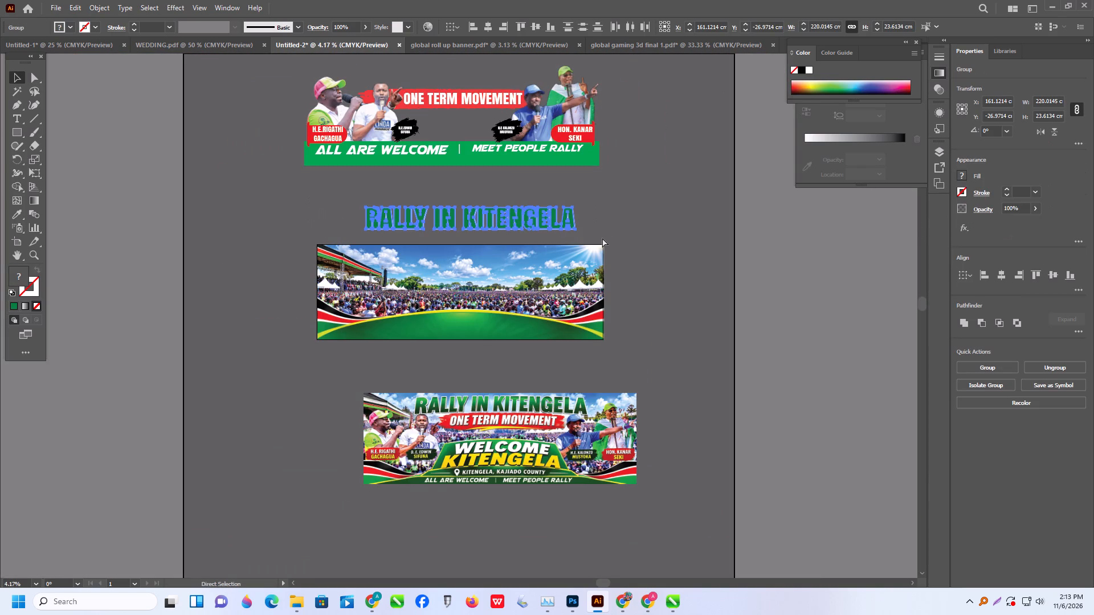
{"action": "key", "text": "ctrl+g"}
Place the white-outlined headline over the sky of the rally background and enlarge it to about 231 cm wide.
{"action": "scroll", "coordinate": [461, 249], "scroll_direction": "up", "scroll_amount": 2, "text": "alt"}
{"action": "left_click_drag", "start_coordinate": [504, 191], "coordinate": [496, 278]}
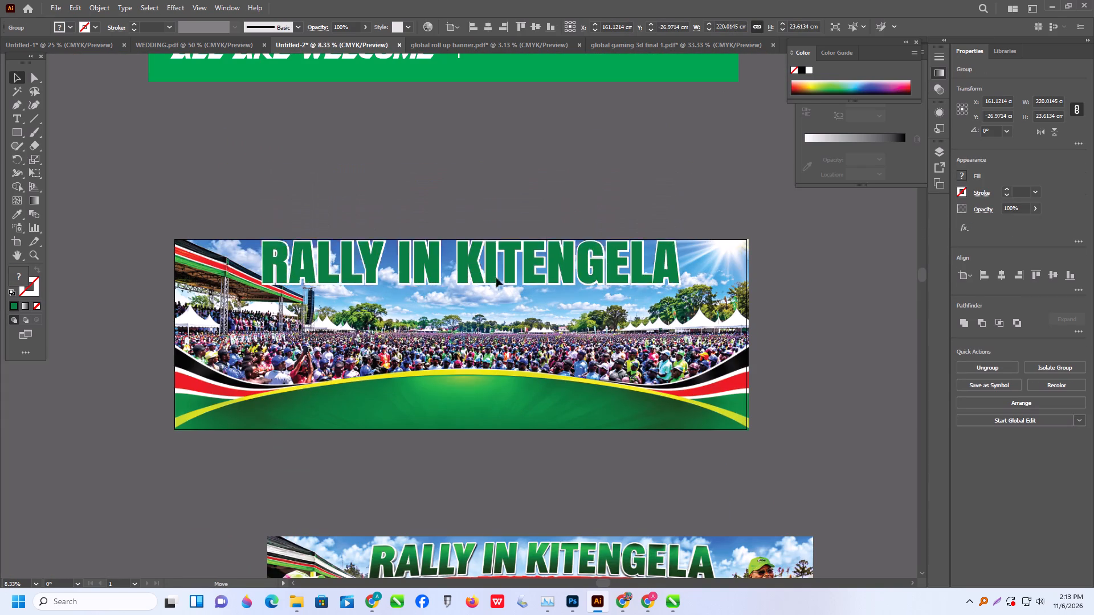
{"action": "left_click_drag", "start_coordinate": [496, 278], "coordinate": [492, 273]}
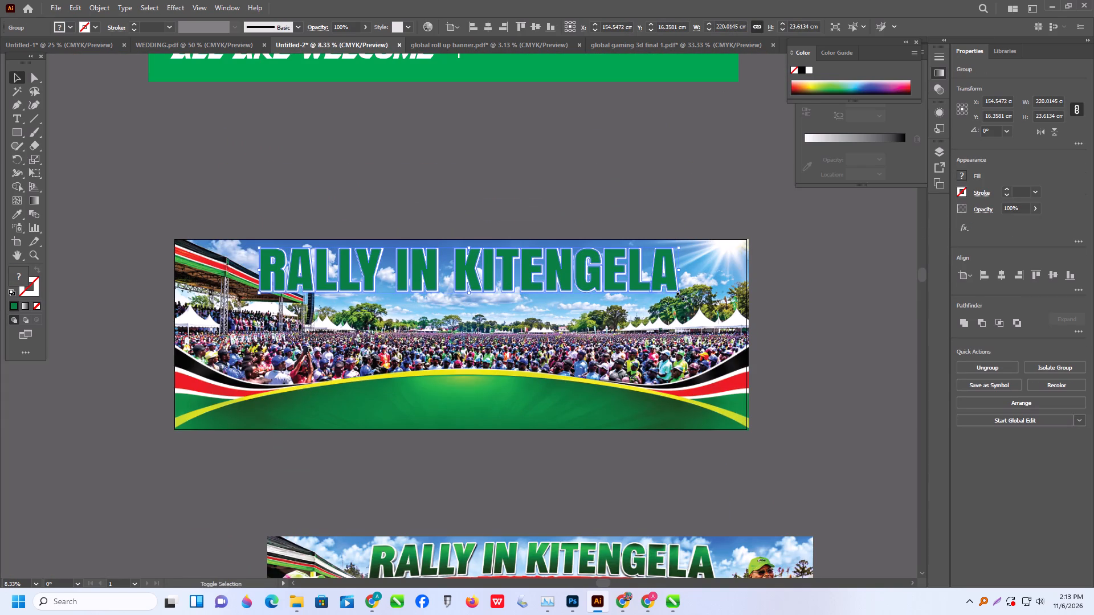
{"action": "left_click_drag", "start_coordinate": [679, 295], "coordinate": [699, 305], "text": "shift"}
{"action": "scroll", "coordinate": [575, 293], "scroll_direction": "down", "scroll_amount": 2, "text": "alt"}
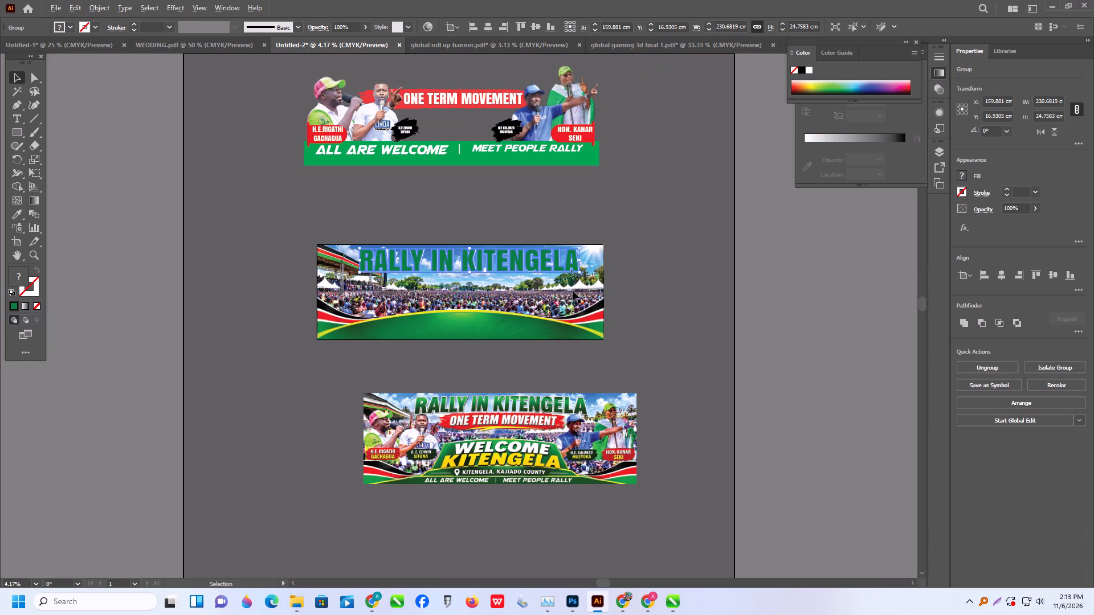
Bring the photo of the speaker in the white shirt from the original design down to the background's upper edge.
{"action": "left_click_drag", "start_coordinate": [341, 105], "coordinate": [364, 235]}
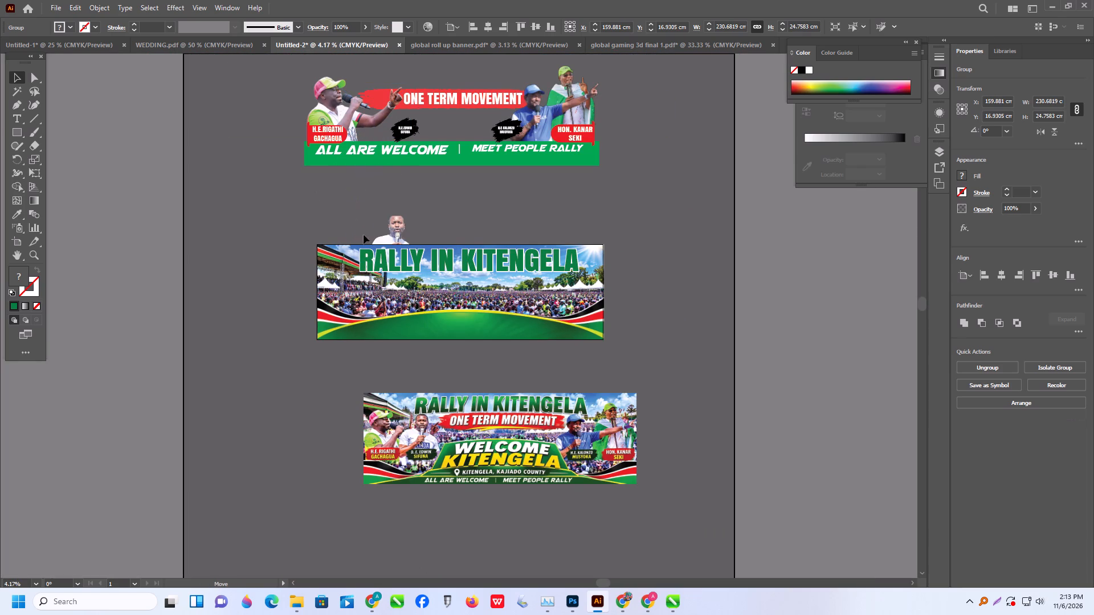
{"action": "left_click_drag", "start_coordinate": [364, 235], "coordinate": [385, 228]}
Move the photo of the speaker in the cap and green shirt onto the background's left side and bring it to front.
{"action": "left_click_drag", "start_coordinate": [329, 107], "coordinate": [350, 280]}
{"action": "scroll", "coordinate": [349, 280], "scroll_direction": "down", "scroll_amount": 2}
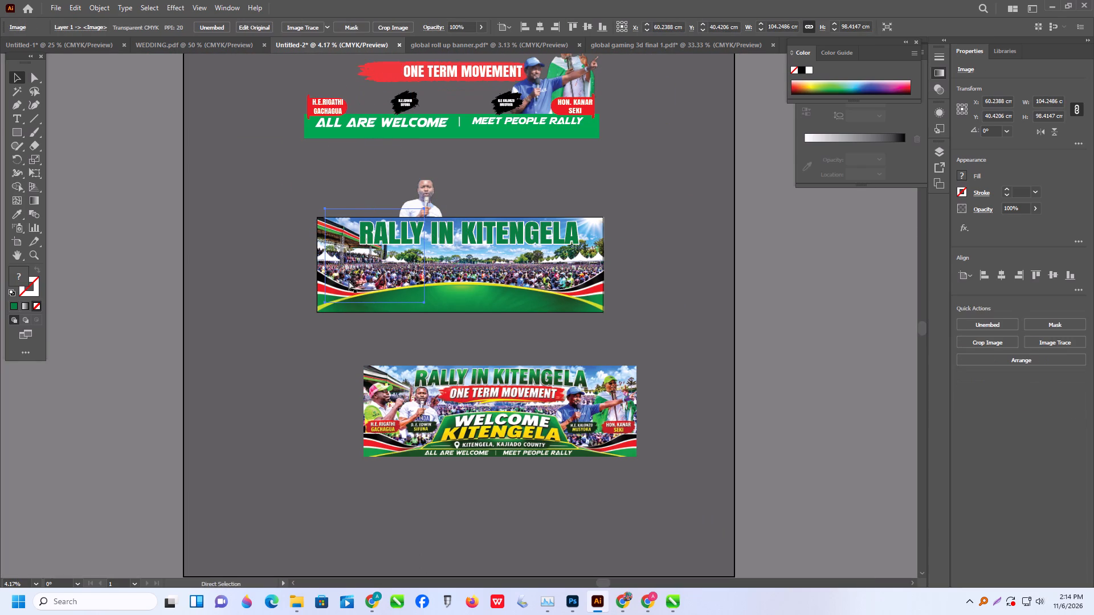
{"action": "key", "text": "ctrl+shift+bracketright"}
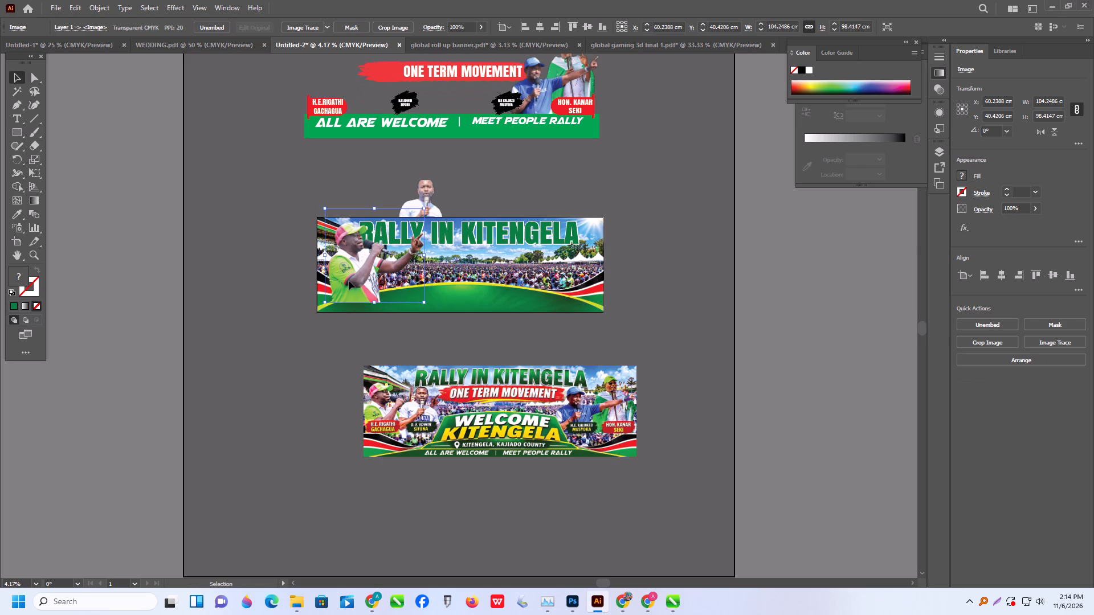
Scale the capped speaker's photo down to about 78 cm wide and place it at the background's left edge, below the headline.
{"action": "scroll", "coordinate": [321, 355], "scroll_direction": "up", "scroll_amount": 2, "text": "alt"}
{"action": "scroll", "coordinate": [222, 202], "scroll_direction": "up", "scroll_amount": 2}
{"action": "scroll", "coordinate": [319, 245], "scroll_direction": "down", "scroll_amount": 1, "text": "alt"}
{"action": "left_click_drag", "start_coordinate": [327, 234], "coordinate": [319, 232]}
{"action": "left_click_drag", "start_coordinate": [444, 264], "coordinate": [408, 260], "text": "shift"}
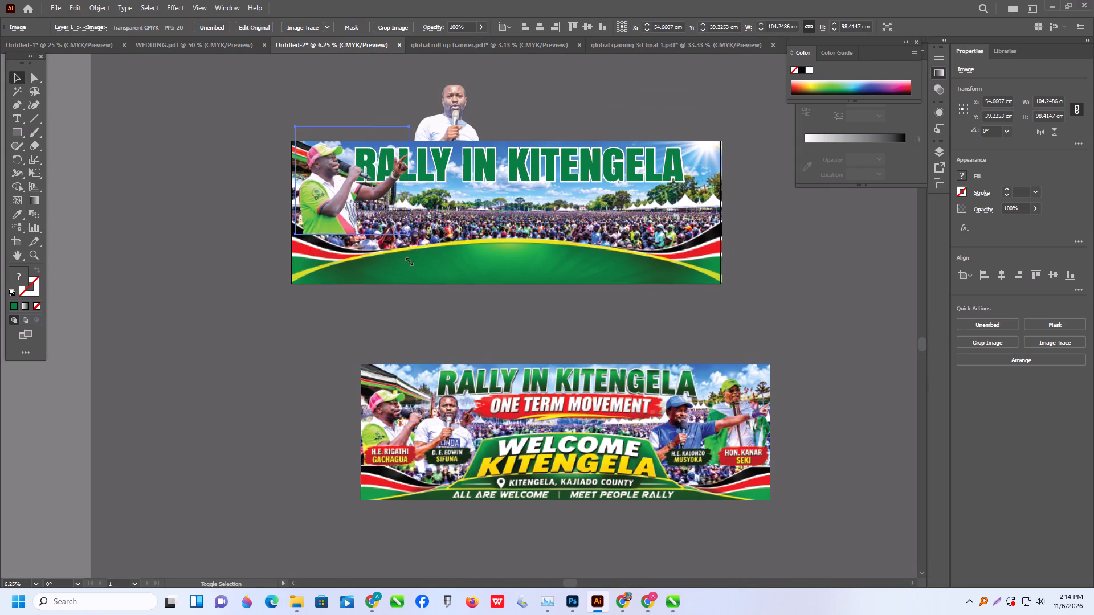
{"action": "left_click_drag", "start_coordinate": [408, 260], "coordinate": [405, 259], "text": "shift"}
{"action": "left_click_drag", "start_coordinate": [313, 208], "coordinate": [310, 233]}
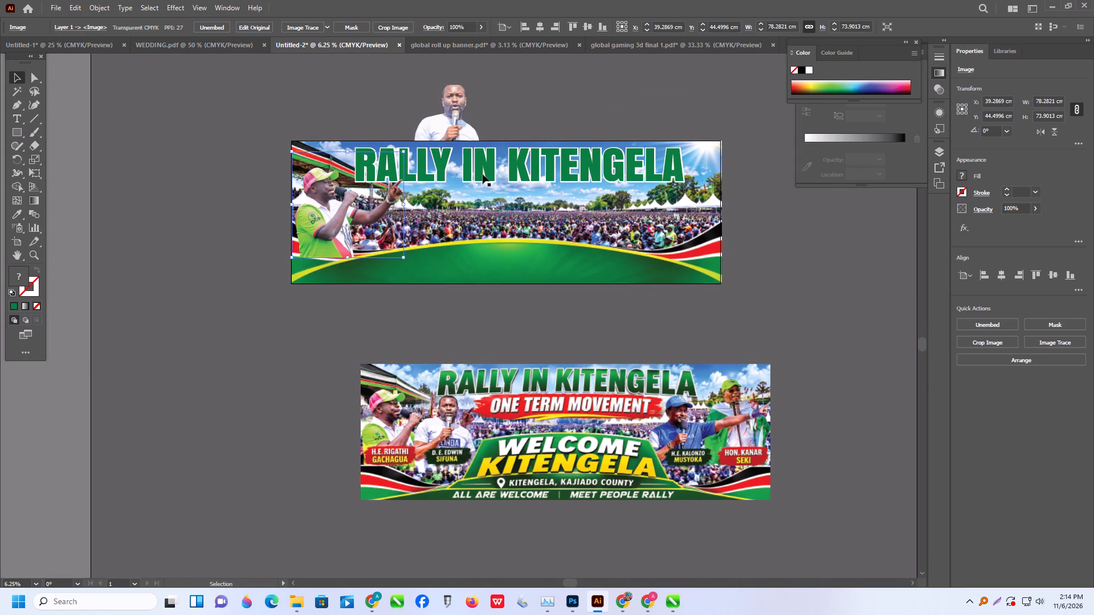
Move the photo of the speaker in the white shirt onto the rally background beside the capped speaker and bring it to front.
{"action": "scroll", "coordinate": [458, 125], "scroll_direction": "down", "scroll_amount": 1, "text": "alt"}
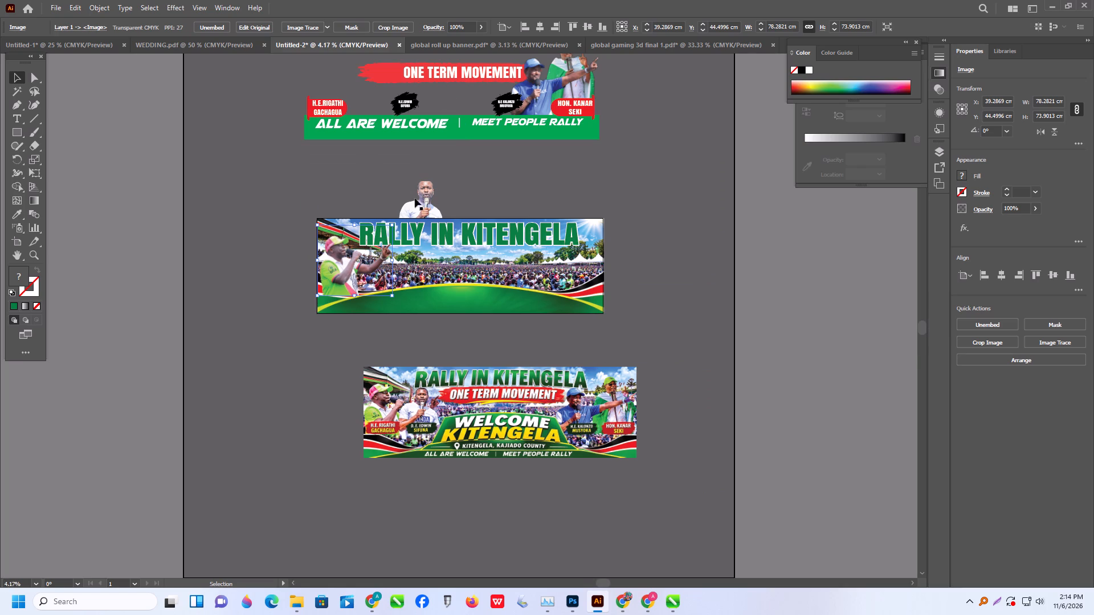
{"action": "left_click_drag", "start_coordinate": [422, 195], "coordinate": [380, 265]}
{"action": "left_click", "coordinate": [380, 264]}
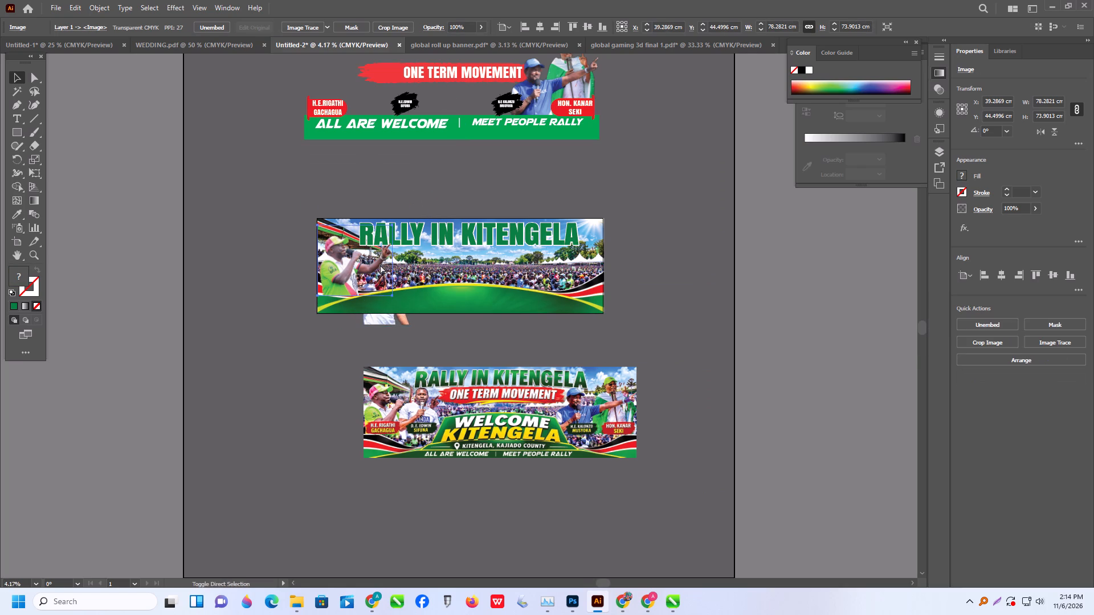
{"action": "key", "text": "ctrl+shift+bracketright"}
{"action": "key", "text": "ctrl+shift+bracketright"}
{"action": "key", "text": "ctrl+shift+bracketright"}
{"action": "key", "text": "ctrl+shift+bracketright"}
{"action": "left_click", "coordinate": [386, 330]}
{"action": "left_click", "coordinate": [389, 328]}
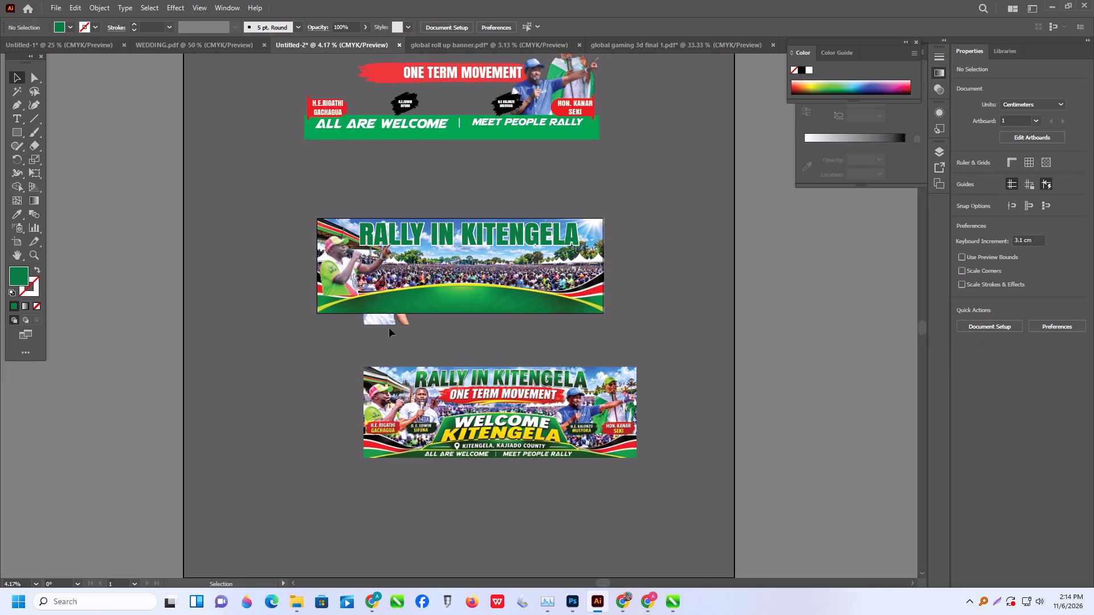
{"action": "left_click", "coordinate": [398, 321]}
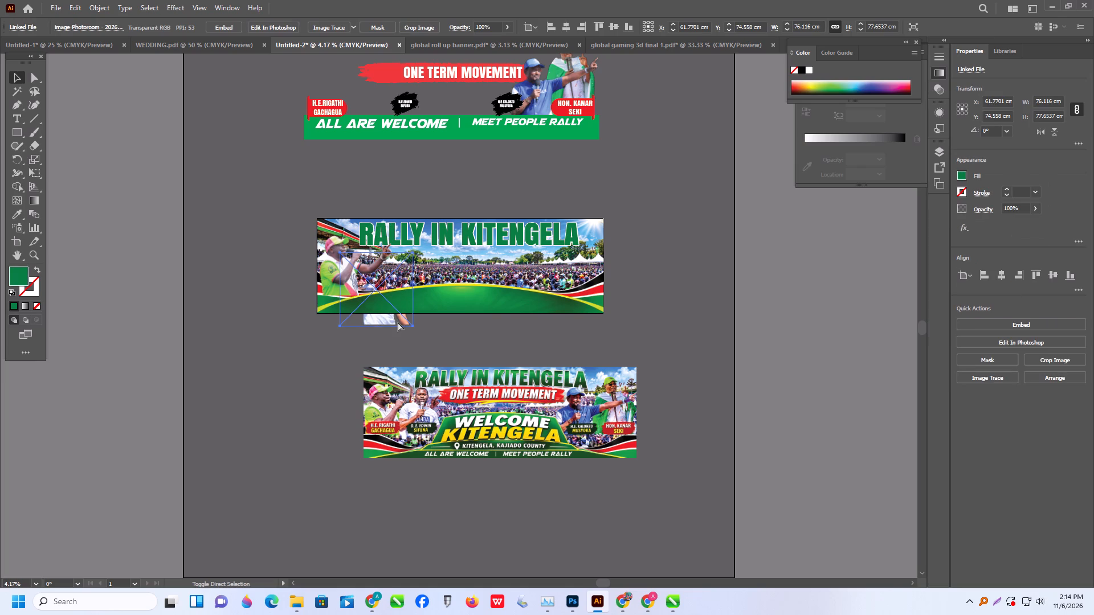
{"action": "key", "text": "ctrl+shift+p"}
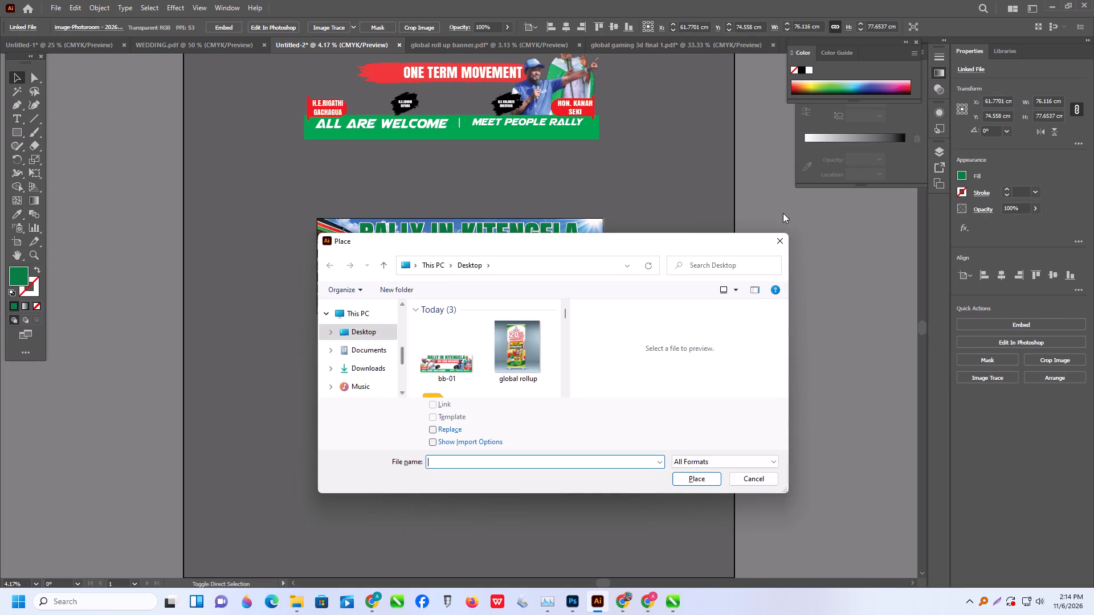
{"action": "left_click", "coordinate": [785, 244], "text": "ctrl"}
{"action": "key", "text": "ctrl+shift+bracketright"}
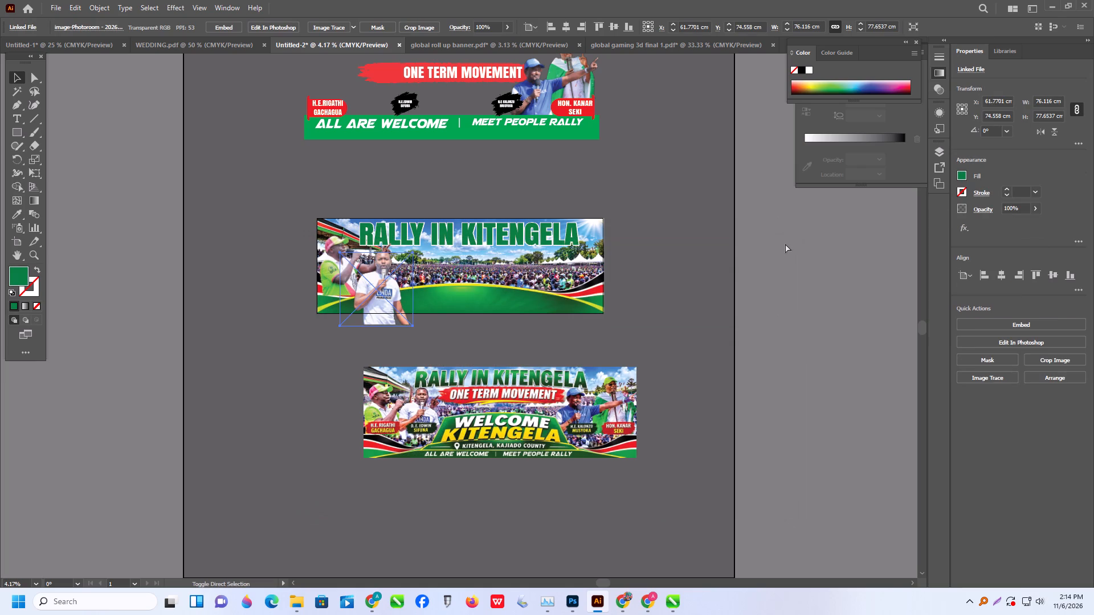
Scale the white-shirted speaker's photo down to about 40 cm wide and place it just beside the capped speaker, above the green curve.
{"action": "scroll", "coordinate": [385, 263], "scroll_direction": "up", "scroll_amount": 2, "text": "alt"}
{"action": "left_click_drag", "start_coordinate": [333, 341], "coordinate": [320, 313]}
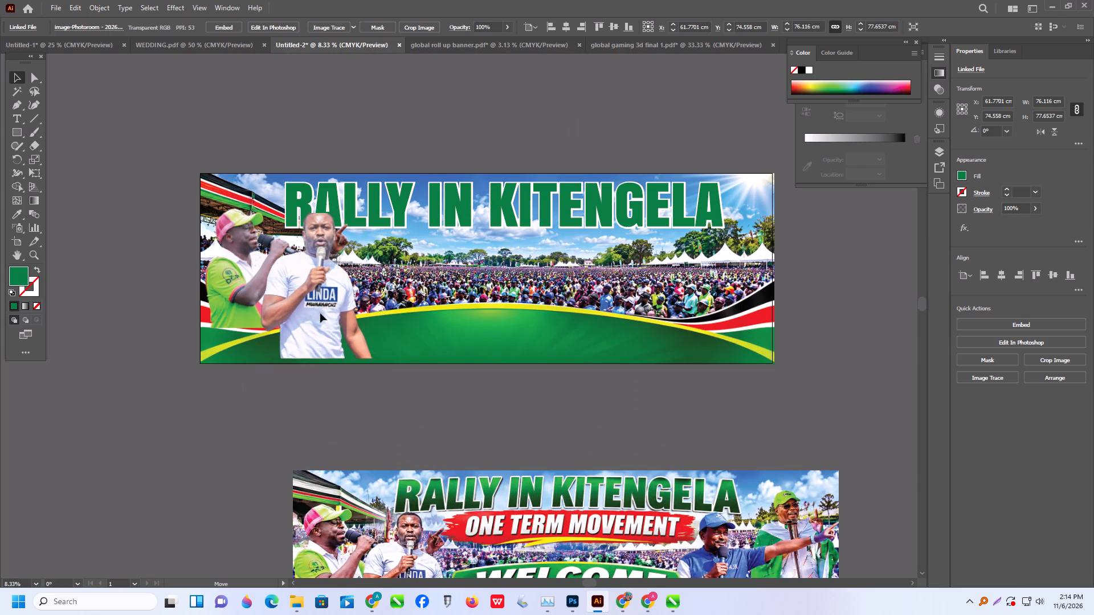
{"action": "left_click_drag", "start_coordinate": [320, 313], "coordinate": [323, 315]}
{"action": "left_click_drag", "start_coordinate": [381, 363], "coordinate": [344, 323], "text": "shift"}
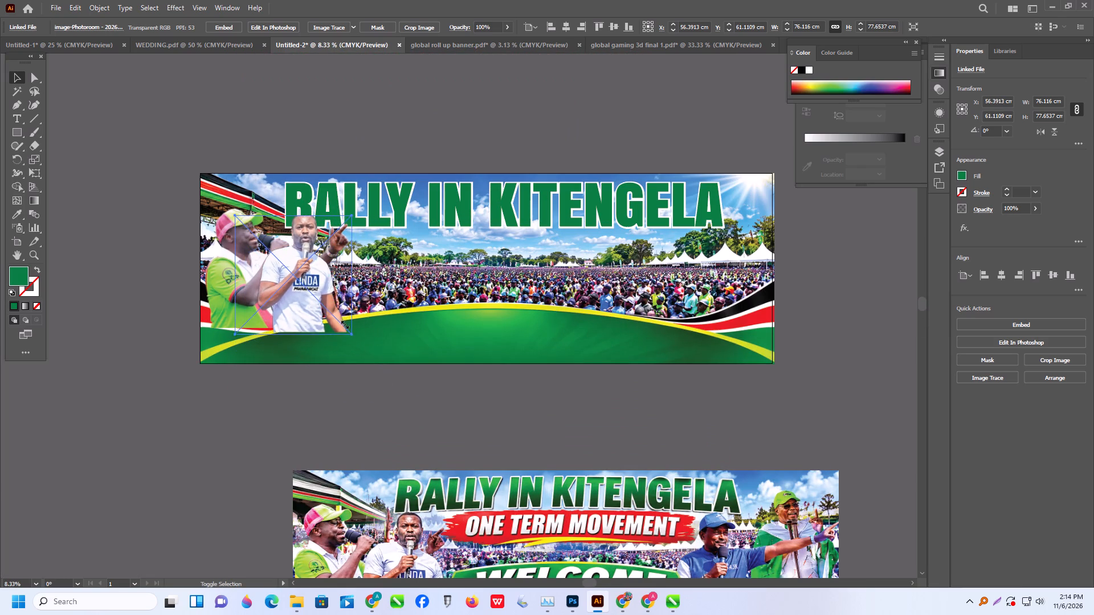
{"action": "left_click_drag", "start_coordinate": [344, 323], "coordinate": [336, 321], "text": "shift"}
{"action": "left_click_drag", "start_coordinate": [302, 291], "coordinate": [331, 297]}
{"action": "scroll", "coordinate": [333, 298], "scroll_direction": "down", "scroll_amount": 2, "text": "alt"}
{"action": "scroll", "coordinate": [385, 277], "scroll_direction": "up", "scroll_amount": 2, "text": "alt"}
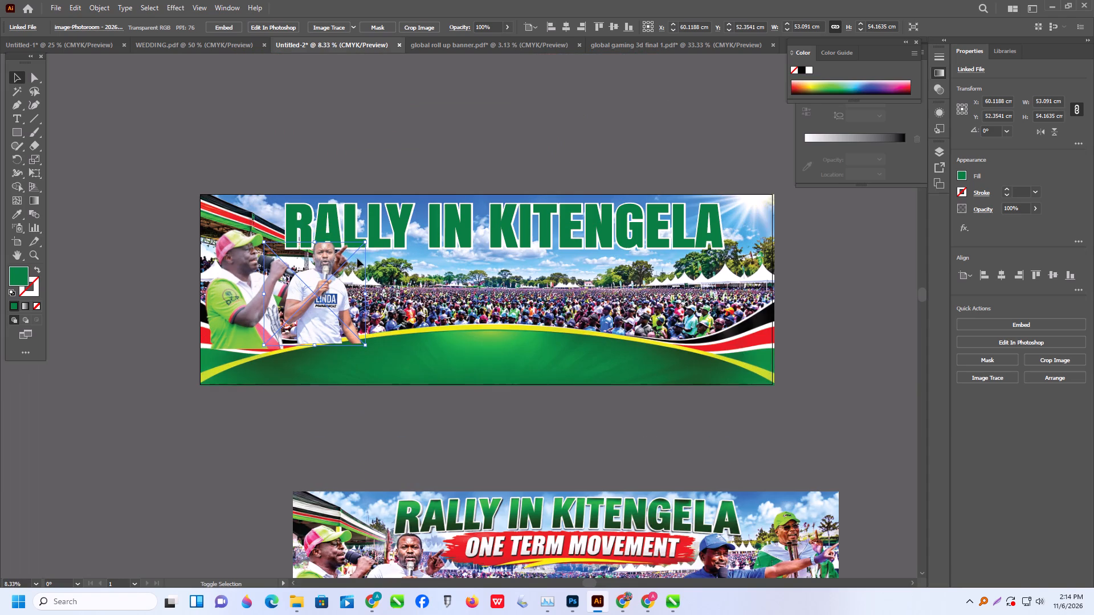
{"action": "left_click_drag", "start_coordinate": [364, 240], "coordinate": [357, 268], "text": "shift"}
{"action": "left_click", "coordinate": [301, 315]}
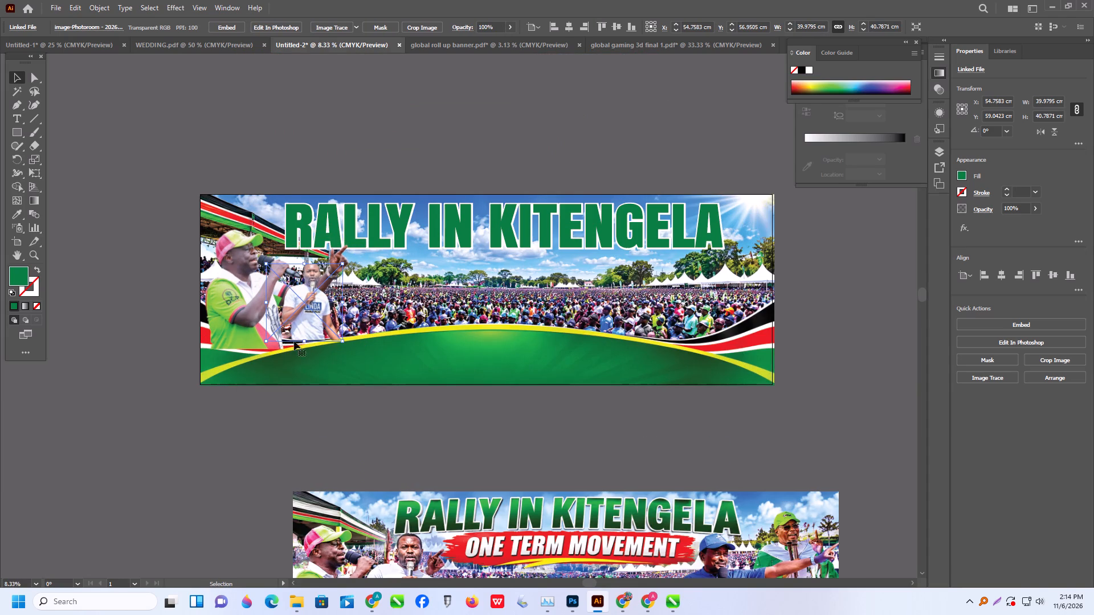
Move the red H.E.RIGATHI GACHAGUA name label from the original design to beneath the capped speaker and bring it to front.
{"action": "scroll", "coordinate": [297, 341], "scroll_direction": "down", "scroll_amount": 2, "text": "alt"}
{"action": "scroll", "coordinate": [378, 186], "scroll_direction": "up", "scroll_amount": 1}
{"action": "scroll", "coordinate": [359, 191], "scroll_direction": "up", "scroll_amount": 1, "text": "alt"}
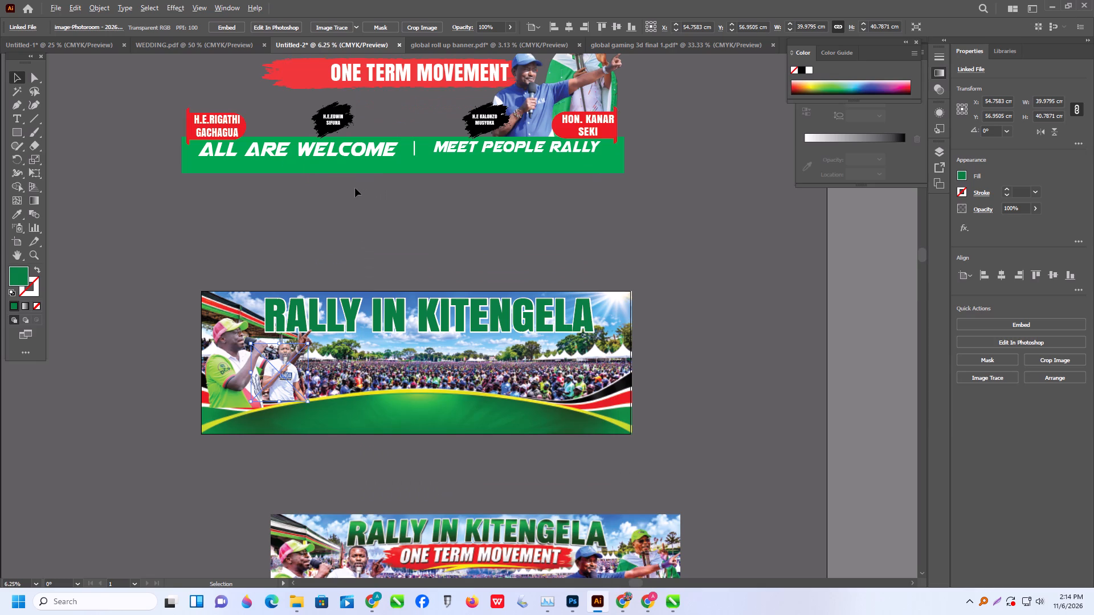
{"action": "left_click_drag", "start_coordinate": [161, 102], "coordinate": [257, 131]}
{"action": "left_click_drag", "start_coordinate": [228, 127], "coordinate": [236, 408]}
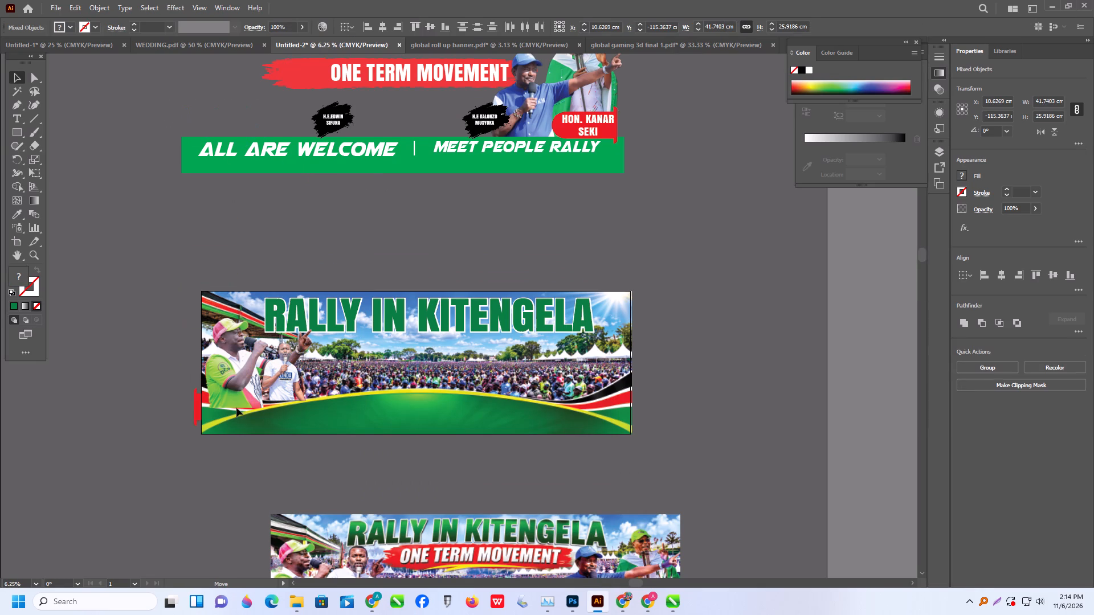
{"action": "left_click_drag", "start_coordinate": [236, 408], "coordinate": [235, 404]}
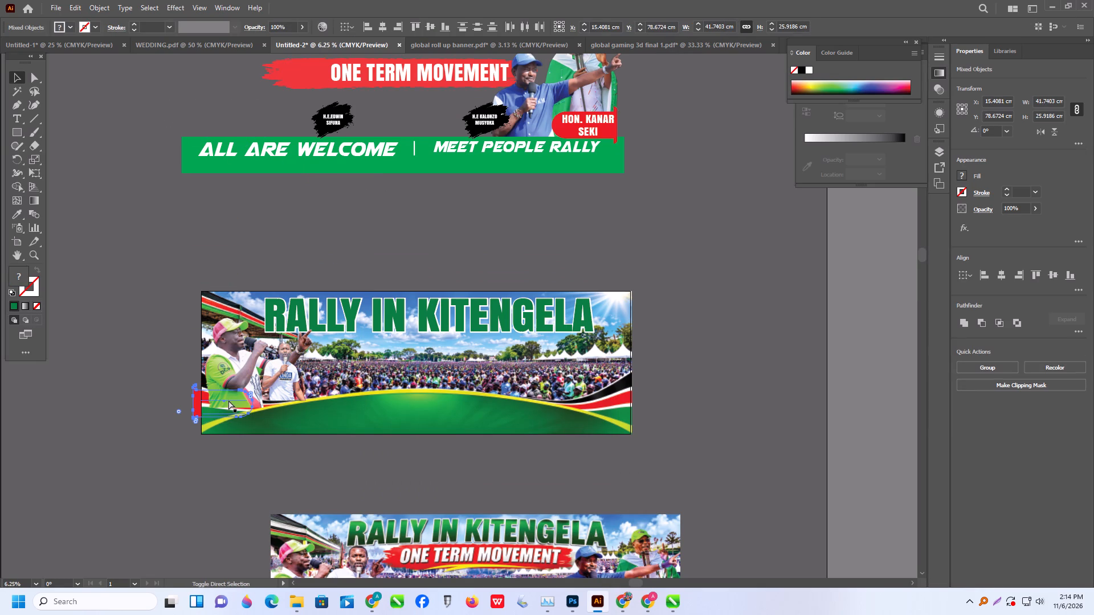
{"action": "key", "text": "ctrl+shift+bracketright"}
{"action": "scroll", "coordinate": [230, 399], "scroll_direction": "up", "scroll_amount": 2, "text": "alt"}
{"action": "left_click_drag", "start_coordinate": [227, 416], "coordinate": [242, 418]}
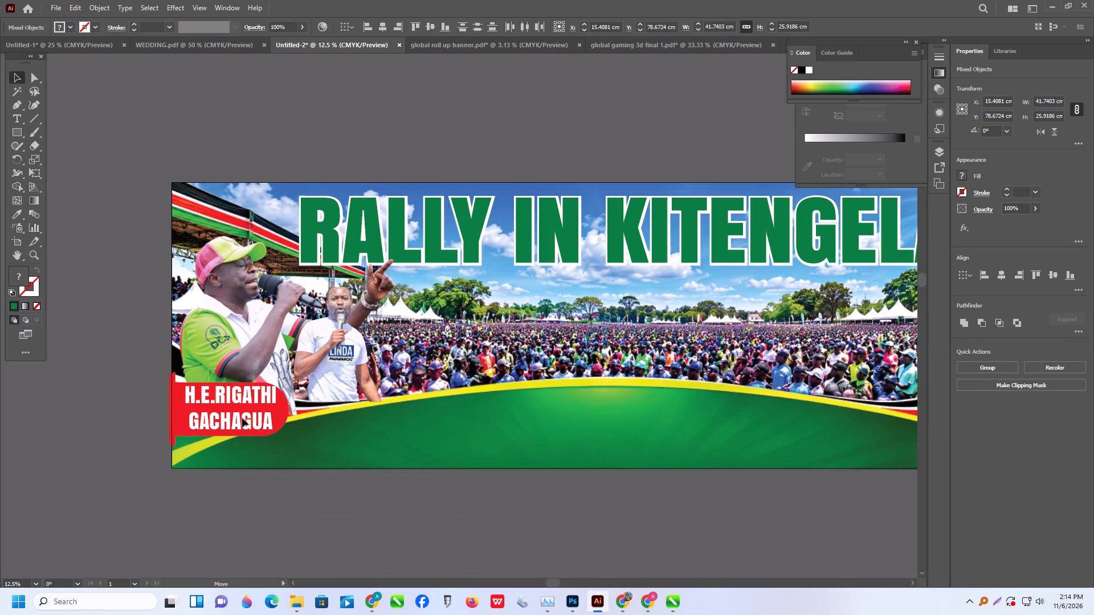
{"action": "left_click_drag", "start_coordinate": [242, 418], "coordinate": [243, 419]}
Shift both speaker photos slightly left and adjust the position of the name text on the red label.
{"action": "left_click_drag", "start_coordinate": [238, 358], "coordinate": [235, 356]}
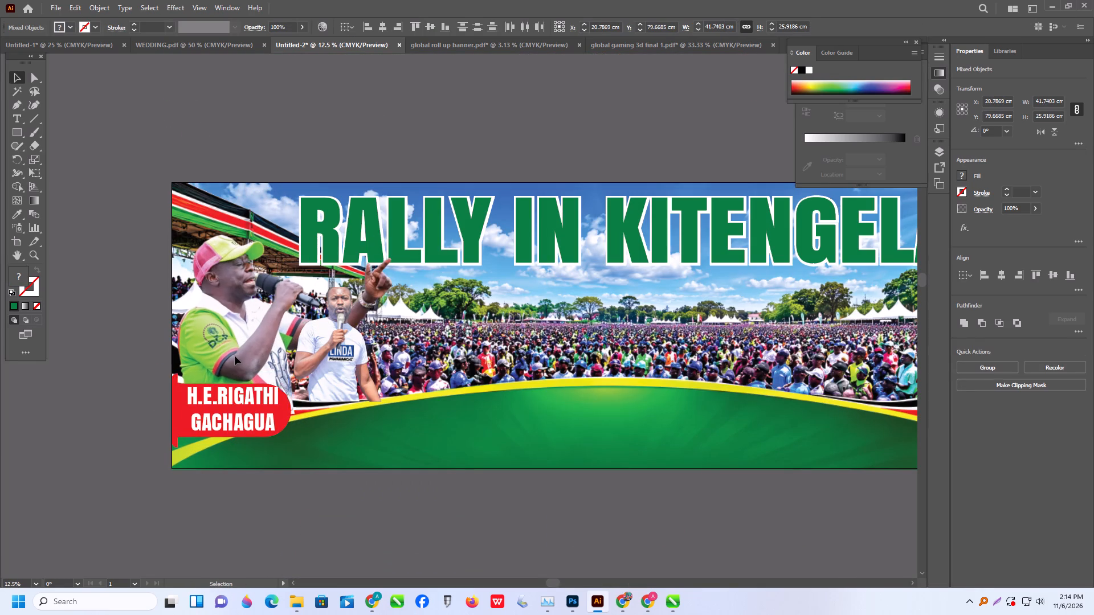
{"action": "left_click_drag", "start_coordinate": [235, 356], "coordinate": [226, 360]}
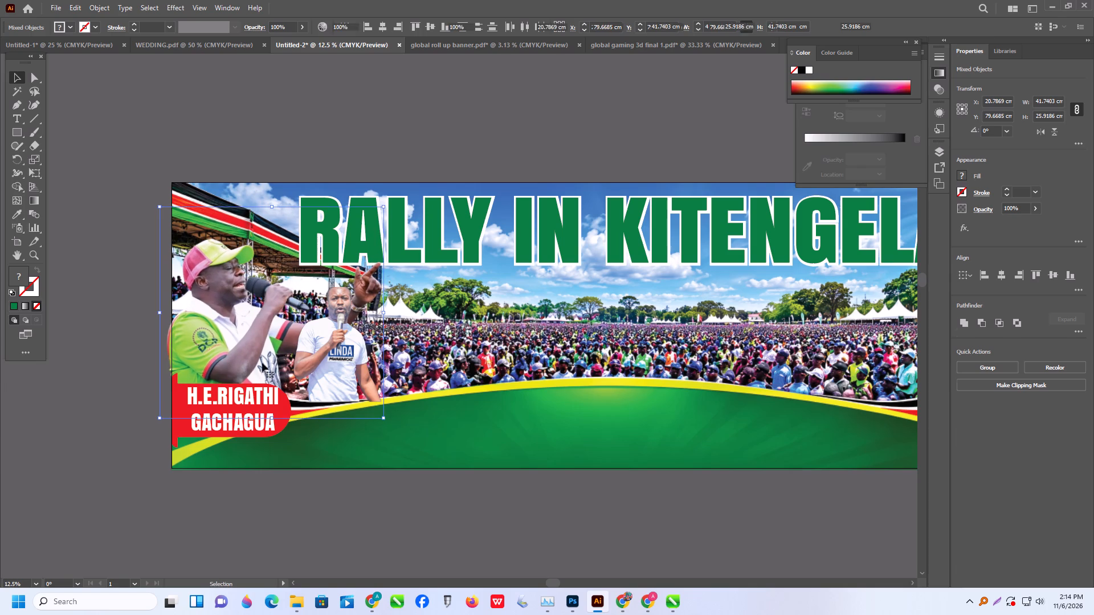
{"action": "left_click", "coordinate": [344, 362]}
{"action": "left_click_drag", "start_coordinate": [343, 362], "coordinate": [334, 366]}
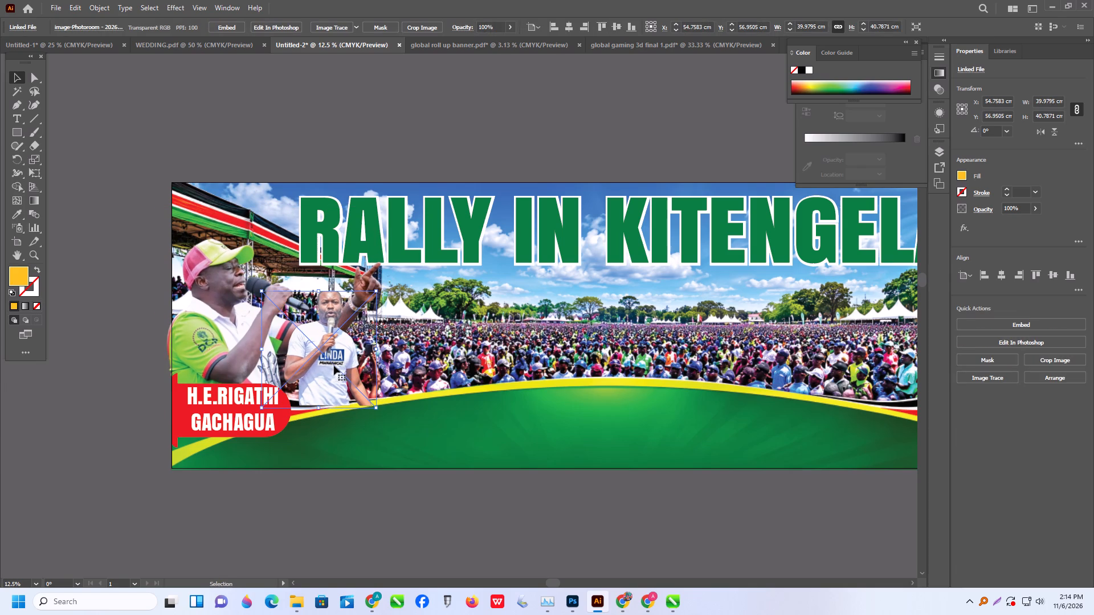
{"action": "scroll", "coordinate": [258, 388], "scroll_direction": "up", "scroll_amount": 2, "text": "alt"}
{"action": "left_click_drag", "start_coordinate": [215, 400], "coordinate": [208, 404]}
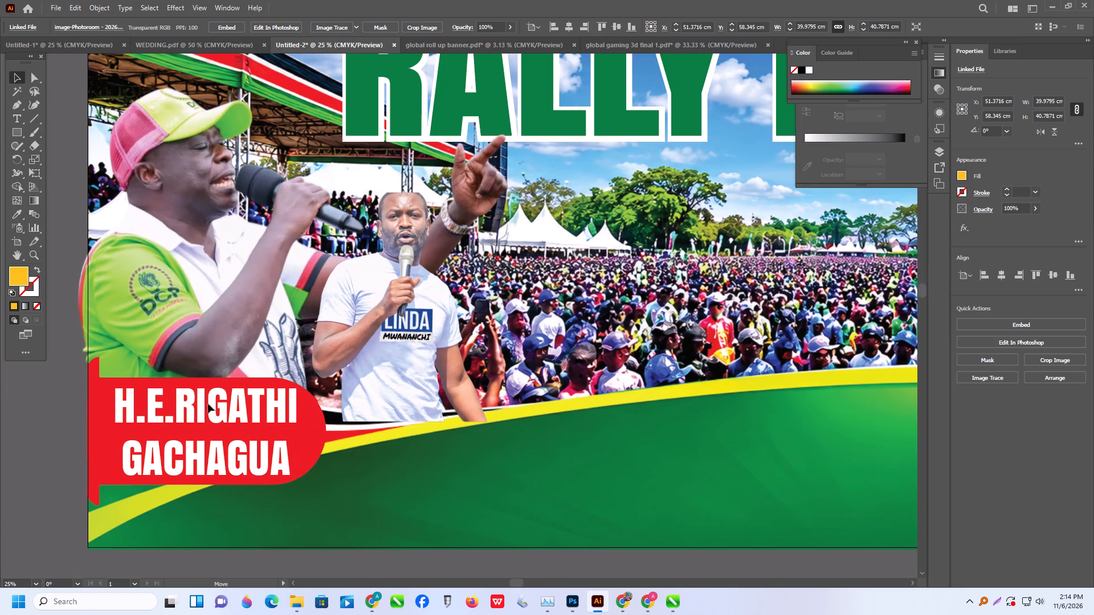
{"action": "left_click_drag", "start_coordinate": [208, 404], "coordinate": [207, 402]}
Enlarge the white-shirted speaker's photo to about 44 cm wide, extending it down over the green curve.
{"action": "scroll", "coordinate": [312, 401], "scroll_direction": "down", "scroll_amount": 2, "text": "alt"}
{"action": "left_click", "coordinate": [366, 325]}
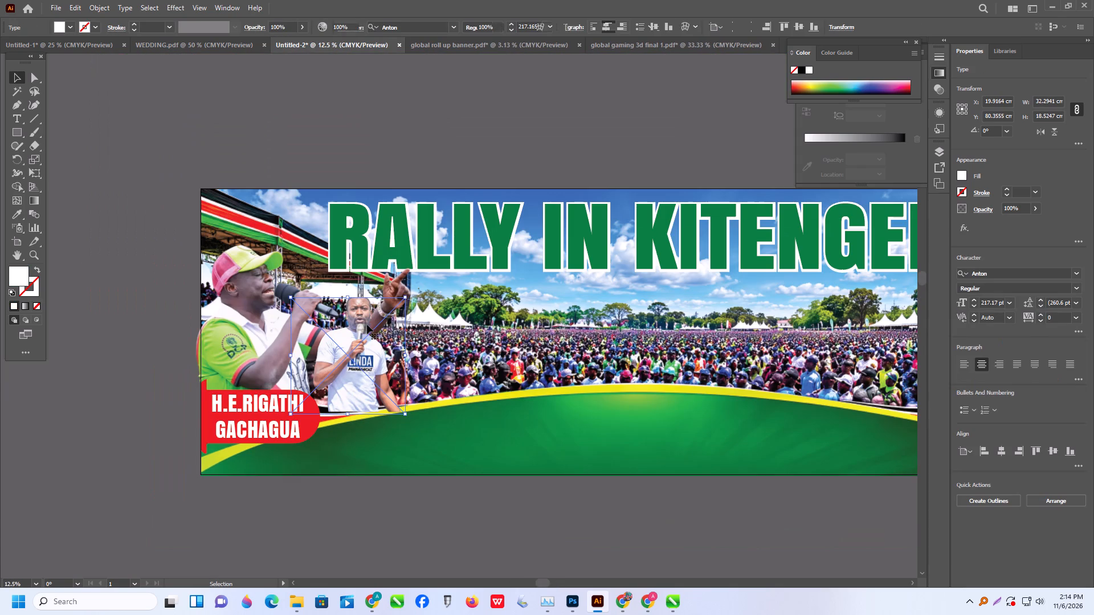
{"action": "left_click_drag", "start_coordinate": [292, 413], "coordinate": [275, 425], "text": "shift"}
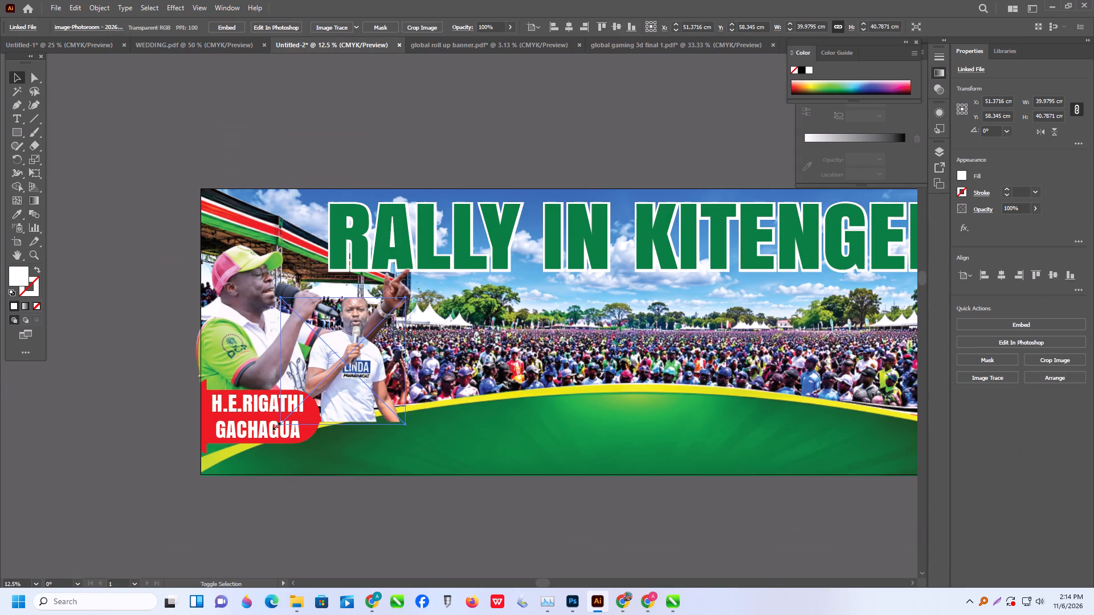
{"action": "left_click_drag", "start_coordinate": [275, 425], "coordinate": [276, 425], "text": "shift"}
Move the black brush-stroke H.E.EDWIN SIFUNA label from the original design over the white-shirted speaker's lower body and bring it to front.
{"action": "scroll", "coordinate": [295, 425], "scroll_direction": "down", "scroll_amount": 2, "text": "alt"}
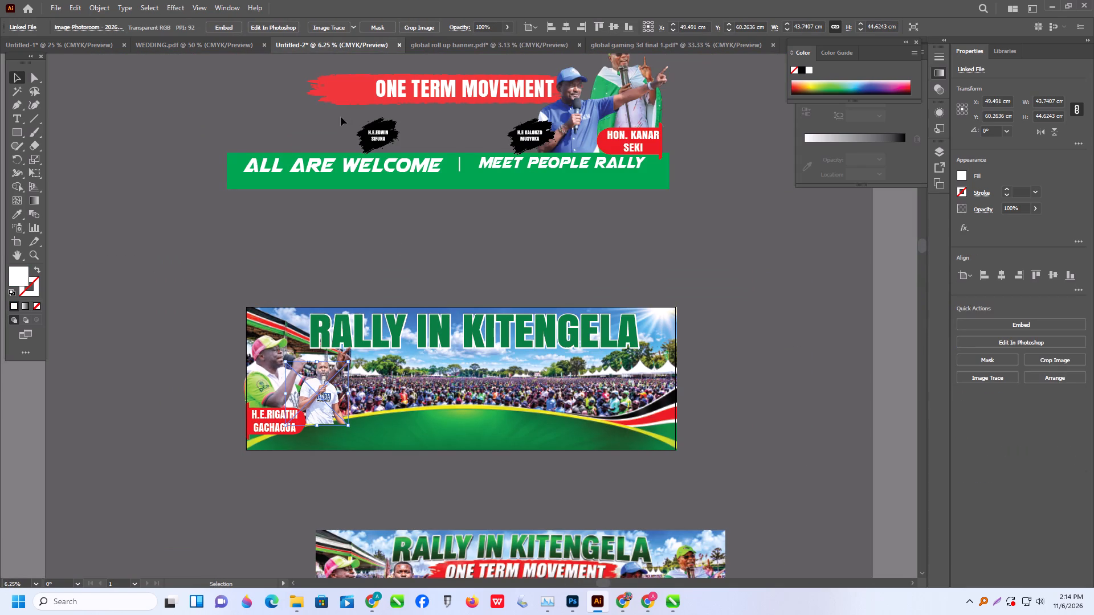
{"action": "scroll", "coordinate": [370, 140], "scroll_direction": "down", "scroll_amount": 5}
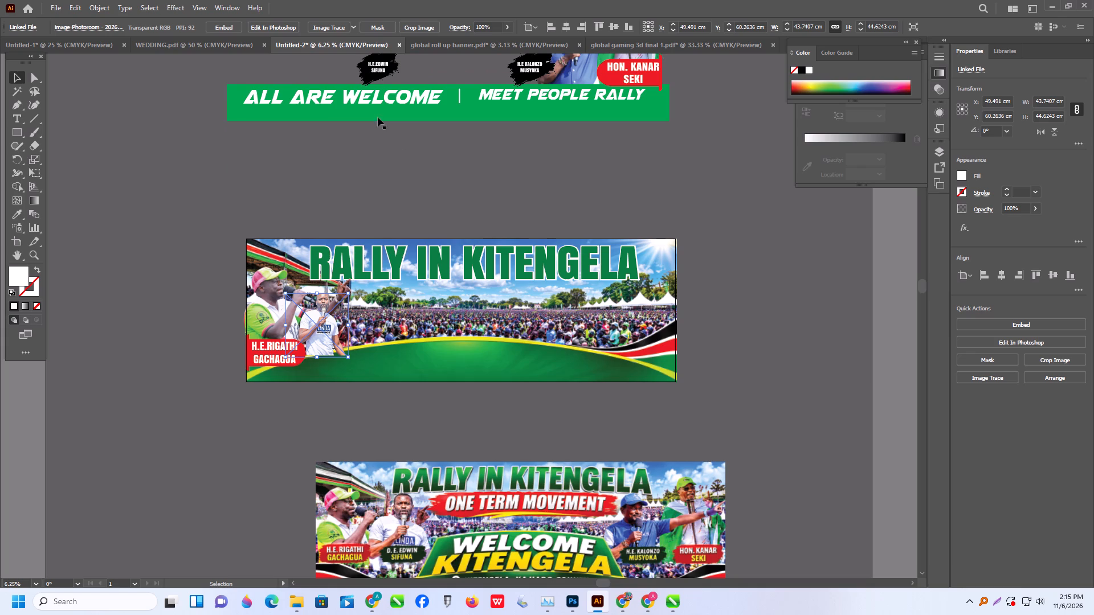
{"action": "left_click_drag", "start_coordinate": [337, 62], "coordinate": [404, 72]}
{"action": "left_click_drag", "start_coordinate": [384, 68], "coordinate": [379, 151]}
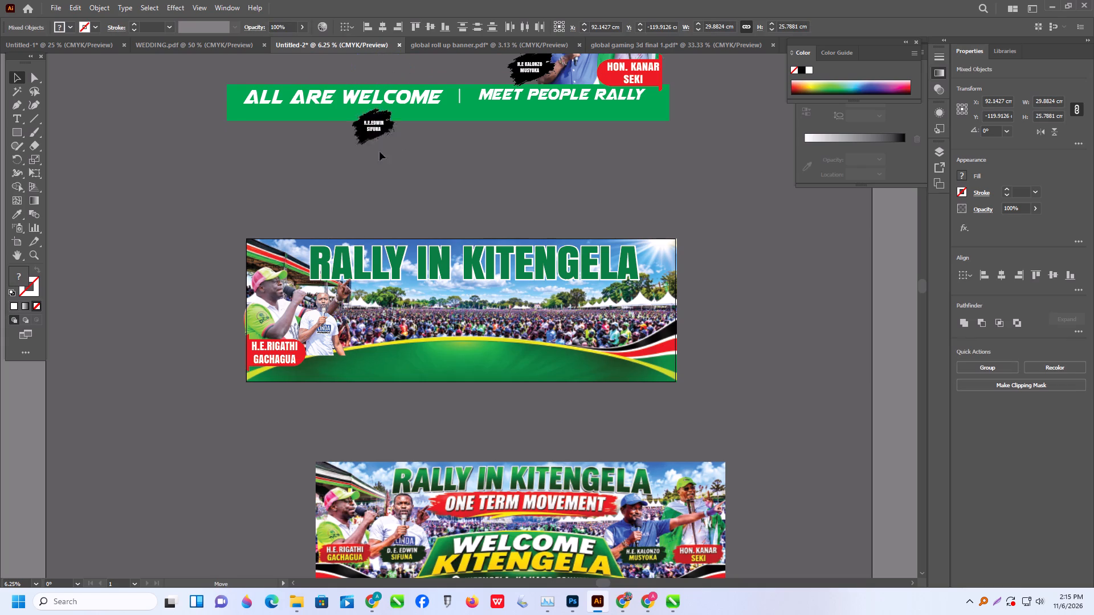
{"action": "left_click_drag", "start_coordinate": [379, 151], "coordinate": [329, 350]}
{"action": "key", "text": "ctrl+shift+bracketright"}
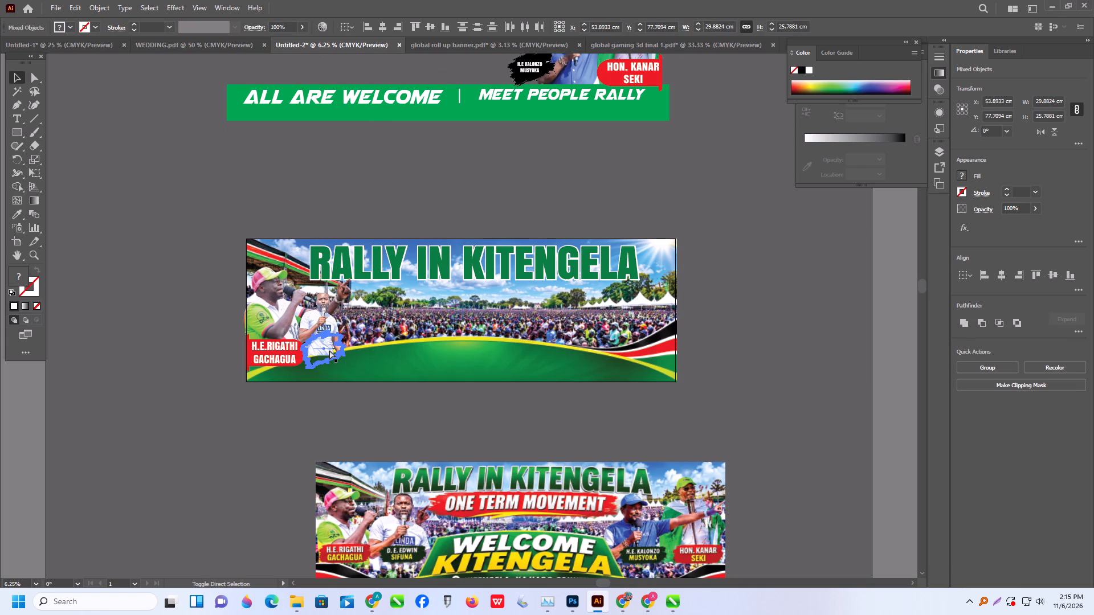
{"action": "scroll", "coordinate": [330, 351], "scroll_direction": "up", "scroll_amount": 2, "text": "alt"}
{"action": "left_click", "coordinate": [301, 355]}
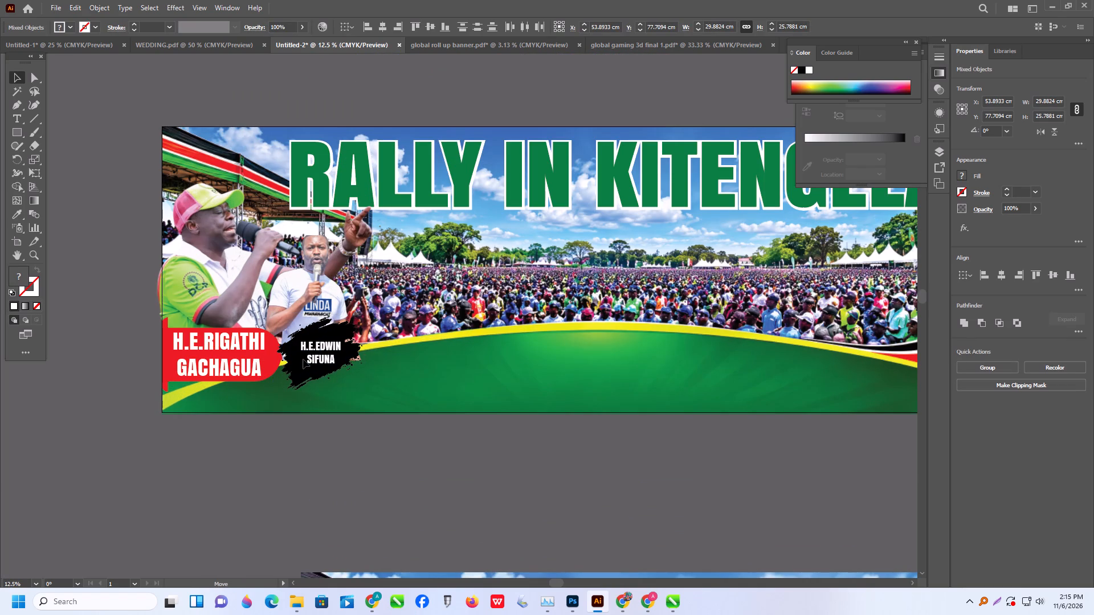
{"action": "left_click_drag", "start_coordinate": [373, 498], "coordinate": [370, 490]}
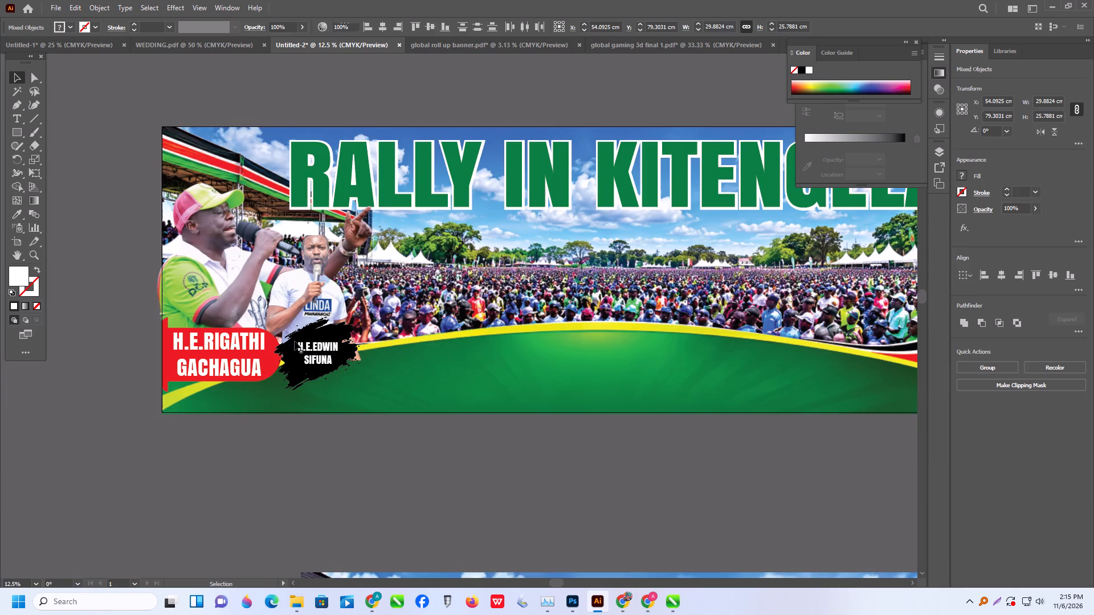
Widen the black brush stroke and enlarge the H.E.EDWIN SIFUNA text to about 126 pt, centring it on the stroke.
{"action": "scroll", "coordinate": [295, 341], "scroll_direction": "up", "scroll_amount": 2, "text": "alt"}
{"action": "left_click", "coordinate": [378, 333]}
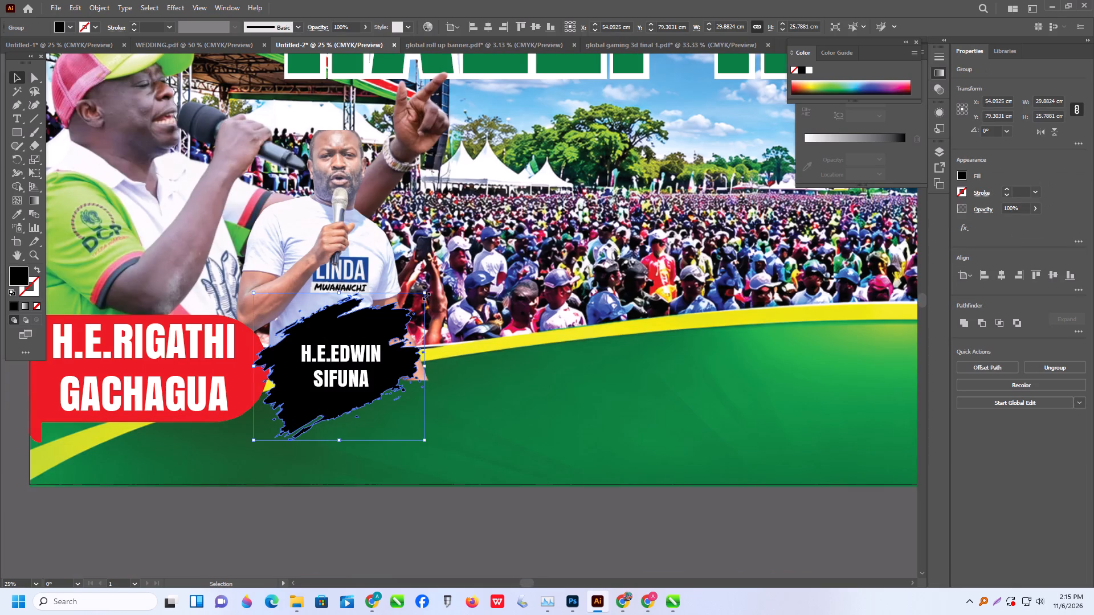
{"action": "left_click_drag", "start_coordinate": [425, 295], "coordinate": [460, 285]}
{"action": "left_click", "coordinate": [357, 355]}
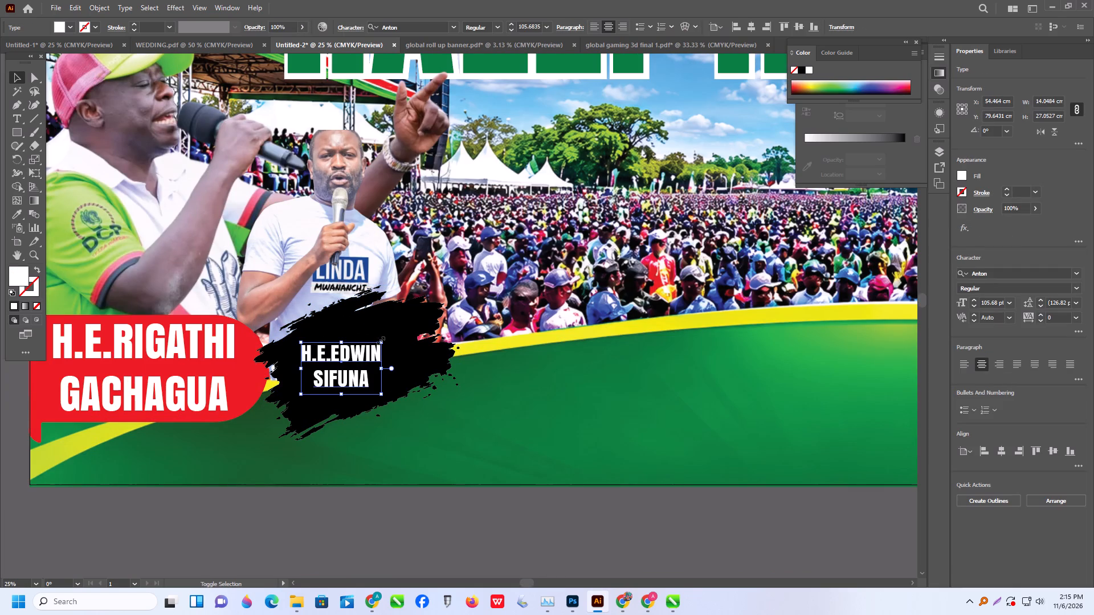
{"action": "left_click_drag", "start_coordinate": [379, 341], "coordinate": [414, 333], "text": "shift"}
{"action": "left_click", "coordinate": [364, 349]}
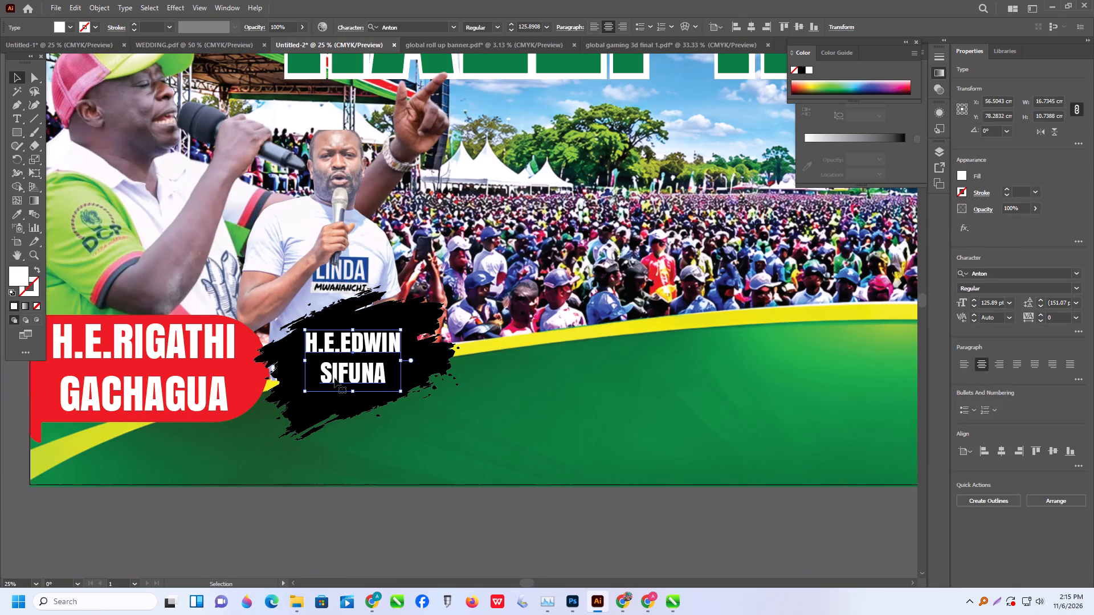
Colour the surnames SIFUNA and GACHAGUA yellow on their name labels.
{"action": "triple_click", "coordinate": [334, 378]}
{"action": "left_click", "coordinate": [334, 378]}
{"action": "left_click", "coordinate": [66, 26]}
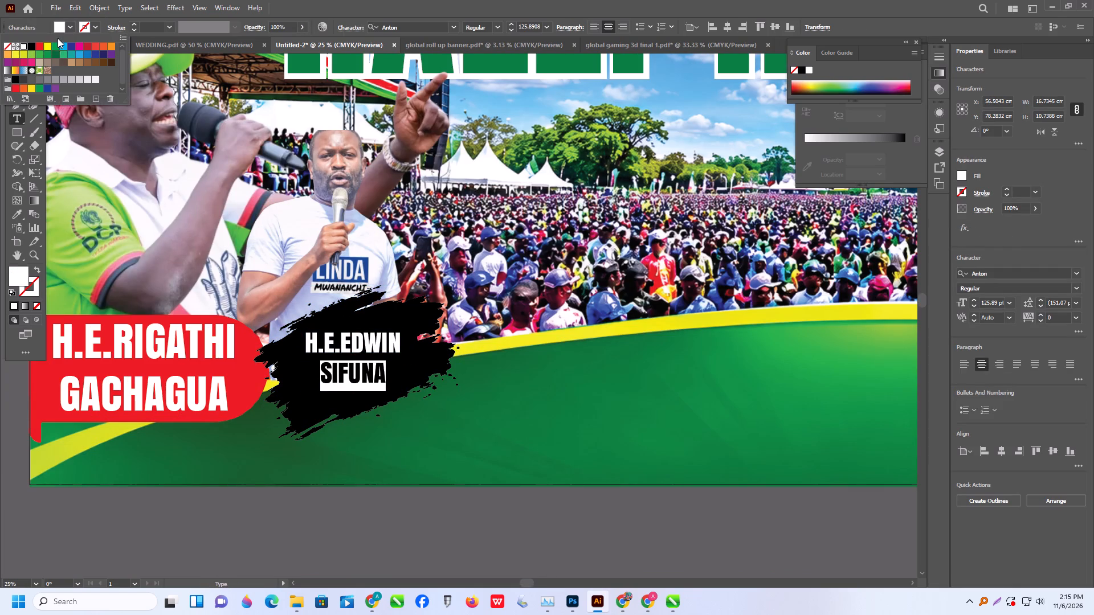
{"action": "left_click", "coordinate": [49, 46]}
{"action": "left_click", "coordinate": [119, 391]}
{"action": "triple_click", "coordinate": [111, 387]}
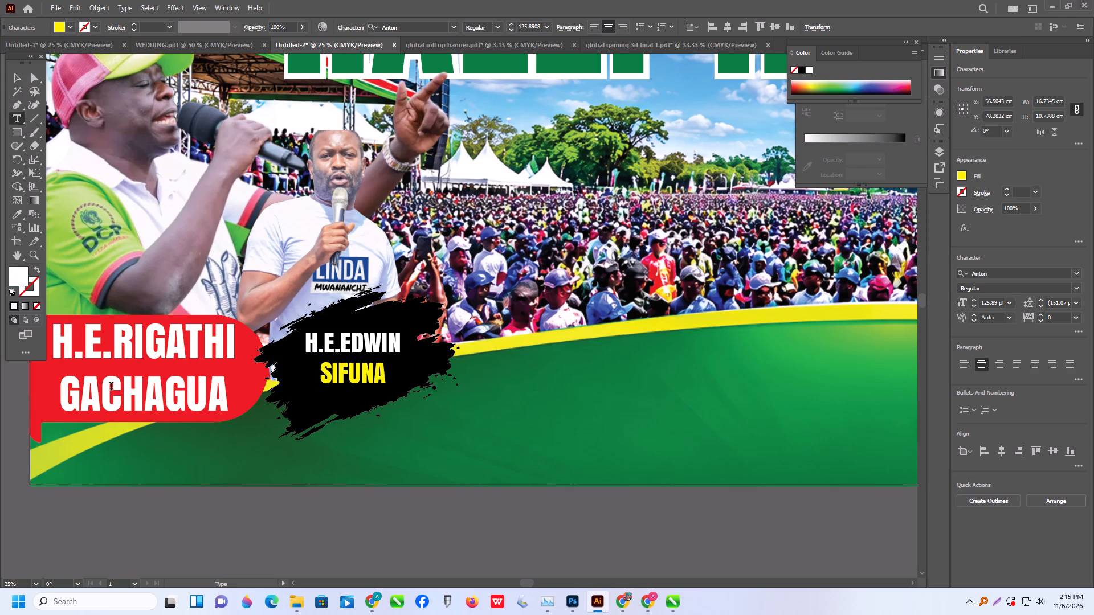
{"action": "left_click", "coordinate": [74, 26]}
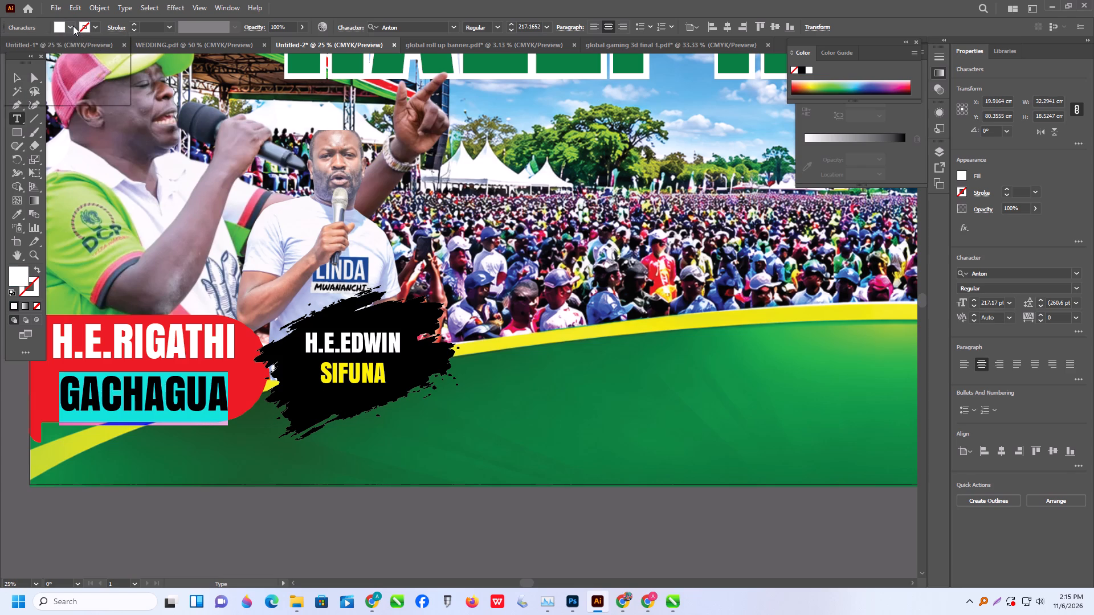
{"action": "left_click", "coordinate": [50, 47]}
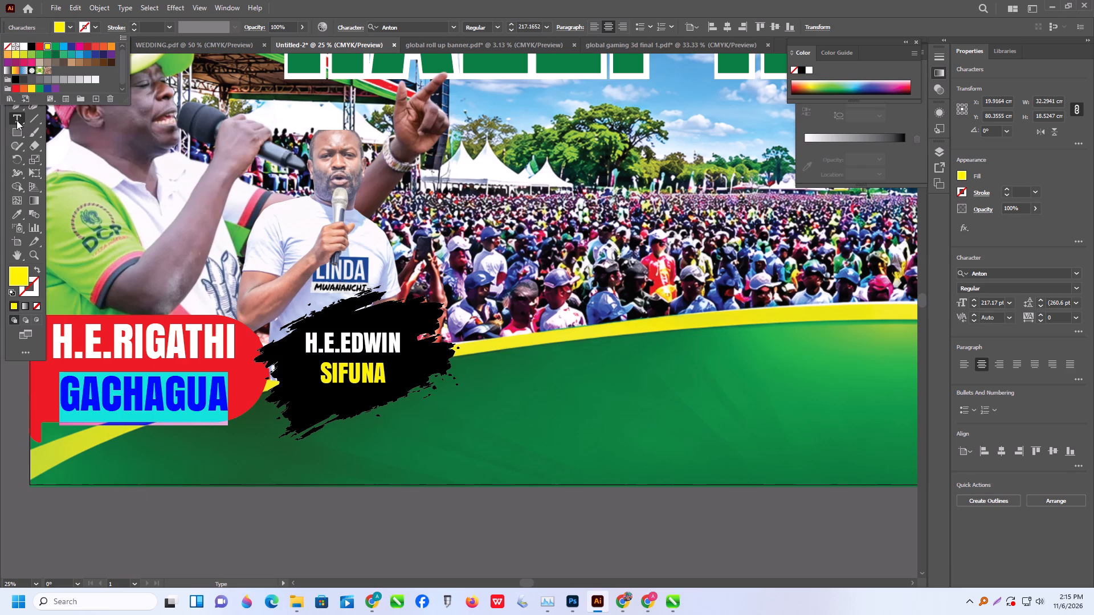
{"action": "left_click", "coordinate": [43, 171]}
{"action": "left_click", "coordinate": [14, 73]}
{"action": "scroll", "coordinate": [203, 359], "scroll_direction": "down", "scroll_amount": 3, "text": "alt"}
{"action": "left_click", "coordinate": [267, 446]}
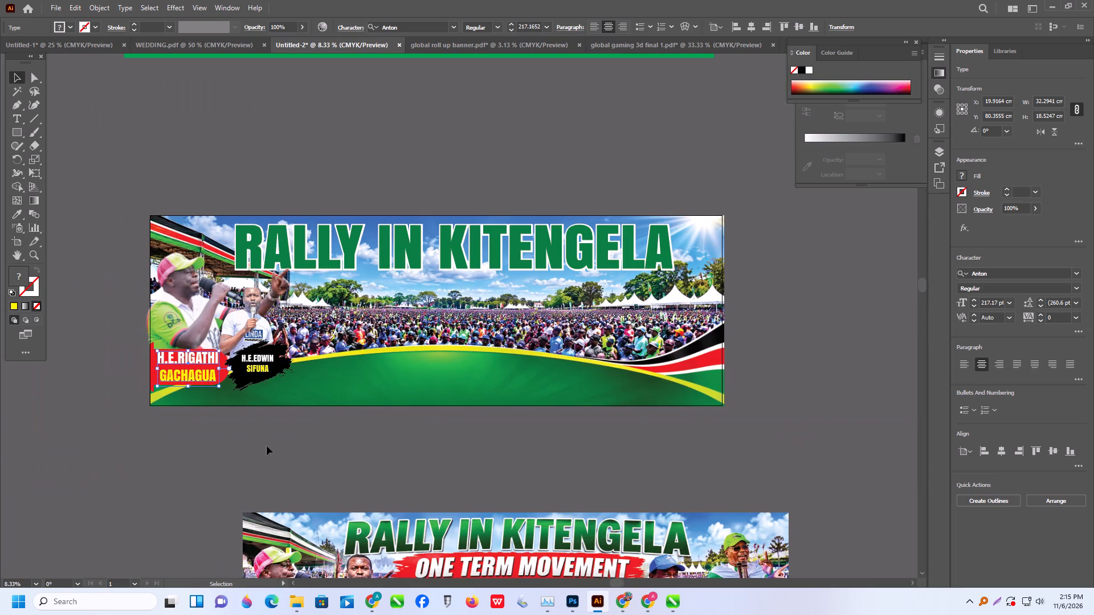
Move the blue-capped speaker's photo onto the banner's right end, bring it to front and reduce it to about 89 cm wide.
{"action": "scroll", "coordinate": [268, 433], "scroll_direction": "down", "scroll_amount": 1, "text": "alt"}
{"action": "scroll", "coordinate": [430, 369], "scroll_direction": "down", "scroll_amount": 1, "text": "alt"}
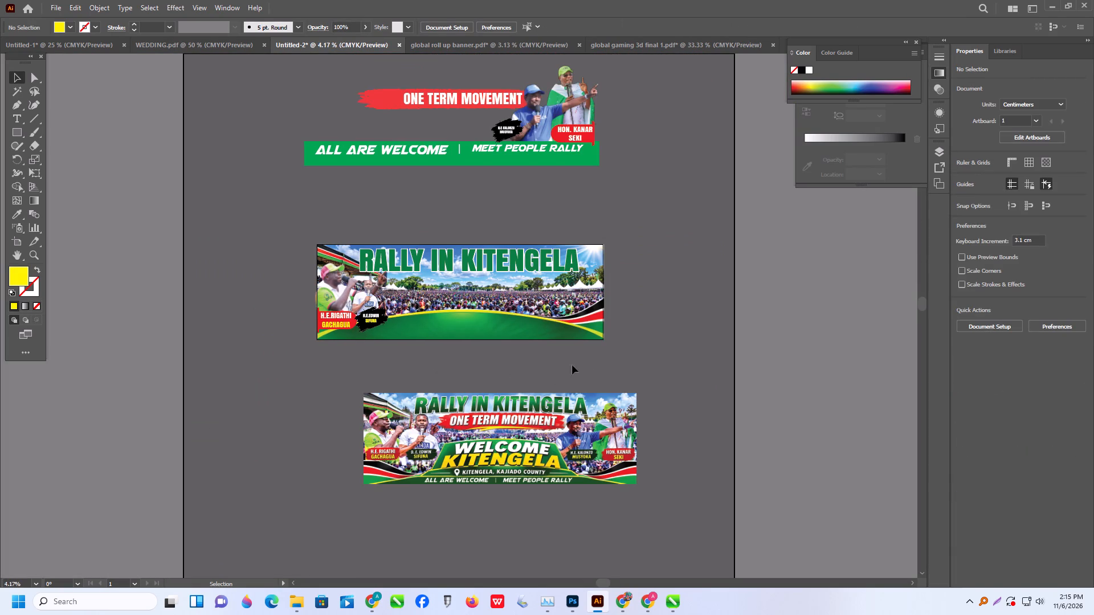
{"action": "left_click_drag", "start_coordinate": [586, 79], "coordinate": [633, 261]}
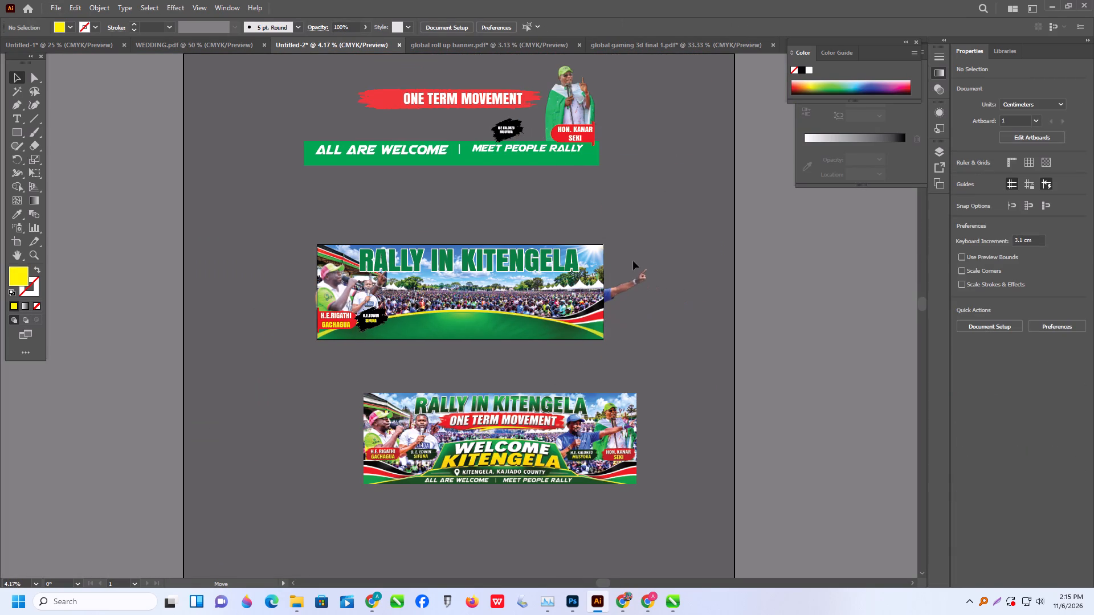
{"action": "left_click_drag", "start_coordinate": [633, 261], "coordinate": [603, 266]}
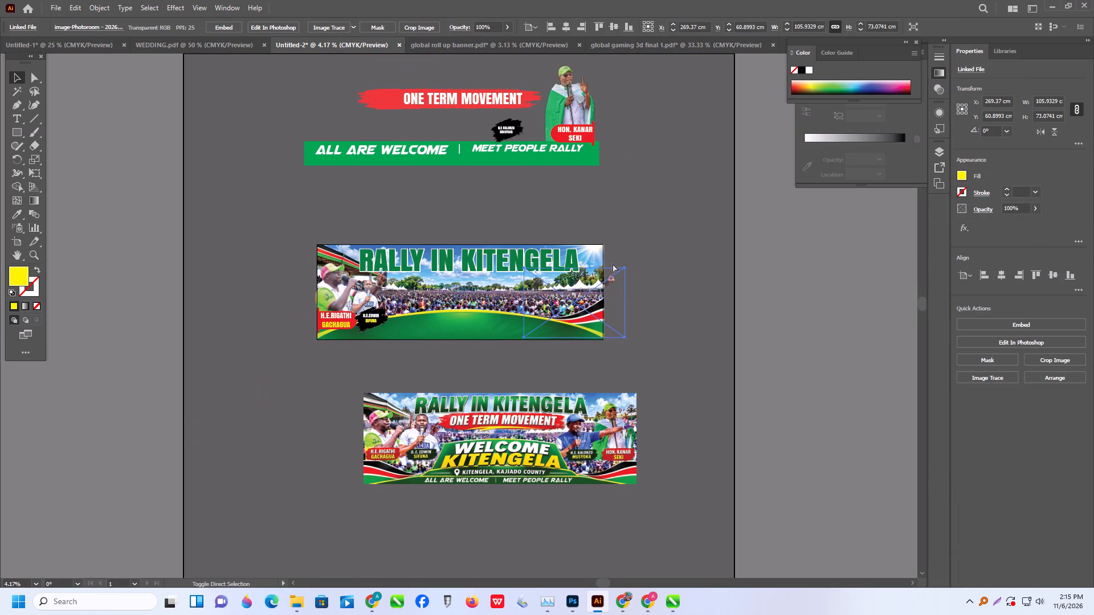
{"action": "key", "text": "ctrl+shift+bracketright"}
{"action": "scroll", "coordinate": [557, 269], "scroll_direction": "up", "scroll_amount": 1, "text": "alt"}
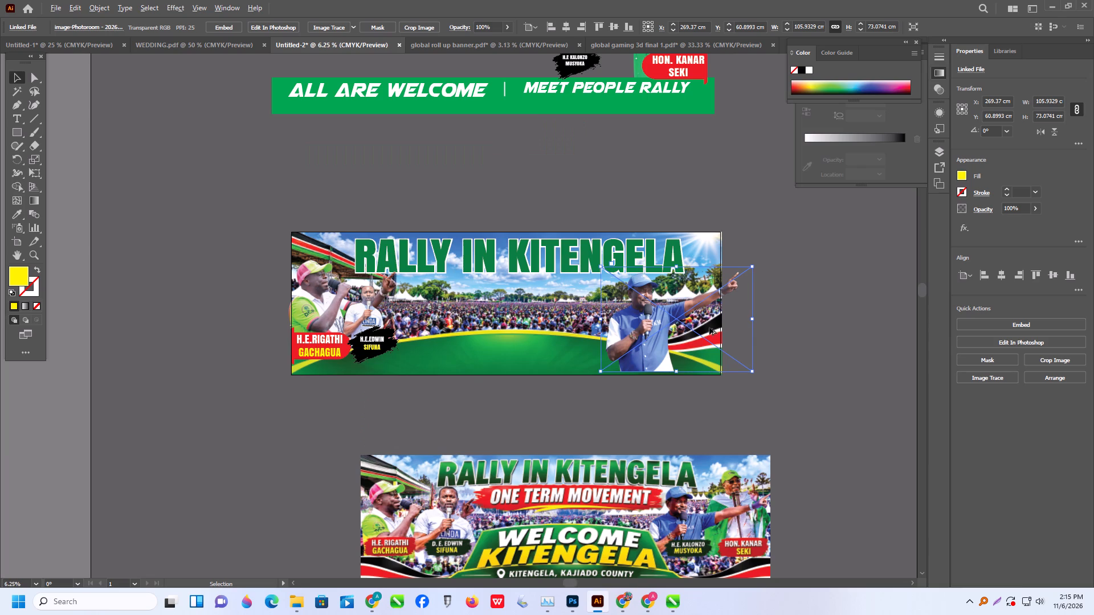
{"action": "left_click_drag", "start_coordinate": [754, 266], "coordinate": [741, 283], "text": "shift"}
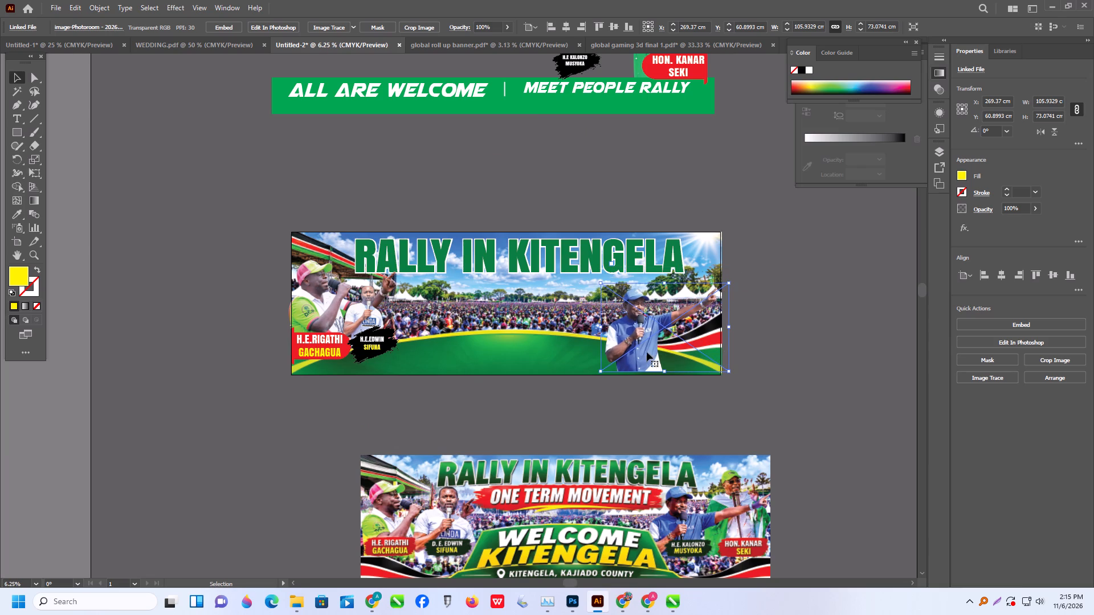
{"action": "left_click_drag", "start_coordinate": [643, 352], "coordinate": [648, 322]}
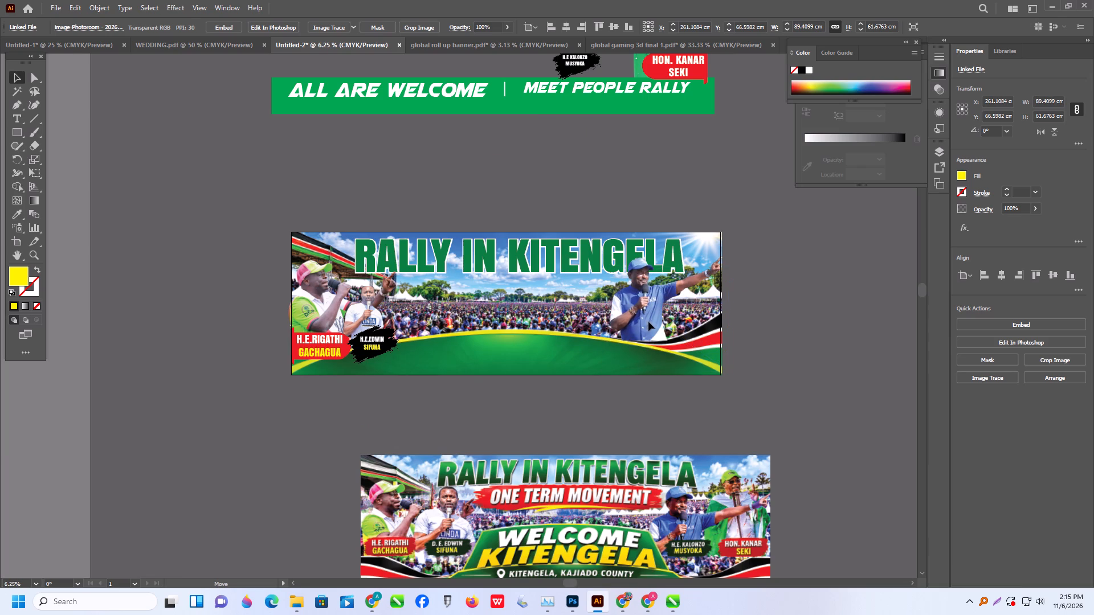
{"action": "left_click_drag", "start_coordinate": [648, 322], "coordinate": [648, 322]}
Move the green-draped speaker's photo onto the banner's right end and bring it to front.
{"action": "scroll", "coordinate": [574, 244], "scroll_direction": "down", "scroll_amount": 2, "text": "alt"}
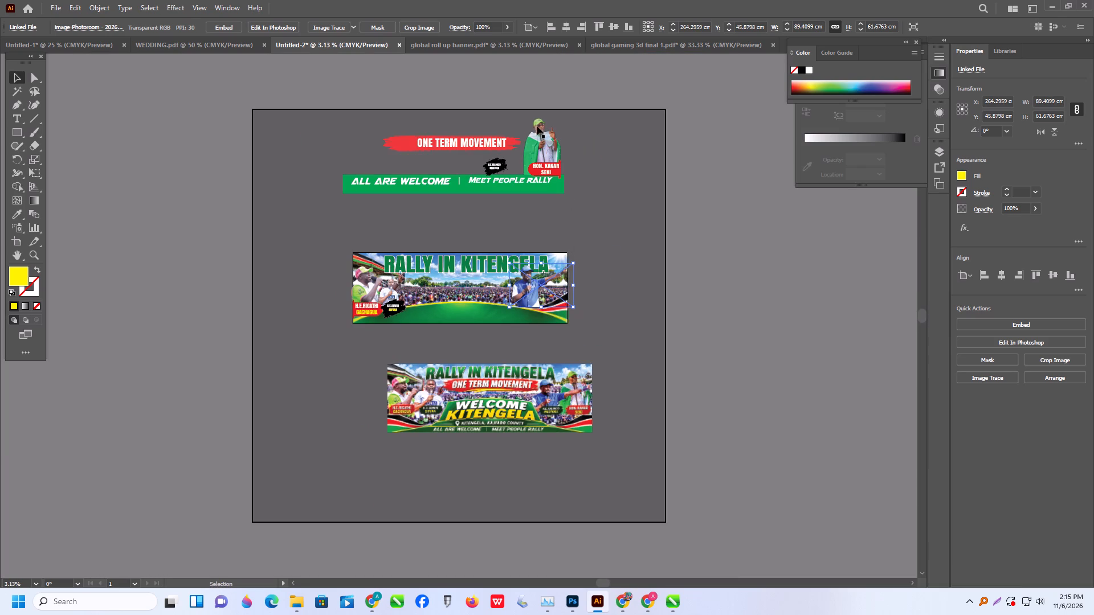
{"action": "left_click_drag", "start_coordinate": [530, 108], "coordinate": [568, 162]}
{"action": "left_click_drag", "start_coordinate": [586, 206], "coordinate": [590, 228]}
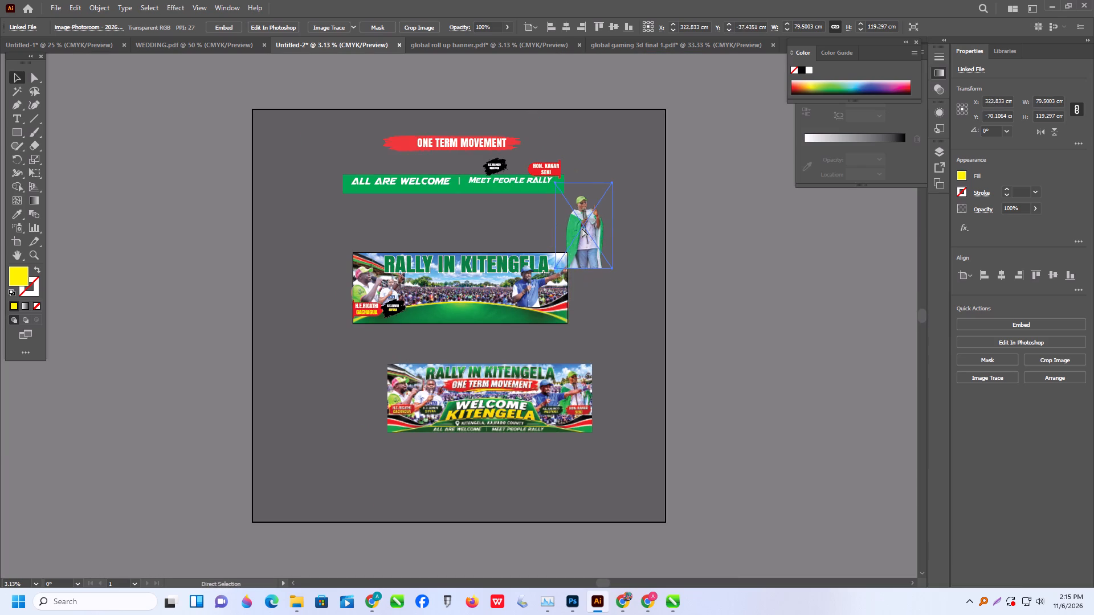
{"action": "key", "text": "ctrl+shift+bracketright"}
{"action": "left_click_drag", "start_coordinate": [587, 236], "coordinate": [569, 270]}
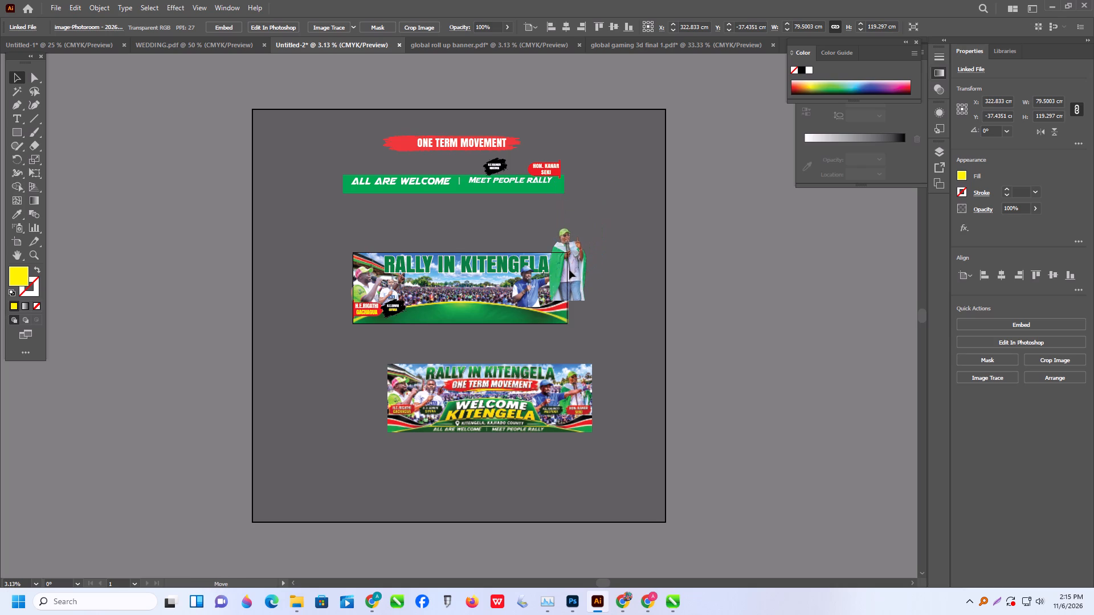
{"action": "left_click_drag", "start_coordinate": [569, 270], "coordinate": [565, 275]}
Resize the green-draped speaker's photo to about 58 cm wide and stand it beside the blue-capped speaker.
{"action": "scroll", "coordinate": [568, 288], "scroll_direction": "up", "scroll_amount": 2, "text": "alt"}
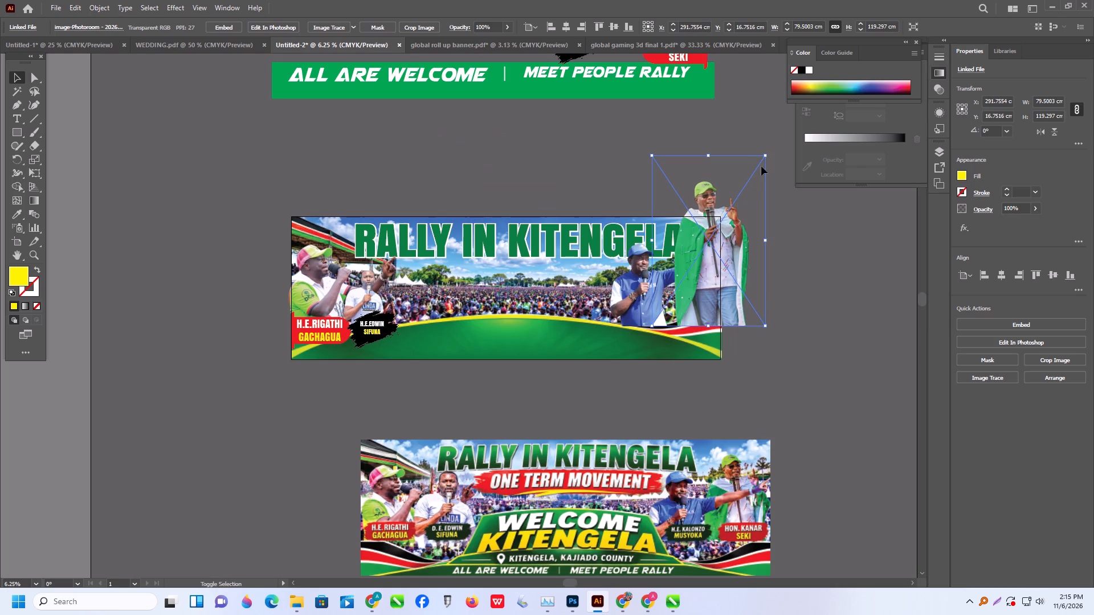
{"action": "left_click_drag", "start_coordinate": [766, 158], "coordinate": [747, 229], "text": "shift"}
{"action": "left_click_drag", "start_coordinate": [675, 303], "coordinate": [685, 302]}
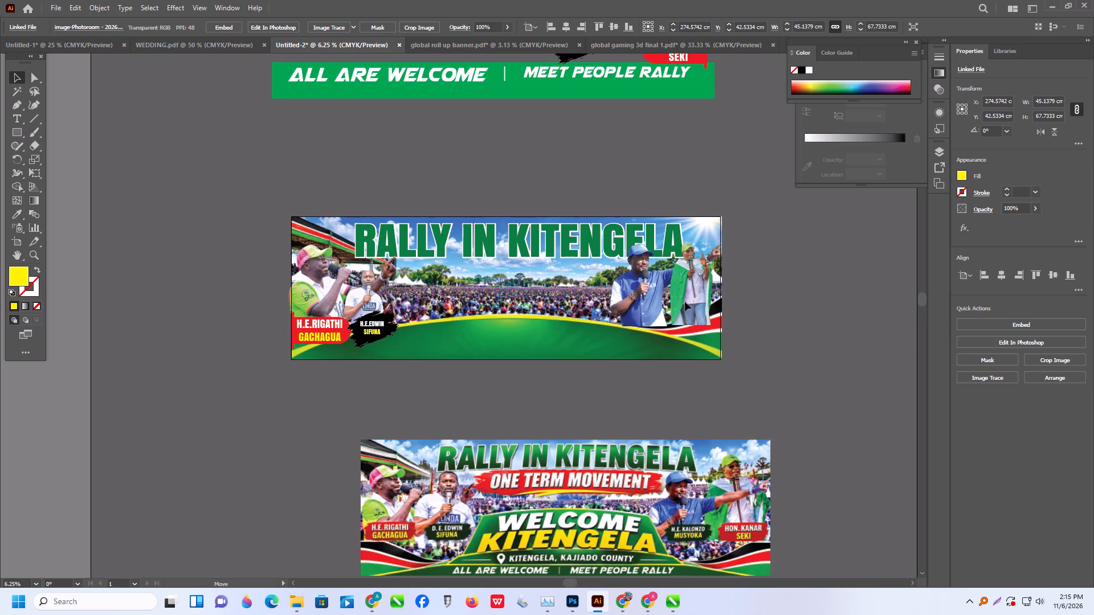
{"action": "left_click_drag", "start_coordinate": [685, 302], "coordinate": [685, 294]}
{"action": "left_click_drag", "start_coordinate": [662, 319], "coordinate": [648, 352], "text": "shift"}
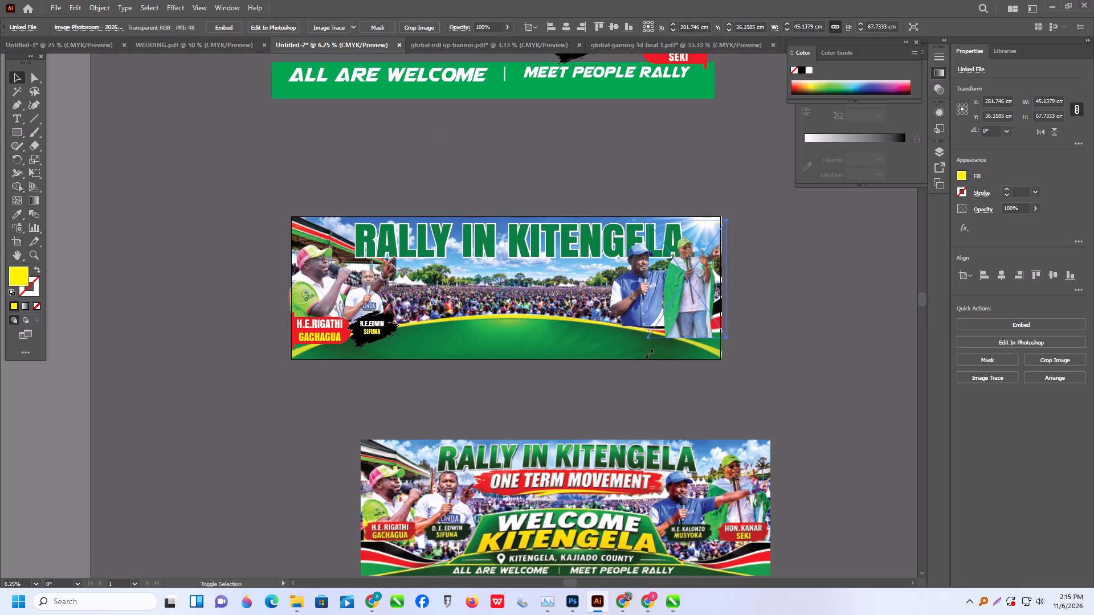
{"action": "left_click_drag", "start_coordinate": [648, 352], "coordinate": [644, 356], "text": "shift"}
{"action": "left_click", "coordinate": [685, 299]}
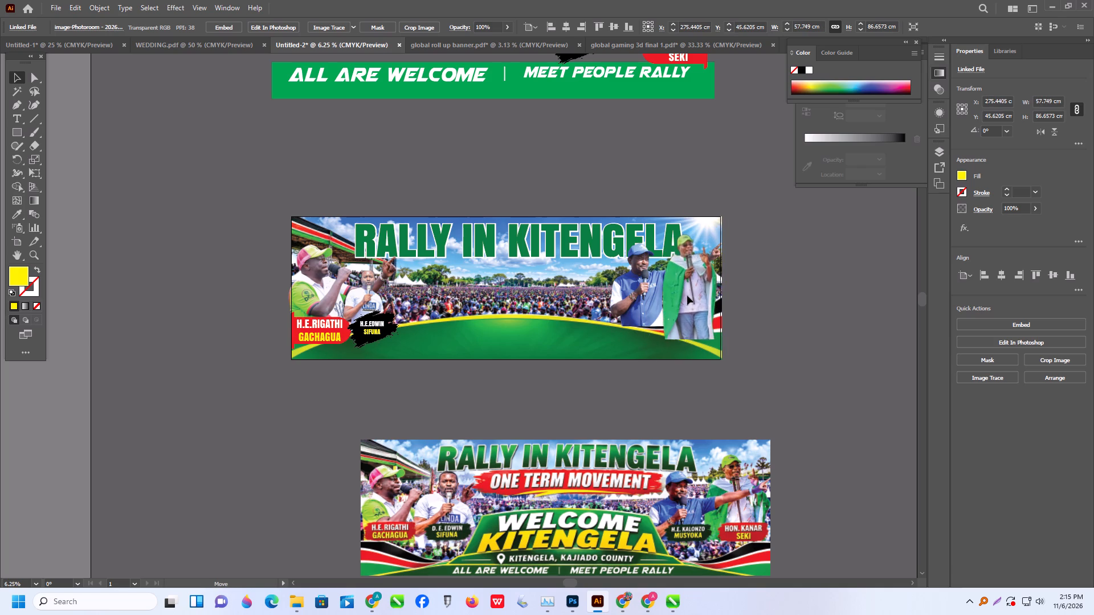
{"action": "left_click_drag", "start_coordinate": [688, 326], "coordinate": [690, 319]}
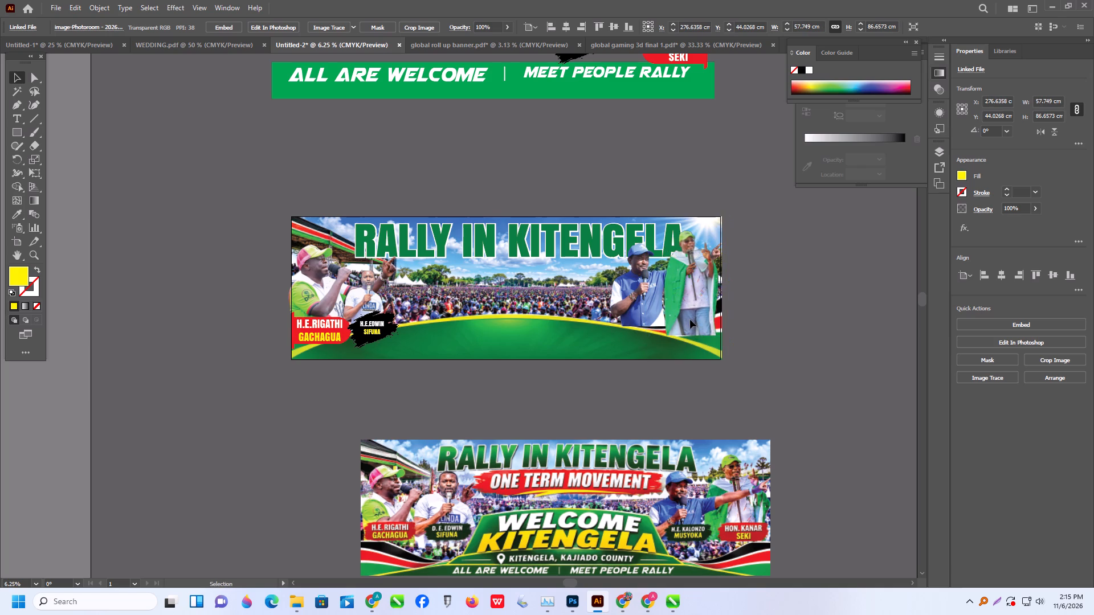
{"action": "left_click_drag", "start_coordinate": [690, 319], "coordinate": [693, 314]}
Shift the blue-capped and green-draped speakers' photos down so their lower edges overlap the green curve.
{"action": "scroll", "coordinate": [676, 326], "scroll_direction": "up", "scroll_amount": 2, "text": "alt"}
{"action": "left_click_drag", "start_coordinate": [628, 287], "coordinate": [639, 289]}
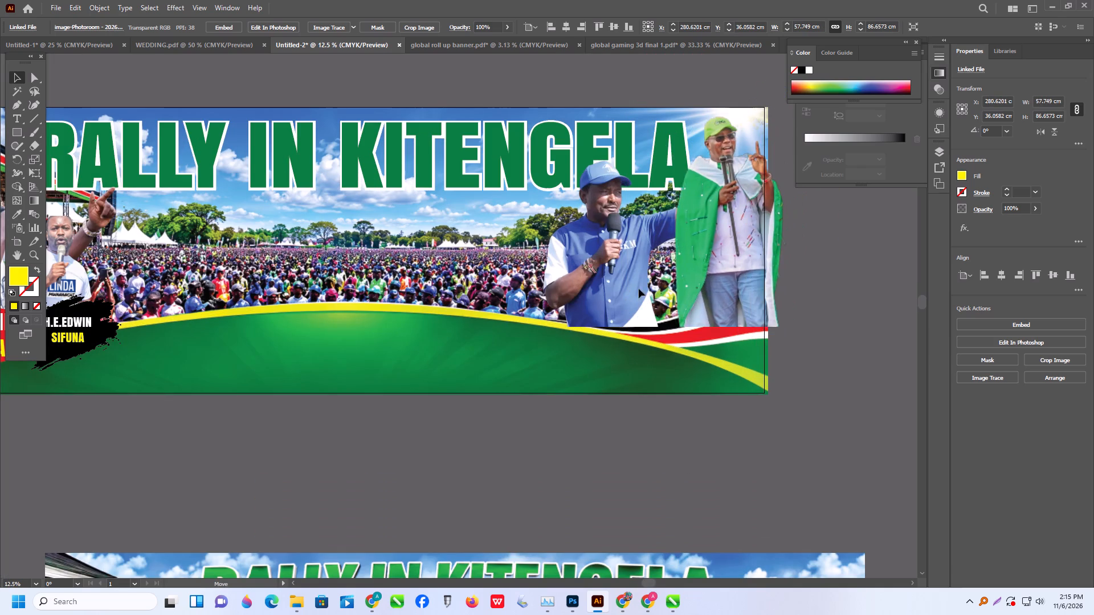
{"action": "left_click_drag", "start_coordinate": [639, 289], "coordinate": [634, 296]}
{"action": "left_click_drag", "start_coordinate": [600, 274], "coordinate": [604, 290]}
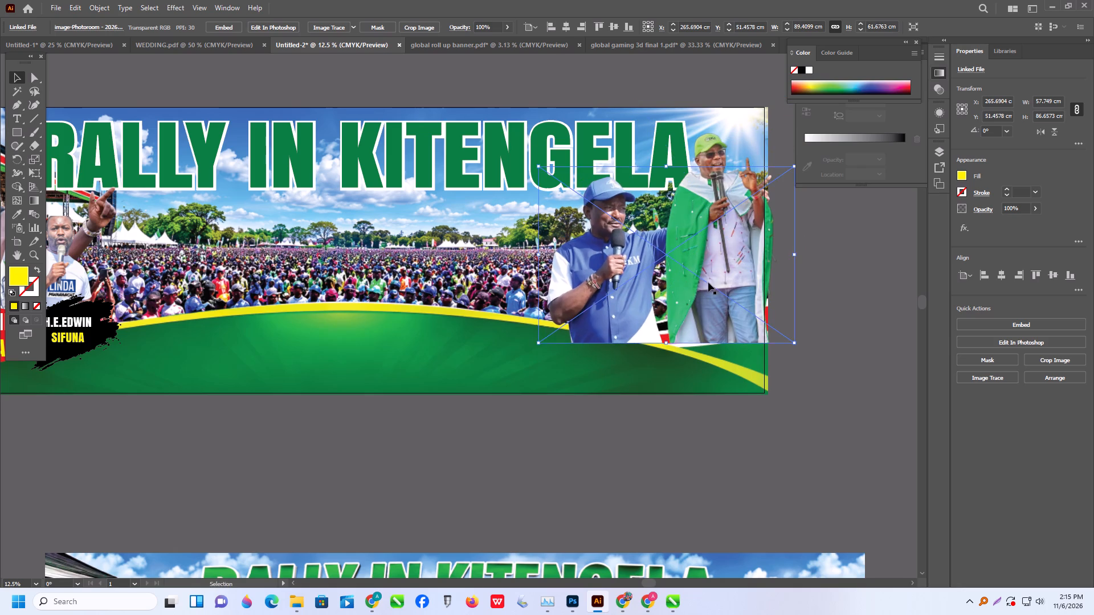
{"action": "left_click_drag", "start_coordinate": [708, 282], "coordinate": [703, 288]}
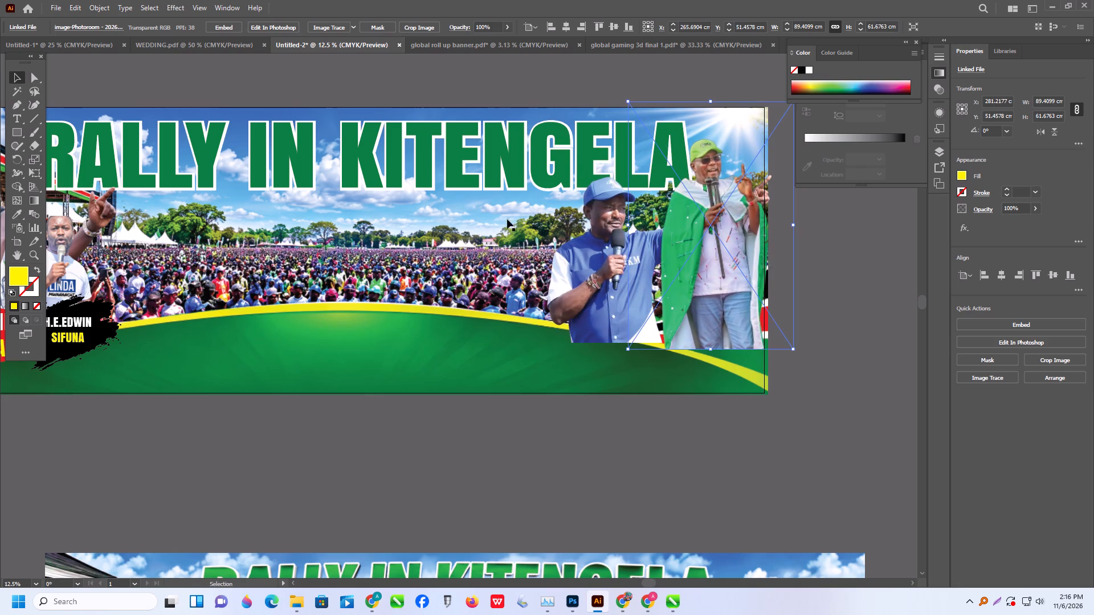
Reduce the RALLY IN KITENGELA headline to about 198 cm wide and place it along the banner's top edge, clear of the right-hand speakers.
{"action": "left_click_drag", "start_coordinate": [506, 188], "coordinate": [506, 179]}
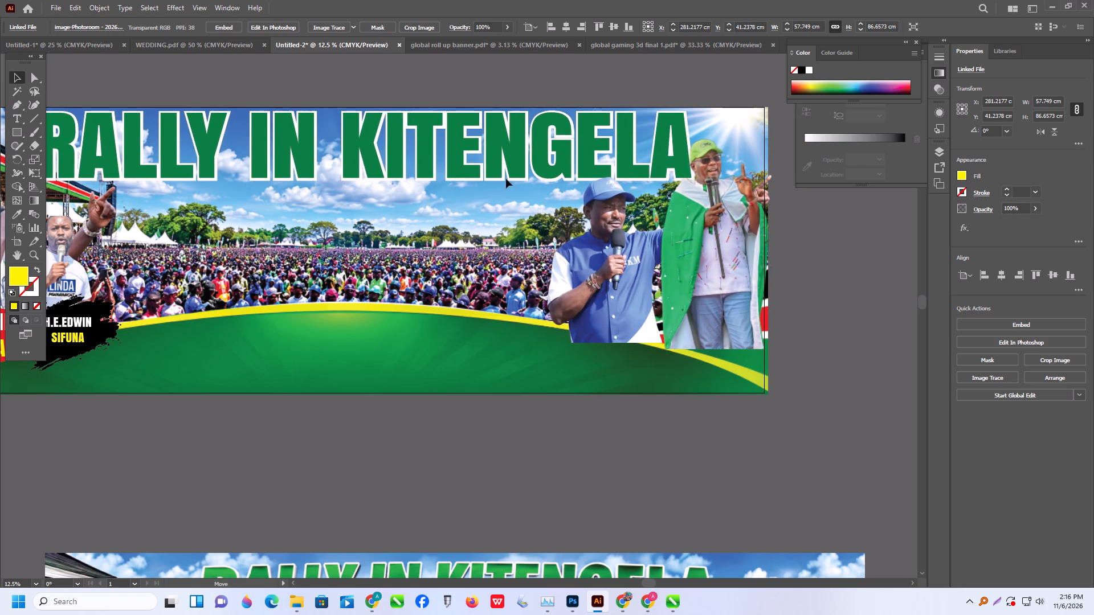
{"action": "left_click_drag", "start_coordinate": [506, 179], "coordinate": [505, 179]}
{"action": "left_click_drag", "start_coordinate": [690, 182], "coordinate": [663, 183], "text": "shift"}
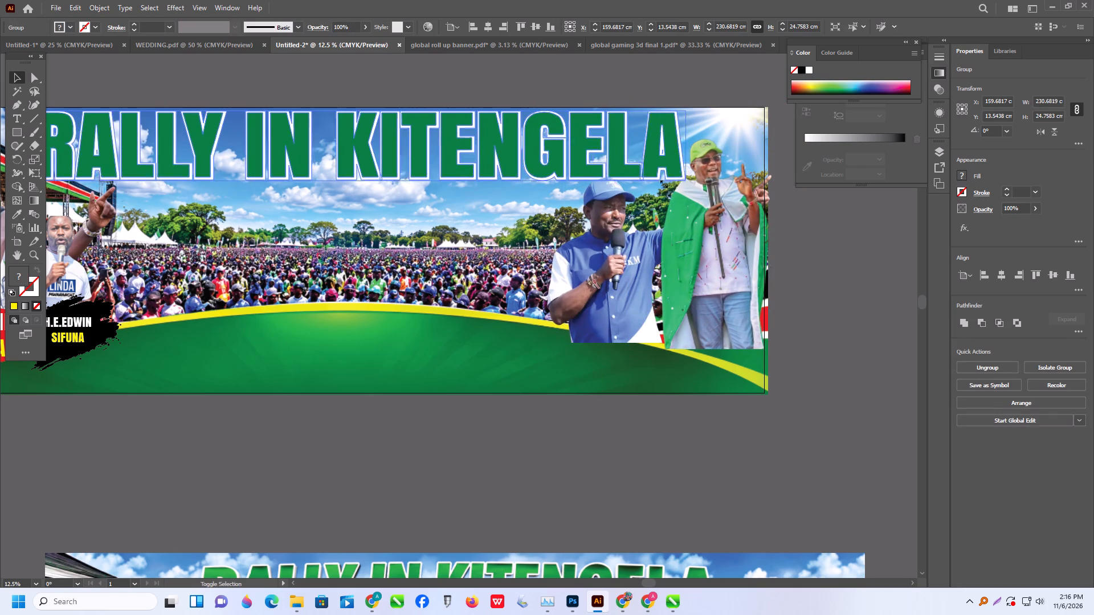
{"action": "left_click_drag", "start_coordinate": [663, 183], "coordinate": [598, 196], "text": "shift"}
{"action": "left_click_drag", "start_coordinate": [401, 148], "coordinate": [438, 153]}
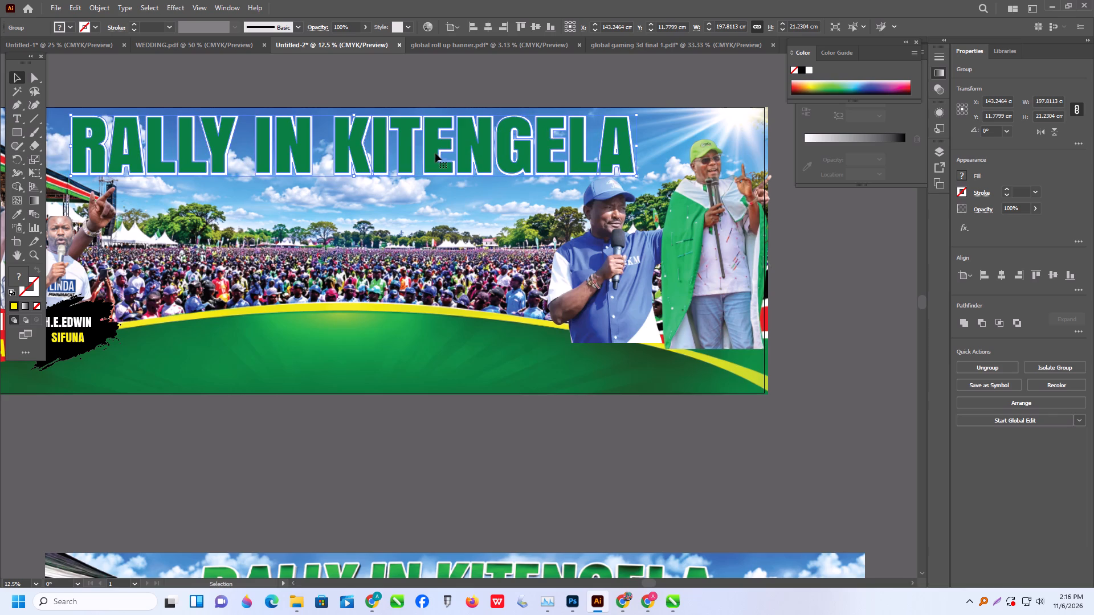
Shift the green-draped speaker's photo inward from the banner's right edge and enlarge it slightly.
{"action": "left_click_drag", "start_coordinate": [717, 244], "coordinate": [703, 240]}
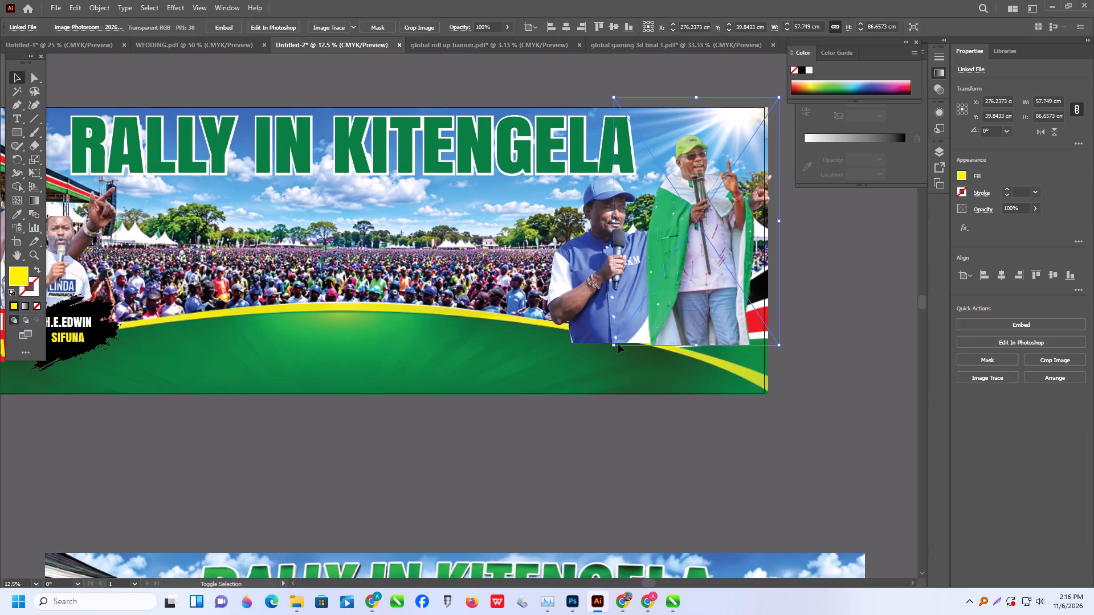
{"action": "left_click_drag", "start_coordinate": [615, 343], "coordinate": [601, 361], "text": "shift"}
{"action": "left_click_drag", "start_coordinate": [677, 313], "coordinate": [683, 309]}
Bring the blue-capped speaker's photo to front so his outstretched arm overlaps the green-draped speaker.
{"action": "left_click", "coordinate": [582, 304]}
{"action": "right_click", "coordinate": [582, 304]}
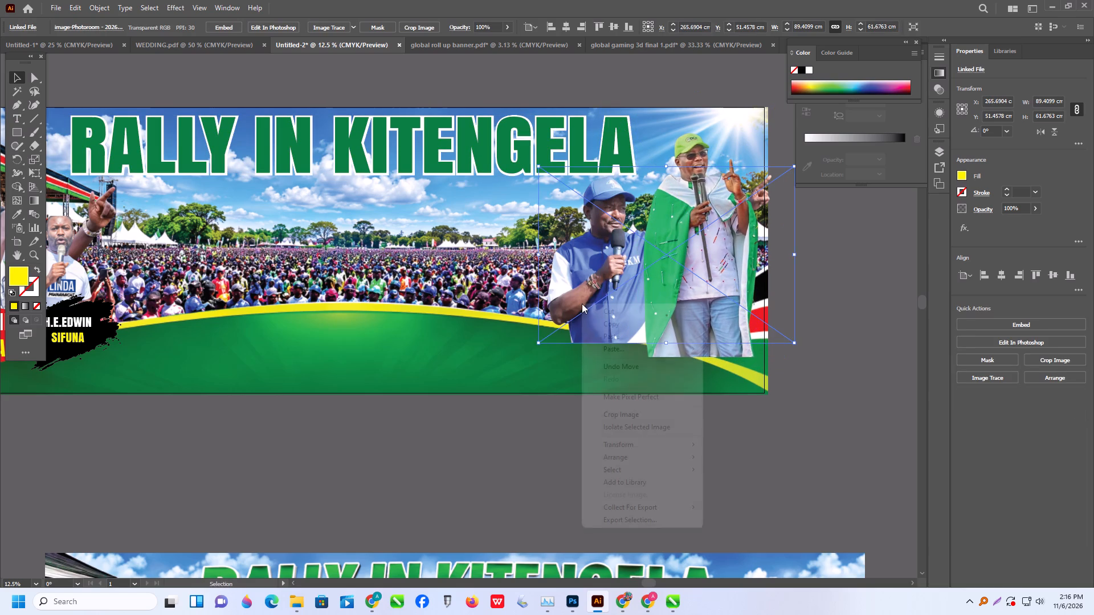
{"action": "left_click", "coordinate": [627, 457]}
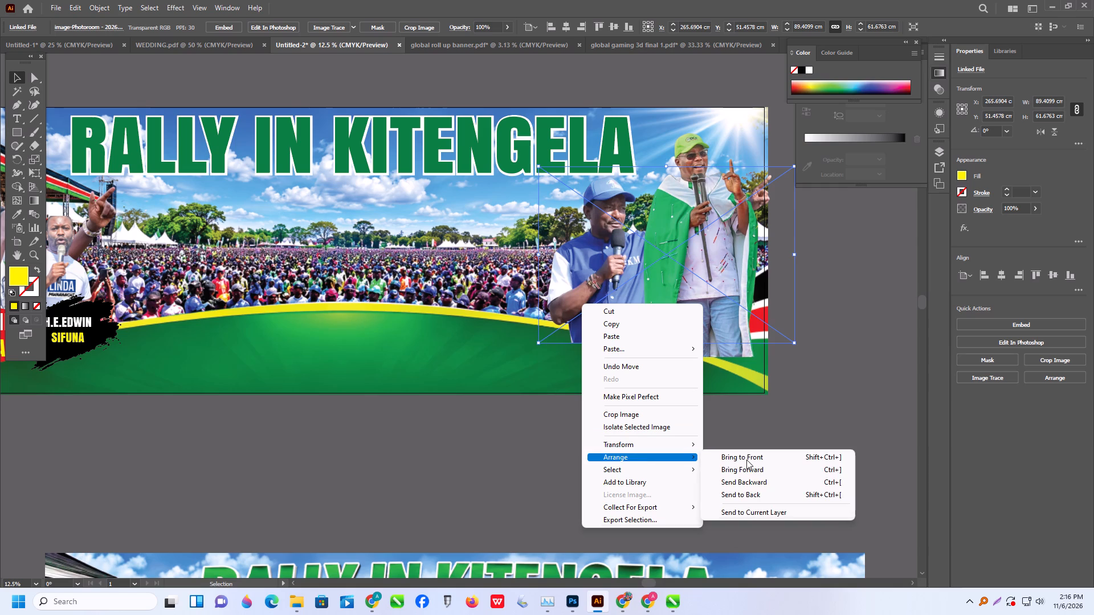
{"action": "left_click", "coordinate": [746, 460]}
{"action": "left_click", "coordinate": [786, 450]}
Move the red HON. KANAR SEKI label over the green-draped speaker's lower body at the banner's right edge and bring it to front.
{"action": "scroll", "coordinate": [548, 456], "scroll_direction": "down", "scroll_amount": 2, "text": "alt"}
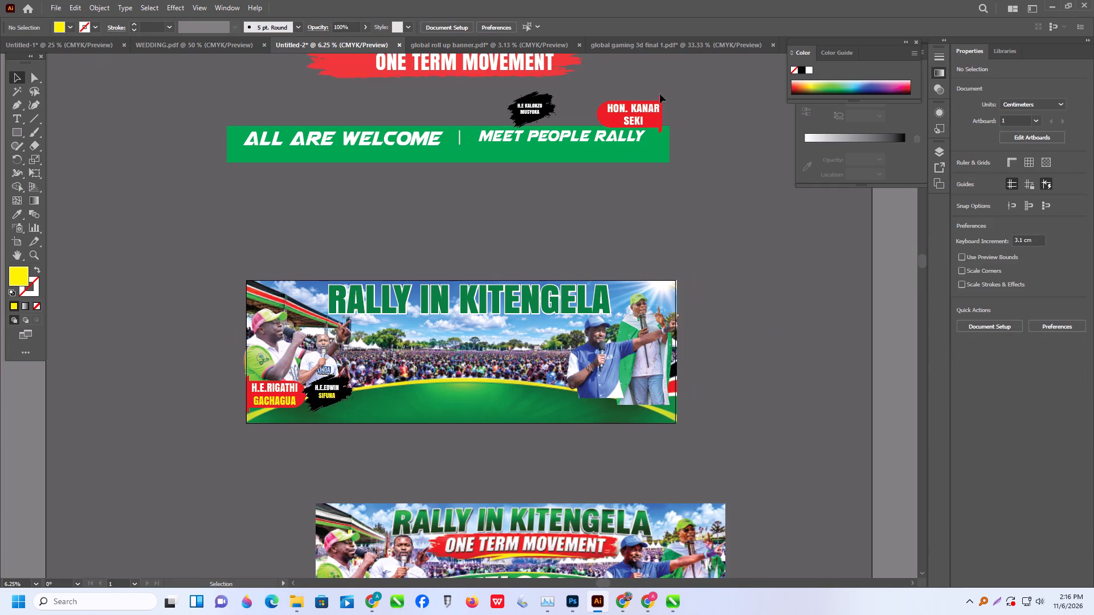
{"action": "left_click_drag", "start_coordinate": [693, 86], "coordinate": [617, 113]}
{"action": "left_click_drag", "start_coordinate": [650, 115], "coordinate": [657, 398]}
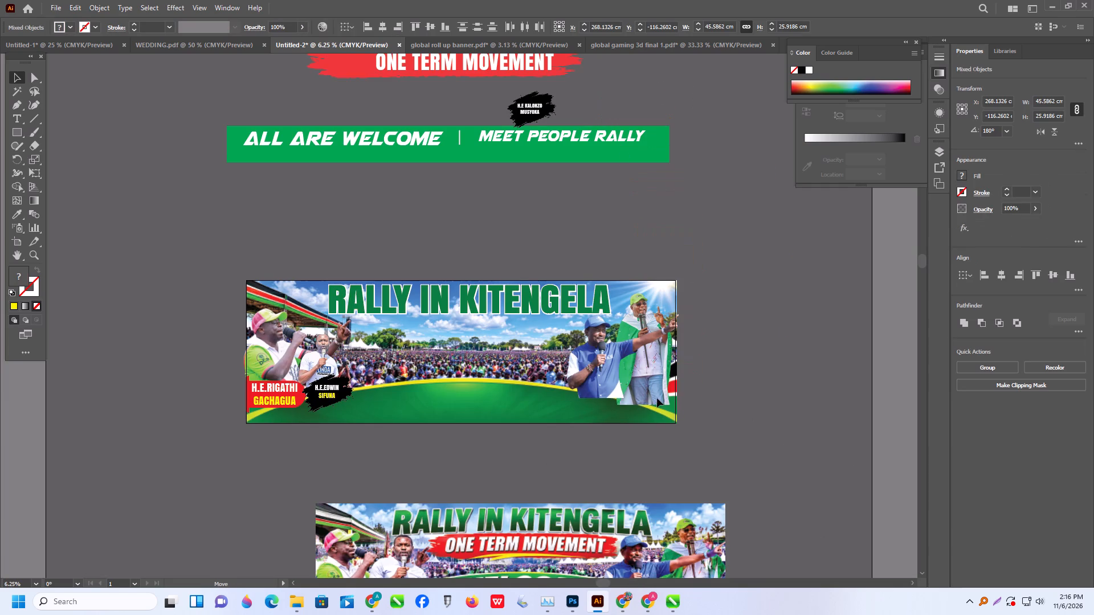
{"action": "left_click_drag", "start_coordinate": [657, 398], "coordinate": [658, 397]}
{"action": "key", "text": "ctrl+shift+bracketright"}
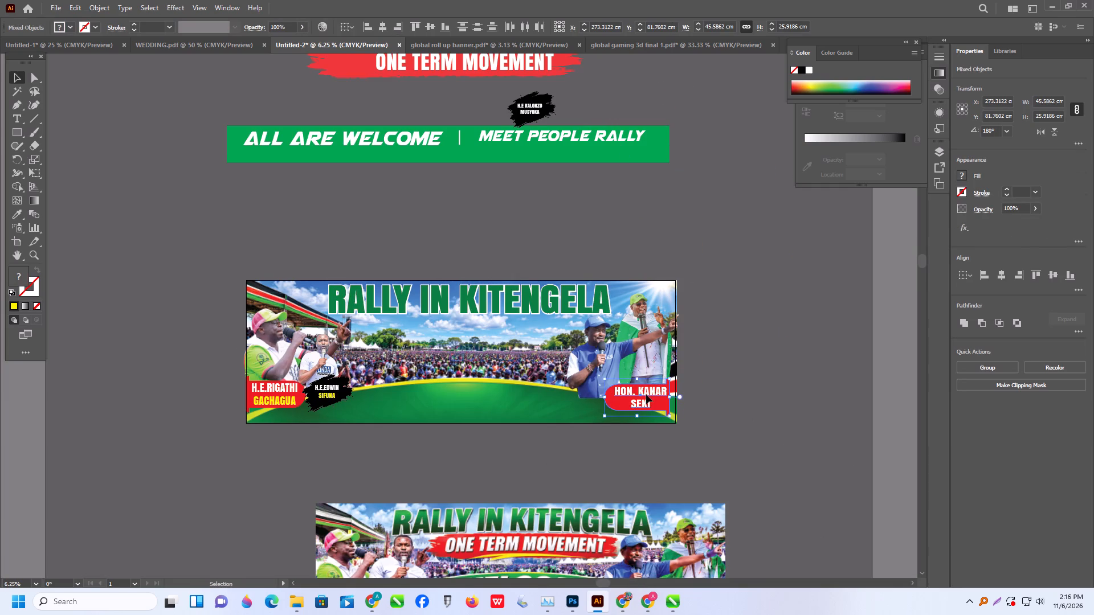
{"action": "scroll", "coordinate": [647, 394], "scroll_direction": "up", "scroll_amount": 3, "text": "alt"}
{"action": "left_click_drag", "start_coordinate": [656, 400], "coordinate": [685, 395]}
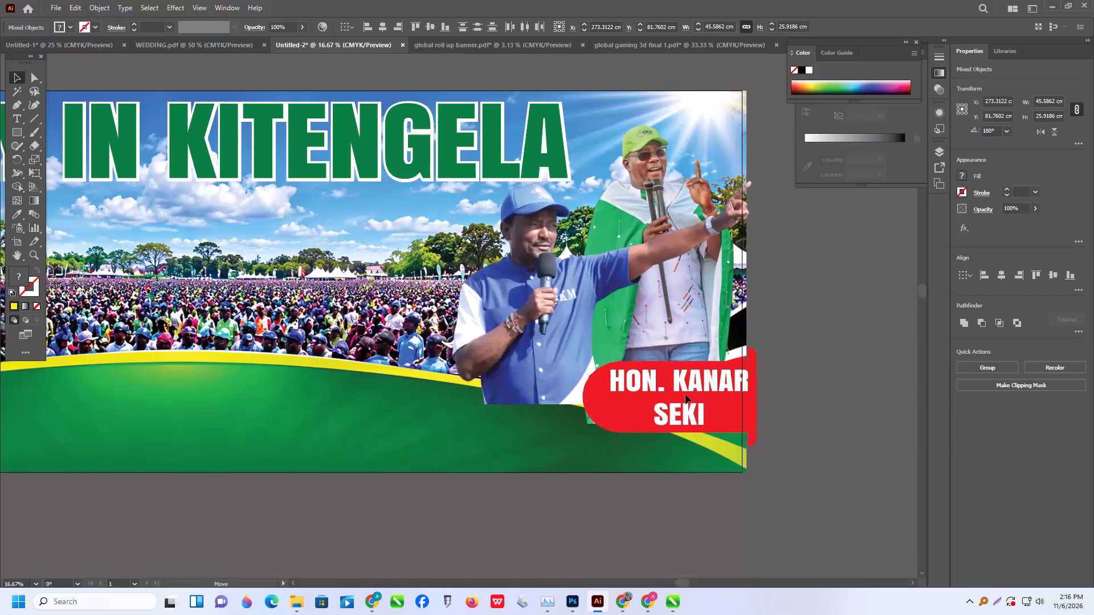
{"action": "left_click_drag", "start_coordinate": [685, 395], "coordinate": [679, 396]}
Enlarge the green-draped speaker's photo to about 67 cm wide and shift both right-hand speakers closer to the banner's right edge.
{"action": "left_click", "coordinate": [706, 278]}
{"action": "left_click_drag", "start_coordinate": [660, 142], "coordinate": [675, 134]}
{"action": "left_click_drag", "start_coordinate": [549, 63], "coordinate": [527, 50], "text": "shift"}
{"action": "left_click_drag", "start_coordinate": [651, 281], "coordinate": [650, 288]}
{"action": "left_click_drag", "start_coordinate": [659, 239], "coordinate": [662, 247]}
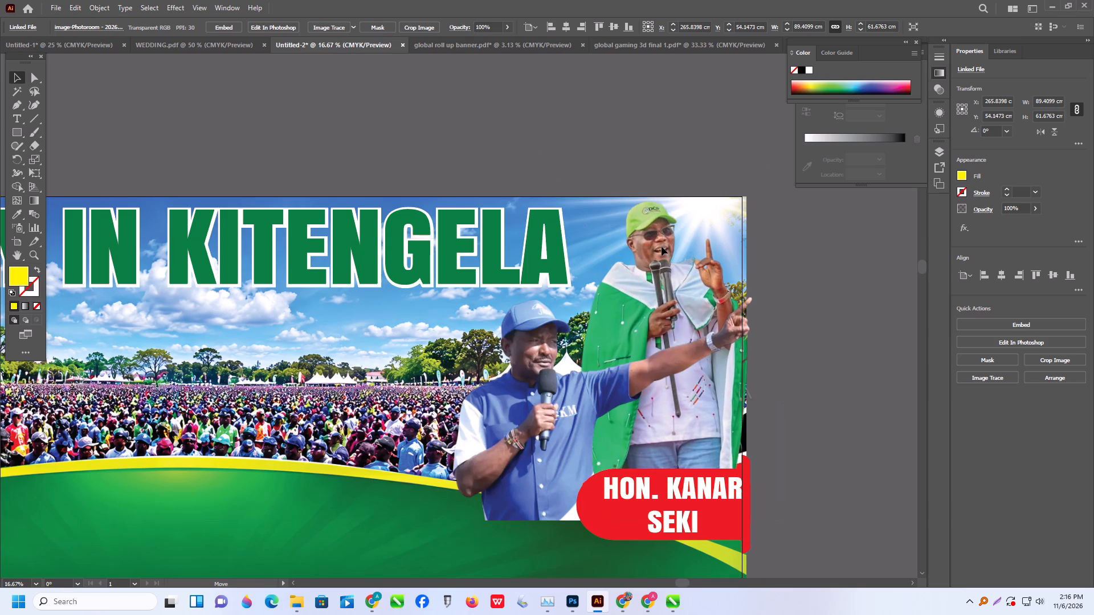
{"action": "left_click_drag", "start_coordinate": [662, 247], "coordinate": [661, 251]}
{"action": "scroll", "coordinate": [659, 259], "scroll_direction": "down", "scroll_amount": 7}
{"action": "left_click_drag", "start_coordinate": [818, 364], "coordinate": [817, 355]}
{"action": "left_click_drag", "start_coordinate": [645, 149], "coordinate": [658, 153]}
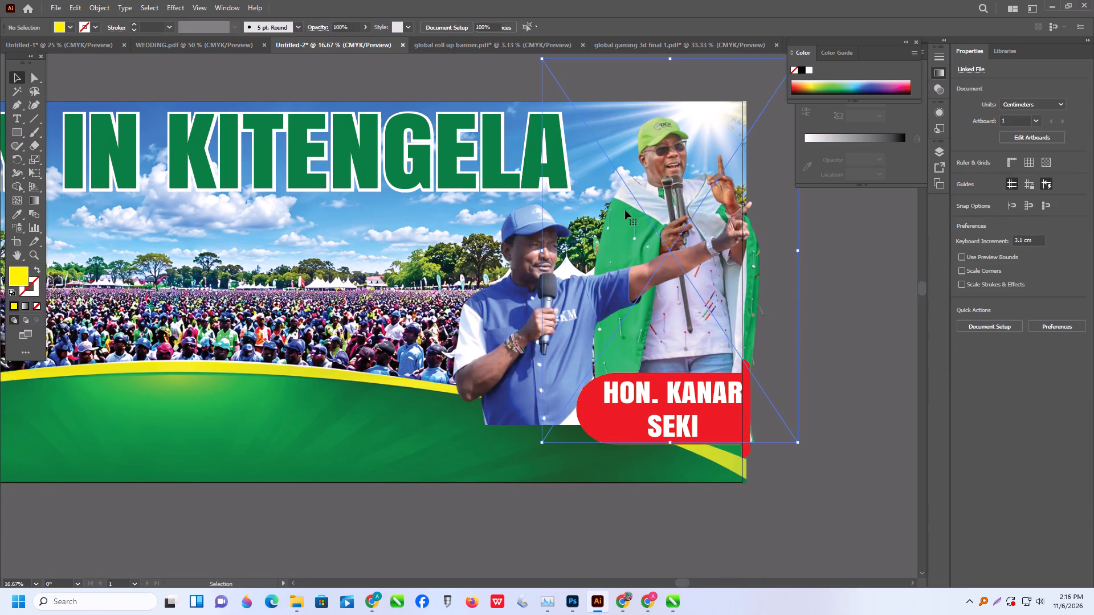
{"action": "left_click_drag", "start_coordinate": [525, 338], "coordinate": [538, 327]}
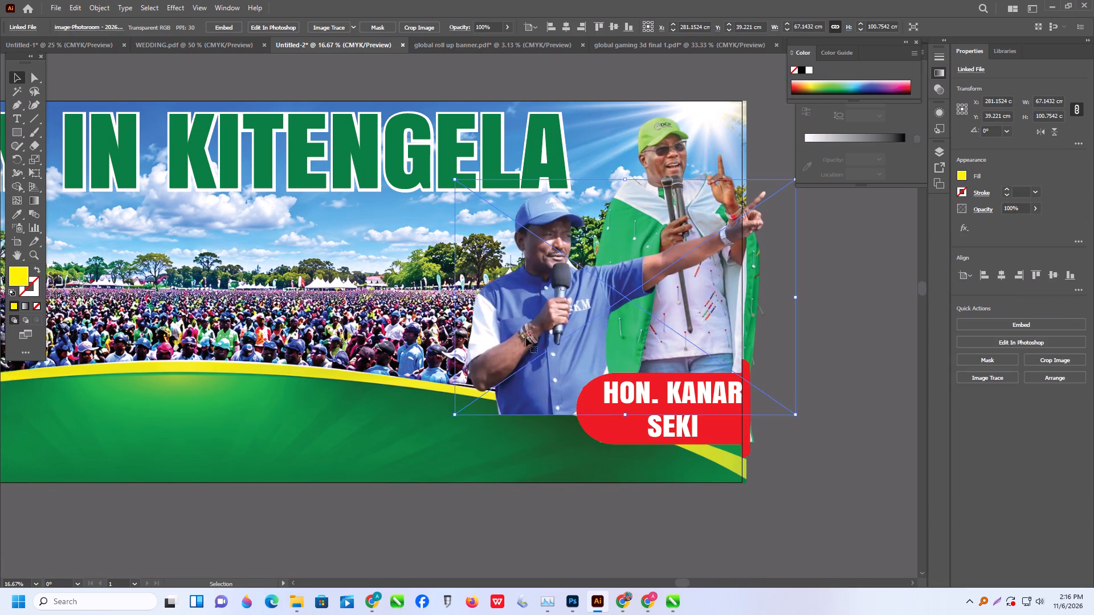
Bring the black brush-stroke H.E KALONZO MUSYOKA label to front and move it over the blue-capped speaker's lower body.
{"action": "scroll", "coordinate": [519, 342], "scroll_direction": "down", "scroll_amount": 2, "text": "alt"}
{"action": "scroll", "coordinate": [505, 262], "scroll_direction": "down", "scroll_amount": 2, "text": "alt"}
{"action": "scroll", "coordinate": [497, 104], "scroll_direction": "up", "scroll_amount": 2, "text": "alt"}
{"action": "left_click_drag", "start_coordinate": [467, 121], "coordinate": [477, 127]}
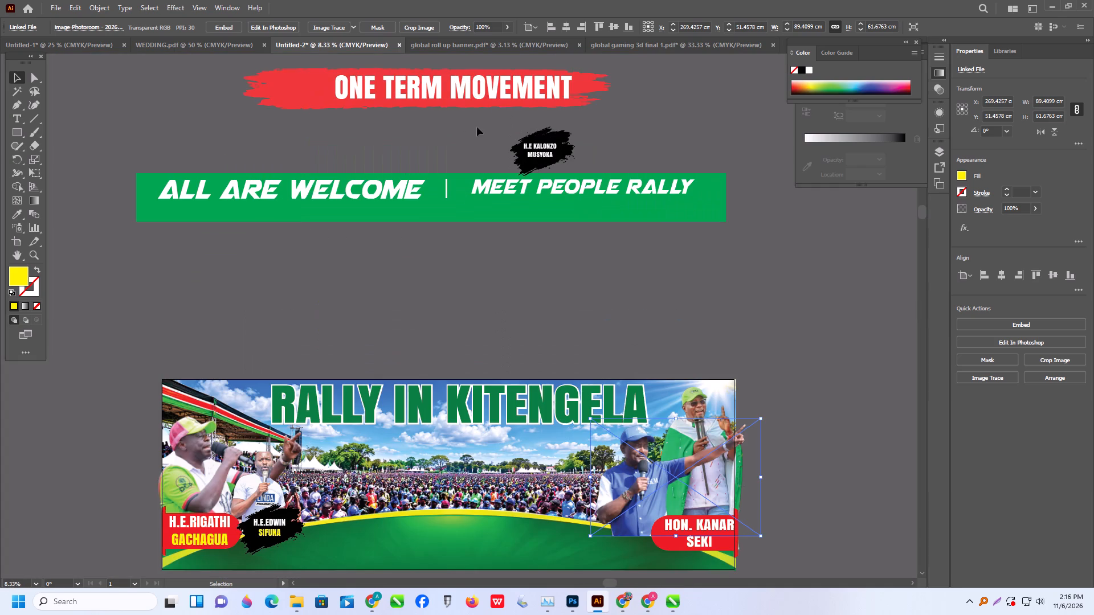
{"action": "left_click_drag", "start_coordinate": [477, 127], "coordinate": [611, 157]}
{"action": "key", "text": "ctrl+shift+bracketright"}
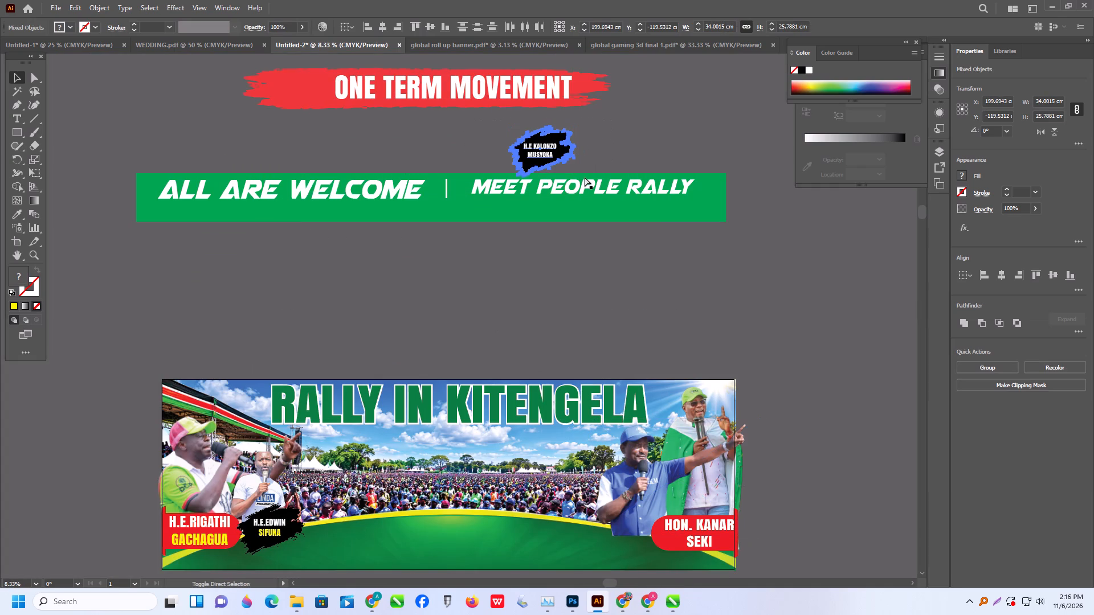
{"action": "left_click_drag", "start_coordinate": [558, 151], "coordinate": [648, 540]}
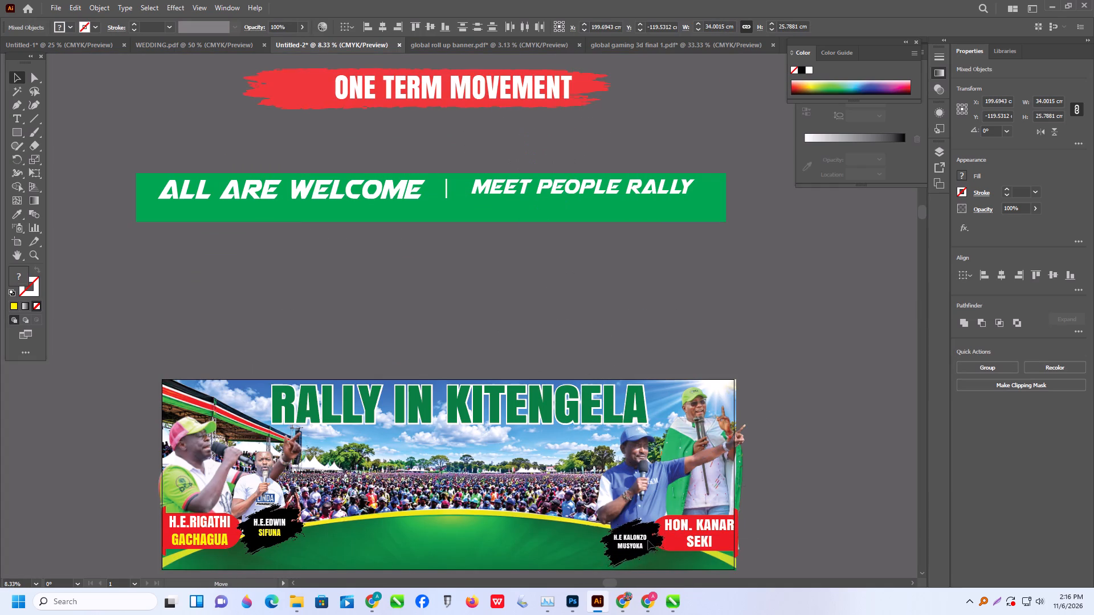
{"action": "left_click_drag", "start_coordinate": [648, 540], "coordinate": [648, 531]}
{"action": "scroll", "coordinate": [638, 505], "scroll_direction": "down", "scroll_amount": 3}
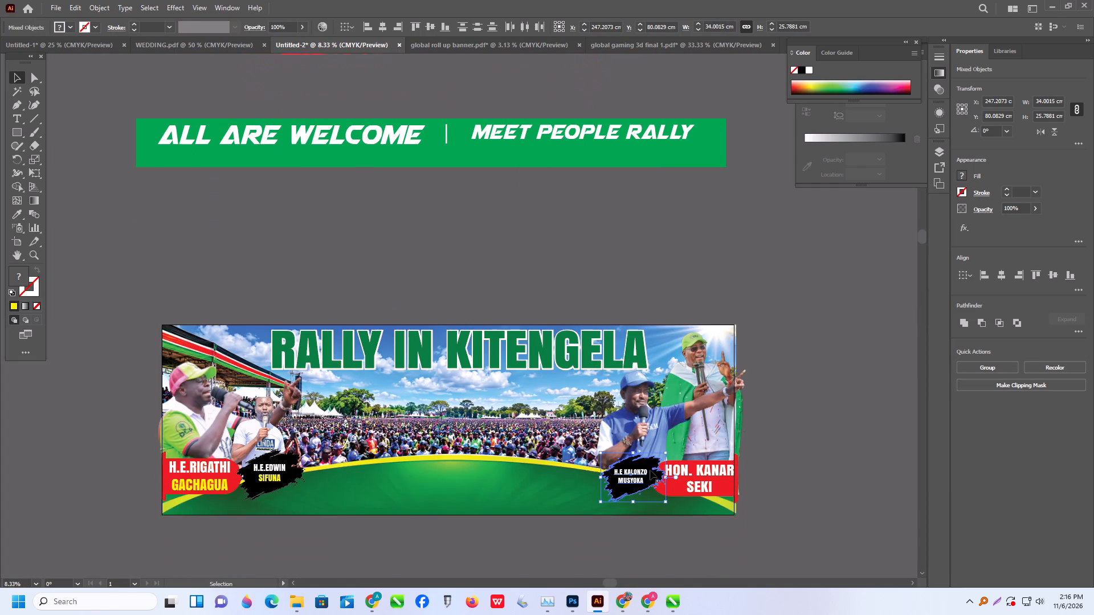
{"action": "scroll", "coordinate": [650, 470], "scroll_direction": "down", "scroll_amount": 5}
{"action": "left_click", "coordinate": [771, 411]}
Match the word MUSYOKA in the black label to the yellow text style of SIFUNA with the Eyedropper.
{"action": "triple_click", "coordinate": [624, 428]}
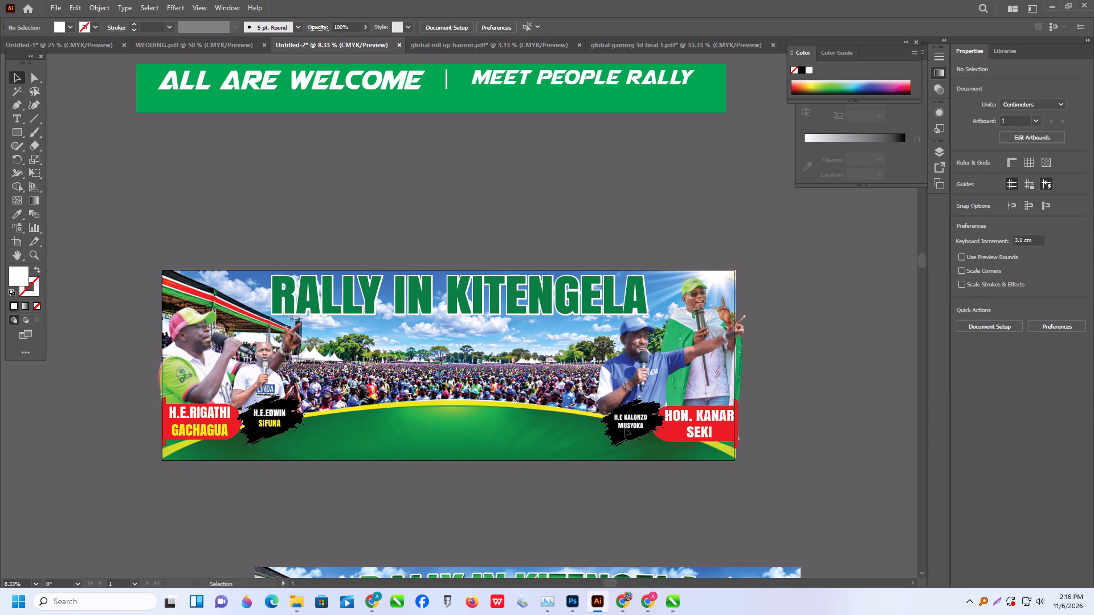
{"action": "triple_click", "coordinate": [626, 428]}
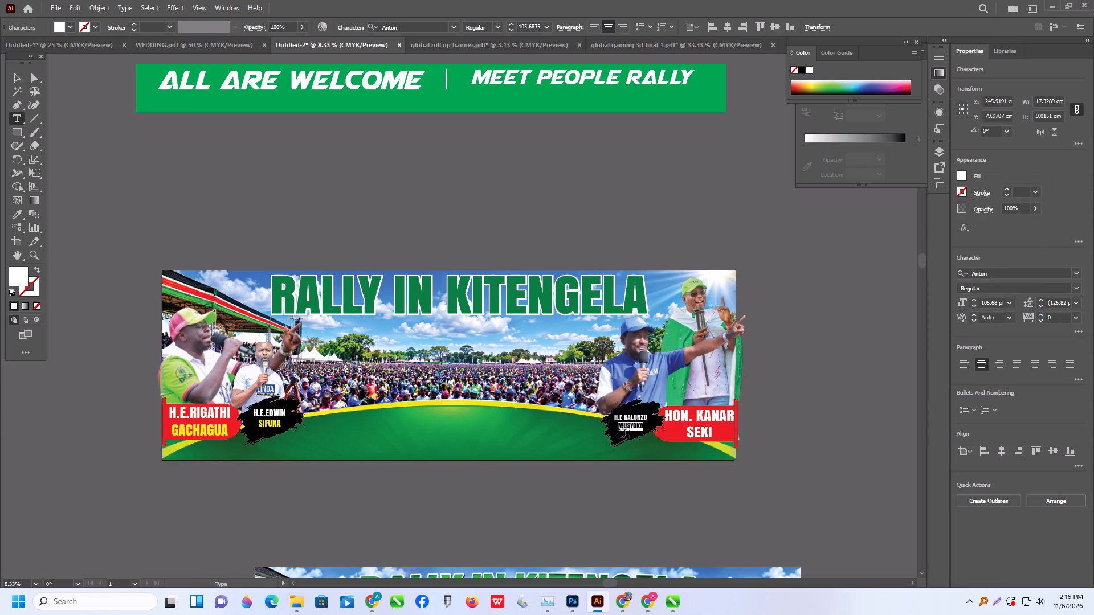
{"action": "left_click", "coordinate": [19, 212]}
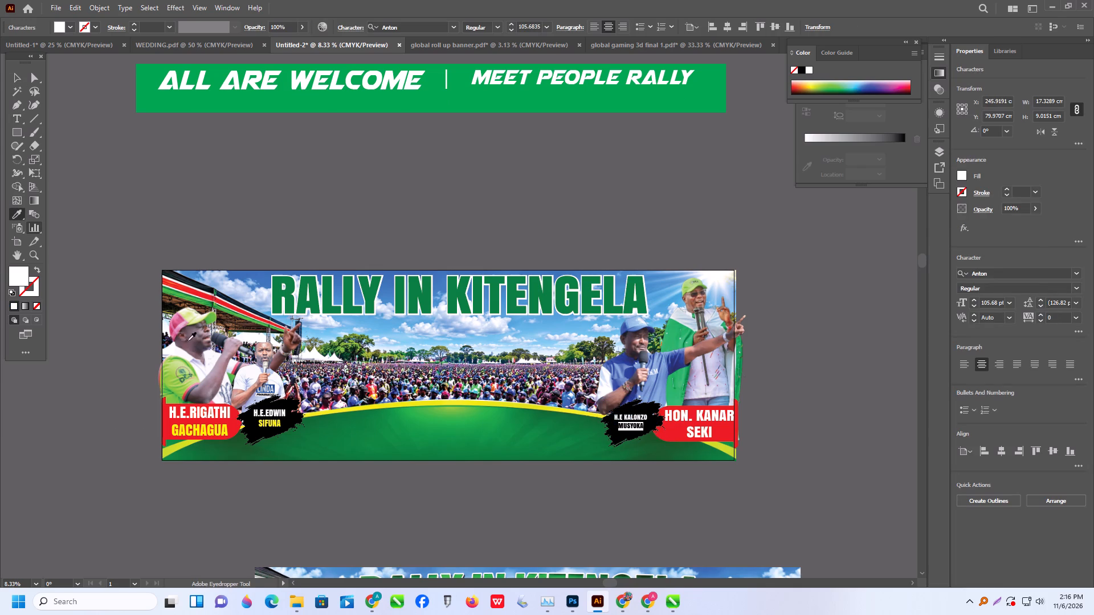
{"action": "left_click", "coordinate": [267, 421]}
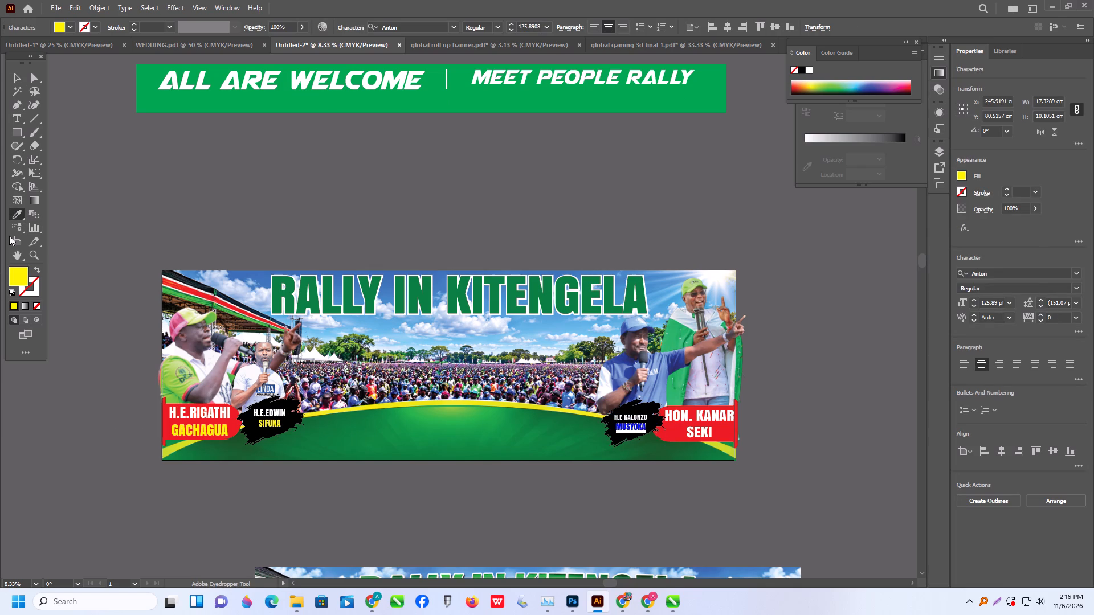
{"action": "left_click", "coordinate": [15, 73]}
{"action": "left_click", "coordinate": [356, 188]}
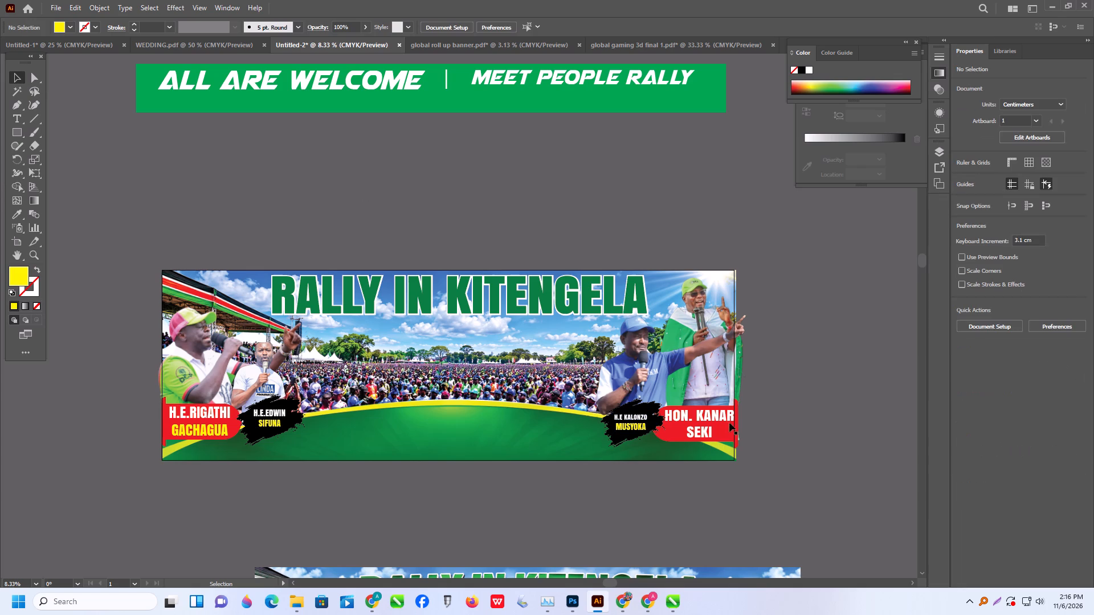
Match the word SEKI in the red HON. KANAR label to the yellow text style of GACHAGUA with the Eyedropper.
{"action": "triple_click", "coordinate": [707, 435]}
{"action": "left_click", "coordinate": [707, 435]}
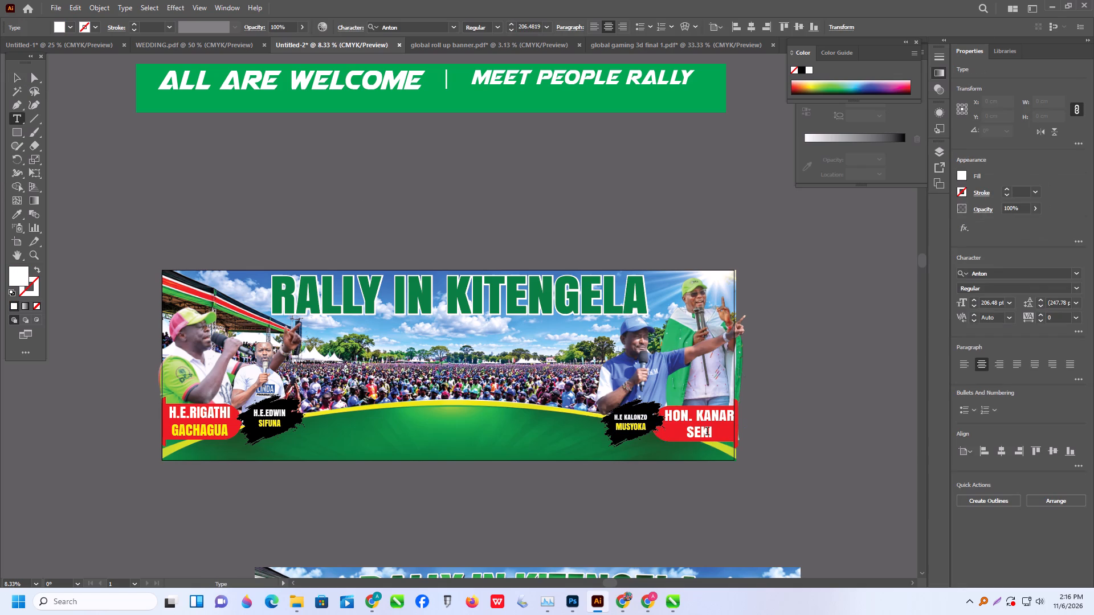
{"action": "triple_click", "coordinate": [707, 432]}
{"action": "triple_click", "coordinate": [707, 432]}
{"action": "double_click", "coordinate": [707, 432]}
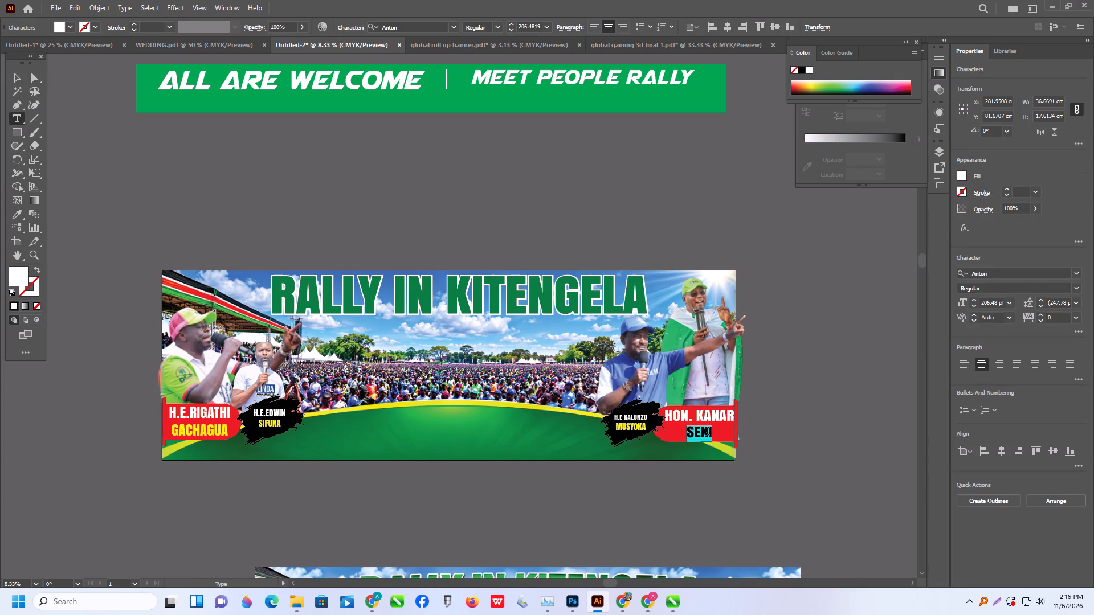
{"action": "left_click", "coordinate": [17, 211]}
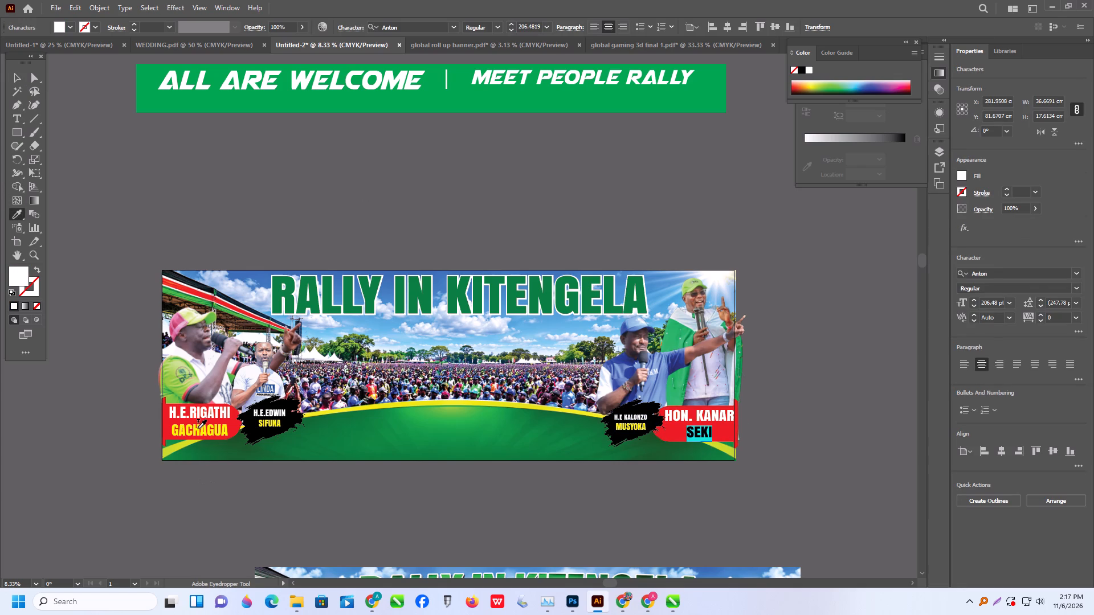
{"action": "left_click", "coordinate": [199, 428]}
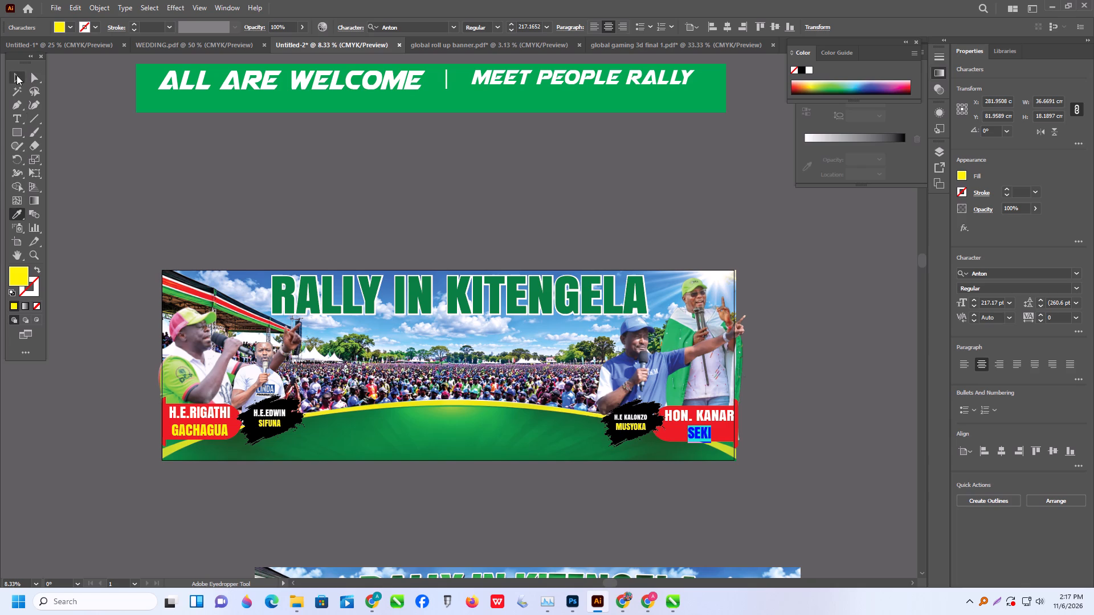
{"action": "left_click", "coordinate": [17, 75]}
{"action": "left_click", "coordinate": [579, 139]}
Move the red brush-stroke ONE TERM MOVEMENT label onto the banner beneath the RALLY IN KITENGELA headline and bring it to front.
{"action": "scroll", "coordinate": [722, 399], "scroll_direction": "up", "scroll_amount": 2}
{"action": "scroll", "coordinate": [644, 411], "scroll_direction": "up", "scroll_amount": 1}
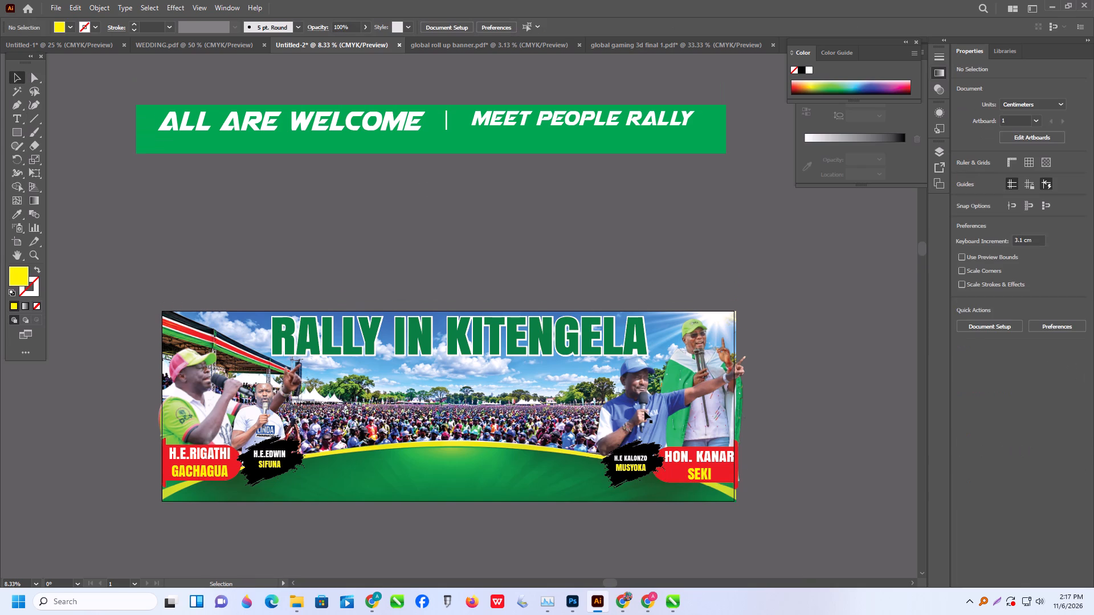
{"action": "scroll", "coordinate": [644, 411], "scroll_direction": "up", "scroll_amount": 1}
{"action": "scroll", "coordinate": [632, 399], "scroll_direction": "down", "scroll_amount": 1, "text": "alt"}
{"action": "scroll", "coordinate": [612, 351], "scroll_direction": "down", "scroll_amount": 2, "text": "alt"}
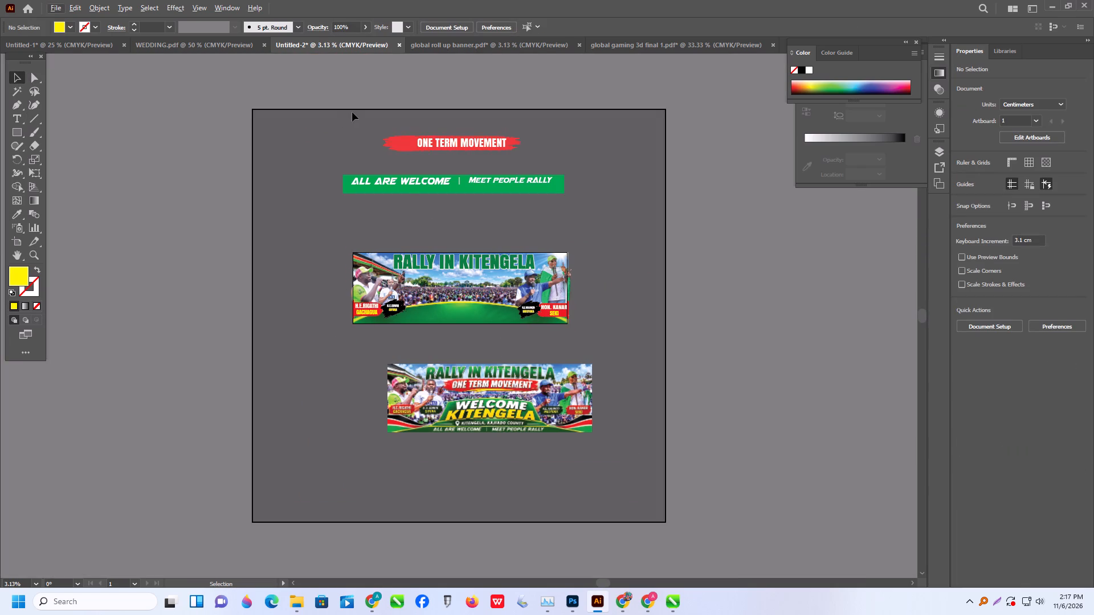
{"action": "left_click_drag", "start_coordinate": [353, 112], "coordinate": [565, 145]}
{"action": "left_click_drag", "start_coordinate": [474, 144], "coordinate": [508, 333]}
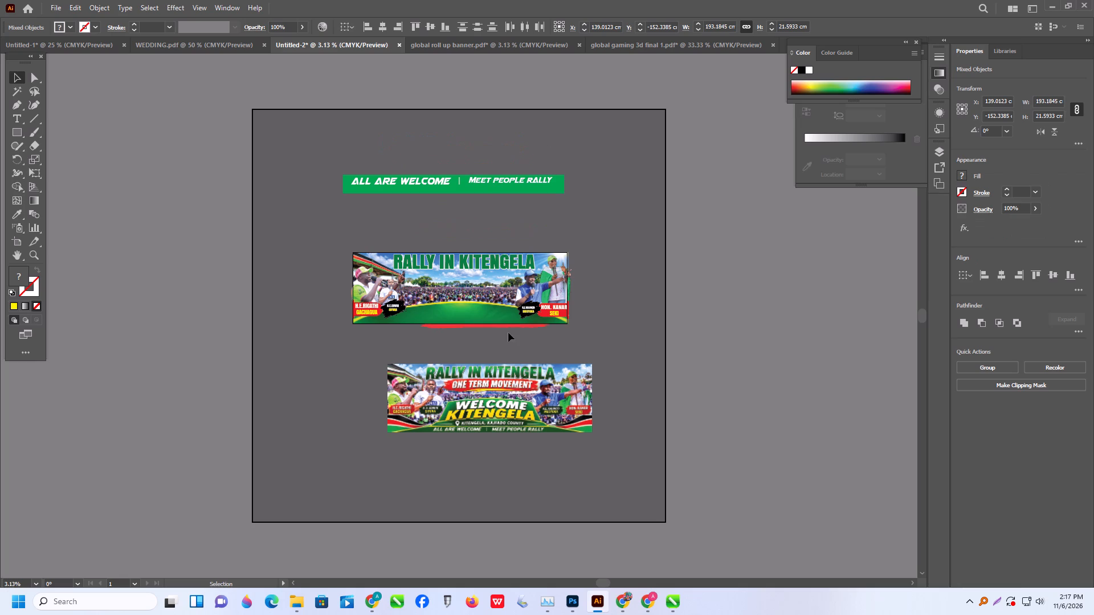
{"action": "left_click_drag", "start_coordinate": [508, 333], "coordinate": [489, 276]}
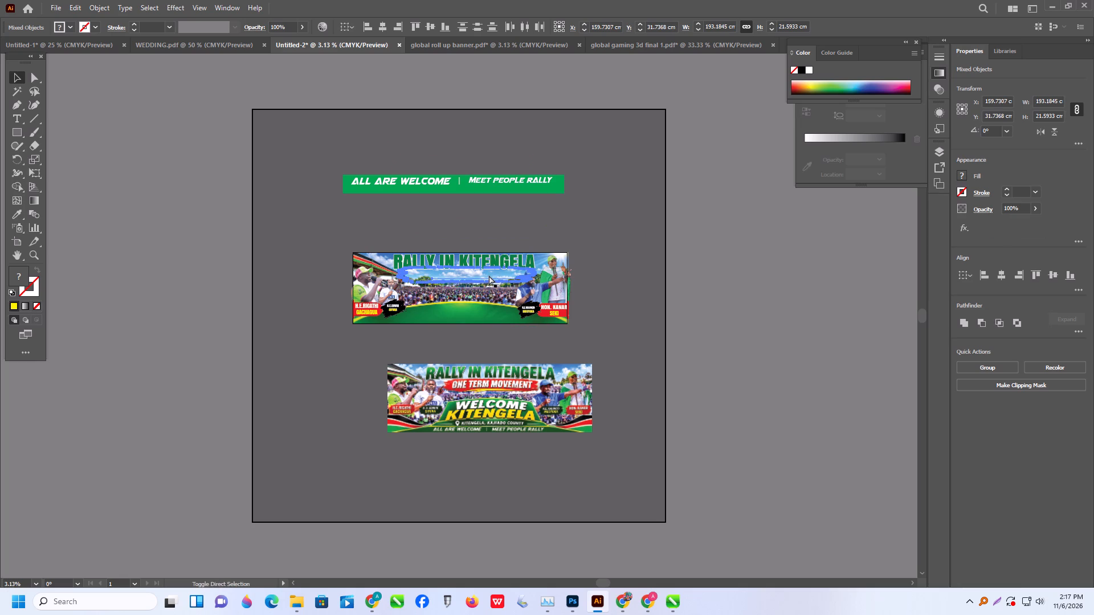
{"action": "key", "text": "ctrl+shift+bracketright"}
{"action": "scroll", "coordinate": [478, 276], "scroll_direction": "up", "scroll_amount": 3, "text": "alt"}
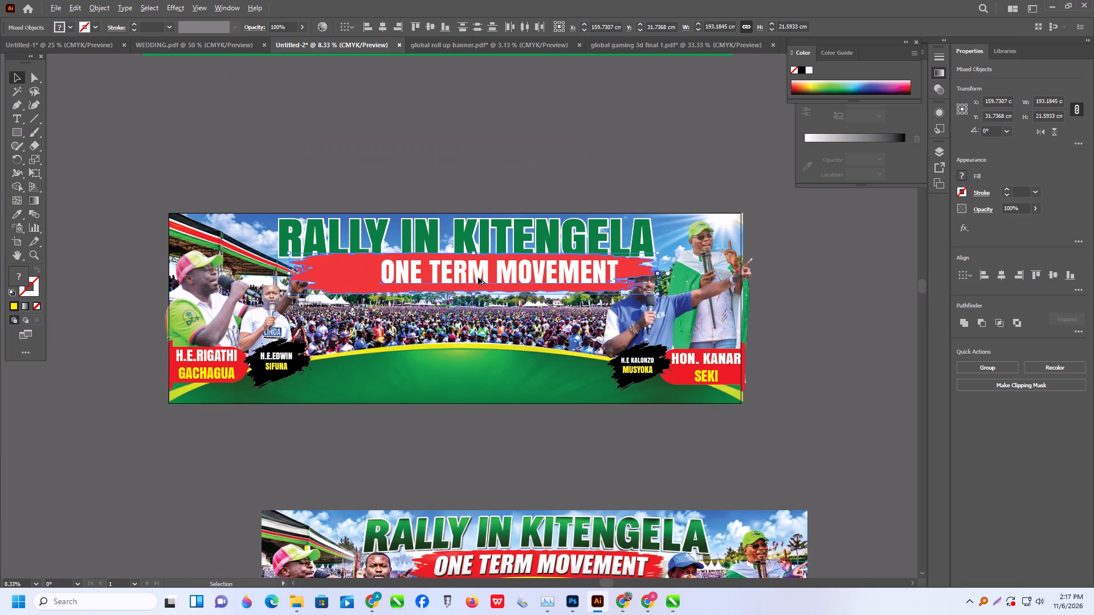
{"action": "left_click_drag", "start_coordinate": [497, 268], "coordinate": [491, 275]}
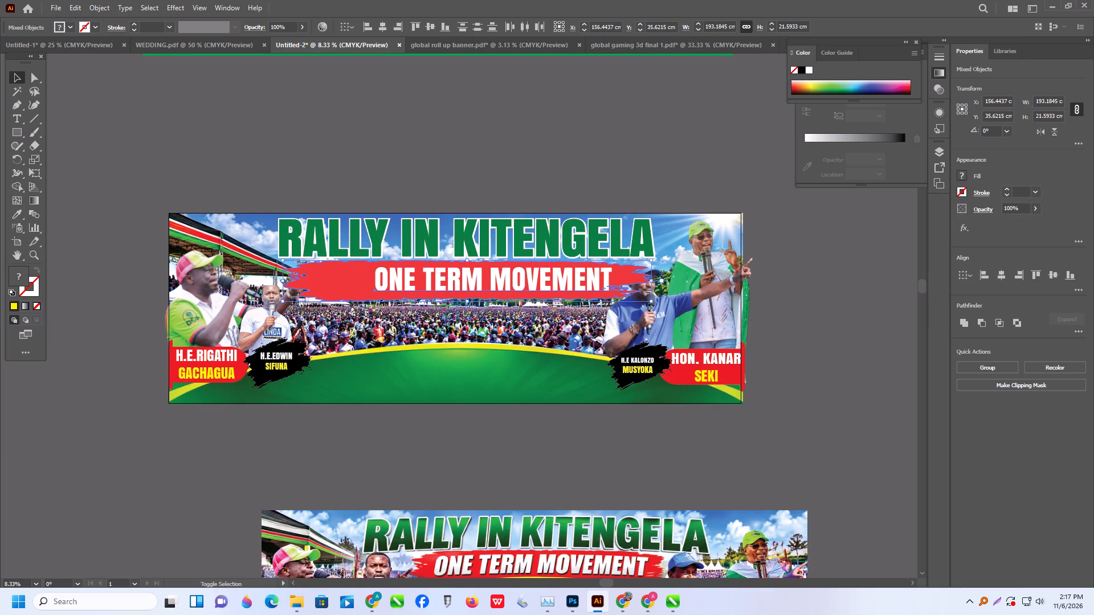
Shrink the ONE TERM MOVEMENT label to about 144 cm wide and shift it midway between the two inner speakers.
{"action": "left_click_drag", "start_coordinate": [651, 302], "coordinate": [556, 306], "text": "shift"}
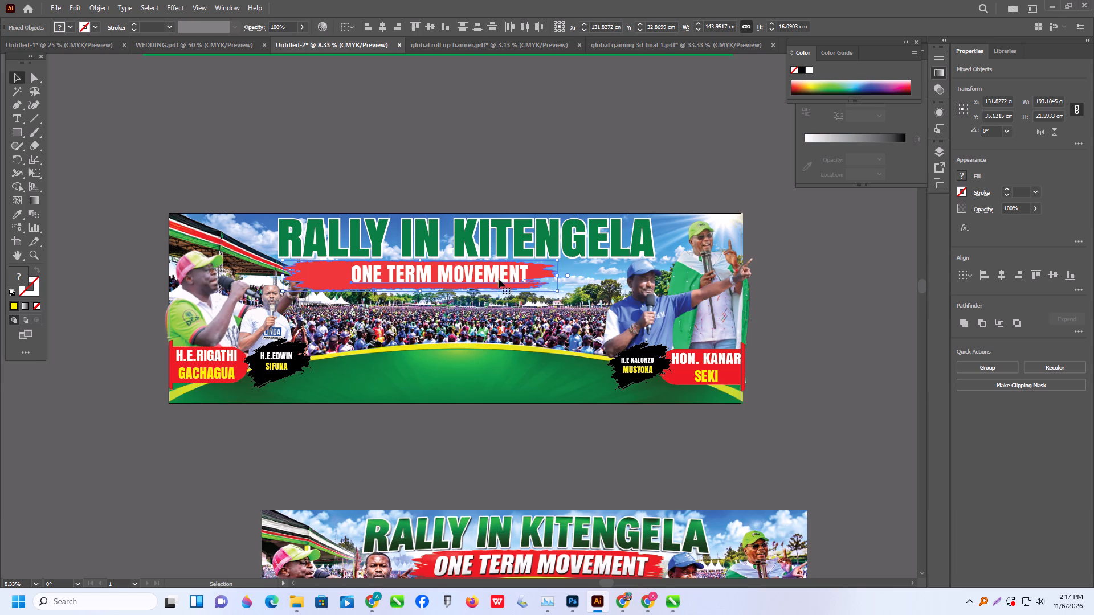
{"action": "left_click_drag", "start_coordinate": [499, 278], "coordinate": [529, 279]}
{"action": "left_click", "coordinate": [608, 168]}
Reposition the ONE TERM MOVEMENT text on its red brush stroke and widen the stroke to about 158 cm.
{"action": "left_click_drag", "start_coordinate": [485, 278], "coordinate": [464, 277]}
{"action": "left_click", "coordinate": [560, 273]}
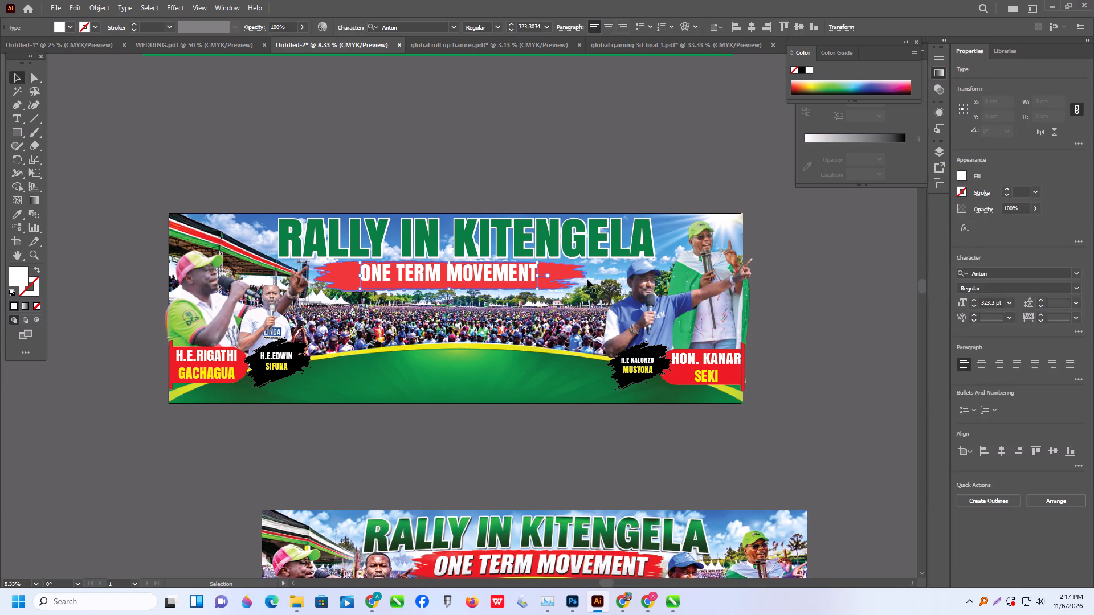
{"action": "left_click_drag", "start_coordinate": [587, 277], "coordinate": [613, 281], "text": "shift"}
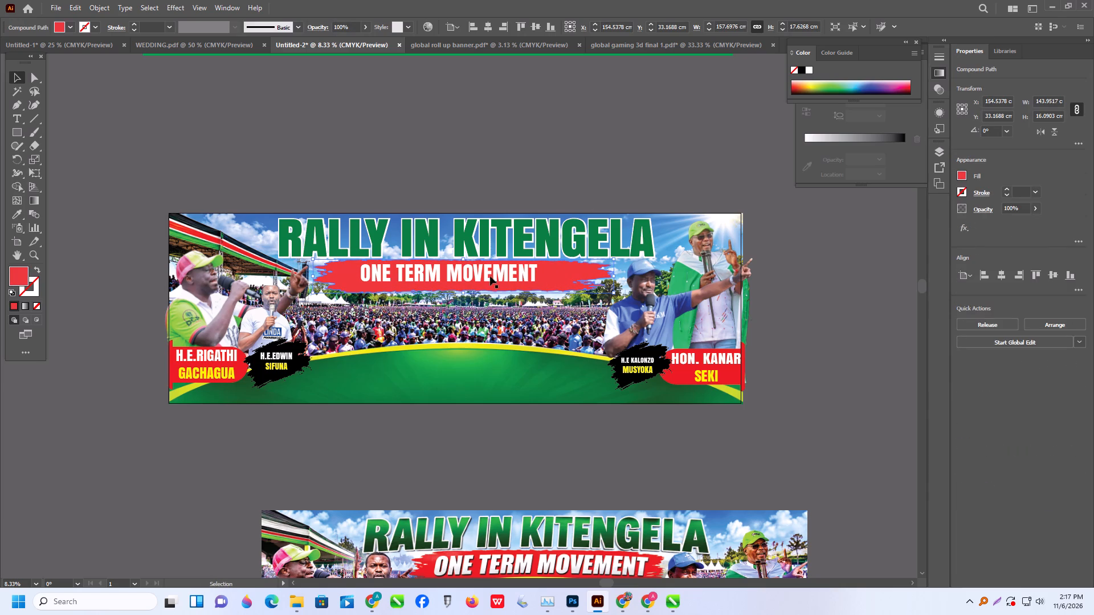
Enlarge the ONE TERM MOVEMENT text to about 106 cm wide and centre it on the red brush stroke.
{"action": "left_click", "coordinate": [493, 272]}
{"action": "left_click_drag", "start_coordinate": [541, 289], "coordinate": [550, 293], "text": "shift"}
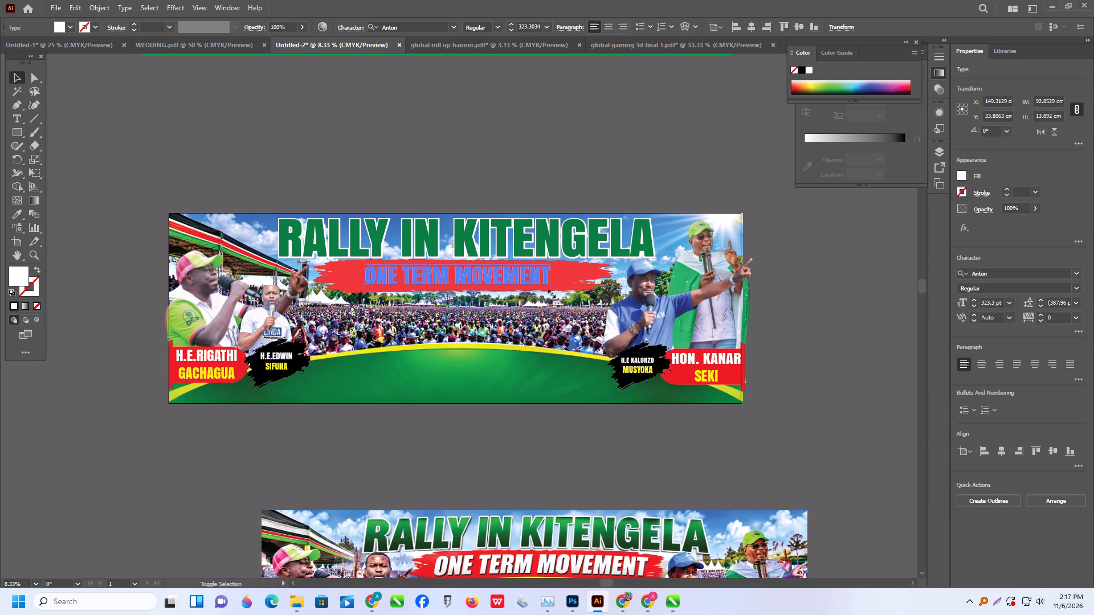
{"action": "left_click_drag", "start_coordinate": [550, 293], "coordinate": [565, 298], "text": "shift"}
{"action": "left_click_drag", "start_coordinate": [505, 278], "coordinate": [499, 278]}
{"action": "scroll", "coordinate": [494, 276], "scroll_direction": "down", "scroll_amount": 1, "text": "alt"}
{"action": "left_click", "coordinate": [526, 153]}
Compare the rebuilt banner with the reference layout below it to check which elements are still missing.
{"action": "scroll", "coordinate": [556, 211], "scroll_direction": "down", "scroll_amount": 2, "text": "alt"}
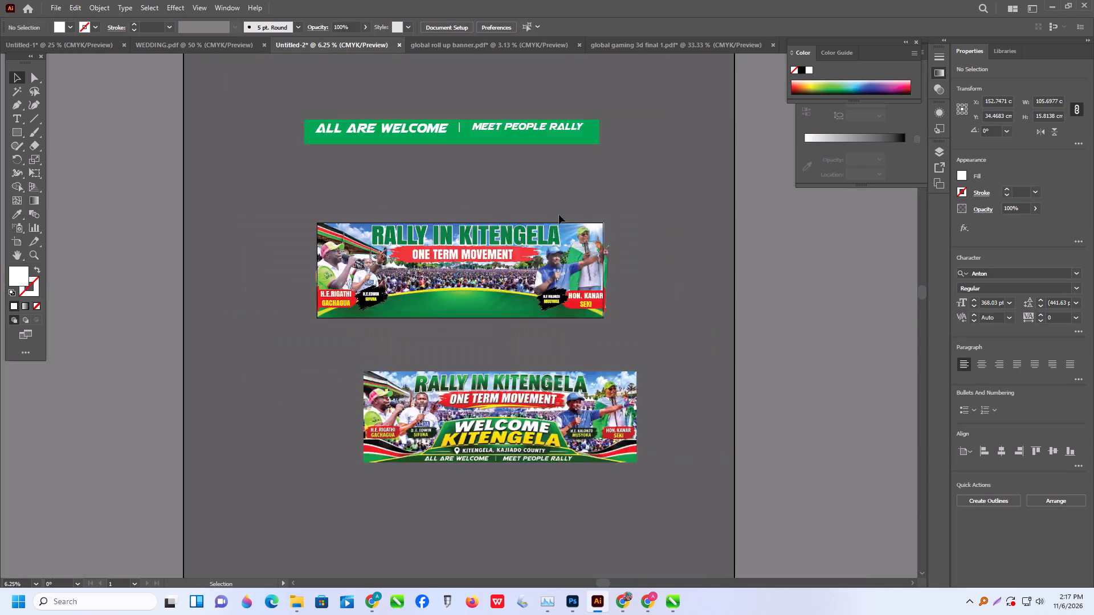
{"action": "scroll", "coordinate": [456, 211], "scroll_direction": "up", "scroll_amount": 3}
{"action": "scroll", "coordinate": [496, 495], "scroll_direction": "up", "scroll_amount": 2, "text": "alt"}
{"action": "scroll", "coordinate": [477, 446], "scroll_direction": "up", "scroll_amount": 10}
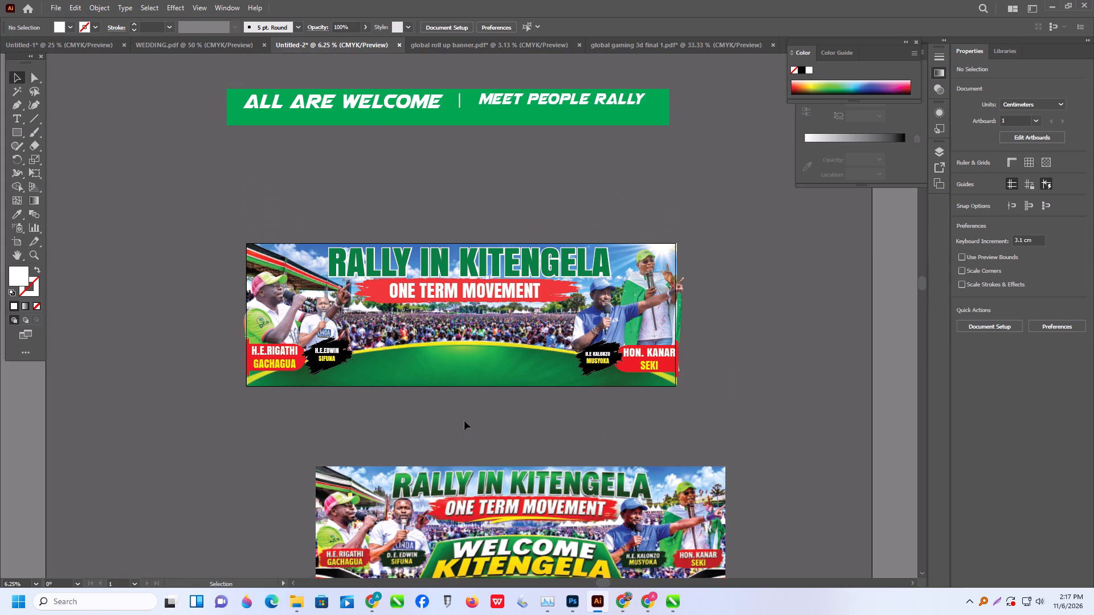
{"action": "scroll", "coordinate": [464, 421], "scroll_direction": "up", "scroll_amount": 3}
{"action": "scroll", "coordinate": [464, 421], "scroll_direction": "down", "scroll_amount": 7}
{"action": "scroll", "coordinate": [471, 411], "scroll_direction": "up", "scroll_amount": 2}
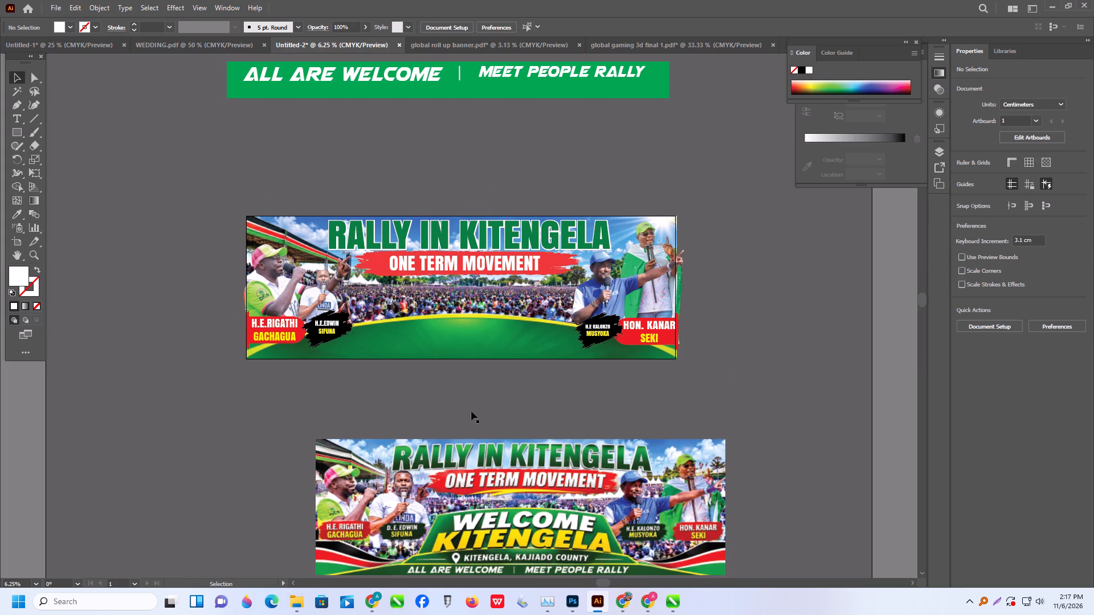
{"action": "scroll", "coordinate": [479, 409], "scroll_direction": "up", "scroll_amount": 2}
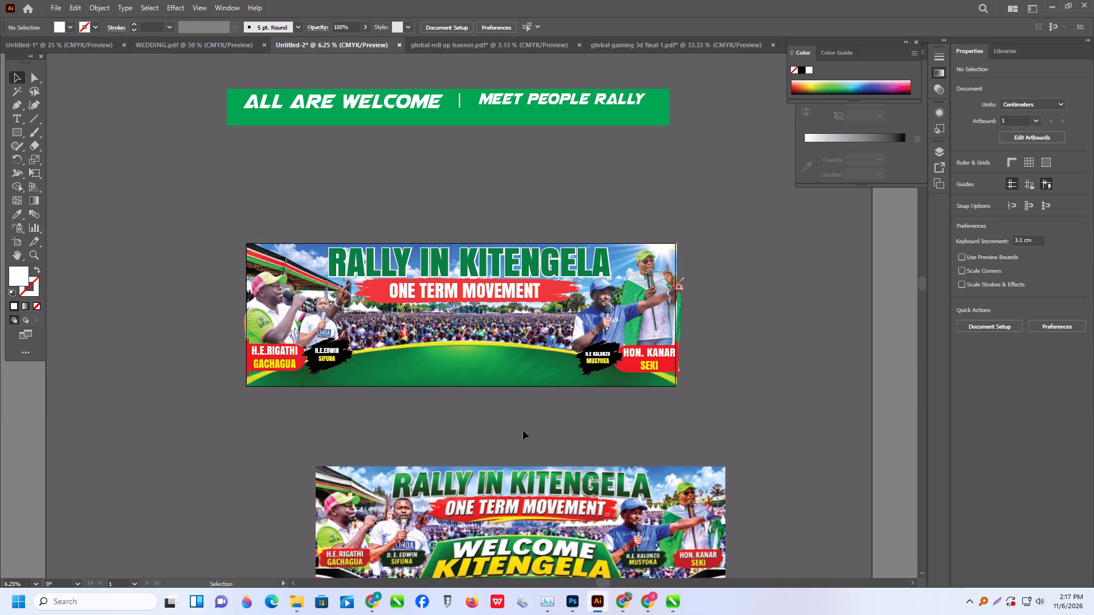
{"action": "scroll", "coordinate": [517, 347], "scroll_direction": "down", "scroll_amount": 6}
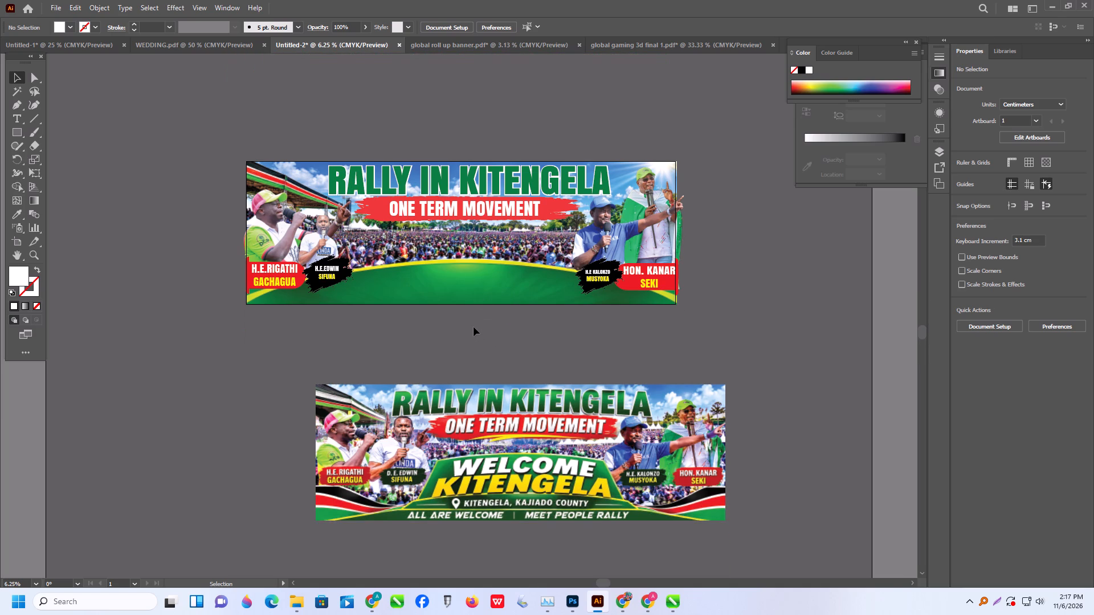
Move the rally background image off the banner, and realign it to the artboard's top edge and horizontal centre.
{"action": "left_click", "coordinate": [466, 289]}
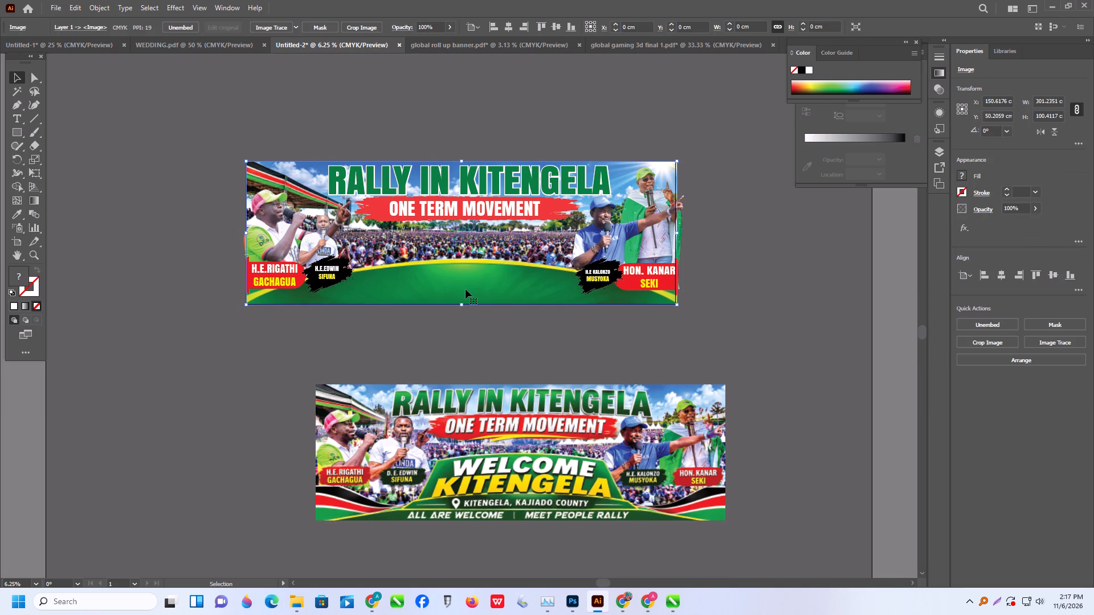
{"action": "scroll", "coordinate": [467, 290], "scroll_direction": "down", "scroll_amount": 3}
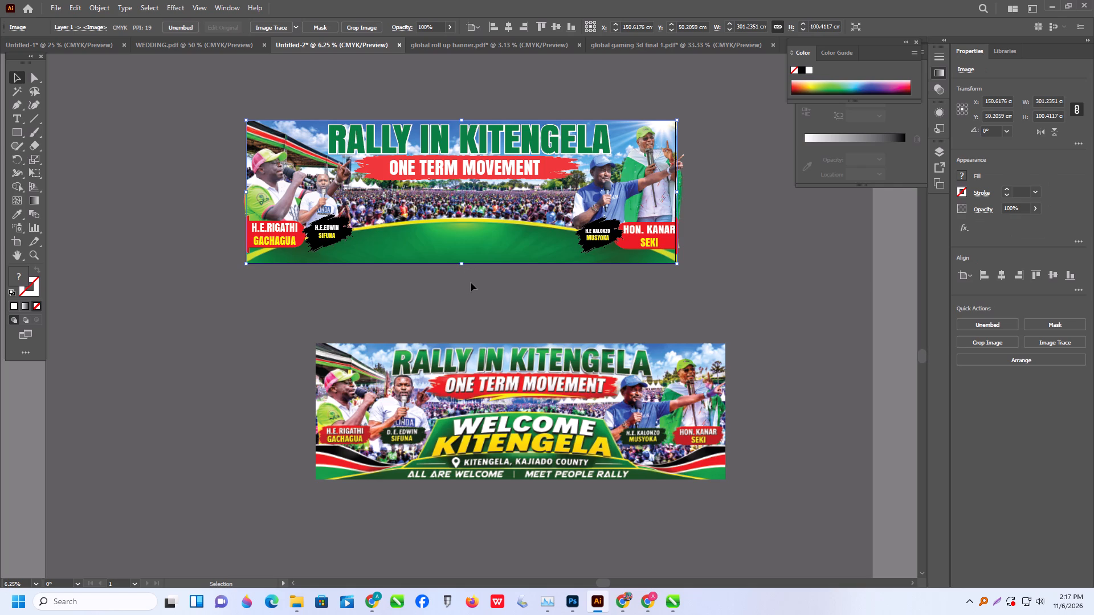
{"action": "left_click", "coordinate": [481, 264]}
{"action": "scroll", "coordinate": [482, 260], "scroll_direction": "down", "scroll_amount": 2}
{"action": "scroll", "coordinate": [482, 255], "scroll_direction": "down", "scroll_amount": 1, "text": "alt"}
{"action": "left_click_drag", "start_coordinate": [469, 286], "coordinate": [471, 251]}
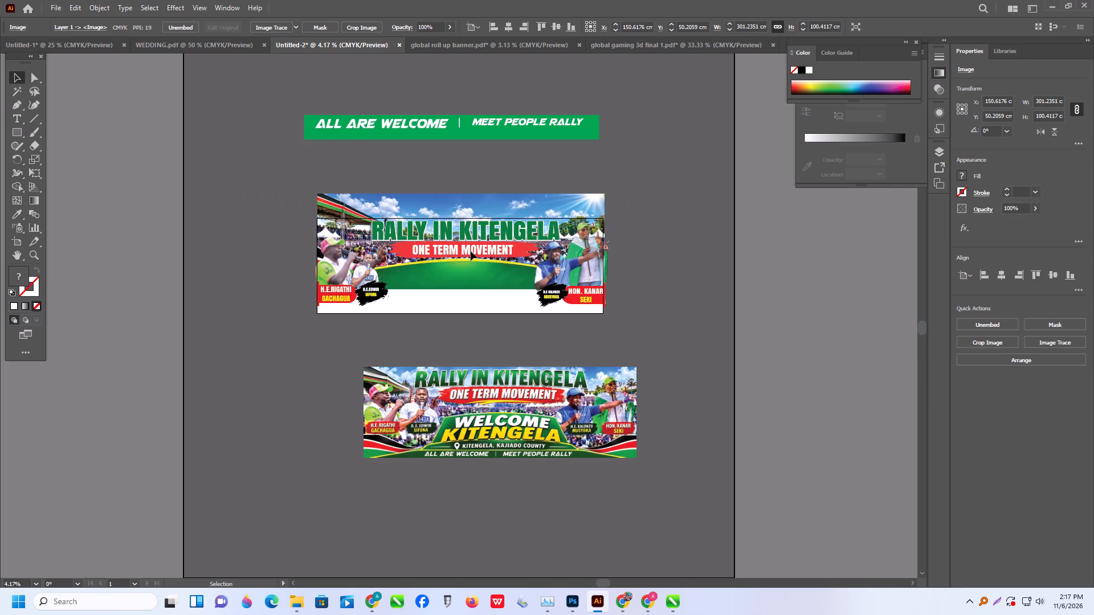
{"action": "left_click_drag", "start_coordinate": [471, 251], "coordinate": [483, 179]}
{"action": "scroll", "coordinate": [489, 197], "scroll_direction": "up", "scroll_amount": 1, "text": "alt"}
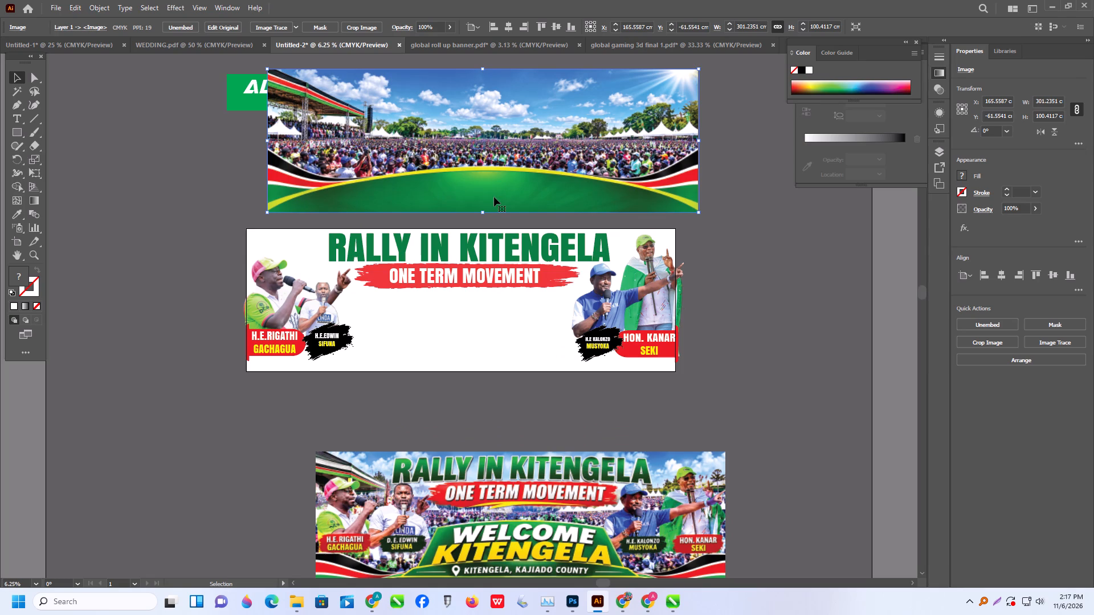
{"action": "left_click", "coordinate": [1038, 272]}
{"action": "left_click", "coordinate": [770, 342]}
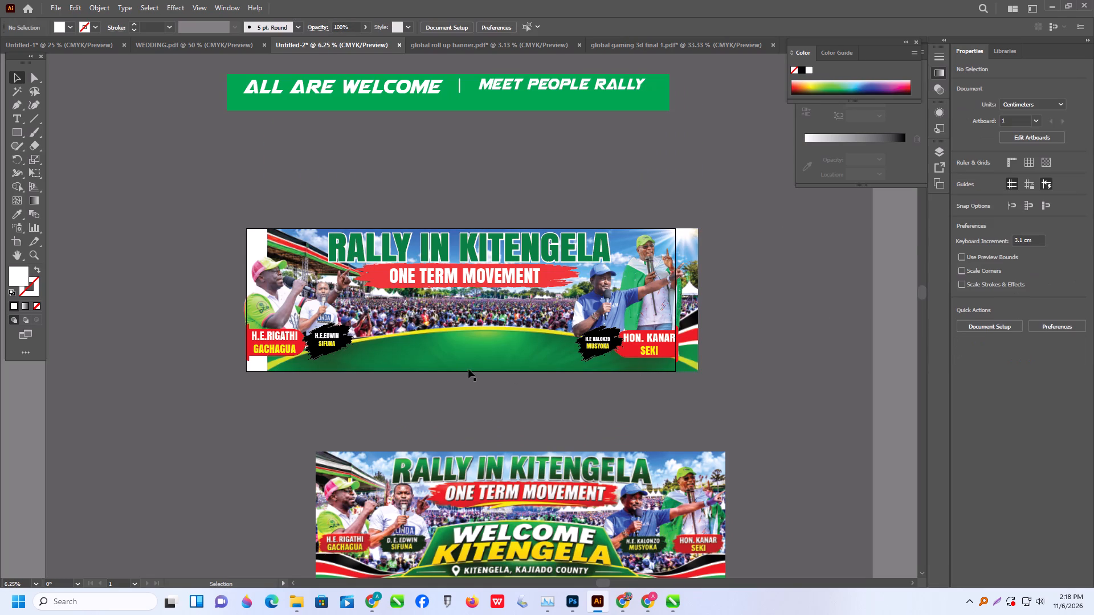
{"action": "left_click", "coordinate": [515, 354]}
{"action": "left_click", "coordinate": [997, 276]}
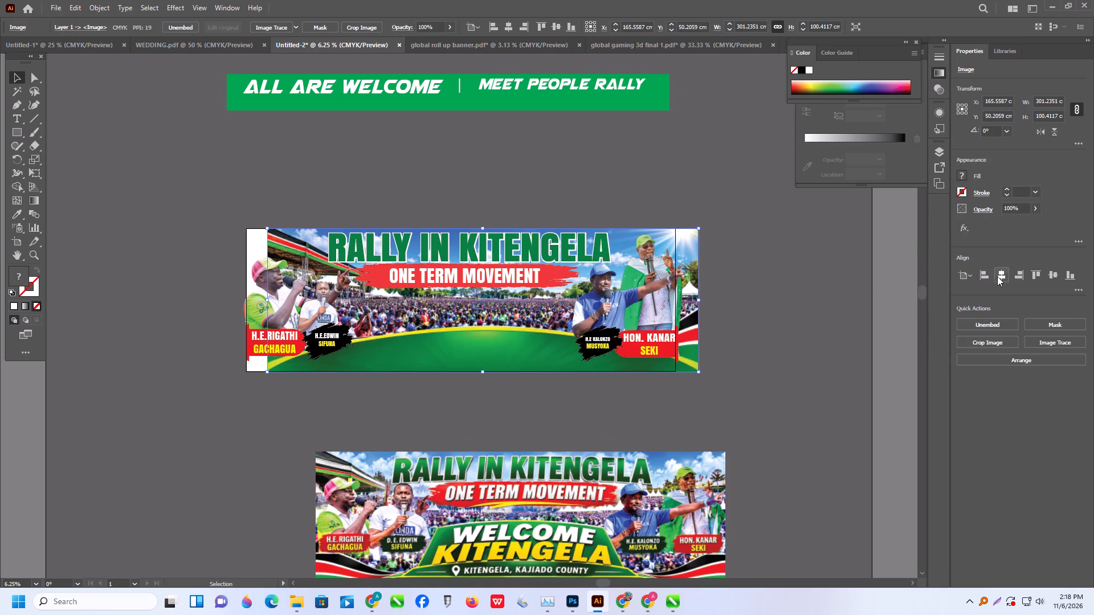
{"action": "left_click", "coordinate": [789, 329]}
Group the photos of the two speakers at the banner's left end with their H.E.RIGATHI GACHAGUA and H.E.EDWIN SIFUNA labels.
{"action": "scroll", "coordinate": [311, 353], "scroll_direction": "up", "scroll_amount": 4}
{"action": "left_click", "coordinate": [340, 365]}
{"action": "left_click", "coordinate": [357, 325], "text": "shift"}
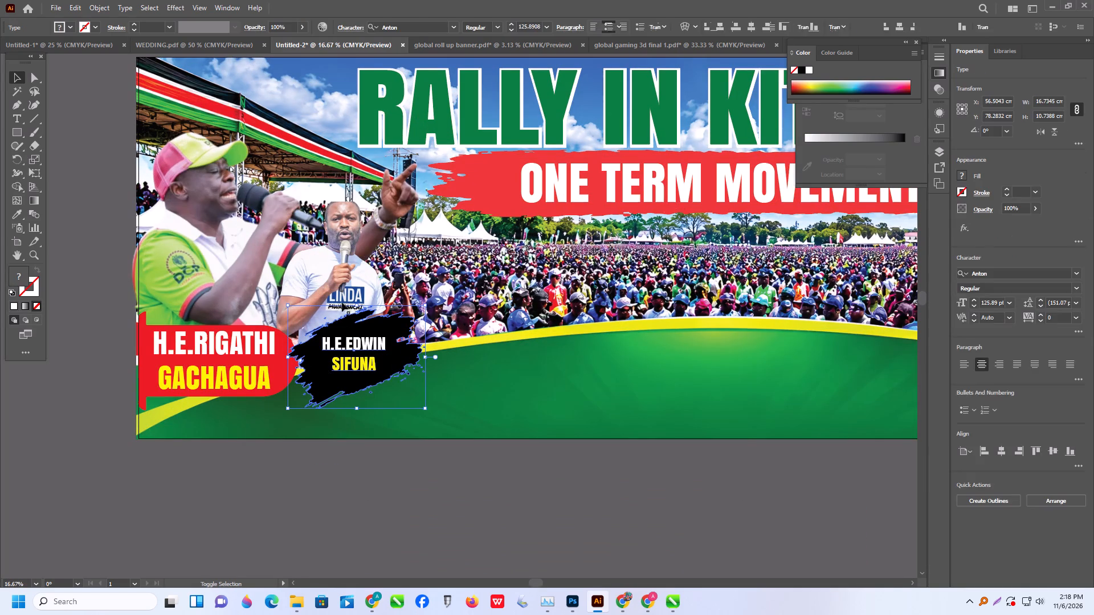
{"action": "left_click", "coordinate": [337, 273], "text": "shift"}
{"action": "left_click", "coordinate": [213, 261], "text": "shift"}
{"action": "left_click", "coordinate": [197, 340], "text": "shift"}
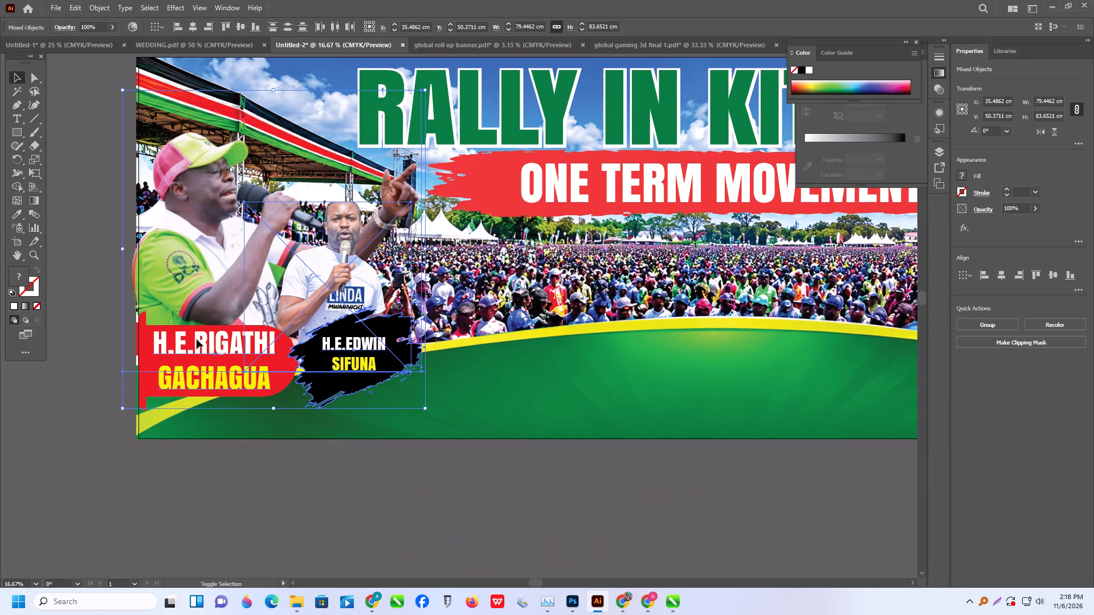
{"action": "left_click", "coordinate": [144, 355], "text": "shift"}
{"action": "key", "text": "ctrl+g"}
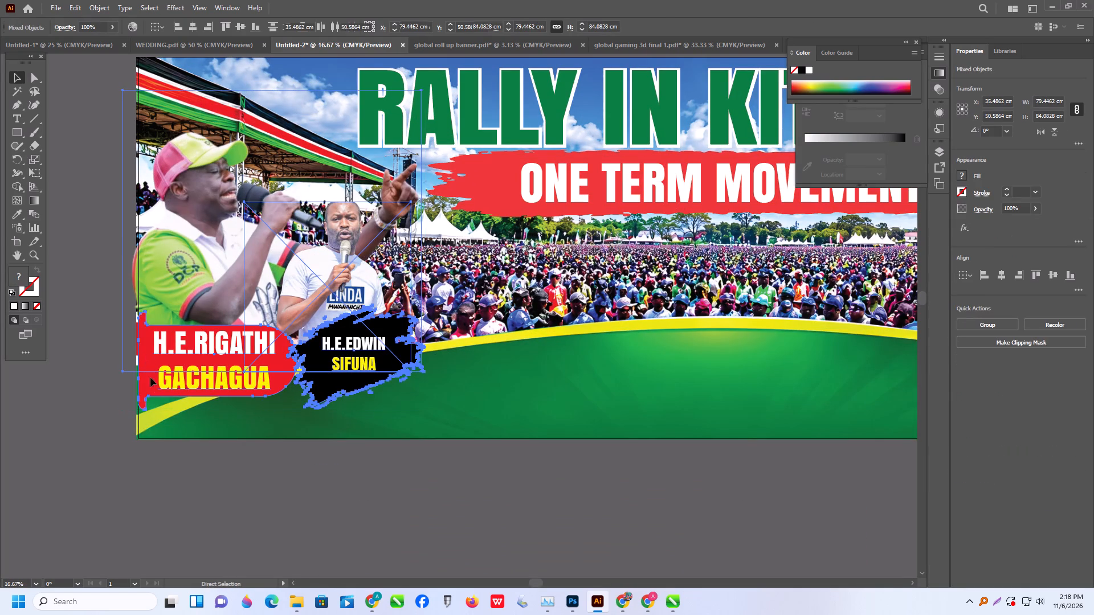
{"action": "scroll", "coordinate": [144, 384], "scroll_direction": "down", "scroll_amount": 4, "text": "alt"}
{"action": "scroll", "coordinate": [362, 383], "scroll_direction": "up", "scroll_amount": 3, "text": "alt"}
{"action": "scroll", "coordinate": [244, 330], "scroll_direction": "down", "scroll_amount": 2, "text": "alt"}
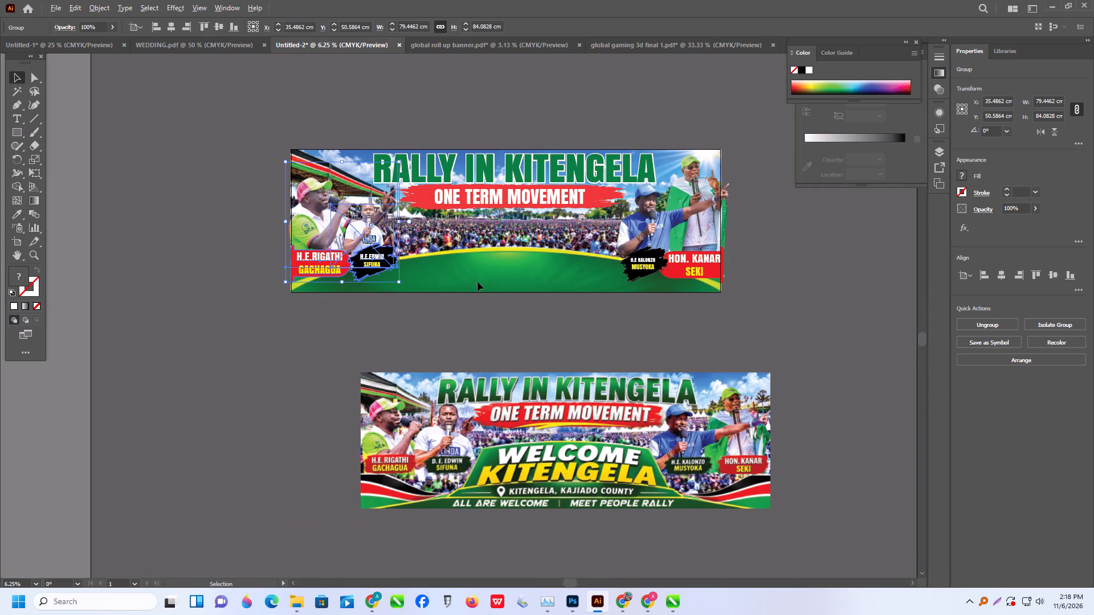
Group the photos of the two speakers at the banner's right end with their H.E KALONZO MUSYOKA and HON. KANAR SEKI labels.
{"action": "scroll", "coordinate": [658, 261], "scroll_direction": "up", "scroll_amount": 2, "text": "alt"}
{"action": "left_click", "coordinate": [646, 260]}
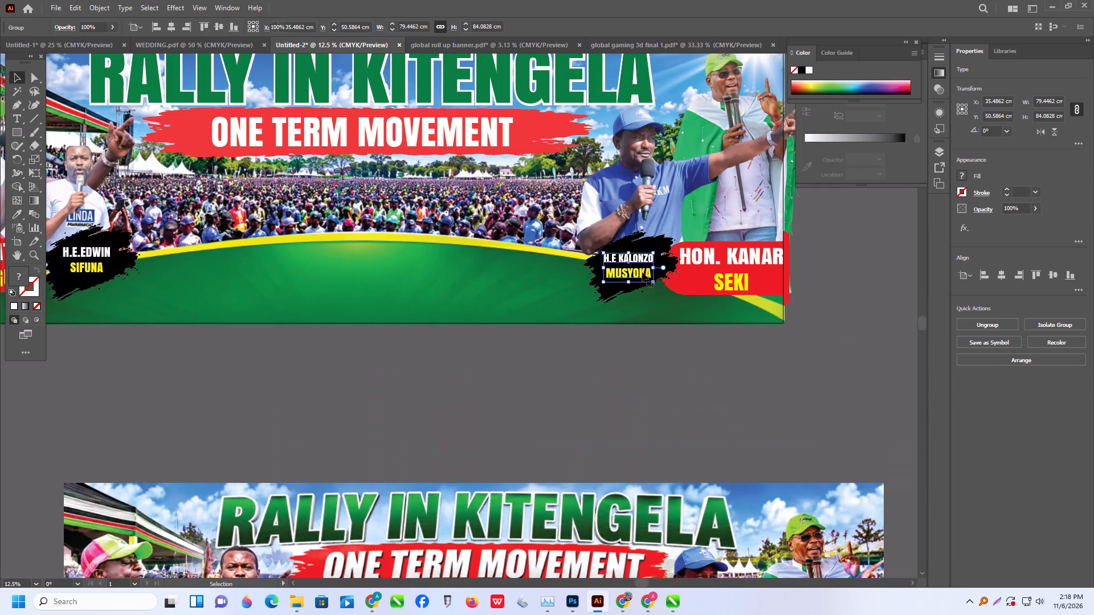
{"action": "left_click", "coordinate": [646, 242], "text": "shift"}
{"action": "left_click", "coordinate": [652, 203], "text": "shift"}
{"action": "left_click", "coordinate": [711, 257], "text": "shift"}
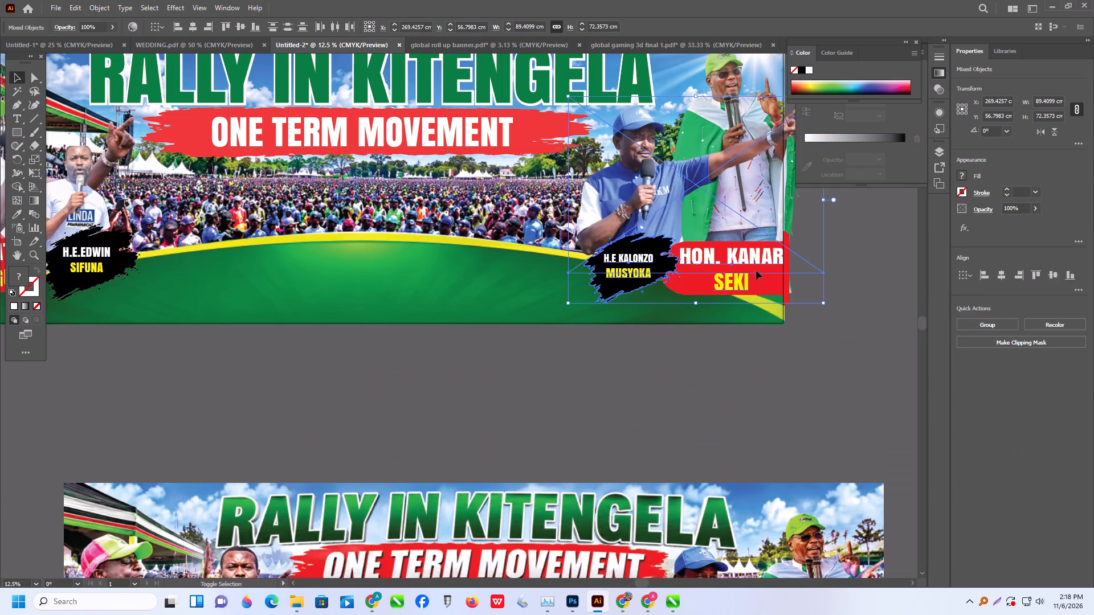
{"action": "left_click", "coordinate": [780, 289], "text": "shift"}
{"action": "left_click", "coordinate": [767, 183], "text": "shift"}
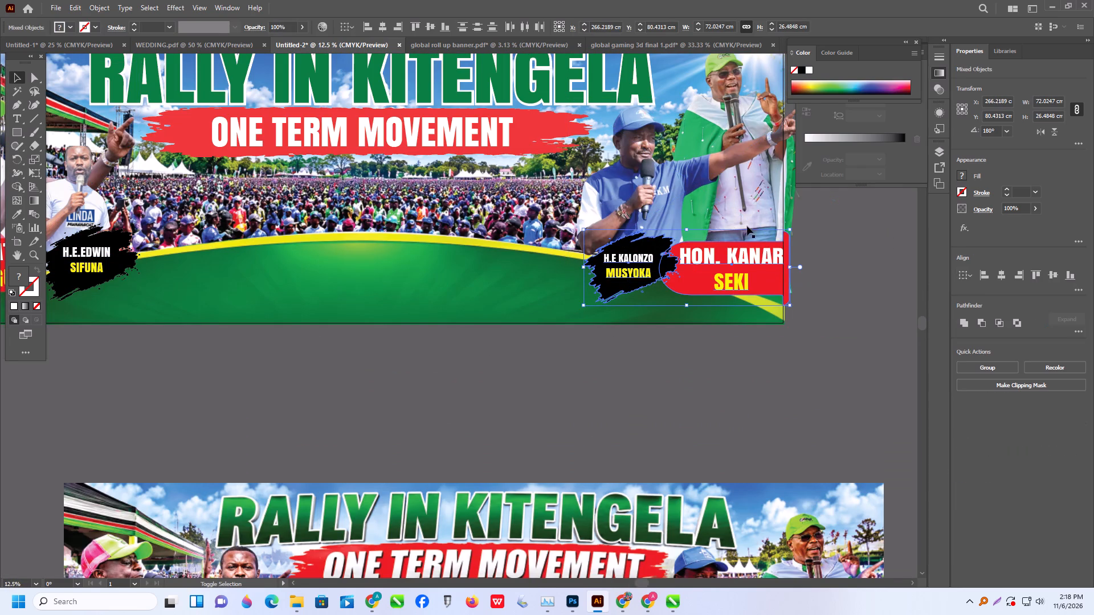
{"action": "left_click", "coordinate": [750, 205], "text": "shift"}
{"action": "left_click", "coordinate": [729, 81], "text": "shift"}
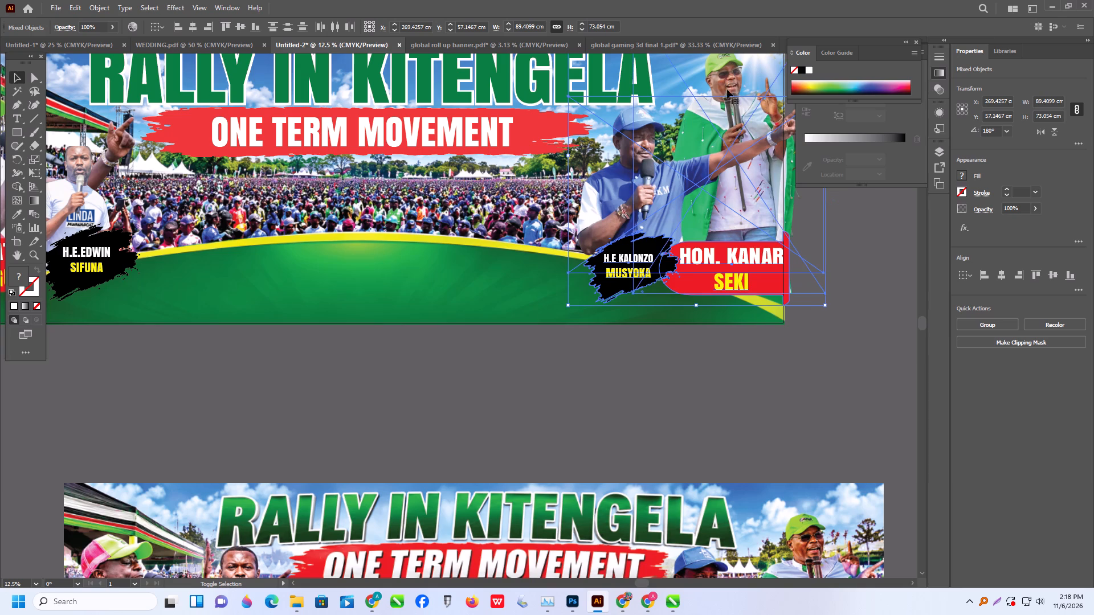
{"action": "key", "text": "ctrl+g"}
{"action": "left_click_drag", "start_coordinate": [700, 202], "coordinate": [809, 276]}
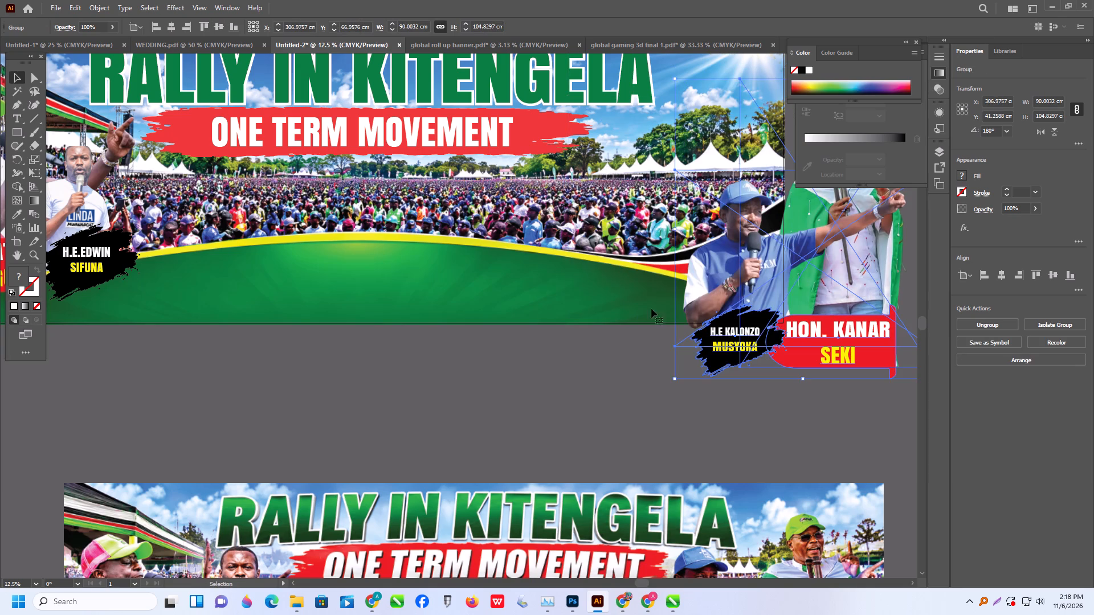
{"action": "key", "text": "ctrl+z"}
Group both speaker groups with the RALLY IN KITENGELA headline and ONE TERM MOVEMENT strip, and bring the group to the front.
{"action": "scroll", "coordinate": [418, 400], "scroll_direction": "down", "scroll_amount": 2, "text": "alt"}
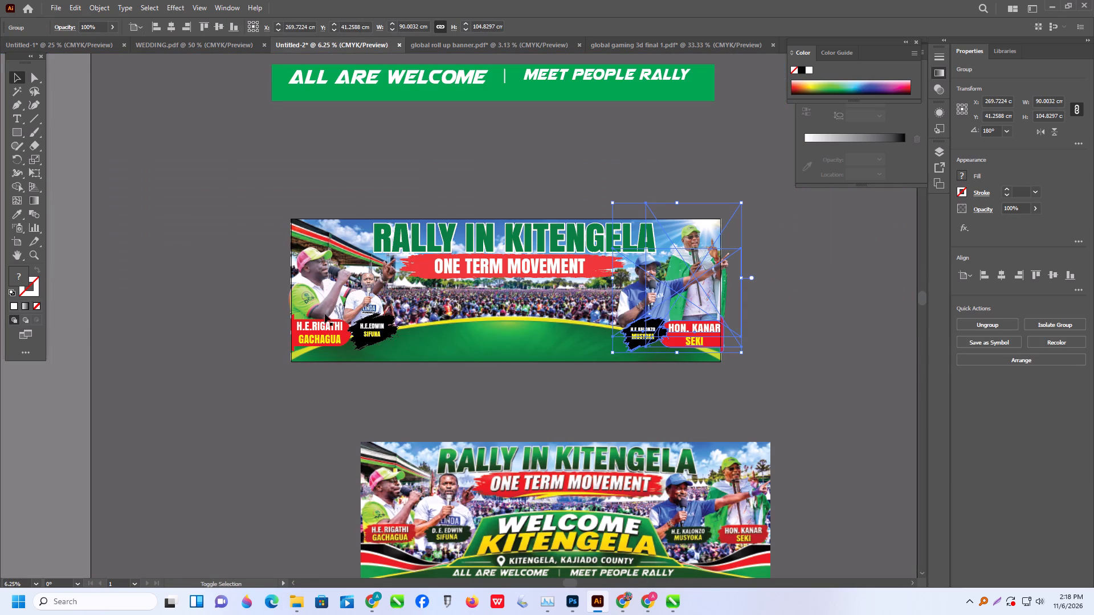
{"action": "left_click", "coordinate": [328, 315], "text": "shift"}
{"action": "left_click", "coordinate": [456, 269], "text": "shift"}
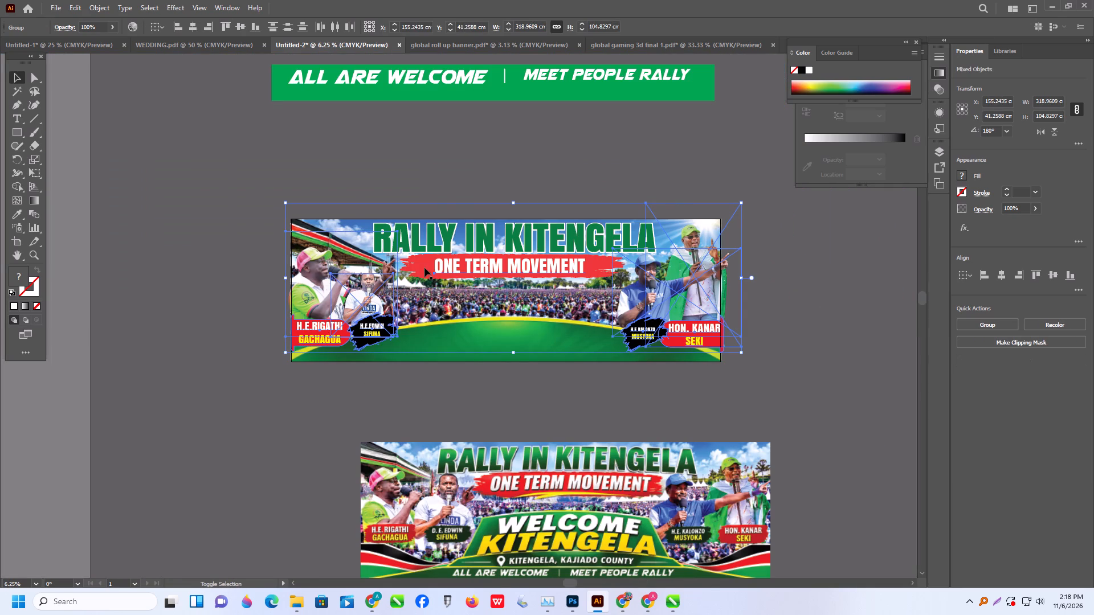
{"action": "left_click", "coordinate": [424, 268], "text": "shift"}
{"action": "left_click", "coordinate": [476, 236], "text": "shift"}
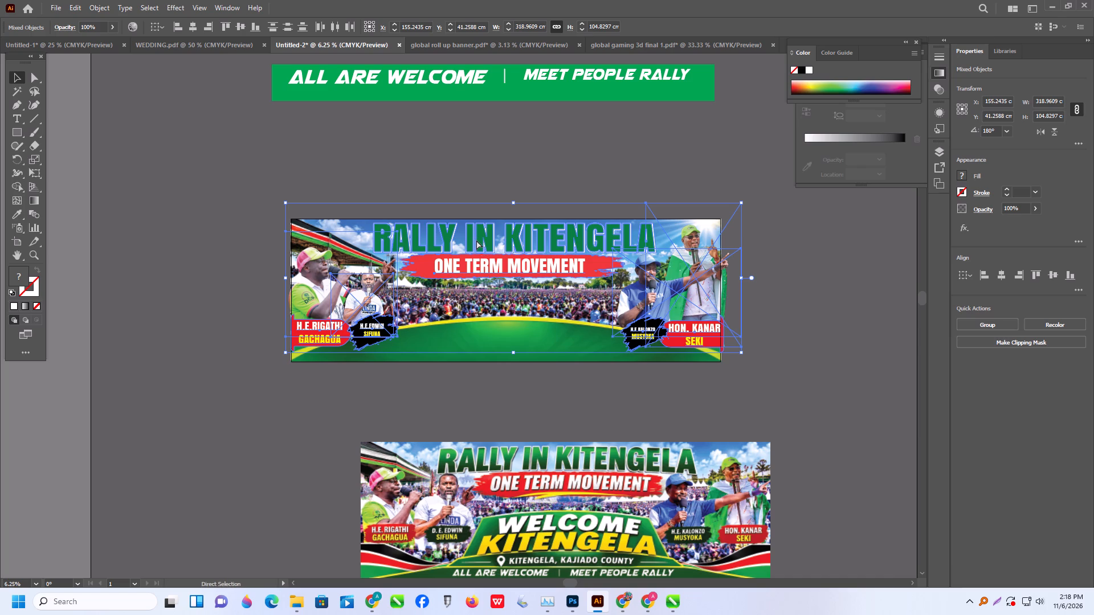
{"action": "key", "text": "ctrl+g"}
{"action": "right_click", "coordinate": [476, 240]}
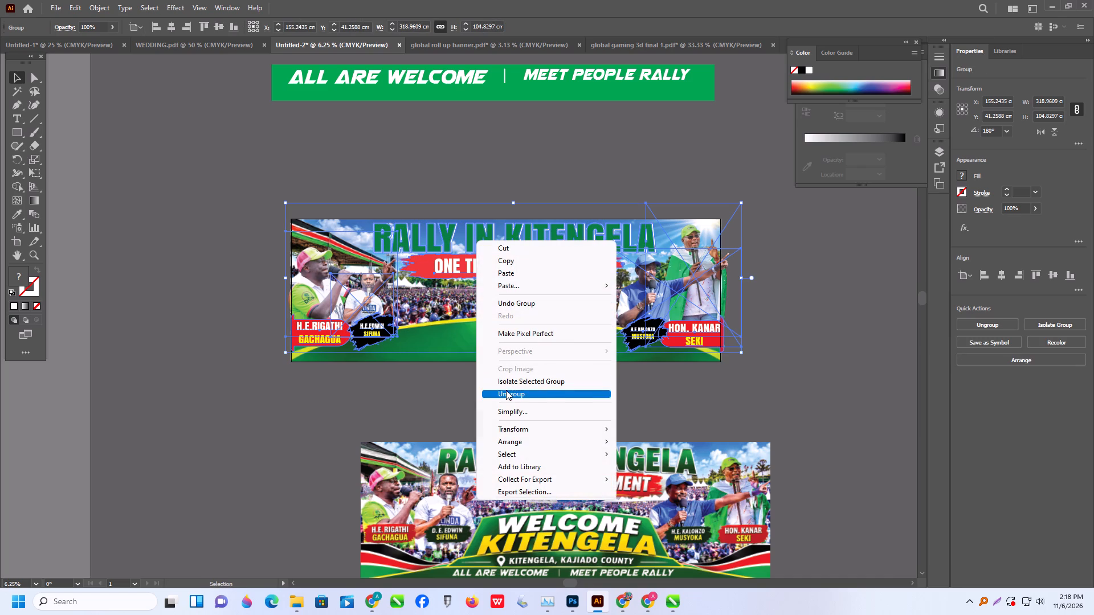
{"action": "left_click", "coordinate": [517, 444]}
{"action": "left_click", "coordinate": [683, 444]}
{"action": "left_click", "coordinate": [749, 376]}
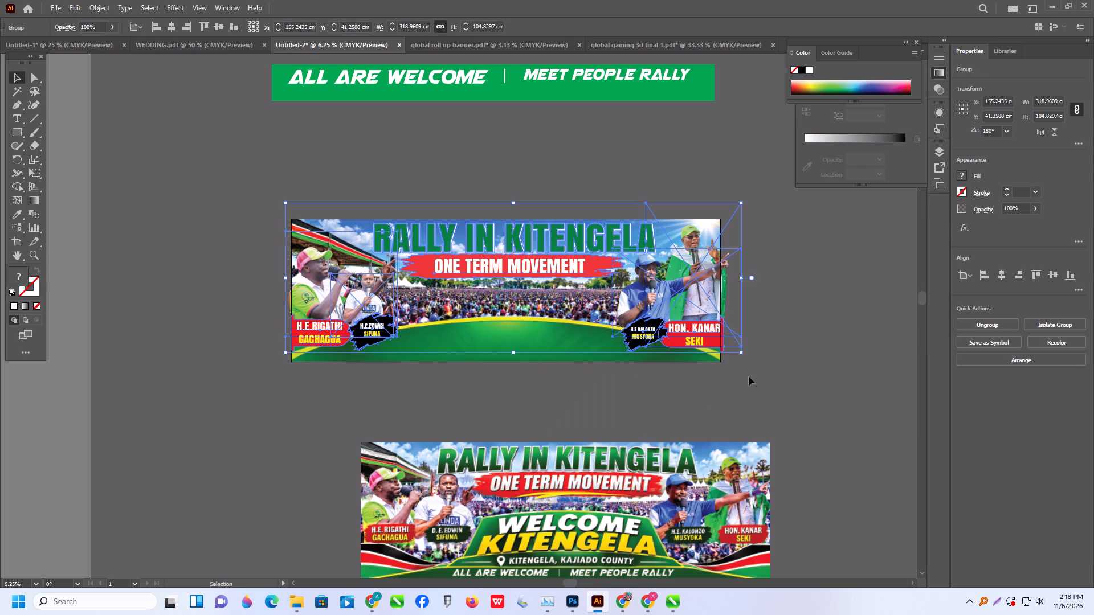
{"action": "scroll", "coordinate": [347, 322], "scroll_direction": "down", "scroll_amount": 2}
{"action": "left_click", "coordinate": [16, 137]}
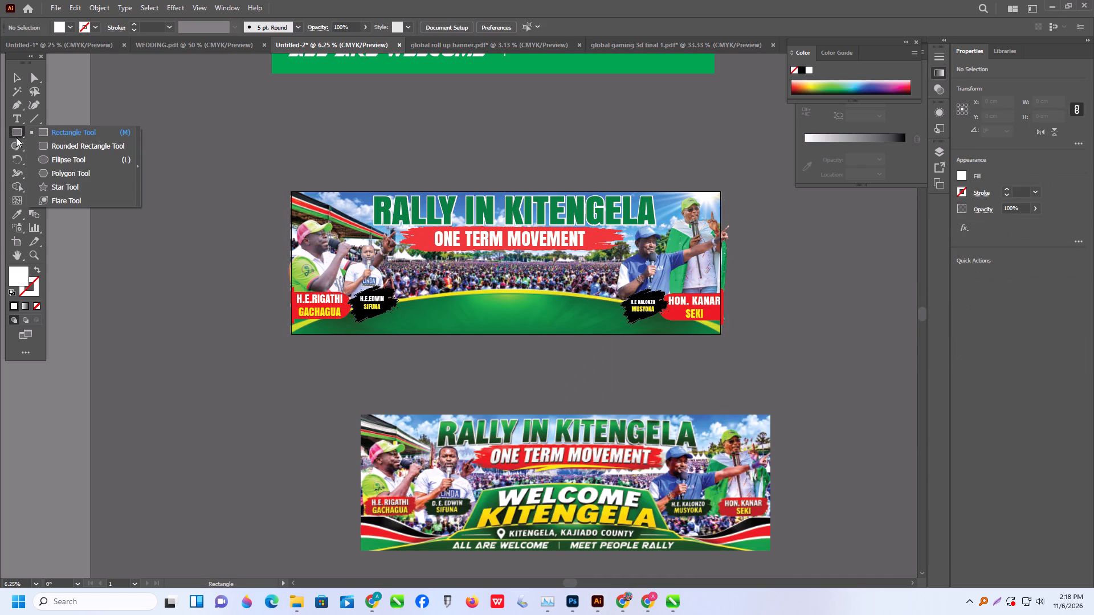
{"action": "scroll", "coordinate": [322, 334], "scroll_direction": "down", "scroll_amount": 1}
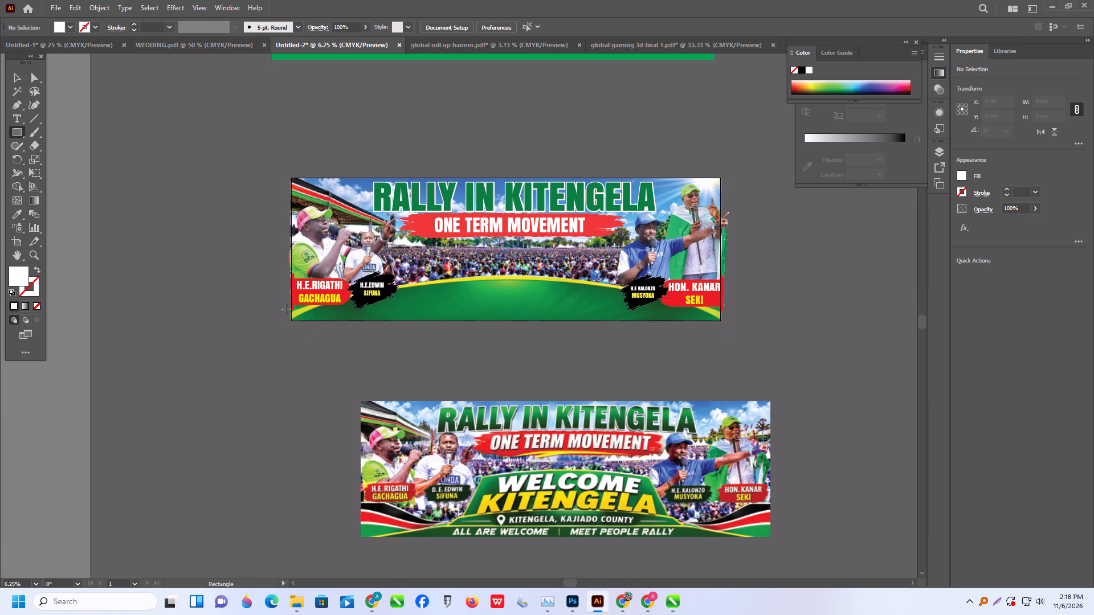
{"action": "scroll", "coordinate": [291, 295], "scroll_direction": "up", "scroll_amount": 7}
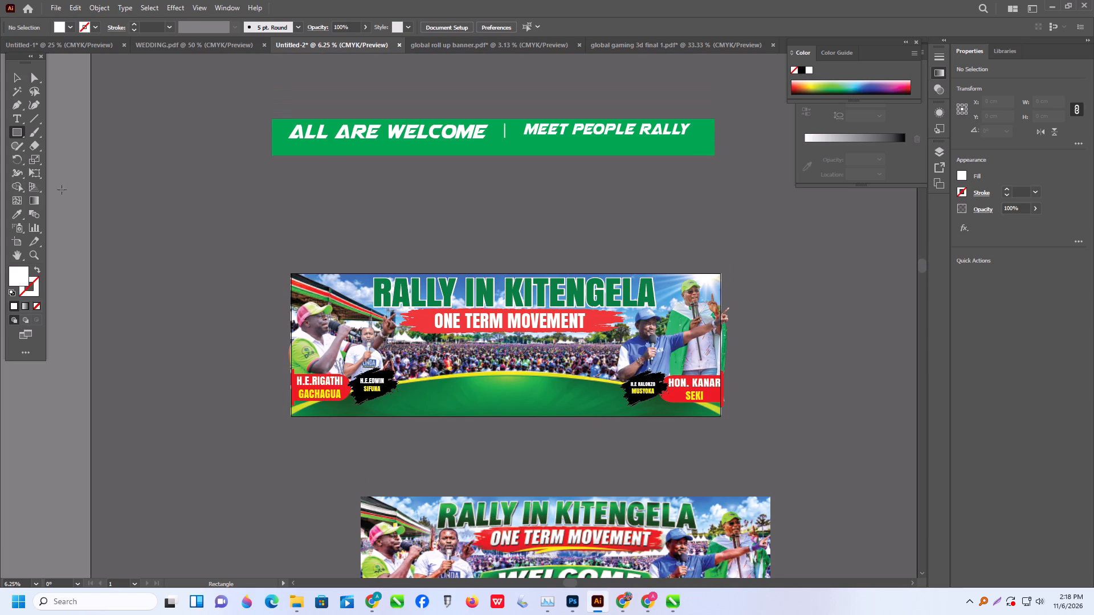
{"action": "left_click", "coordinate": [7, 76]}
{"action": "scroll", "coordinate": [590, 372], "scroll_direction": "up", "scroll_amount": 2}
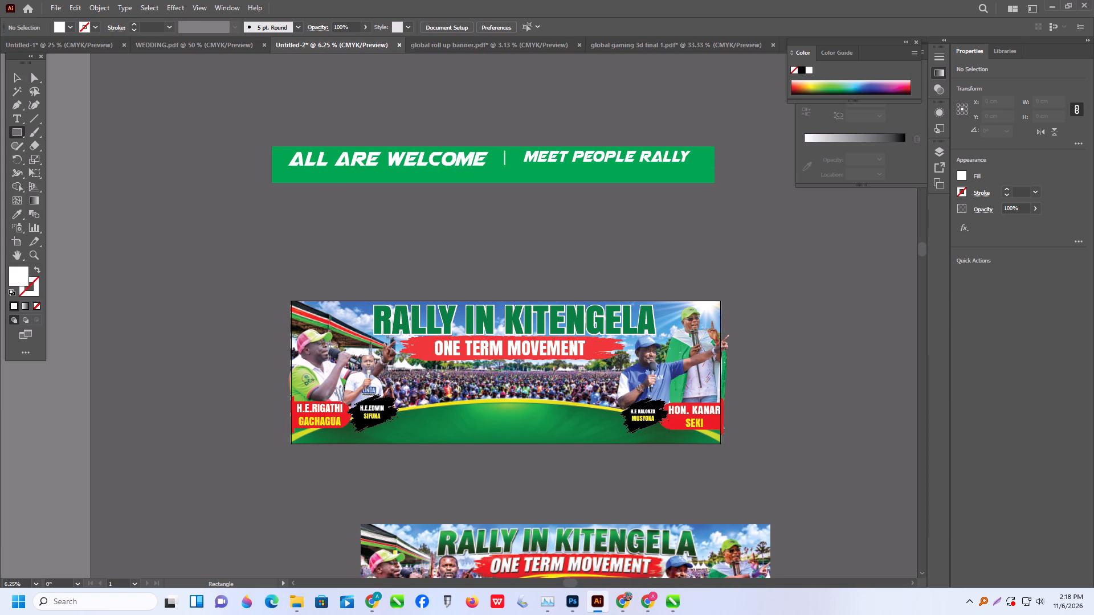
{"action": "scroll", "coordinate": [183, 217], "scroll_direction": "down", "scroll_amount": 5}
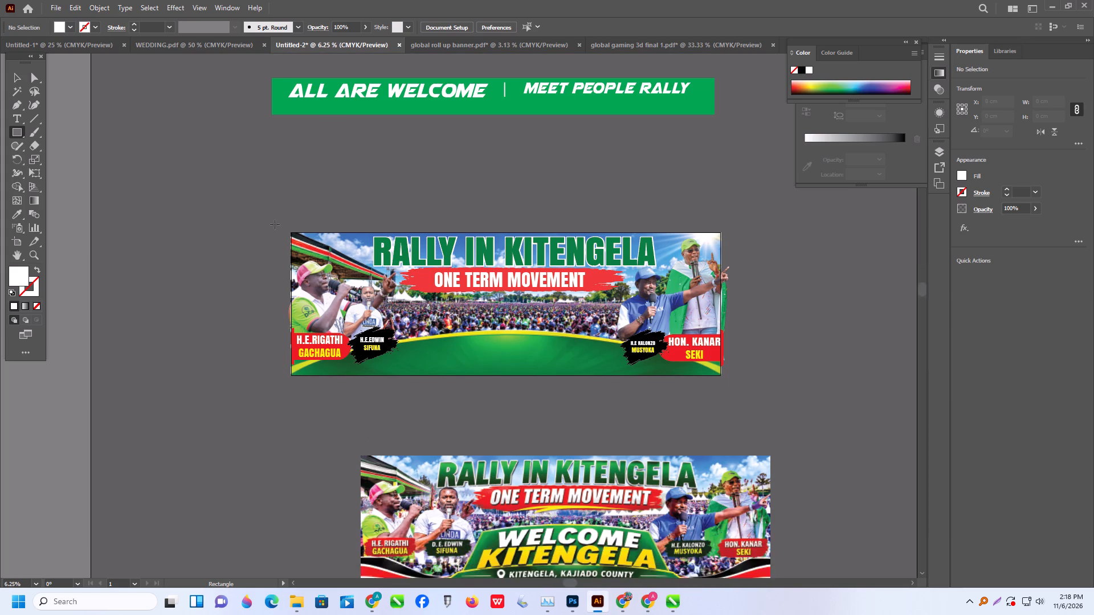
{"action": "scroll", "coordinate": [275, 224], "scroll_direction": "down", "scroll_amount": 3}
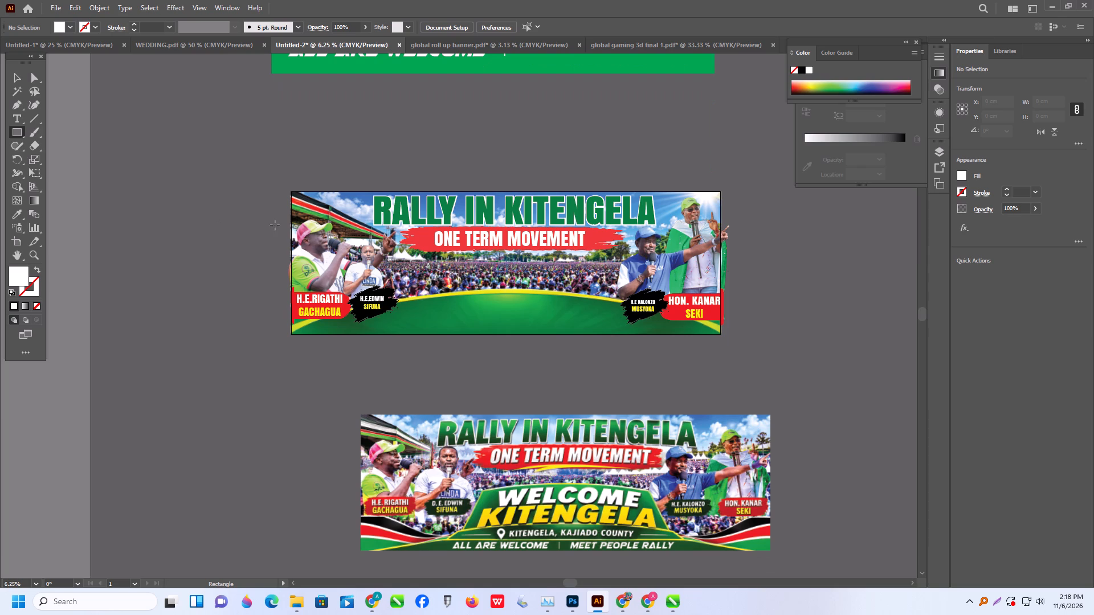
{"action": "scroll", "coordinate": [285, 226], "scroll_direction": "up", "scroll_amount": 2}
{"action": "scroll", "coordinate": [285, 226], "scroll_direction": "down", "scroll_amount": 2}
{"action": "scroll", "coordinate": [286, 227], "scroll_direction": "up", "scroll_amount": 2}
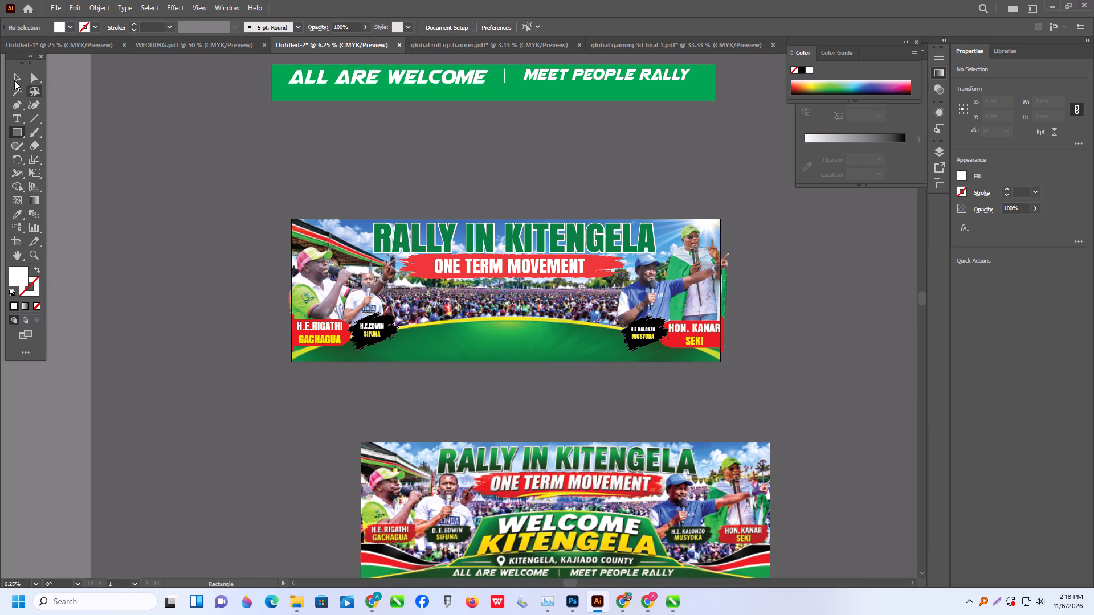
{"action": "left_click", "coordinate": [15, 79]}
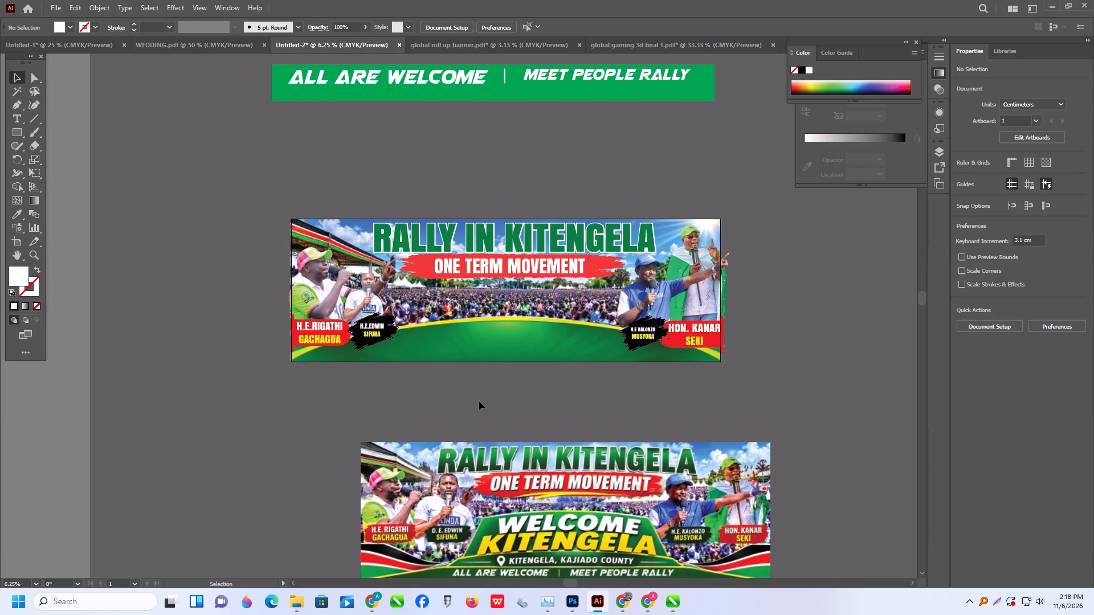
Bring the ALL ARE WELCOME text to the front and move it from the green strip to just below the banner.
{"action": "left_click", "coordinate": [479, 401]}
{"action": "left_click_drag", "start_coordinate": [425, 77], "coordinate": [450, 243]}
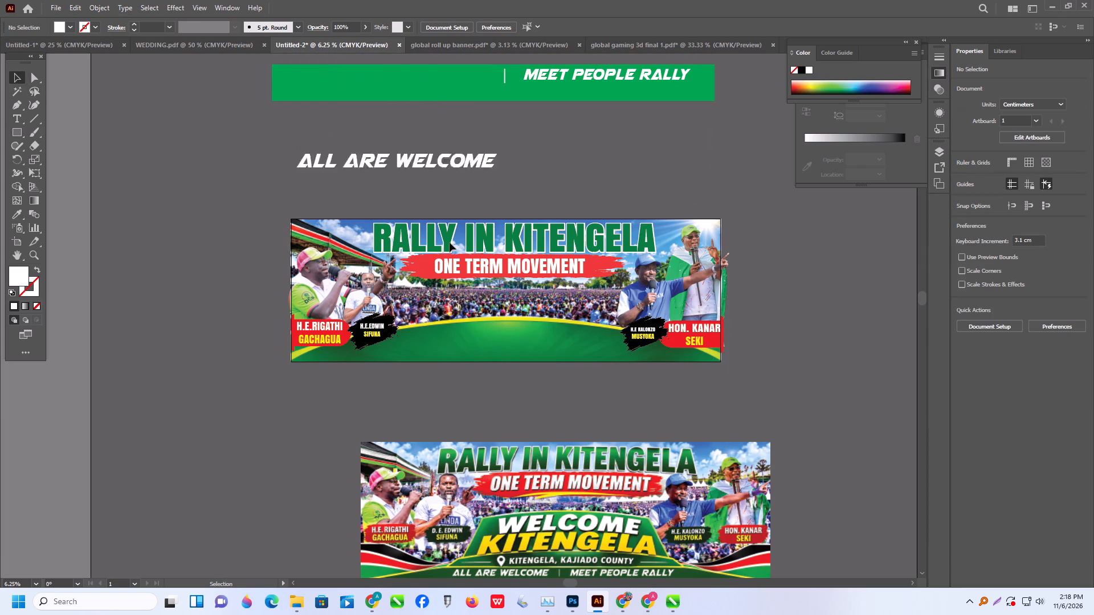
{"action": "left_click_drag", "start_coordinate": [450, 243], "coordinate": [476, 354]}
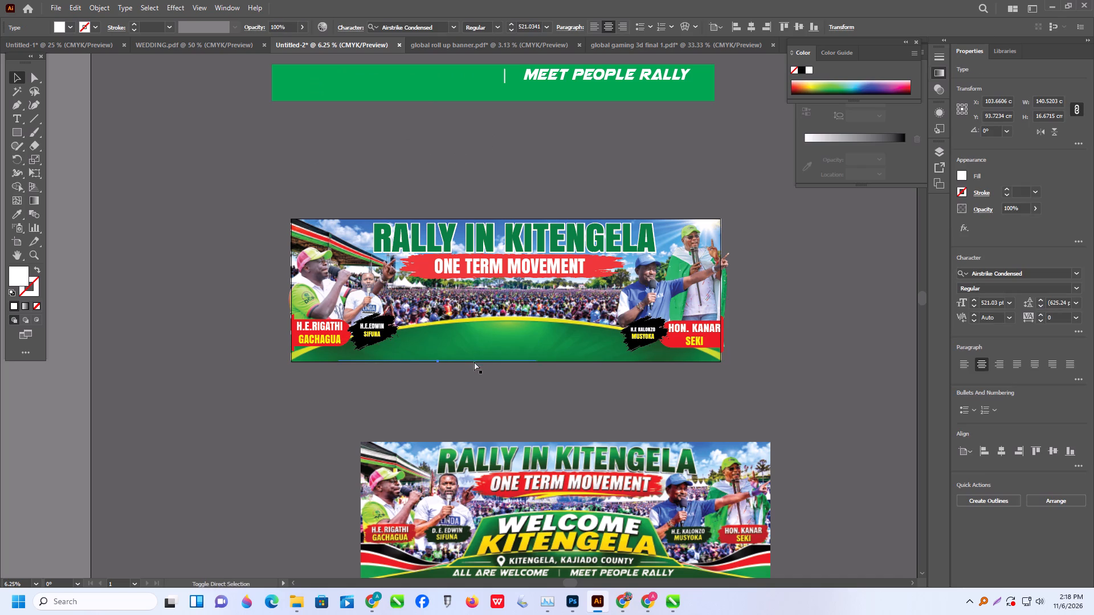
{"action": "key", "text": "ctrl+shift+bracketright"}
{"action": "scroll", "coordinate": [468, 352], "scroll_direction": "up", "scroll_amount": 3, "text": "alt"}
{"action": "left_click_drag", "start_coordinate": [409, 364], "coordinate": [415, 366]}
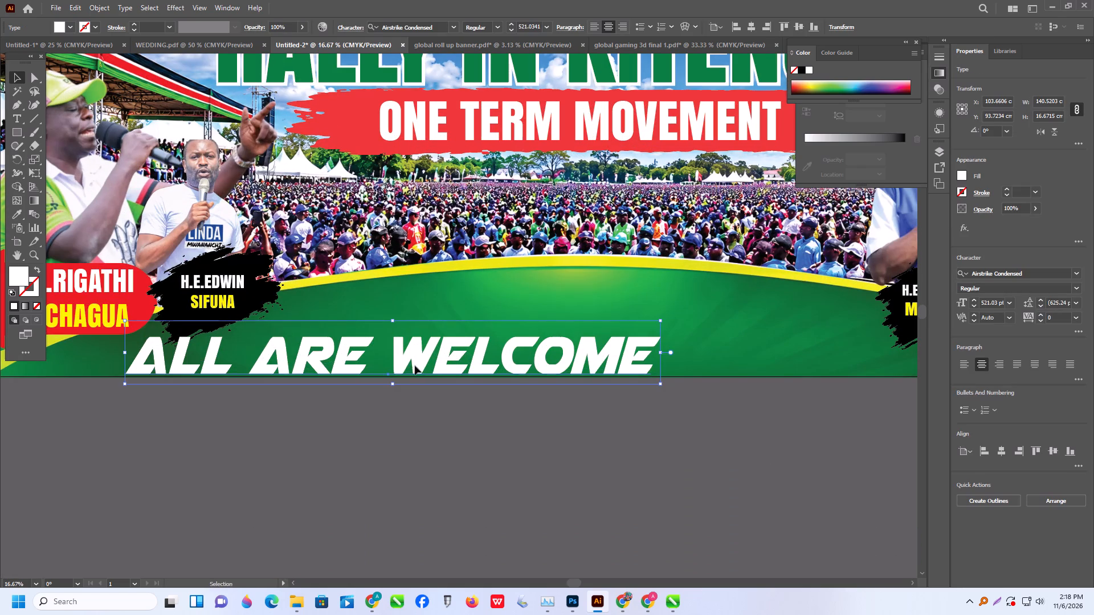
{"action": "left_click_drag", "start_coordinate": [415, 366], "coordinate": [432, 442]}
{"action": "scroll", "coordinate": [478, 472], "scroll_direction": "down", "scroll_amount": 2, "text": "alt"}
{"action": "scroll", "coordinate": [619, 400], "scroll_direction": "up", "scroll_amount": 1, "text": "alt"}
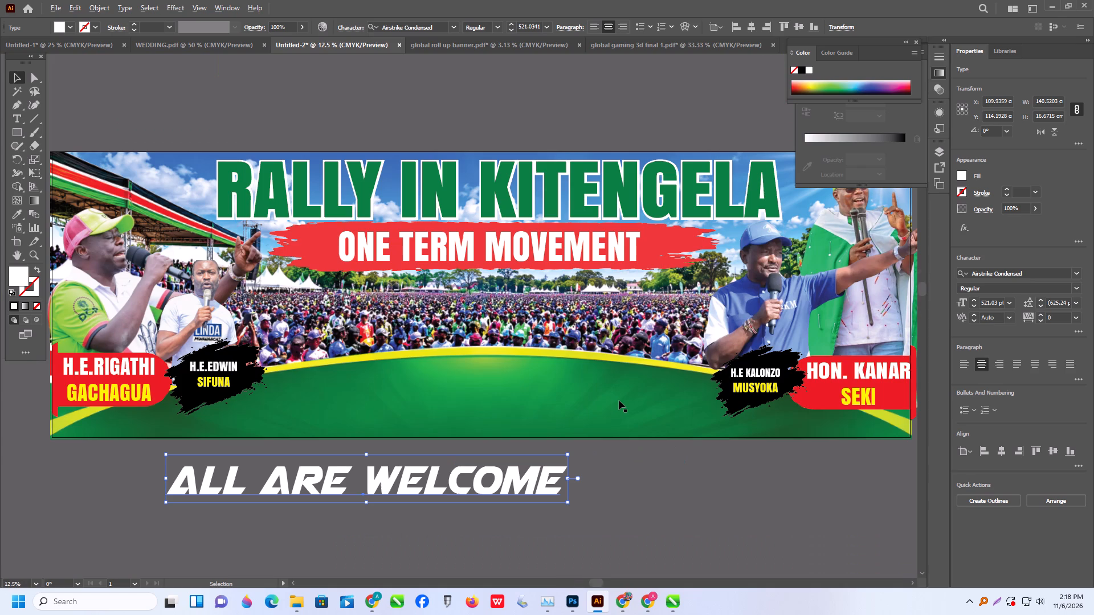
{"action": "scroll", "coordinate": [951, 125], "scroll_direction": "up", "scroll_amount": 1}
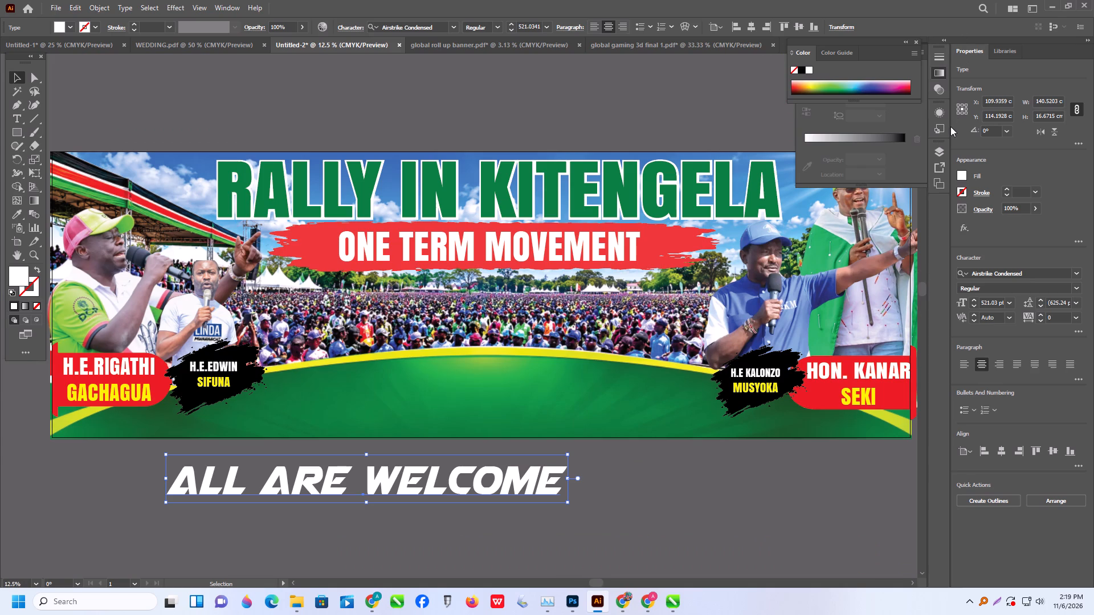
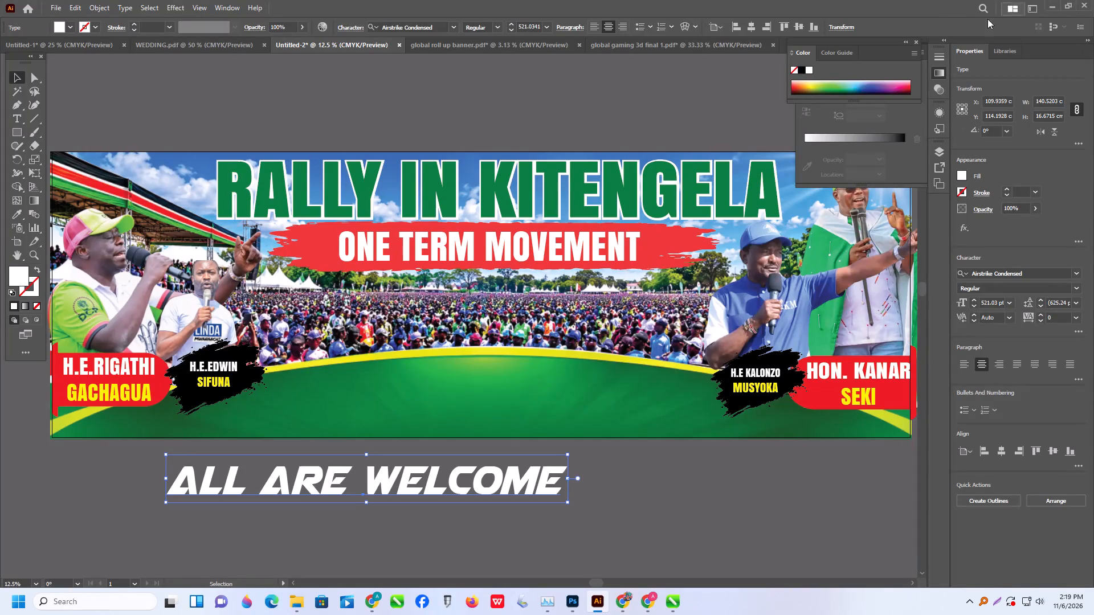
Close the floating Color window and collapse the Gradient window so the whole banner is unobstructed.
{"action": "left_click", "coordinate": [915, 43]}
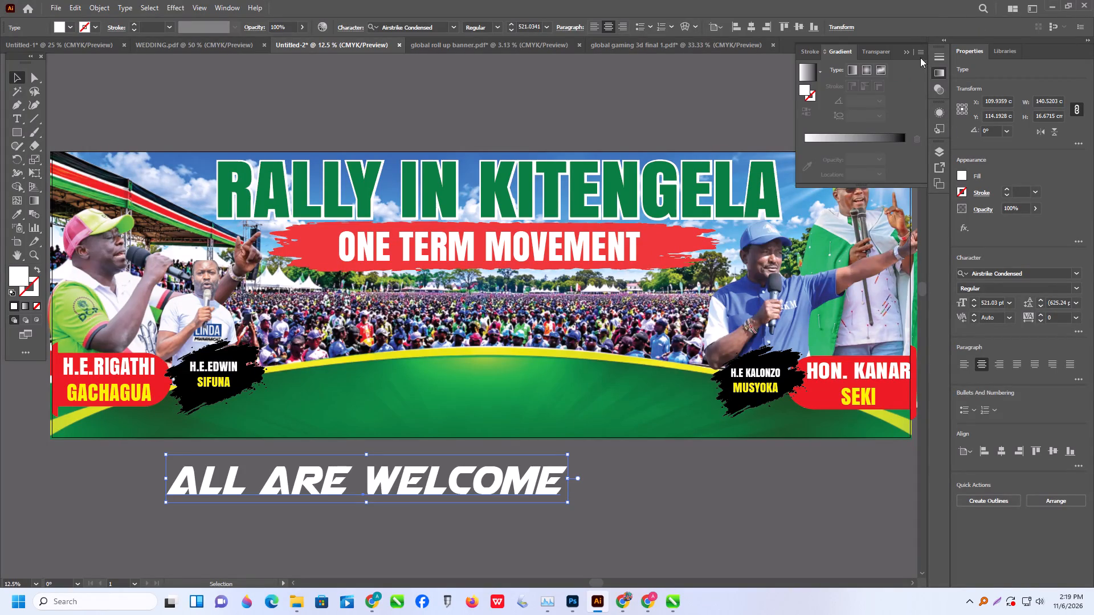
{"action": "left_click", "coordinate": [910, 52]}
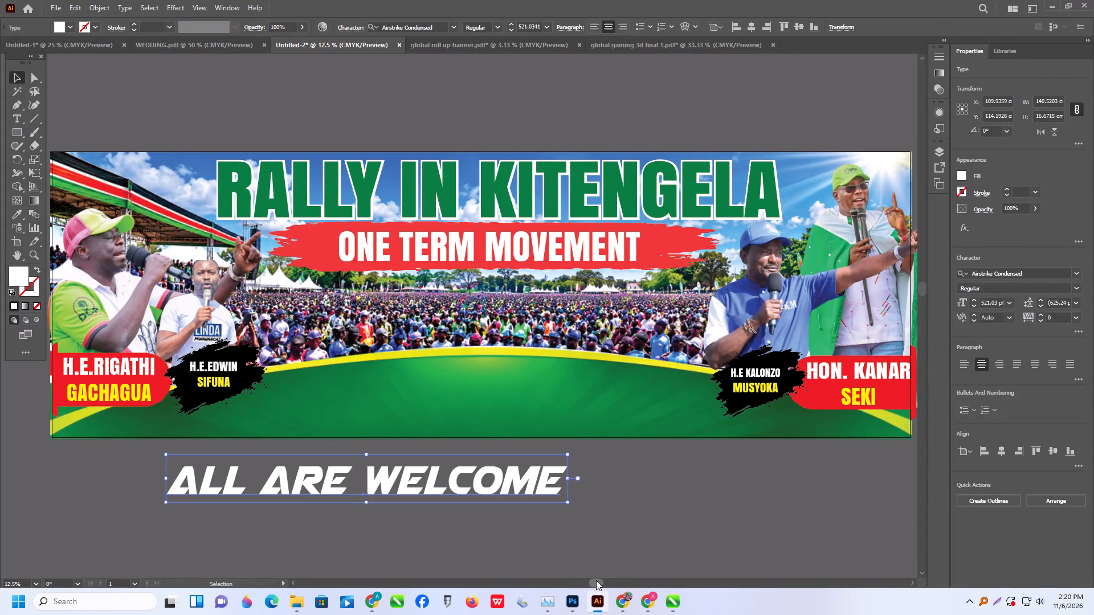
{"action": "scroll", "coordinate": [585, 518], "scroll_direction": "down", "scroll_amount": 1, "text": "alt"}
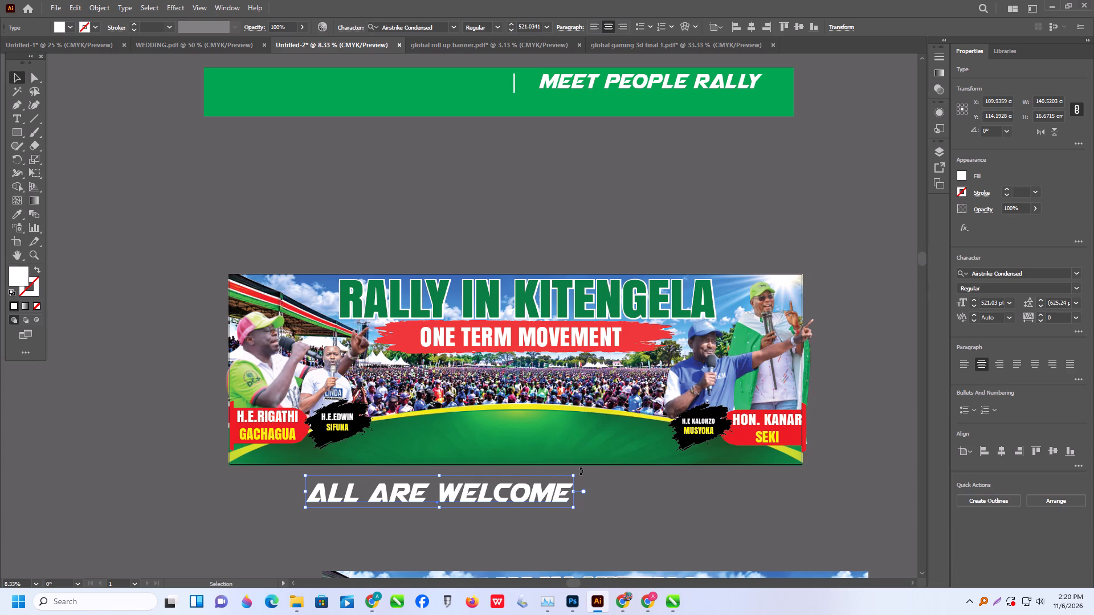
{"action": "scroll", "coordinate": [581, 471], "scroll_direction": "up", "scroll_amount": 1, "text": "alt"}
{"action": "scroll", "coordinate": [687, 490], "scroll_direction": "up", "scroll_amount": 1}
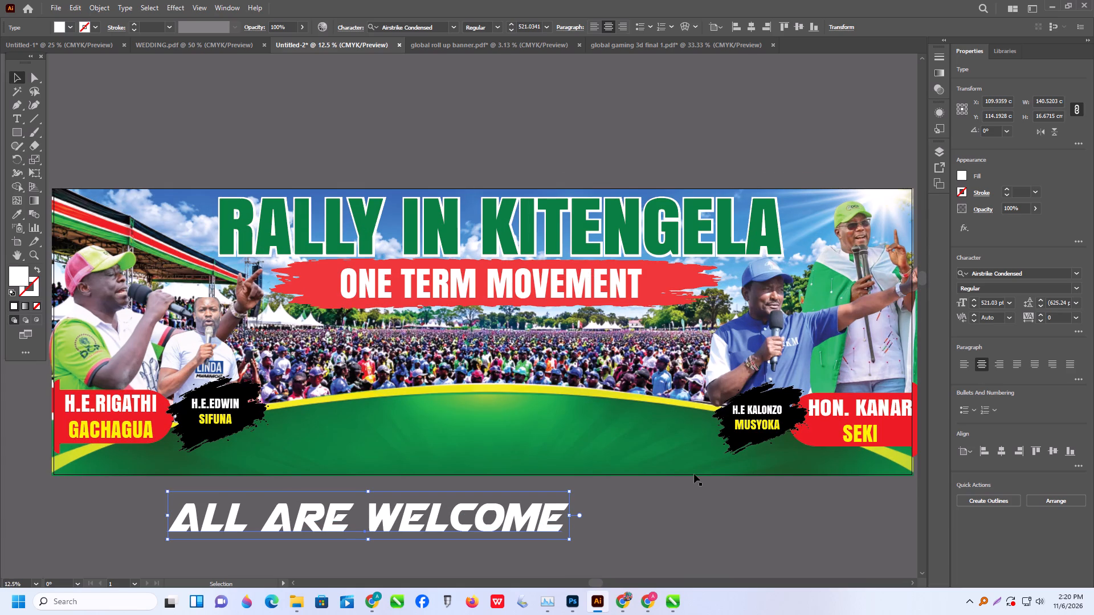
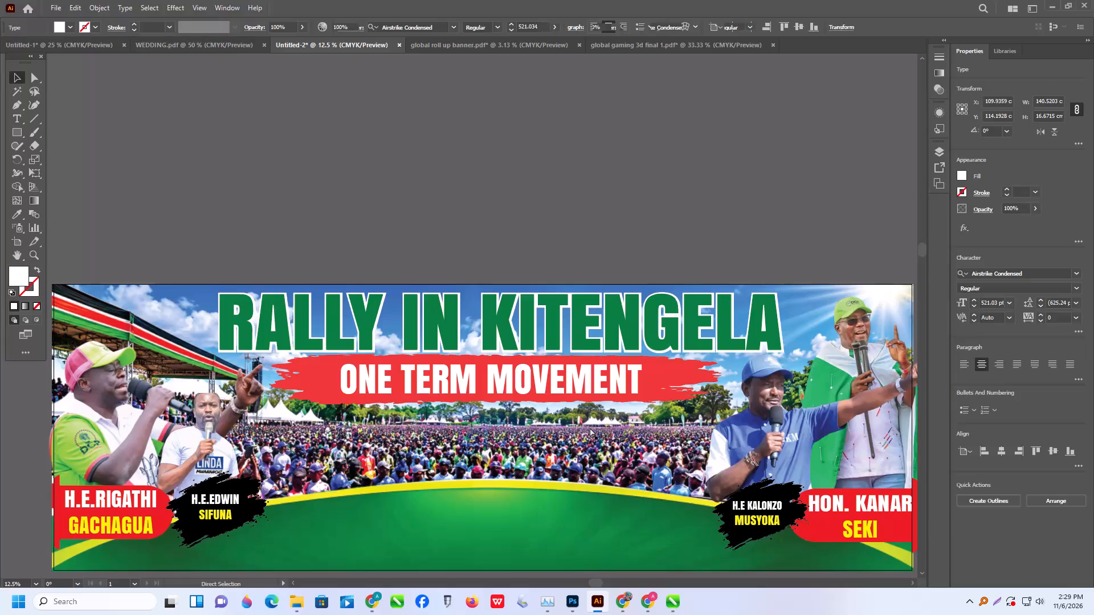
Move the small Rally in Kitengela poster image off the headline to just above the banner.
{"action": "left_click_drag", "start_coordinate": [491, 306], "coordinate": [503, 254]}
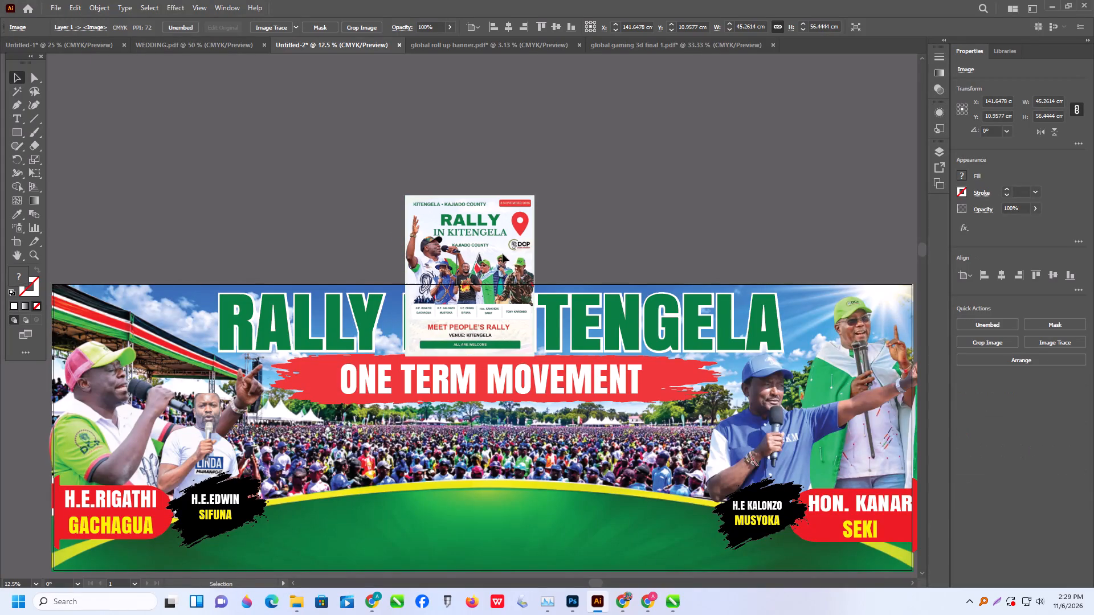
{"action": "left_click_drag", "start_coordinate": [503, 254], "coordinate": [503, 201]}
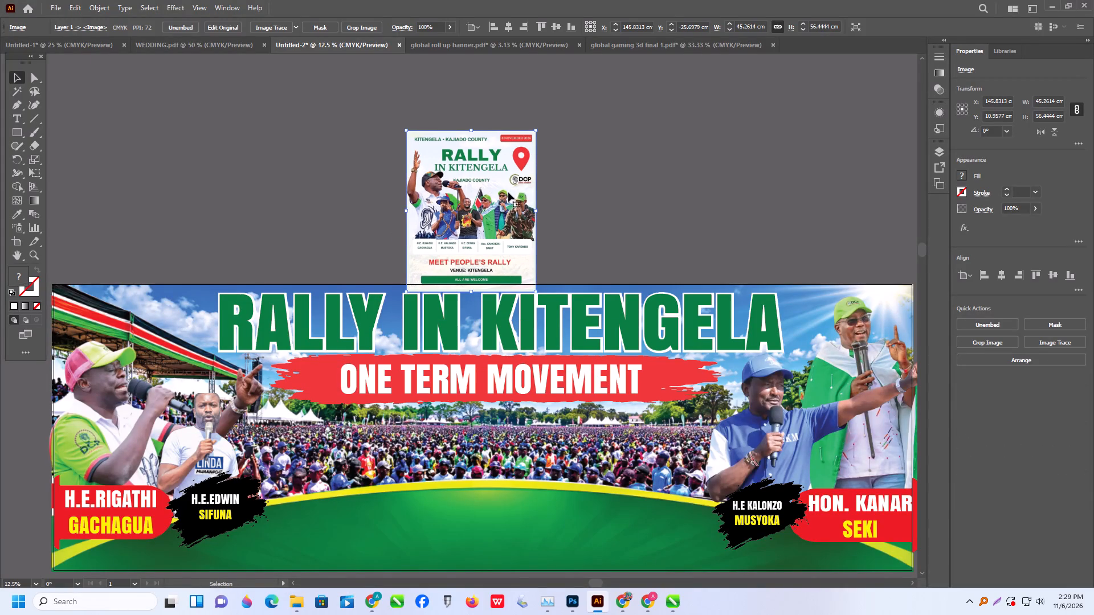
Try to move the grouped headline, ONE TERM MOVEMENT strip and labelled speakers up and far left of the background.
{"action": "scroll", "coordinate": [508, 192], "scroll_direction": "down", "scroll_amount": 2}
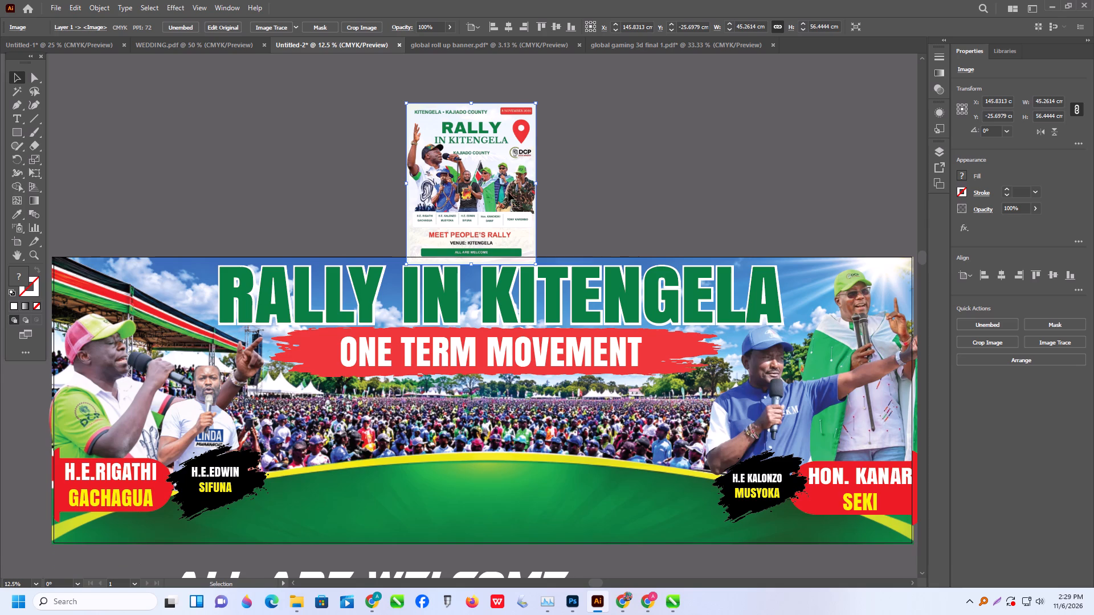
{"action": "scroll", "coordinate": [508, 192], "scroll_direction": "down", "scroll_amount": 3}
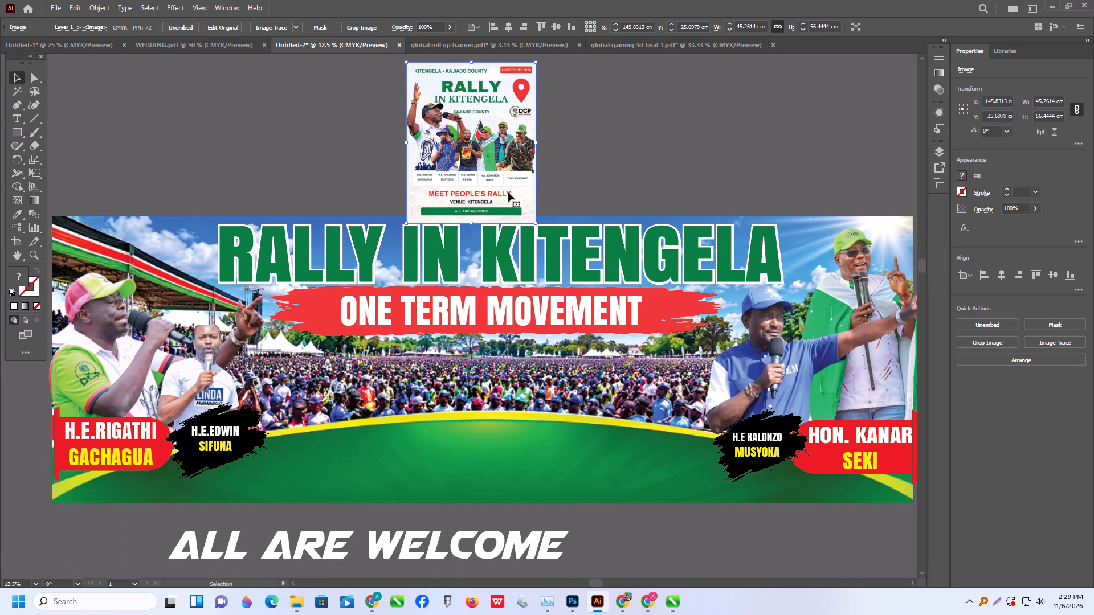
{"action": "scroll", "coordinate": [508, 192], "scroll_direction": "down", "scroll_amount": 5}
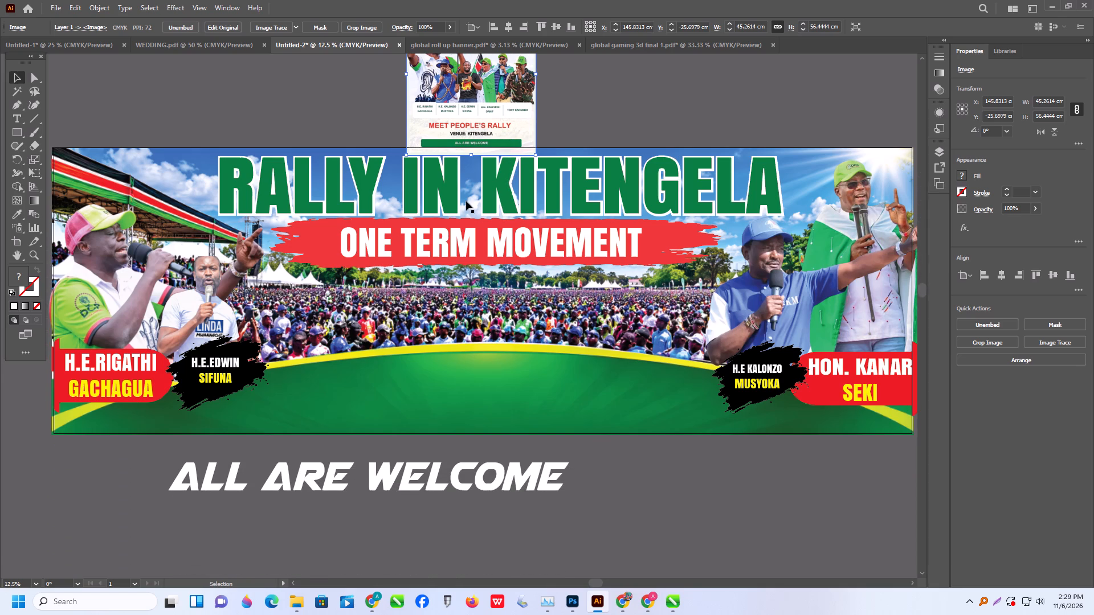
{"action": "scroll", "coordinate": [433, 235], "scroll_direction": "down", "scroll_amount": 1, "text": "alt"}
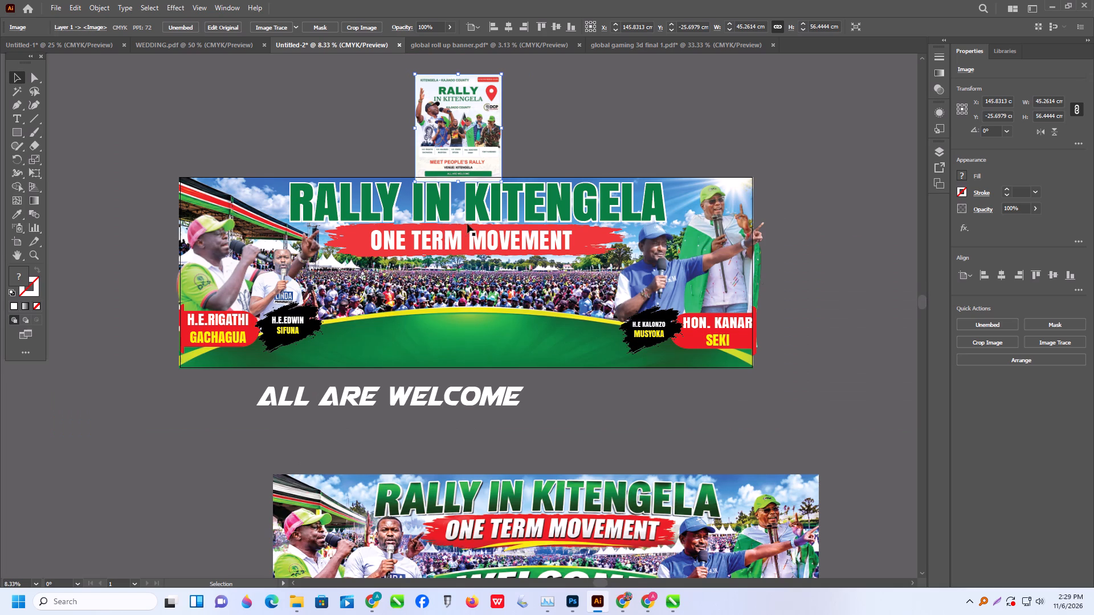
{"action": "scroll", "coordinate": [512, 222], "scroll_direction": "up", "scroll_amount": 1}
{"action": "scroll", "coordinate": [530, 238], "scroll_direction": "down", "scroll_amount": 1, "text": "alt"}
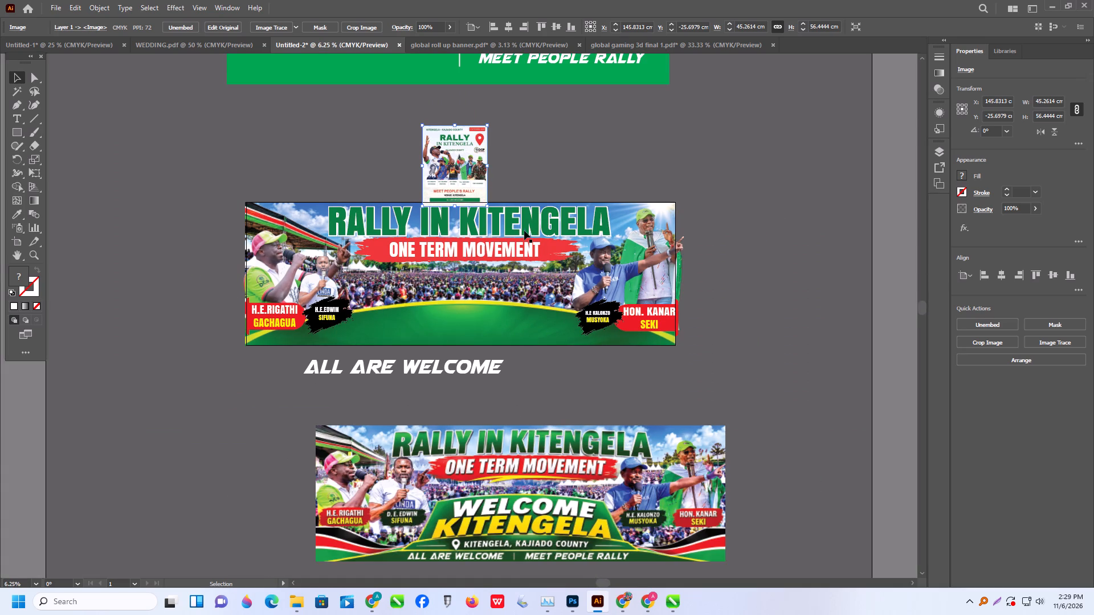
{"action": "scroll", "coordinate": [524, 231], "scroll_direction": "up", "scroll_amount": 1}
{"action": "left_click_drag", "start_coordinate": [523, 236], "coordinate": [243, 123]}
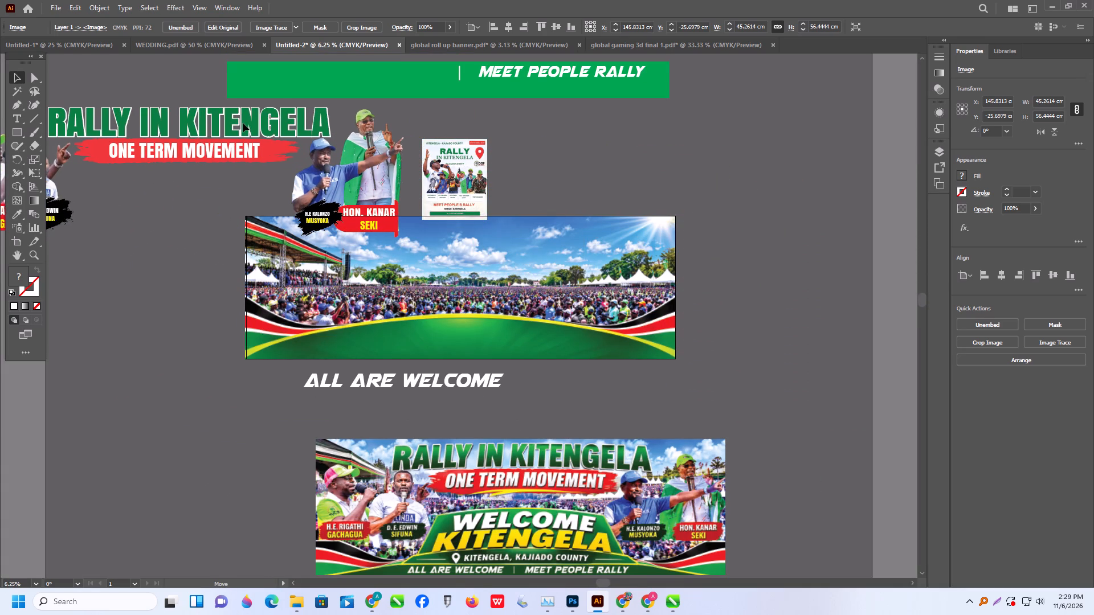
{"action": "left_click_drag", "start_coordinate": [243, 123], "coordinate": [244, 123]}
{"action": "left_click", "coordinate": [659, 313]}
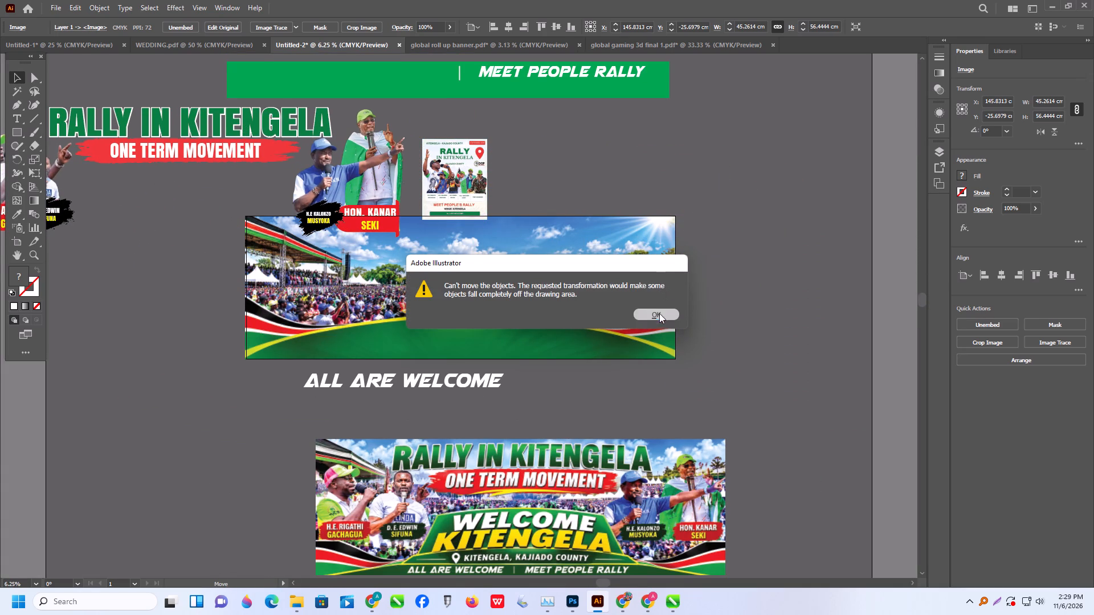
Move the group of headline, strip and labelled speakers straight up off the background, over the green MEET PEOPLE RALLY rectangle.
{"action": "scroll", "coordinate": [482, 272], "scroll_direction": "up", "scroll_amount": 3}
{"action": "scroll", "coordinate": [516, 321], "scroll_direction": "down", "scroll_amount": 3, "text": "alt"}
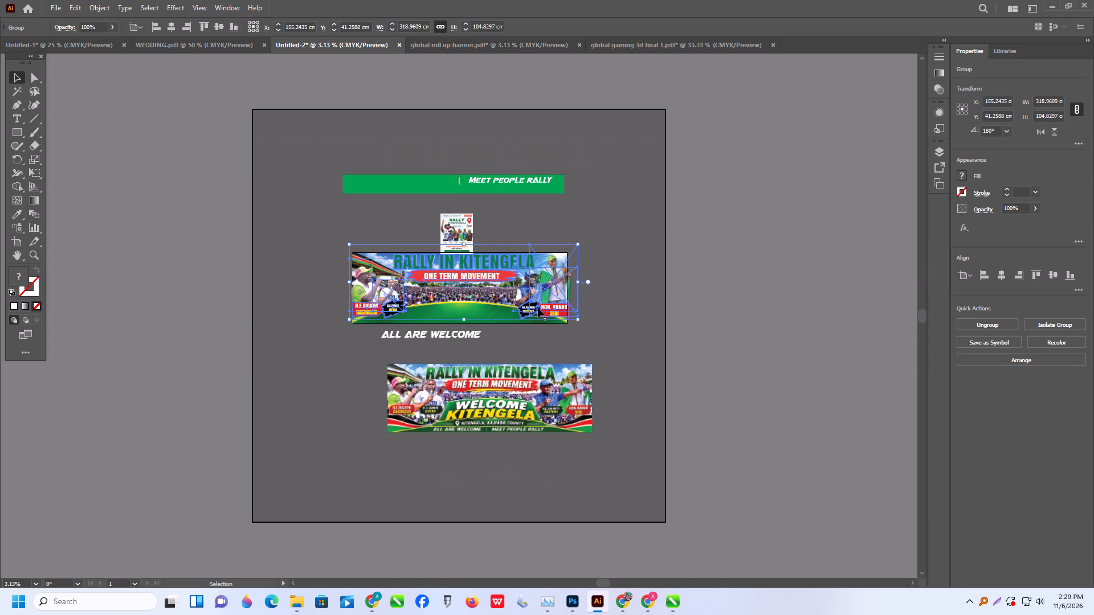
{"action": "left_click_drag", "start_coordinate": [540, 307], "coordinate": [537, 177]}
{"action": "left_click", "coordinate": [597, 244]}
Move the green rectangle onto the bottom edge of the crowd background, bring it to the front and align it across the width.
{"action": "scroll", "coordinate": [500, 225], "scroll_direction": "up", "scroll_amount": 2, "text": "alt"}
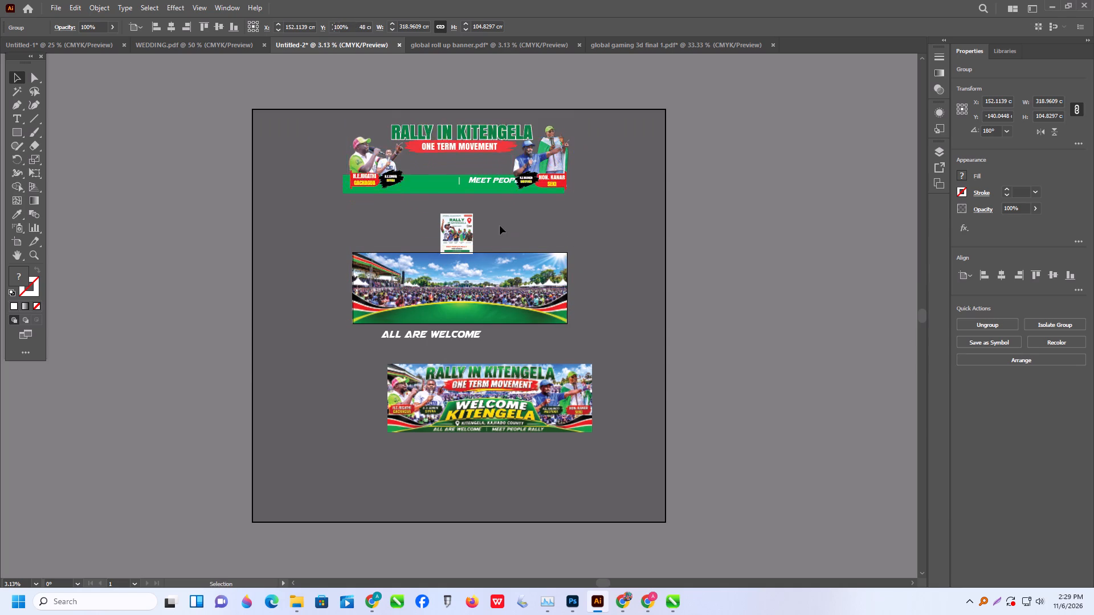
{"action": "scroll", "coordinate": [500, 225], "scroll_direction": "up", "scroll_amount": 1, "text": "alt"}
{"action": "left_click_drag", "start_coordinate": [494, 104], "coordinate": [512, 435]}
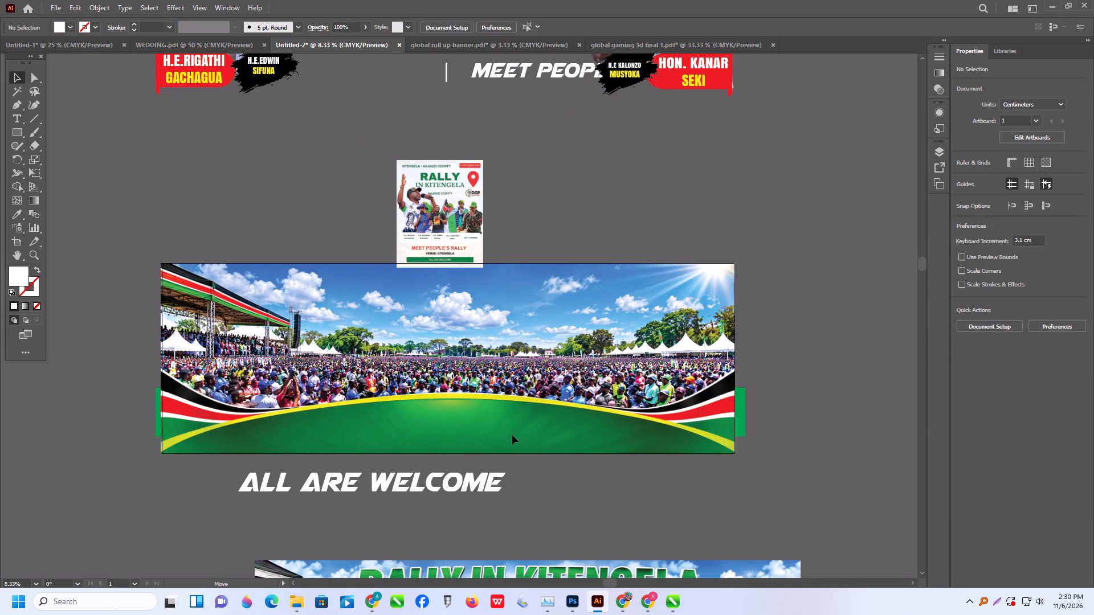
{"action": "left_click_drag", "start_coordinate": [512, 435], "coordinate": [509, 453]}
{"action": "right_click", "coordinate": [508, 451]}
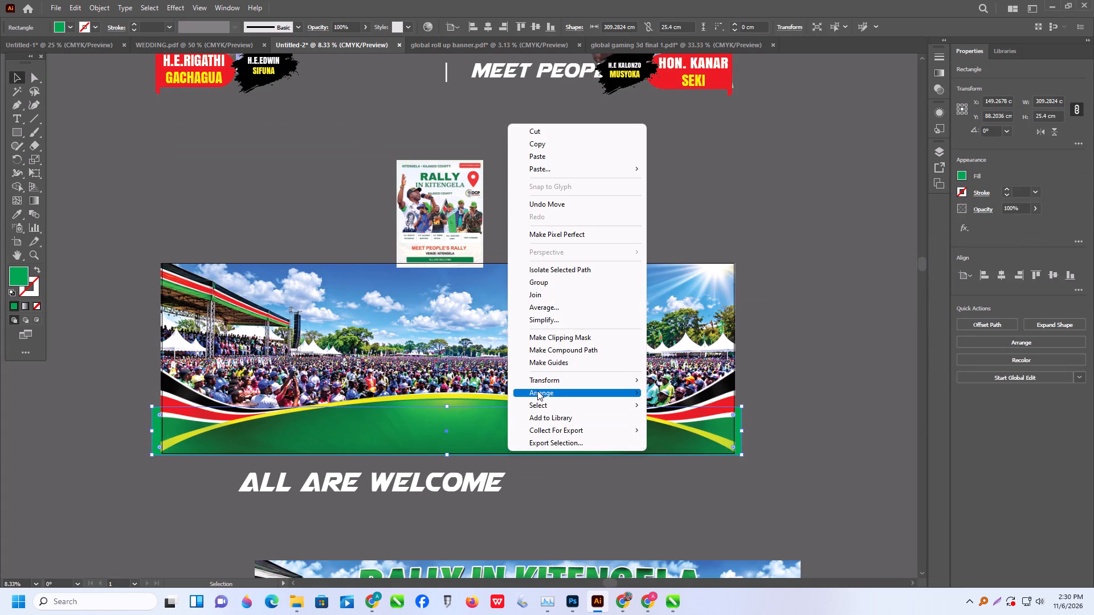
{"action": "left_click", "coordinate": [537, 391]}
{"action": "left_click", "coordinate": [699, 390]}
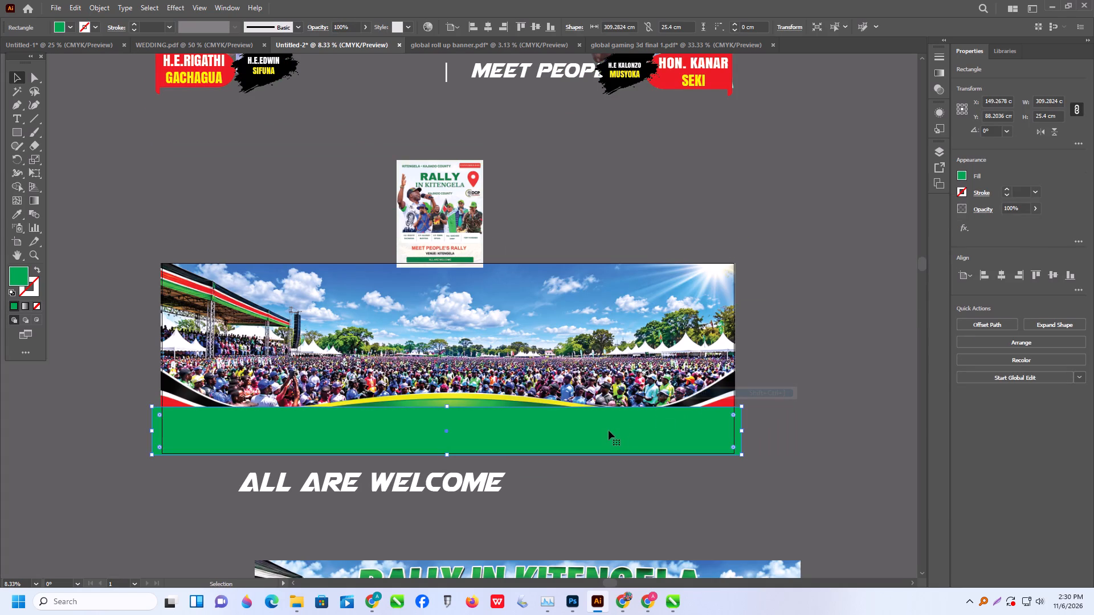
{"action": "scroll", "coordinate": [584, 440], "scroll_direction": "down", "scroll_amount": 2}
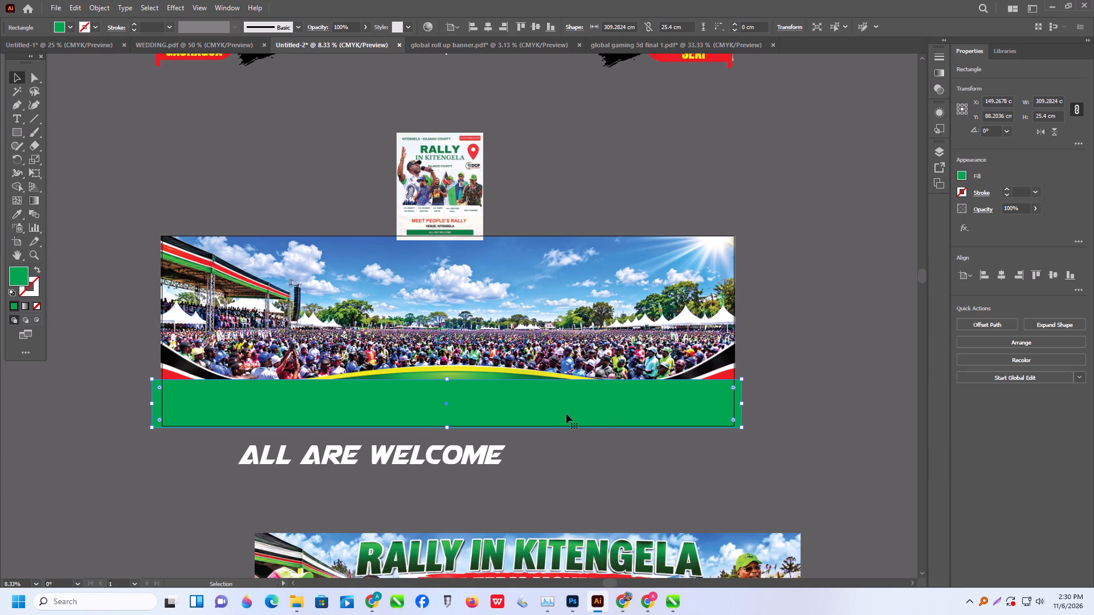
{"action": "left_click", "coordinate": [568, 414]}
Bend the green rectangle's top edge into an upward arch with the Curvature Tool, making the shape about 37 cm high.
{"action": "scroll", "coordinate": [572, 414], "scroll_direction": "down", "scroll_amount": 2}
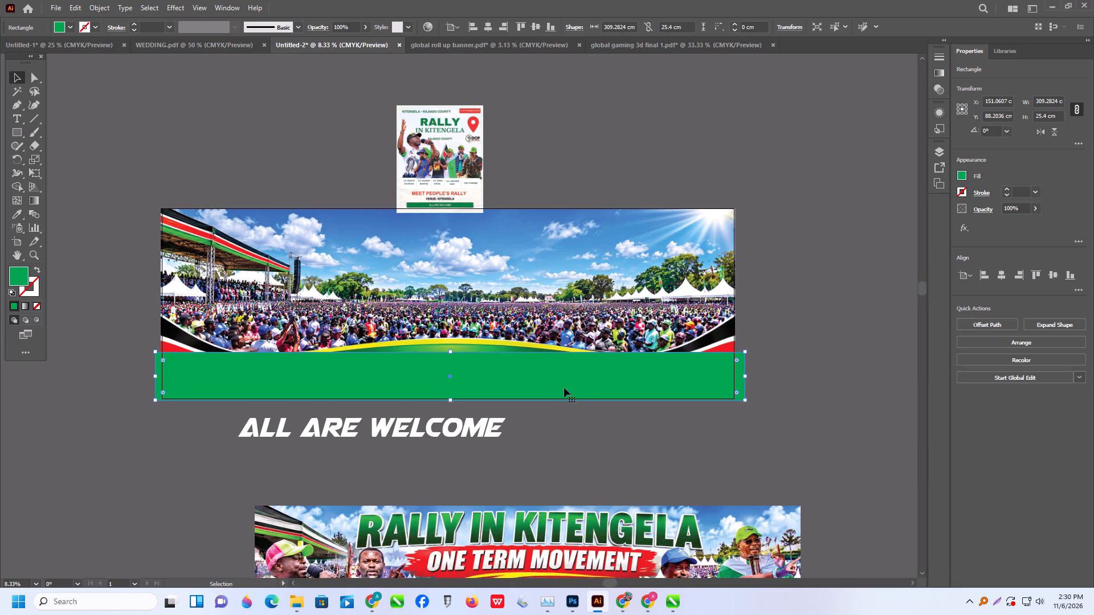
{"action": "left_click", "coordinate": [38, 105]}
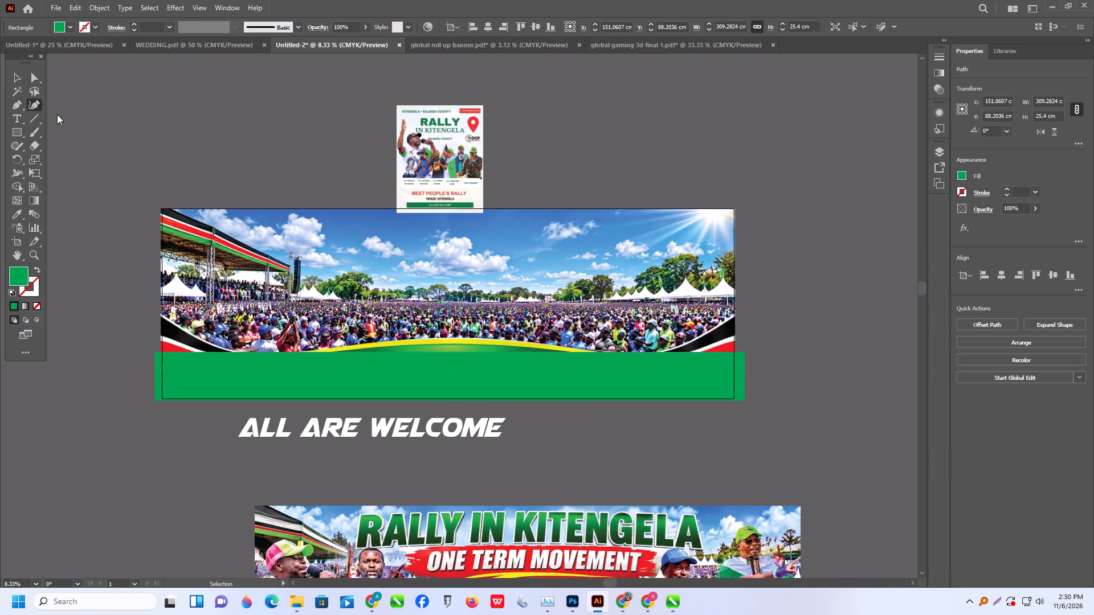
{"action": "left_click_drag", "start_coordinate": [449, 353], "coordinate": [452, 332]}
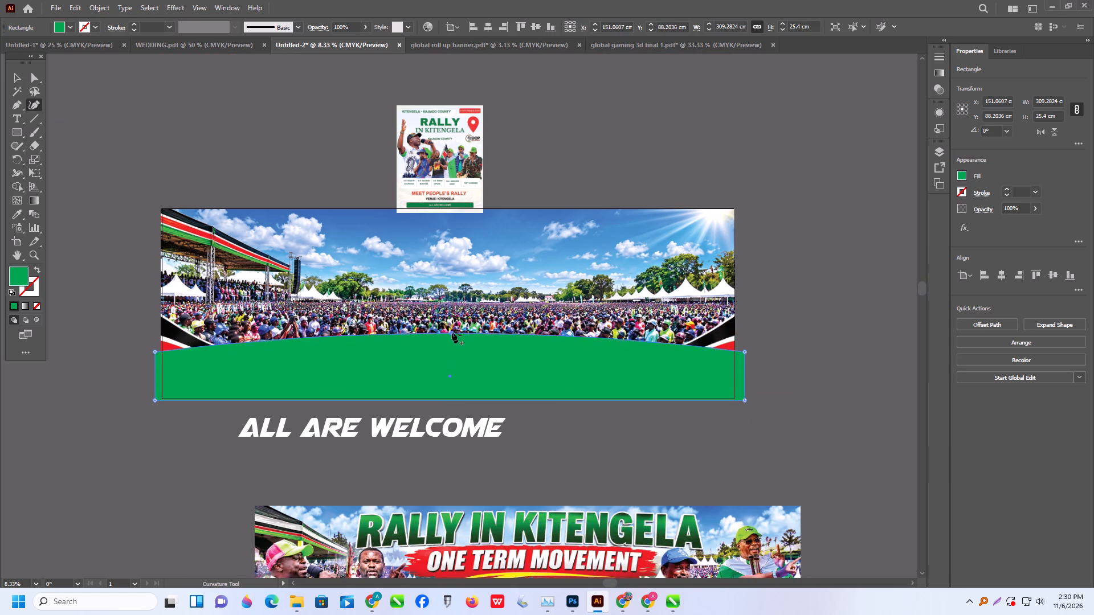
{"action": "left_click_drag", "start_coordinate": [452, 332], "coordinate": [452, 329]}
{"action": "scroll", "coordinate": [467, 338], "scroll_direction": "down", "scroll_amount": 2}
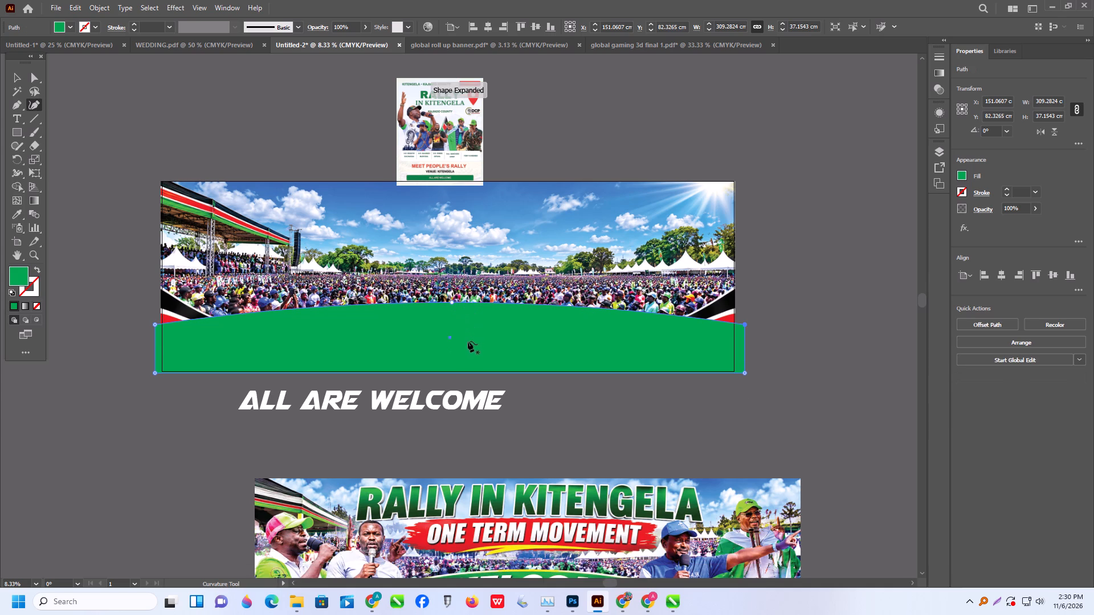
{"action": "left_click", "coordinate": [21, 77]}
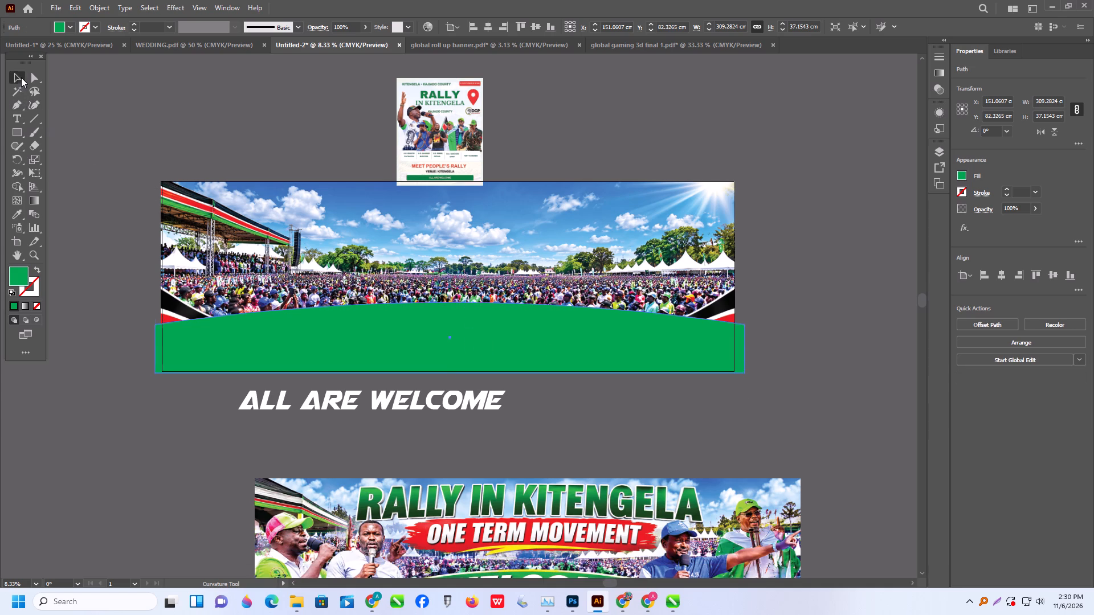
Shift the arched green shape slightly down and duplicate it with a small downward offset, leaving a thin rim of the rear copy.
{"action": "scroll", "coordinate": [412, 259], "scroll_direction": "down", "scroll_amount": 3}
{"action": "left_click_drag", "start_coordinate": [543, 286], "coordinate": [543, 289]}
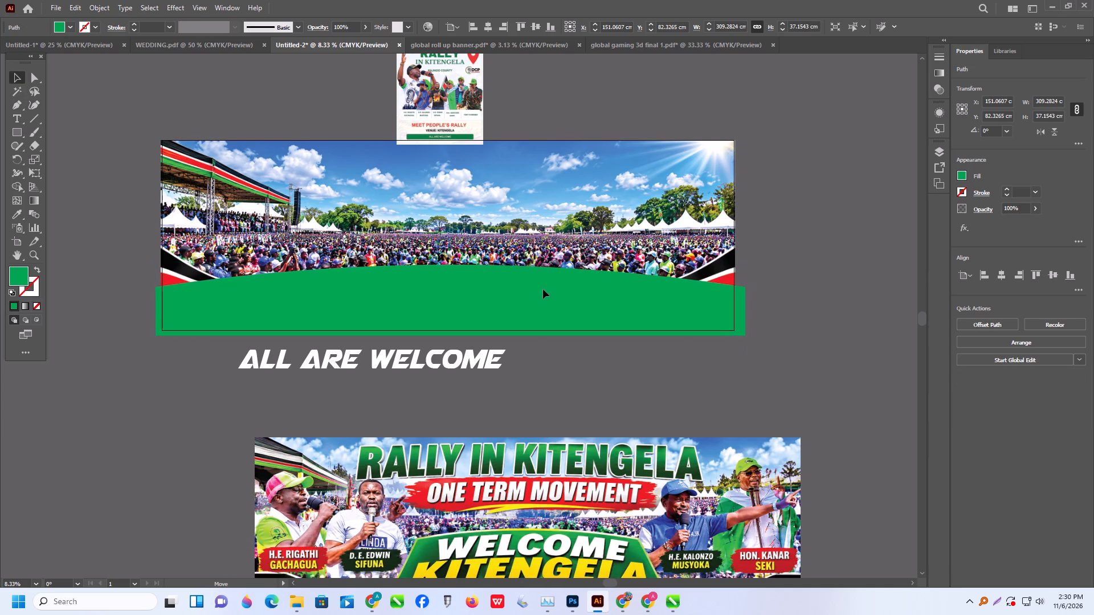
{"action": "left_click_drag", "start_coordinate": [543, 289], "coordinate": [541, 292]}
{"action": "left_click", "coordinate": [851, 325]}
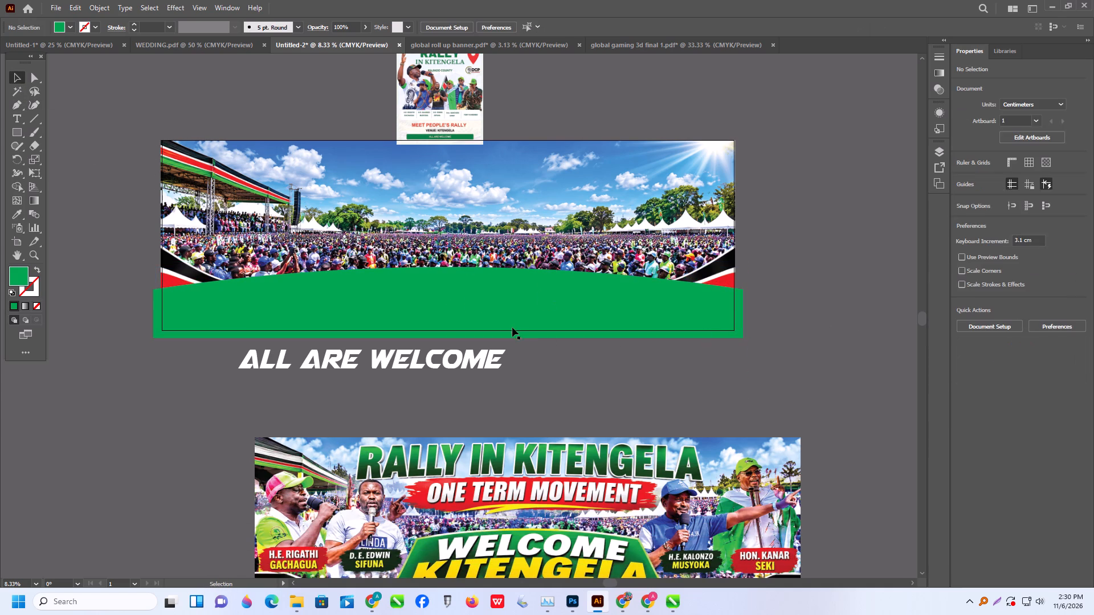
{"action": "left_click_drag", "start_coordinate": [509, 320], "coordinate": [512, 330], "text": "alt"}
{"action": "left_click", "coordinate": [509, 323]}
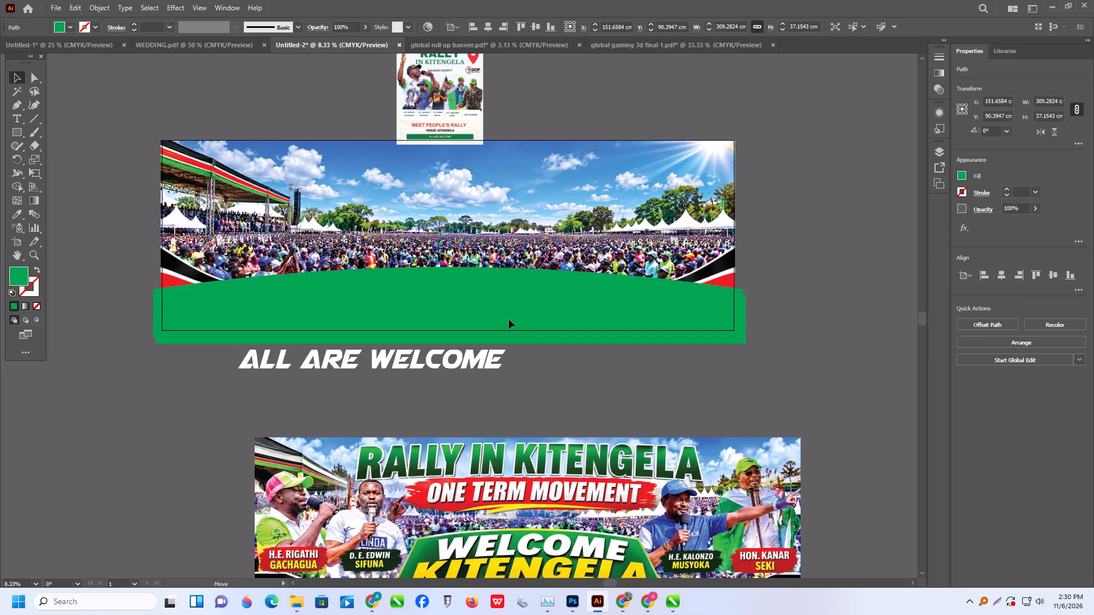
Recolour the rear arched copy with the yellow sampled from the KITENGELA lettering in the reference banner.
{"action": "left_click", "coordinate": [462, 270]}
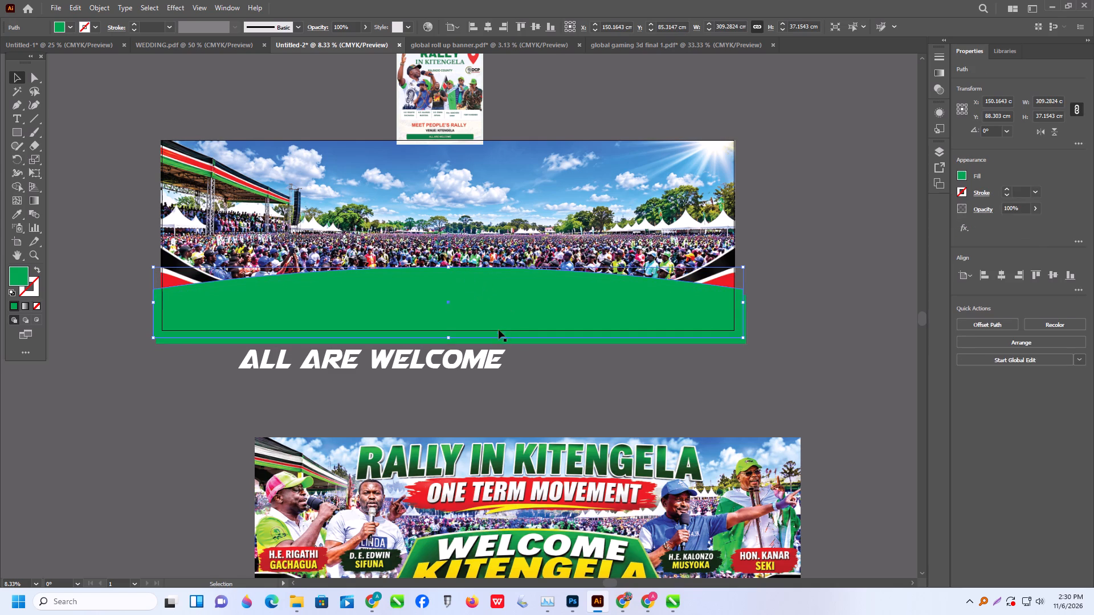
{"action": "left_click", "coordinate": [17, 215]}
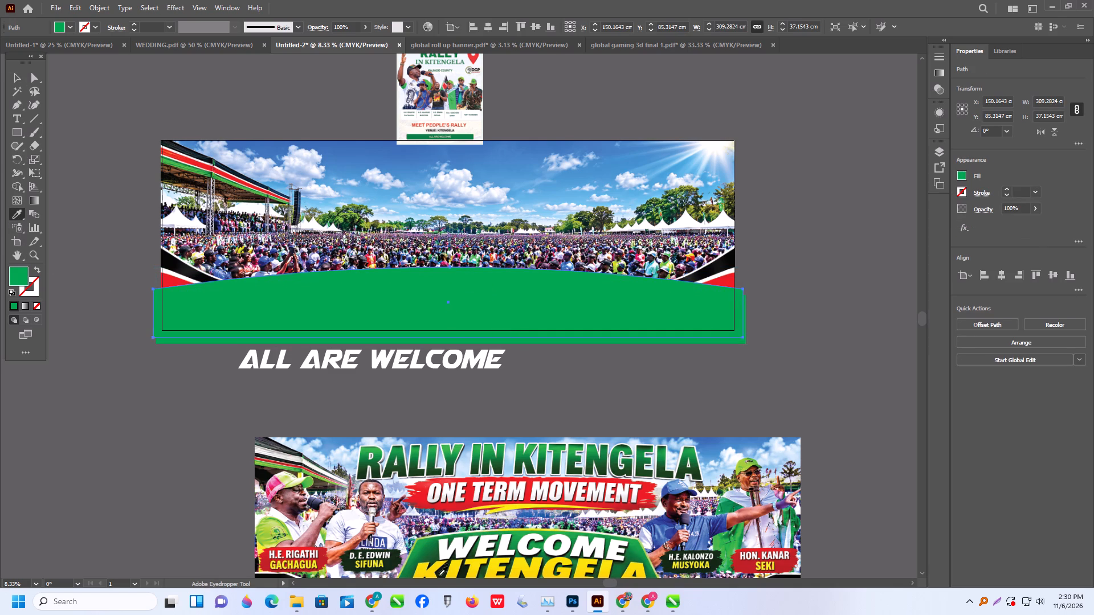
{"action": "left_click", "coordinate": [435, 572]}
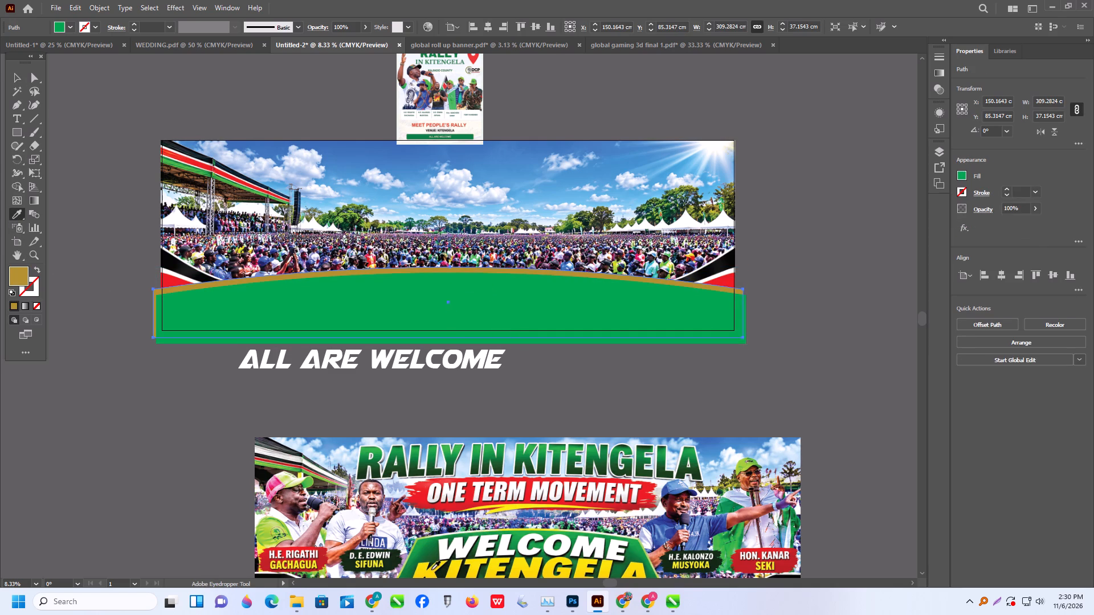
{"action": "left_click", "coordinate": [431, 569]}
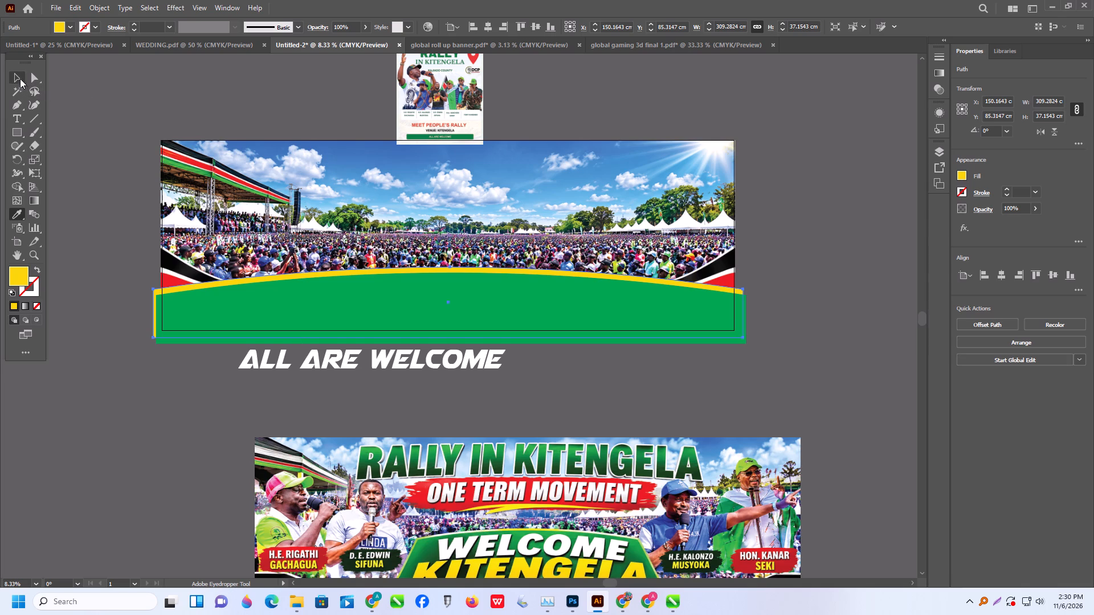
{"action": "left_click", "coordinate": [18, 77]}
{"action": "scroll", "coordinate": [224, 147], "scroll_direction": "down", "scroll_amount": 4}
{"action": "left_click", "coordinate": [673, 345]}
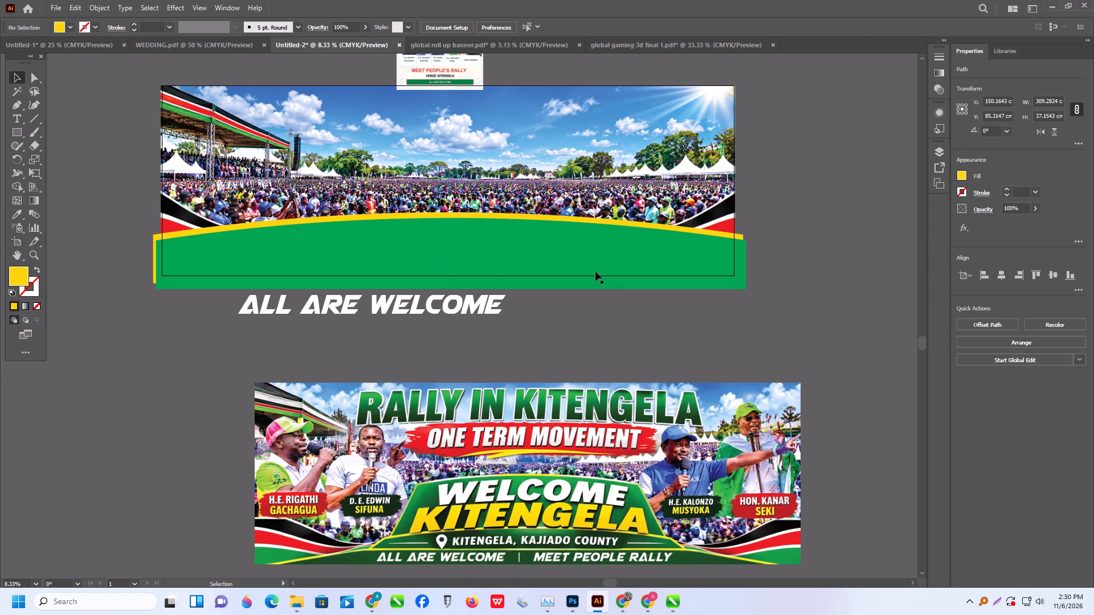
Move the small rally poster image clear of the banner, into the empty space to its right.
{"action": "left_click", "coordinate": [595, 272]}
{"action": "scroll", "coordinate": [622, 334], "scroll_direction": "down", "scroll_amount": 2, "text": "alt"}
{"action": "scroll", "coordinate": [511, 256], "scroll_direction": "up", "scroll_amount": 2}
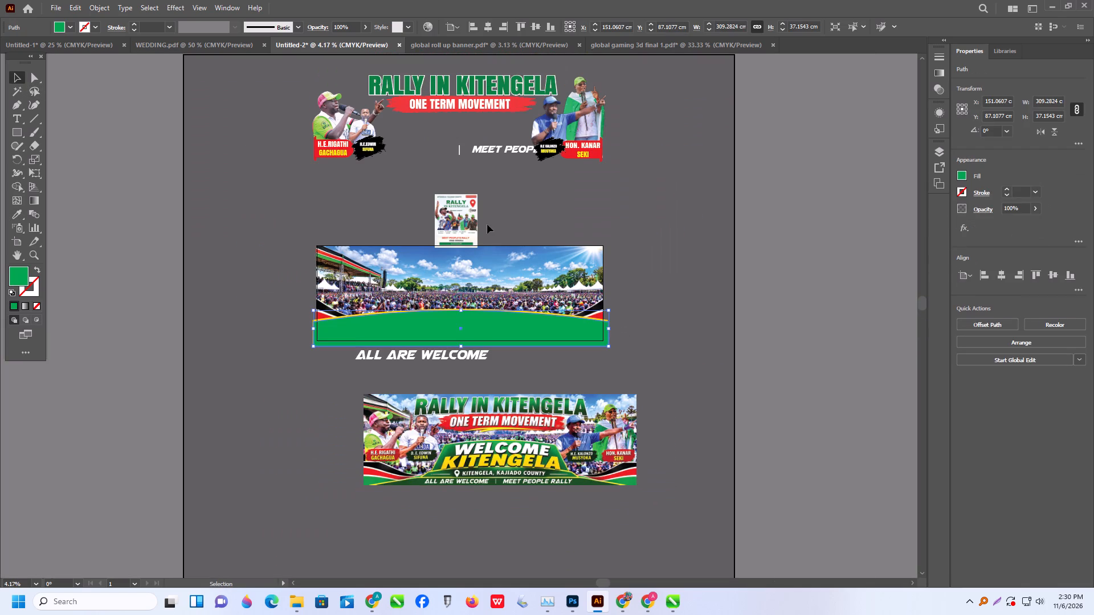
{"action": "left_click_drag", "start_coordinate": [469, 218], "coordinate": [691, 204]}
Move the headline, strip and speakers group back over the background, bring it to the front and position it within the banner frame.
{"action": "left_click_drag", "start_coordinate": [591, 135], "coordinate": [595, 236]}
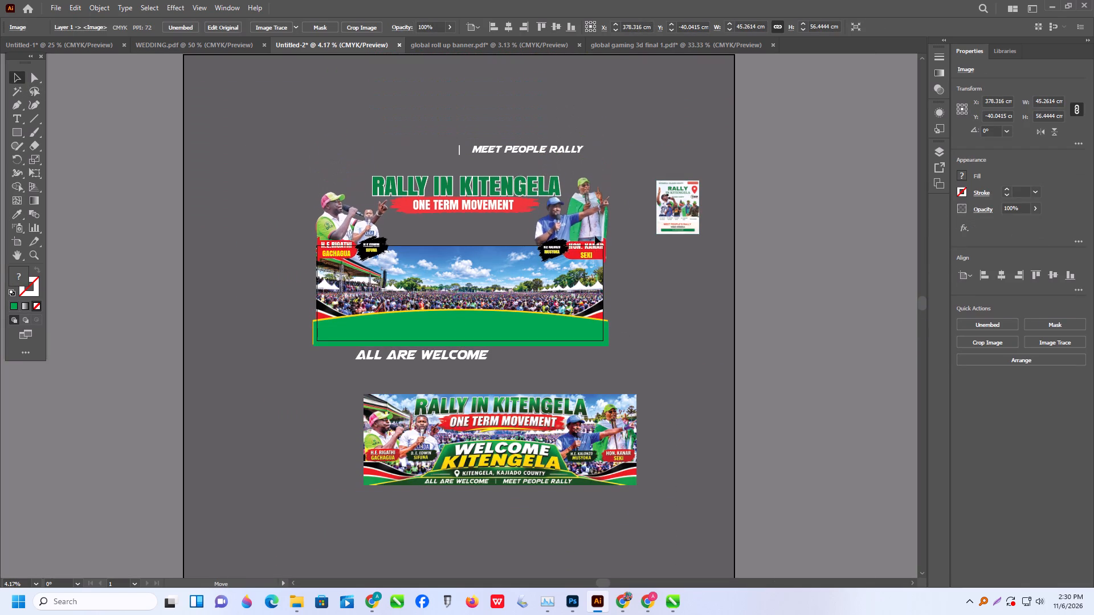
{"action": "left_click_drag", "start_coordinate": [595, 236], "coordinate": [596, 299]}
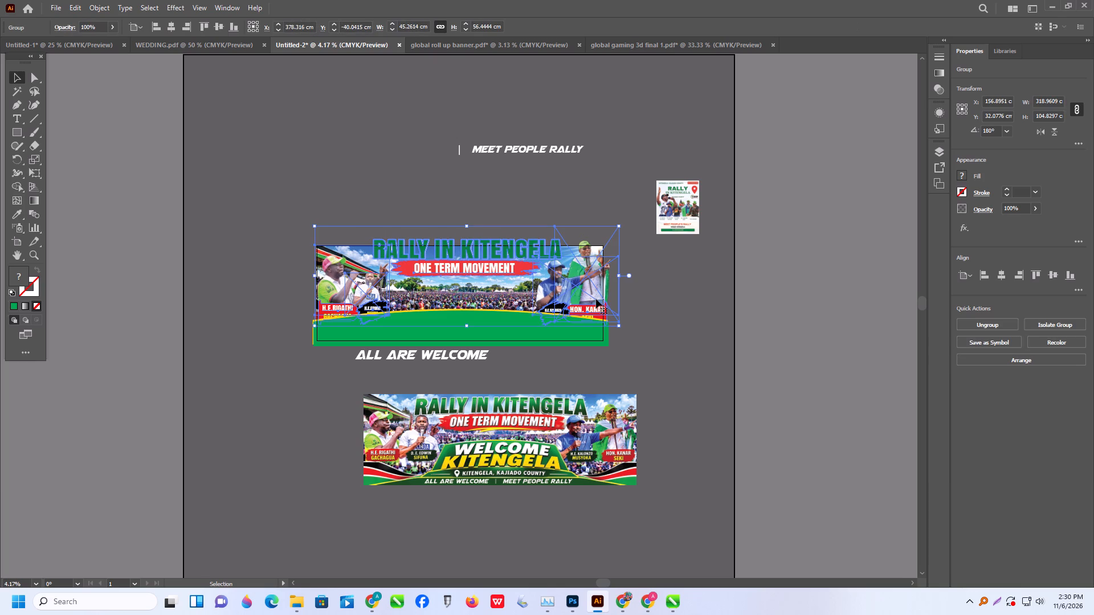
{"action": "key", "text": "ctrl+shift+bracketright"}
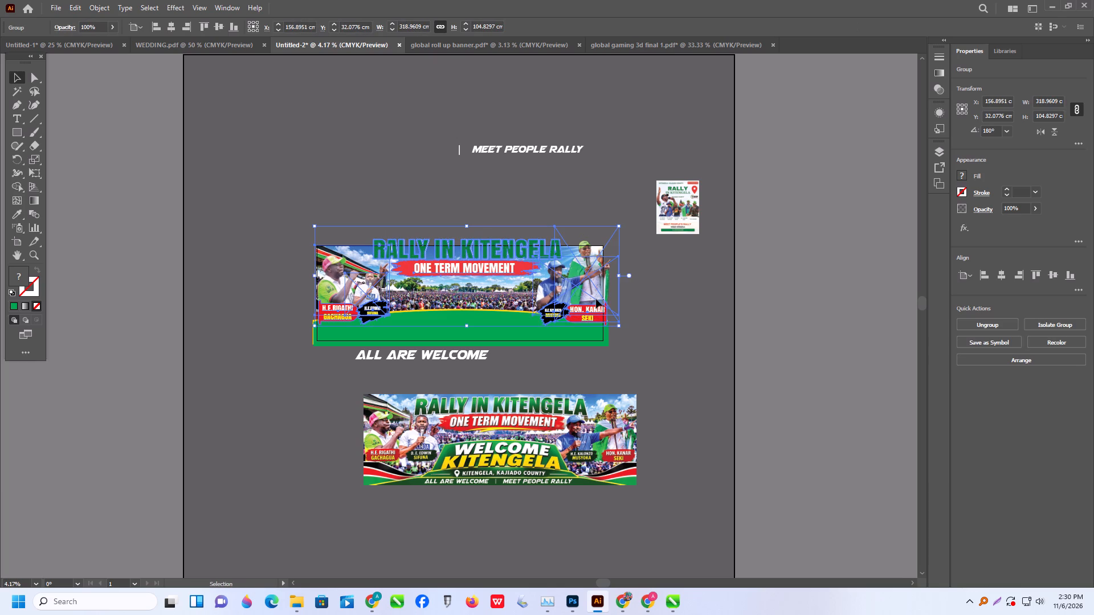
{"action": "scroll", "coordinate": [568, 311], "scroll_direction": "up", "scroll_amount": 3, "text": "alt"}
{"action": "scroll", "coordinate": [679, 270], "scroll_direction": "down", "scroll_amount": 1, "text": "alt"}
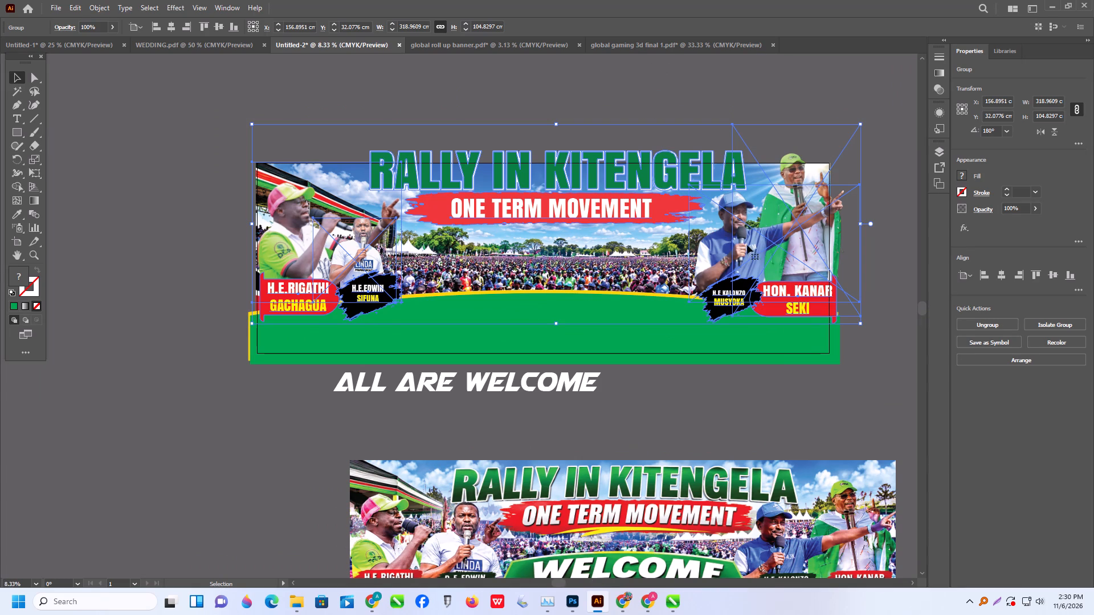
{"action": "left_click_drag", "start_coordinate": [768, 237], "coordinate": [762, 246]}
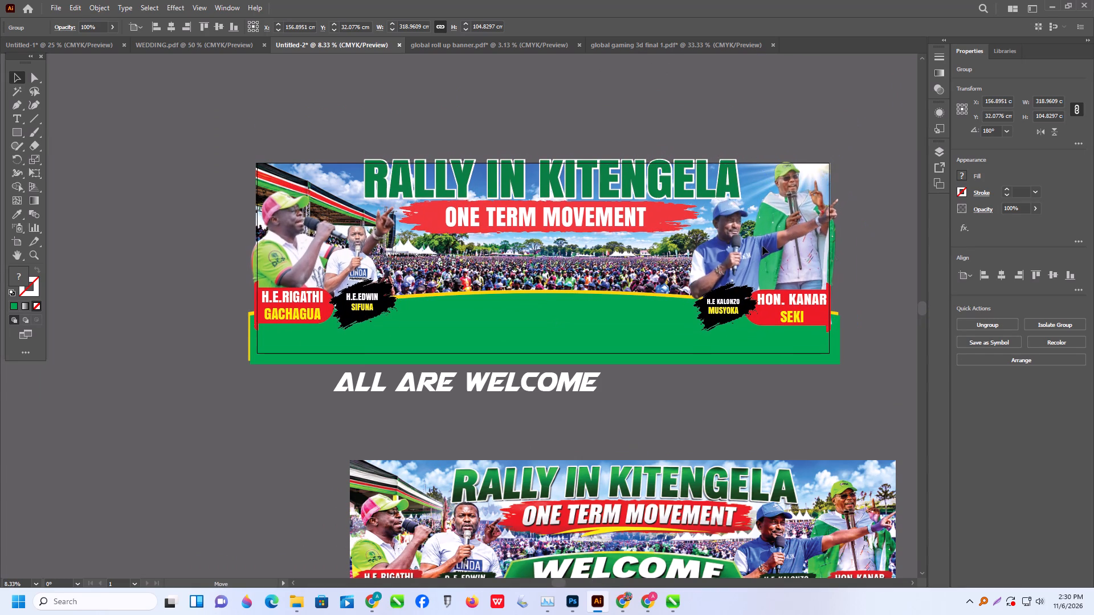
{"action": "left_click_drag", "start_coordinate": [762, 246], "coordinate": [761, 251]}
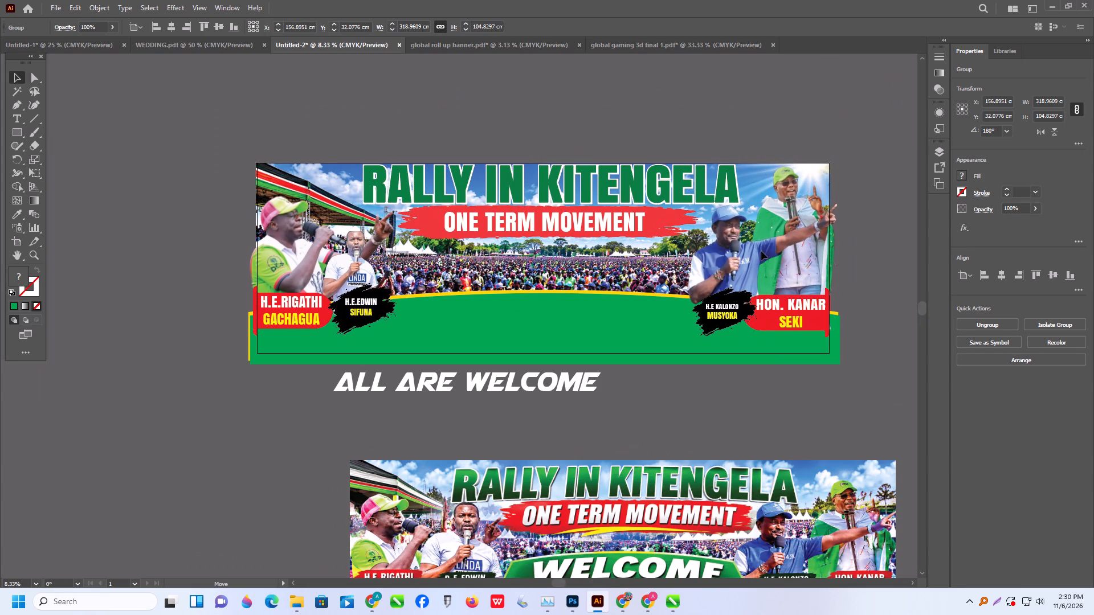
Shift the headline, strip and speakers group slightly down within the banner frame and deselect it.
{"action": "left_click_drag", "start_coordinate": [761, 251], "coordinate": [761, 255]}
{"action": "scroll", "coordinate": [754, 261], "scroll_direction": "down", "scroll_amount": 3}
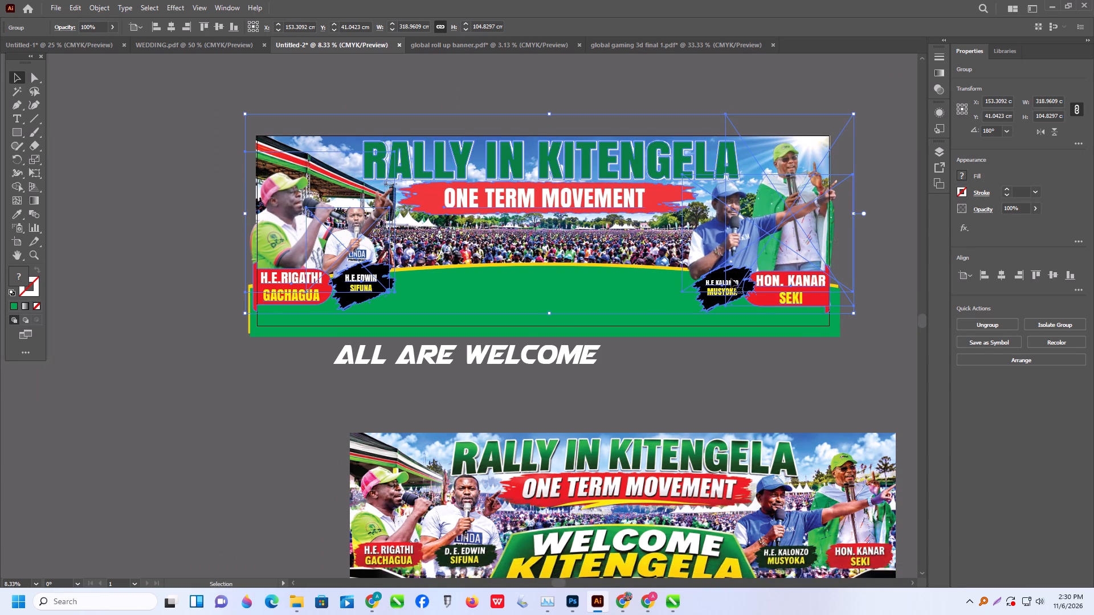
{"action": "scroll", "coordinate": [731, 278], "scroll_direction": "down", "scroll_amount": 3}
{"action": "left_click", "coordinate": [681, 301]}
Place the ALL ARE WELCOME text on the green arch in front of everything, scaled down to about 101 cm wide.
{"action": "scroll", "coordinate": [538, 272], "scroll_direction": "down", "scroll_amount": 1, "text": "alt"}
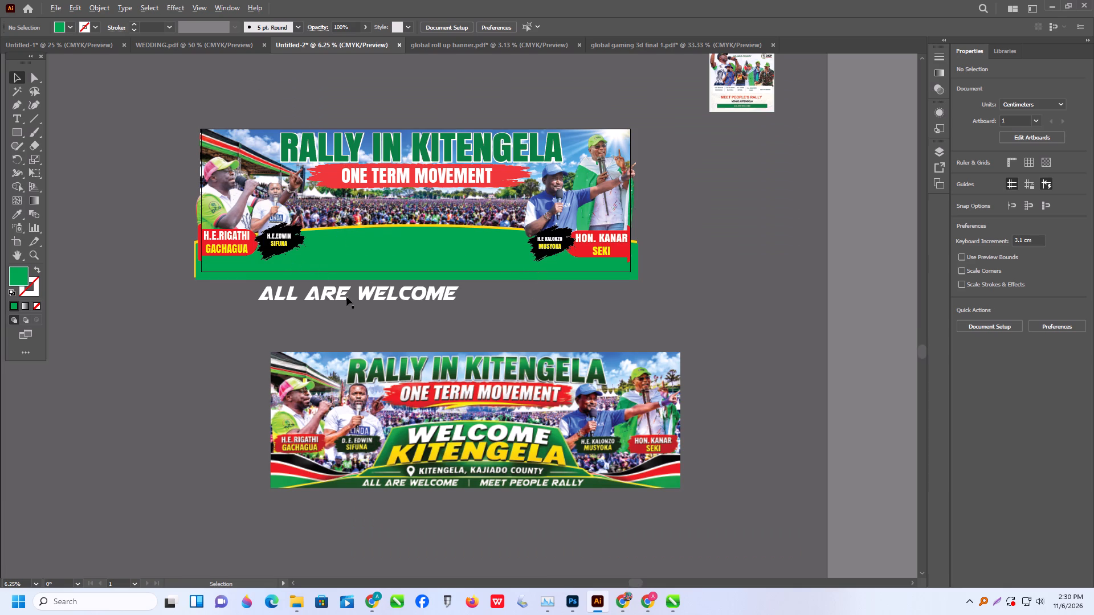
{"action": "left_click_drag", "start_coordinate": [347, 298], "coordinate": [374, 270]}
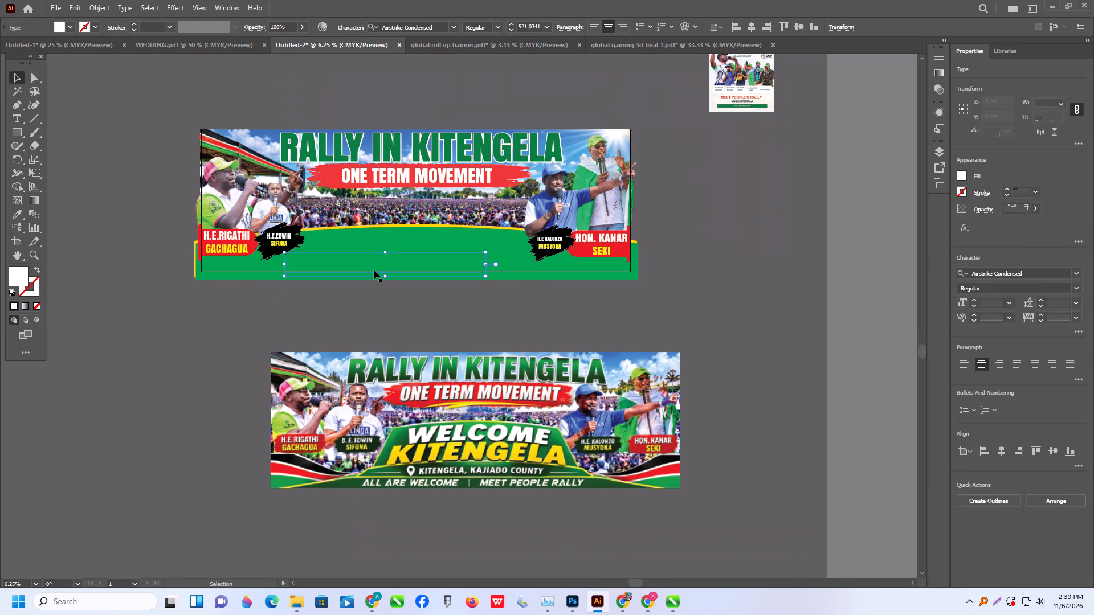
{"action": "key", "text": "ctrl+shift+bracketright"}
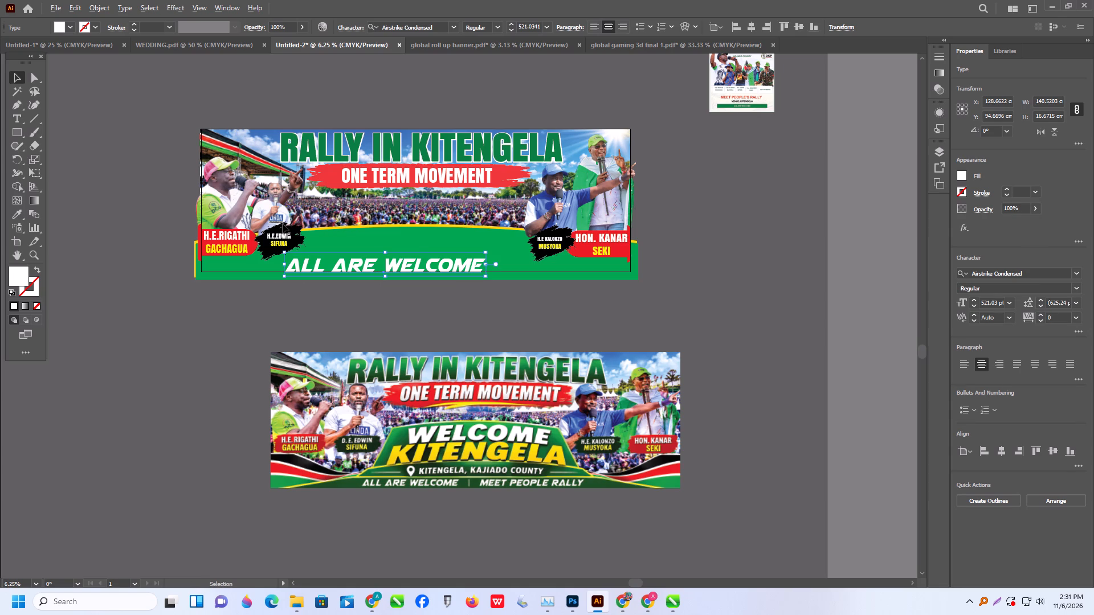
{"action": "left_click_drag", "start_coordinate": [487, 279], "coordinate": [467, 281], "text": "shift"}
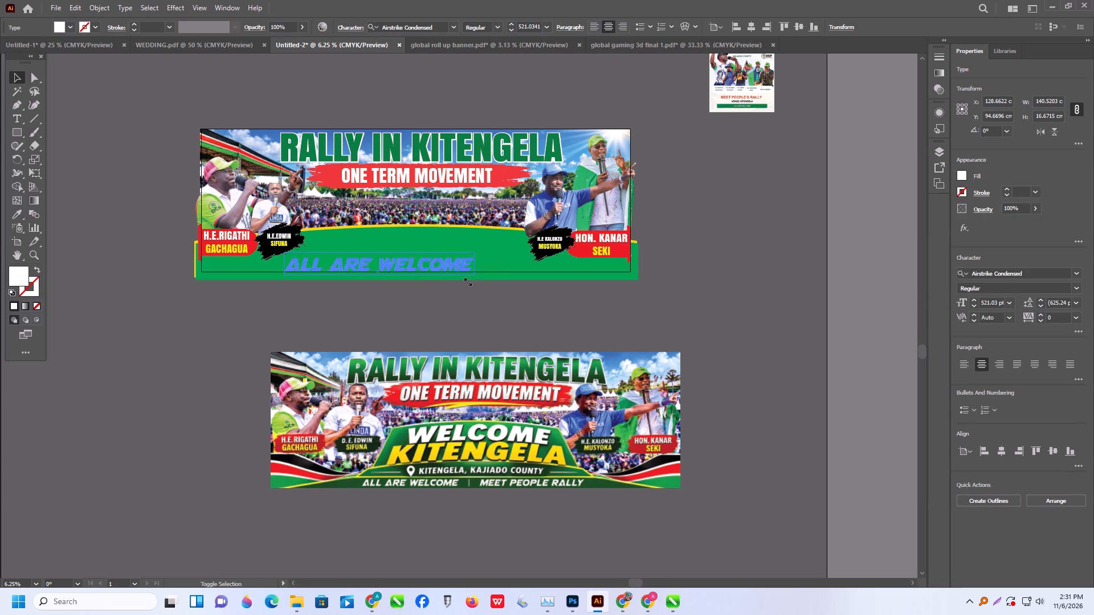
{"action": "left_click_drag", "start_coordinate": [467, 281], "coordinate": [430, 283], "text": "shift"}
{"action": "scroll", "coordinate": [371, 274], "scroll_direction": "up", "scroll_amount": 2, "text": "alt"}
{"action": "scroll", "coordinate": [387, 261], "scroll_direction": "down", "scroll_amount": 1, "text": "alt"}
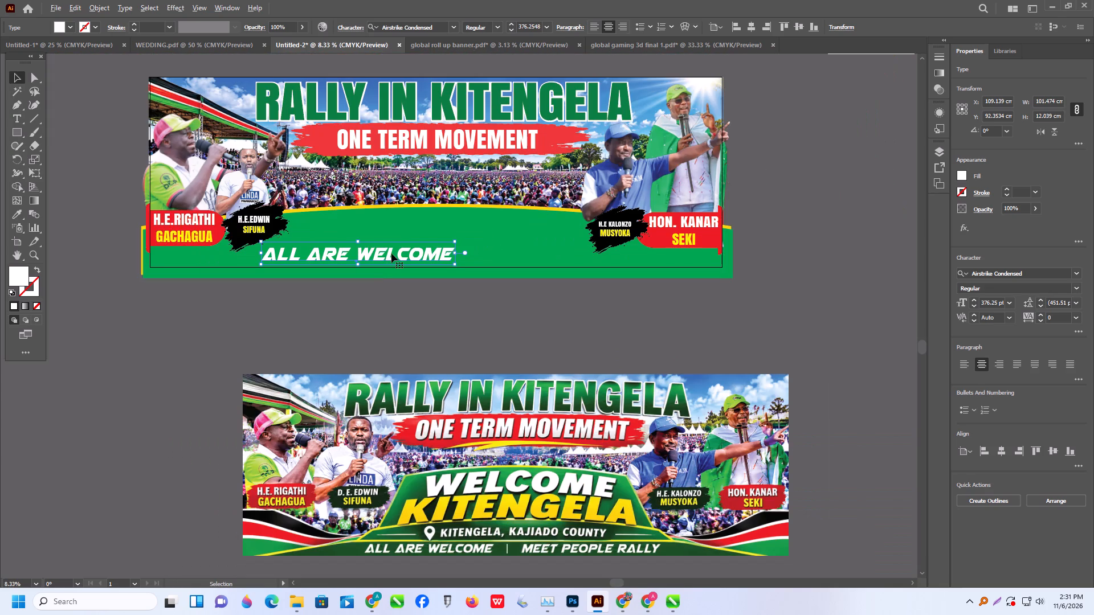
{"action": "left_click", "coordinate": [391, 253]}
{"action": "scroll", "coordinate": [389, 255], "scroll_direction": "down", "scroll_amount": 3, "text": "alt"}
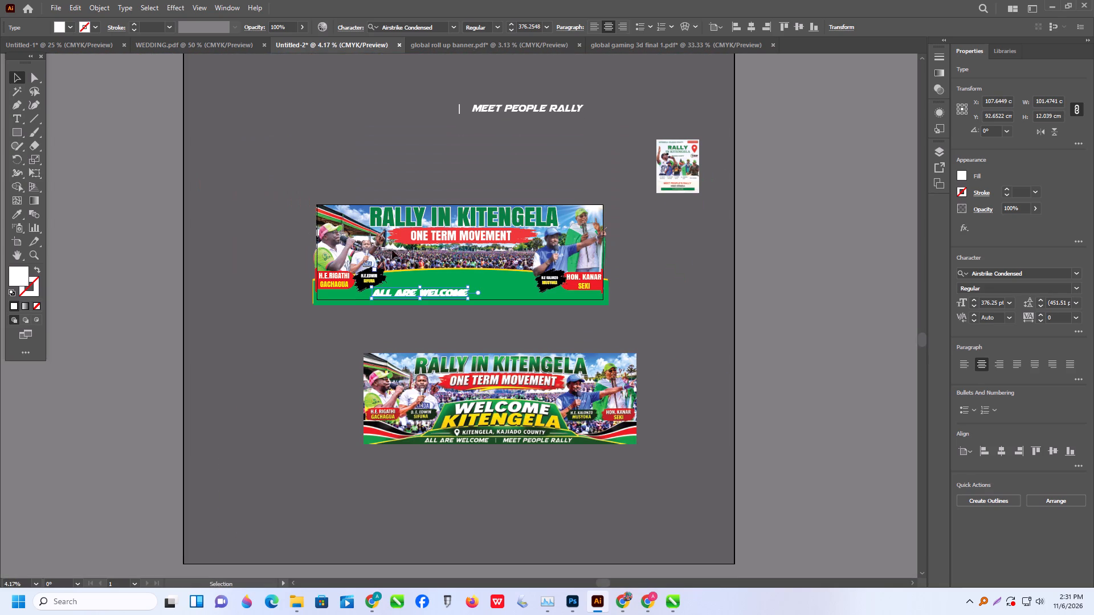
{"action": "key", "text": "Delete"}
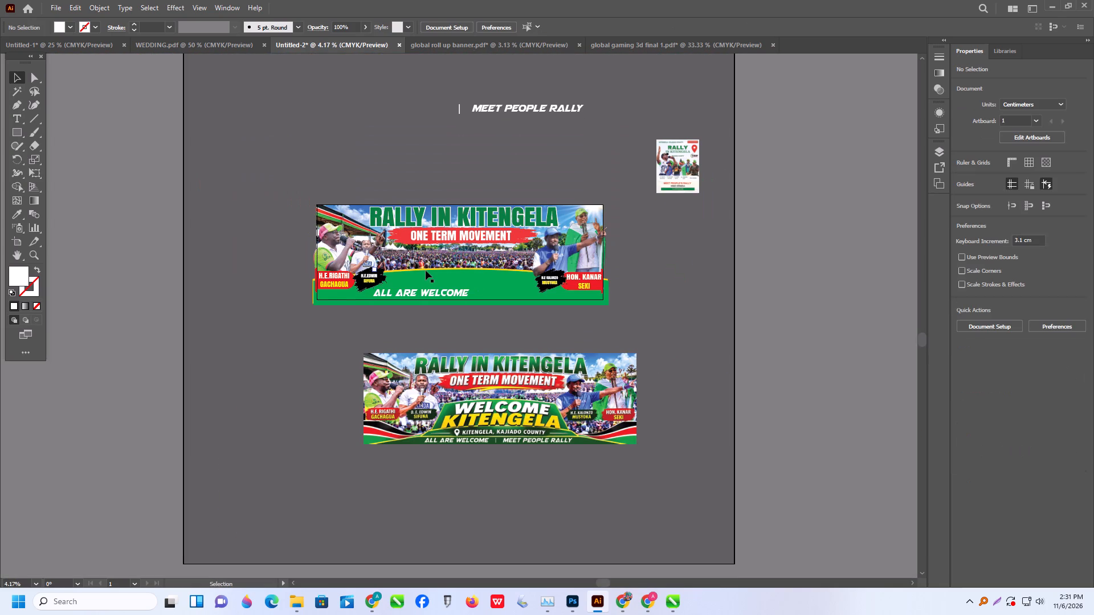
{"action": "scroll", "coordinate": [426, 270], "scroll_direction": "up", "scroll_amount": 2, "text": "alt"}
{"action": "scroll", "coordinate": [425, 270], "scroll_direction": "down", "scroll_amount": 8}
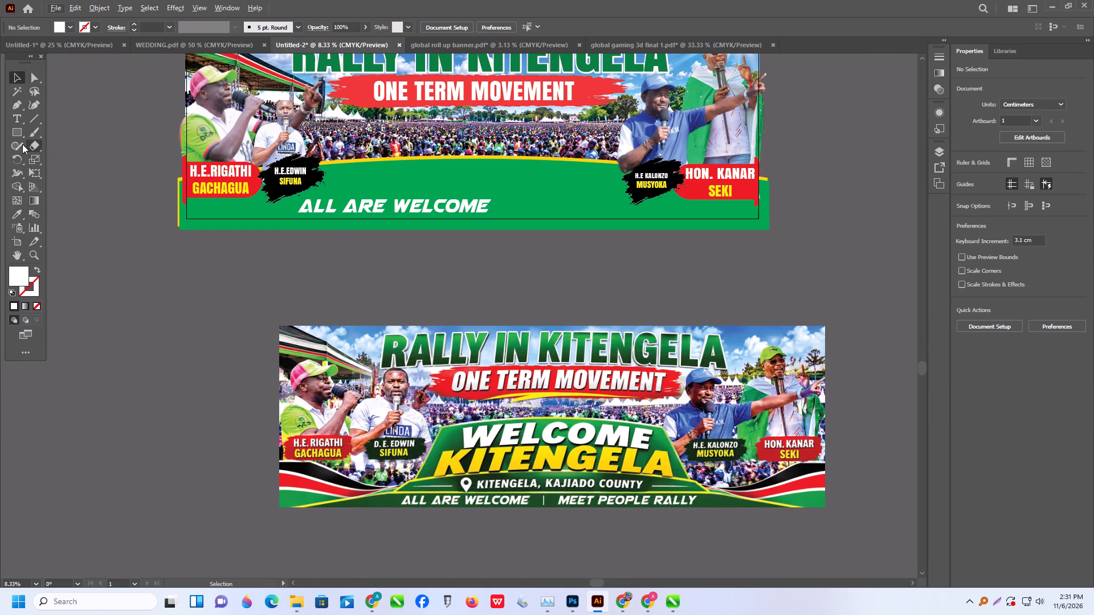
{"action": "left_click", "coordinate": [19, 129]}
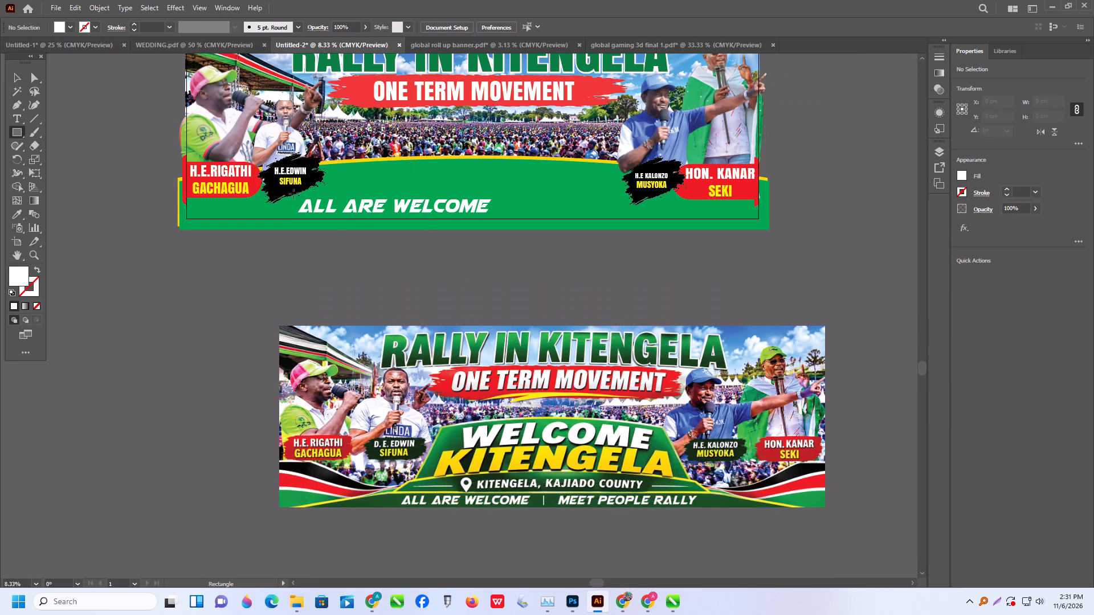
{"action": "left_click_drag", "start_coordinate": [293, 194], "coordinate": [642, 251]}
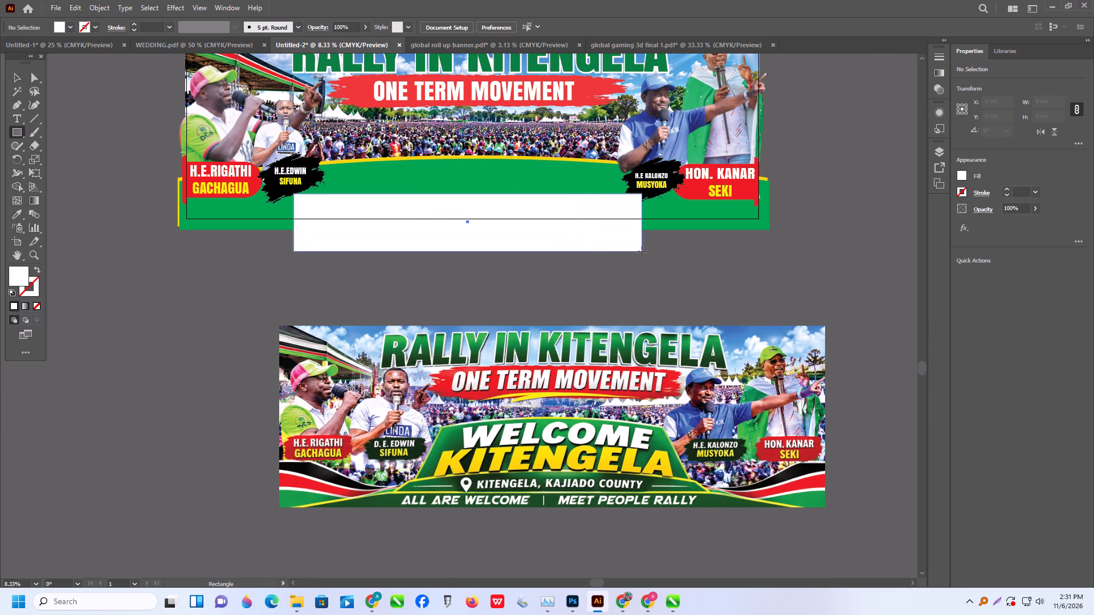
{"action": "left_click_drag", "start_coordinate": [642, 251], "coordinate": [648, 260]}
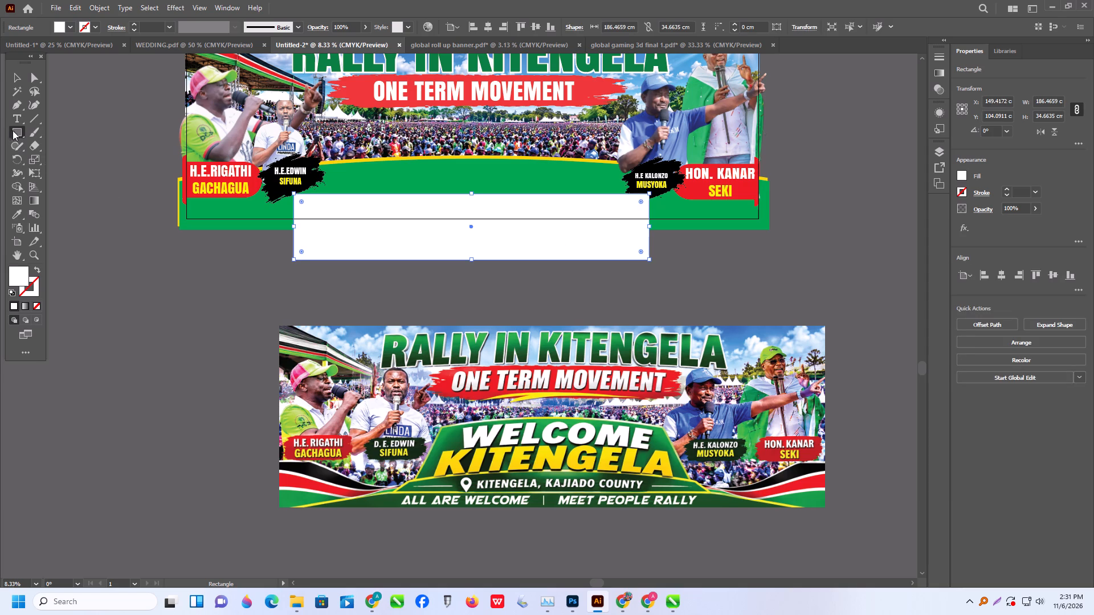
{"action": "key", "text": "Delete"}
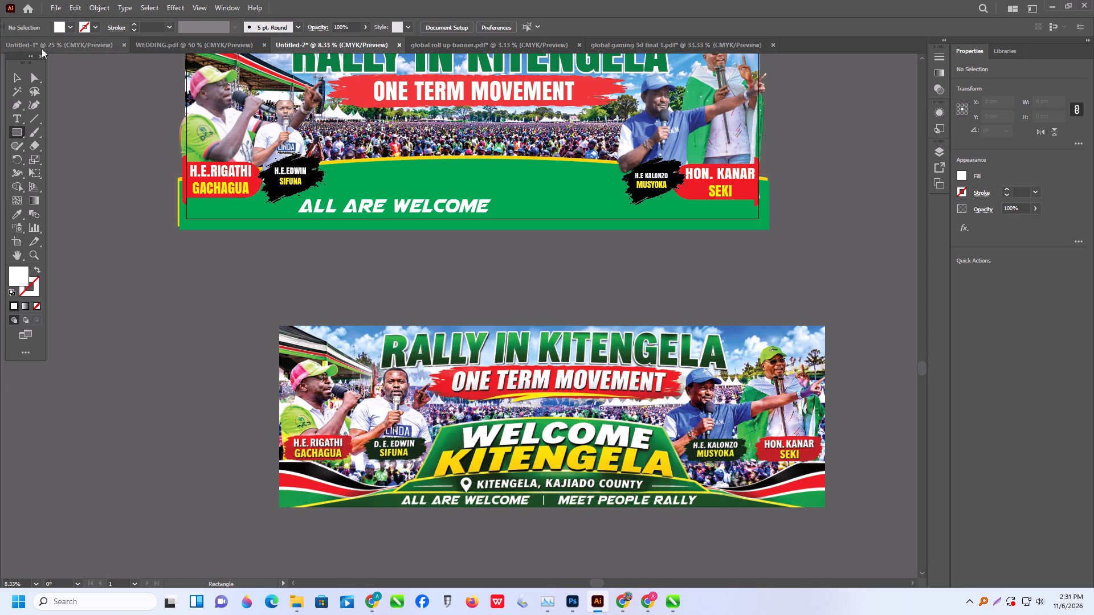
Move the ALL ARE WELCOME text off the green arch into the empty space between the banner and the reference image.
{"action": "left_click", "coordinate": [17, 80]}
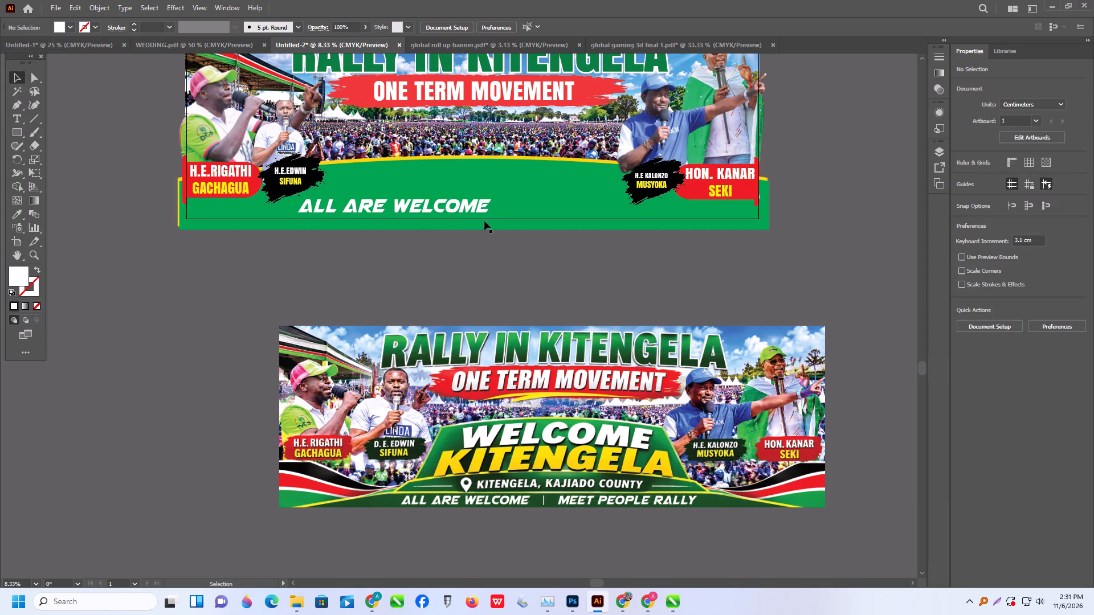
{"action": "left_click_drag", "start_coordinate": [473, 210], "coordinate": [525, 255]}
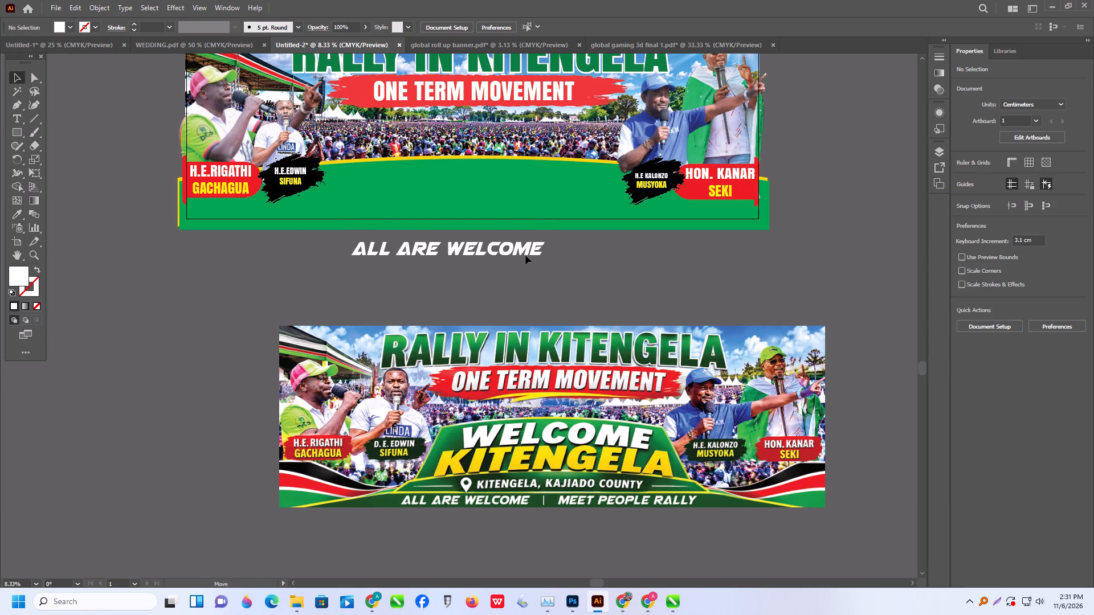
{"action": "left_click_drag", "start_coordinate": [525, 255], "coordinate": [519, 264]}
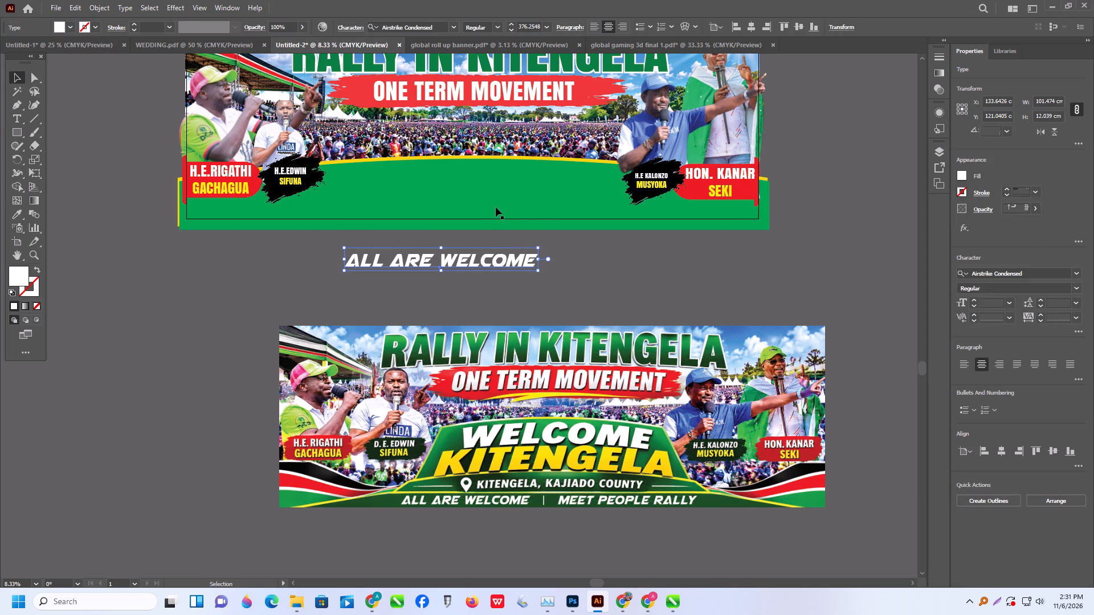
Move the small rally poster image into the empty space directly above the banner headline.
{"action": "scroll", "coordinate": [499, 240], "scroll_direction": "up", "scroll_amount": 2}
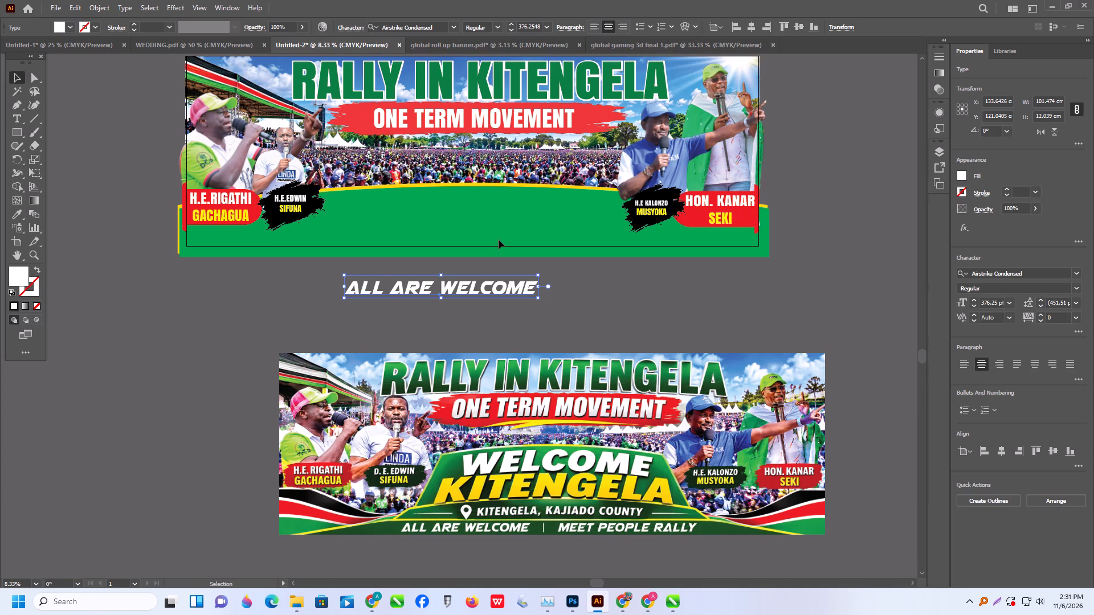
{"action": "scroll", "coordinate": [499, 240], "scroll_direction": "up", "scroll_amount": 17}
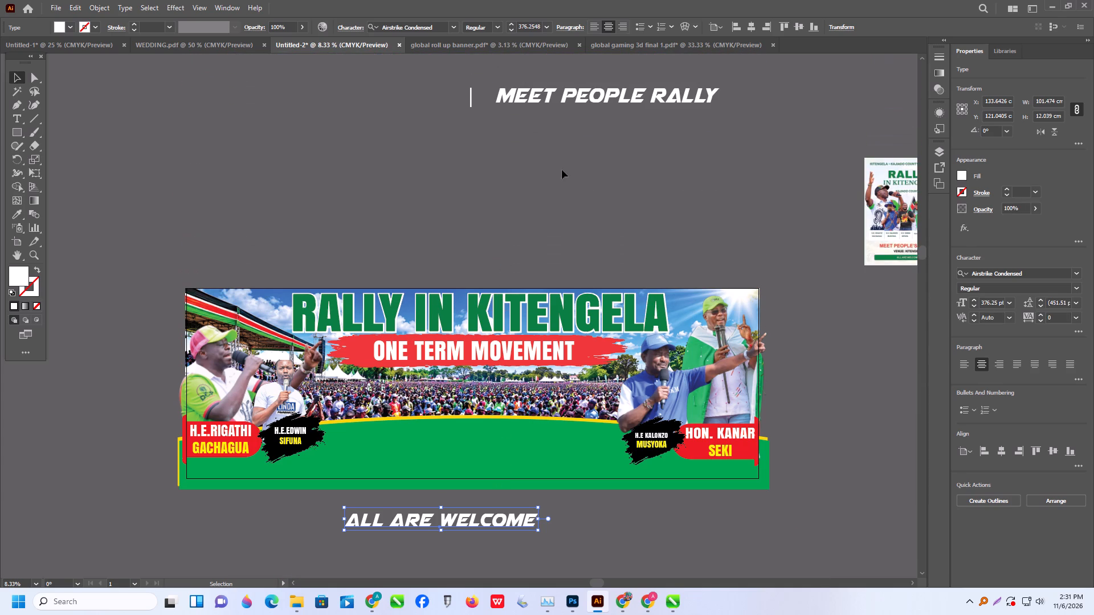
{"action": "scroll", "coordinate": [495, 184], "scroll_direction": "down", "scroll_amount": 2, "text": "alt"}
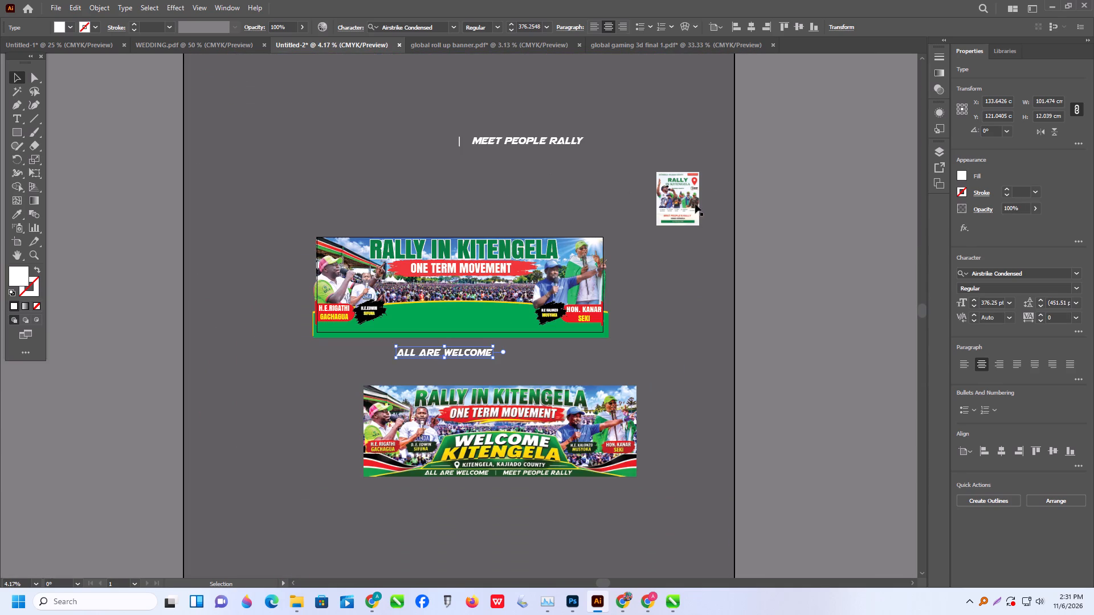
{"action": "left_click_drag", "start_coordinate": [693, 204], "coordinate": [468, 187]}
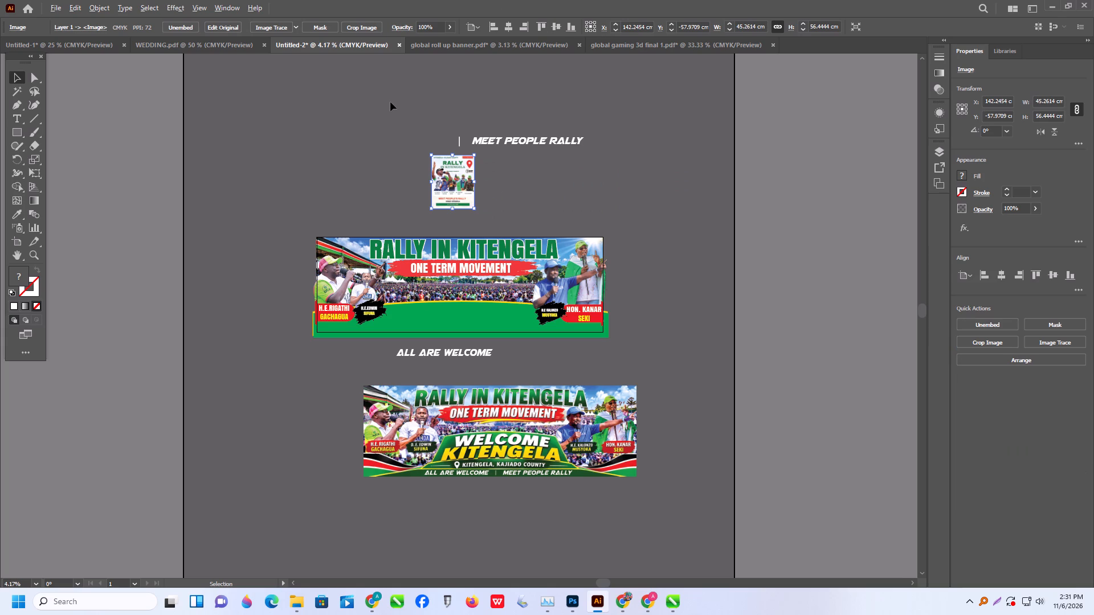
Ungroup the headline, strip and speakers group and deselect the pieces.
{"action": "scroll", "coordinate": [468, 406], "scroll_direction": "up", "scroll_amount": 2, "text": "alt"}
{"action": "scroll", "coordinate": [472, 374], "scroll_direction": "up", "scroll_amount": 7}
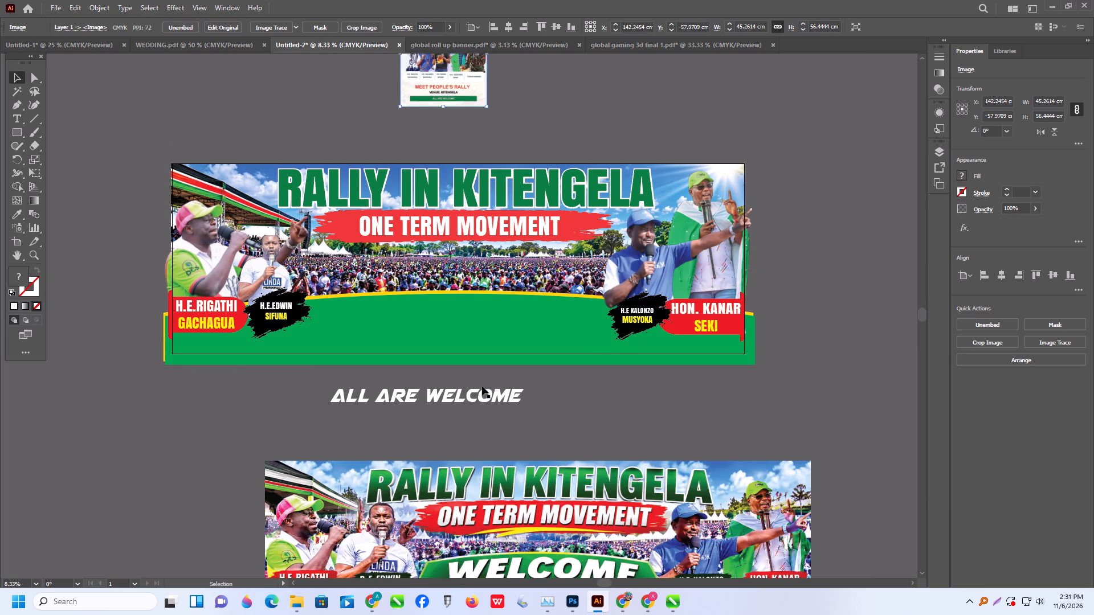
{"action": "scroll", "coordinate": [489, 404], "scroll_direction": "down", "scroll_amount": 1, "text": "alt"}
{"action": "scroll", "coordinate": [481, 245], "scroll_direction": "up", "scroll_amount": 1, "text": "alt"}
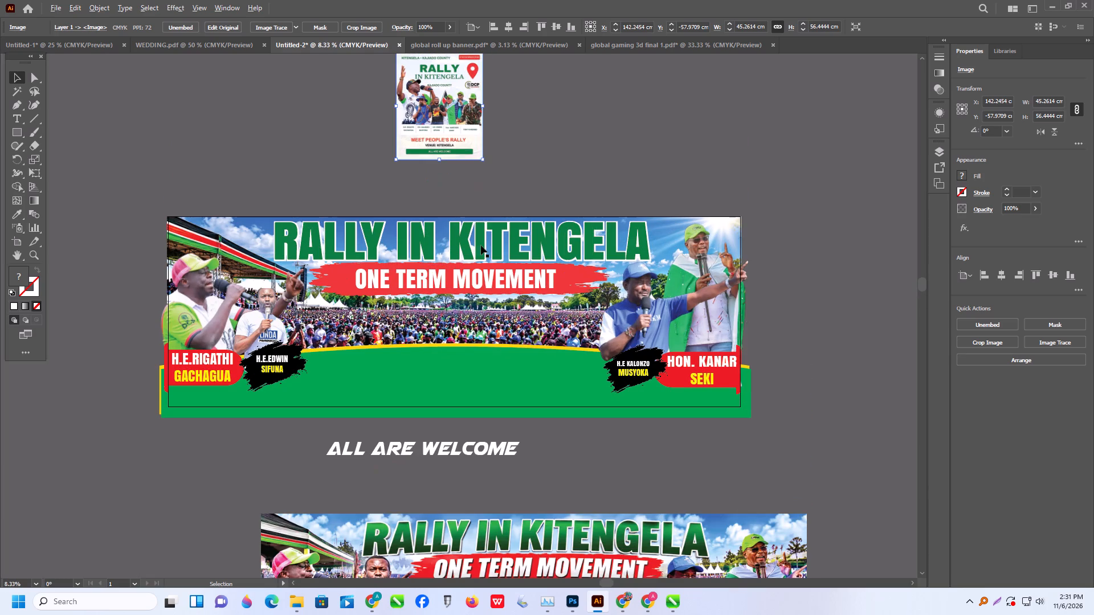
{"action": "left_click", "coordinate": [492, 245]}
{"action": "right_click", "coordinate": [578, 270]}
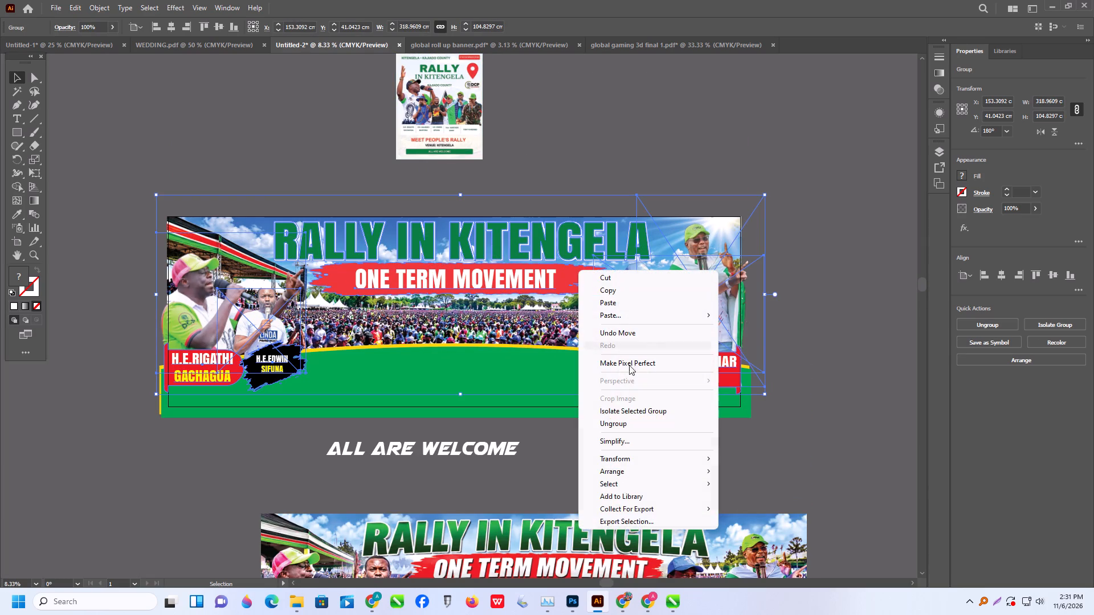
{"action": "left_click", "coordinate": [618, 420]}
{"action": "left_click", "coordinate": [585, 142]}
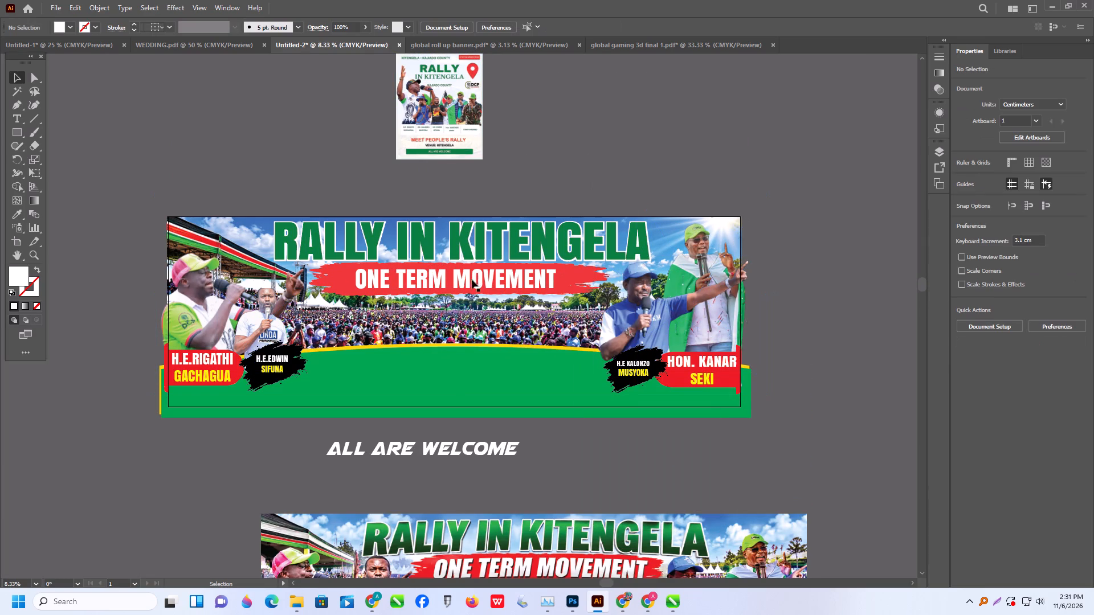
Apply a Multiply drop shadow to the RALLY IN KITENGELA headline with 75% opacity, 0.2469 cm offsets and 0.1764 cm blur.
{"action": "left_click", "coordinate": [483, 242]}
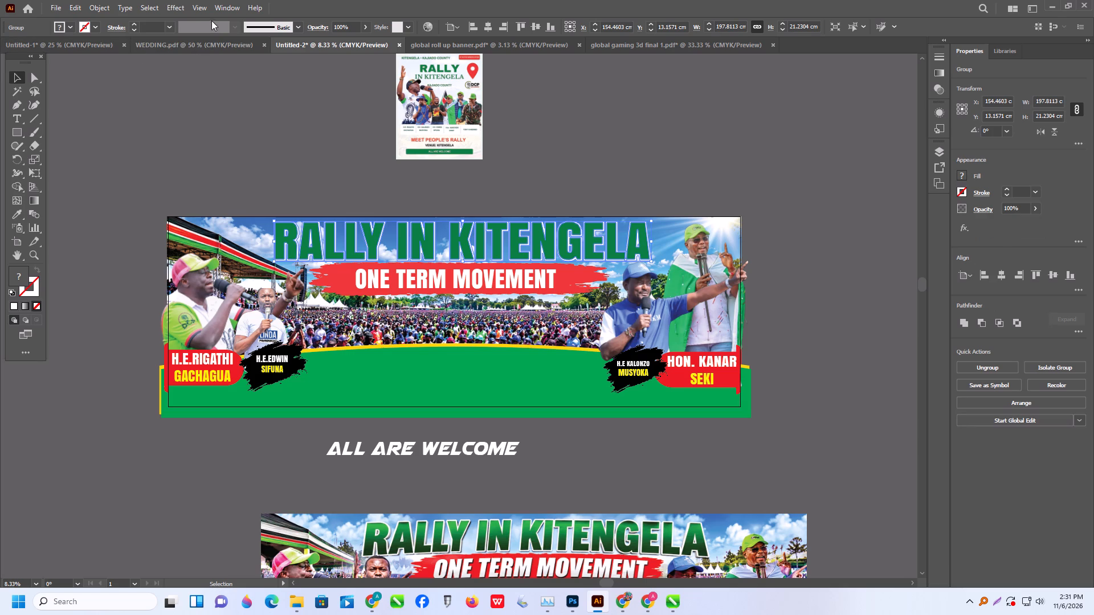
{"action": "left_click", "coordinate": [174, 10]}
{"action": "left_click", "coordinate": [202, 135]}
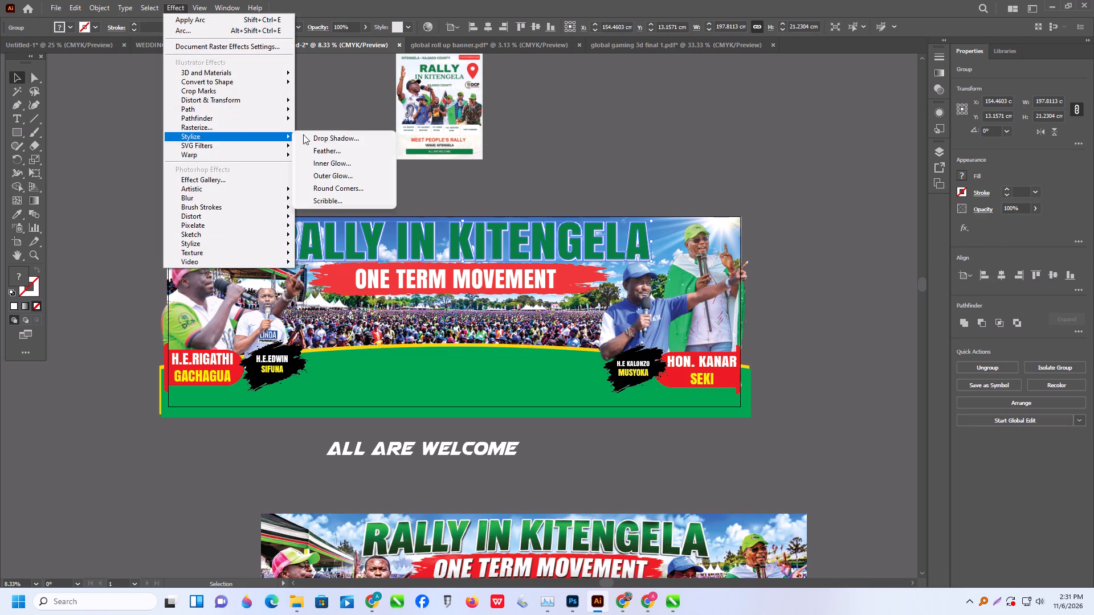
{"action": "left_click", "coordinate": [350, 139]}
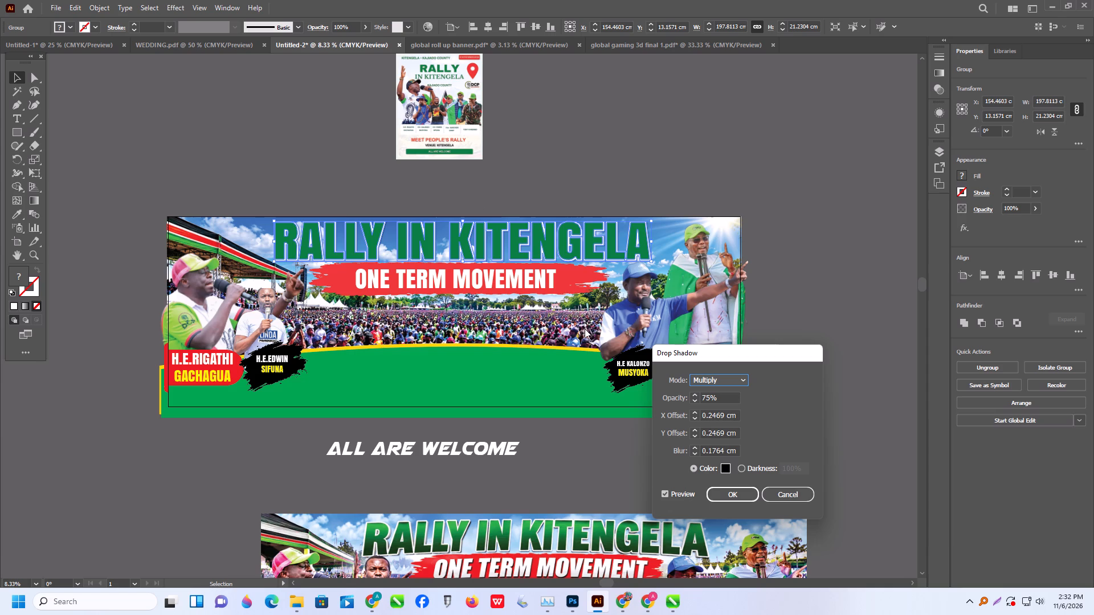
{"action": "left_click", "coordinate": [737, 495]}
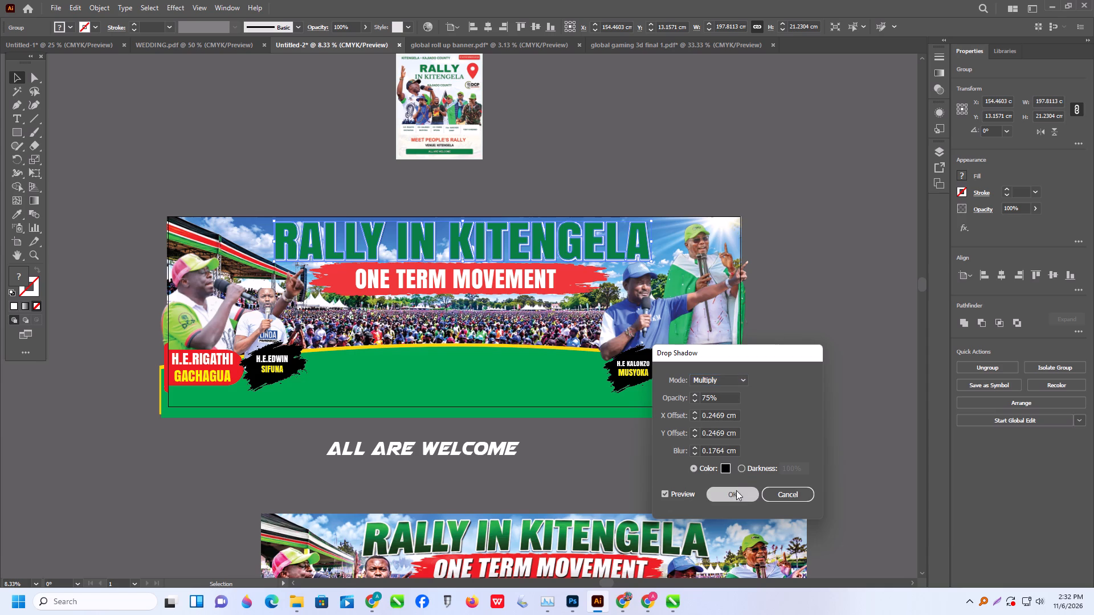
{"action": "left_click", "coordinate": [596, 165]}
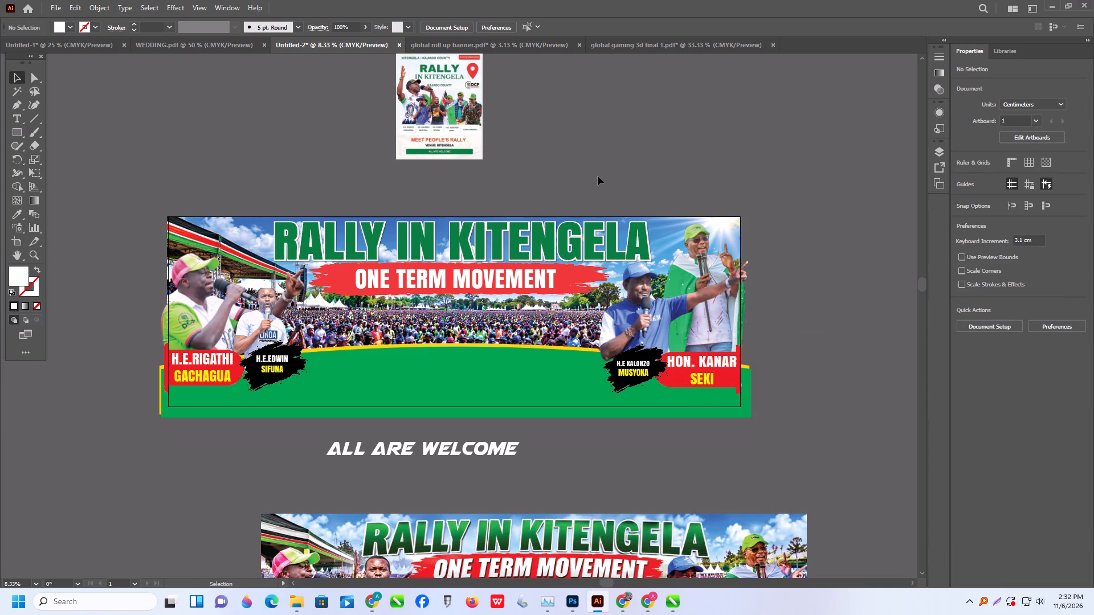
{"action": "scroll", "coordinate": [569, 257], "scroll_direction": "up", "scroll_amount": 2, "text": "alt"}
{"action": "scroll", "coordinate": [399, 247], "scroll_direction": "up", "scroll_amount": 3, "text": "alt"}
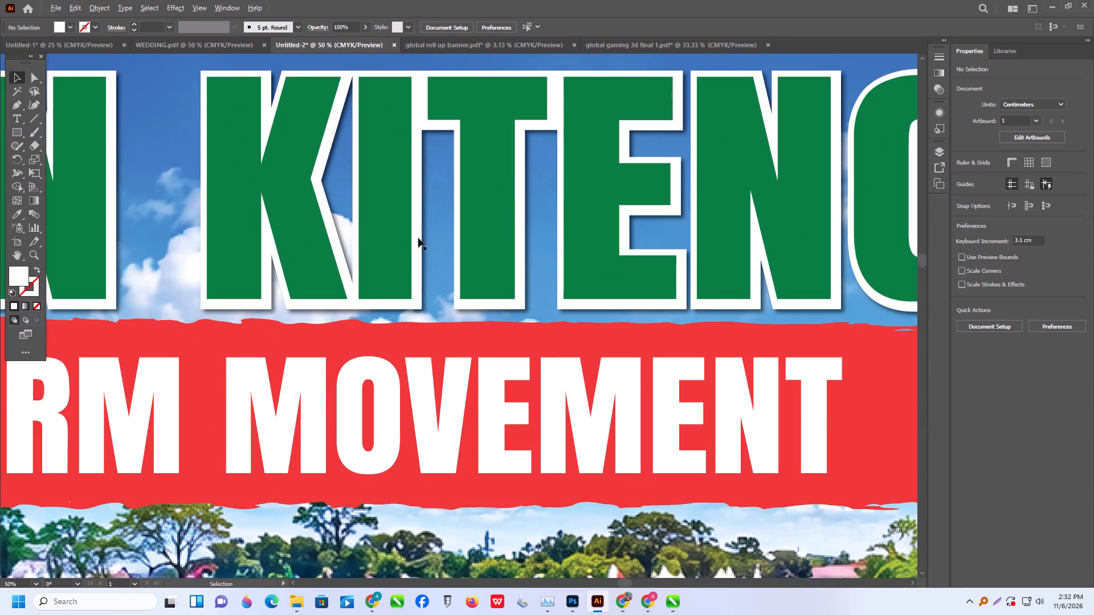
Replace the ONE TERM MOVEMENT text on the red strip with "people's rally" and convert it to uppercase.
{"action": "scroll", "coordinate": [471, 245], "scroll_direction": "down", "scroll_amount": 5, "text": "alt"}
{"action": "left_click", "coordinate": [423, 284]}
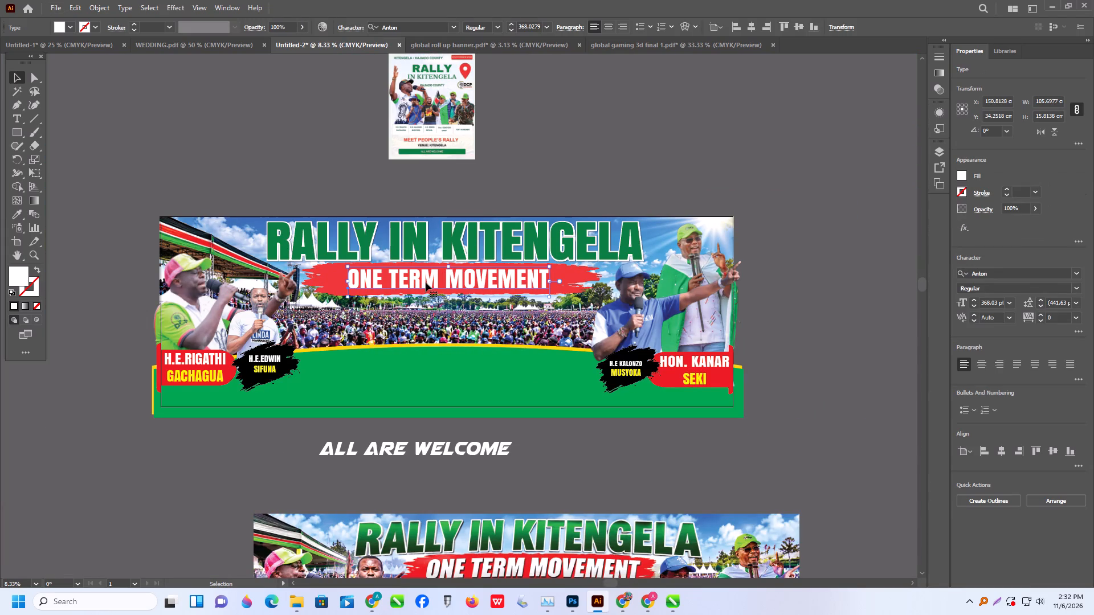
{"action": "triple_click", "coordinate": [426, 282]}
{"action": "left_click", "coordinate": [426, 282]}
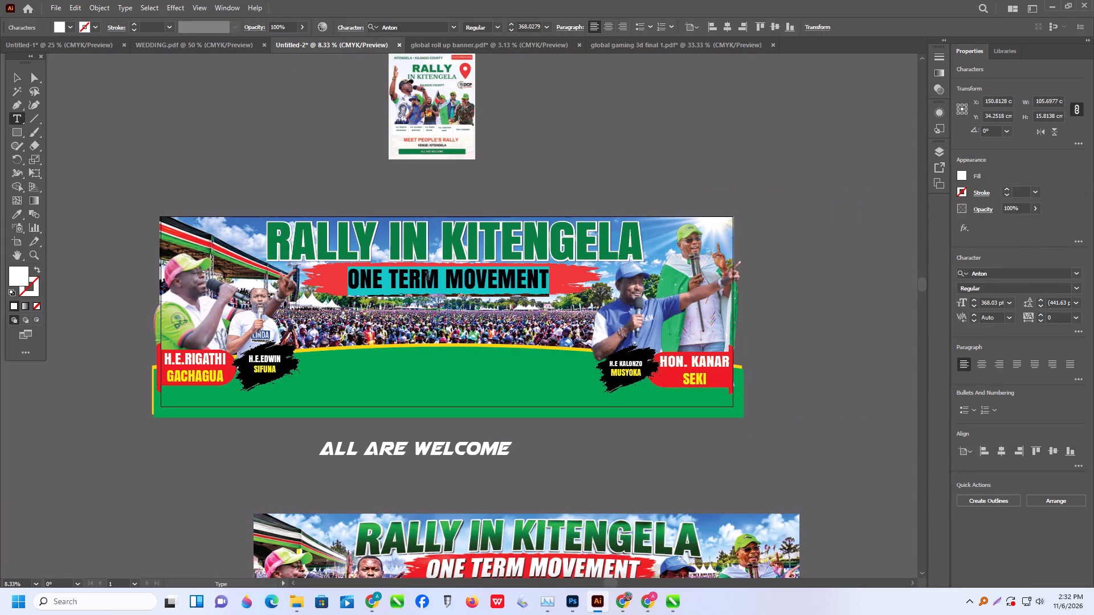
{"action": "type", "text": "pe"}
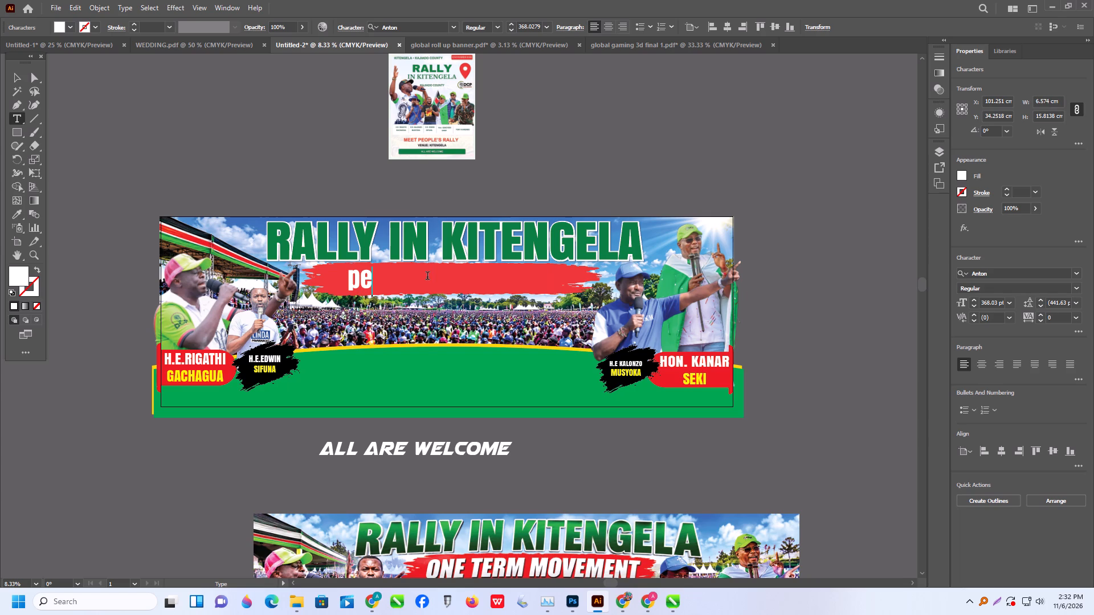
{"action": "key", "text": "o"}
{"action": "type", "text": "ple"}
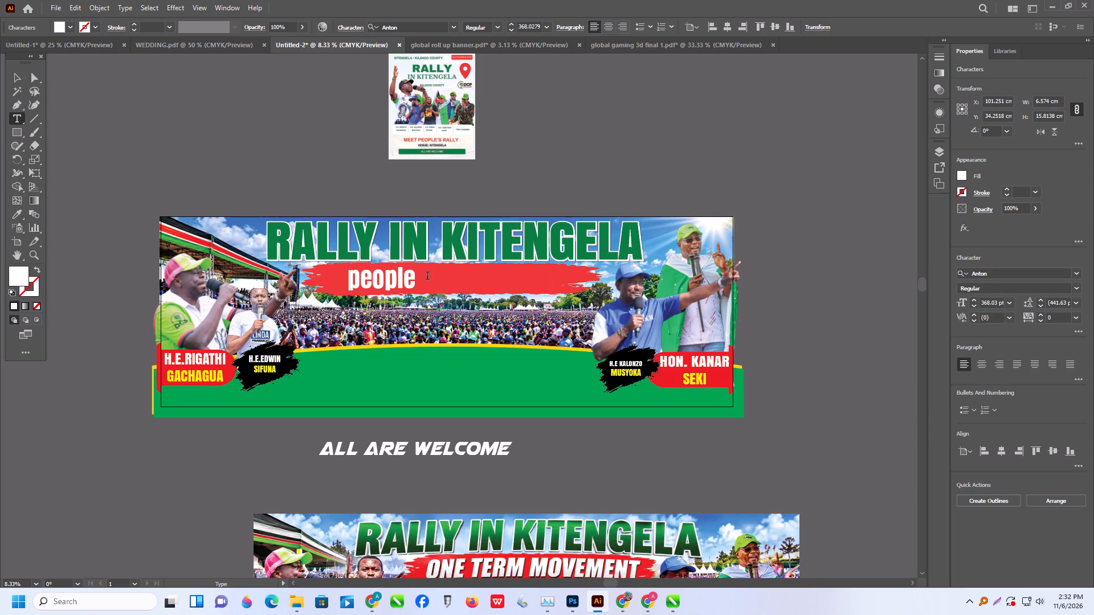
{"action": "type", "text": "'s"}
{"action": "key", "text": "space"}
{"action": "type", "text": "rally"}
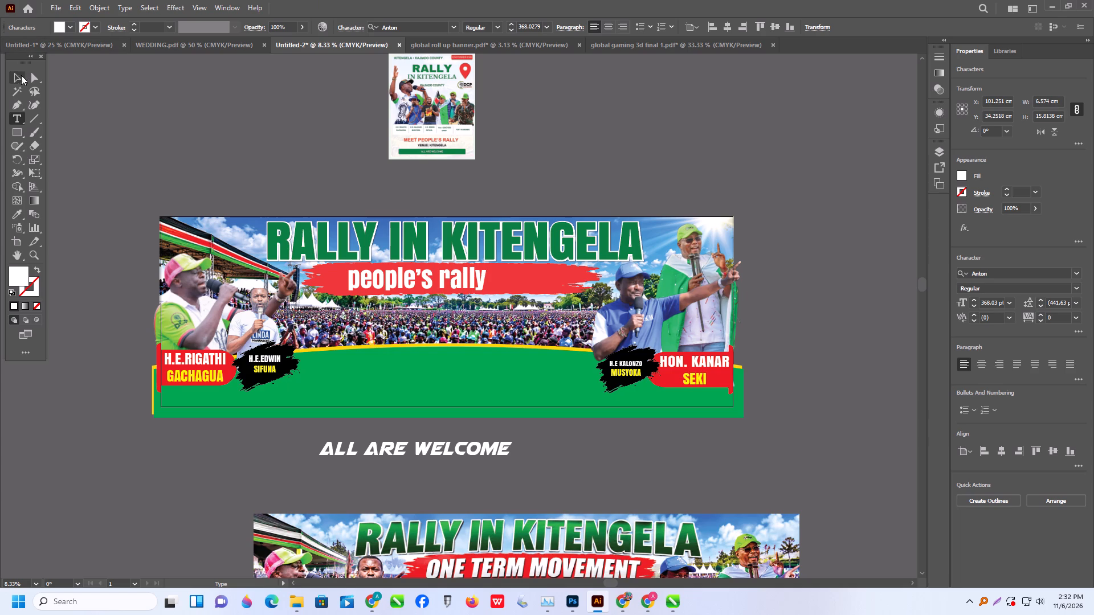
{"action": "left_click", "coordinate": [21, 76]}
{"action": "left_click", "coordinate": [126, 10]}
{"action": "left_click", "coordinate": [177, 188]}
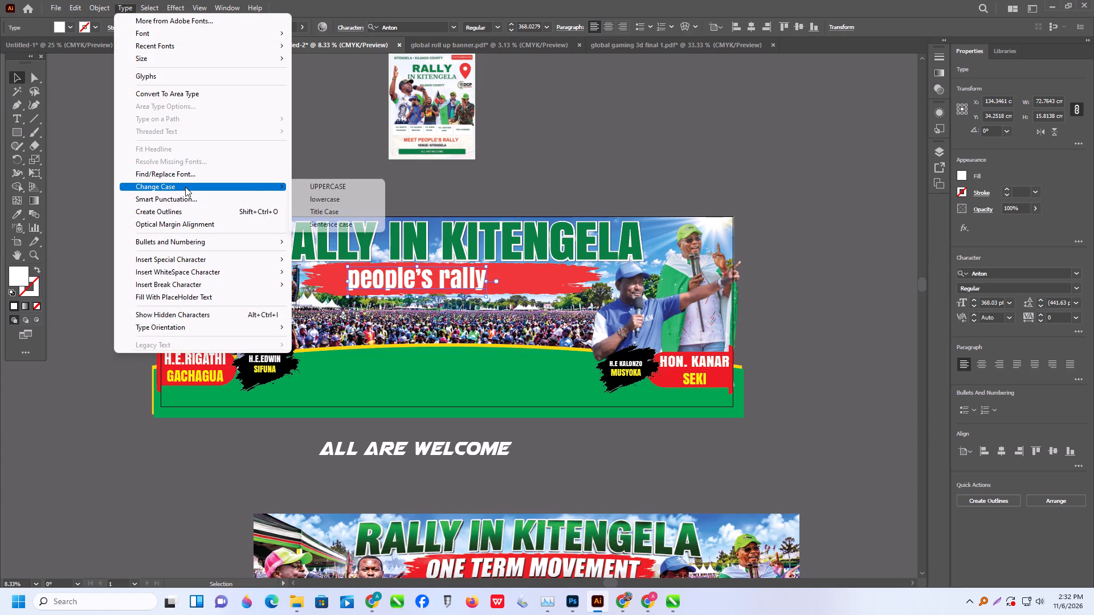
{"action": "left_click", "coordinate": [341, 181]}
Enlarge the PEOPLE'S RALLY text to about 113.6 by 24.3 cm and reposition it on the red strip.
{"action": "left_click_drag", "start_coordinate": [490, 298], "coordinate": [564, 315], "text": "shift"}
{"action": "scroll", "coordinate": [479, 290], "scroll_direction": "up", "scroll_amount": 1, "text": "alt"}
{"action": "left_click_drag", "start_coordinate": [503, 288], "coordinate": [501, 286]}
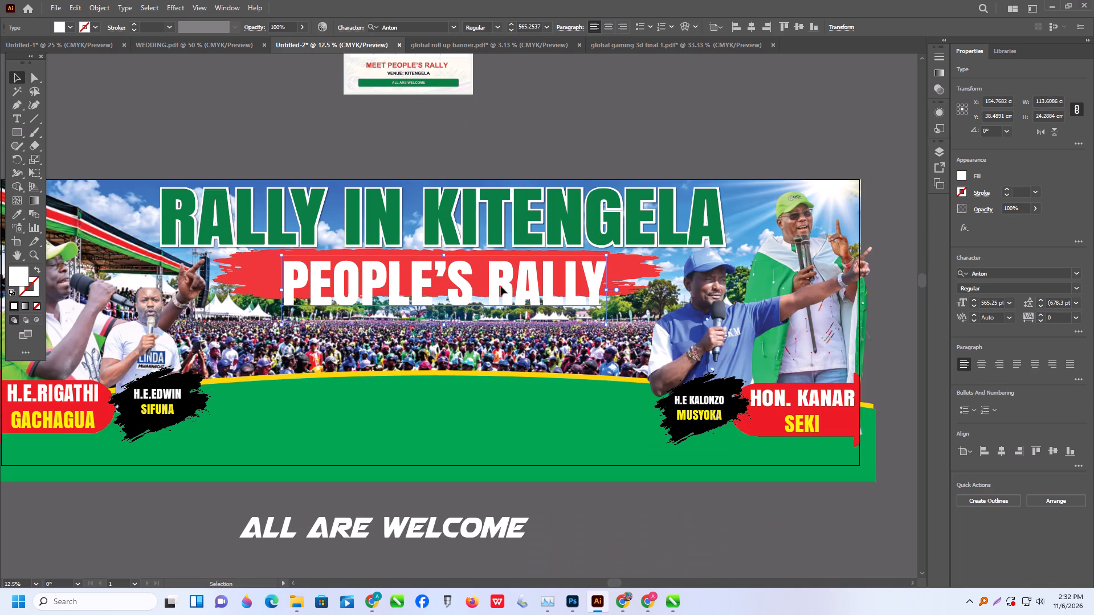
{"action": "left_click_drag", "start_coordinate": [501, 286], "coordinate": [495, 281]}
Stretch the red brush strip downward to about 24.2 cm high to back the enlarged text.
{"action": "left_click", "coordinate": [626, 270]}
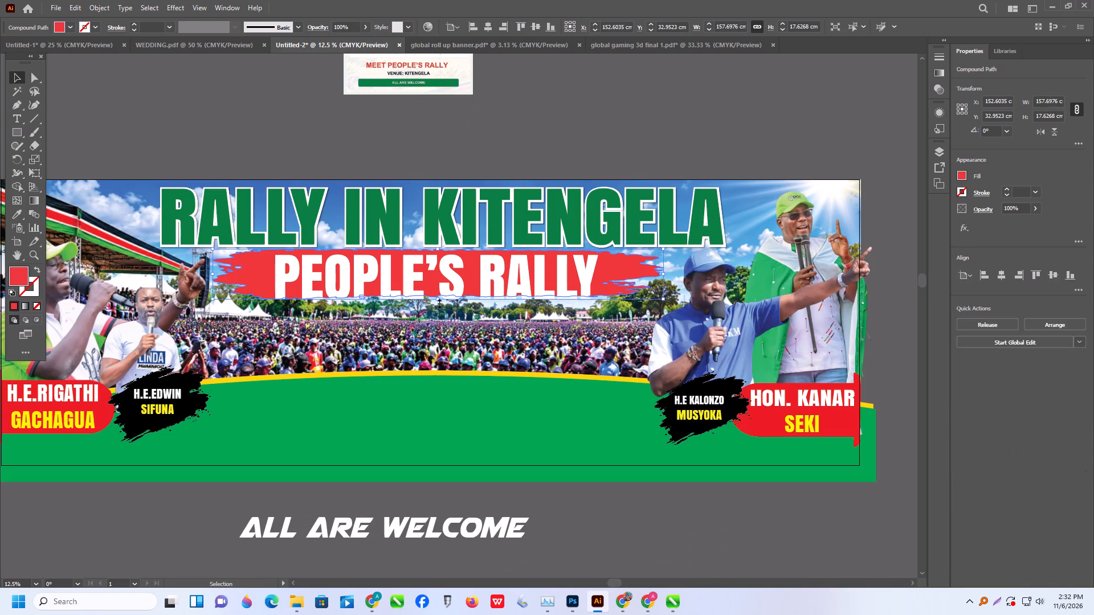
{"action": "left_click_drag", "start_coordinate": [438, 302], "coordinate": [439, 316]}
Centre the PEOPLE'S RALLY text vertically on the red strip and widen it to about 126.3 cm.
{"action": "left_click_drag", "start_coordinate": [453, 278], "coordinate": [453, 286]}
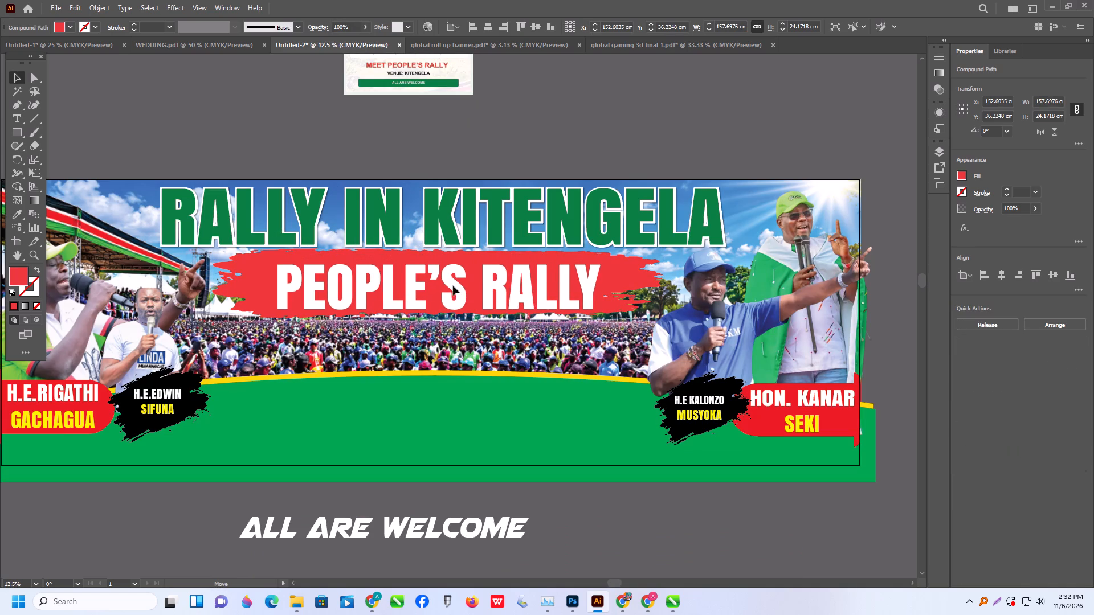
{"action": "left_click_drag", "start_coordinate": [453, 286], "coordinate": [453, 285]}
{"action": "left_click_drag", "start_coordinate": [599, 289], "coordinate": [612, 287]}
{"action": "left_click_drag", "start_coordinate": [273, 290], "coordinate": [250, 287]}
{"action": "scroll", "coordinate": [450, 296], "scroll_direction": "down", "scroll_amount": 1, "text": "alt"}
{"action": "left_click", "coordinate": [538, 189]}
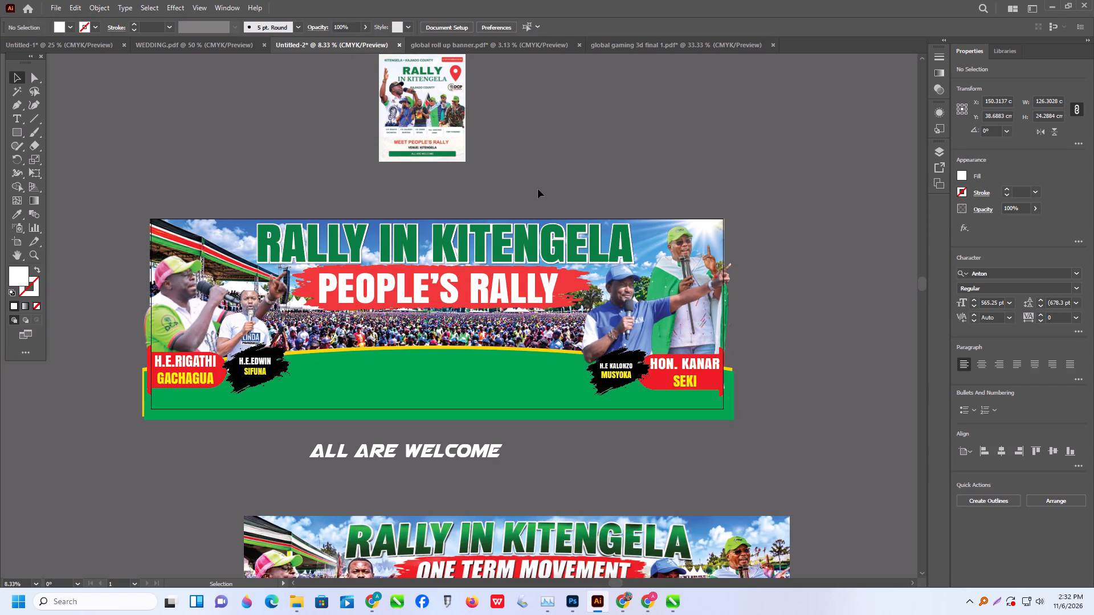
Ungroup the RALLY IN KITENGELA headline to separate its green letters from the white outline, and deselect the pieces.
{"action": "scroll", "coordinate": [545, 211], "scroll_direction": "up", "scroll_amount": 2}
{"action": "scroll", "coordinate": [542, 227], "scroll_direction": "down", "scroll_amount": 3}
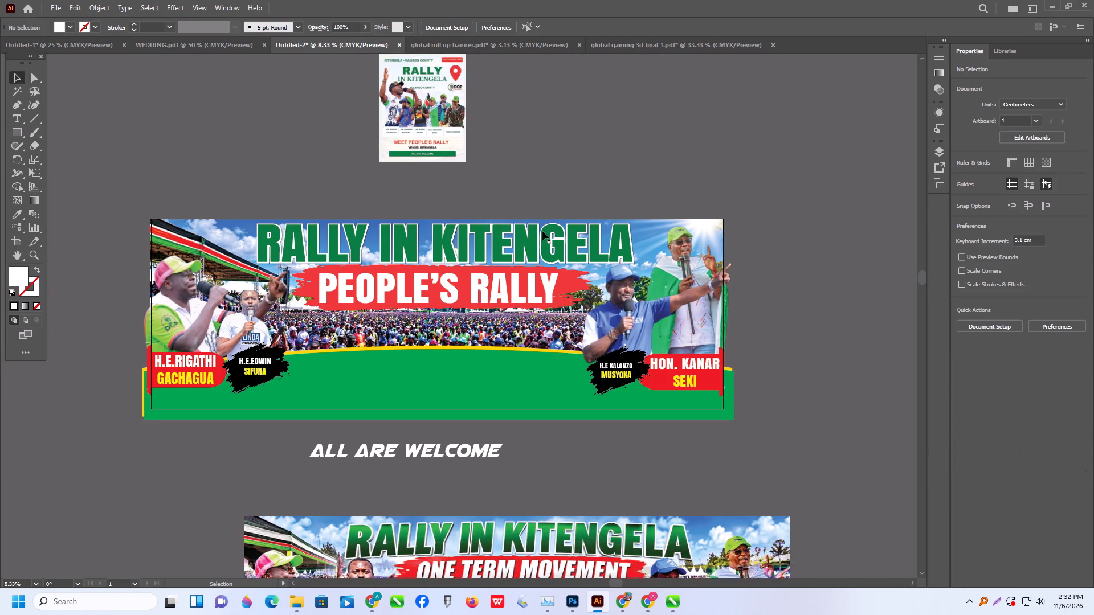
{"action": "scroll", "coordinate": [520, 262], "scroll_direction": "down", "scroll_amount": 8}
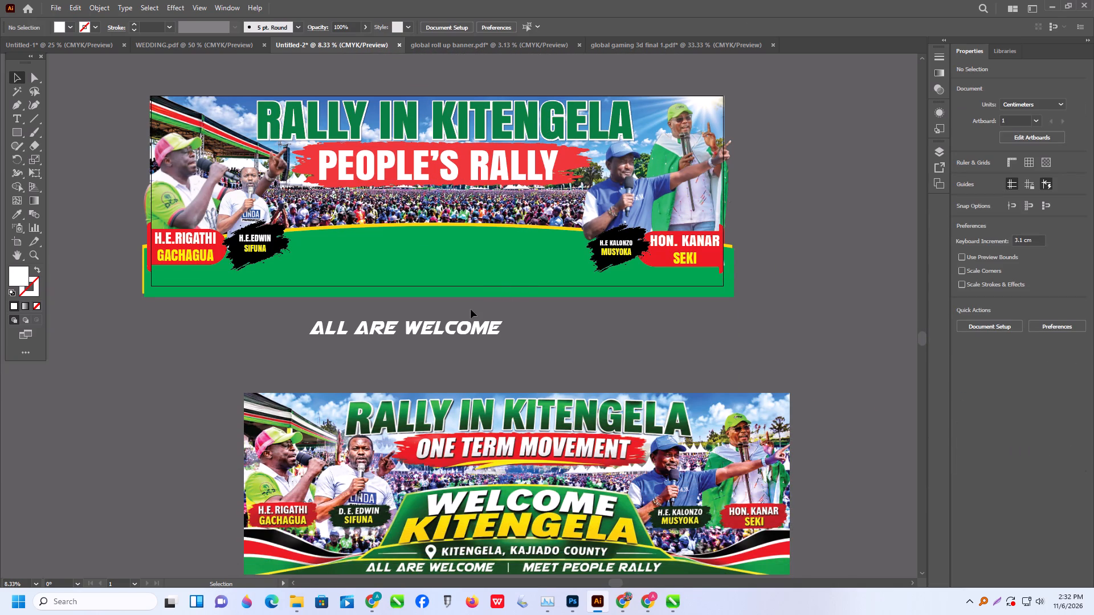
{"action": "scroll", "coordinate": [452, 318], "scroll_direction": "up", "scroll_amount": 3}
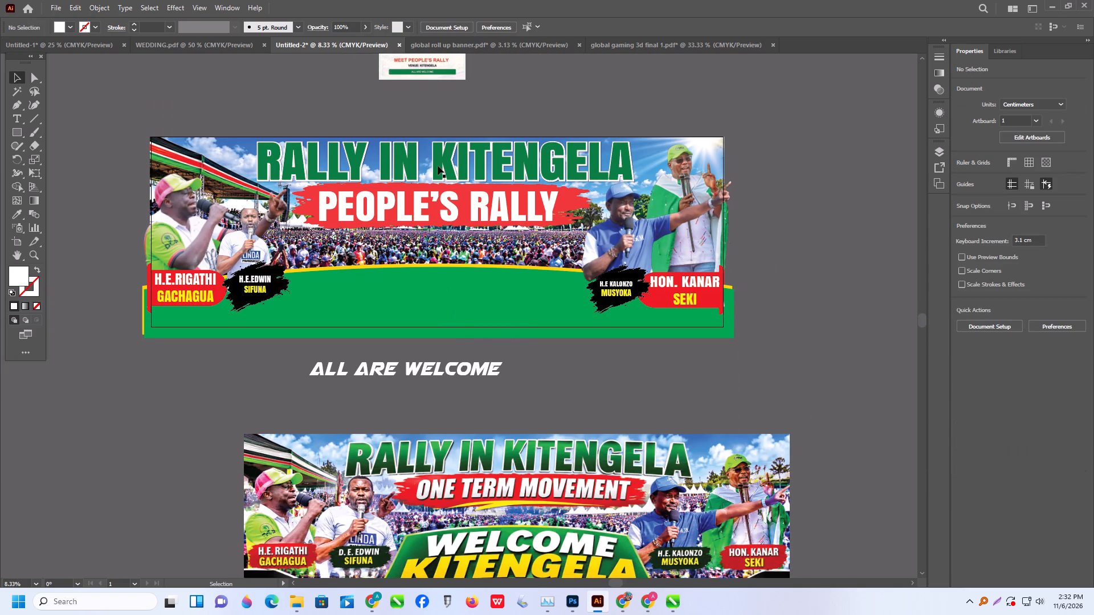
{"action": "left_click", "coordinate": [443, 157]}
{"action": "right_click", "coordinate": [443, 157]}
{"action": "left_click", "coordinate": [486, 314]}
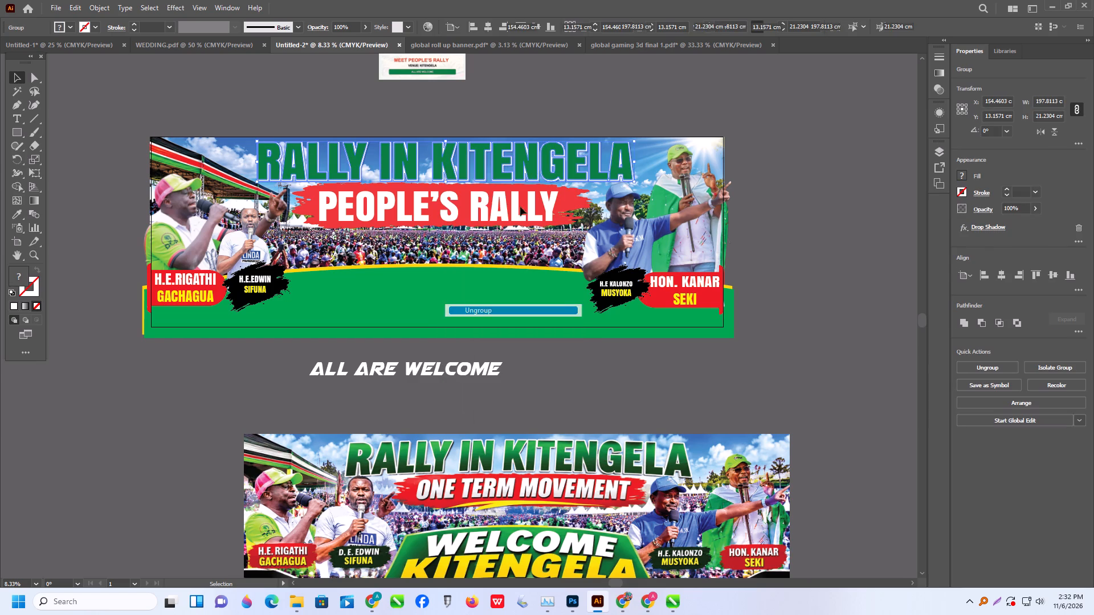
{"action": "double_click", "coordinate": [570, 105]}
Fill the green headline letters with a linear gradient from medium green to a darker green.
{"action": "left_click", "coordinate": [558, 171]}
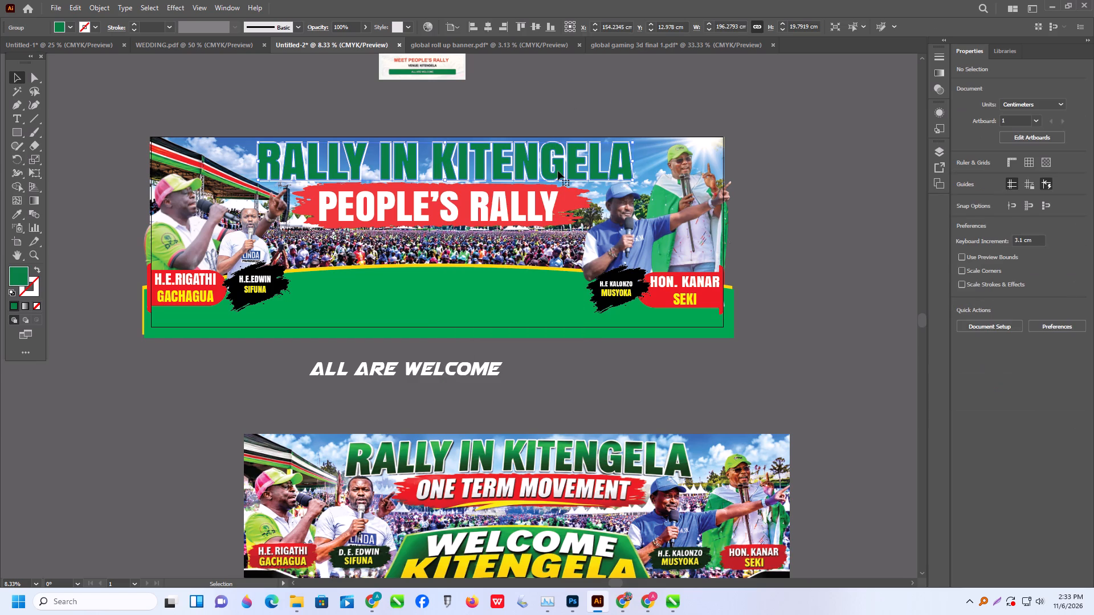
{"action": "left_click", "coordinate": [942, 73]}
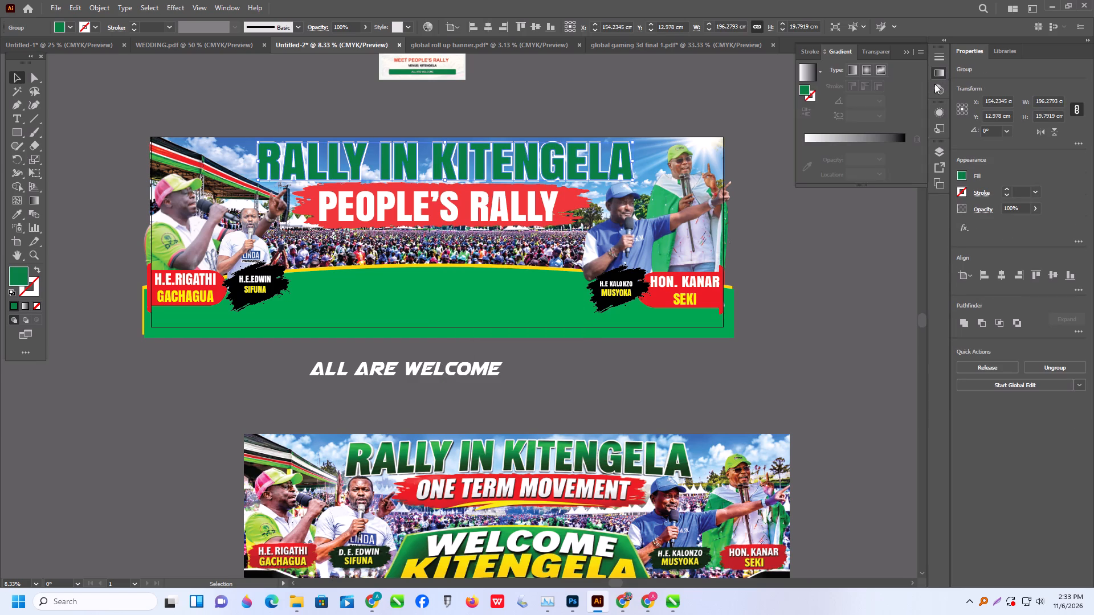
{"action": "left_click", "coordinate": [808, 72]}
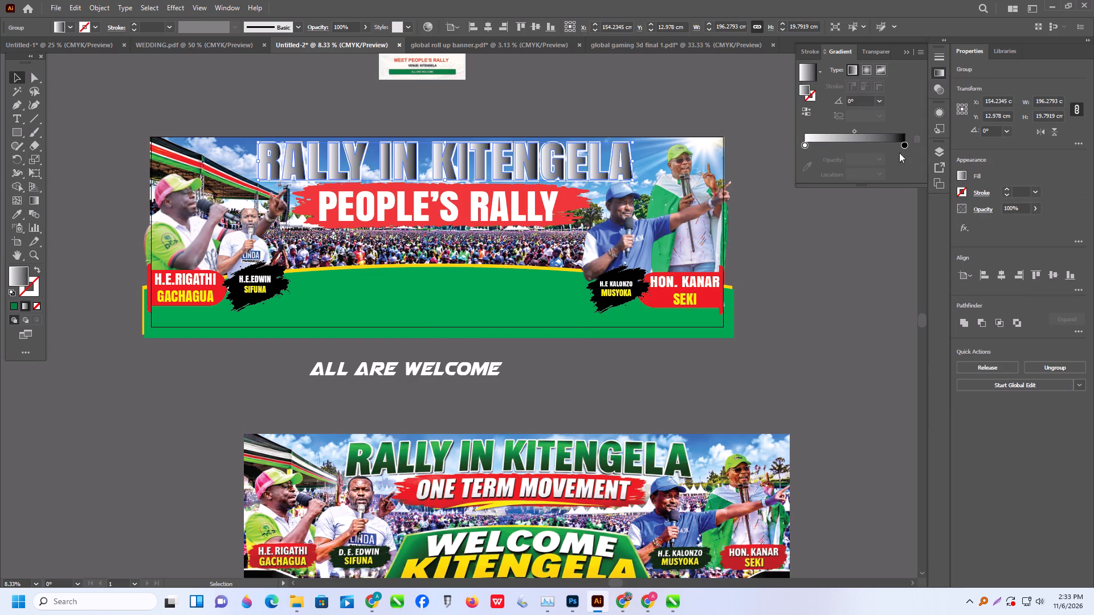
{"action": "left_click", "coordinate": [804, 145]}
{"action": "triple_click", "coordinate": [804, 145]}
{"action": "left_click", "coordinate": [804, 145]}
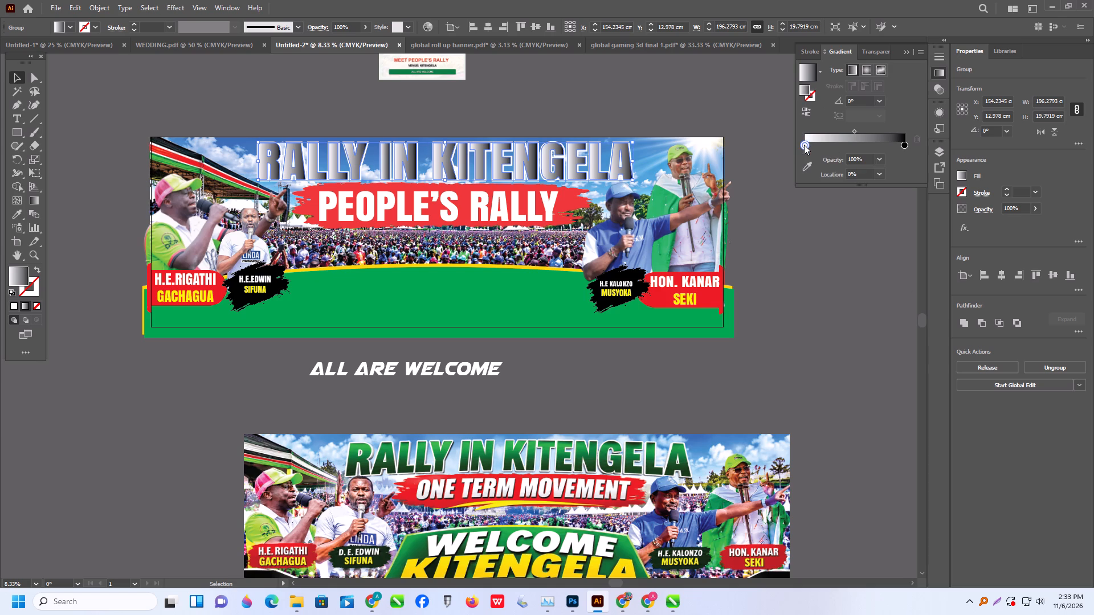
{"action": "triple_click", "coordinate": [804, 145]}
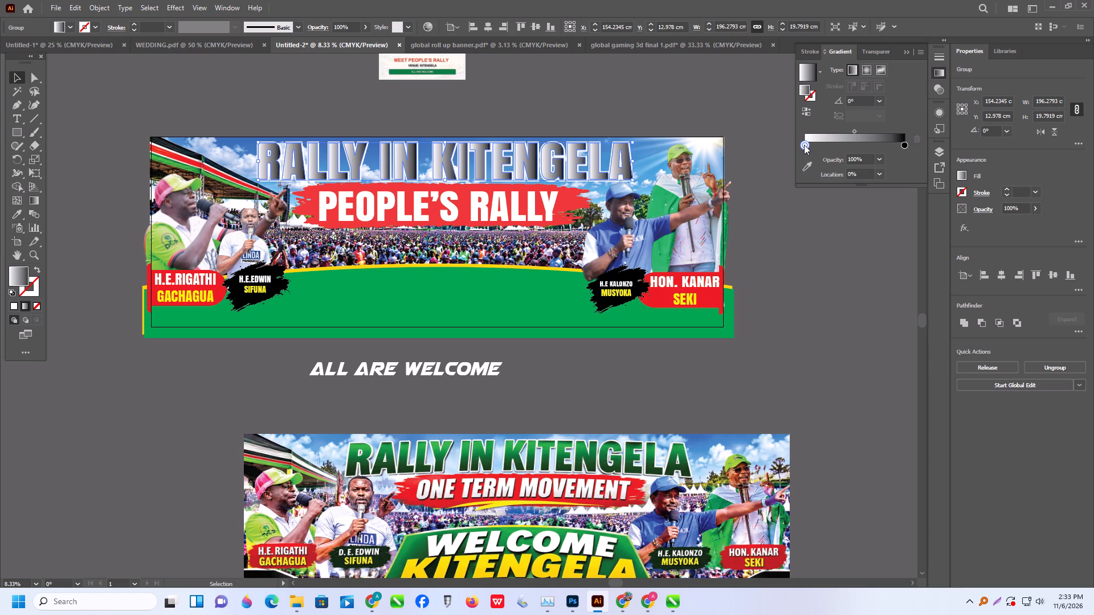
{"action": "triple_click", "coordinate": [804, 145]}
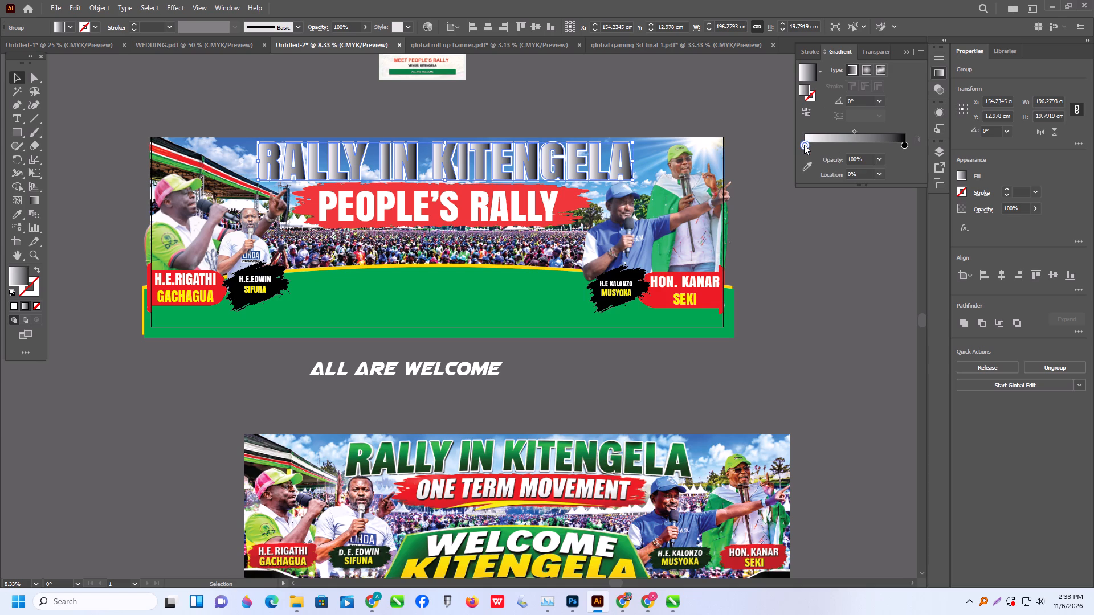
{"action": "double_click", "coordinate": [804, 145]}
{"action": "left_click", "coordinate": [804, 181]}
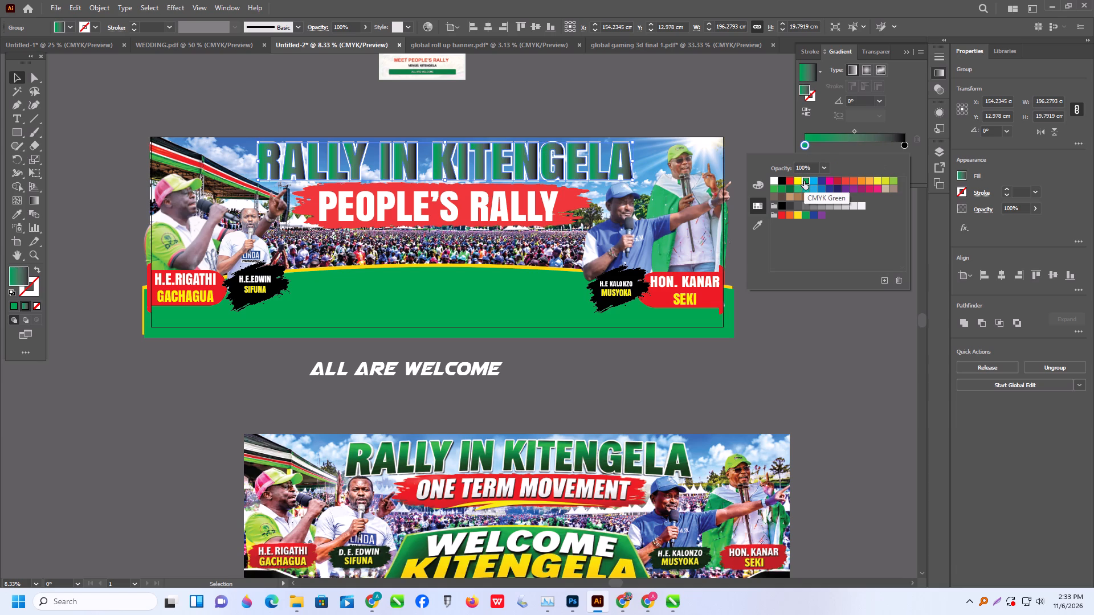
{"action": "triple_click", "coordinate": [906, 145]}
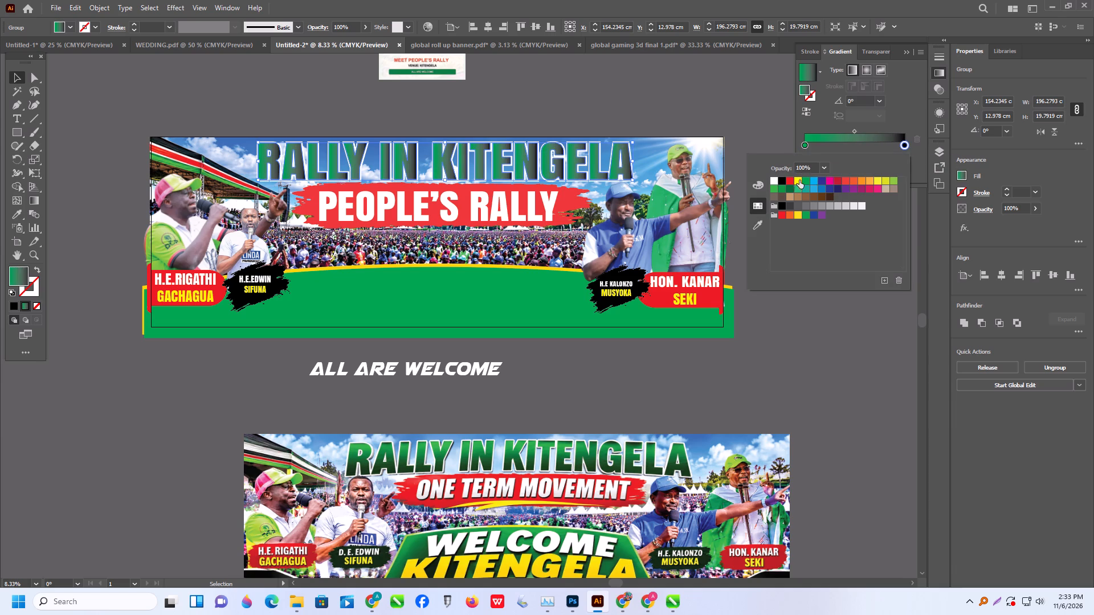
{"action": "left_click", "coordinate": [791, 190]}
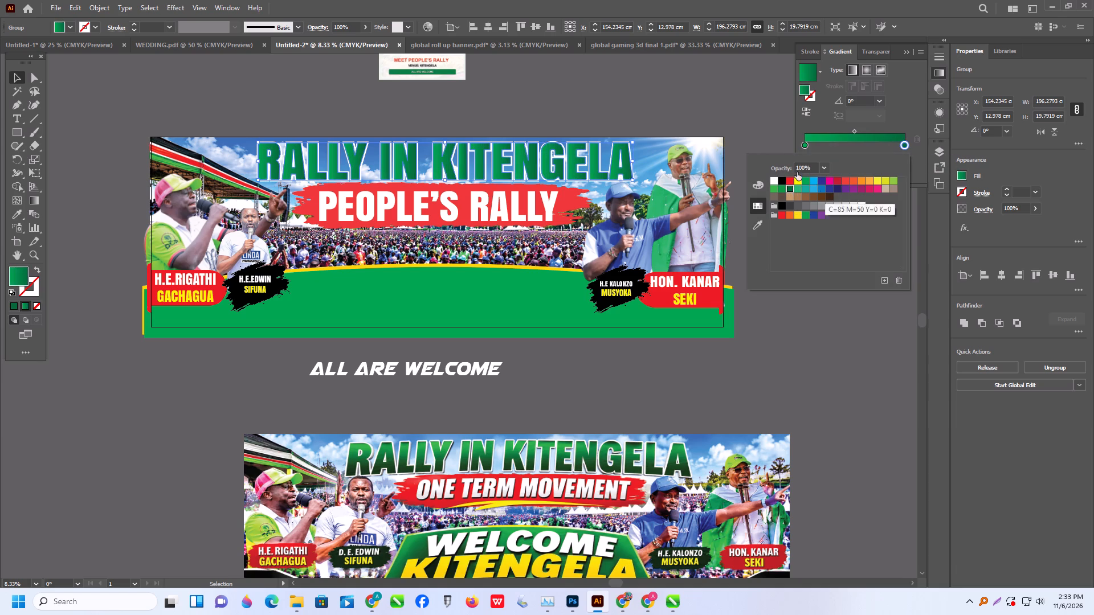
{"action": "double_click", "coordinate": [717, 104]}
Shift the headline gradient's midpoint toward the lighter green, to about 39%.
{"action": "scroll", "coordinate": [455, 141], "scroll_direction": "up", "scroll_amount": 5}
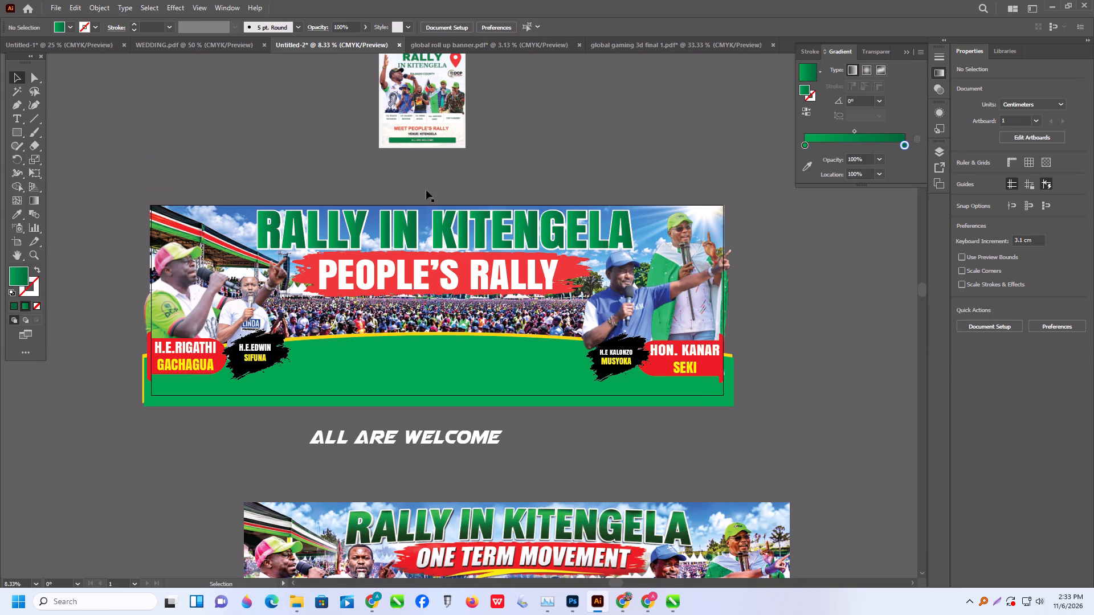
{"action": "scroll", "coordinate": [372, 229], "scroll_direction": "up", "scroll_amount": 2, "text": "alt"}
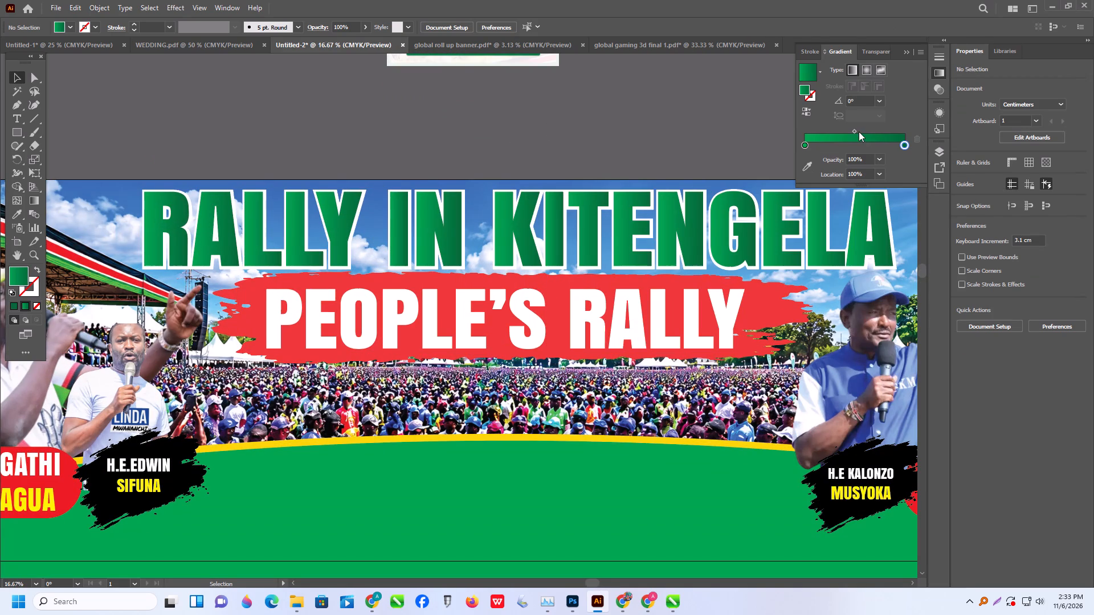
{"action": "left_click_drag", "start_coordinate": [855, 130], "coordinate": [847, 134]}
{"action": "left_click", "coordinate": [573, 122]}
{"action": "left_click", "coordinate": [585, 215]}
{"action": "left_click_drag", "start_coordinate": [854, 130], "coordinate": [843, 131]}
{"action": "left_click", "coordinate": [671, 109]}
Apply a Multiply drop shadow to the green headline letters with 75% opacity, 0.2469 cm offsets and 0.1764 cm blur.
{"action": "scroll", "coordinate": [364, 210], "scroll_direction": "up", "scroll_amount": 2}
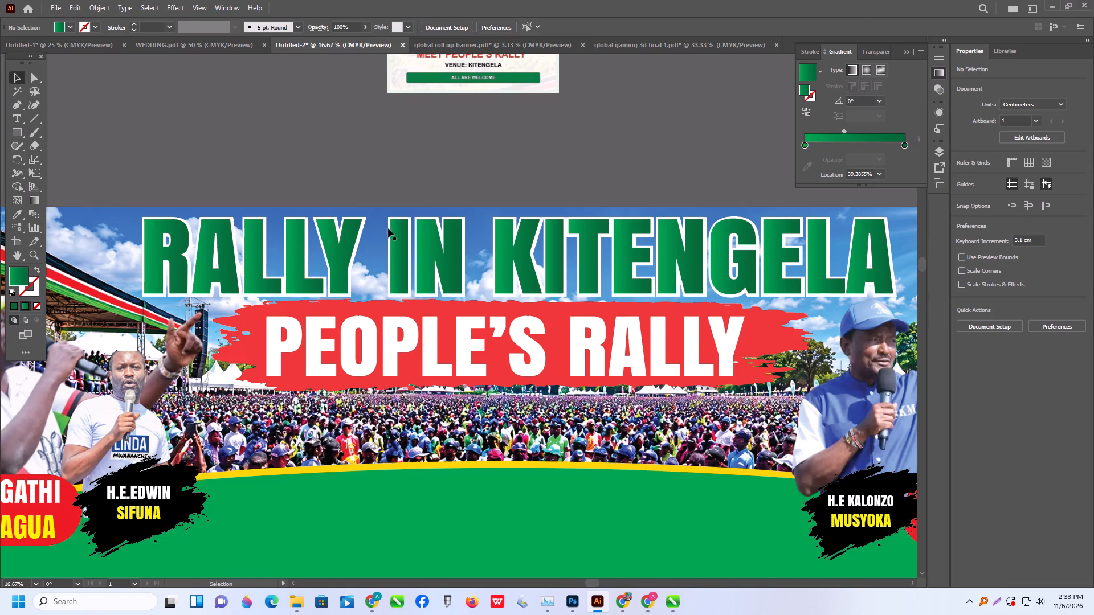
{"action": "scroll", "coordinate": [390, 229], "scroll_direction": "up", "scroll_amount": 3, "text": "alt"}
{"action": "left_click", "coordinate": [418, 239]}
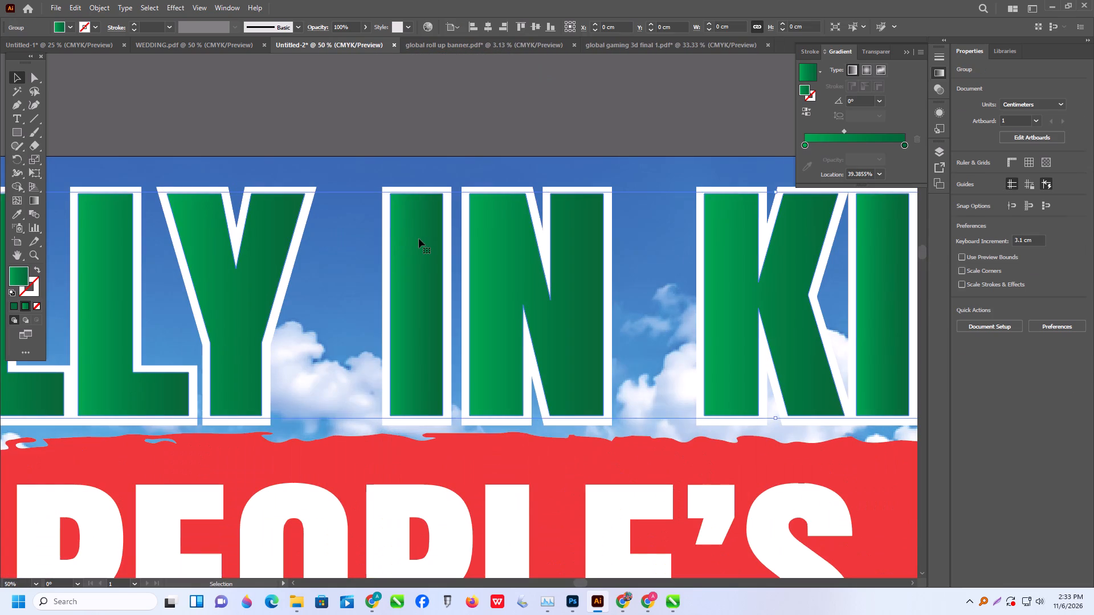
{"action": "scroll", "coordinate": [422, 241], "scroll_direction": "down", "scroll_amount": 2, "text": "alt"}
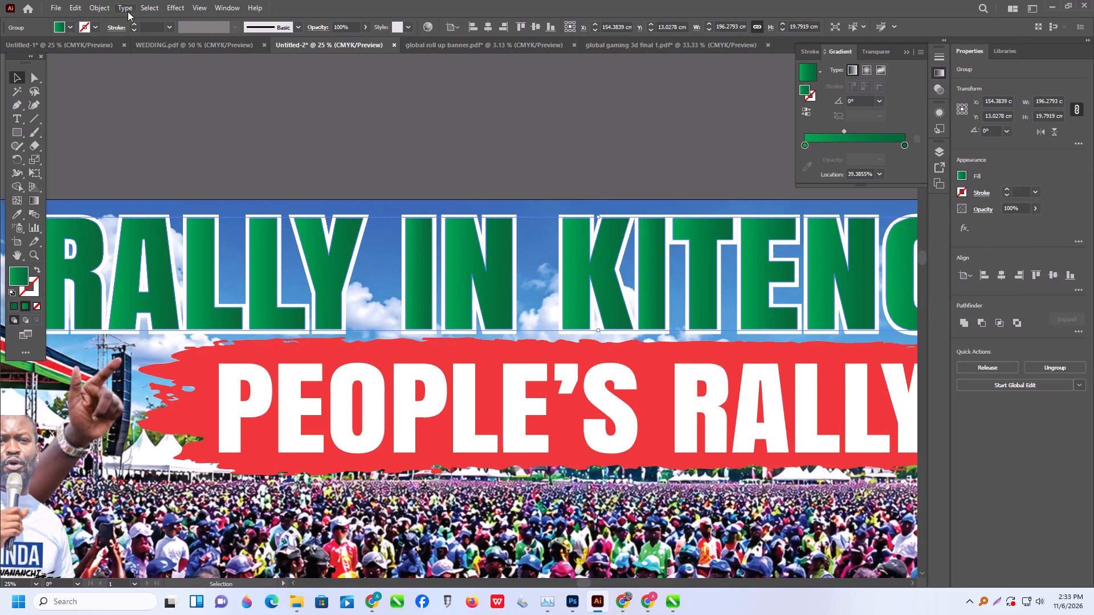
{"action": "left_click", "coordinate": [173, 7]}
{"action": "left_click", "coordinate": [209, 134]}
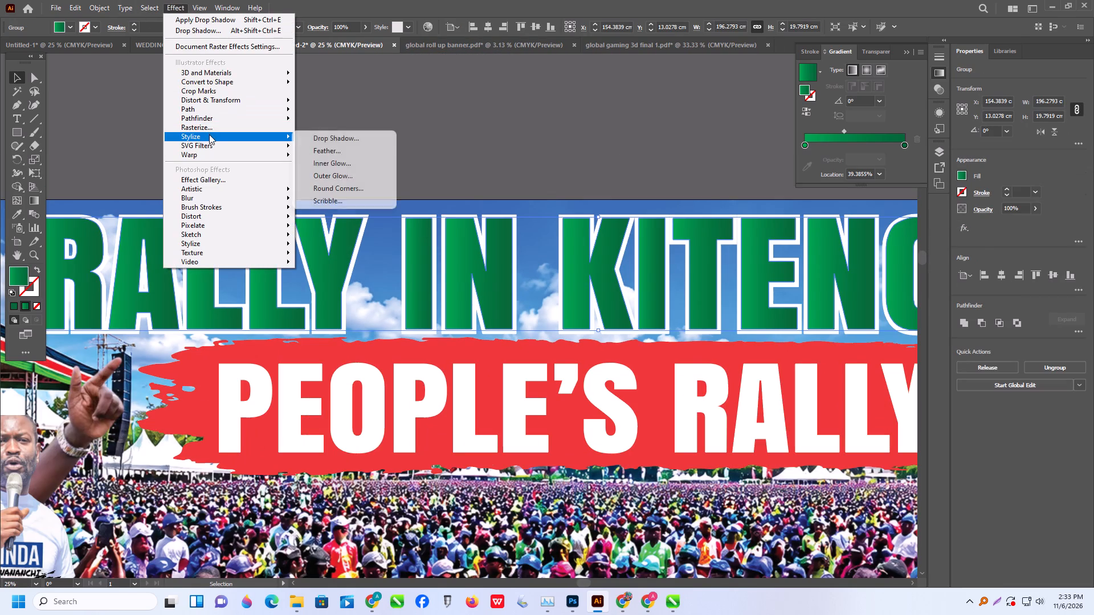
{"action": "left_click", "coordinate": [373, 141]}
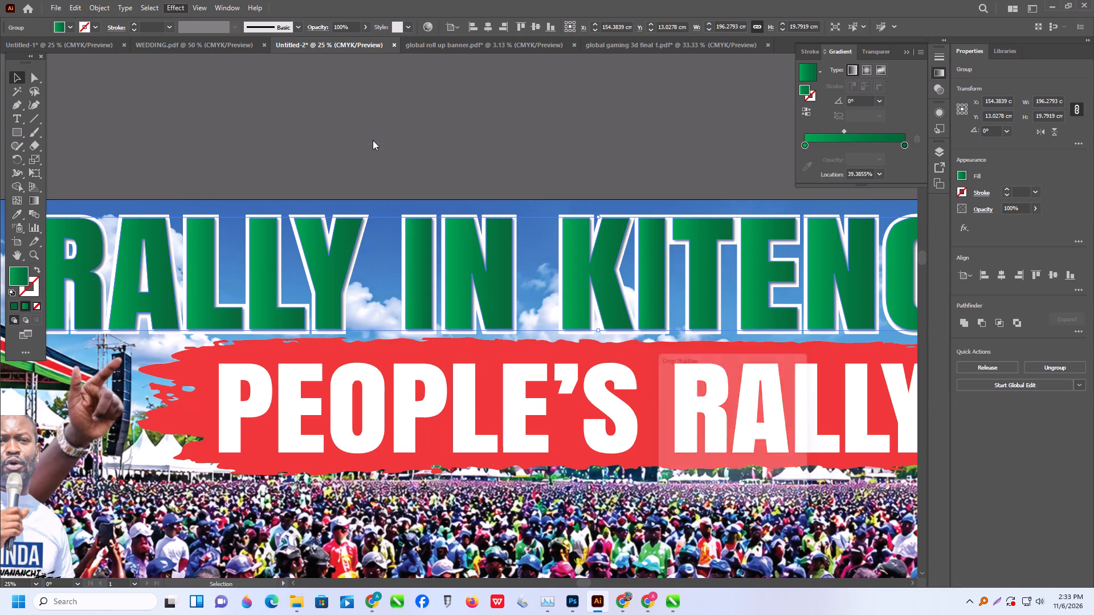
{"action": "left_click", "coordinate": [719, 491]}
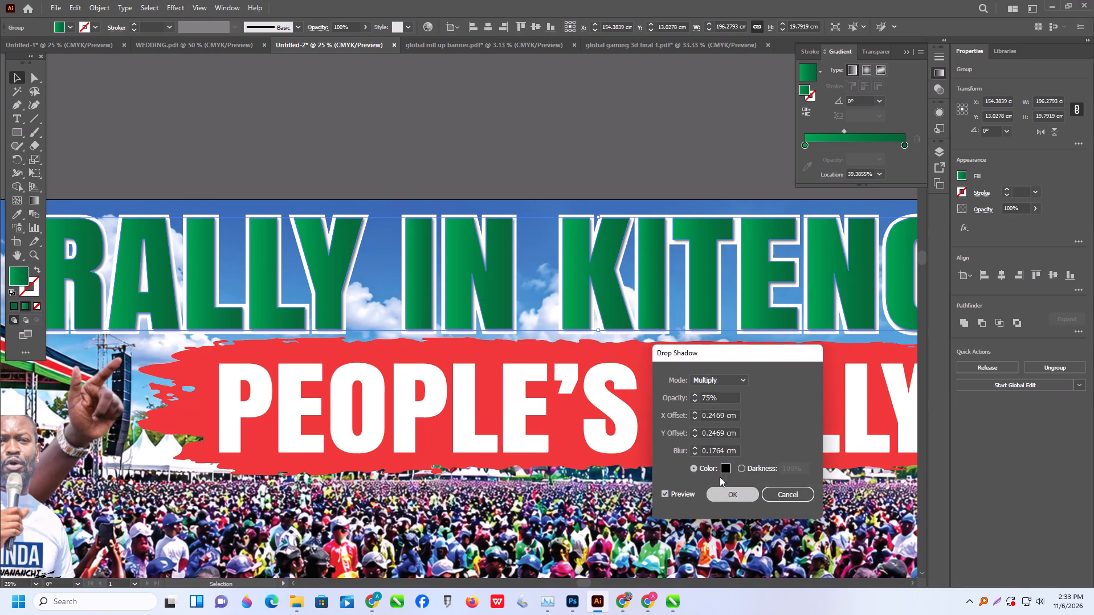
{"action": "left_click", "coordinate": [515, 171]}
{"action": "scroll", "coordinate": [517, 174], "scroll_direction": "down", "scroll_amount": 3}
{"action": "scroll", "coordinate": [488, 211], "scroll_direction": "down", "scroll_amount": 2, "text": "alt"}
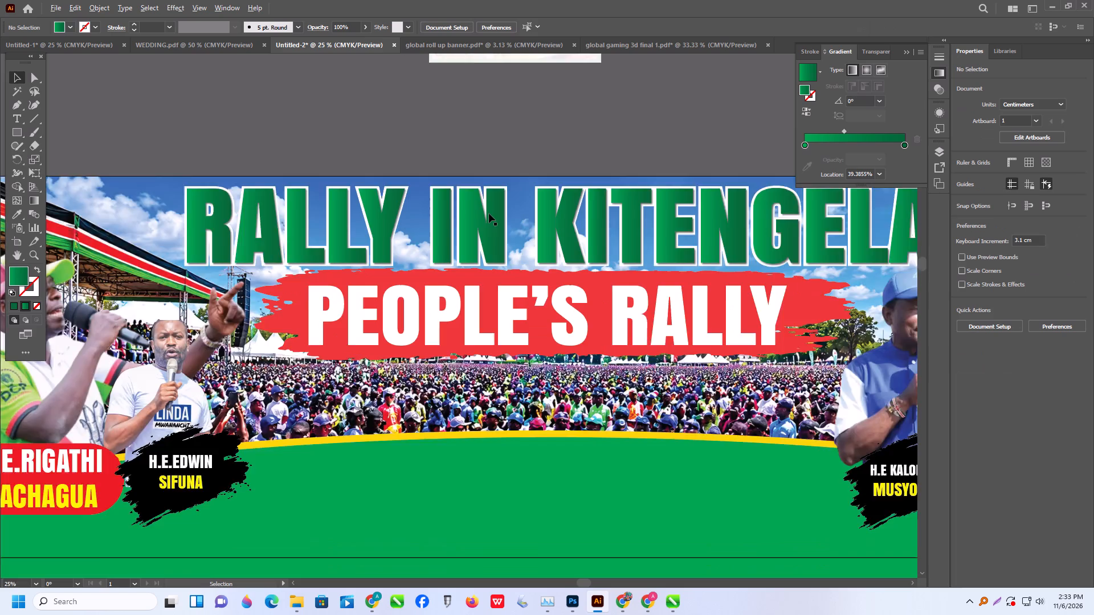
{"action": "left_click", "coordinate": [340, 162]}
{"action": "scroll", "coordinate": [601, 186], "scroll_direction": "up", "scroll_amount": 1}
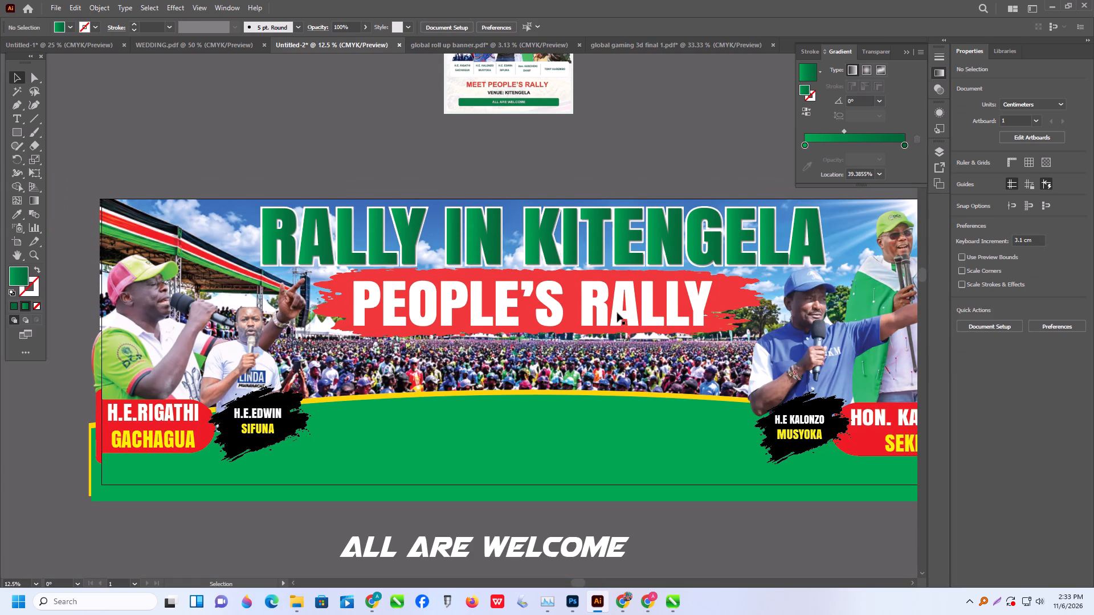
Stretch the PEOPLE'S RALLY text slightly wider, to about 128 cm.
{"action": "left_click", "coordinate": [618, 311]}
{"action": "scroll", "coordinate": [693, 326], "scroll_direction": "down", "scroll_amount": 2}
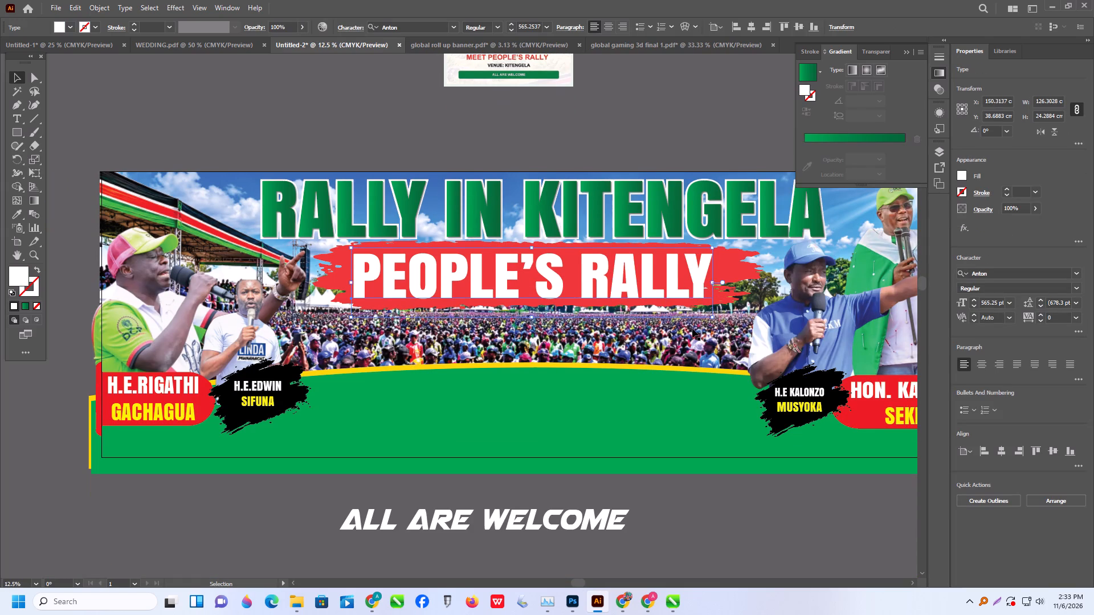
{"action": "left_click_drag", "start_coordinate": [711, 285], "coordinate": [716, 285]}
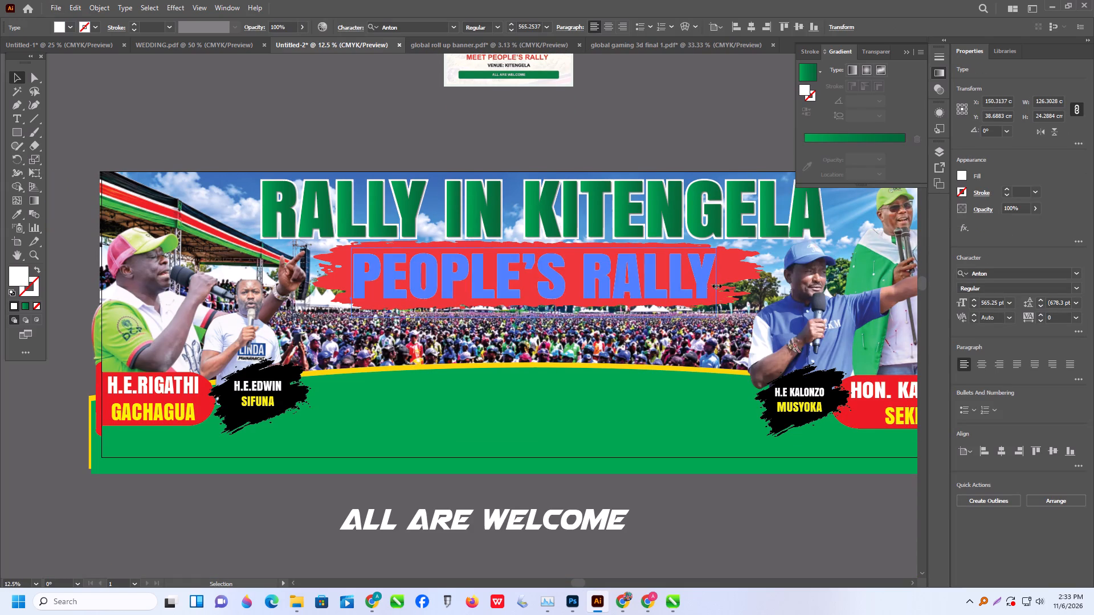
{"action": "left_click_drag", "start_coordinate": [716, 285], "coordinate": [717, 285]}
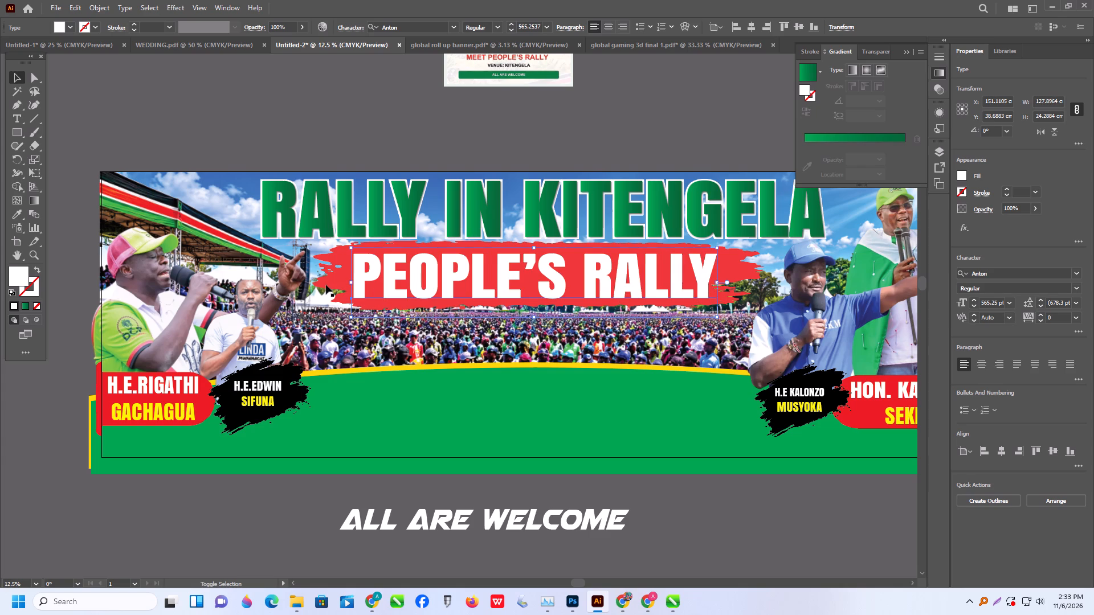
Enlarge the PEOPLE'S RALLY text together with its red brush strip so they fill more space between the speakers.
{"action": "left_click", "coordinate": [326, 285], "text": "shift"}
{"action": "left_click_drag", "start_coordinate": [312, 319], "coordinate": [285, 335], "text": "shift"}
{"action": "left_click", "coordinate": [629, 276]}
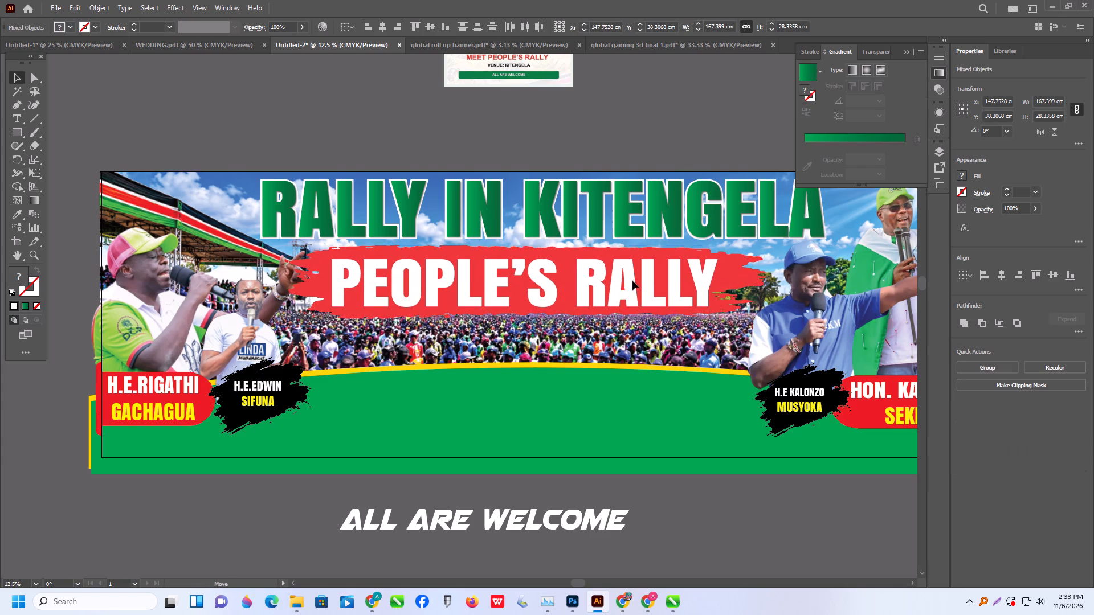
{"action": "left_click_drag", "start_coordinate": [767, 326], "coordinate": [784, 335], "text": "shift"}
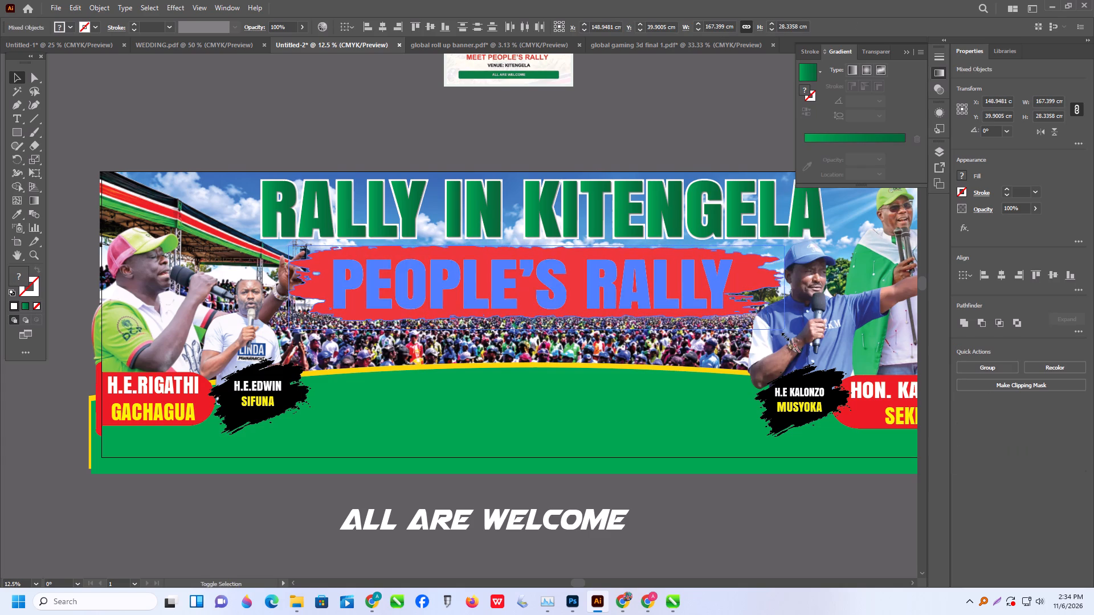
{"action": "left_click_drag", "start_coordinate": [784, 335], "coordinate": [786, 336], "text": "shift"}
{"action": "left_click", "coordinate": [651, 141]}
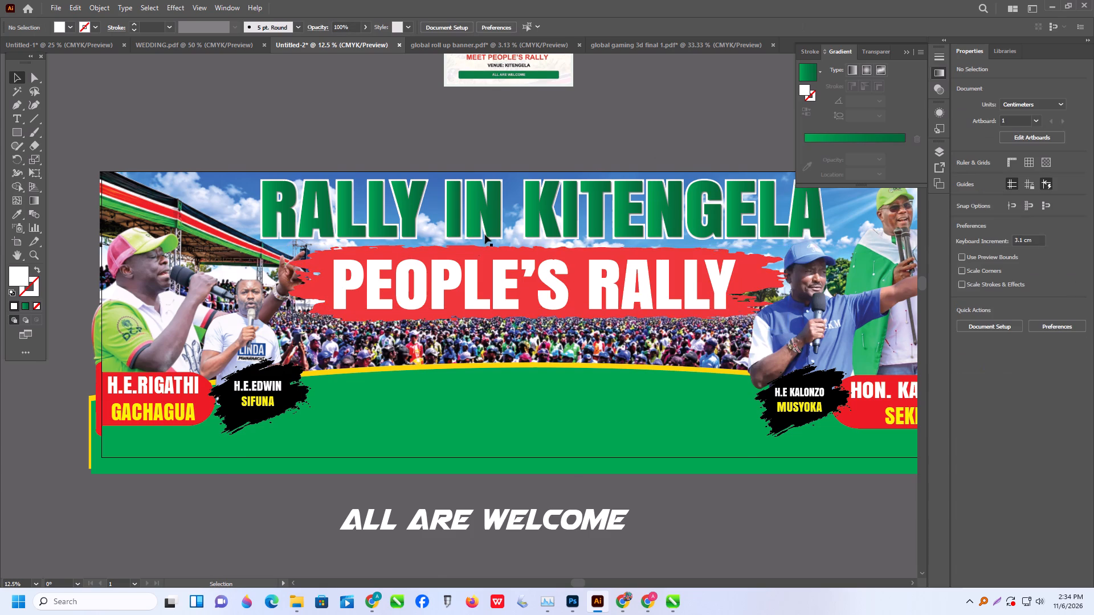
Stretch the yellow arch and the green arch upward into the crowd, keeping a thin yellow rim above the green.
{"action": "scroll", "coordinate": [476, 258], "scroll_direction": "down", "scroll_amount": 1, "text": "alt"}
{"action": "scroll", "coordinate": [512, 273], "scroll_direction": "up", "scroll_amount": 2}
{"action": "scroll", "coordinate": [514, 272], "scroll_direction": "down", "scroll_amount": 5}
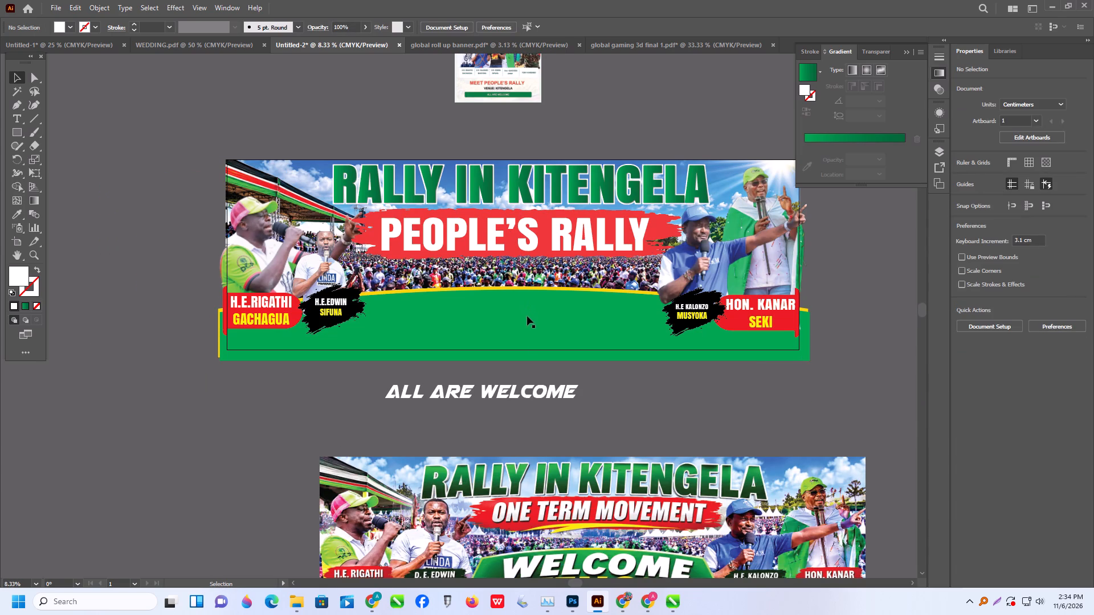
{"action": "scroll", "coordinate": [537, 386], "scroll_direction": "down", "scroll_amount": 4}
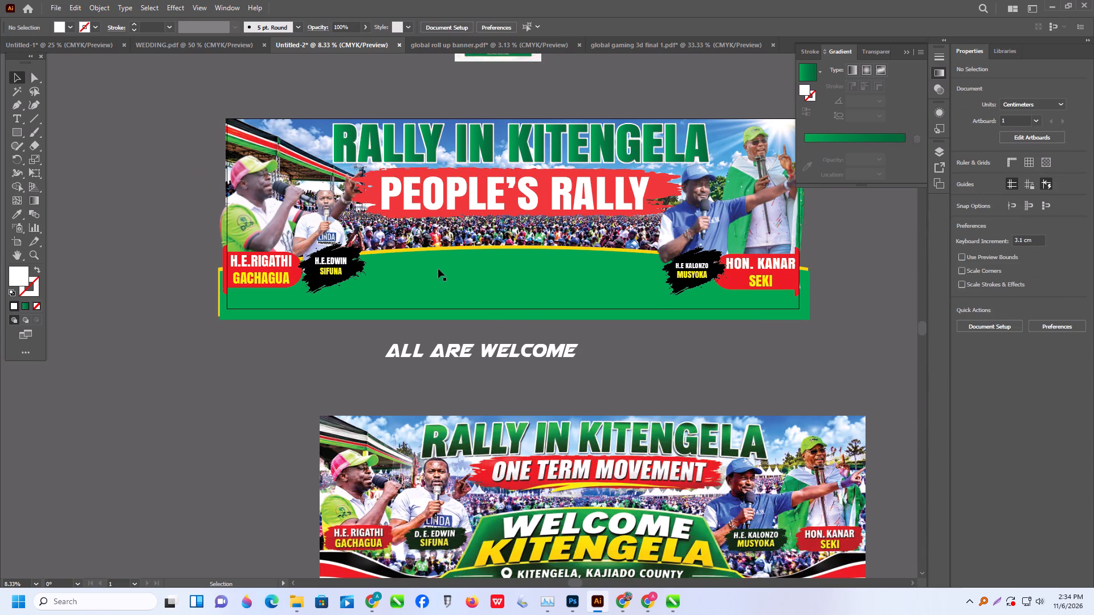
{"action": "left_click", "coordinate": [493, 251]}
{"action": "scroll", "coordinate": [505, 232], "scroll_direction": "up", "scroll_amount": 2, "text": "alt"}
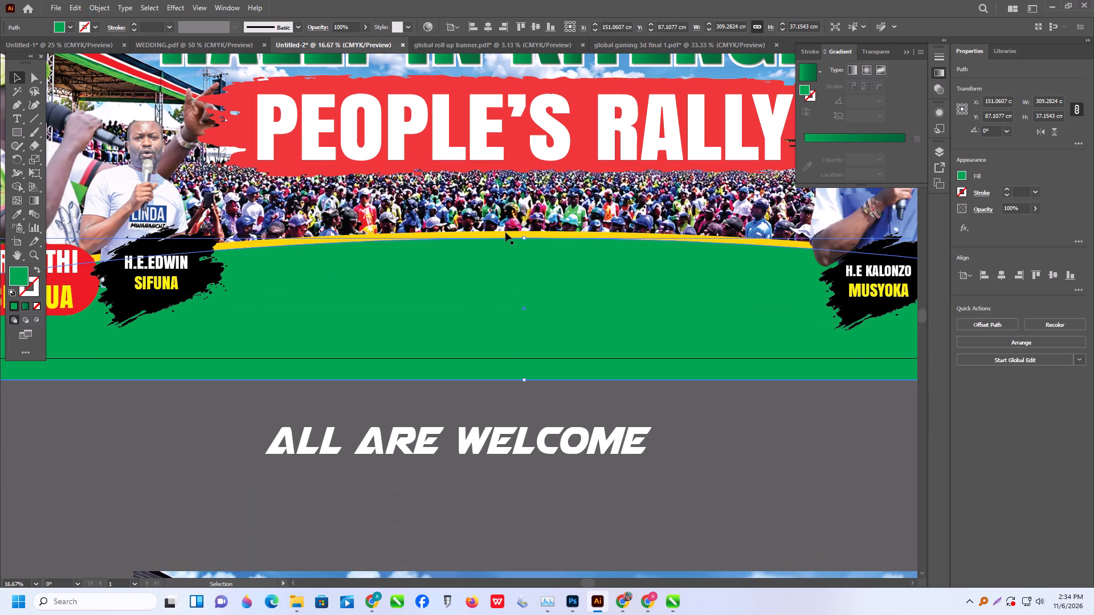
{"action": "left_click", "coordinate": [505, 232], "text": "shift"}
{"action": "left_click", "coordinate": [520, 258], "text": "shift"}
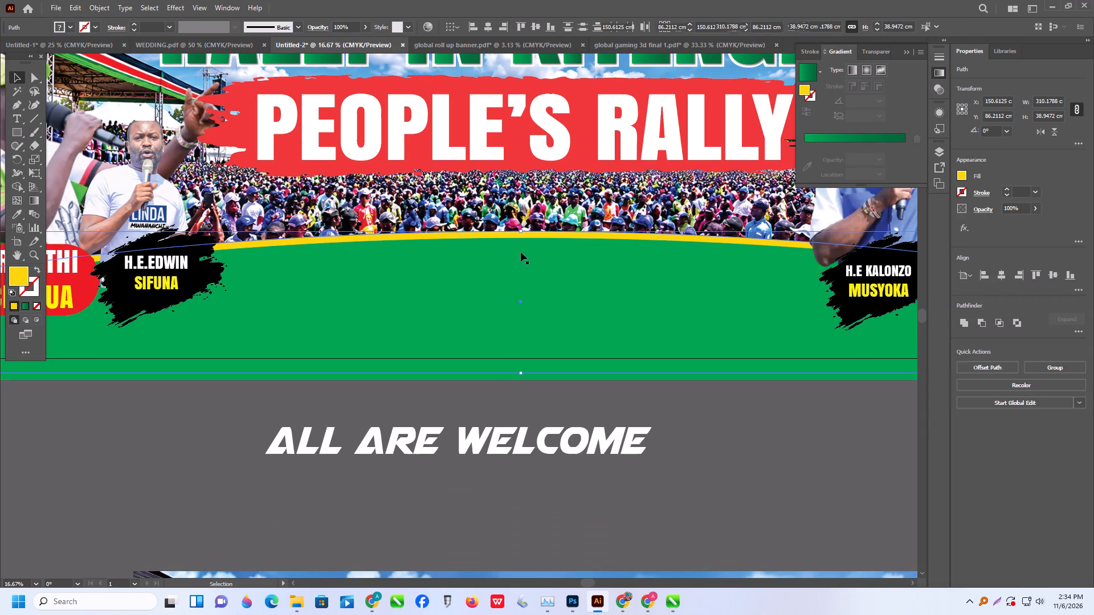
{"action": "left_click_drag", "start_coordinate": [521, 228], "coordinate": [527, 210]}
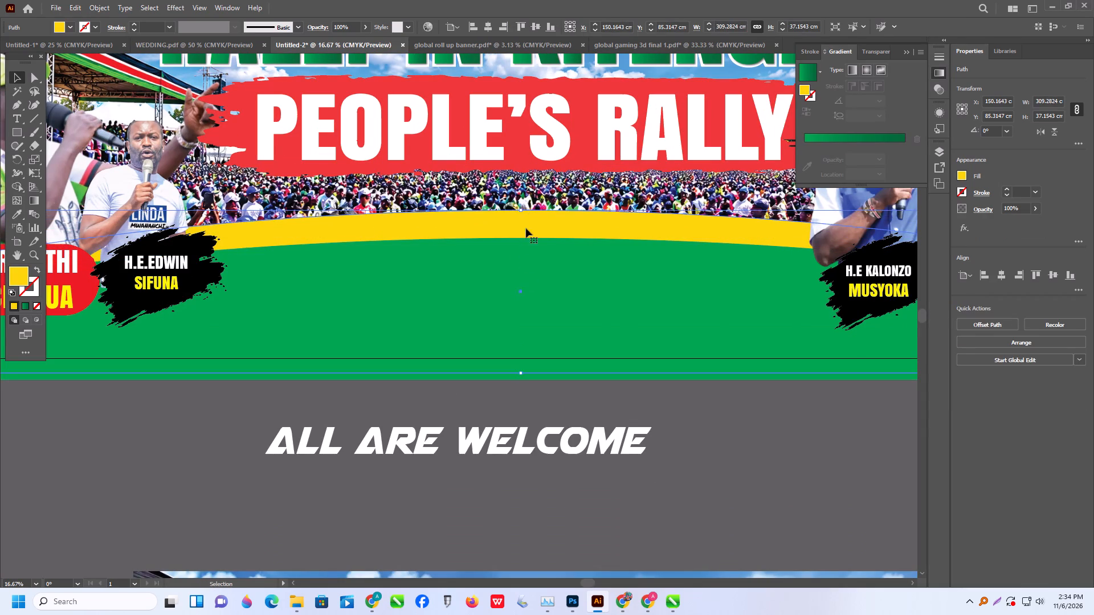
{"action": "left_click", "coordinate": [529, 282]}
{"action": "left_click_drag", "start_coordinate": [524, 236], "coordinate": [525, 222]}
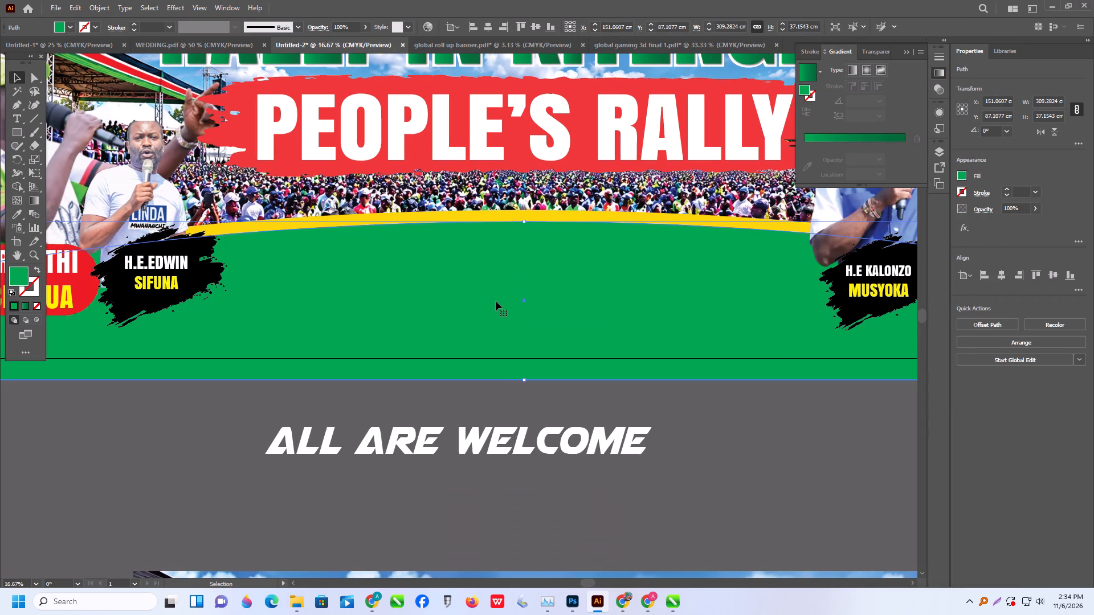
{"action": "scroll", "coordinate": [496, 310], "scroll_direction": "down", "scroll_amount": 3, "text": "alt"}
{"action": "double_click", "coordinate": [597, 363]}
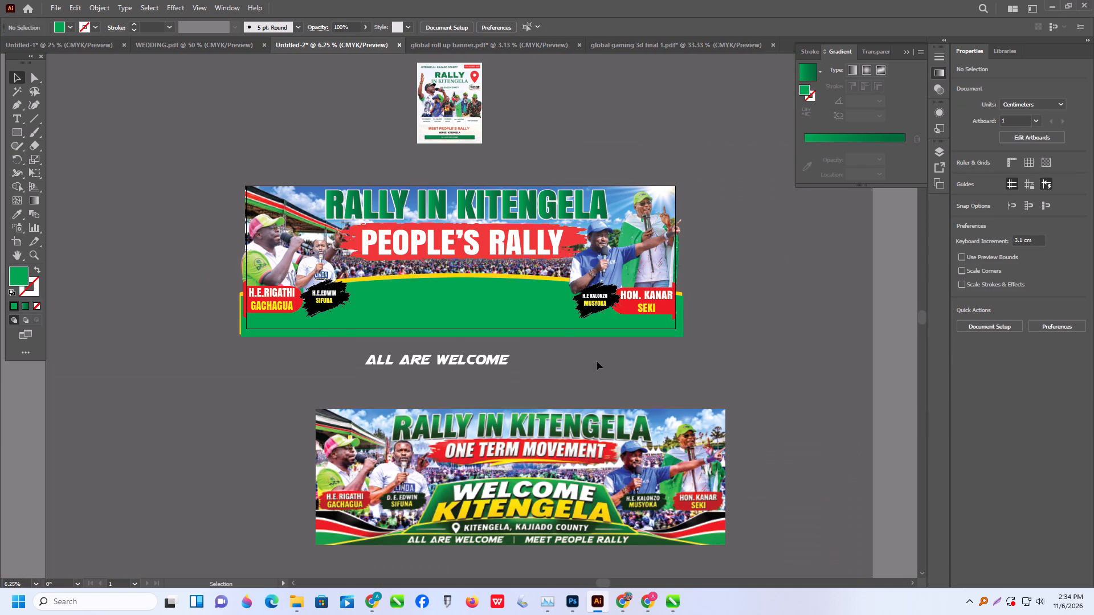
Replace the ALL ARE WELCOME text below the banner with "welcome" and convert it to uppercase.
{"action": "scroll", "coordinate": [597, 361], "scroll_direction": "down", "scroll_amount": 1, "text": "alt"}
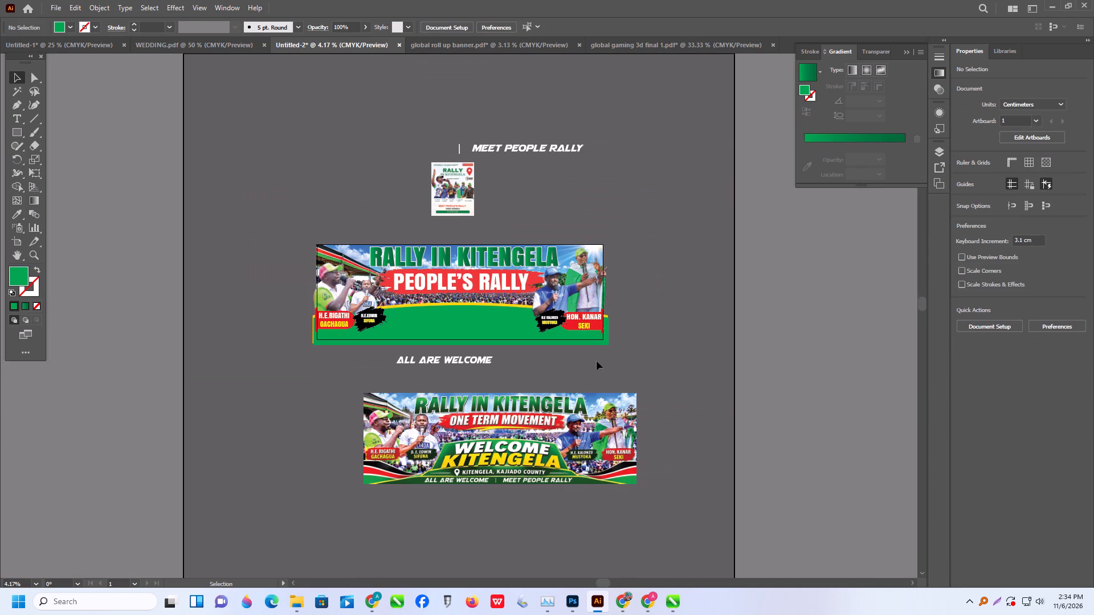
{"action": "scroll", "coordinate": [572, 352], "scroll_direction": "up", "scroll_amount": 2, "text": "alt"}
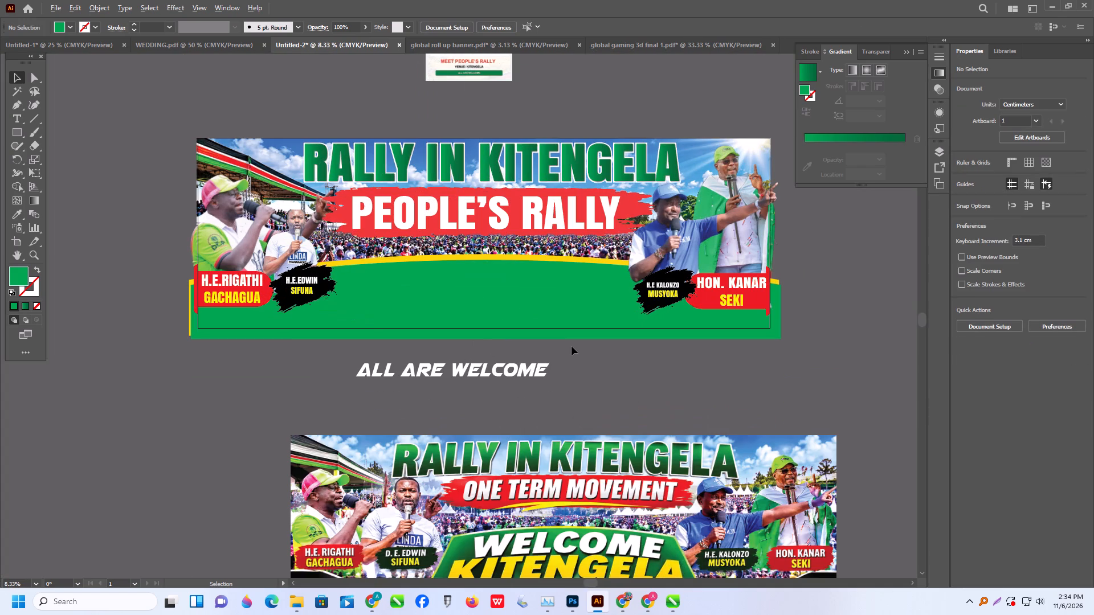
{"action": "scroll", "coordinate": [666, 315], "scroll_direction": "up", "scroll_amount": 1, "text": "alt"}
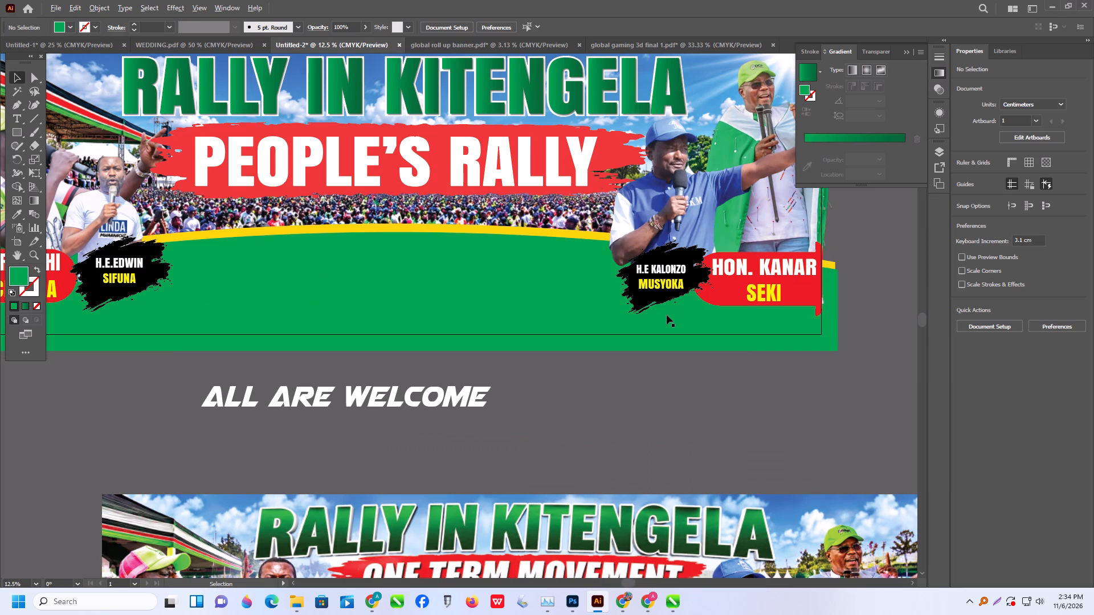
{"action": "scroll", "coordinate": [667, 315], "scroll_direction": "down", "scroll_amount": 1, "text": "alt"}
{"action": "scroll", "coordinate": [534, 374], "scroll_direction": "down", "scroll_amount": 1, "text": "alt"}
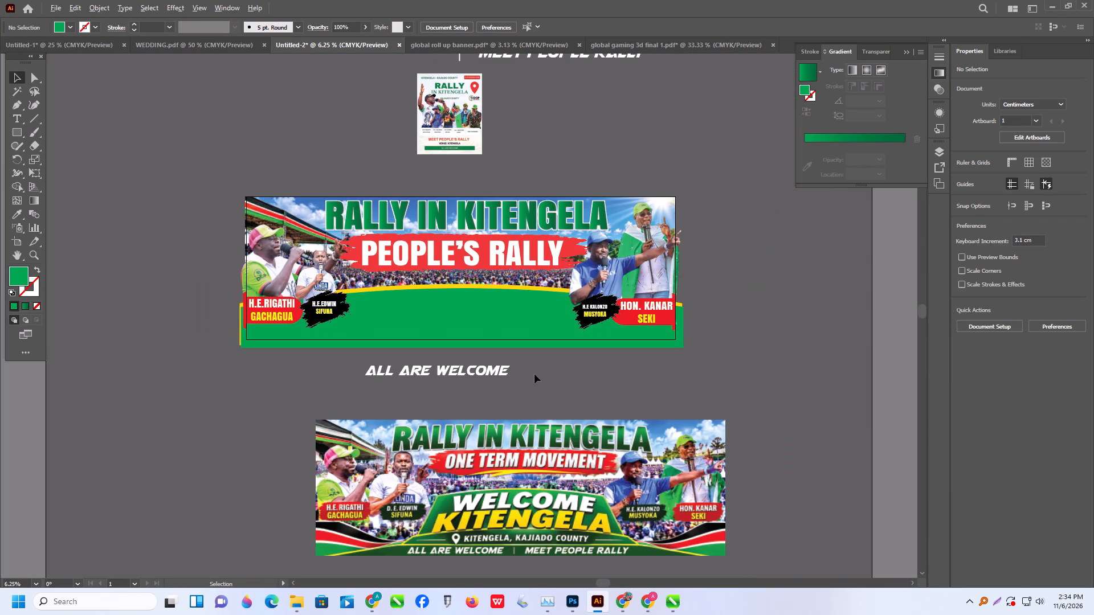
{"action": "left_click", "coordinate": [483, 376]}
{"action": "triple_click", "coordinate": [476, 373]}
{"action": "left_click", "coordinate": [476, 373]}
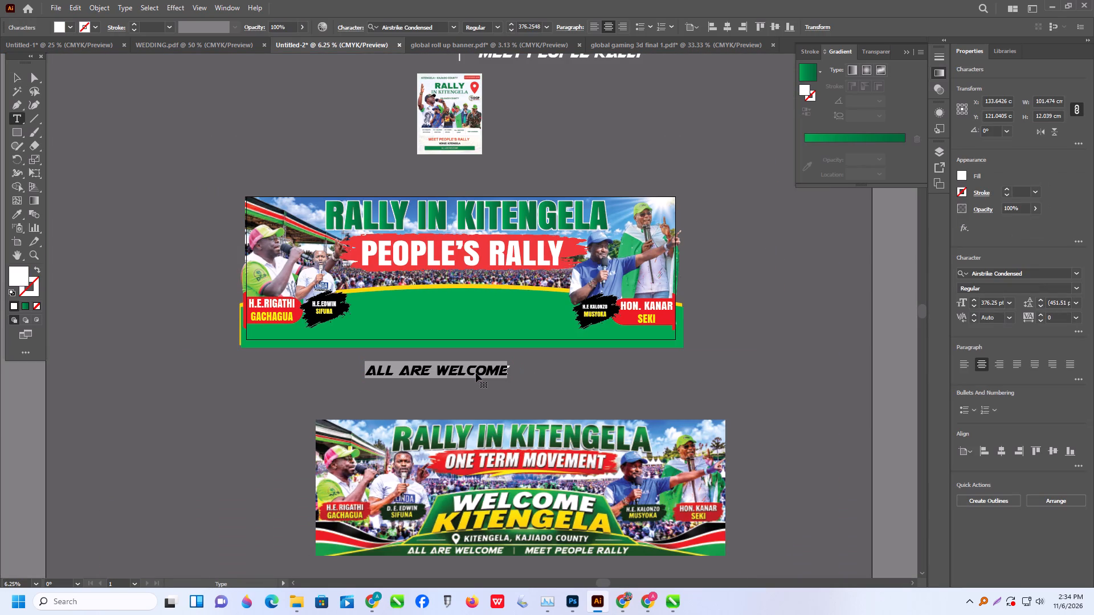
{"action": "type", "text": "we"}
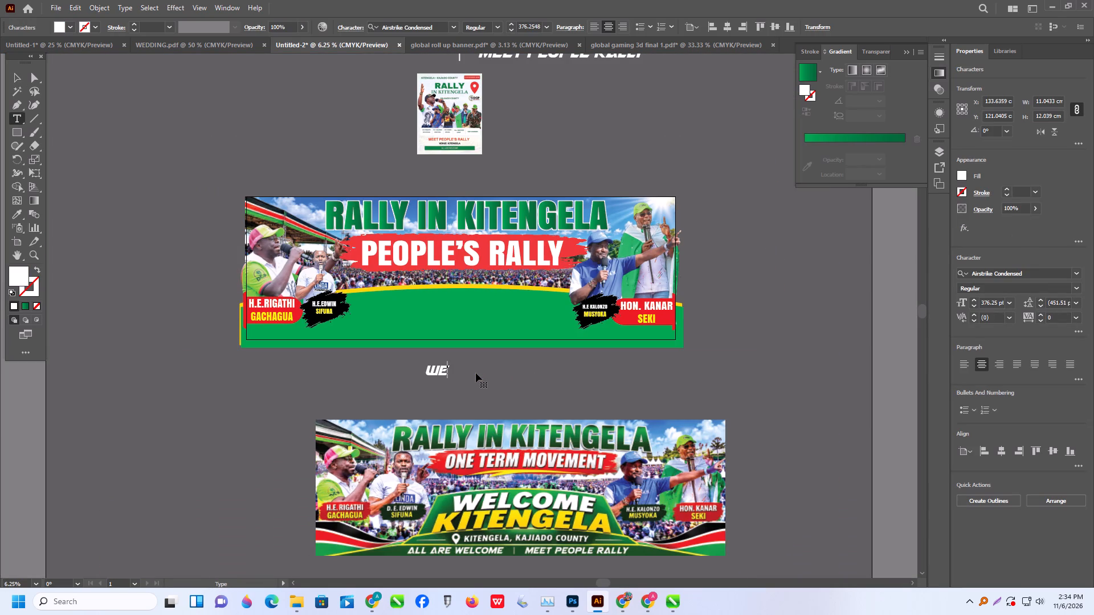
{"action": "type", "text": "lcome"}
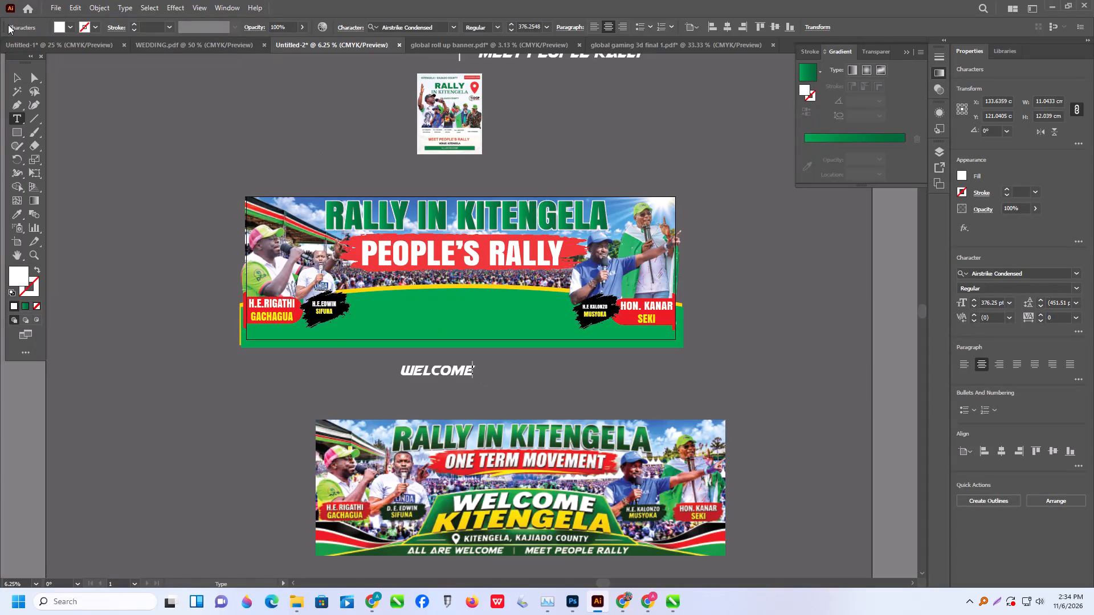
{"action": "left_click", "coordinate": [19, 80]}
{"action": "left_click", "coordinate": [117, 7]}
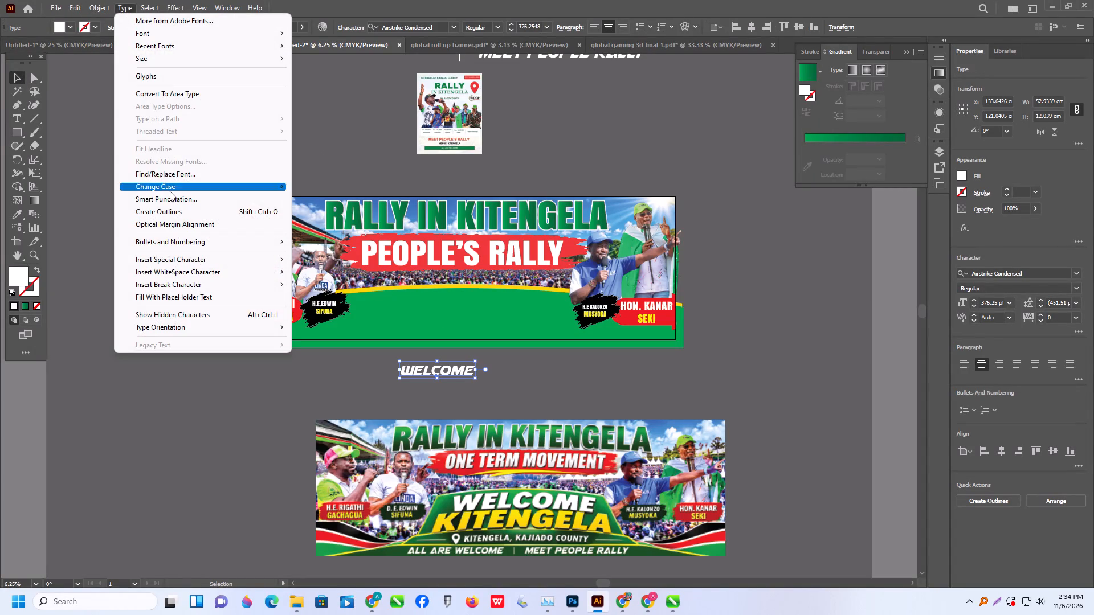
{"action": "left_click", "coordinate": [175, 189]}
{"action": "left_click", "coordinate": [360, 189]}
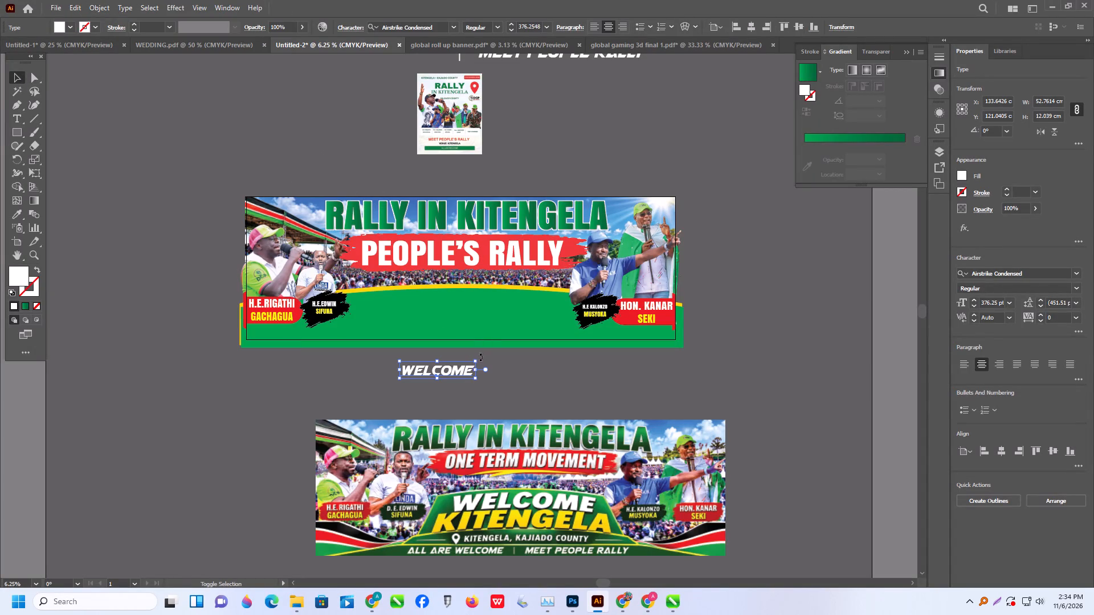
Enlarge the WELCOME text to about 111 cm wide and place it centrally at the top of the green arch.
{"action": "left_click_drag", "start_coordinate": [477, 359], "coordinate": [558, 339], "text": "shift"}
{"action": "left_click_drag", "start_coordinate": [524, 367], "coordinate": [511, 307]}
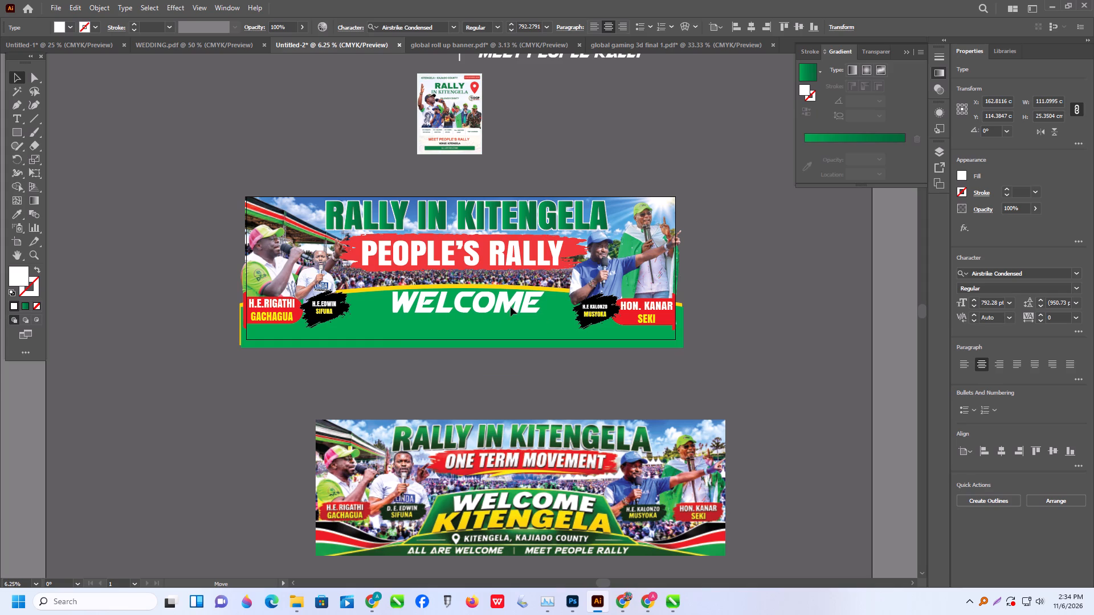
{"action": "left_click_drag", "start_coordinate": [511, 307], "coordinate": [509, 306]}
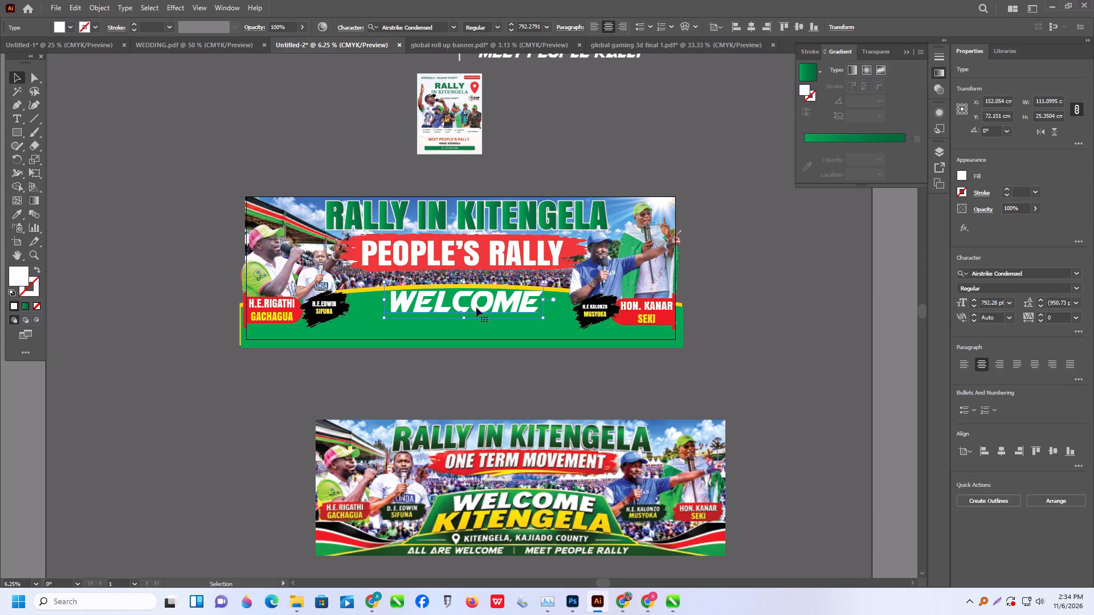
Change the WELCOME text's font to Anton and reposition it centrally on the green arch.
{"action": "left_click", "coordinate": [120, 9]}
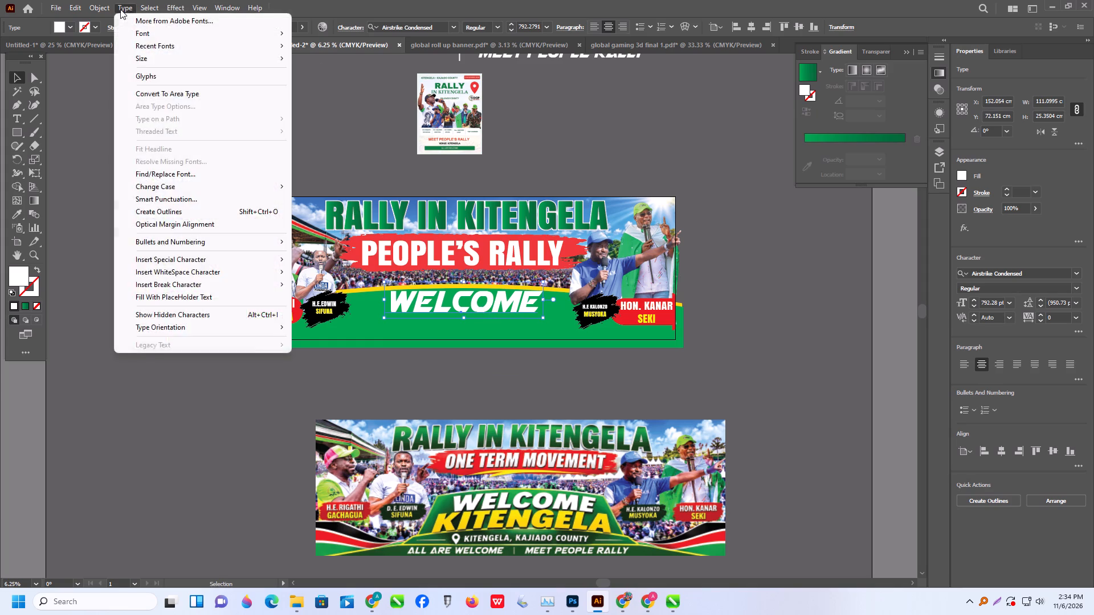
{"action": "left_click", "coordinate": [379, 376]}
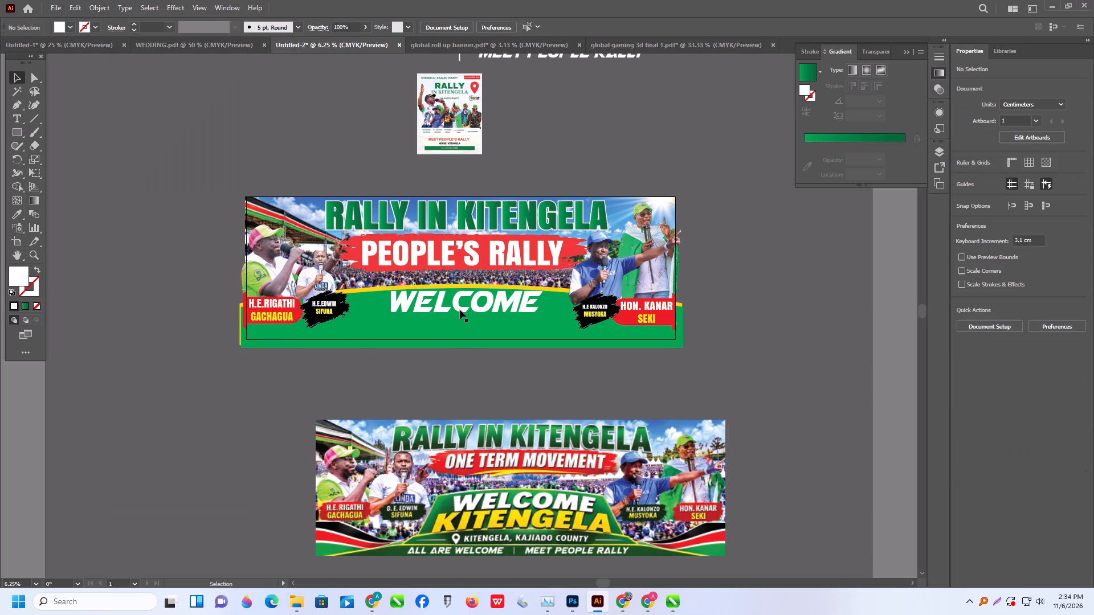
{"action": "left_click", "coordinate": [460, 308]}
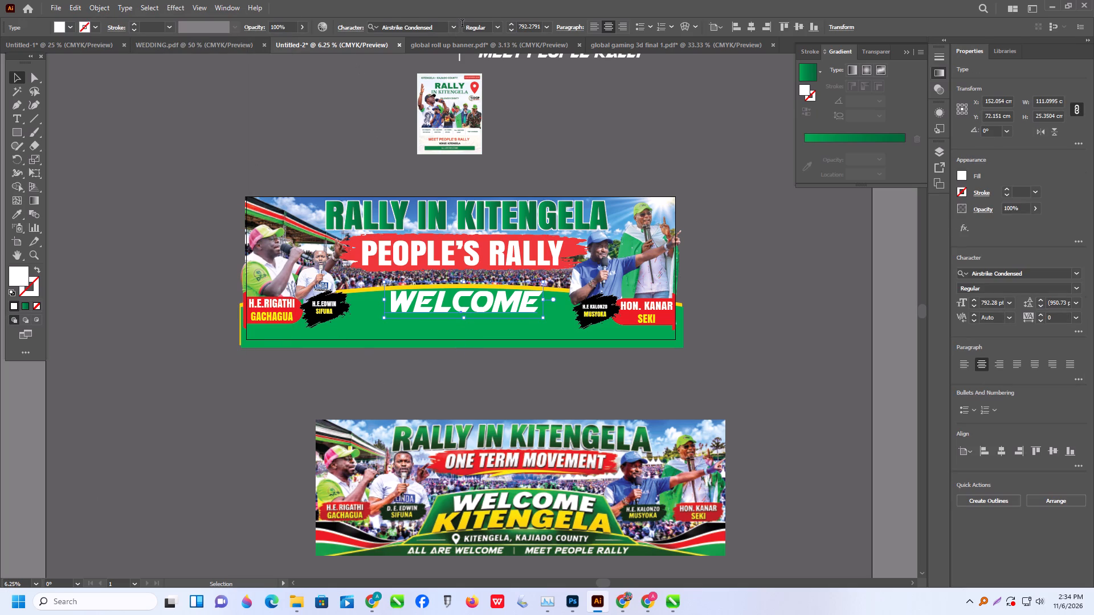
{"action": "left_click", "coordinate": [450, 27]}
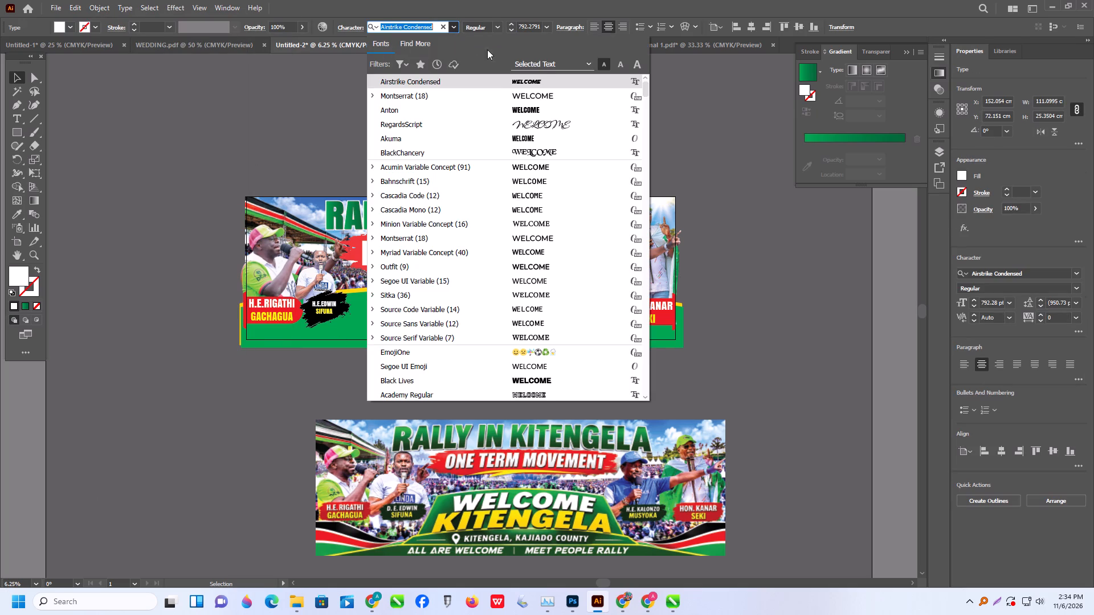
{"action": "left_click", "coordinate": [544, 112]}
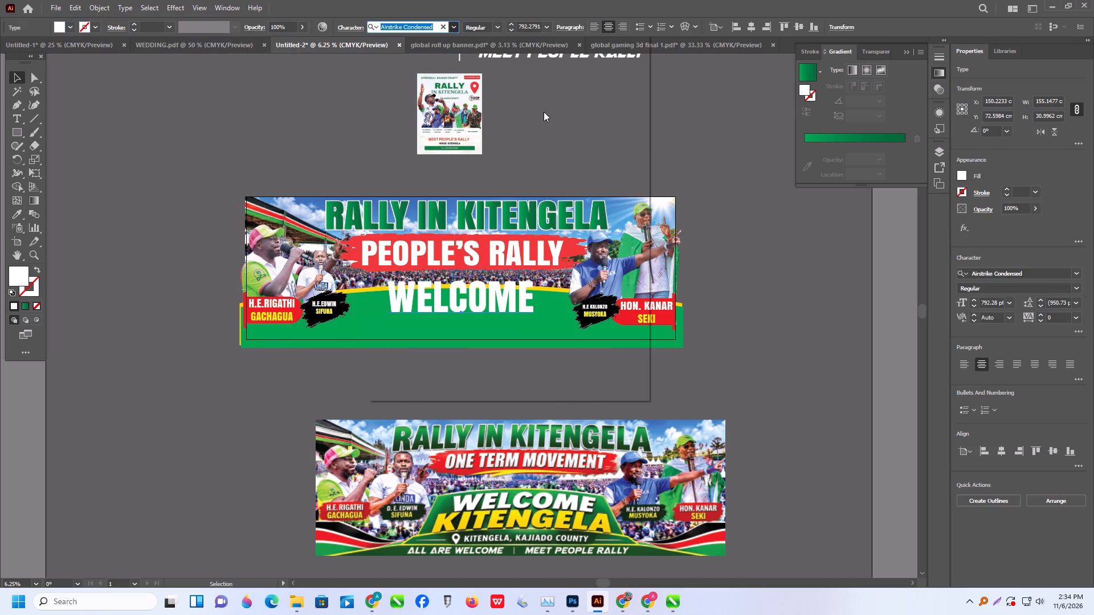
{"action": "left_click_drag", "start_coordinate": [491, 294], "coordinate": [493, 303]}
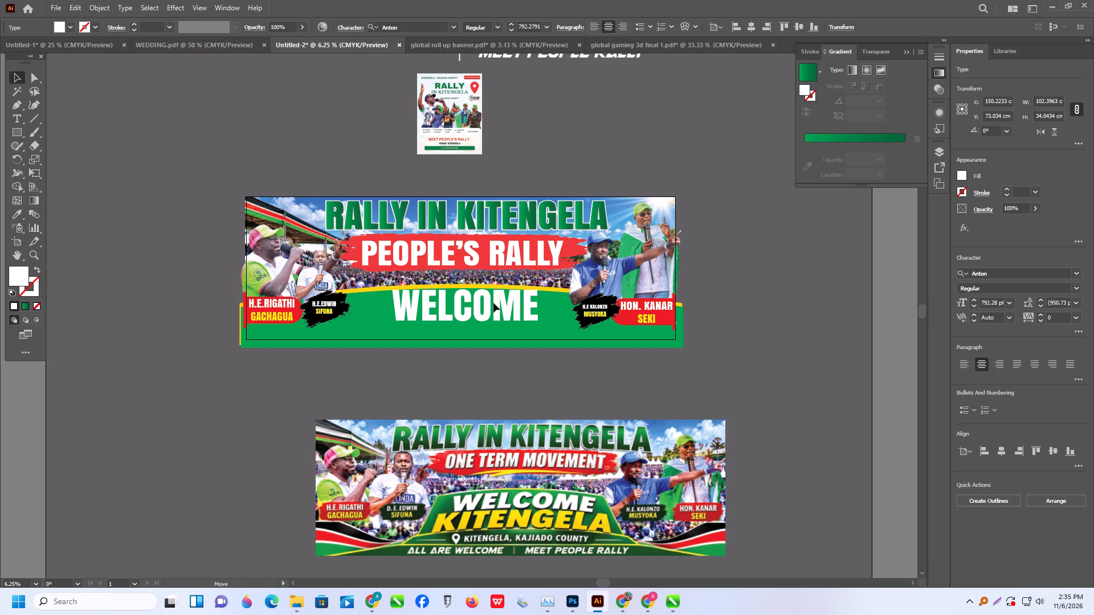
{"action": "left_click_drag", "start_coordinate": [493, 303], "coordinate": [492, 304]}
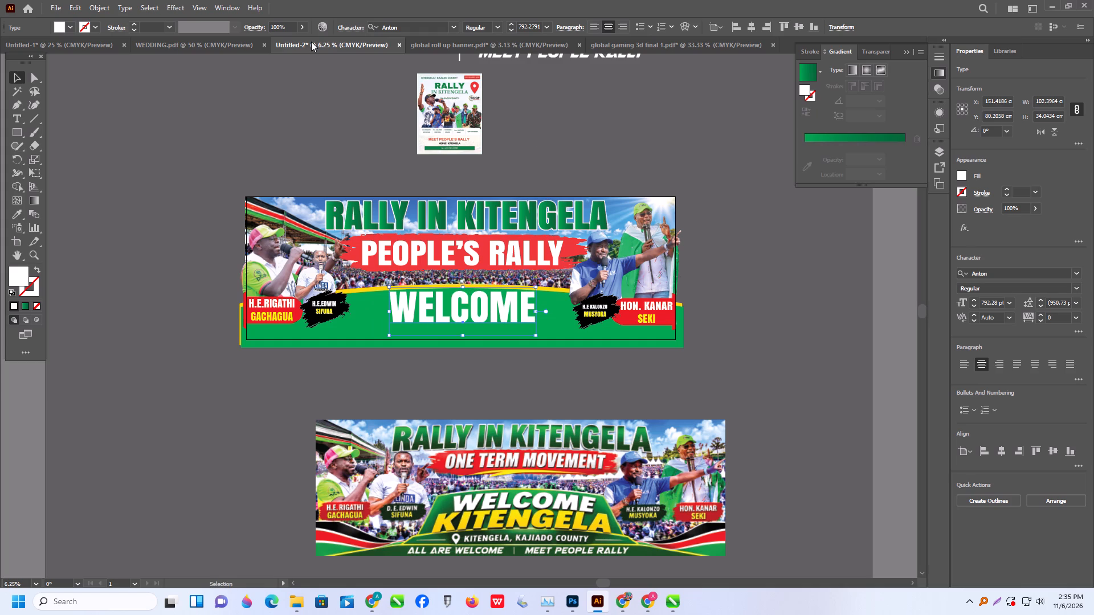
Apply a horizontal Arc warp with 4% bend to the WELCOME text.
{"action": "left_click", "coordinate": [173, 8]}
{"action": "left_click", "coordinate": [202, 158]}
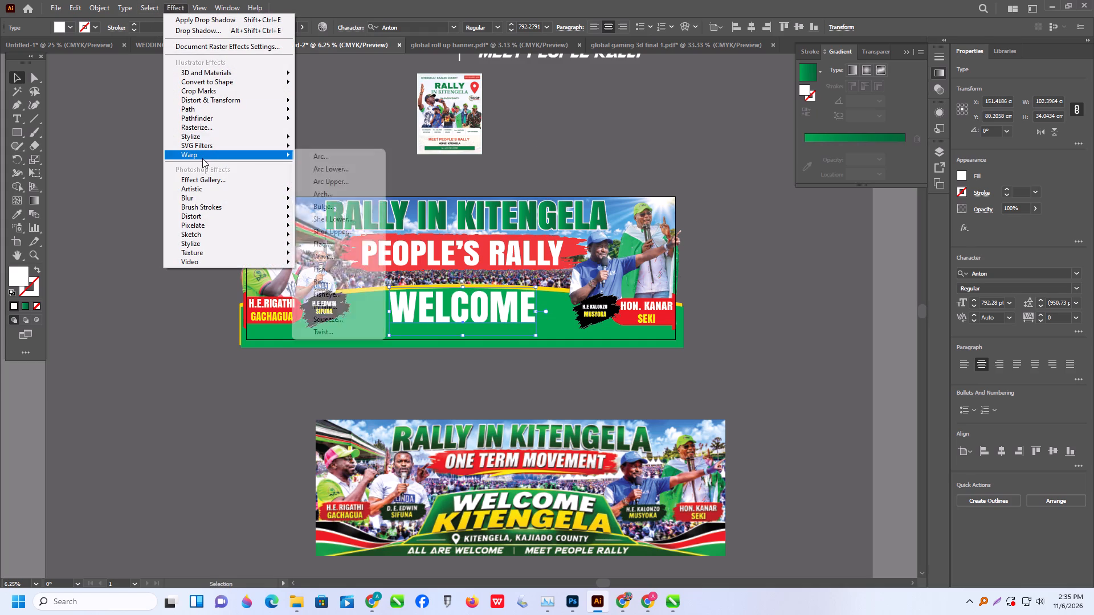
{"action": "left_click", "coordinate": [325, 157]}
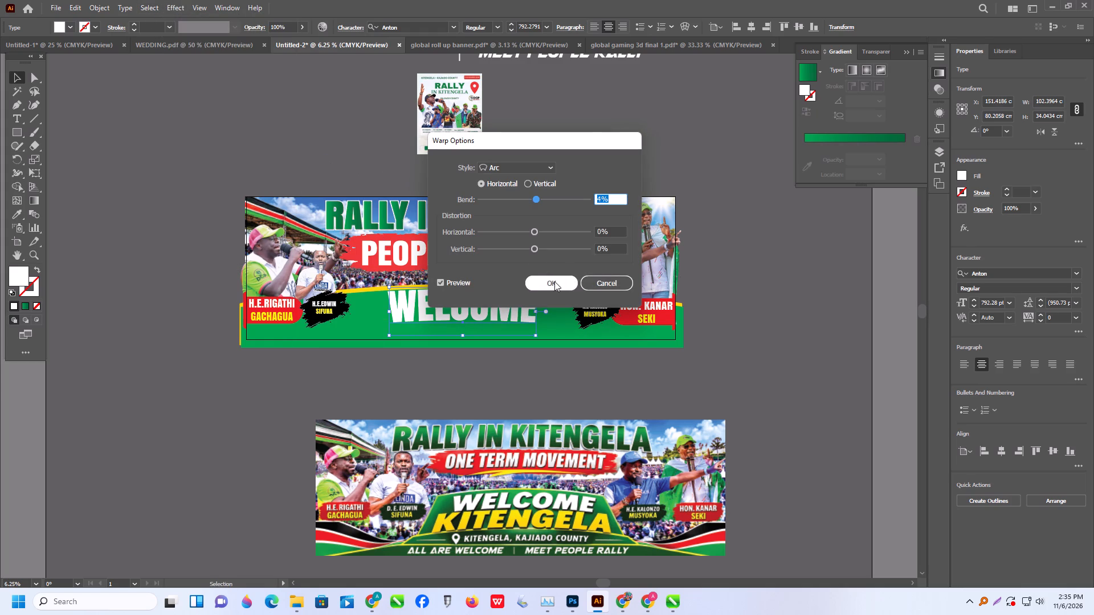
{"action": "left_click", "coordinate": [556, 282]}
Resize the WELCOME text to about 86 cm wide and centre it near the top of the green arch.
{"action": "left_click_drag", "start_coordinate": [534, 313], "coordinate": [539, 313]}
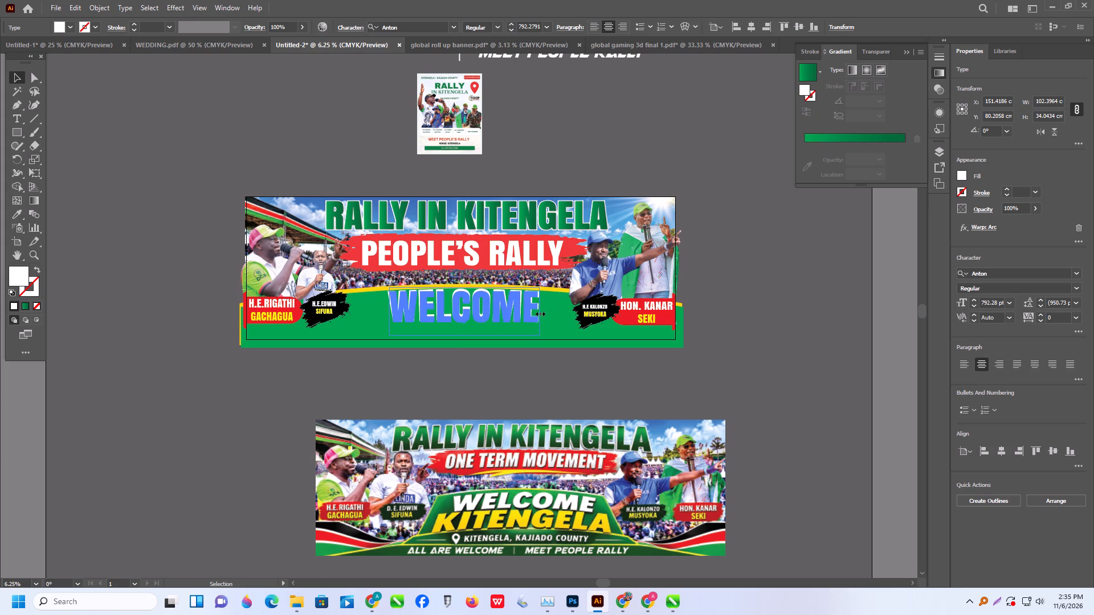
{"action": "left_click_drag", "start_coordinate": [539, 313], "coordinate": [541, 313]}
{"action": "left_click", "coordinate": [388, 310]}
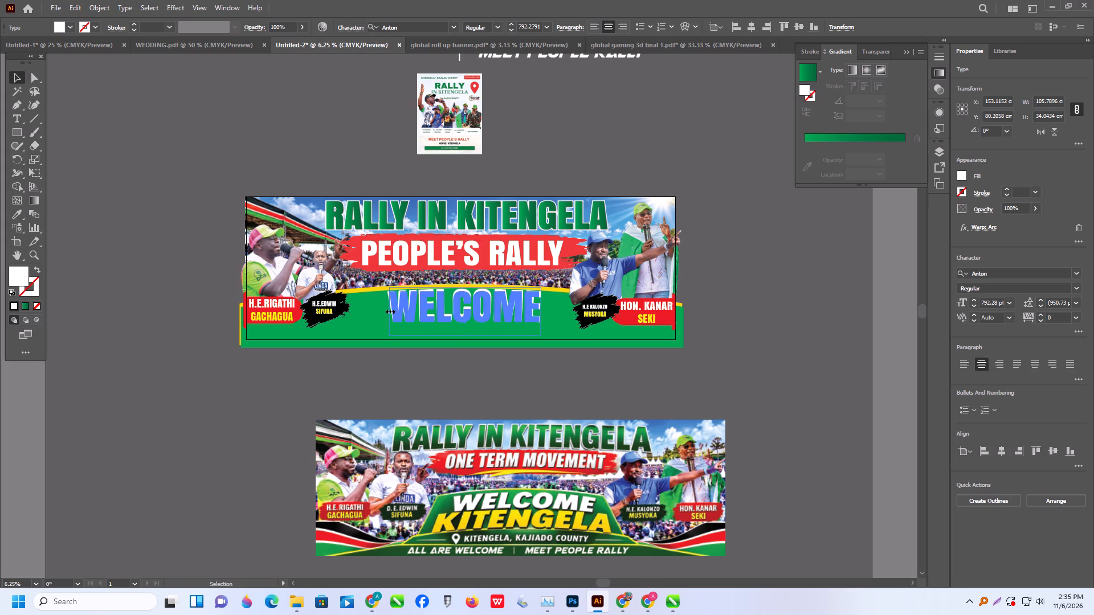
{"action": "left_click", "coordinate": [464, 336]}
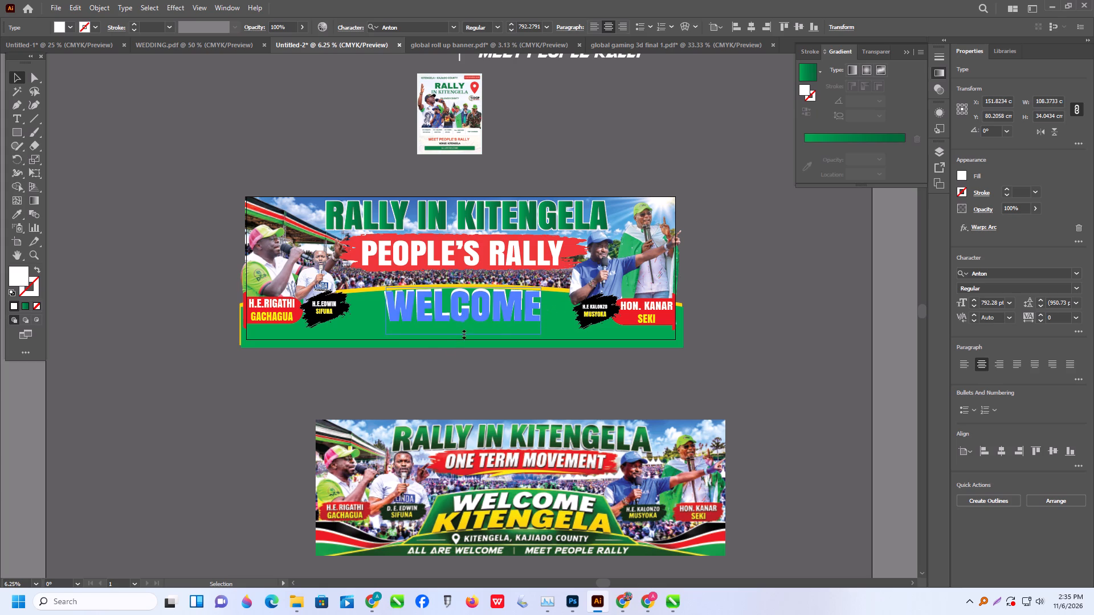
{"action": "left_click_drag", "start_coordinate": [540, 331], "coordinate": [532, 330], "text": "shift"}
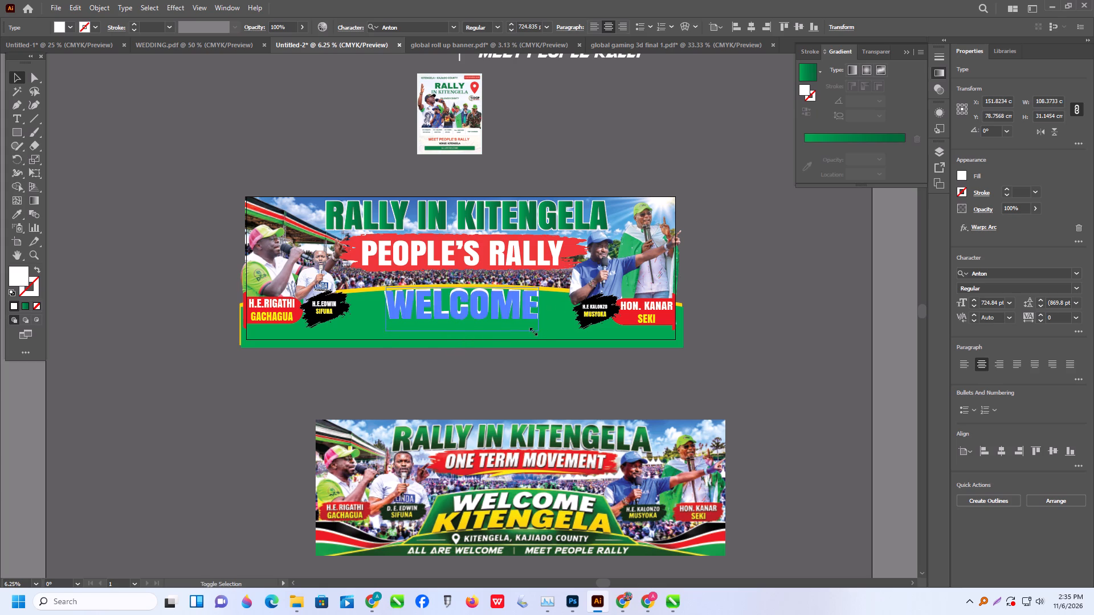
{"action": "left_click_drag", "start_coordinate": [532, 330], "coordinate": [501, 324], "text": "shift"}
{"action": "left_click_drag", "start_coordinate": [488, 300], "coordinate": [497, 304]}
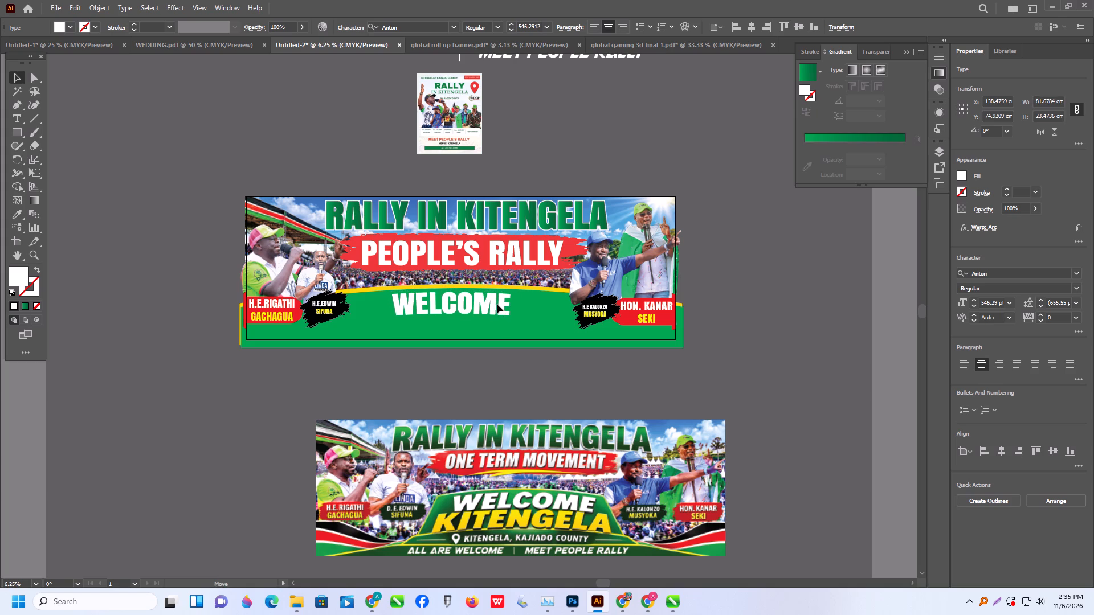
{"action": "left_click_drag", "start_coordinate": [497, 304], "coordinate": [501, 302]}
{"action": "scroll", "coordinate": [501, 301], "scroll_direction": "down", "scroll_amount": 2}
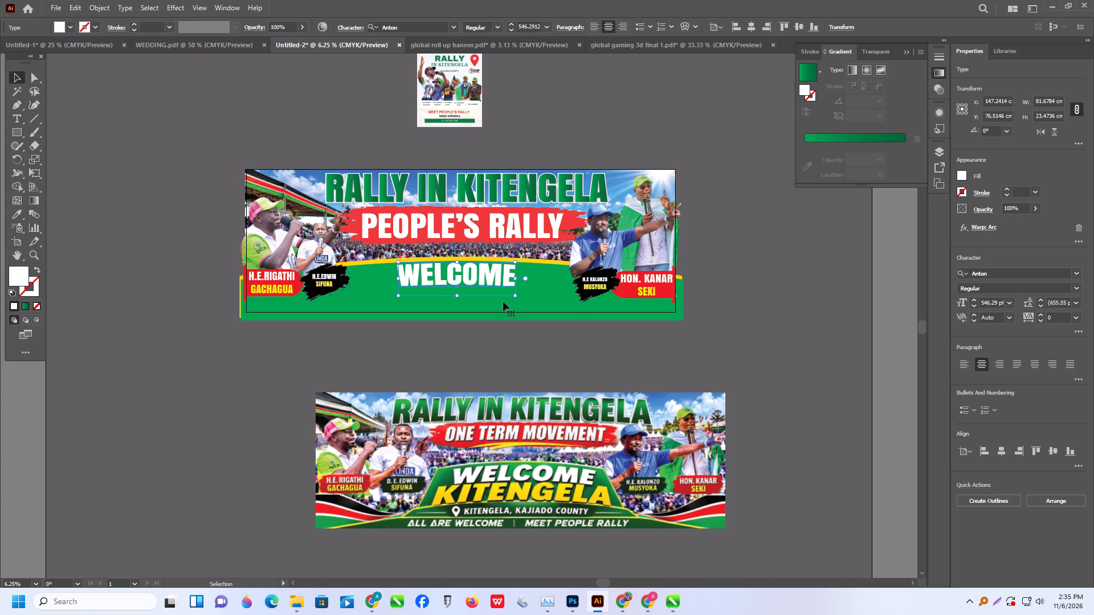
{"action": "left_click", "coordinate": [517, 280]}
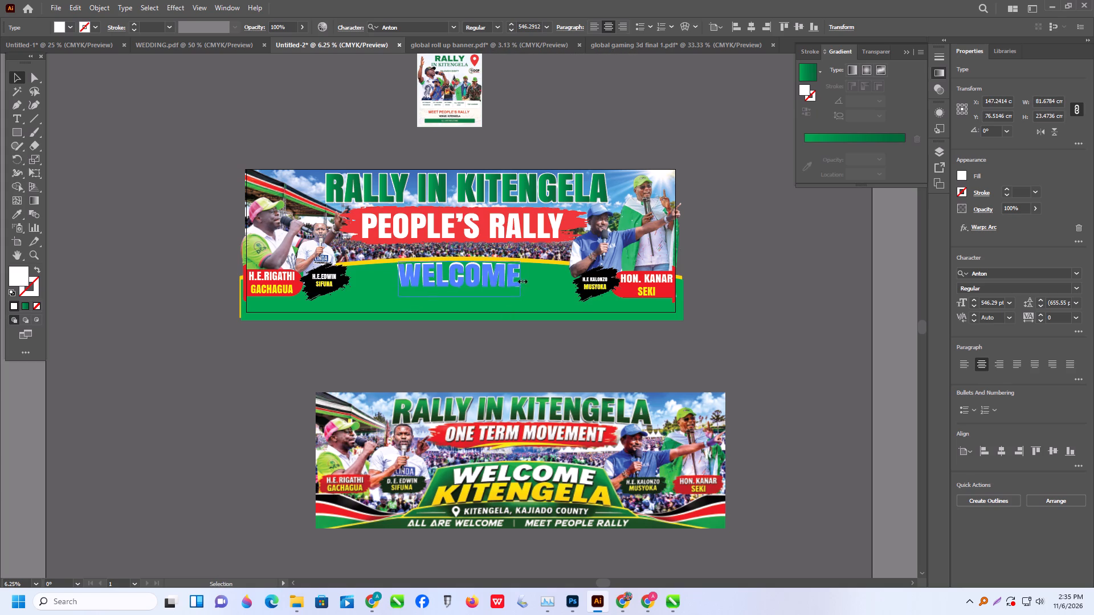
{"action": "left_click", "coordinate": [521, 280]}
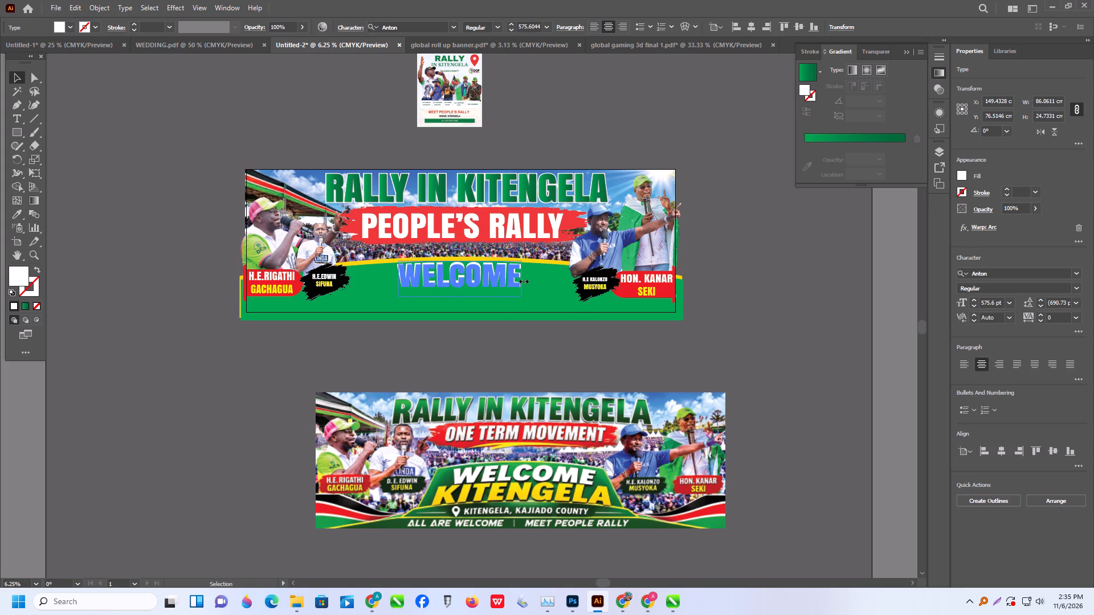
{"action": "left_click", "coordinate": [525, 255]}
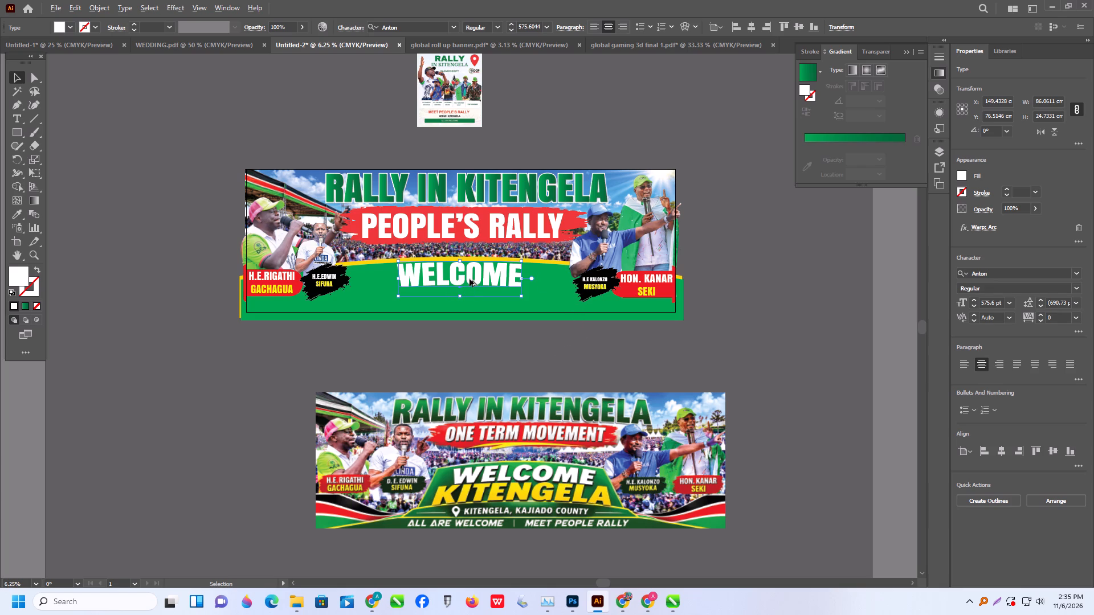
Duplicate the WELCOME text directly below itself and replace the copy's wording with "kitengela".
{"action": "left_click_drag", "start_coordinate": [470, 279], "coordinate": [464, 305], "text": "alt"}
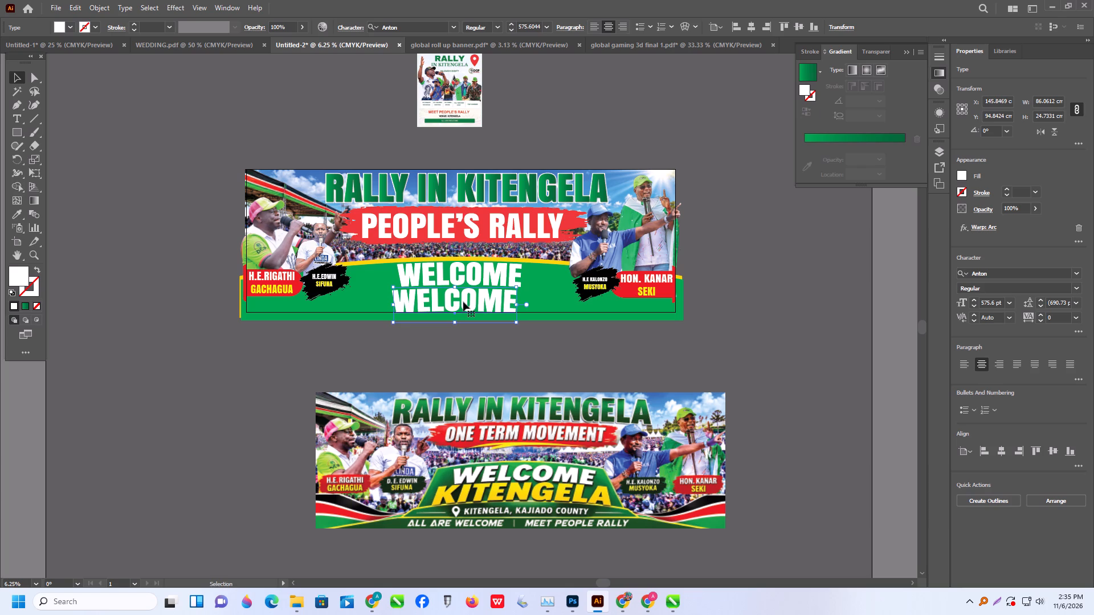
{"action": "triple_click", "coordinate": [472, 301]}
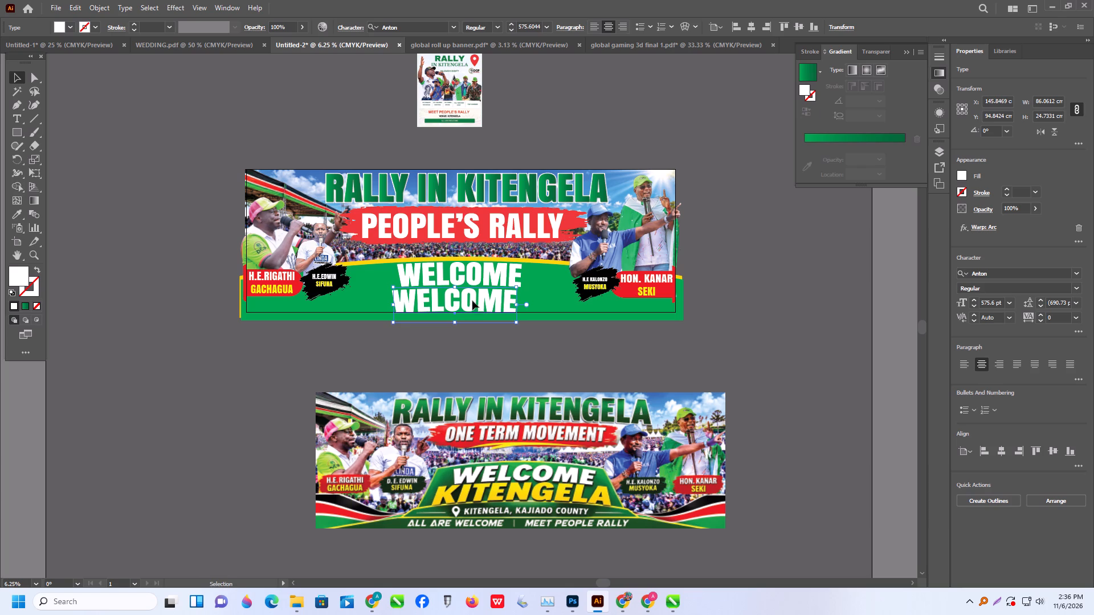
{"action": "left_click", "coordinate": [472, 301]}
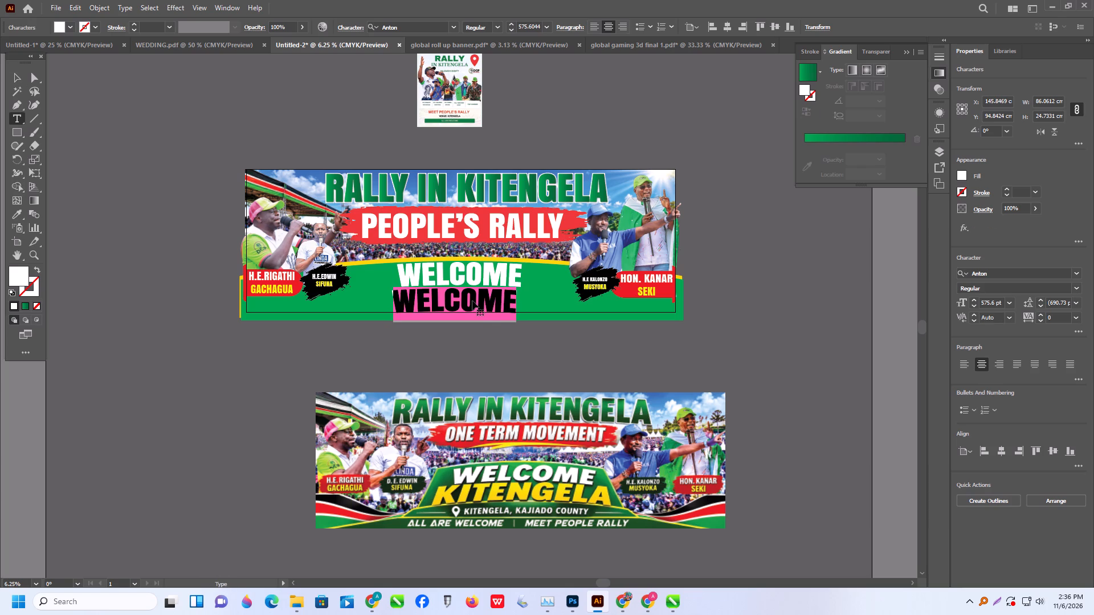
{"action": "type", "text": "kite"}
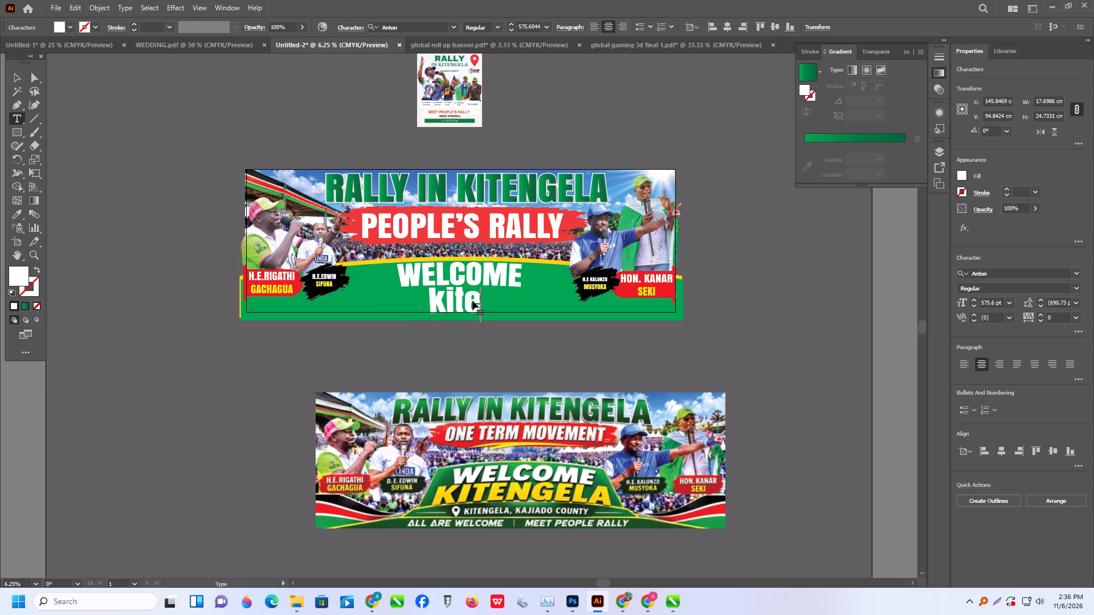
{"action": "type", "text": "nge"}
{"action": "type", "text": "la"}
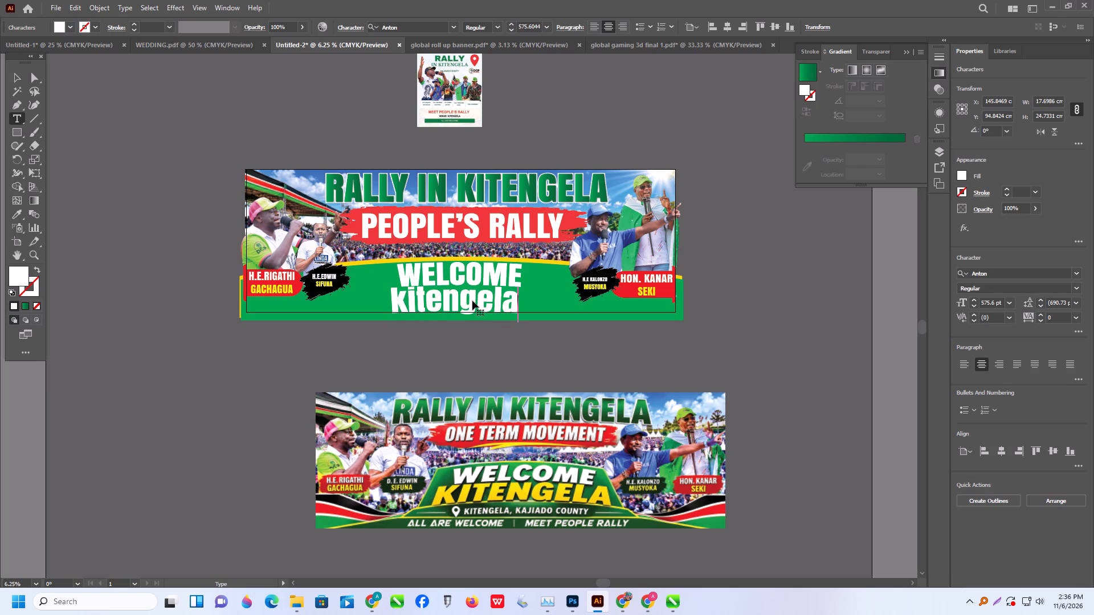
{"action": "left_click", "coordinate": [13, 77]}
Shrink the WELCOME text to about 57 cm wide and place it centrally above the kitengela text.
{"action": "scroll", "coordinate": [447, 308], "scroll_direction": "up", "scroll_amount": 2, "text": "alt"}
{"action": "left_click", "coordinate": [477, 244]}
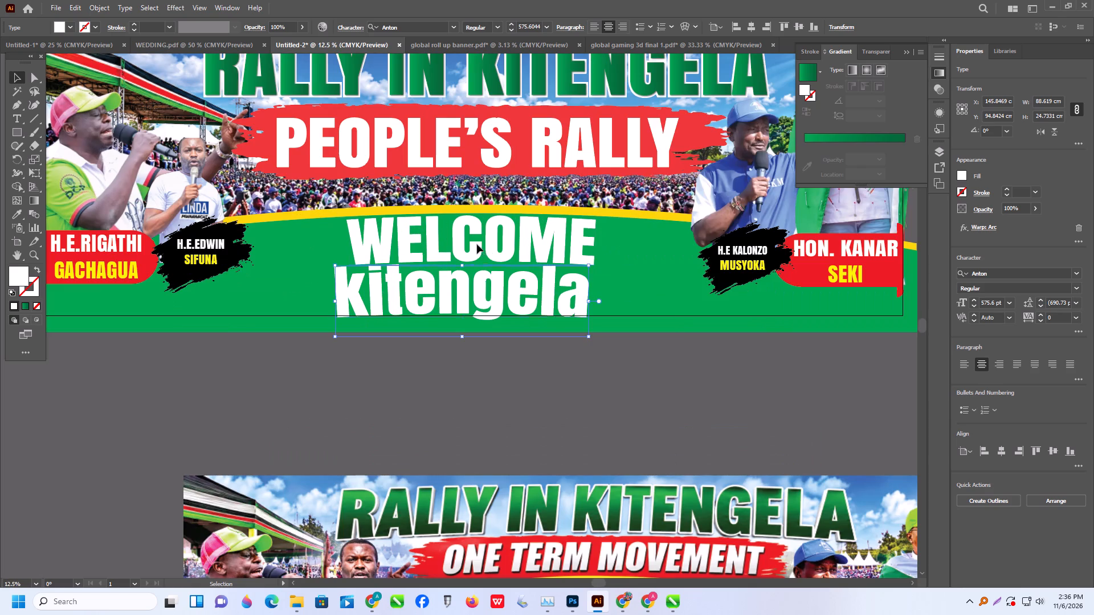
{"action": "left_click_drag", "start_coordinate": [597, 282], "coordinate": [516, 274], "text": "shift"}
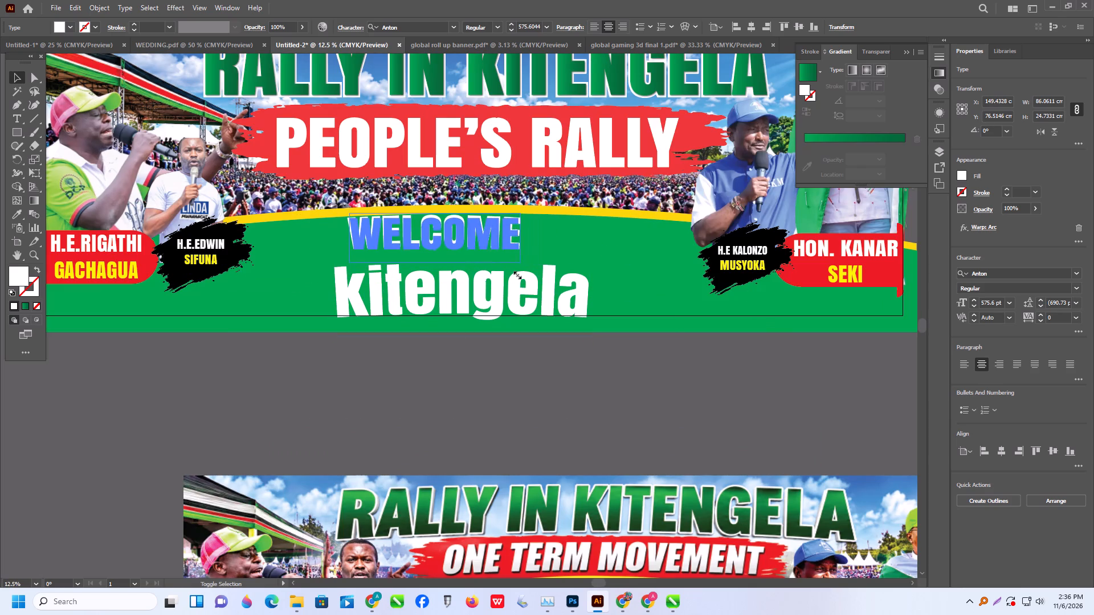
{"action": "left_click_drag", "start_coordinate": [516, 274], "coordinate": [513, 274], "text": "shift"}
{"action": "left_click_drag", "start_coordinate": [483, 231], "coordinate": [521, 233]}
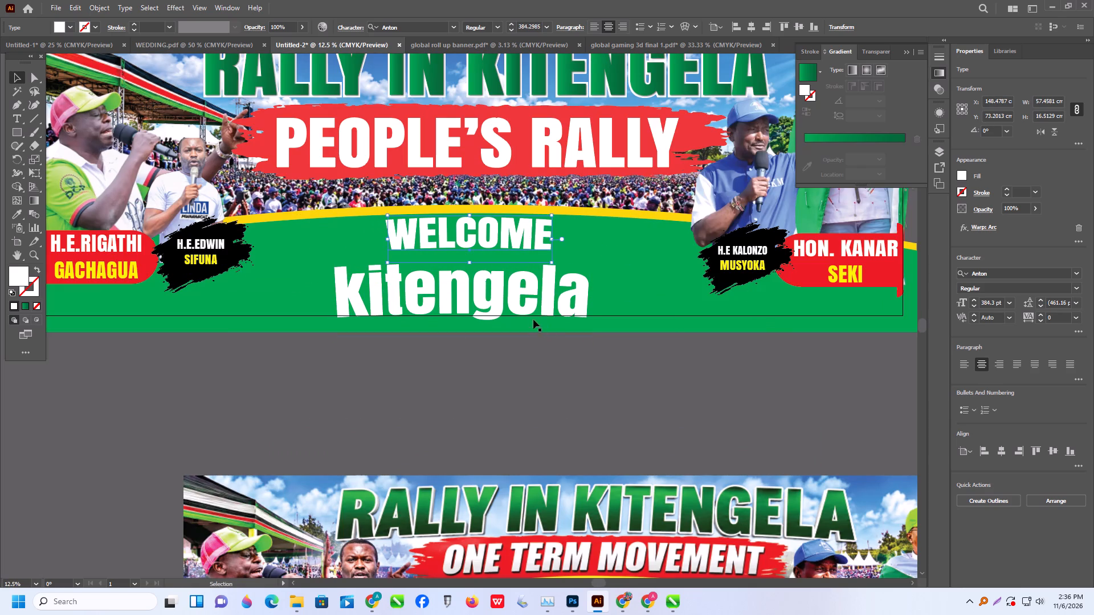
Convert the kitengela text to uppercase and place it close beneath WELCOME.
{"action": "left_click_drag", "start_coordinate": [534, 307], "coordinate": [542, 299]}
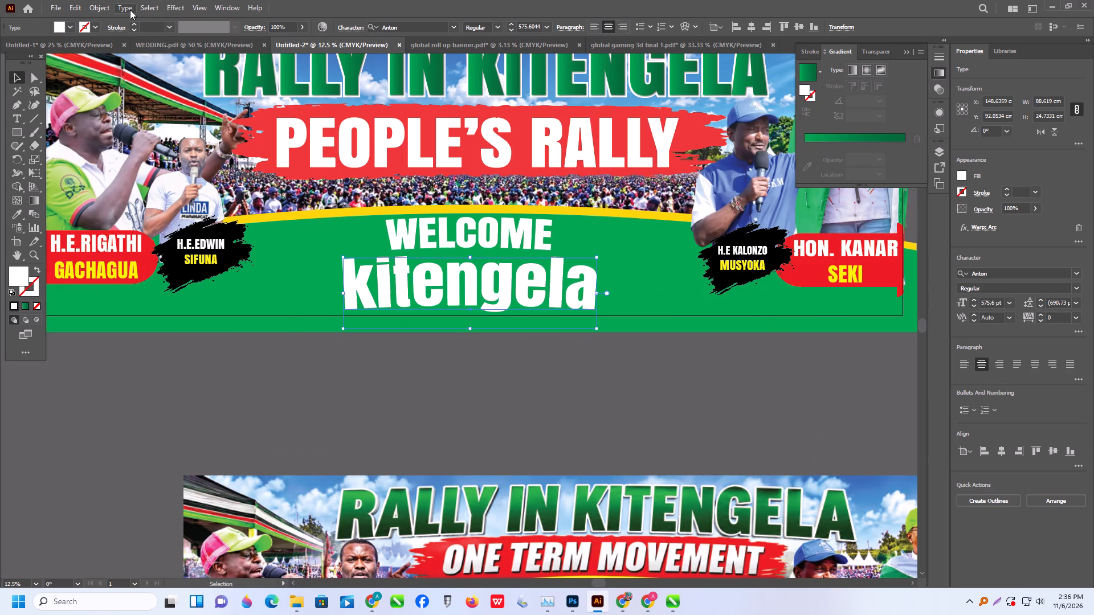
{"action": "left_click", "coordinate": [130, 10]}
{"action": "left_click", "coordinate": [183, 187]}
{"action": "left_click", "coordinate": [348, 187]}
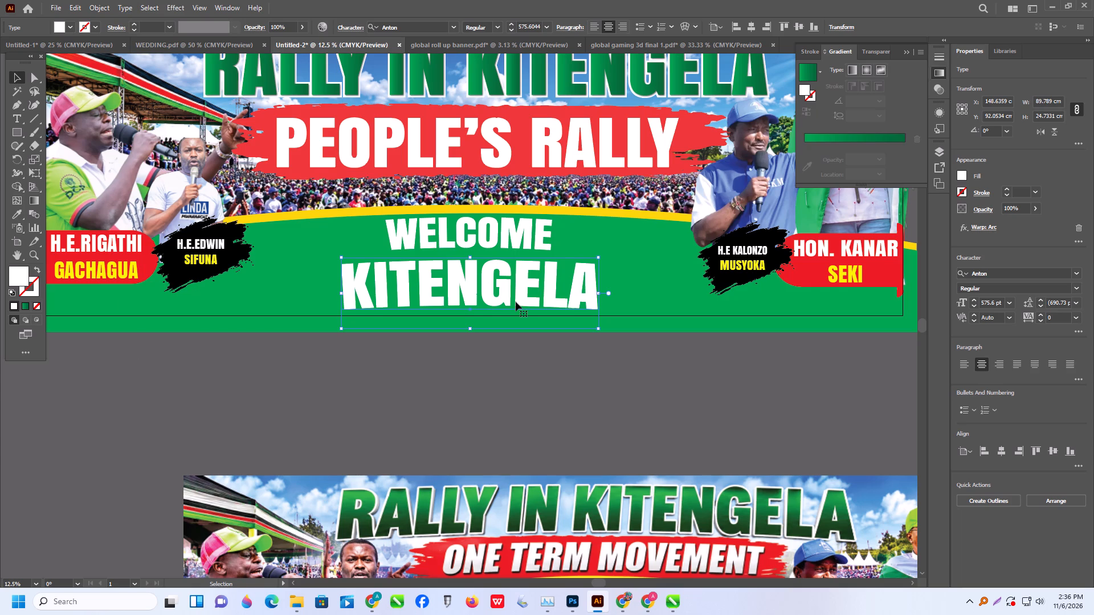
{"action": "left_click_drag", "start_coordinate": [516, 302], "coordinate": [509, 296]}
Centre WELCOME and KITENGELA horizontally on each other, aligning to KITENGELA as the key object.
{"action": "left_click", "coordinate": [520, 237], "text": "shift"}
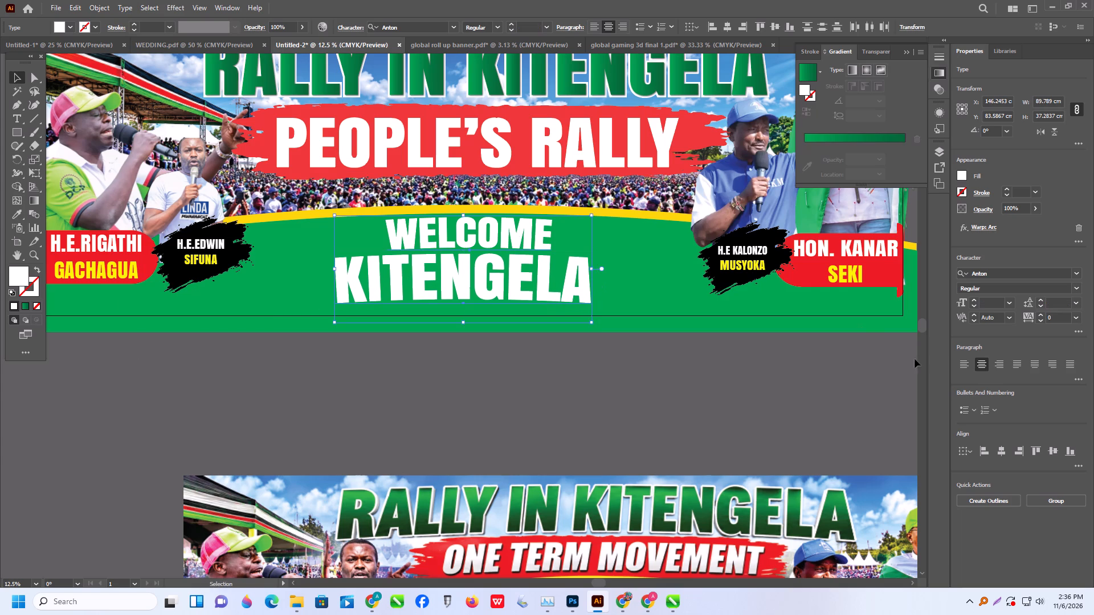
{"action": "left_click", "coordinate": [968, 453]}
{"action": "left_click", "coordinate": [981, 477]}
{"action": "left_click", "coordinate": [1002, 453]}
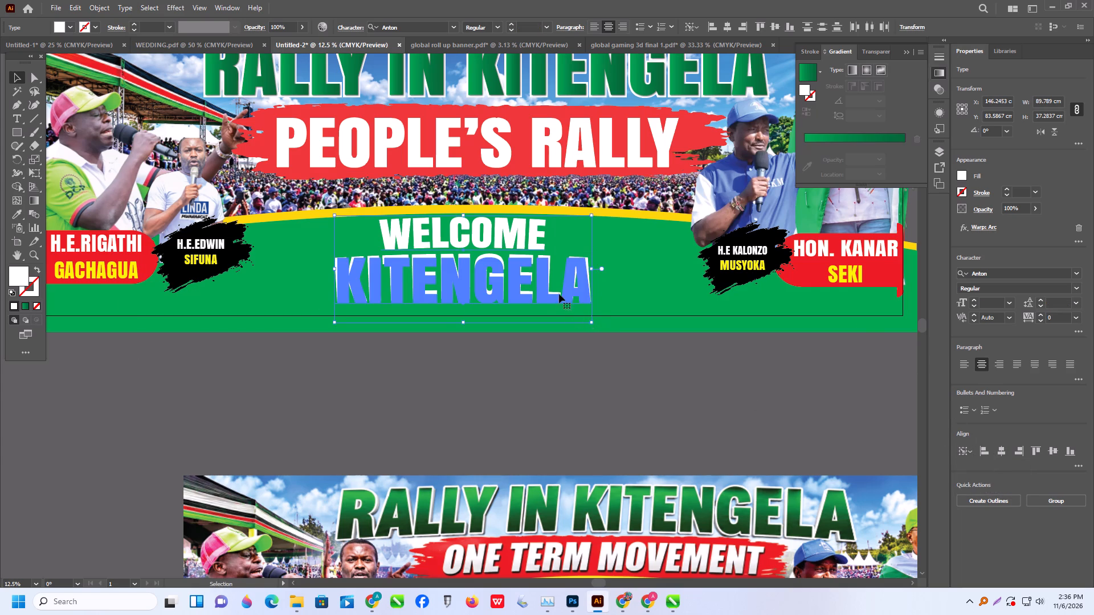
Scale down the PEOPLE'S RALLY text with its red brush strip and centre it just beneath the headline.
{"action": "scroll", "coordinate": [609, 255], "scroll_direction": "up", "scroll_amount": 4}
{"action": "scroll", "coordinate": [589, 289], "scroll_direction": "down", "scroll_amount": 2, "text": "alt"}
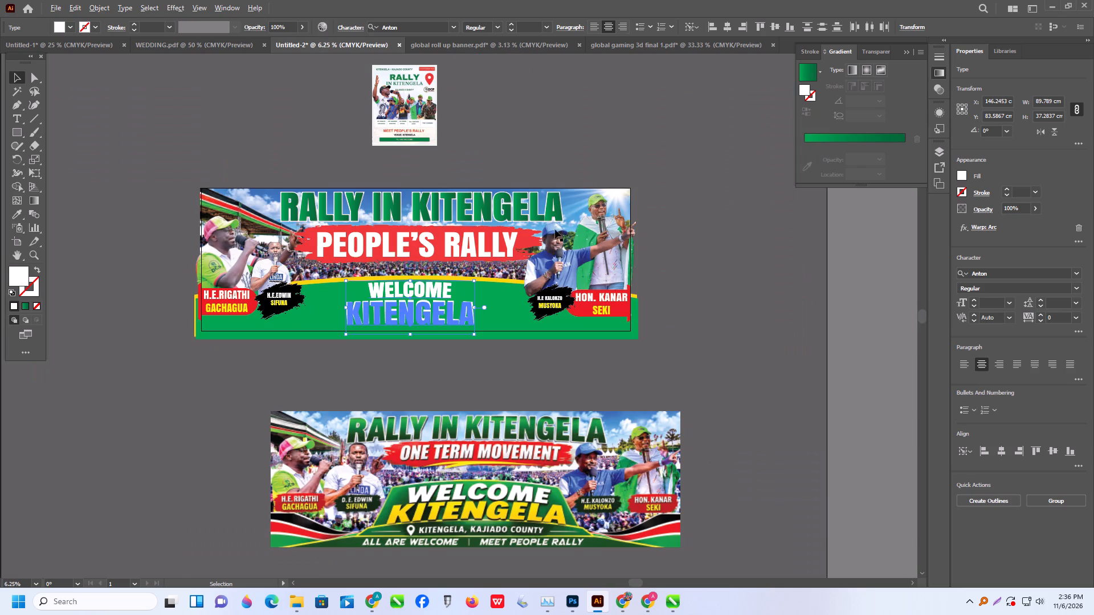
{"action": "scroll", "coordinate": [379, 236], "scroll_direction": "up", "scroll_amount": 2, "text": "alt"}
{"action": "left_click", "coordinate": [417, 253]}
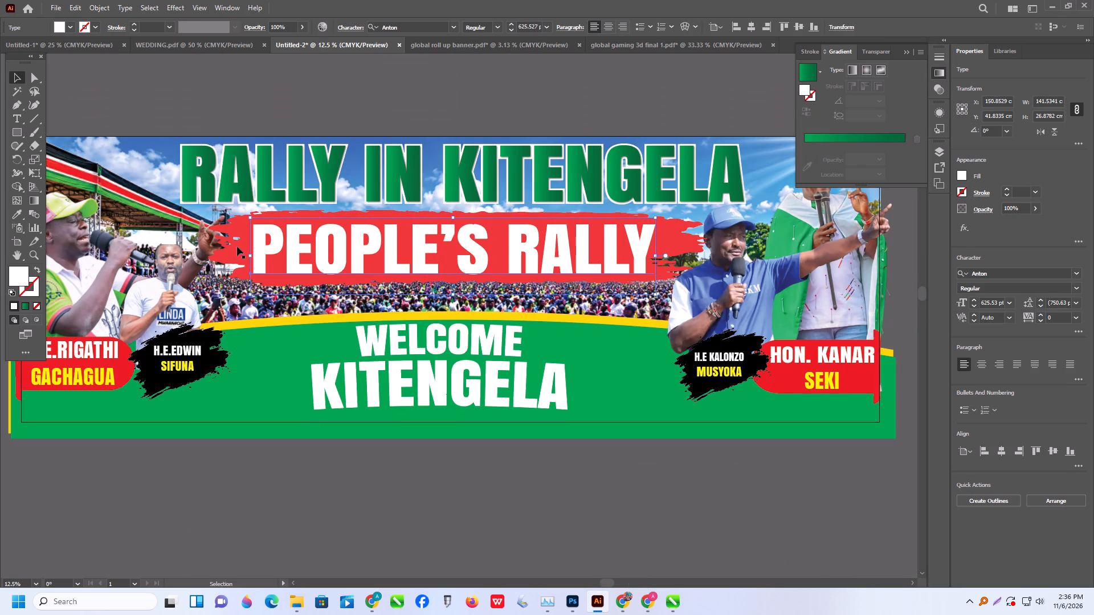
{"action": "left_click", "coordinate": [228, 240], "text": "shift"}
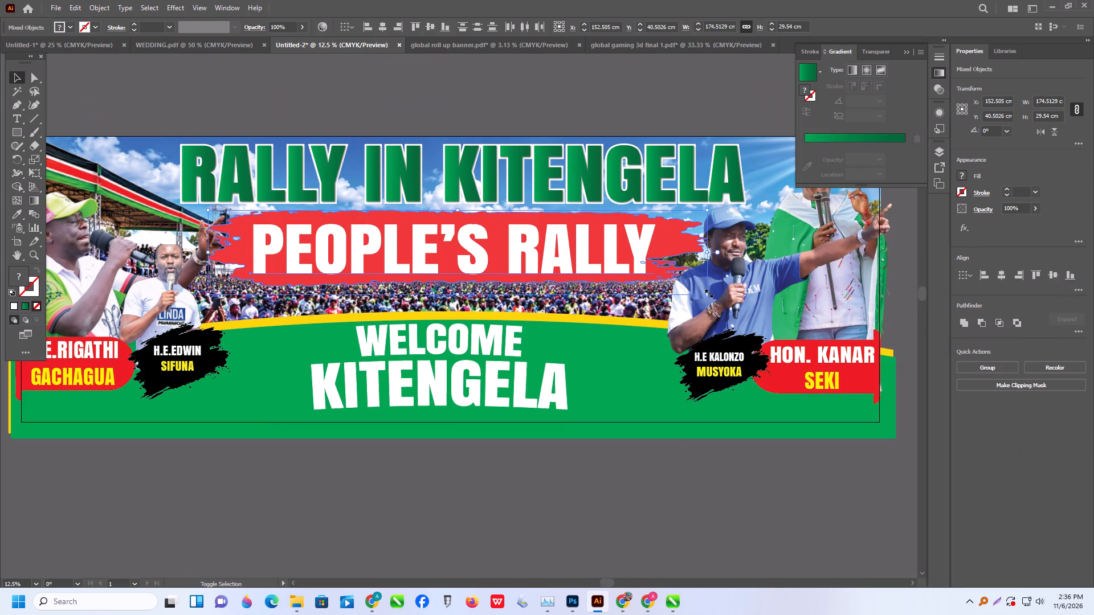
{"action": "left_click_drag", "start_coordinate": [708, 292], "coordinate": [613, 285], "text": "shift"}
{"action": "left_click_drag", "start_coordinate": [493, 253], "coordinate": [533, 247]}
Raise the tops of the green and yellow arches, stretching the green one to about 51 cm high with a thin yellow edge.
{"action": "left_click", "coordinate": [566, 343]}
{"action": "left_click", "coordinate": [535, 315], "text": "shift"}
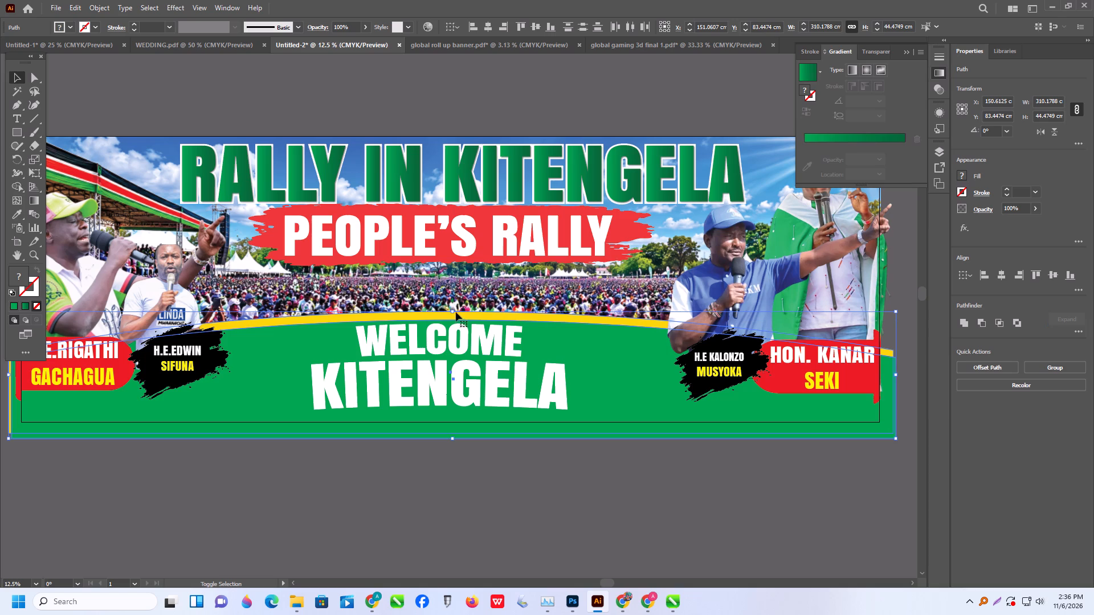
{"action": "left_click_drag", "start_coordinate": [451, 310], "coordinate": [461, 286]}
{"action": "left_click", "coordinate": [502, 452]}
{"action": "left_click", "coordinate": [525, 473]}
{"action": "left_click", "coordinate": [467, 309]}
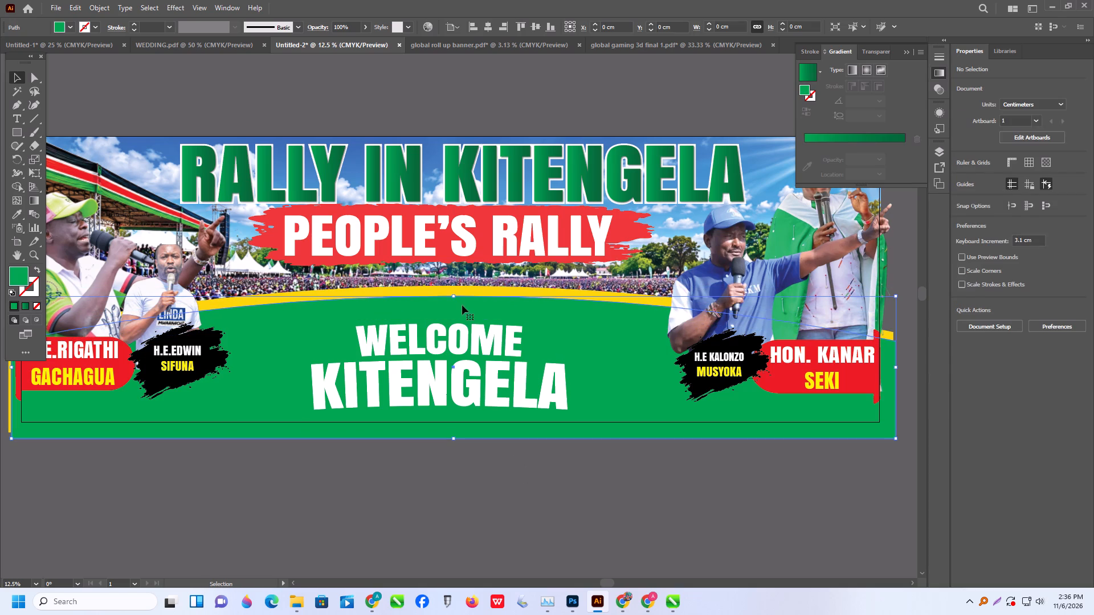
{"action": "left_click_drag", "start_coordinate": [454, 296], "coordinate": [458, 291]}
Move WELCOME and KITENGELA up together into the raised green arch and rotate them about 1° clockwise.
{"action": "left_click", "coordinate": [463, 334]}
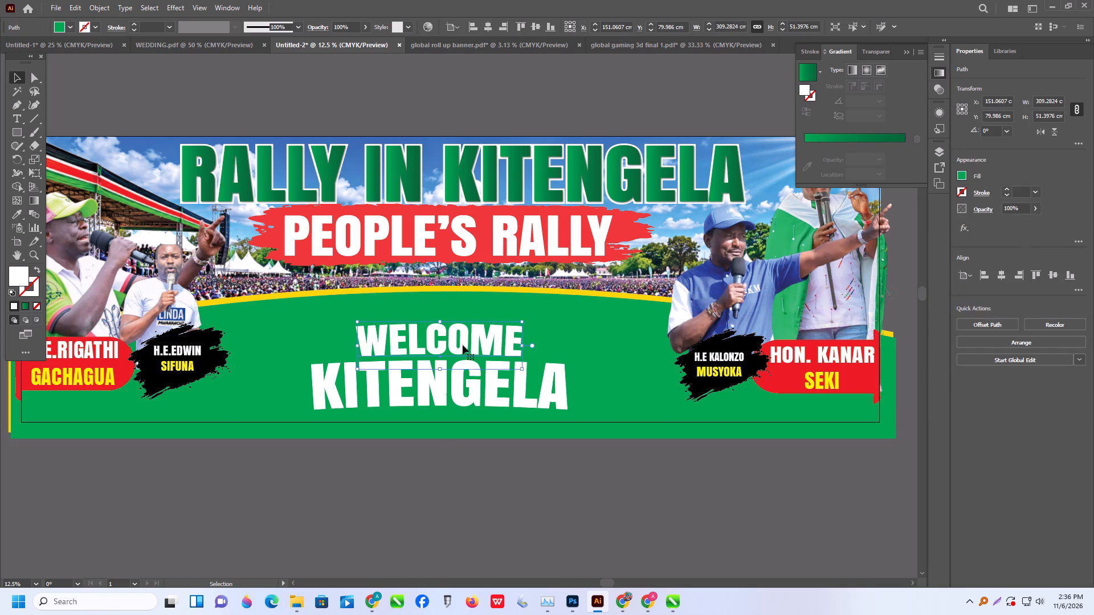
{"action": "left_click", "coordinate": [460, 385], "text": "shift"}
{"action": "left_click_drag", "start_coordinate": [460, 395], "coordinate": [468, 366]}
{"action": "left_click", "coordinate": [579, 286]}
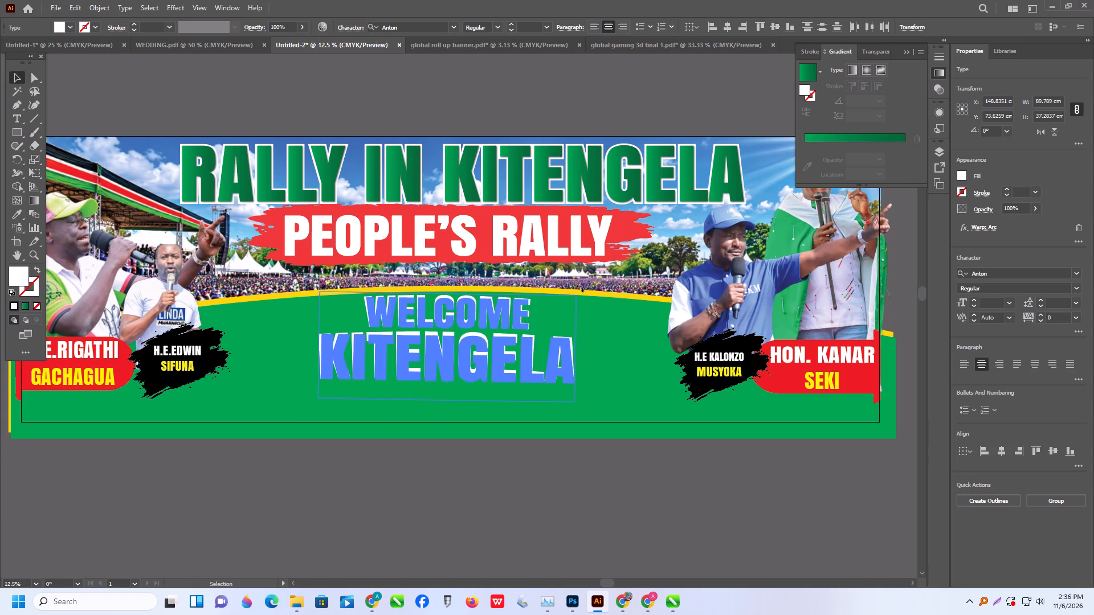
{"action": "left_click", "coordinate": [589, 465]}
Widen the KITENGELA text on the green arch to about 94 cm.
{"action": "scroll", "coordinate": [417, 402], "scroll_direction": "down", "scroll_amount": 6}
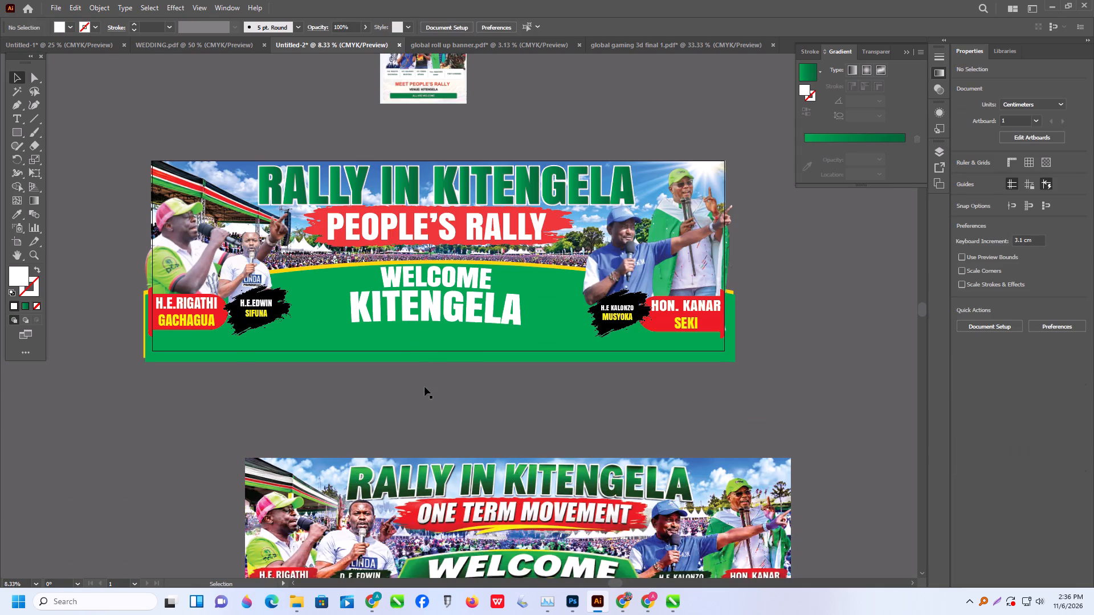
{"action": "scroll", "coordinate": [424, 387], "scroll_direction": "down", "scroll_amount": 1, "text": "alt"}
{"action": "left_click", "coordinate": [502, 332]}
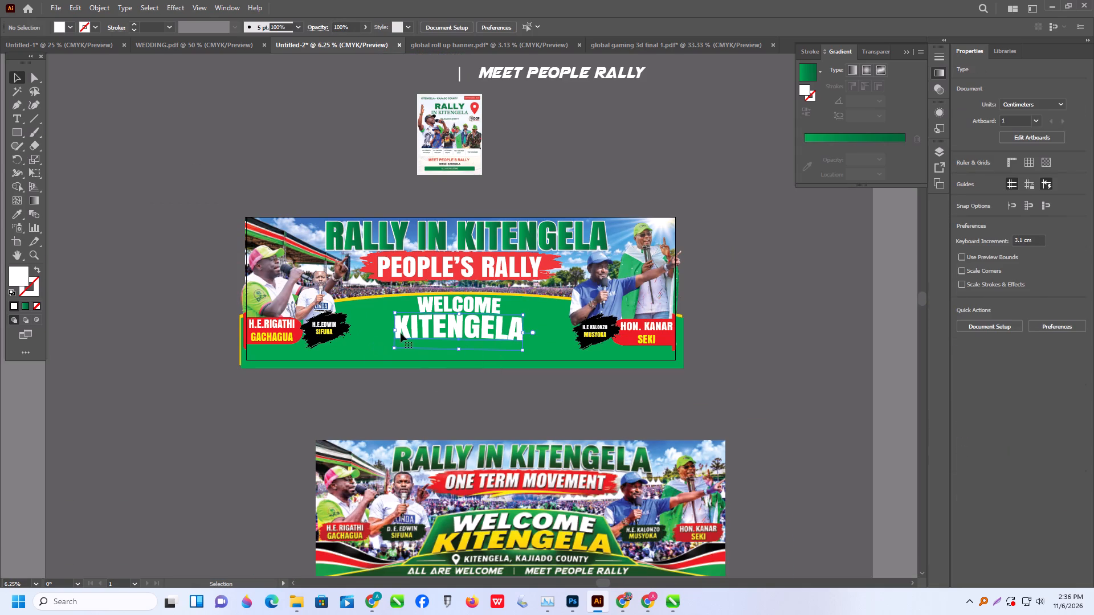
{"action": "left_click_drag", "start_coordinate": [397, 333], "coordinate": [389, 331]}
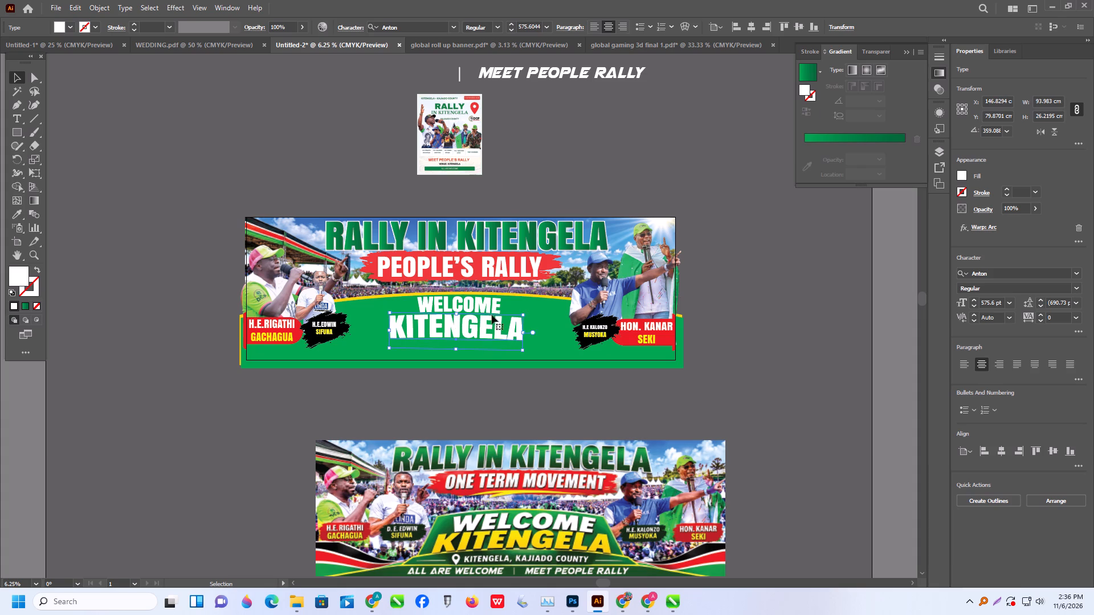
Centre WELCOME horizontally over the widened KITENGELA text using key-object alignment.
{"action": "left_click", "coordinate": [481, 304], "text": "shift"}
{"action": "left_click", "coordinate": [968, 454]}
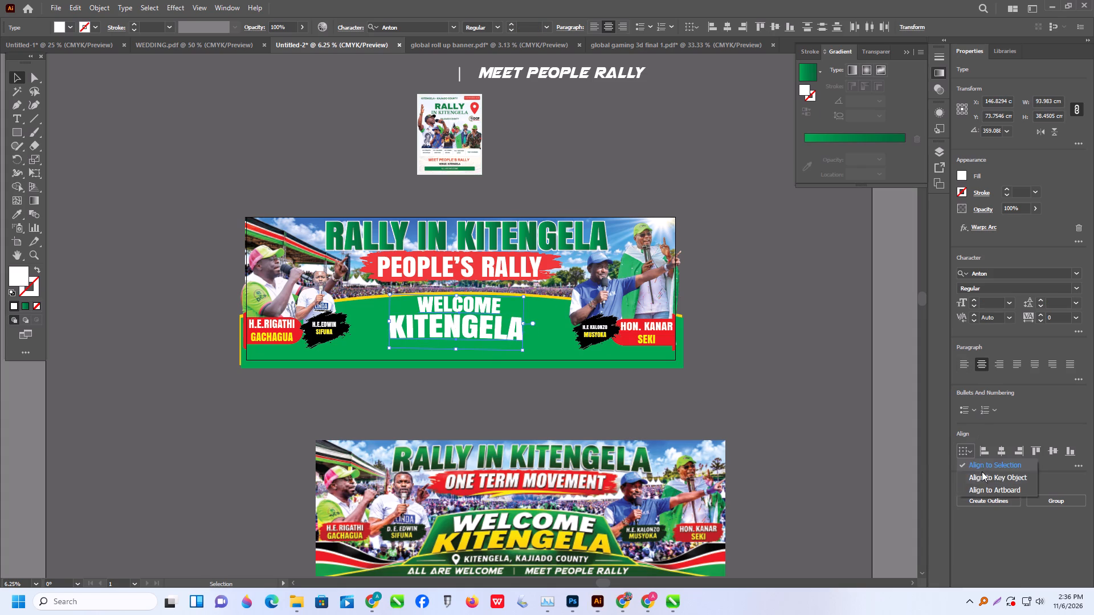
{"action": "left_click", "coordinate": [986, 477]}
{"action": "left_click", "coordinate": [997, 449]}
{"action": "scroll", "coordinate": [573, 410], "scroll_direction": "down", "scroll_amount": 2}
{"action": "left_click", "coordinate": [533, 383]}
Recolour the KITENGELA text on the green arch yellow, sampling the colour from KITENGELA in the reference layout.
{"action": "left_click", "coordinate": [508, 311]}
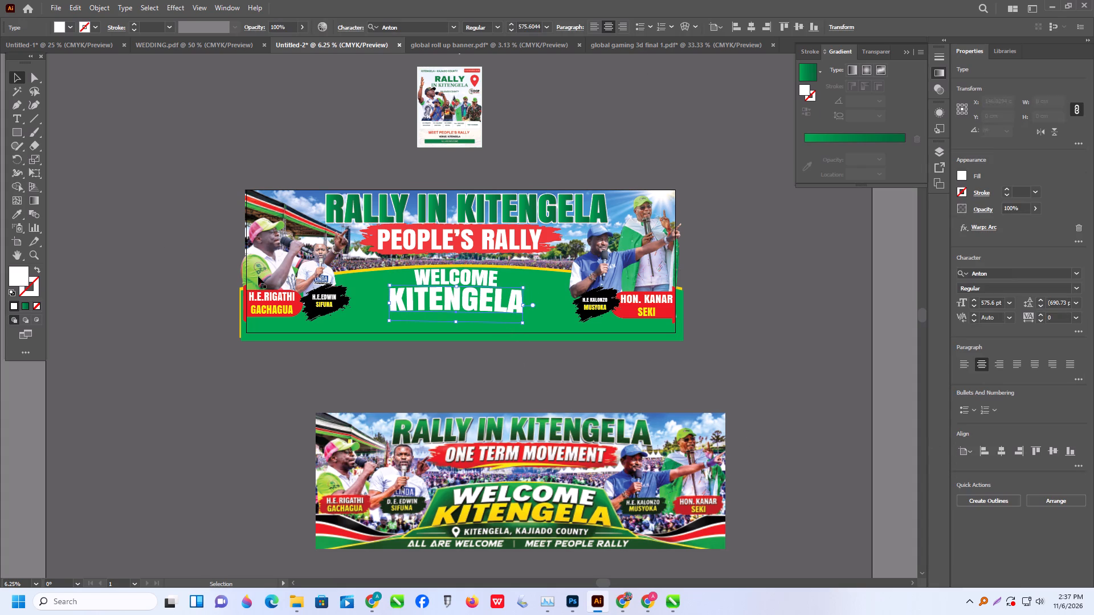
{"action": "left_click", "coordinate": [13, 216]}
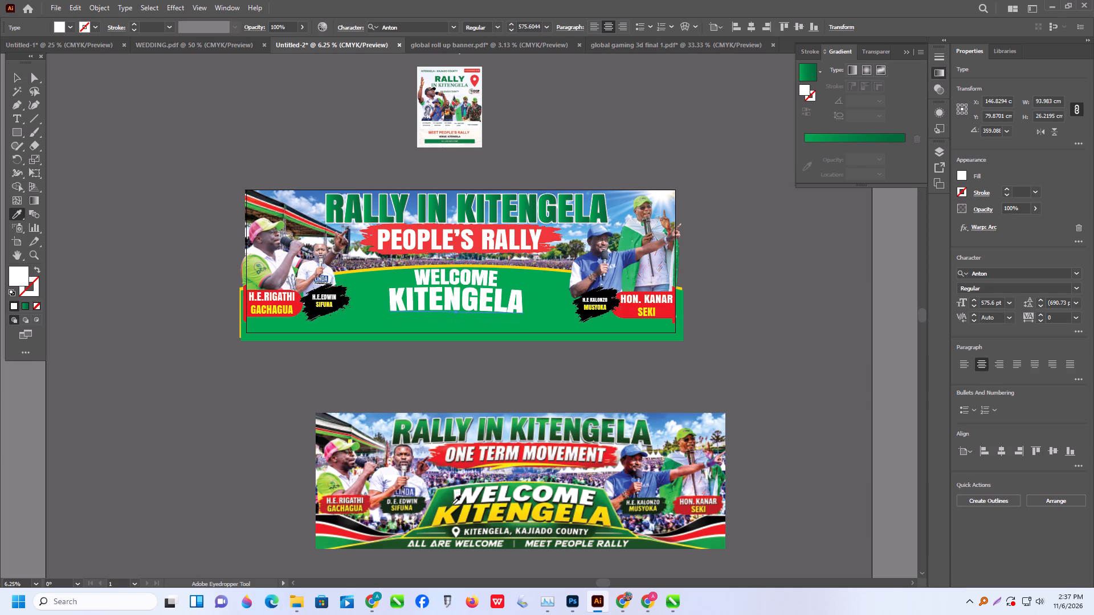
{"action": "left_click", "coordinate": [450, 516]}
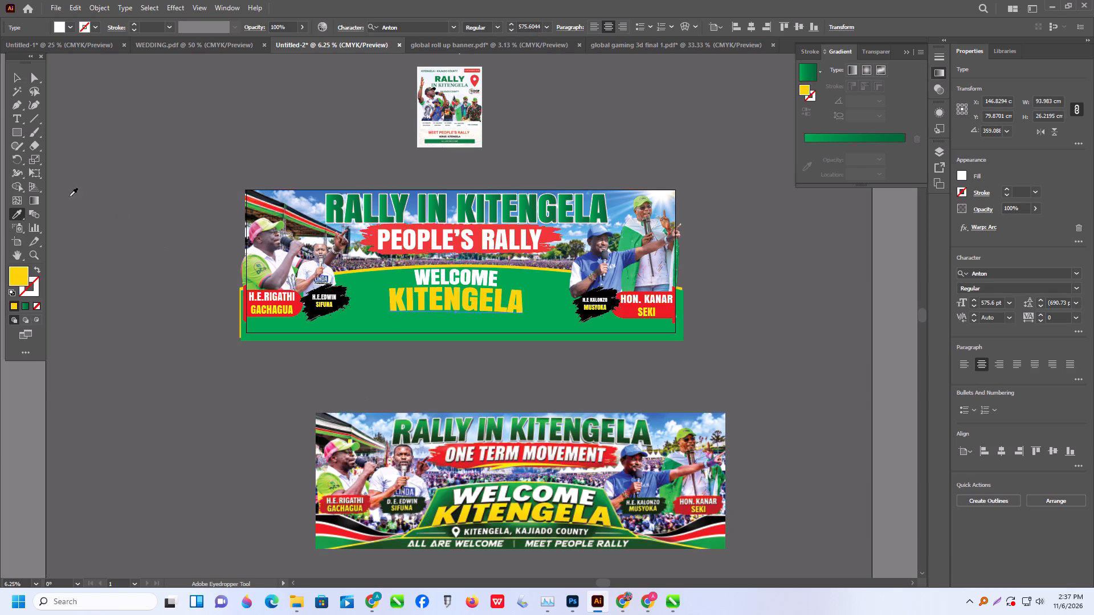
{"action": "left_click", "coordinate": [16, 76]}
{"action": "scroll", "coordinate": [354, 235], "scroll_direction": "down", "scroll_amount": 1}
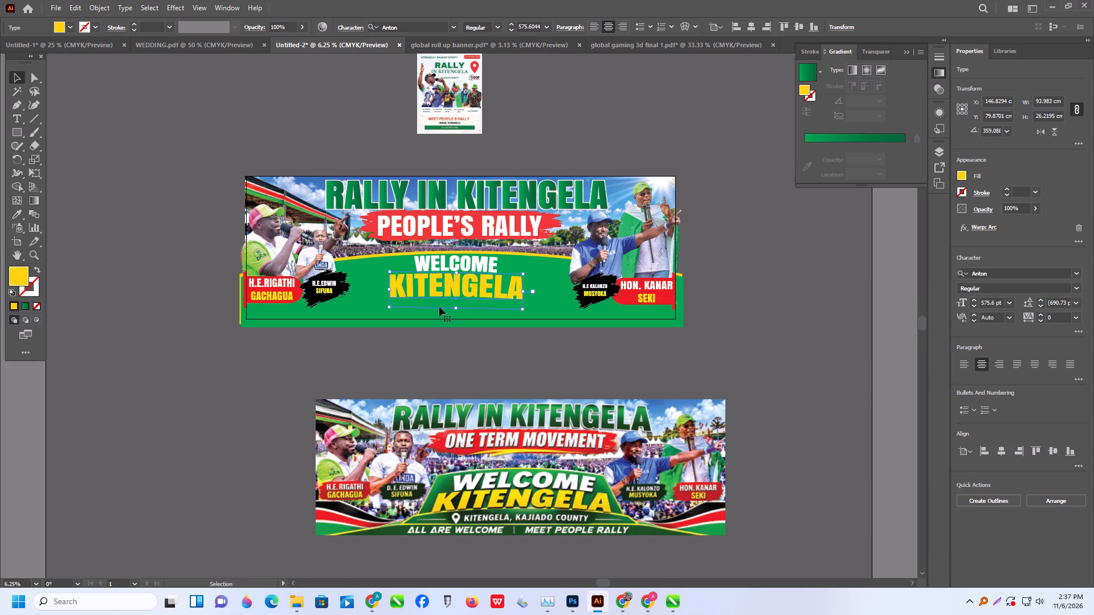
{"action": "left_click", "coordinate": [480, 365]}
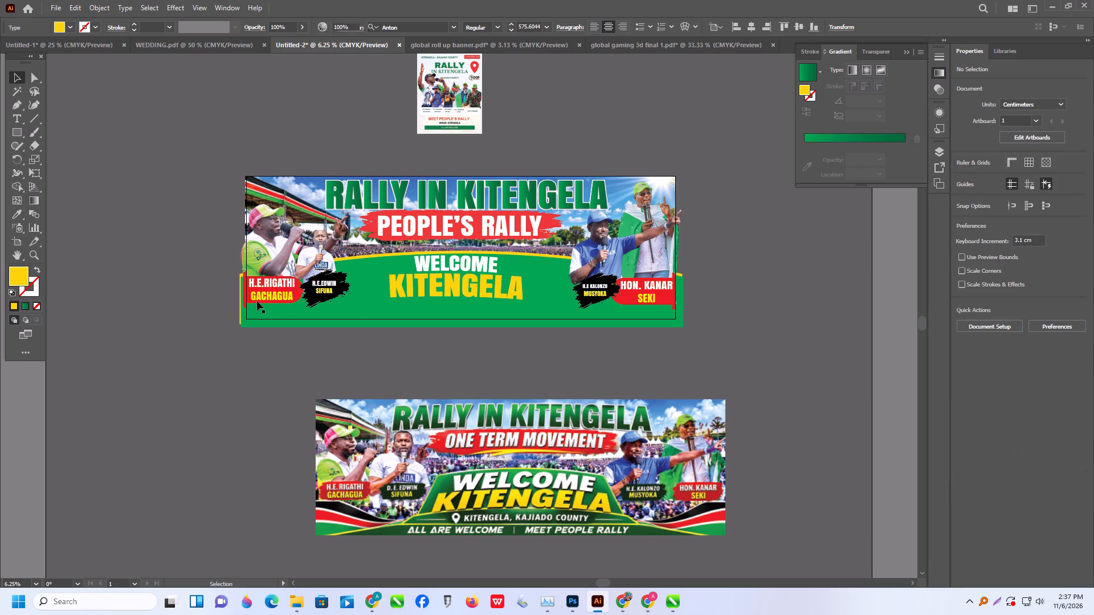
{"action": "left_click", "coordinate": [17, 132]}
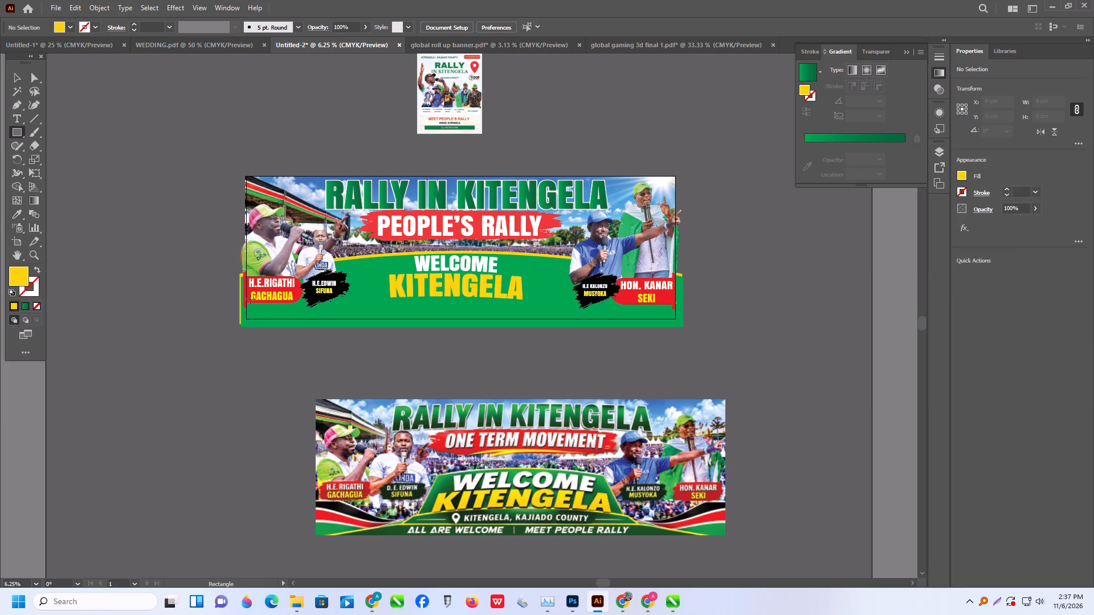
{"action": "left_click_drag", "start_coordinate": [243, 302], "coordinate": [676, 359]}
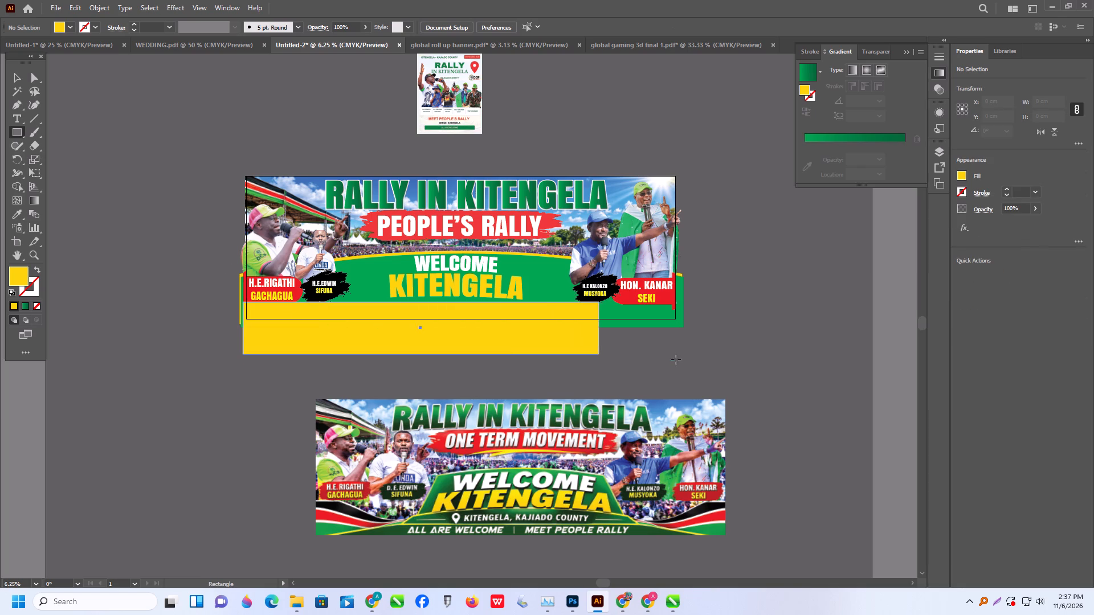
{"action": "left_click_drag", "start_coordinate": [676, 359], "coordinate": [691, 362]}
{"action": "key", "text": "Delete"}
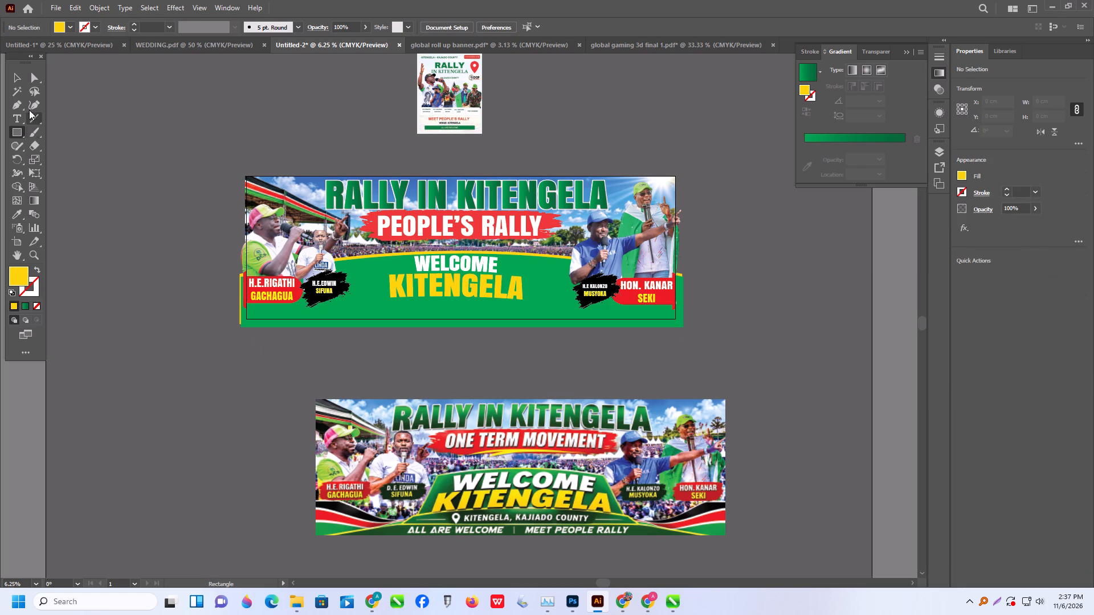
Recolour the KITENGELA text on the green arch red, sampling the colour from the H.E.RIGATHI GACHAGUA label background.
{"action": "left_click", "coordinate": [15, 79]}
{"action": "left_click", "coordinate": [456, 292]}
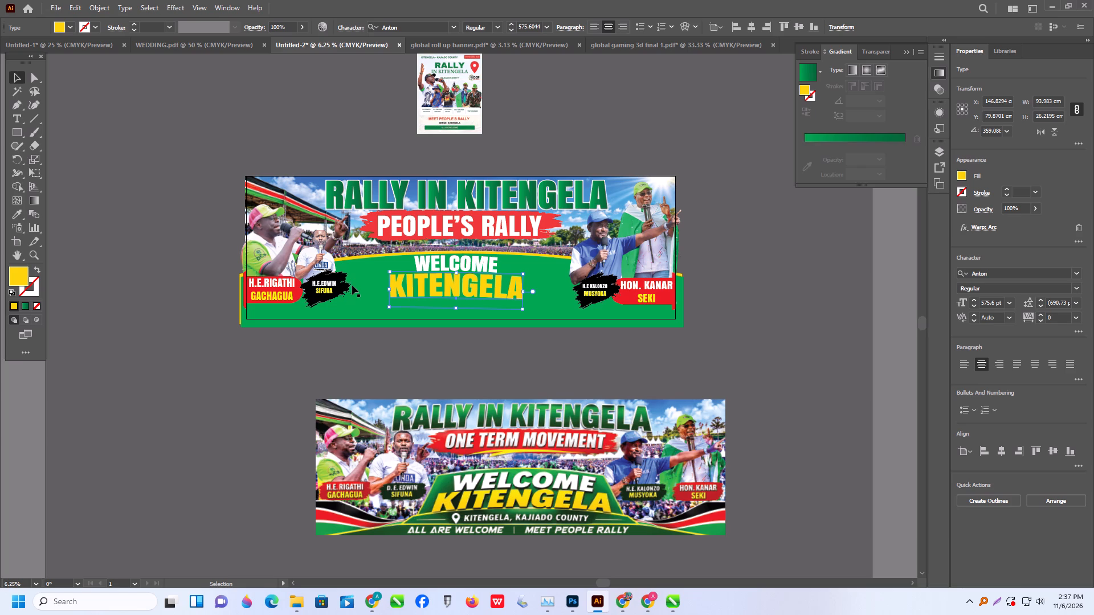
{"action": "left_click", "coordinate": [23, 215]}
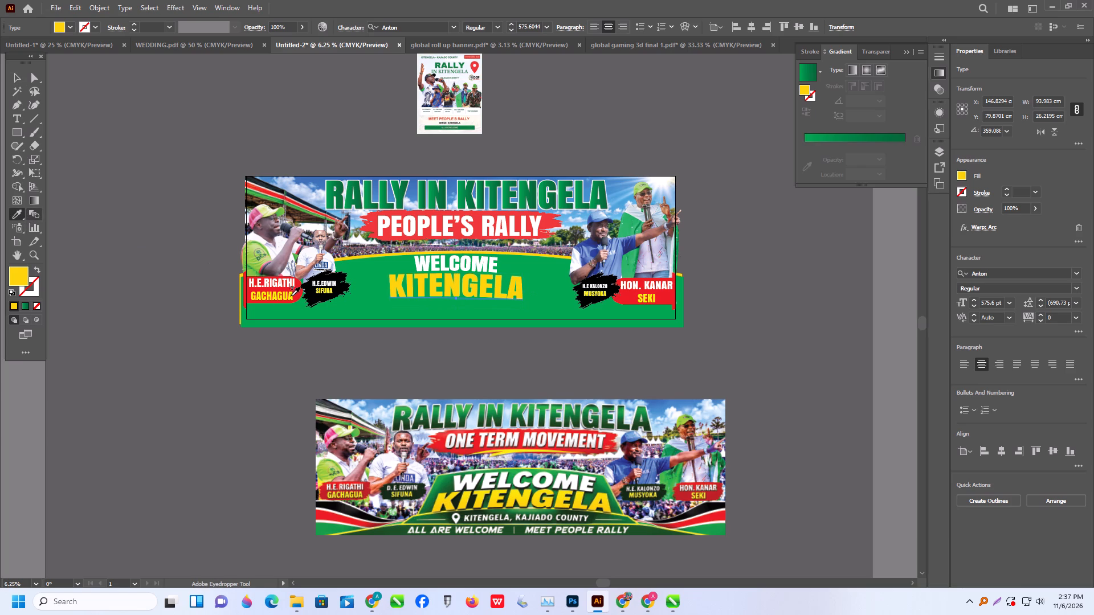
{"action": "left_click", "coordinate": [295, 290]}
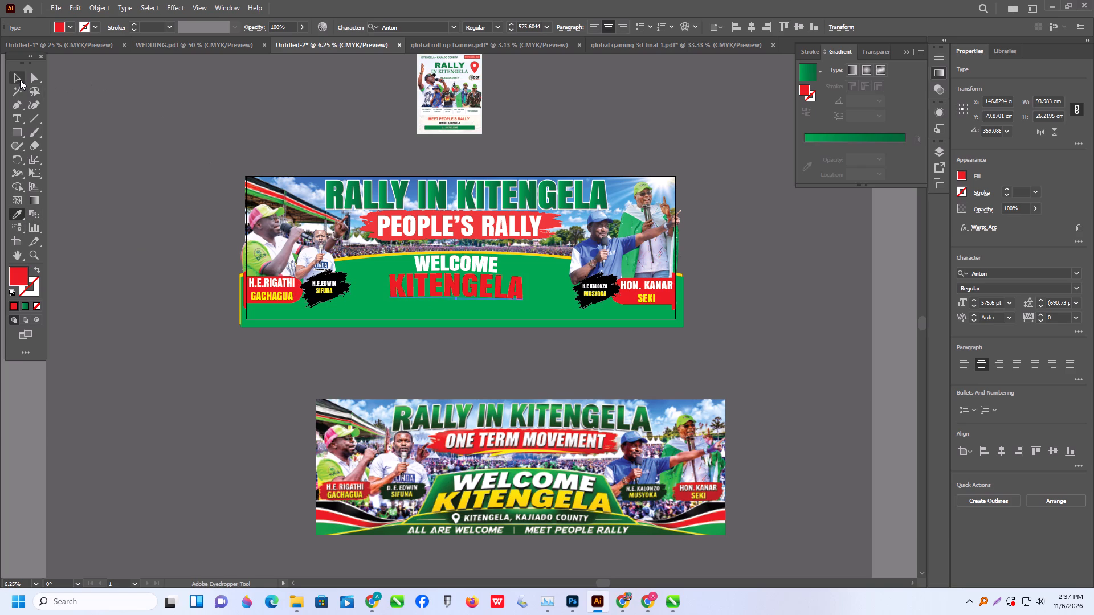
Widen the red KITENGELA text by stretching it outward at both ends.
{"action": "left_click", "coordinate": [20, 80]}
{"action": "left_click_drag", "start_coordinate": [391, 288], "coordinate": [373, 289]}
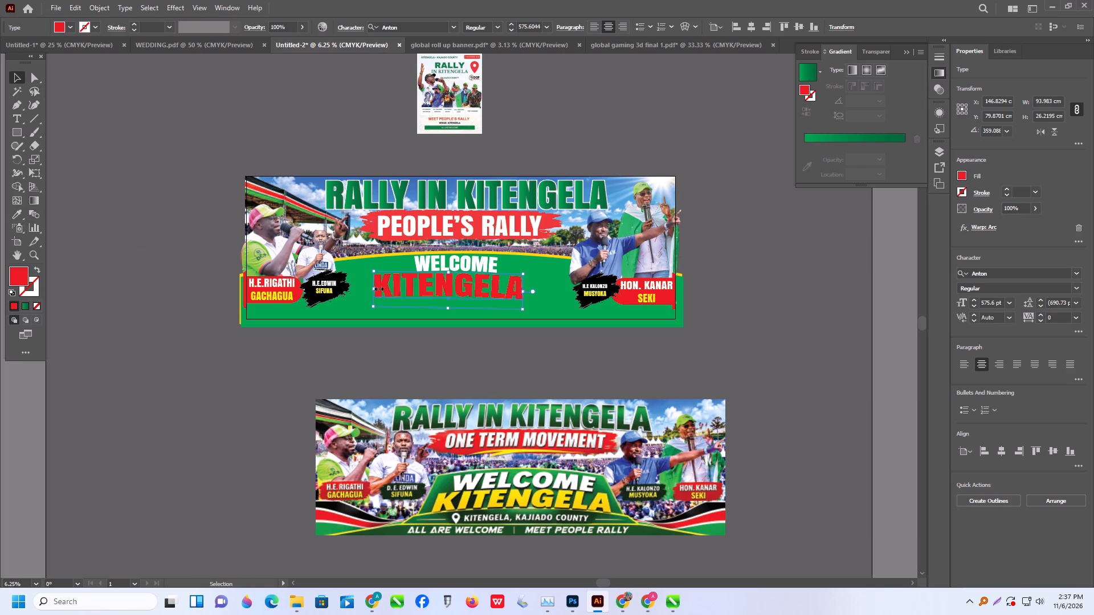
{"action": "left_click_drag", "start_coordinate": [524, 292], "coordinate": [532, 293]}
Recolour the yellow arch behind the green one red, sampling the colour from the PEOPLE'S RALLY brush strip.
{"action": "left_click", "coordinate": [475, 265]}
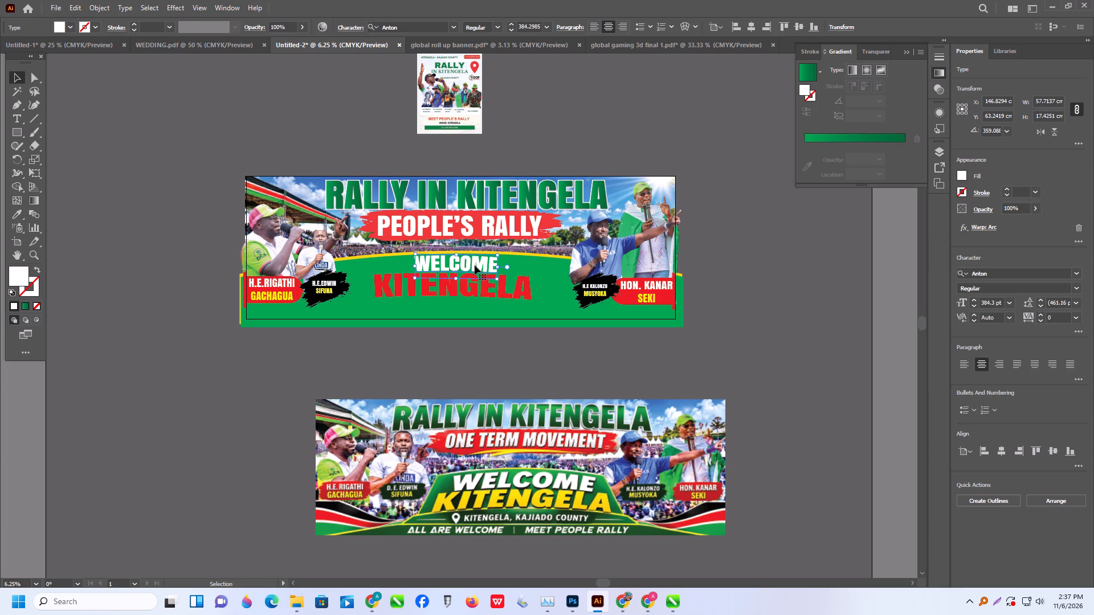
{"action": "scroll", "coordinate": [476, 267], "scroll_direction": "down", "scroll_amount": 1}
{"action": "scroll", "coordinate": [475, 259], "scroll_direction": "up", "scroll_amount": 3}
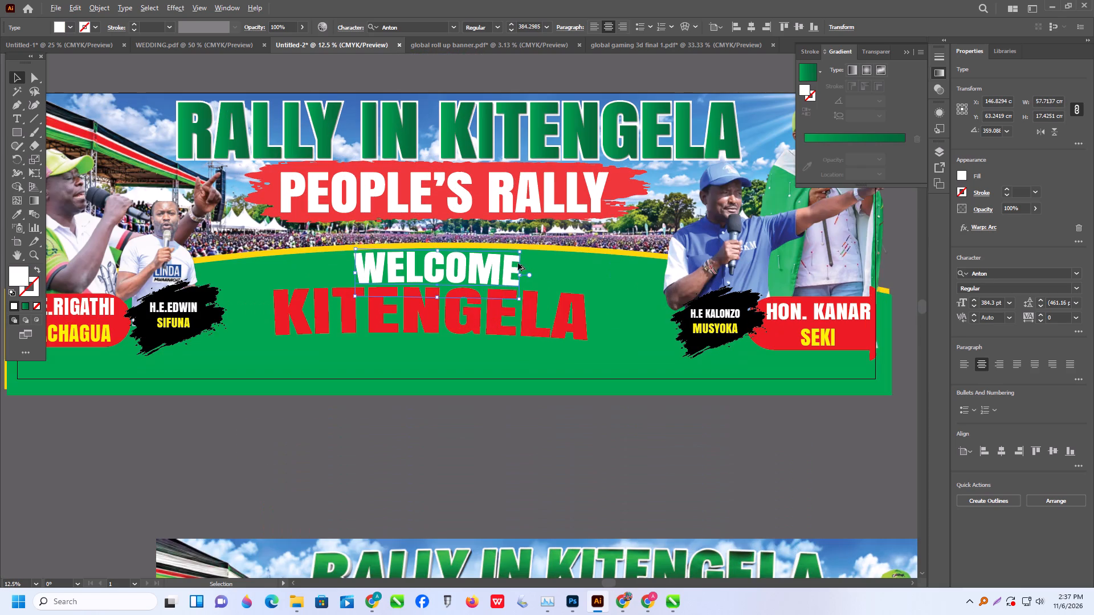
{"action": "left_click", "coordinate": [558, 260]}
{"action": "scroll", "coordinate": [474, 255], "scroll_direction": "up", "scroll_amount": 2, "text": "alt"}
{"action": "left_click", "coordinate": [424, 240]}
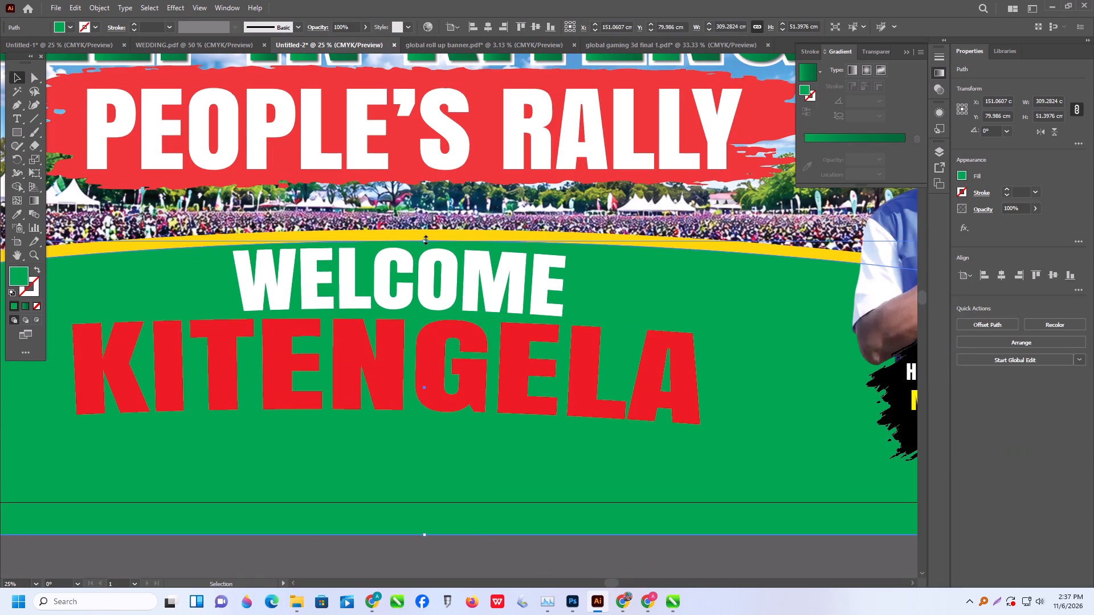
{"action": "left_click", "coordinate": [442, 233]}
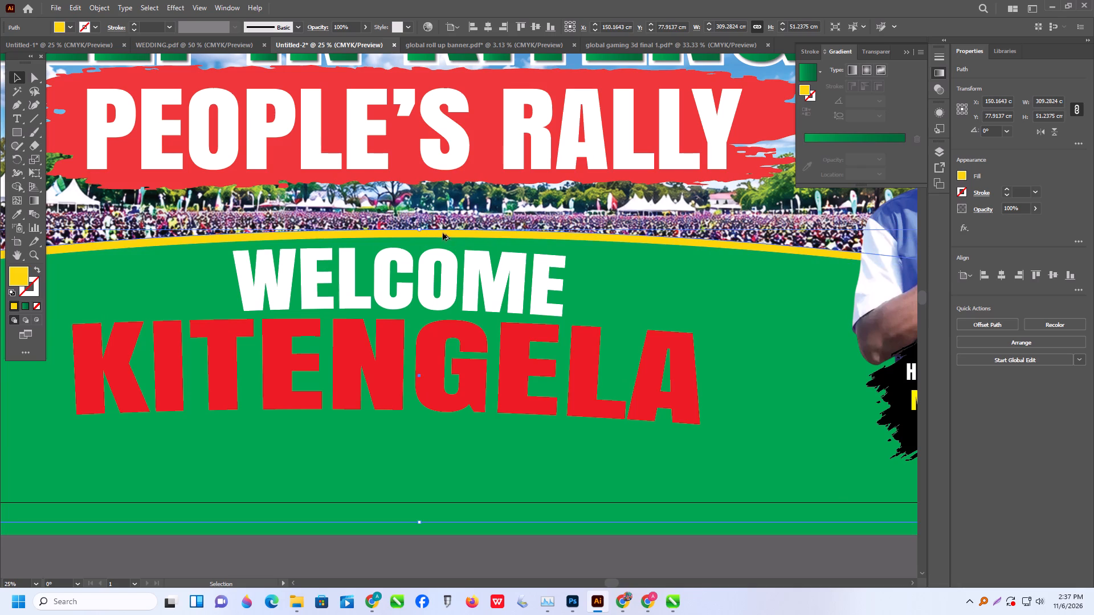
{"action": "scroll", "coordinate": [443, 233], "scroll_direction": "down", "scroll_amount": 3, "text": "alt"}
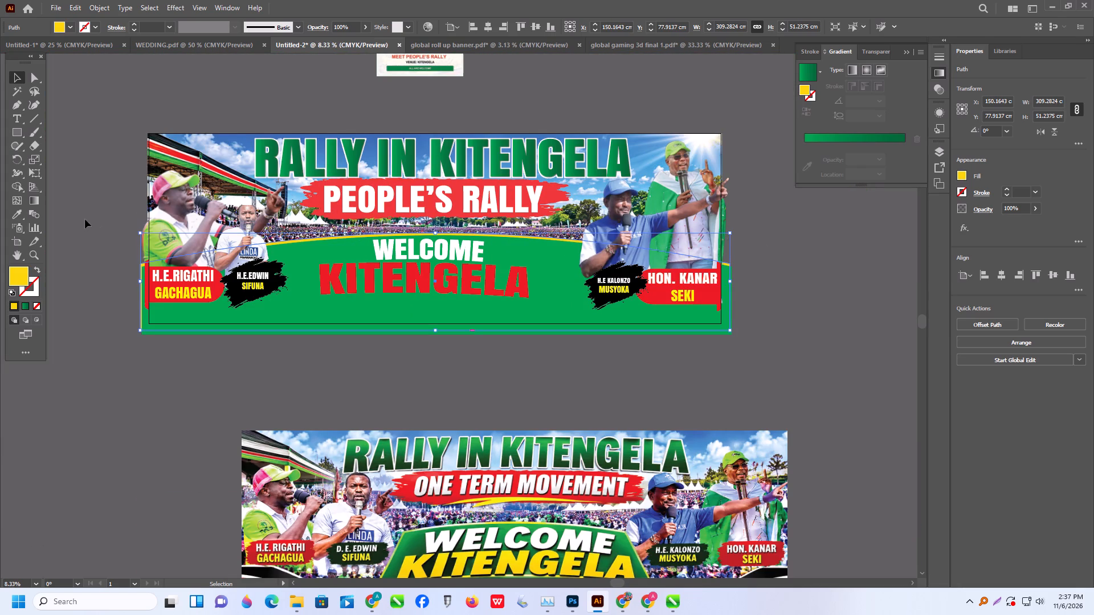
{"action": "scroll", "coordinate": [85, 229], "scroll_direction": "down", "scroll_amount": 2}
{"action": "scroll", "coordinate": [246, 203], "scroll_direction": "down", "scroll_amount": 3}
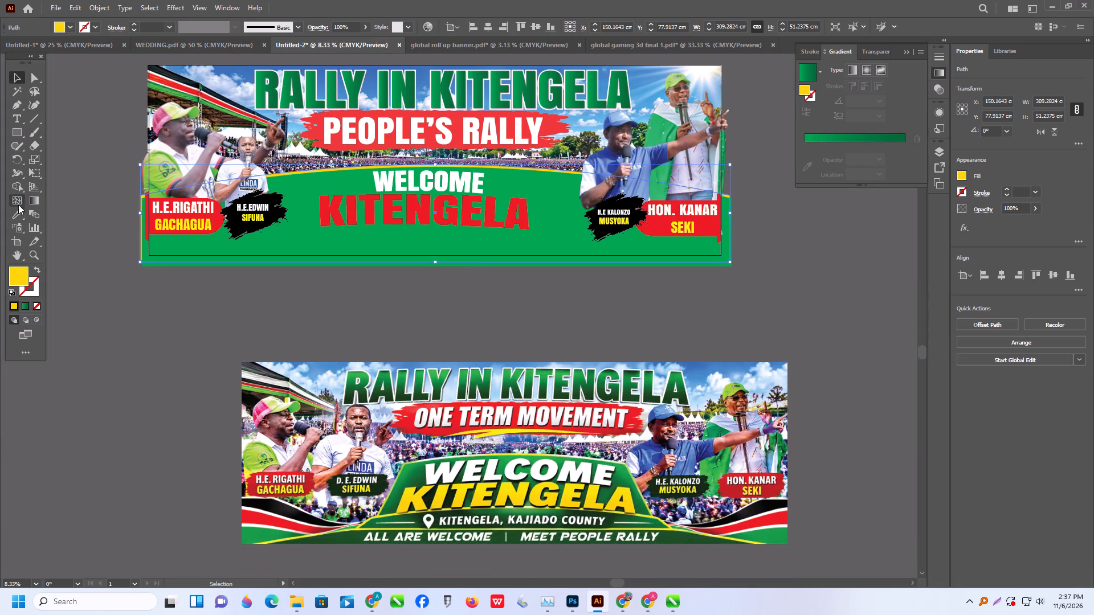
{"action": "left_click", "coordinate": [16, 213]}
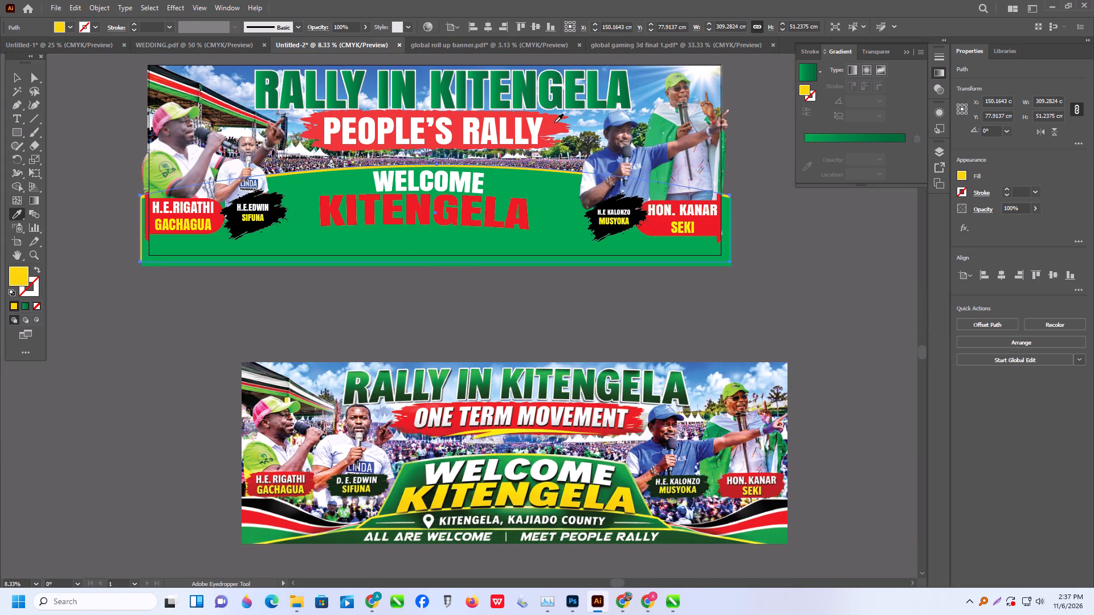
{"action": "left_click", "coordinate": [554, 122]}
{"action": "left_click", "coordinate": [15, 84]}
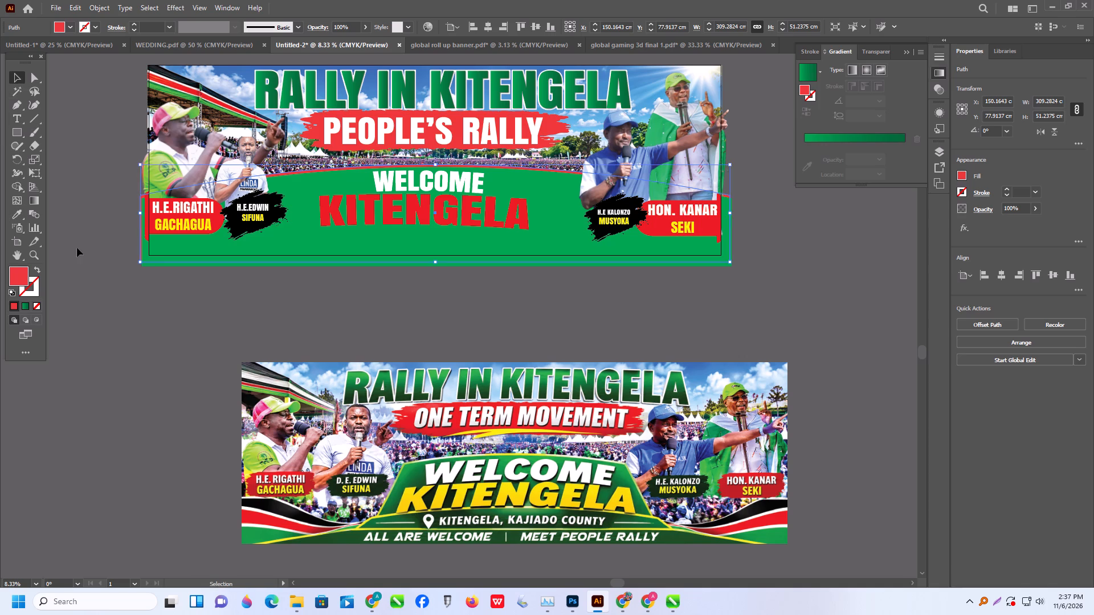
{"action": "left_click", "coordinate": [111, 307]}
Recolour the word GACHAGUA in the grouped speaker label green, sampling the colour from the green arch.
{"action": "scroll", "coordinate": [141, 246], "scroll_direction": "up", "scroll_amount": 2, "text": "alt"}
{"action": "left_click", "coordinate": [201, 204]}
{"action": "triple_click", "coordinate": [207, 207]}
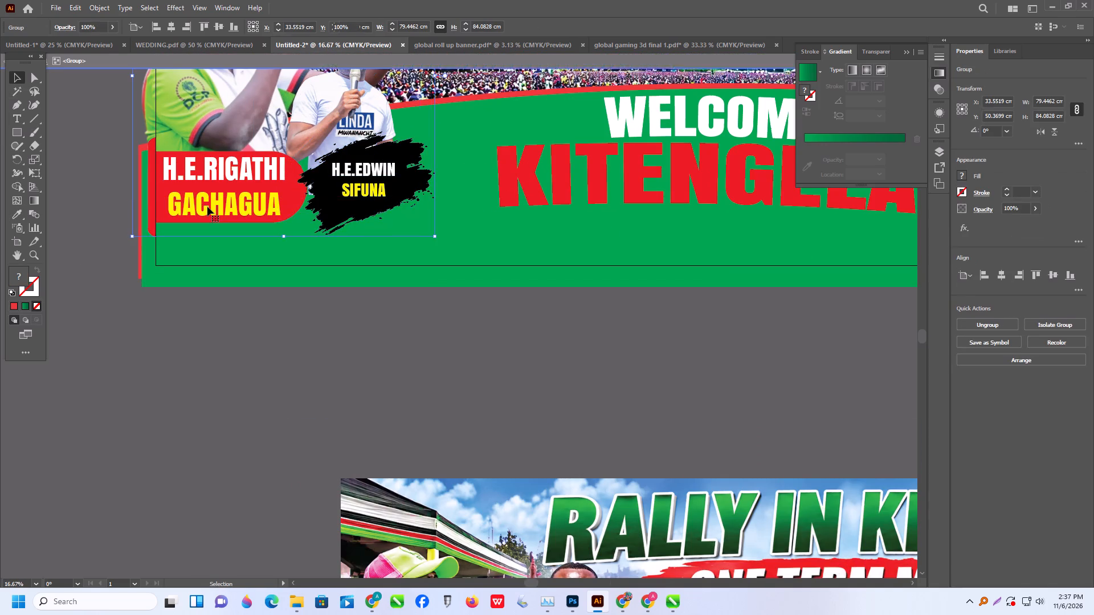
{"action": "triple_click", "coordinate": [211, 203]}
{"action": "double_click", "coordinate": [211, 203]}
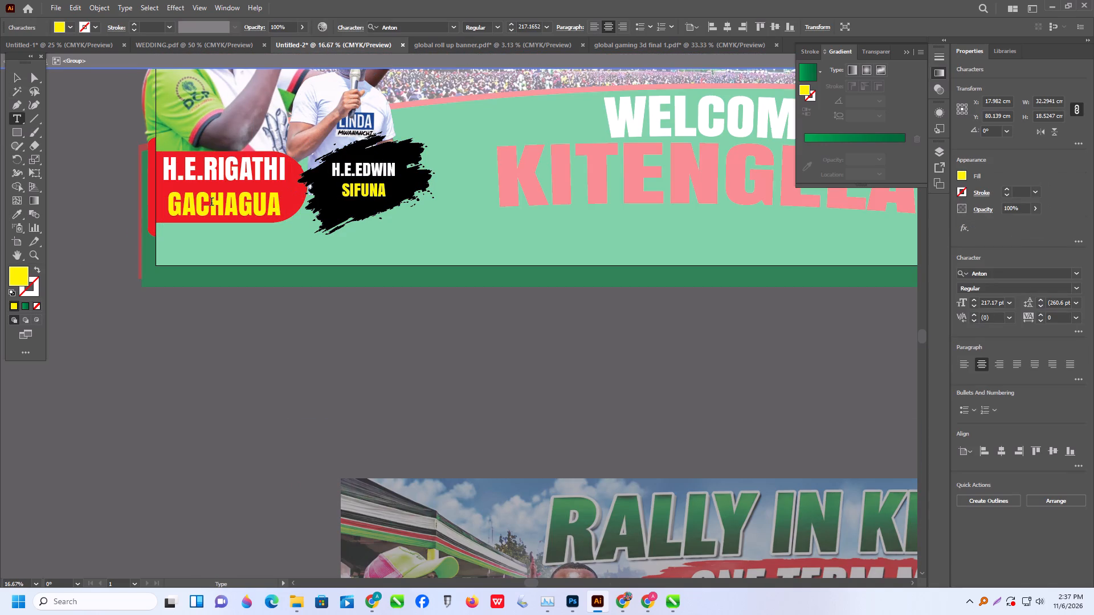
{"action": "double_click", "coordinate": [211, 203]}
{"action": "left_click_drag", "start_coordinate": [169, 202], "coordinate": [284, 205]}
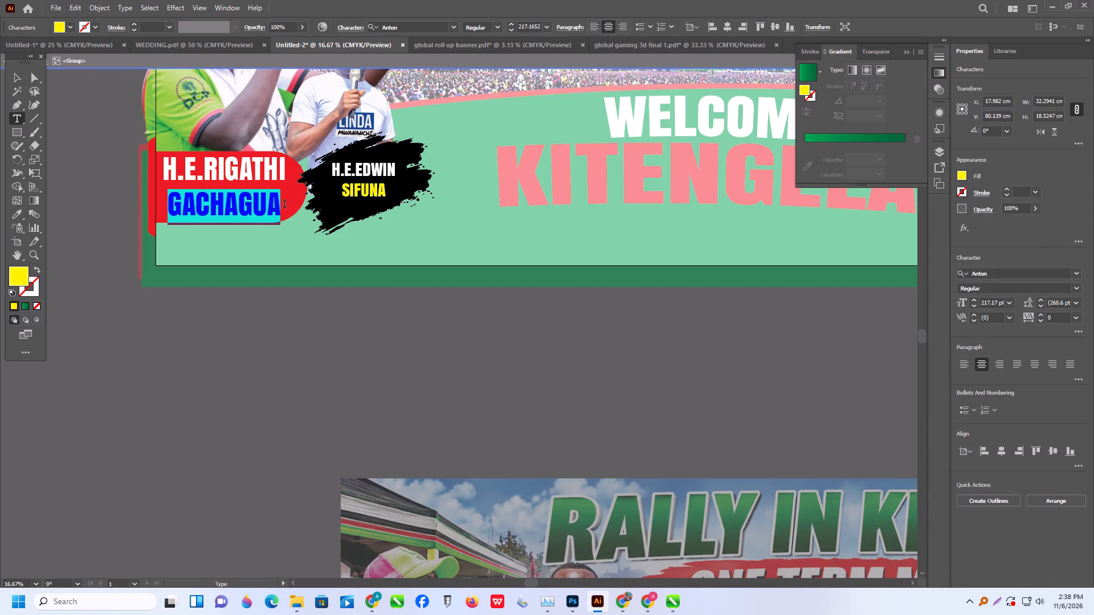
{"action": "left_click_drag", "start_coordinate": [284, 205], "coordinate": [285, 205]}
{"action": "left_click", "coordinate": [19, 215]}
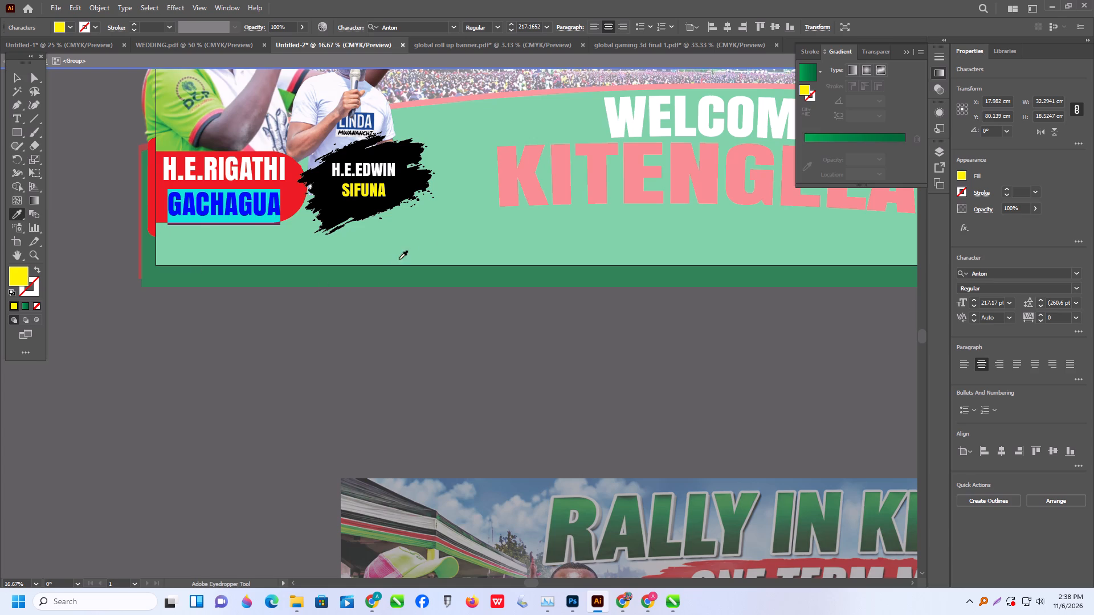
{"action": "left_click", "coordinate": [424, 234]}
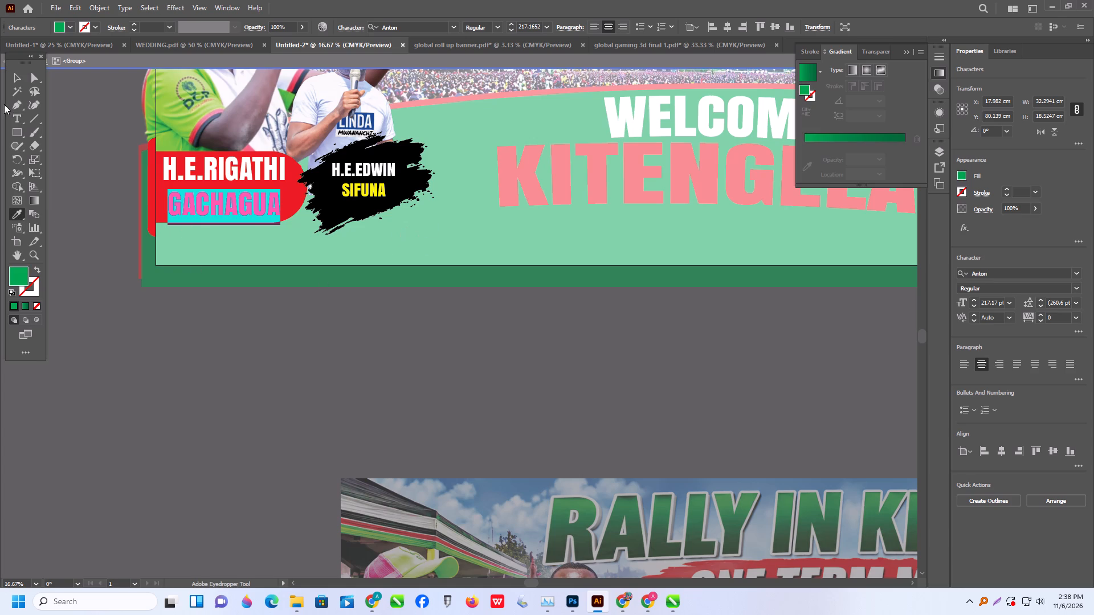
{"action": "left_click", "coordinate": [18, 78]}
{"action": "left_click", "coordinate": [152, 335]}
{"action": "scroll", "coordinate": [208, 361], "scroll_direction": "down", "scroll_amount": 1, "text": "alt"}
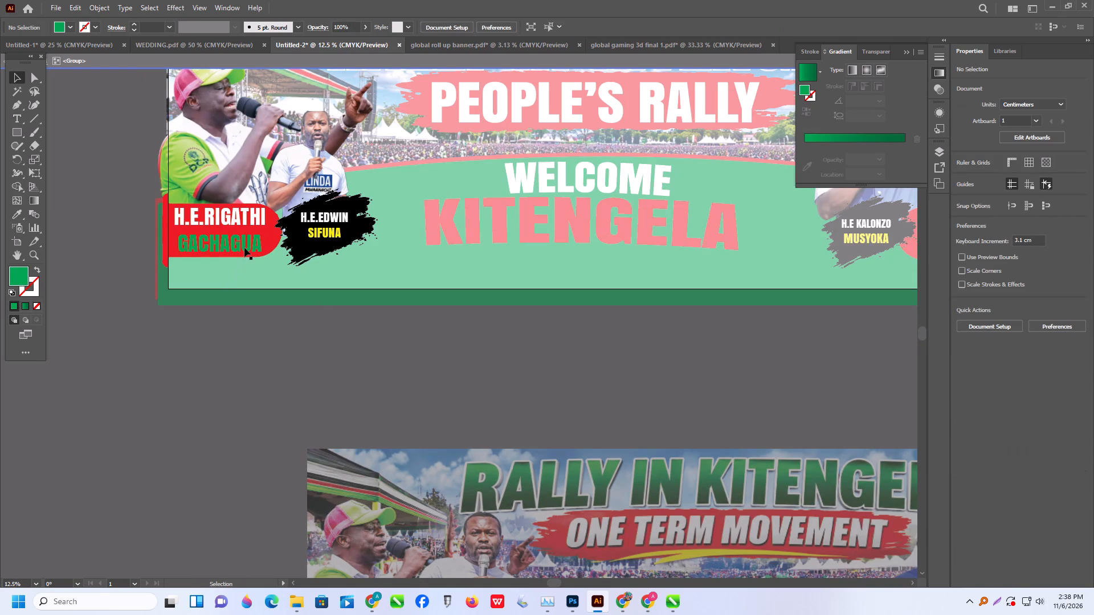
Set the fill of the whole H.E.RIGATHI GACHAGUA label text to white.
{"action": "left_click", "coordinate": [244, 248]}
{"action": "left_click", "coordinate": [68, 25]}
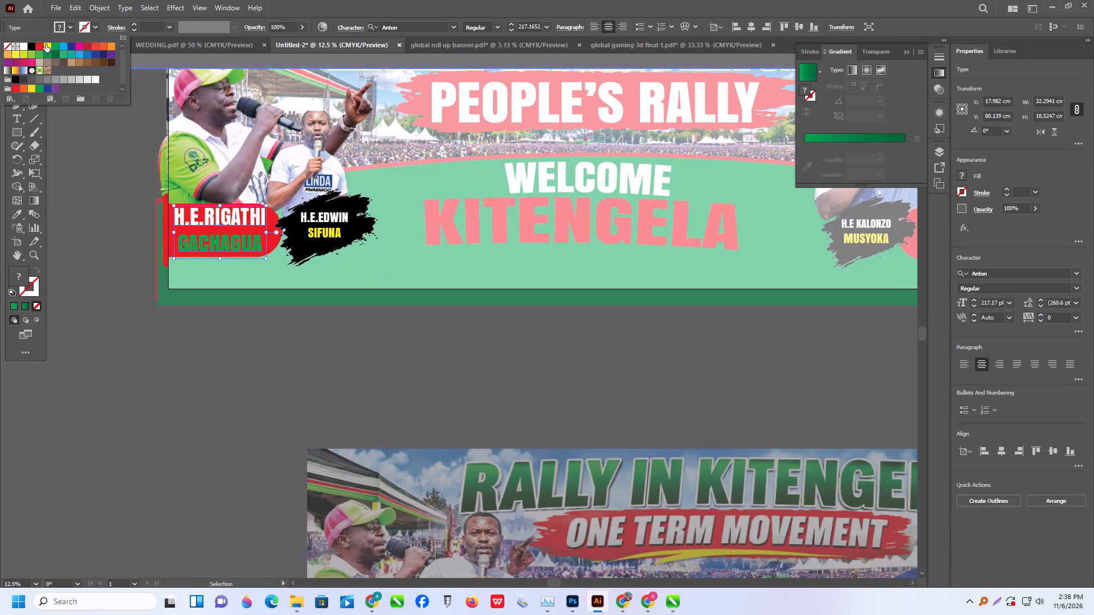
{"action": "left_click", "coordinate": [25, 47]}
{"action": "left_click", "coordinate": [185, 375]}
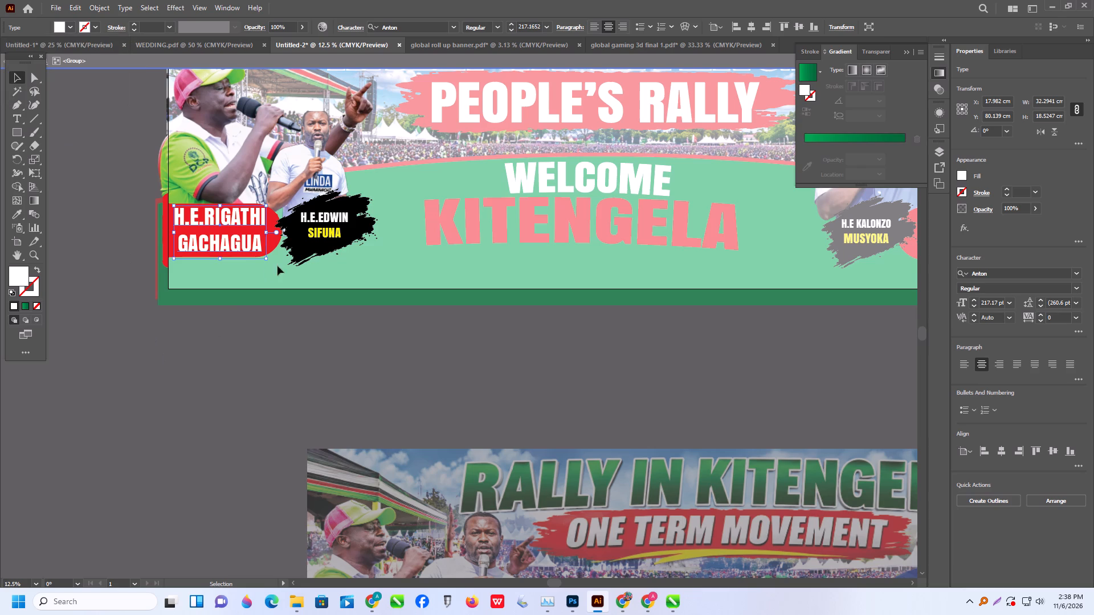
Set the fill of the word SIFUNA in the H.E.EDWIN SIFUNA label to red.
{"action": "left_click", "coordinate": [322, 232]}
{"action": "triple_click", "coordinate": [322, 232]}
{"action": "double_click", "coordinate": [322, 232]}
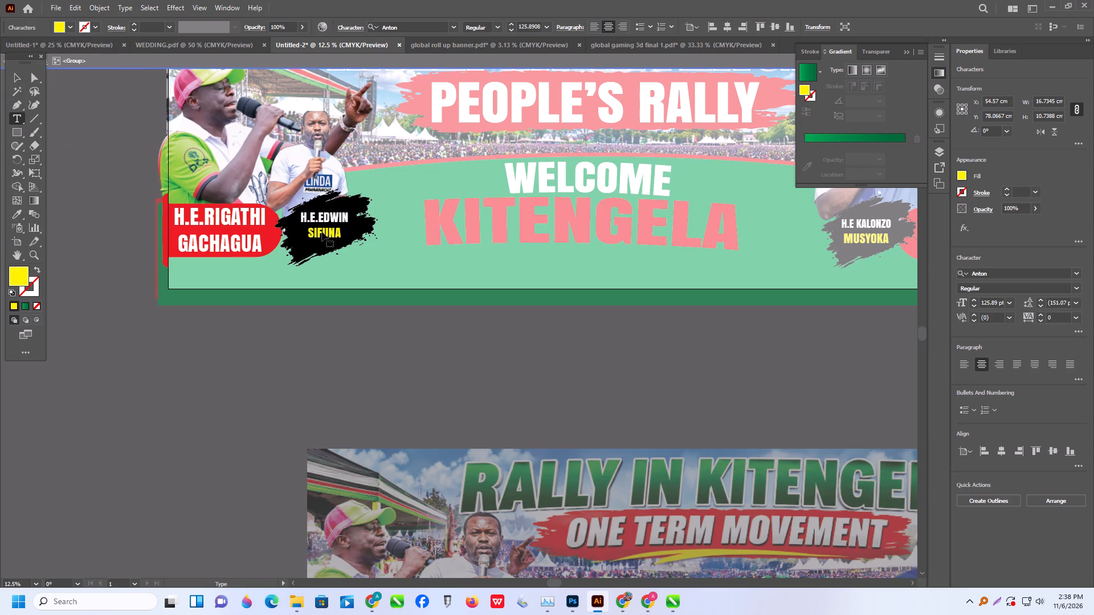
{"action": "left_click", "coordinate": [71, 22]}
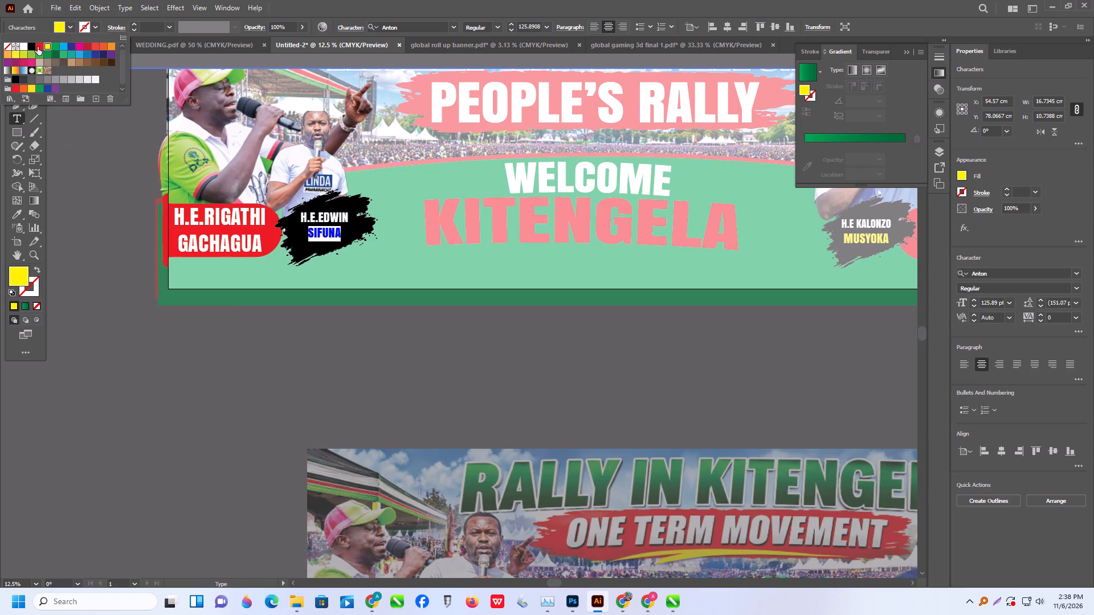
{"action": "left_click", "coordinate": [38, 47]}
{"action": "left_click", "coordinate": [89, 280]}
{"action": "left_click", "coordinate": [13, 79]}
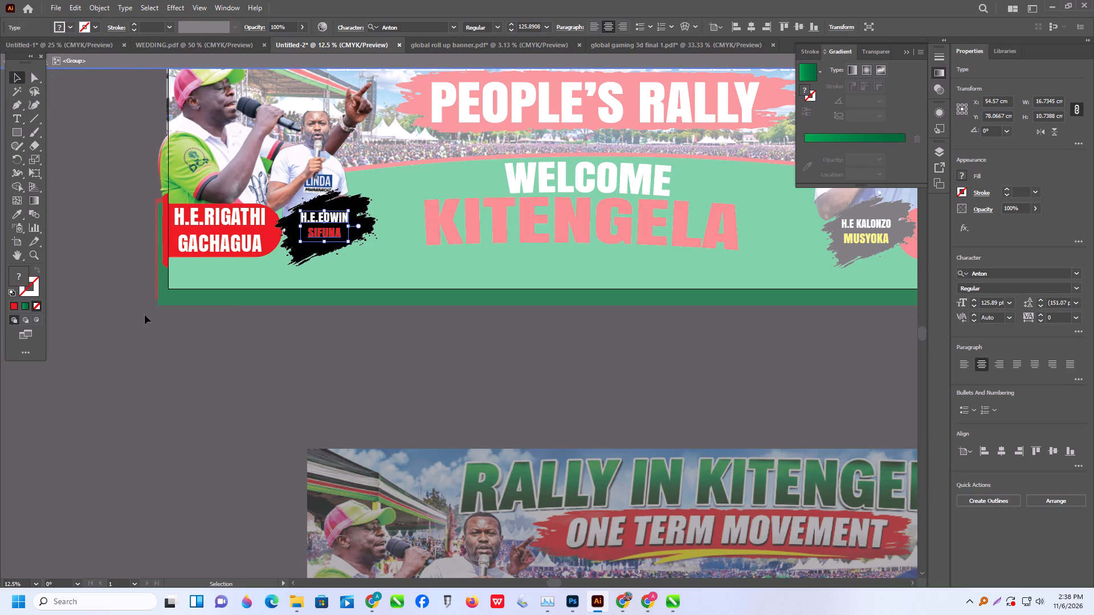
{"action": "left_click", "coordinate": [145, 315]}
Set the fill of the whole H.E.EDWIN SIFUNA label text to white and exit group isolation.
{"action": "scroll", "coordinate": [153, 343], "scroll_direction": "down", "scroll_amount": 2, "text": "alt"}
{"action": "scroll", "coordinate": [405, 317], "scroll_direction": "up", "scroll_amount": 2, "text": "alt"}
{"action": "scroll", "coordinate": [357, 269], "scroll_direction": "up", "scroll_amount": 1, "text": "alt"}
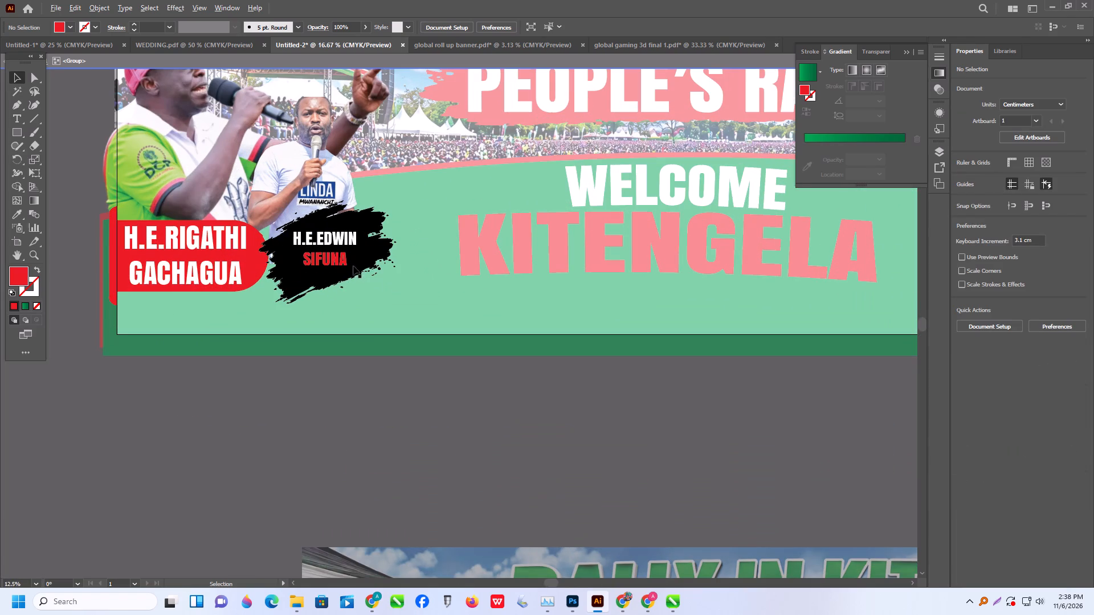
{"action": "left_click", "coordinate": [342, 265]}
{"action": "left_click", "coordinate": [71, 24]}
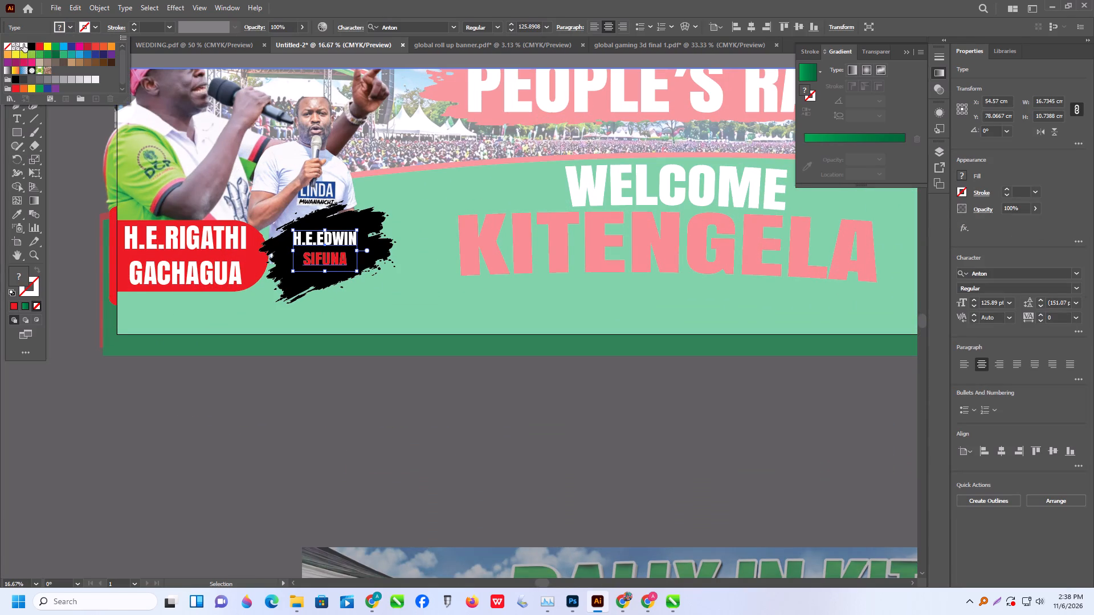
{"action": "left_click", "coordinate": [23, 48]}
{"action": "double_click", "coordinate": [197, 409]}
Ungroup the Kalonzo Musyoka and Kanar Seki photos from their name labels and backings.
{"action": "scroll", "coordinate": [198, 409], "scroll_direction": "down", "scroll_amount": 2, "text": "alt"}
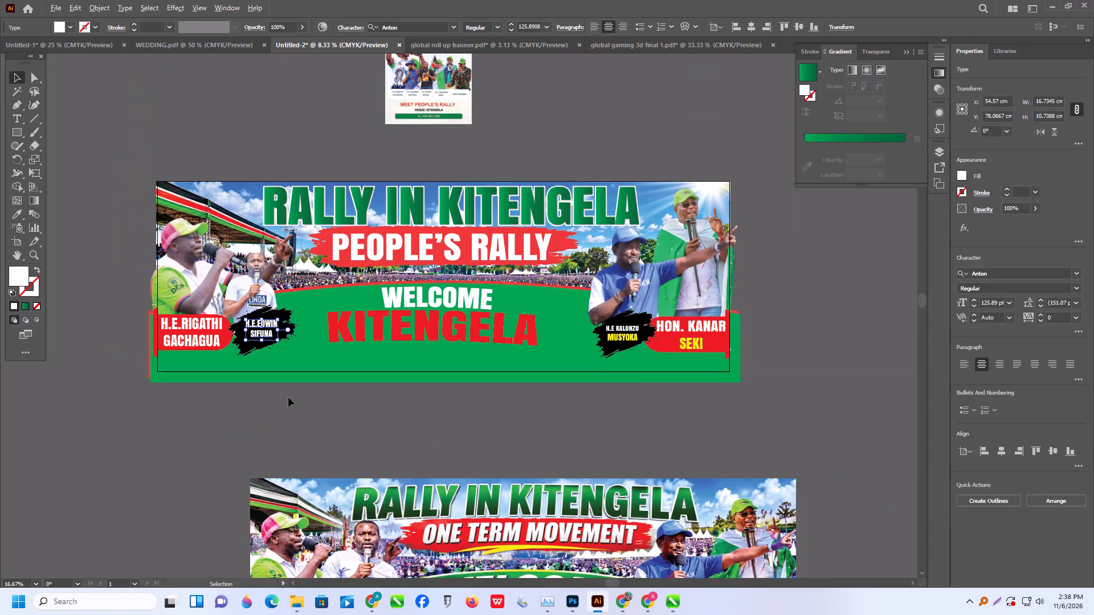
{"action": "scroll", "coordinate": [638, 388], "scroll_direction": "up", "scroll_amount": 1, "text": "alt"}
{"action": "left_click", "coordinate": [622, 315]}
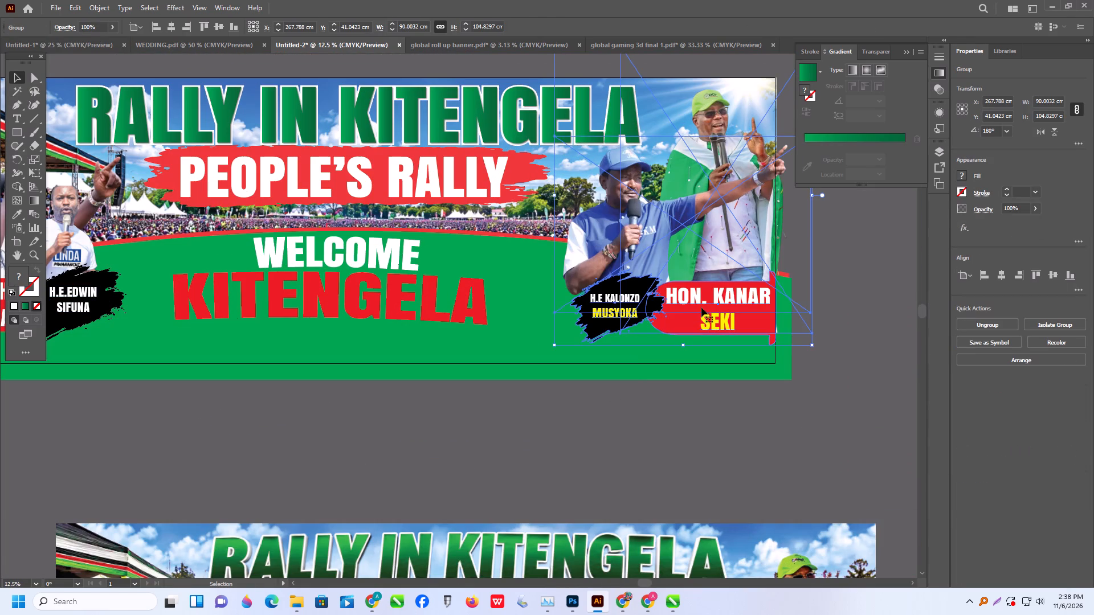
{"action": "right_click", "coordinate": [701, 307]}
{"action": "left_click", "coordinate": [741, 464]}
{"action": "left_click", "coordinate": [779, 441]}
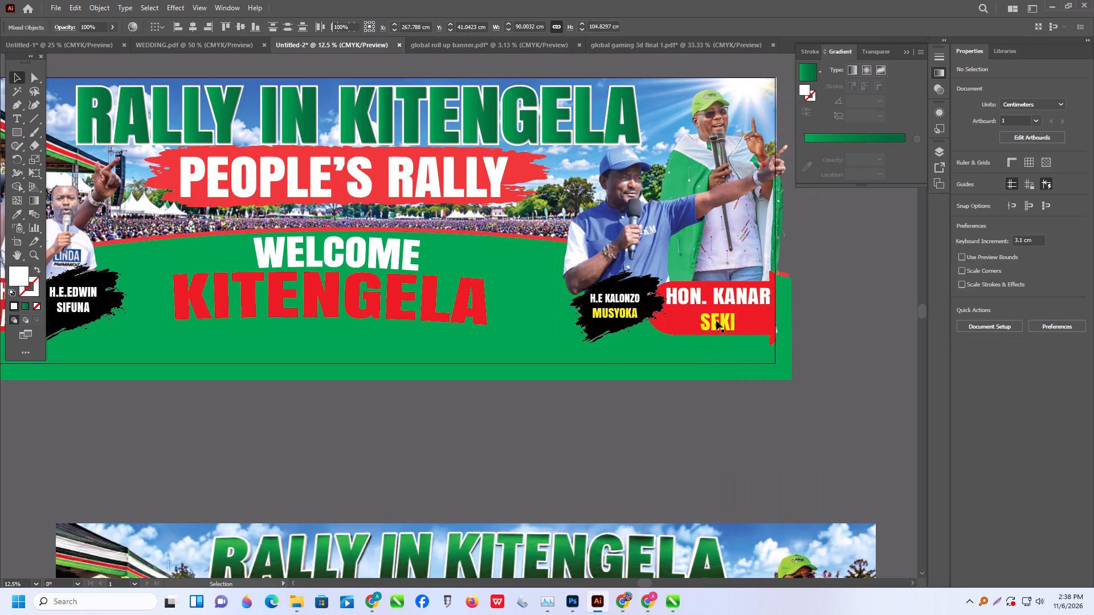
Set the fill of the whole H.E KALONZO MUSYOKA and HON. KANAR SEKI label texts to white.
{"action": "left_click", "coordinate": [716, 321]}
{"action": "left_click", "coordinate": [614, 306], "text": "shift"}
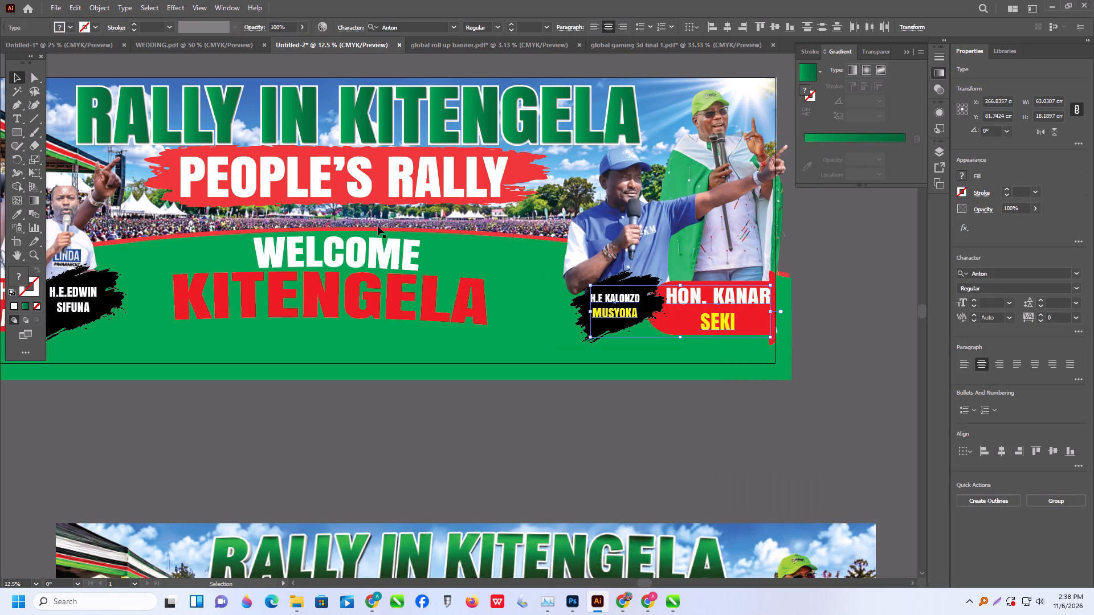
{"action": "left_click", "coordinate": [68, 26]}
{"action": "left_click", "coordinate": [22, 45]}
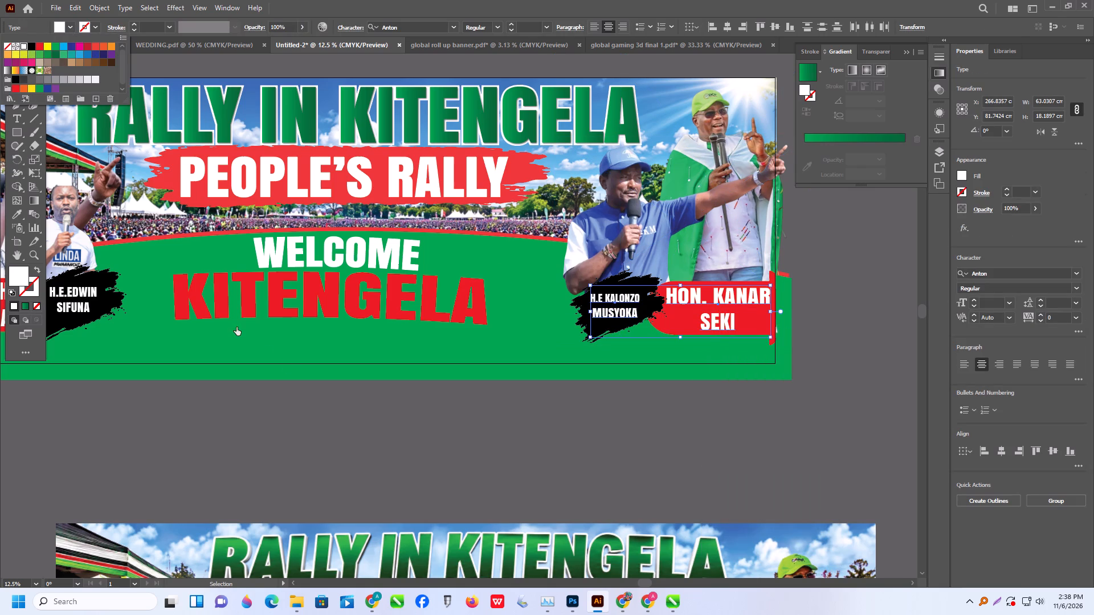
{"action": "double_click", "coordinate": [394, 429]}
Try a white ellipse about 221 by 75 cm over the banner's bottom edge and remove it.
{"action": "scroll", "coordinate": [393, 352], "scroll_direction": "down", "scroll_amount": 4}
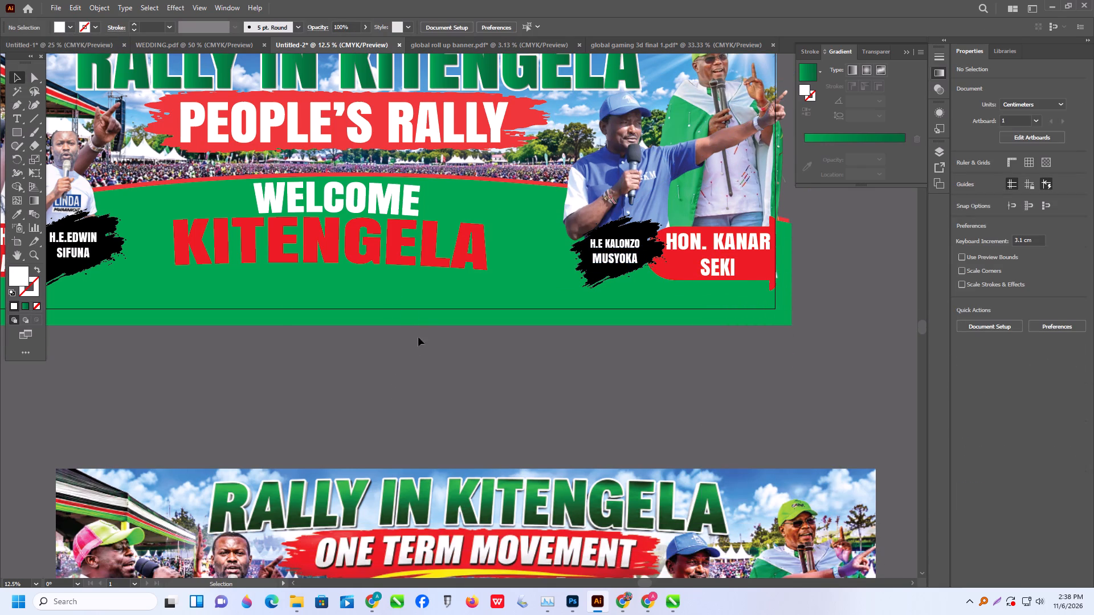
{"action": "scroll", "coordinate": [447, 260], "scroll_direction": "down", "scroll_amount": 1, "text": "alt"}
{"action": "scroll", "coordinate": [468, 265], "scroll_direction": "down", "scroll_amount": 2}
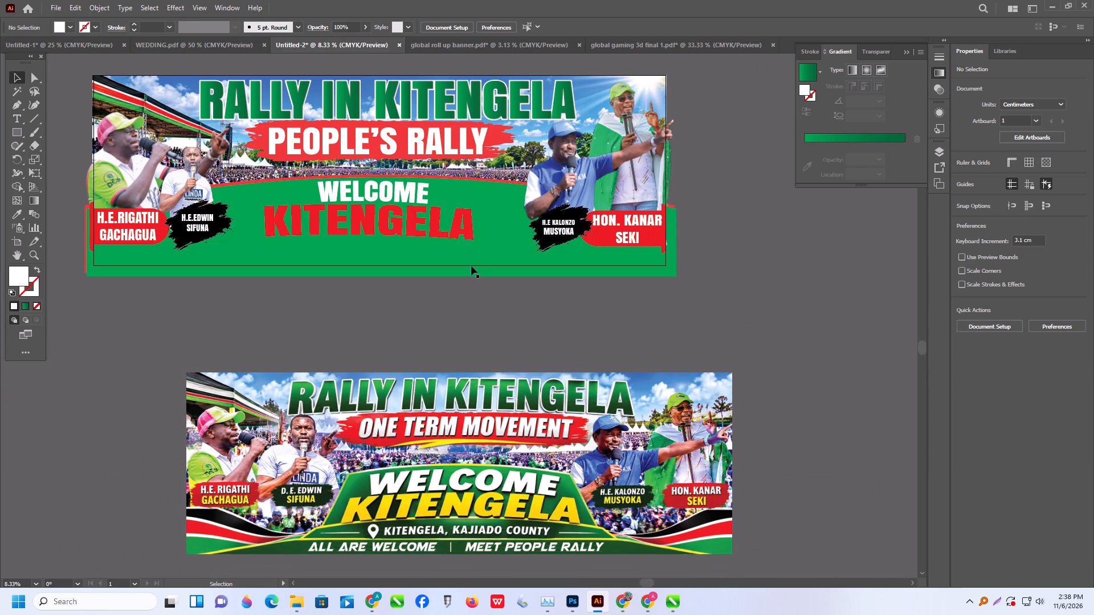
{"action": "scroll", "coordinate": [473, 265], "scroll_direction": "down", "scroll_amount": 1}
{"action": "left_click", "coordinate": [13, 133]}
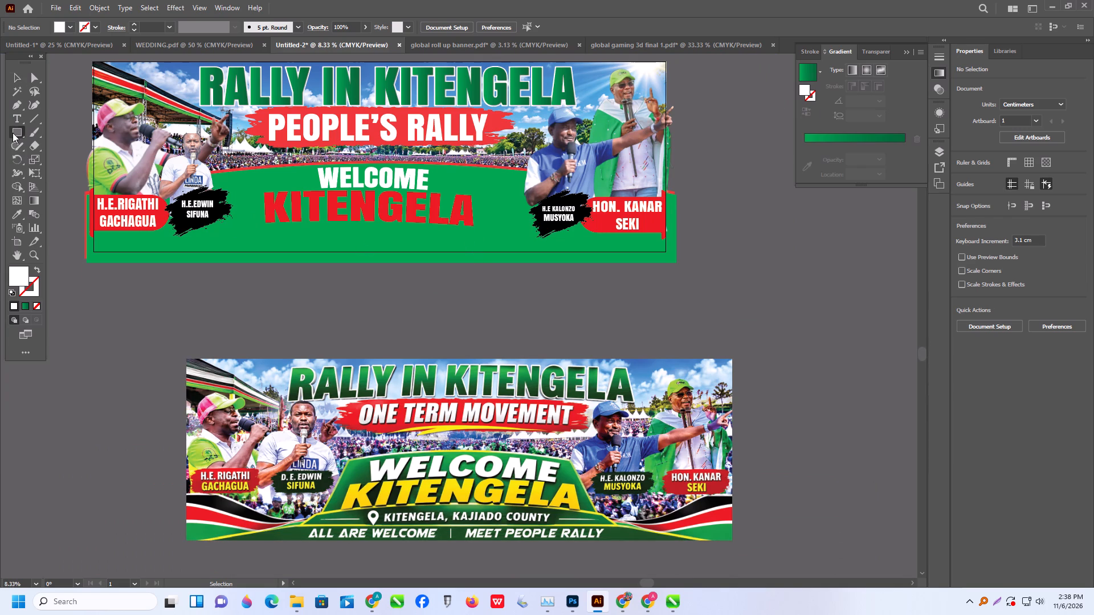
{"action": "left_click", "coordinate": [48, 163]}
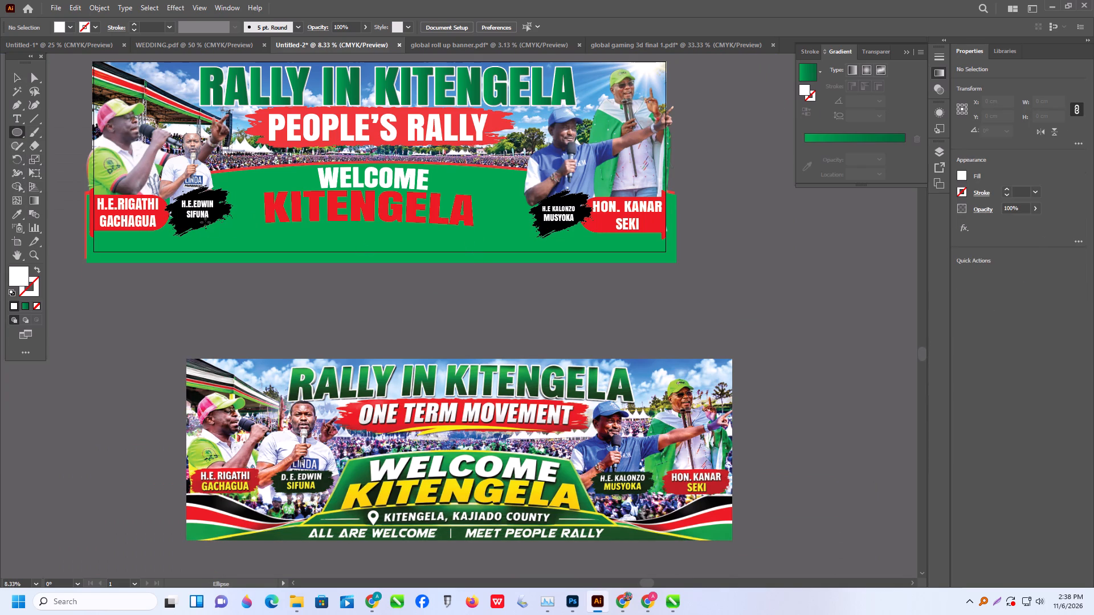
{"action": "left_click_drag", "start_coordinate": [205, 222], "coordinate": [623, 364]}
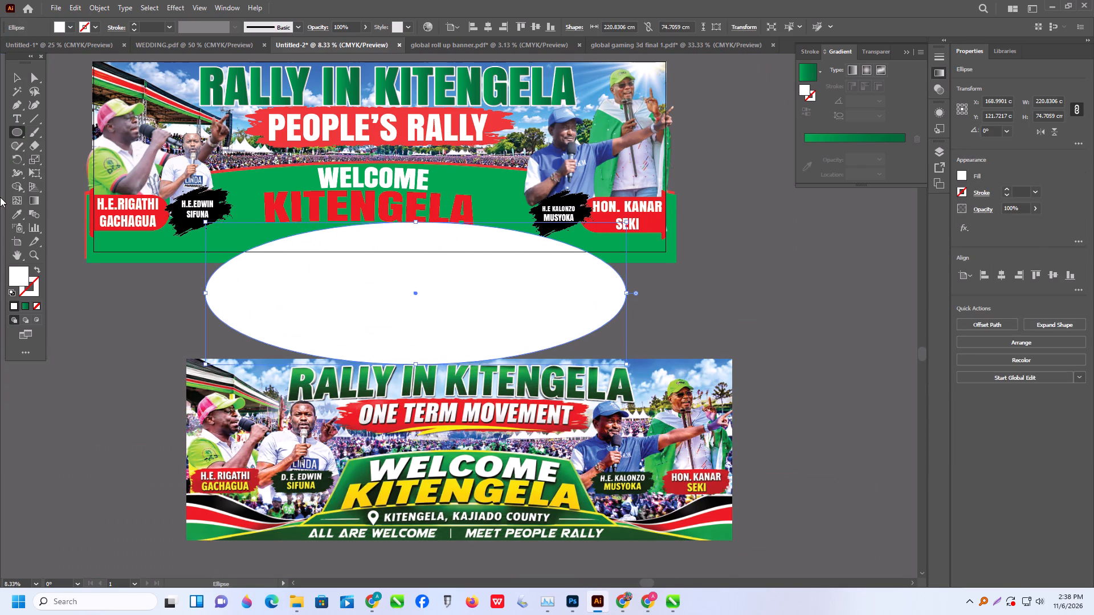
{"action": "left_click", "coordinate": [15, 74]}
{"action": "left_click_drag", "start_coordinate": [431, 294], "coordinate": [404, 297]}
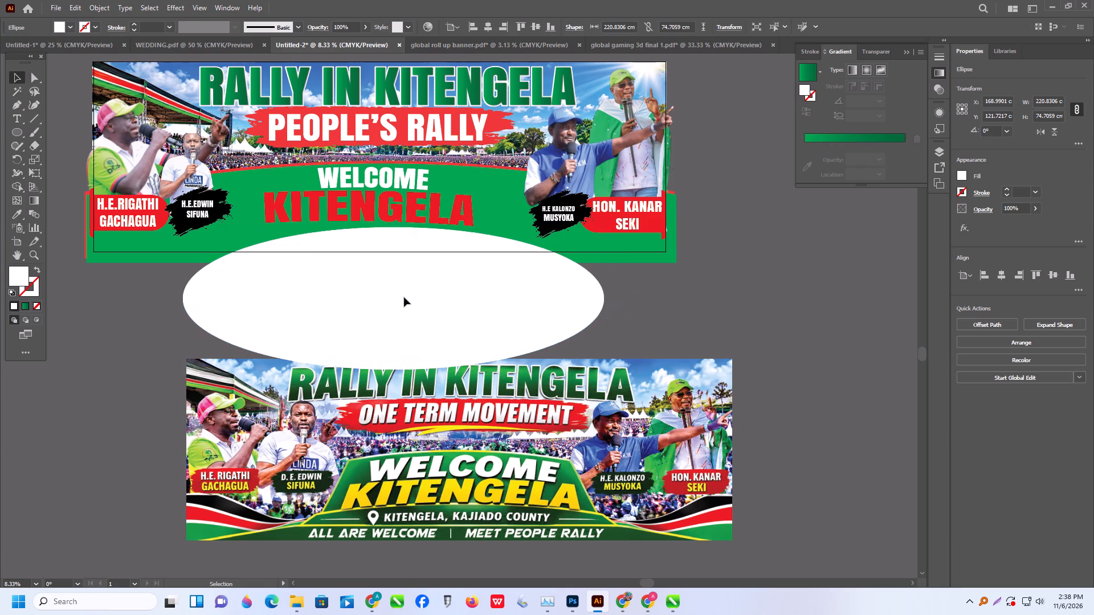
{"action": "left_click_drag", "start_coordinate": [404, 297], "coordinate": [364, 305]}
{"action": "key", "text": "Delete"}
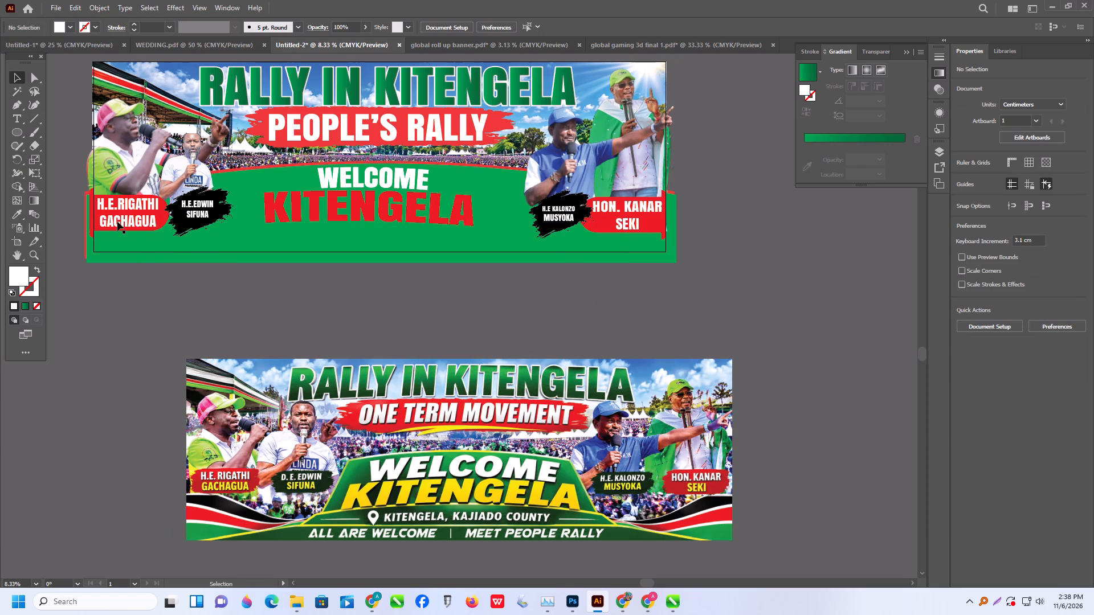
Draw a white rectangle about 322 by 50 cm across the full width of the banner's bottom edge.
{"action": "left_click", "coordinate": [13, 129]}
{"action": "left_click", "coordinate": [53, 135]}
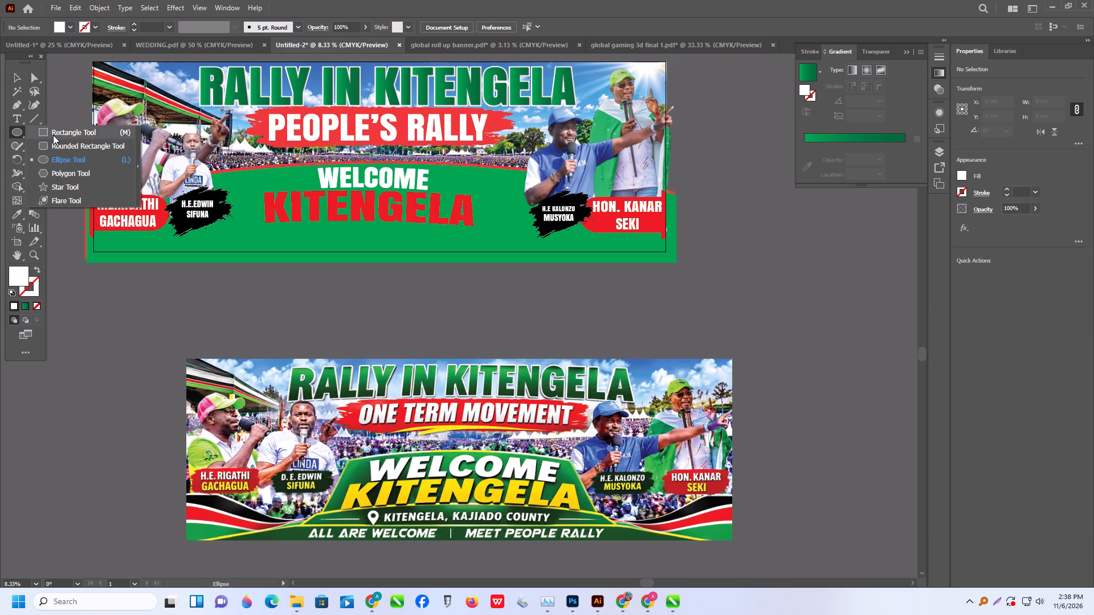
{"action": "left_click_drag", "start_coordinate": [85, 232], "coordinate": [492, 305]}
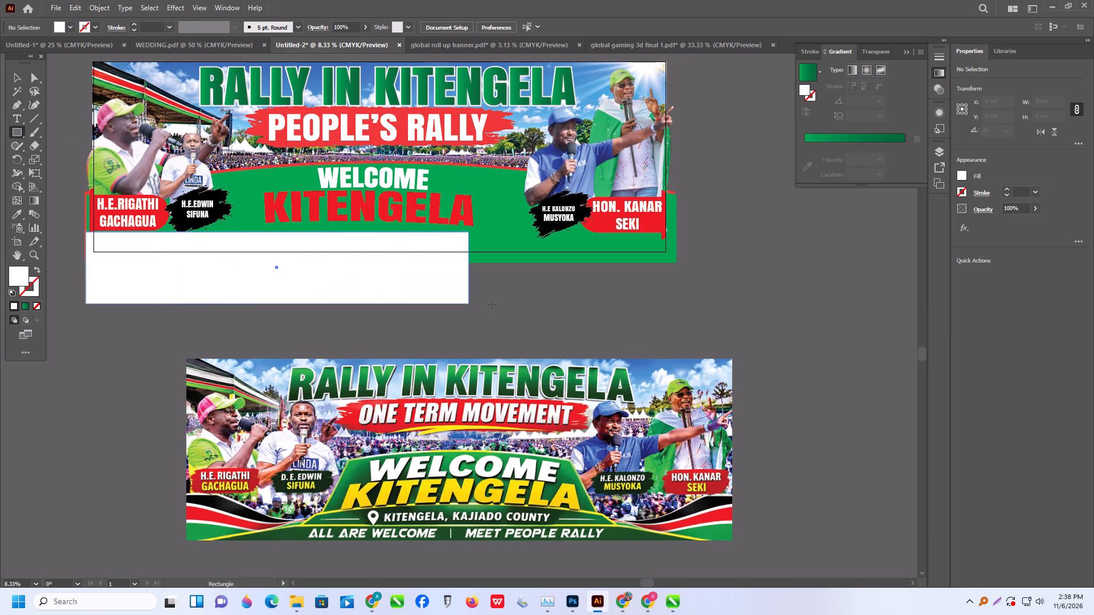
{"action": "left_click_drag", "start_coordinate": [492, 305], "coordinate": [699, 328]}
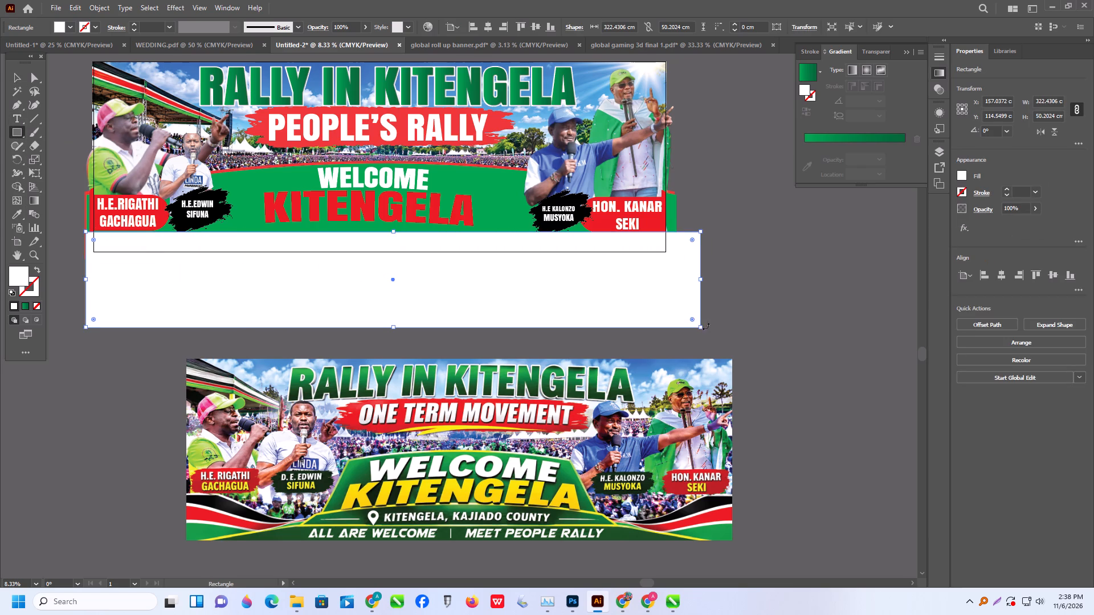
{"action": "left_click", "coordinate": [11, 68]}
{"action": "left_click", "coordinate": [17, 75]}
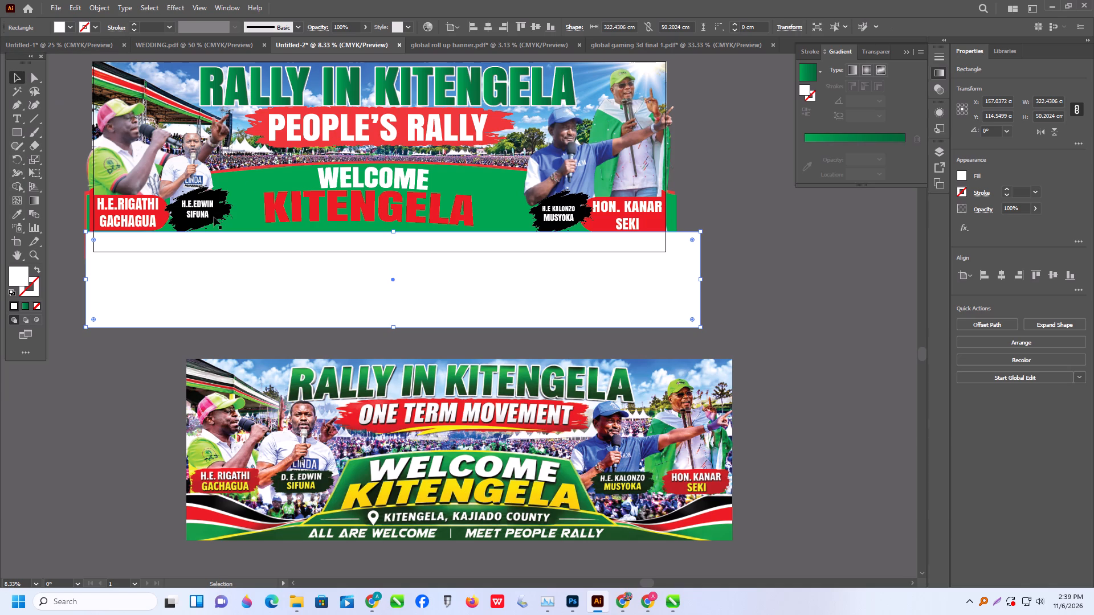
Ungroup the Rigathi Gachagua and Edwin Sifuna photos from their name labels and backings.
{"action": "left_click", "coordinate": [214, 217]}
{"action": "right_click", "coordinate": [206, 206]}
{"action": "left_click", "coordinate": [251, 360]}
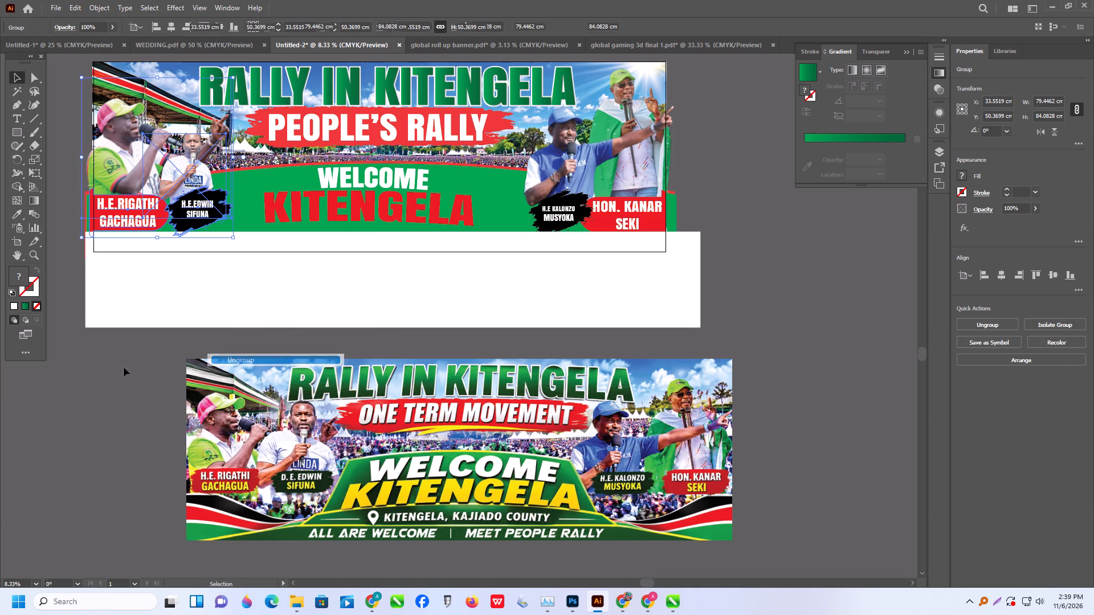
{"action": "left_click", "coordinate": [107, 368]}
Enlarge the Edwin Sifuna photo, black brush stroke and name label together to about 57.7 by 65.8 cm and reposition them.
{"action": "left_click", "coordinate": [195, 214]}
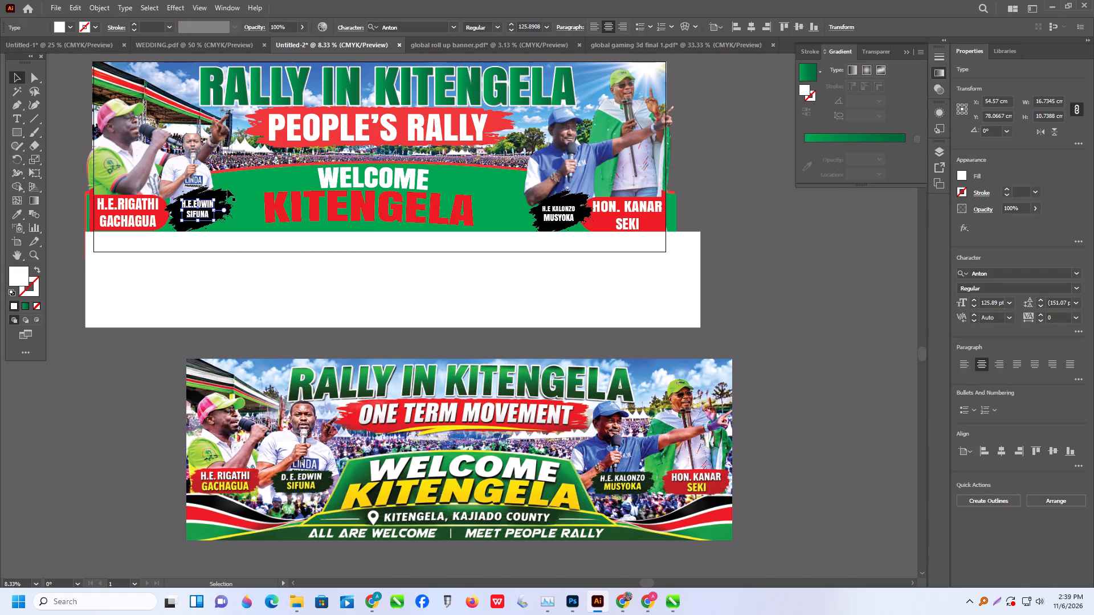
{"action": "scroll", "coordinate": [227, 189], "scroll_direction": "up", "scroll_amount": 1, "text": "alt"}
{"action": "left_click", "coordinate": [221, 198], "text": "shift"}
{"action": "left_click", "coordinate": [183, 143], "text": "shift"}
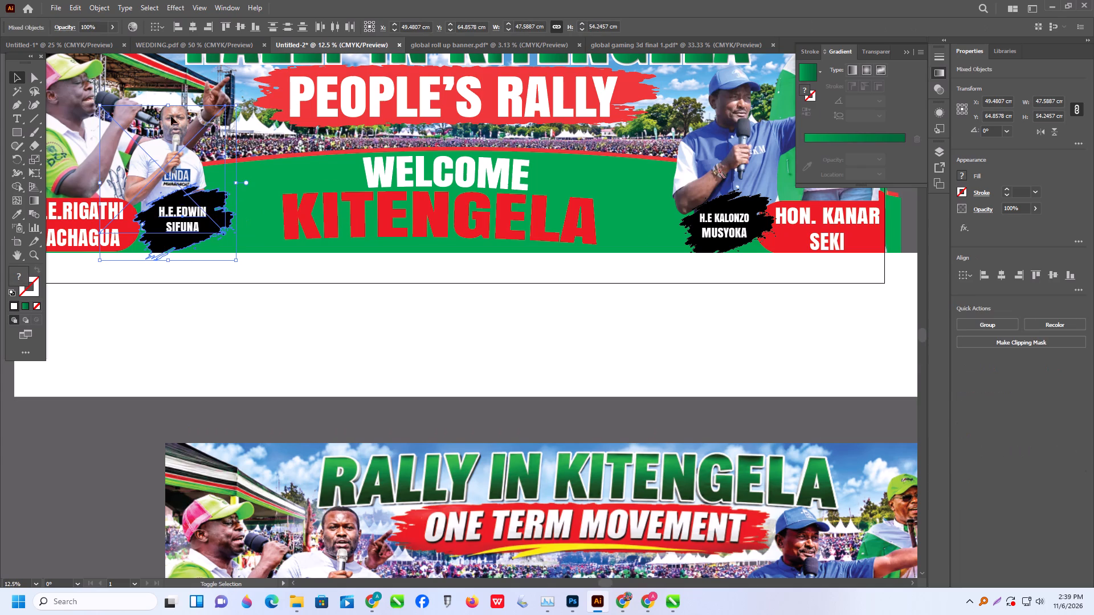
{"action": "left_click_drag", "start_coordinate": [99, 105], "coordinate": [81, 73], "text": "shift"}
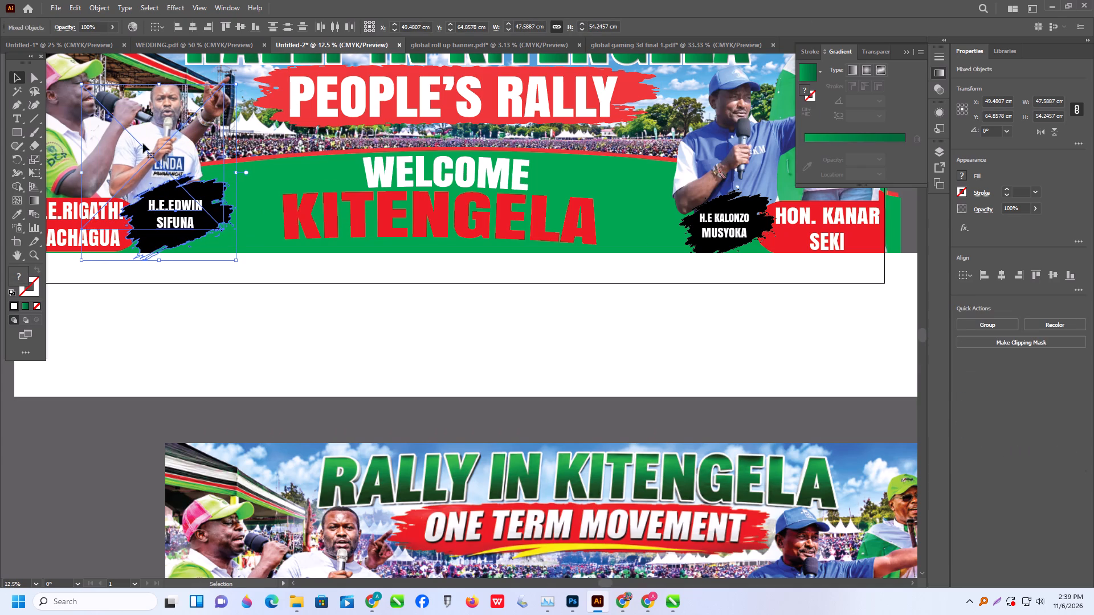
{"action": "left_click_drag", "start_coordinate": [165, 151], "coordinate": [170, 140]}
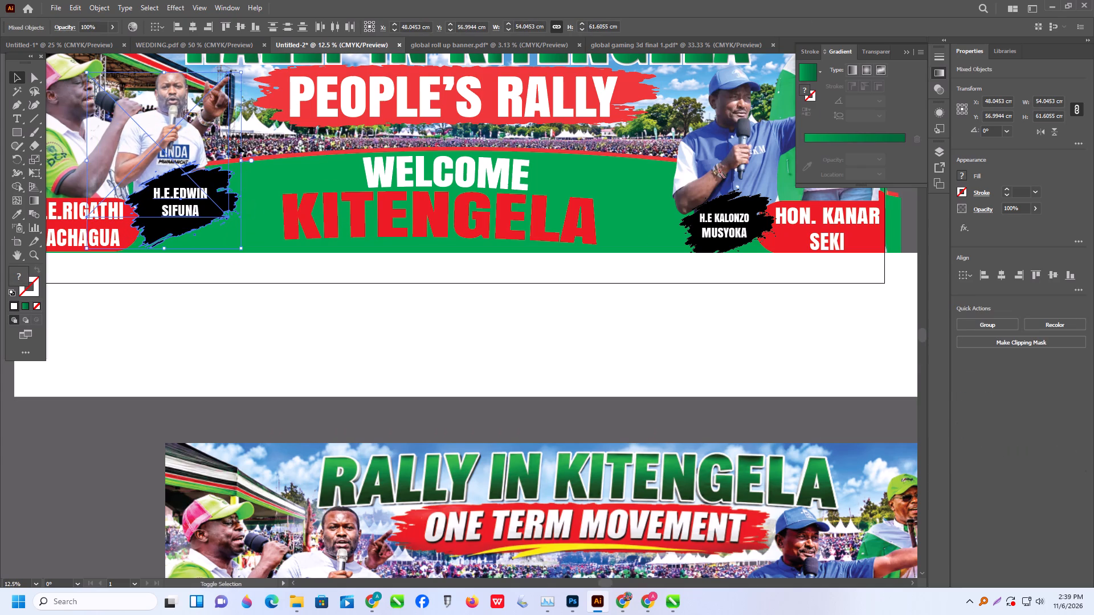
{"action": "scroll", "coordinate": [228, 159], "scroll_direction": "up", "scroll_amount": 5}
{"action": "left_click_drag", "start_coordinate": [241, 142], "coordinate": [245, 141], "text": "shift"}
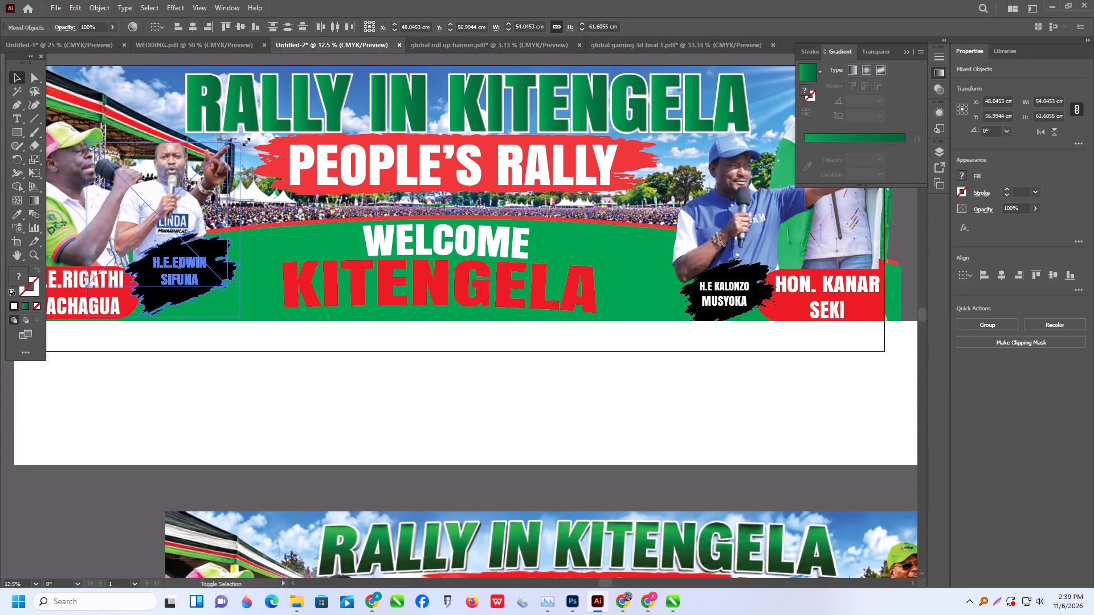
{"action": "left_click_drag", "start_coordinate": [245, 141], "coordinate": [267, 129], "text": "shift"}
{"action": "left_click", "coordinate": [173, 202]}
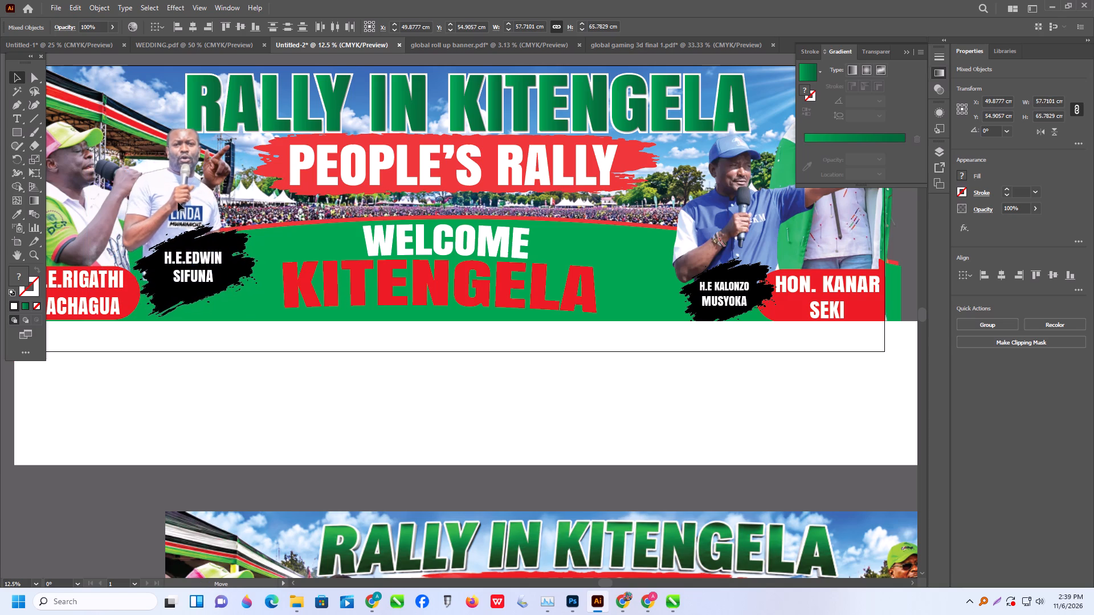
{"action": "scroll", "coordinate": [206, 210], "scroll_direction": "down", "scroll_amount": 3}
{"action": "left_click", "coordinate": [99, 475]}
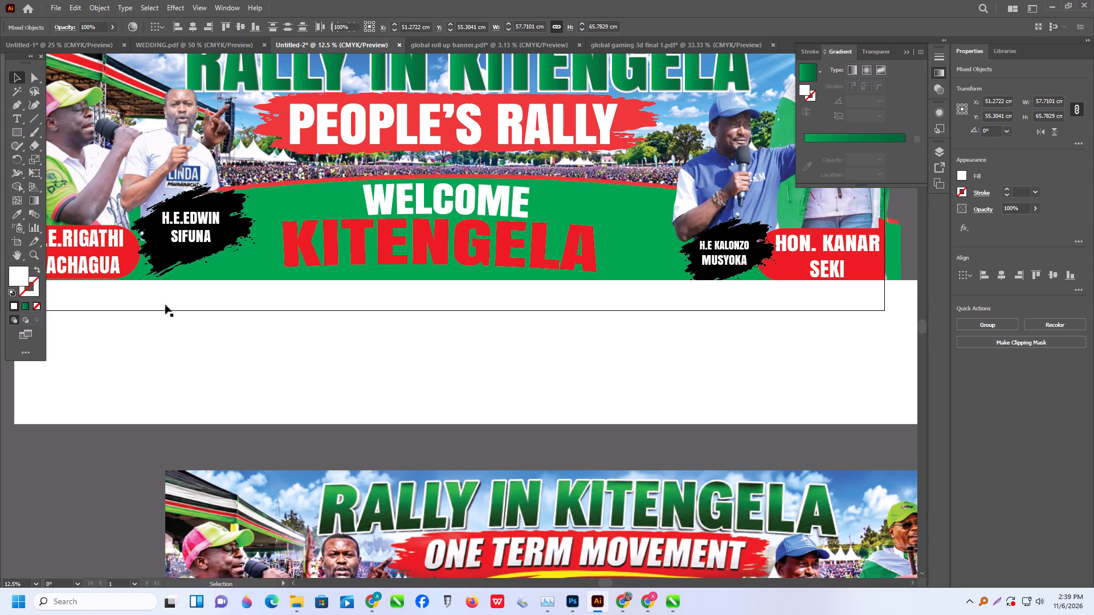
Adjust the black brush stroke's position and enlarge the H.E.EDWIN SIFUNA label on it to about 169.5 pt.
{"action": "left_click", "coordinate": [170, 259]}
{"action": "left_click_drag", "start_coordinate": [172, 259], "coordinate": [165, 263]}
{"action": "left_click_drag", "start_coordinate": [202, 218], "coordinate": [195, 223]}
{"action": "left_click_drag", "start_coordinate": [213, 253], "coordinate": [219, 257], "text": "shift"}
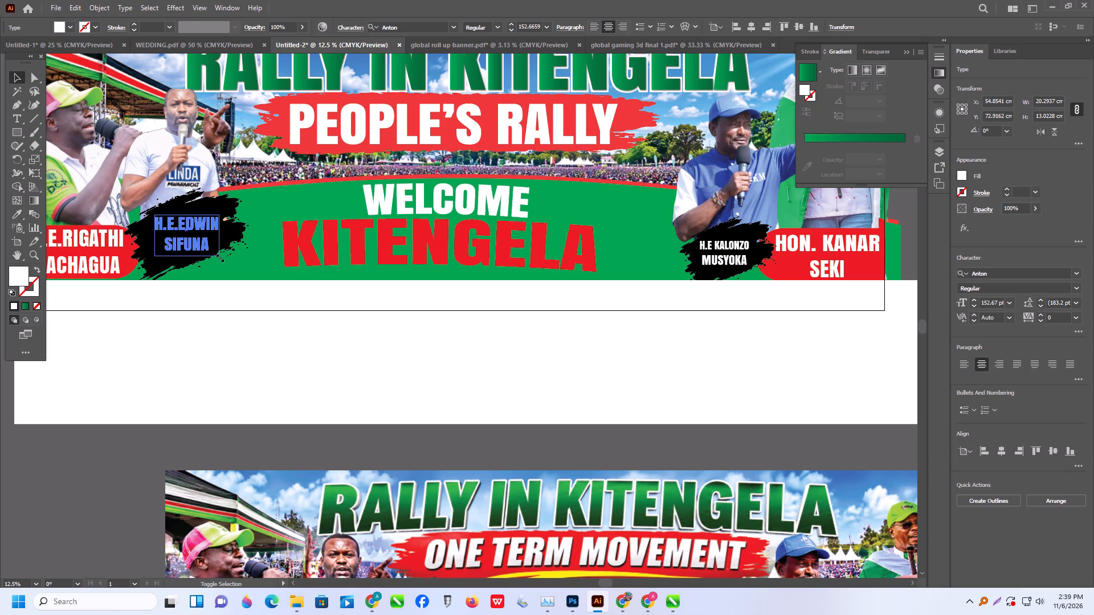
{"action": "left_click_drag", "start_coordinate": [219, 257], "coordinate": [218, 257], "text": "shift"}
{"action": "left_click", "coordinate": [183, 243]}
Resize the Kalonzo Musyoka photo to about 91 by 63 cm, extending it toward the banner's centre.
{"action": "scroll", "coordinate": [179, 250], "scroll_direction": "down", "scroll_amount": 1, "text": "alt"}
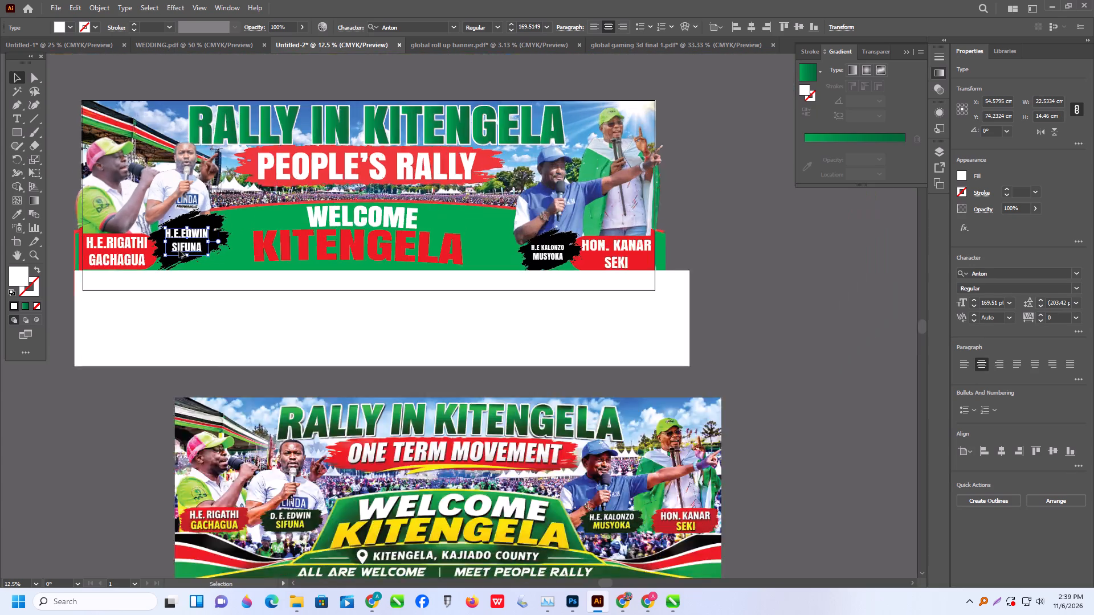
{"action": "scroll", "coordinate": [179, 251], "scroll_direction": "down", "scroll_amount": 1, "text": "alt"}
{"action": "scroll", "coordinate": [687, 261], "scroll_direction": "up", "scroll_amount": 1, "text": "alt"}
{"action": "left_click", "coordinate": [663, 182]}
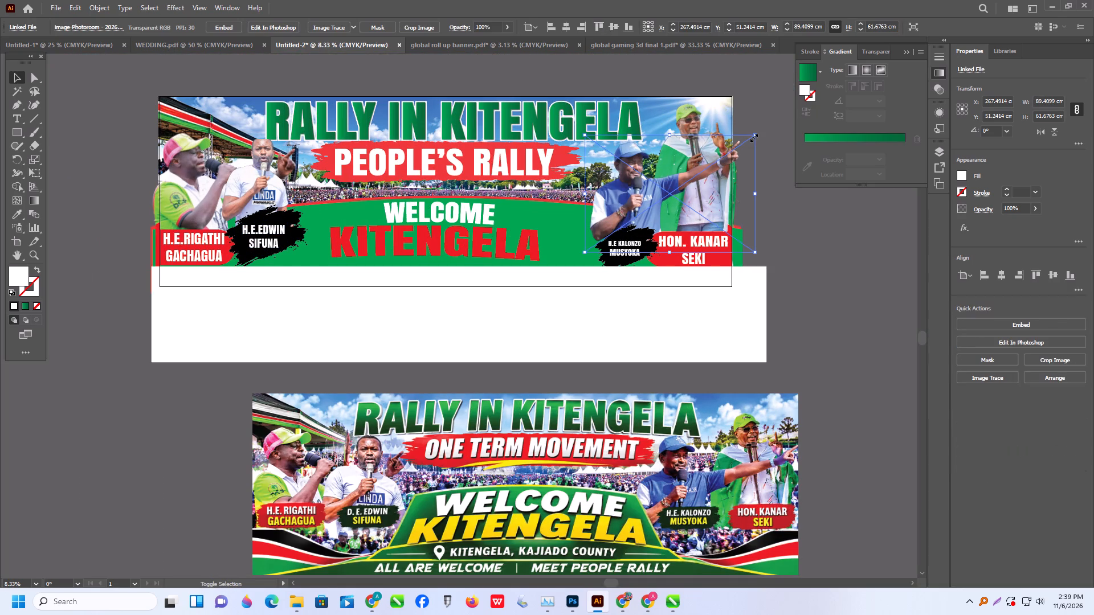
{"action": "left_click_drag", "start_coordinate": [757, 136], "coordinate": [746, 146], "text": "shift"}
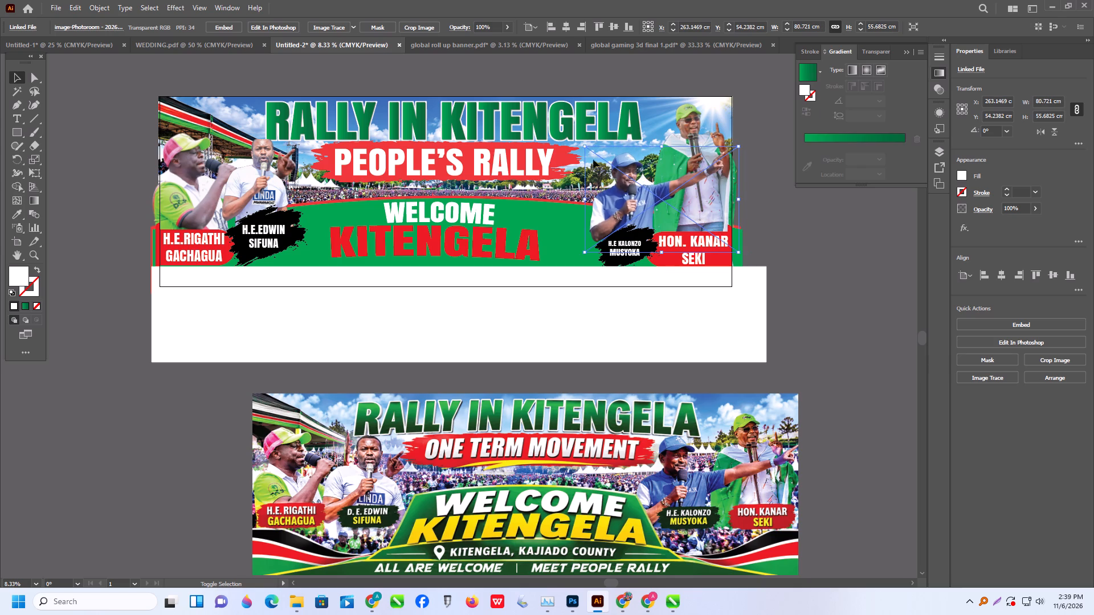
{"action": "left_click_drag", "start_coordinate": [583, 145], "coordinate": [559, 136], "text": "shift"}
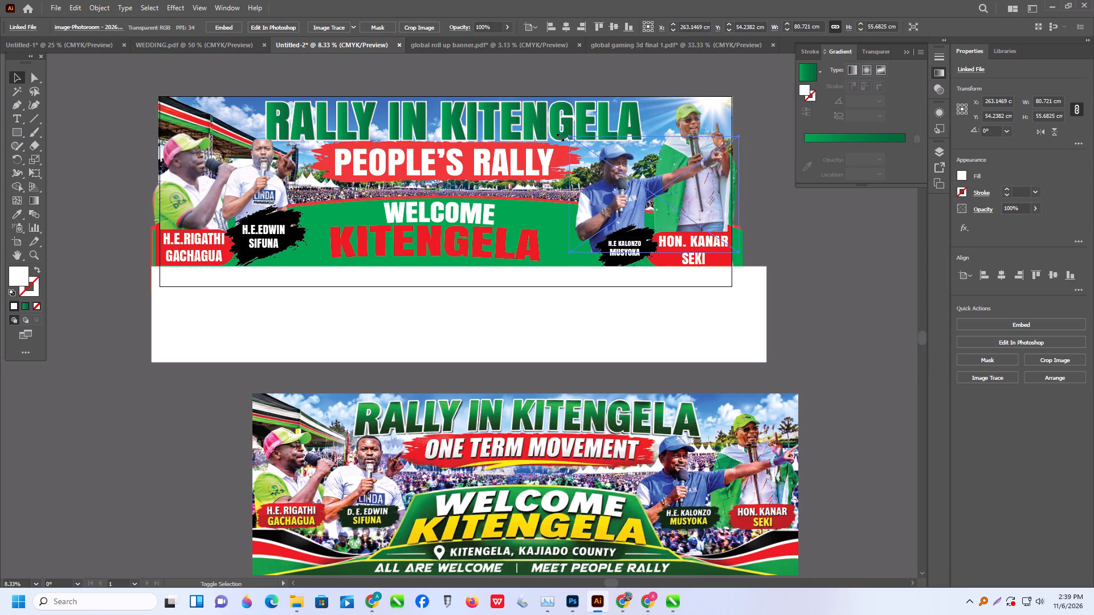
{"action": "left_click_drag", "start_coordinate": [559, 136], "coordinate": [551, 133], "text": "shift"}
{"action": "left_click", "coordinate": [666, 338]}
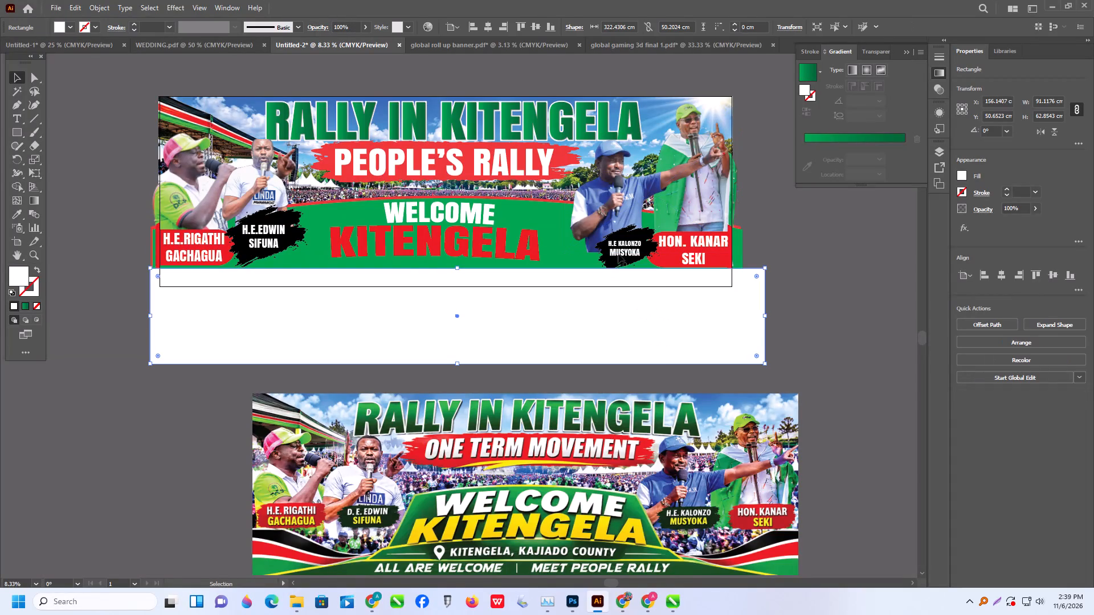
Enlarge the black brush stroke behind H.E KALONZO MUSYOKA to about 42.6 by 32.3 cm and enlarge the label to suit.
{"action": "left_click", "coordinate": [611, 263]}
{"action": "left_click_drag", "start_coordinate": [594, 270], "coordinate": [593, 271], "text": "shift"}
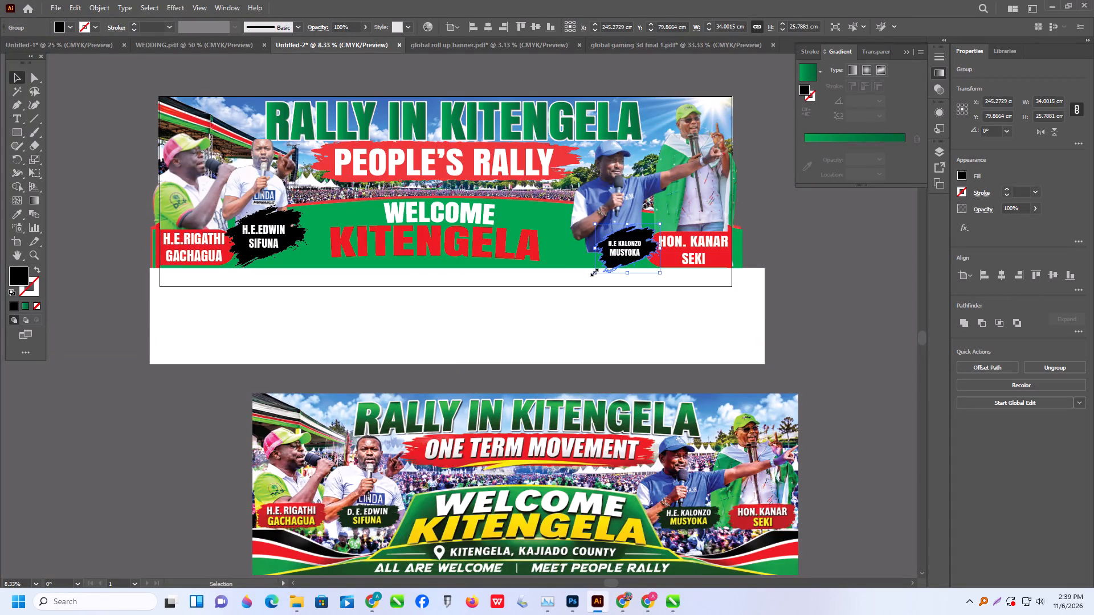
{"action": "left_click_drag", "start_coordinate": [593, 271], "coordinate": [568, 285], "text": "shift"}
{"action": "left_click", "coordinate": [641, 253]}
{"action": "left_click", "coordinate": [618, 256]}
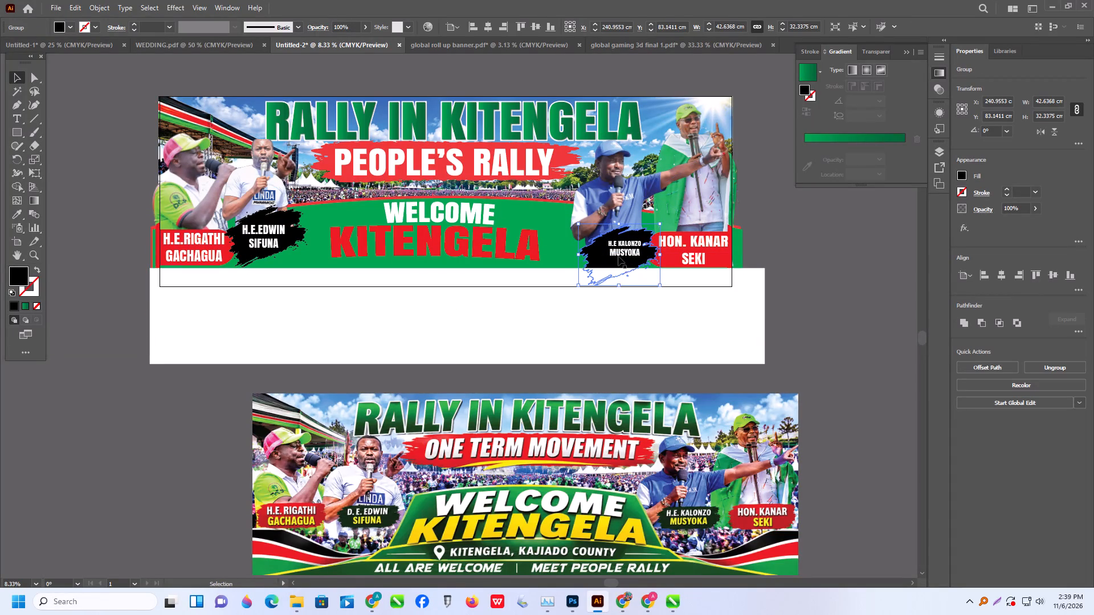
{"action": "left_click_drag", "start_coordinate": [607, 259], "coordinate": [595, 266], "text": "shift"}
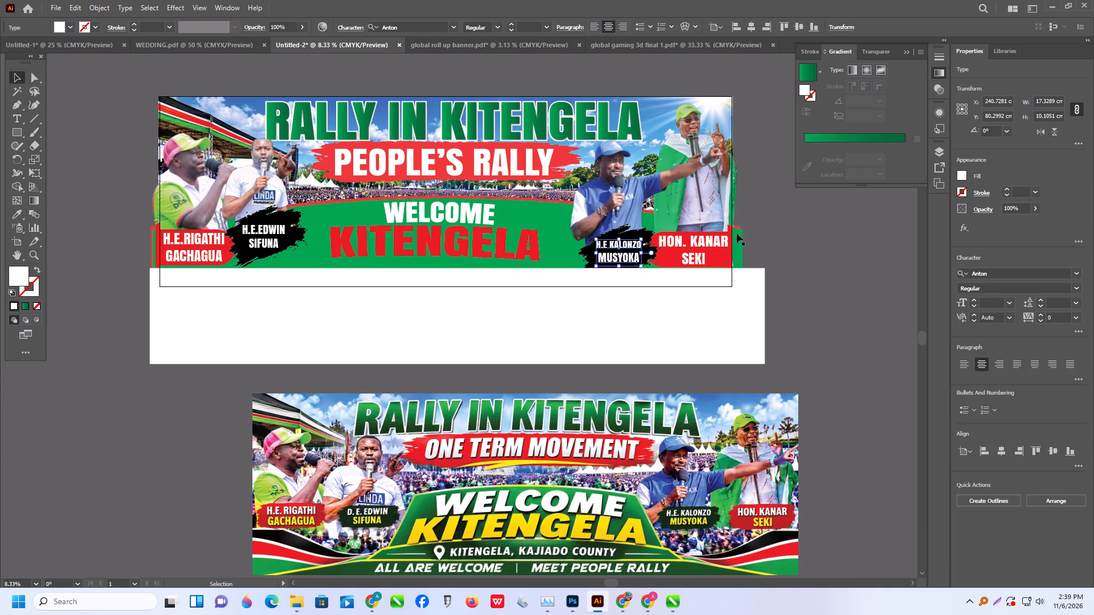
{"action": "left_click", "coordinate": [768, 225]}
{"action": "left_click", "coordinate": [789, 224]}
{"action": "scroll", "coordinate": [462, 281], "scroll_direction": "down", "scroll_amount": 1}
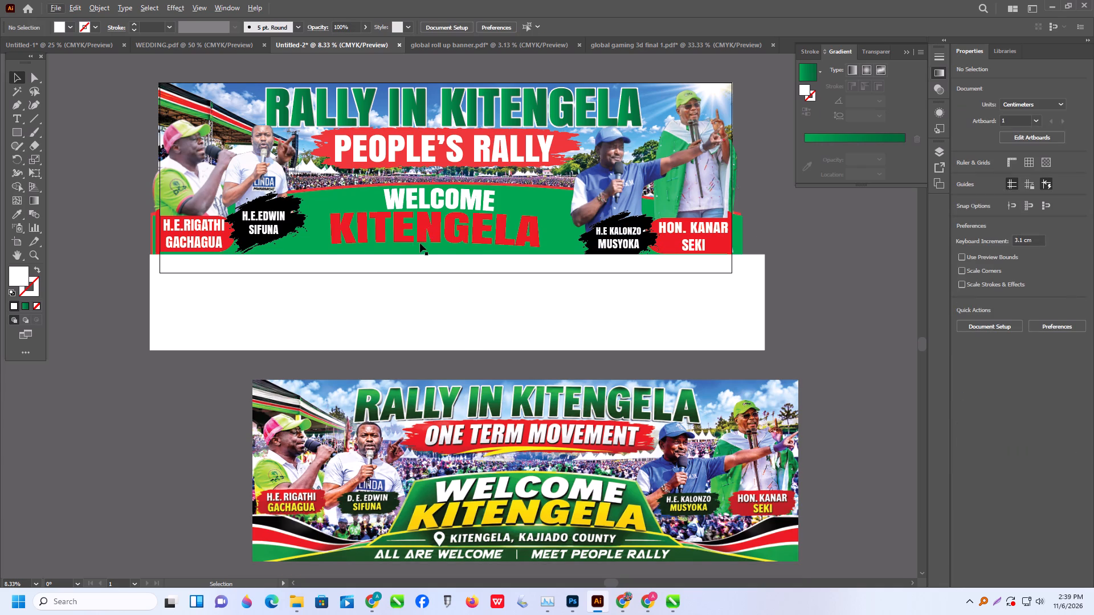
Enlarge the red KITENGELA text to about 622.4 pt and position it centrally beneath WELCOME, nudging WELCOME slightly to suit.
{"action": "scroll", "coordinate": [420, 243], "scroll_direction": "down", "scroll_amount": 1}
{"action": "left_click", "coordinate": [428, 219]}
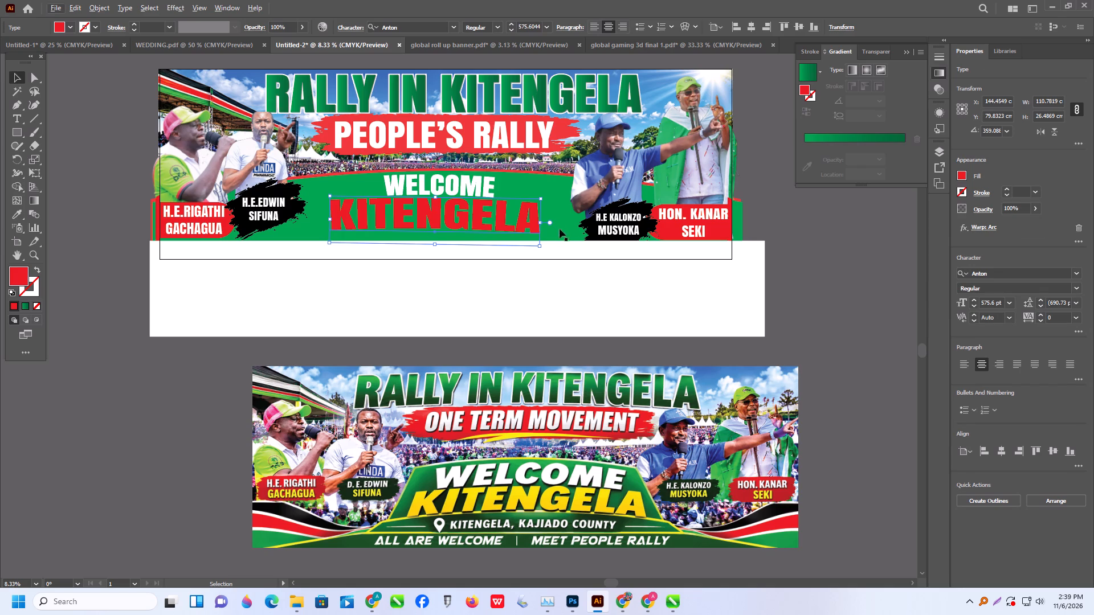
{"action": "left_click_drag", "start_coordinate": [540, 223], "coordinate": [556, 228], "text": "shift"}
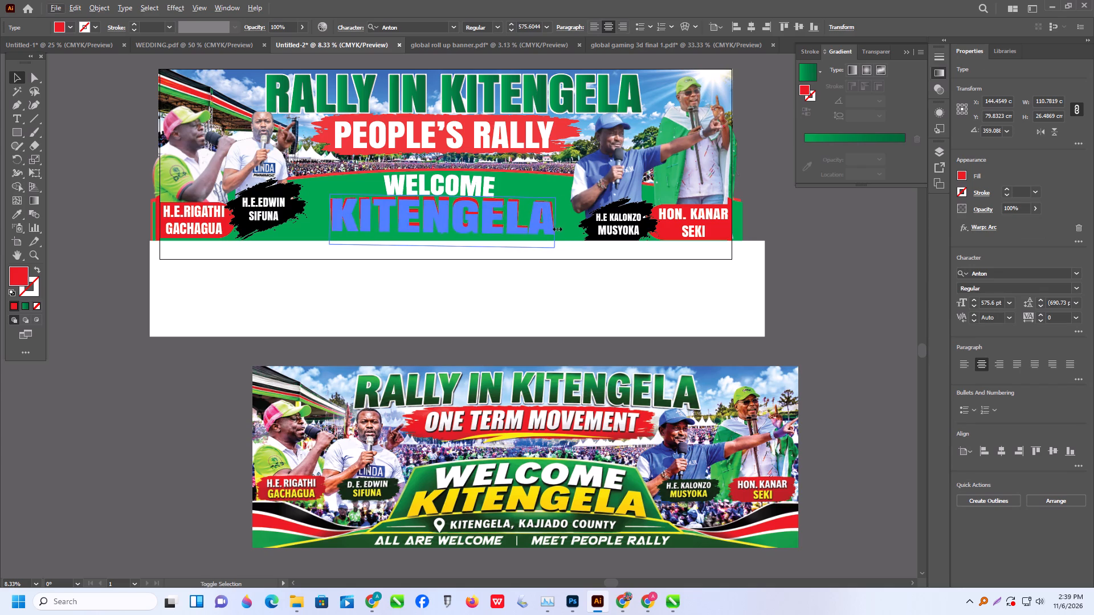
{"action": "left_click_drag", "start_coordinate": [556, 228], "coordinate": [557, 228], "text": "shift"}
{"action": "scroll", "coordinate": [463, 226], "scroll_direction": "up", "scroll_amount": 1, "text": "alt"}
{"action": "left_click_drag", "start_coordinate": [471, 227], "coordinate": [468, 227]}
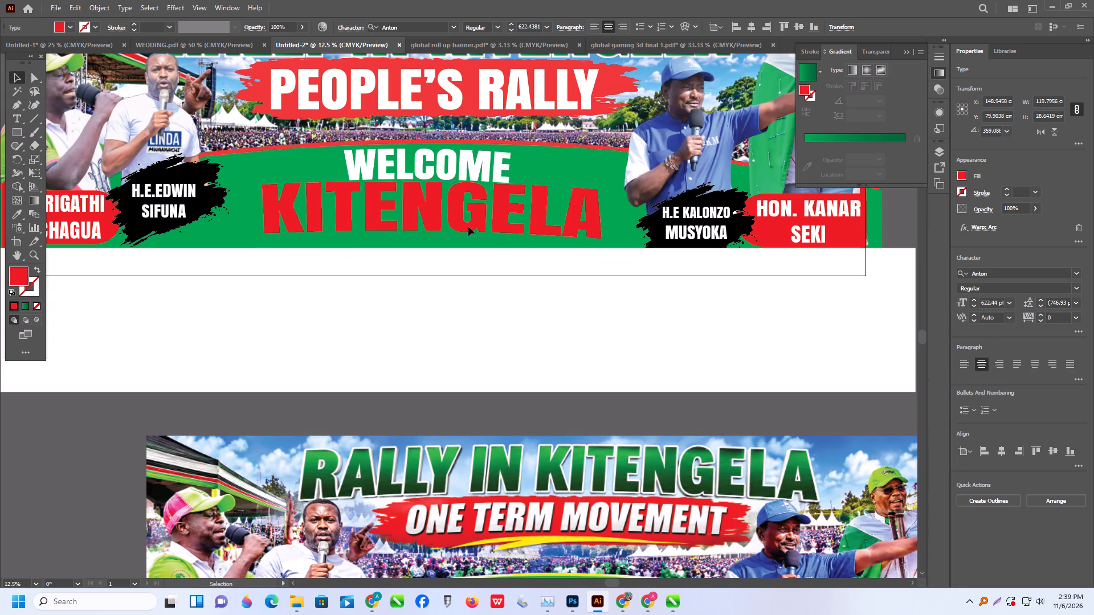
{"action": "left_click_drag", "start_coordinate": [468, 227], "coordinate": [465, 228]}
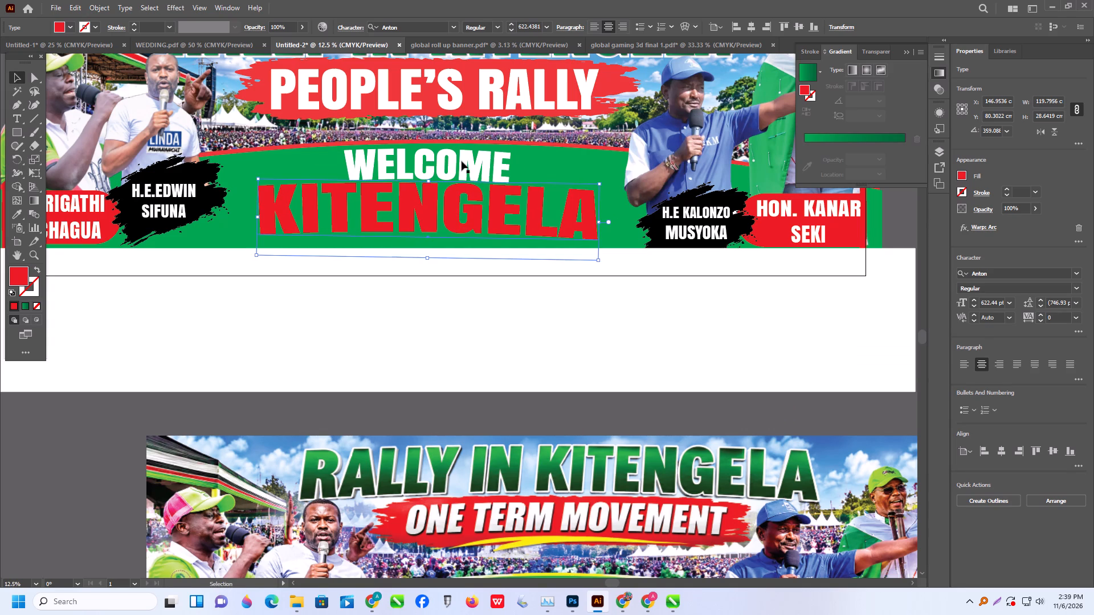
{"action": "left_click", "coordinate": [462, 161]}
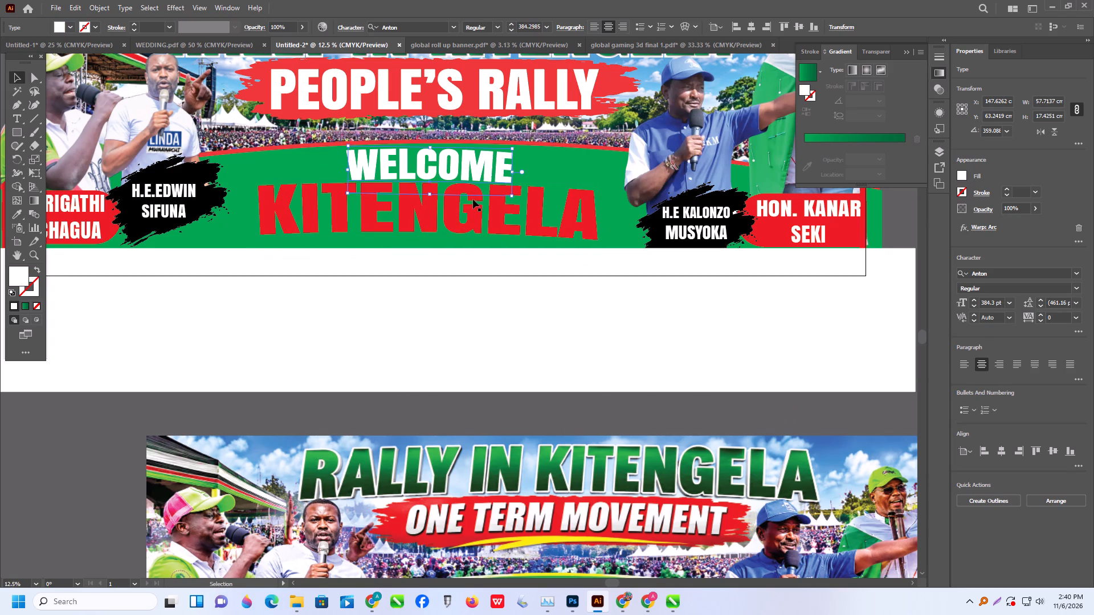
Convert the red KITENGELA text to outlines.
{"action": "scroll", "coordinate": [471, 201], "scroll_direction": "down", "scroll_amount": 1, "text": "alt"}
{"action": "left_click", "coordinate": [464, 208]}
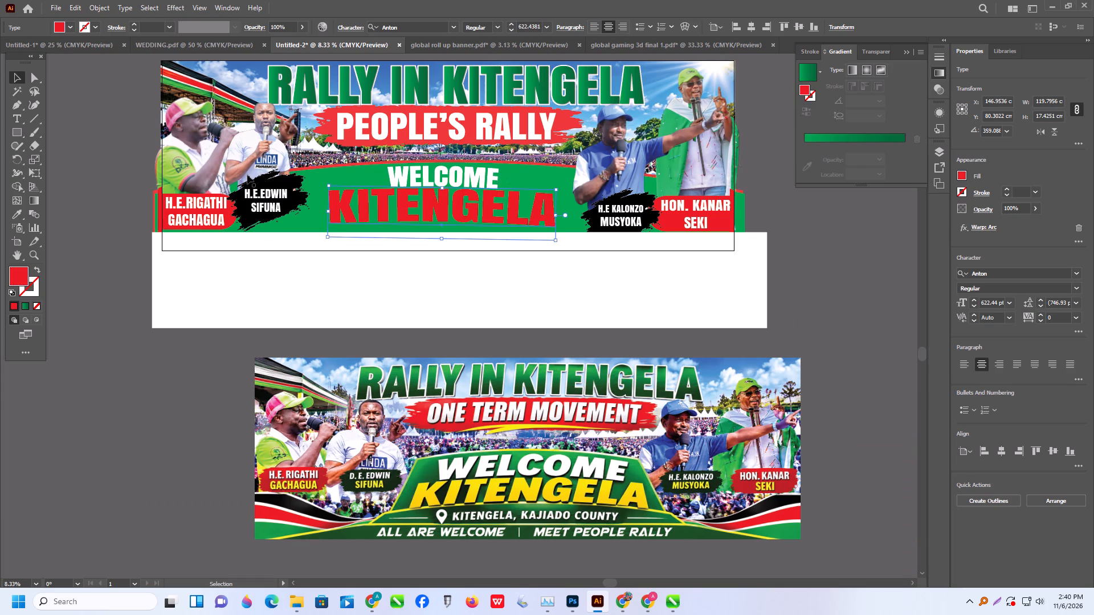
{"action": "right_click", "coordinate": [424, 214]}
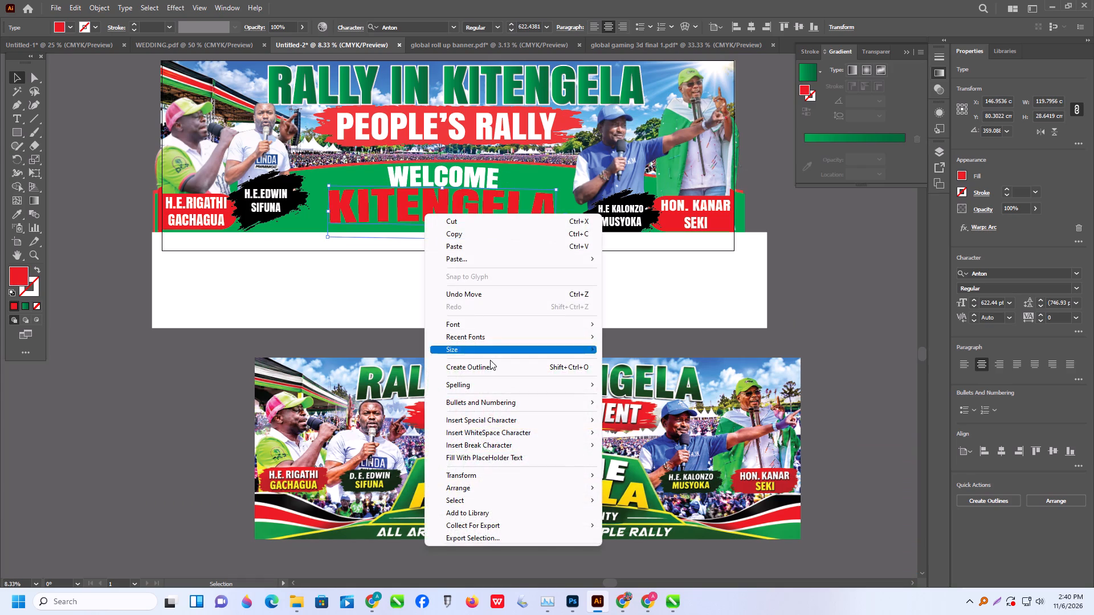
{"action": "left_click", "coordinate": [490, 366]}
{"action": "left_click", "coordinate": [185, 366]}
{"action": "scroll", "coordinate": [344, 309], "scroll_direction": "down", "scroll_amount": 1, "text": "alt"}
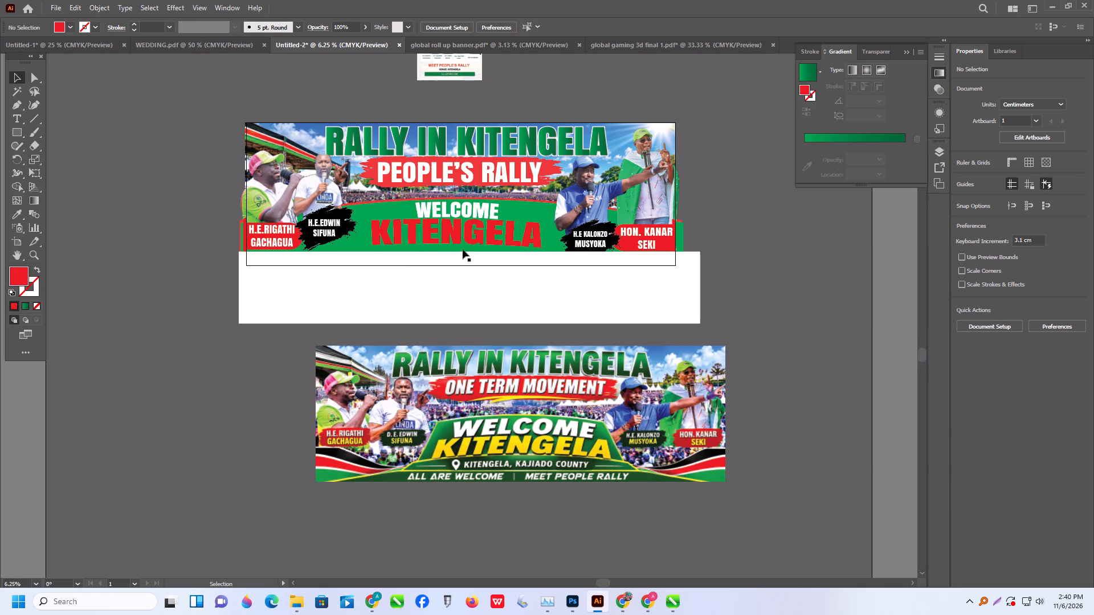
Move the outlined KITENGELA onto empty canvas above the banner and apply Offset Path to its letters.
{"action": "left_click", "coordinate": [481, 236]}
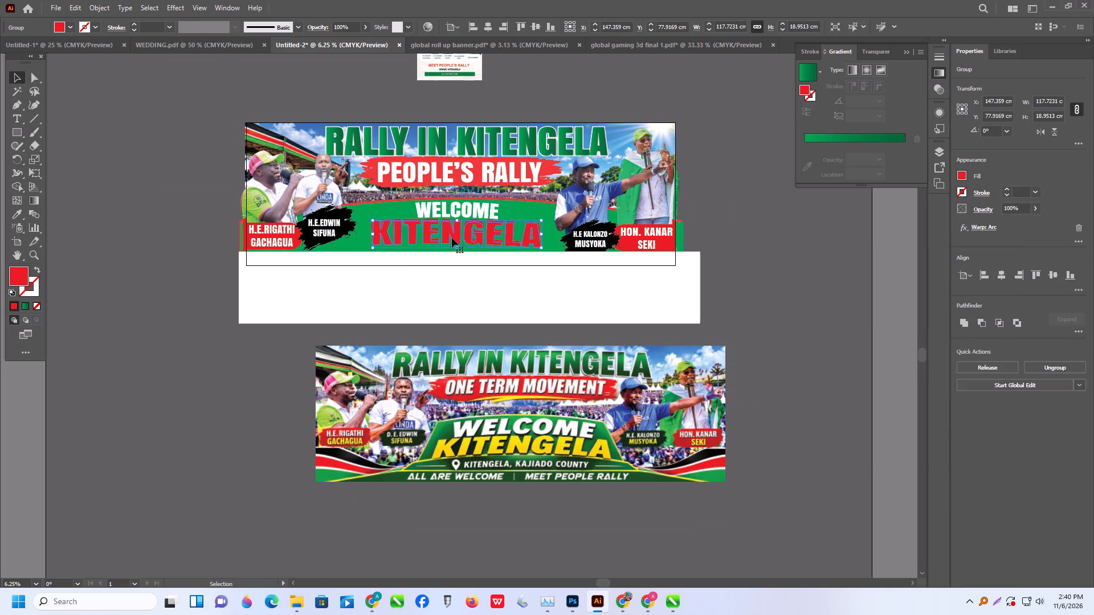
{"action": "left_click_drag", "start_coordinate": [451, 237], "coordinate": [192, 103]}
{"action": "scroll", "coordinate": [192, 103], "scroll_direction": "up", "scroll_amount": 4}
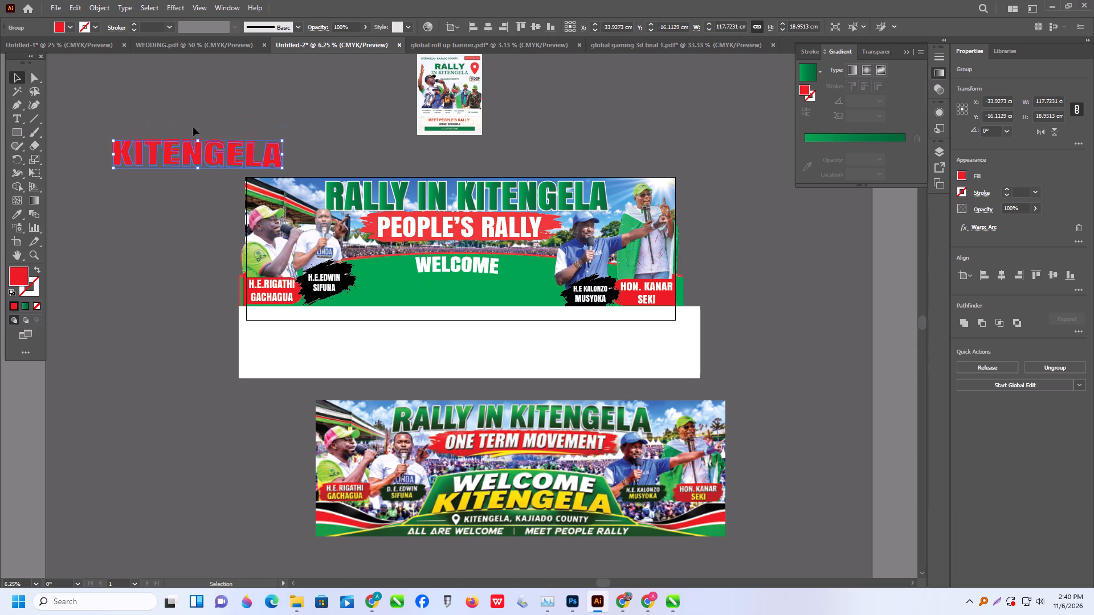
{"action": "left_click", "coordinate": [97, 11]}
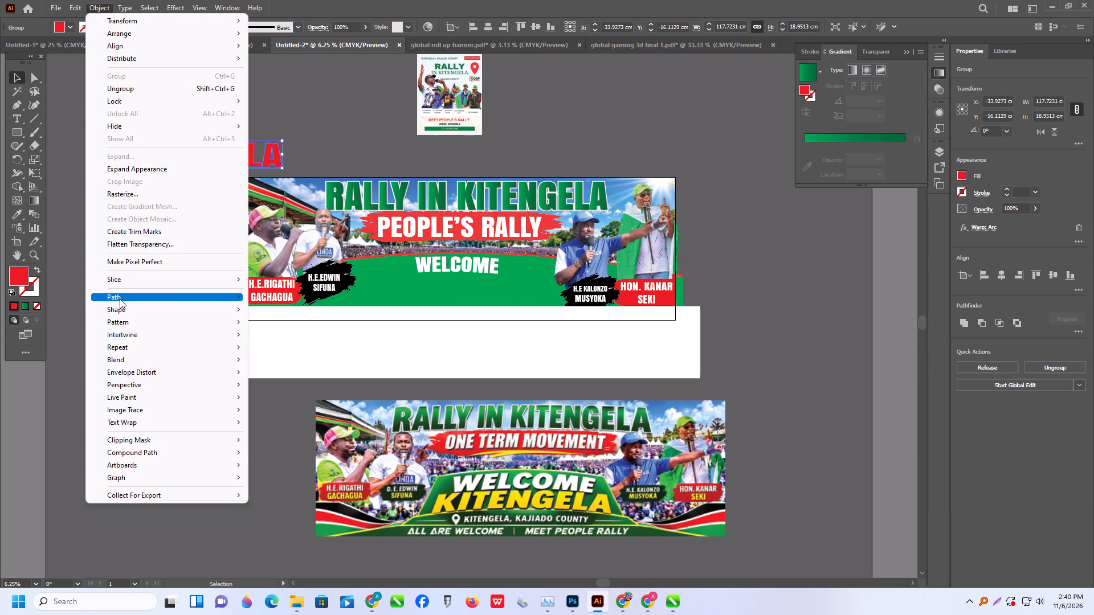
{"action": "left_click", "coordinate": [120, 299]}
{"action": "left_click", "coordinate": [299, 338]}
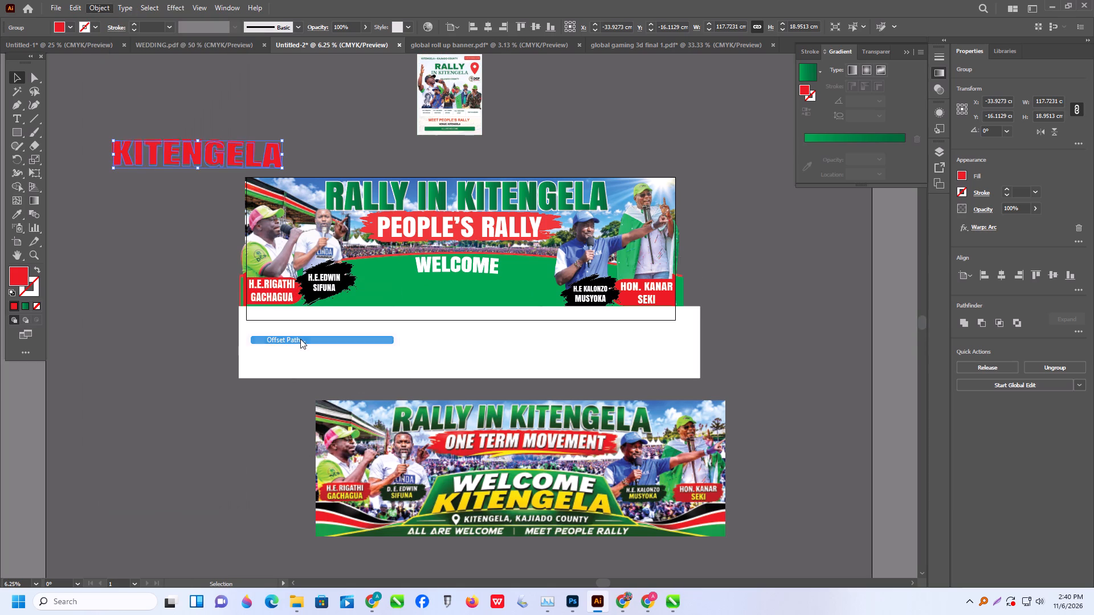
{"action": "left_click", "coordinate": [591, 465]}
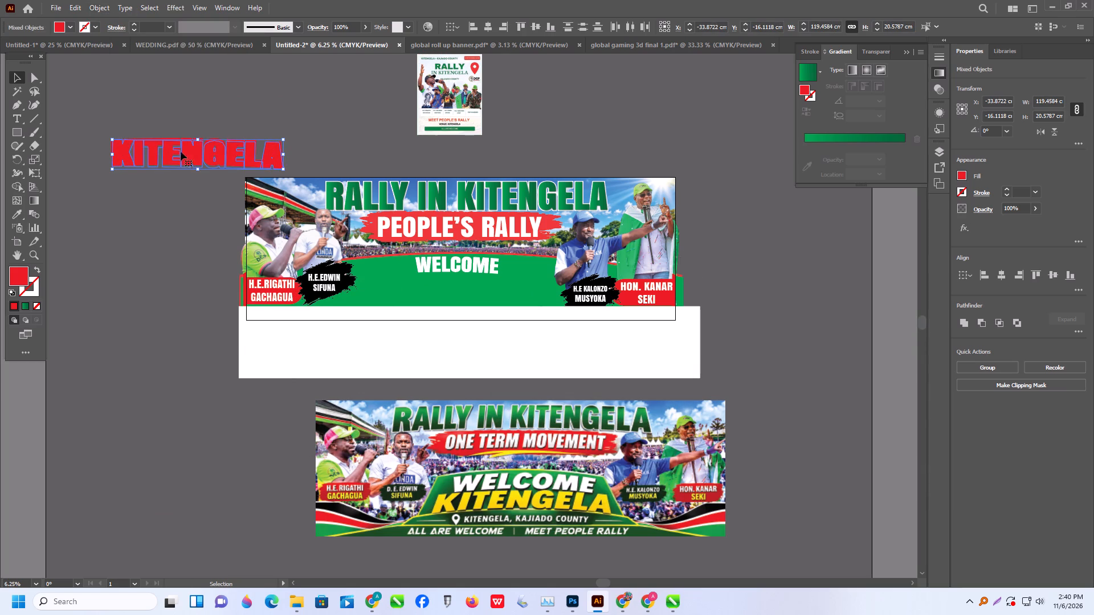
Ungroup the KITENGELA lettering into separate original and offset letter shapes.
{"action": "right_click", "coordinate": [182, 162]}
{"action": "left_click", "coordinate": [87, 311]}
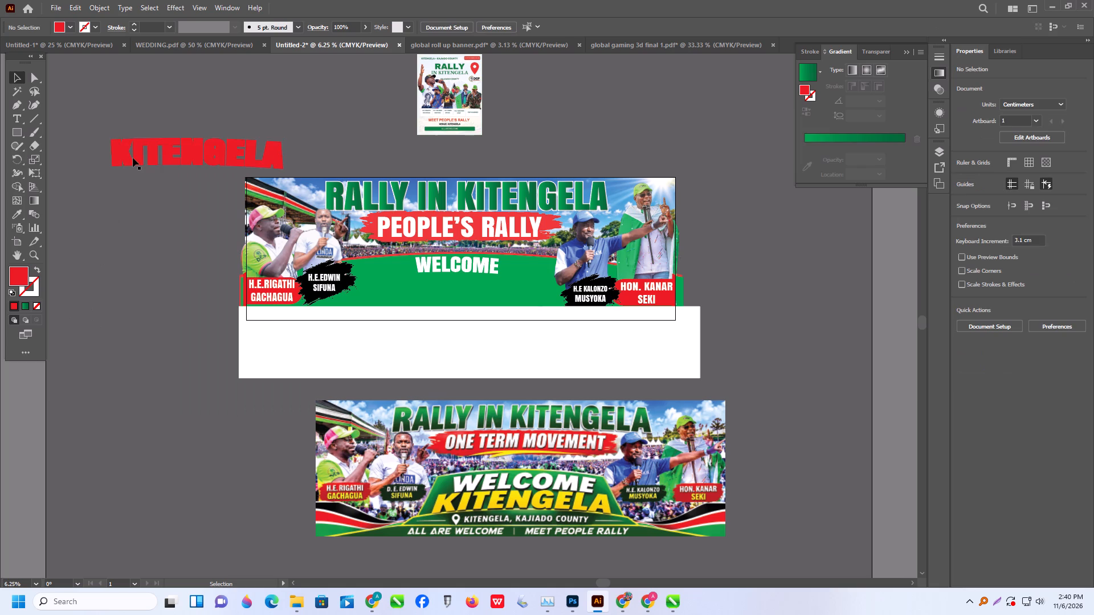
{"action": "left_click", "coordinate": [133, 158]}
{"action": "right_click", "coordinate": [133, 158]}
{"action": "left_click", "coordinate": [183, 314]}
{"action": "left_click", "coordinate": [121, 290]}
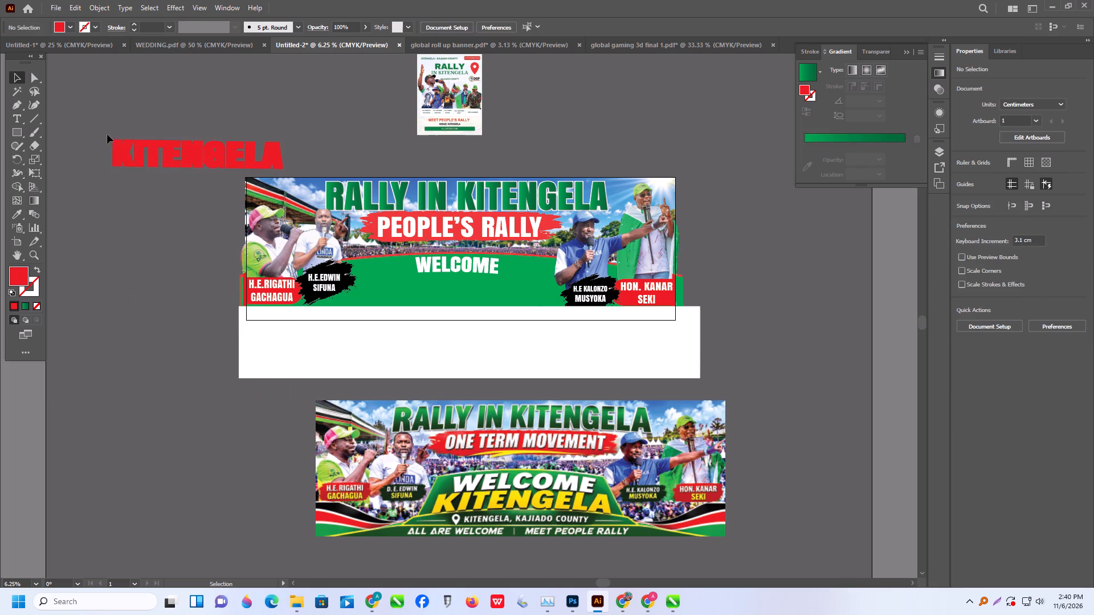
Group the original inner KITENGELA letters and move the group below the thicker offset letters.
{"action": "left_click", "coordinate": [121, 153]}
{"action": "left_click", "coordinate": [144, 144], "text": "shift"}
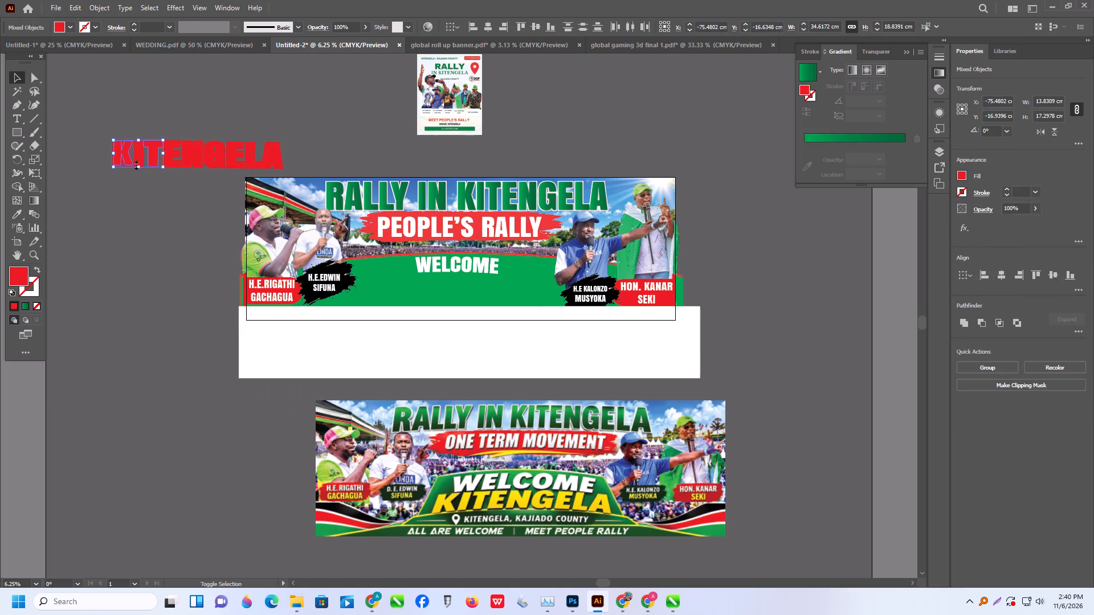
{"action": "left_click", "coordinate": [150, 206]}
{"action": "left_click", "coordinate": [152, 157]}
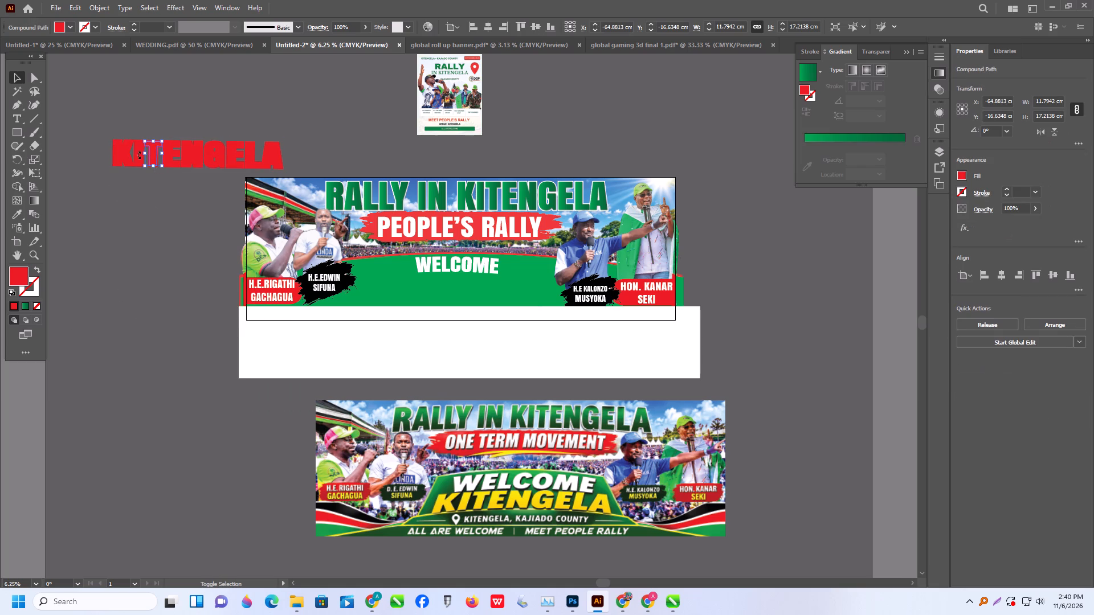
{"action": "left_click", "coordinate": [137, 163], "text": "shift"}
{"action": "left_click", "coordinate": [121, 154], "text": "shift"}
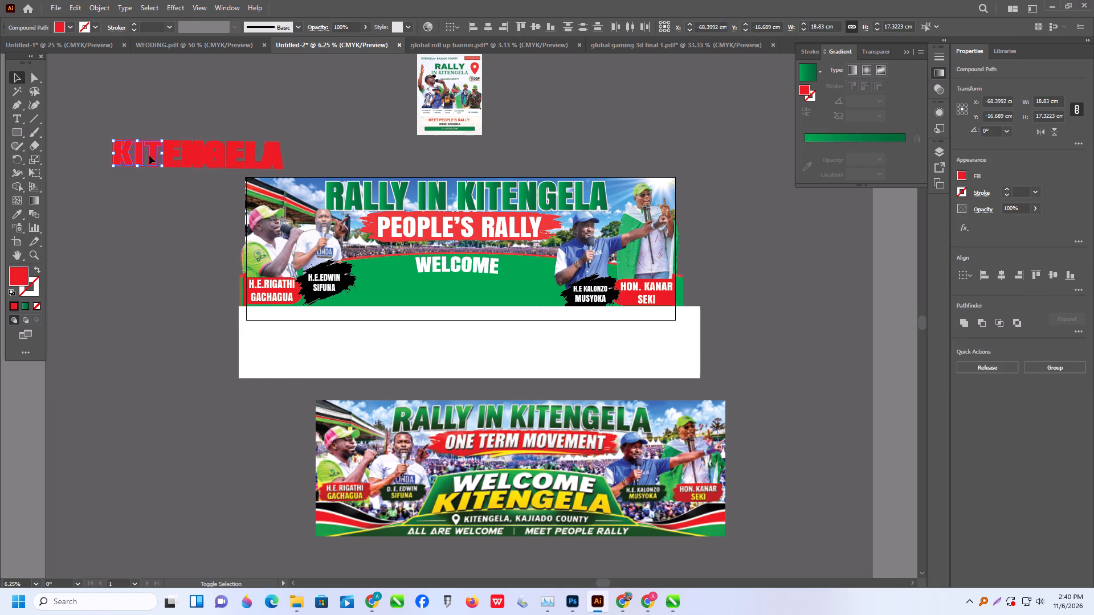
{"action": "left_click", "coordinate": [171, 153], "text": "shift"}
{"action": "left_click", "coordinate": [195, 154], "text": "shift"}
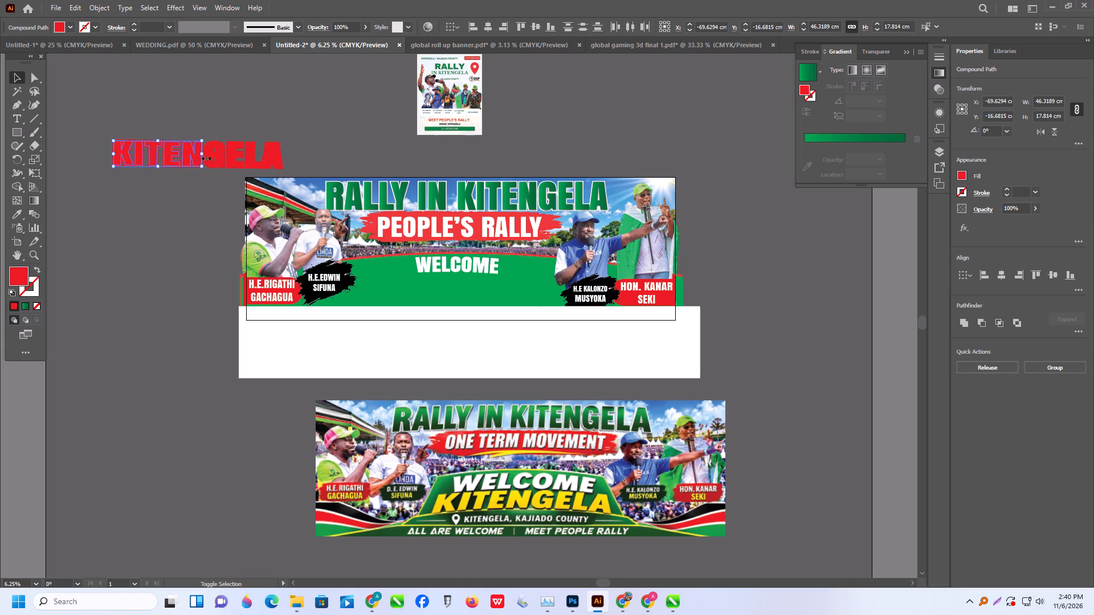
{"action": "left_click", "coordinate": [219, 162], "text": "shift"}
{"action": "left_click", "coordinate": [239, 162], "text": "shift"}
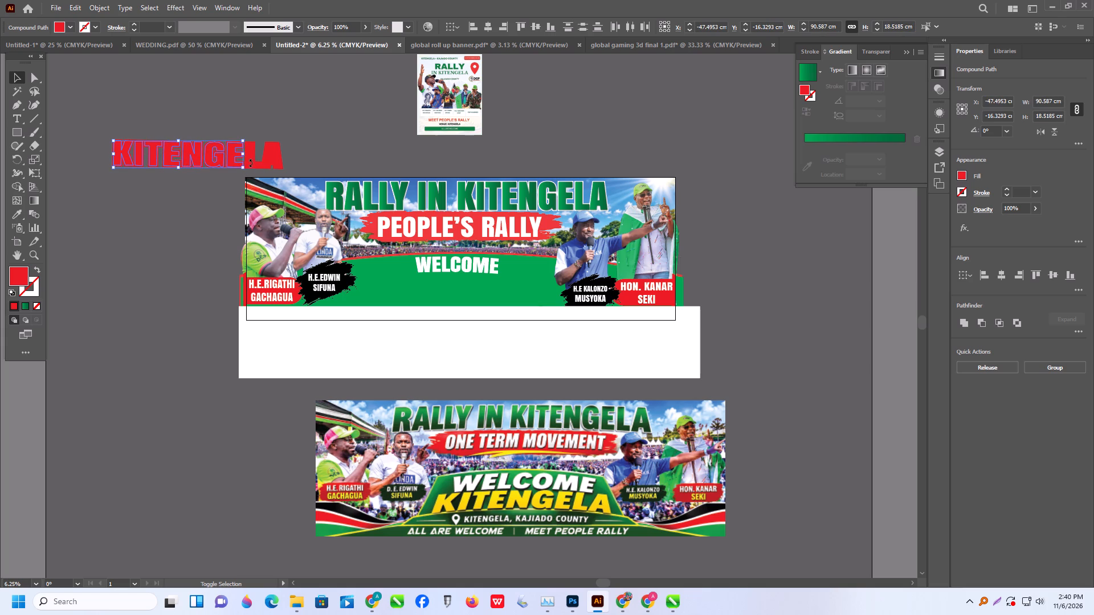
{"action": "left_click", "coordinate": [255, 163], "text": "shift"}
{"action": "left_click", "coordinate": [278, 161], "text": "shift"}
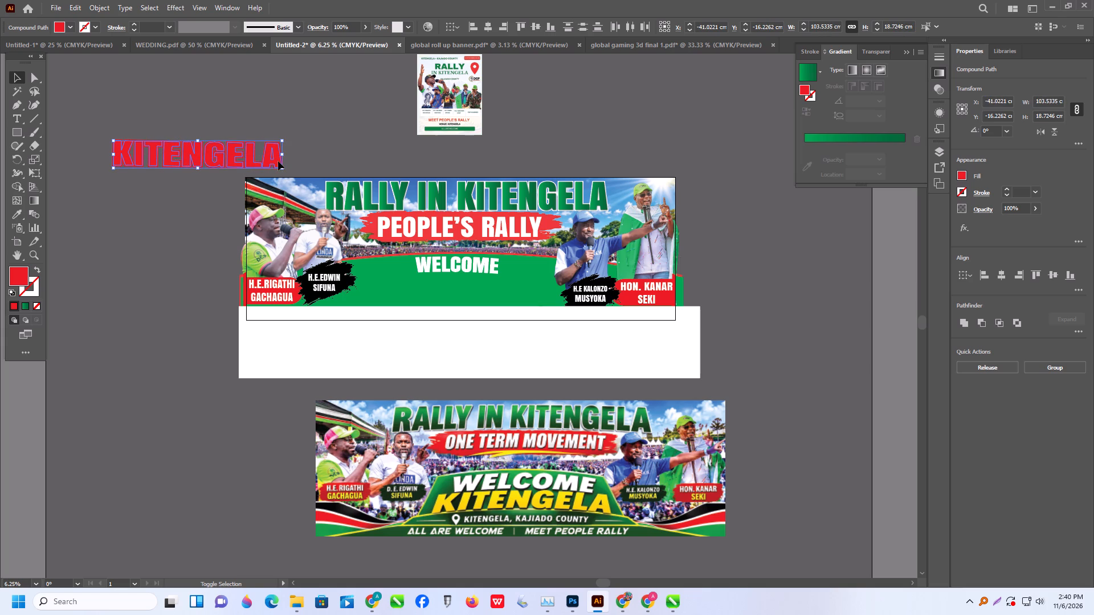
{"action": "key", "text": "ctrl+g"}
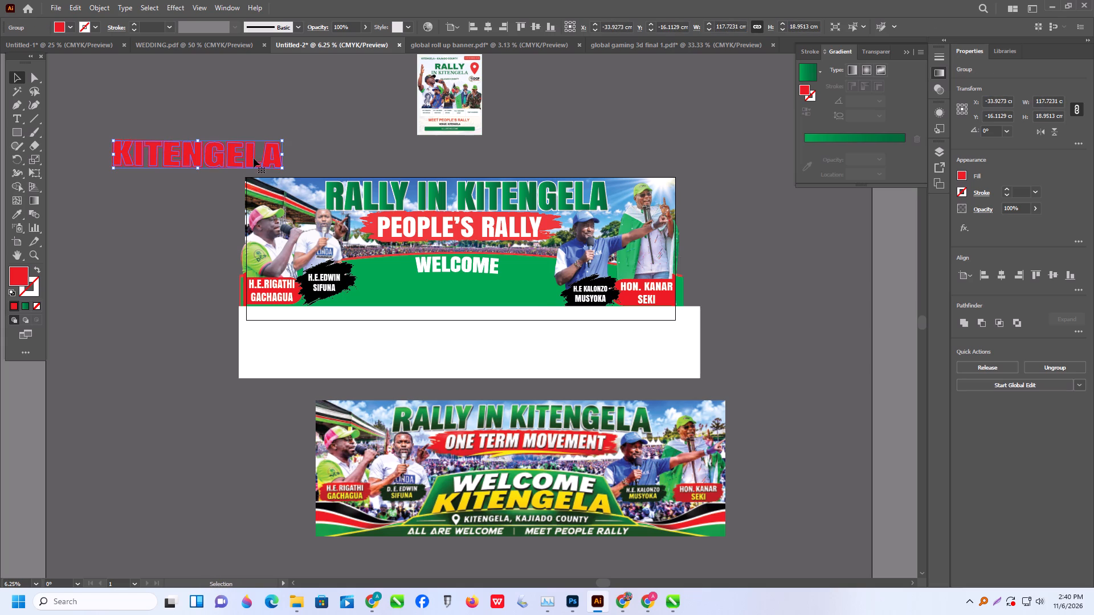
{"action": "left_click_drag", "start_coordinate": [251, 161], "coordinate": [205, 244]}
Fill the offset KITENGELA letters white and unite them into one backing shape.
{"action": "left_click_drag", "start_coordinate": [89, 121], "coordinate": [336, 149]}
{"action": "left_click", "coordinate": [68, 24]}
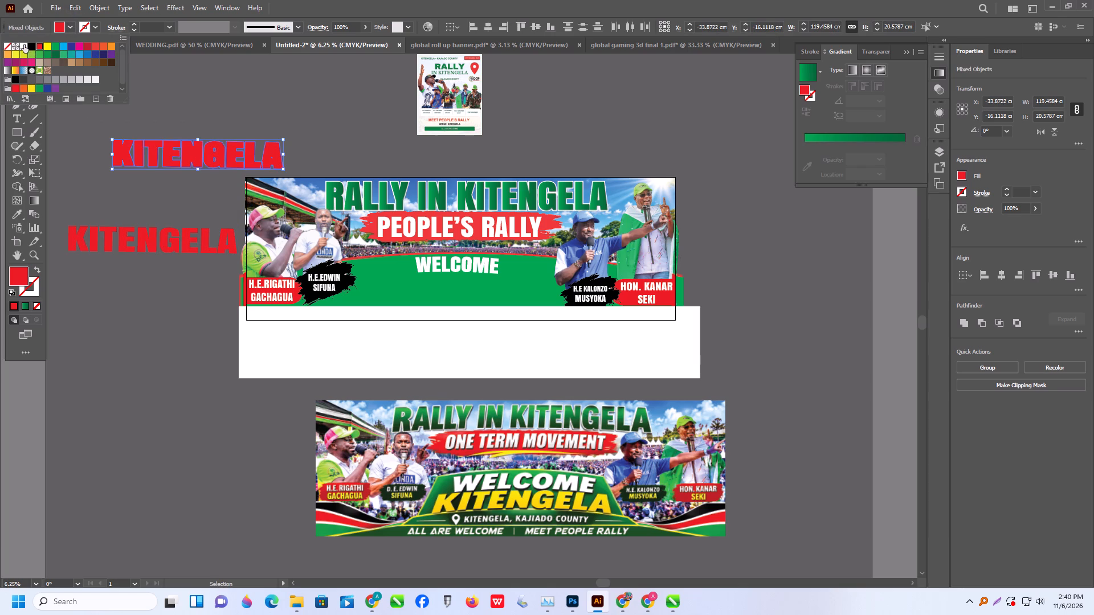
{"action": "left_click", "coordinate": [24, 44]}
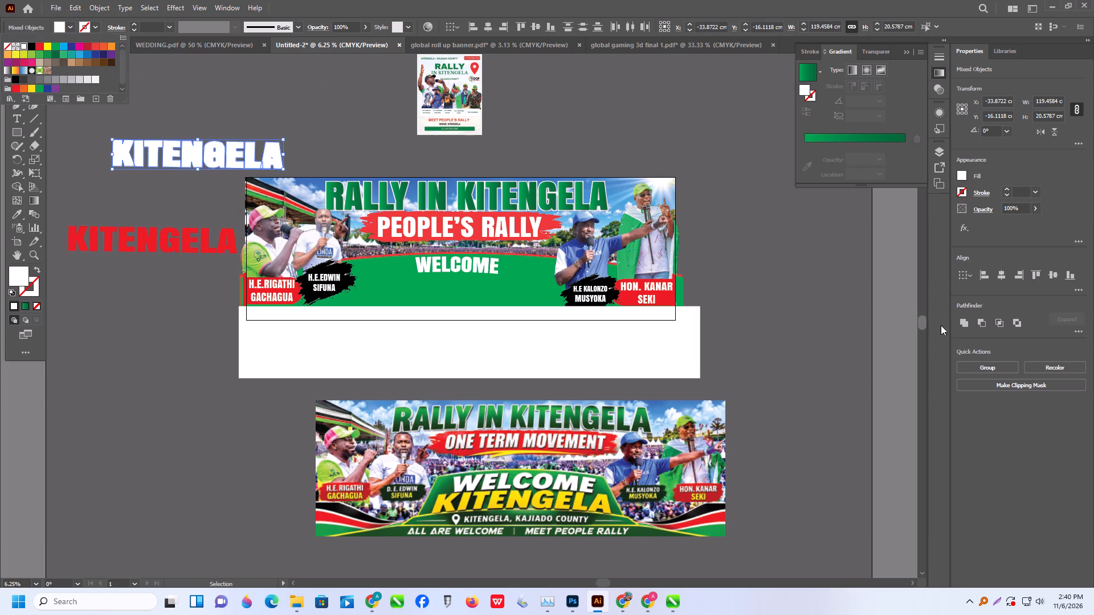
{"action": "left_click", "coordinate": [963, 322]}
{"action": "left_click", "coordinate": [372, 130]}
Place the red KITENGELA letters over the white backing and move both onto the green area below WELCOME.
{"action": "left_click_drag", "start_coordinate": [161, 241], "coordinate": [206, 156]}
{"action": "left_click", "coordinate": [74, 120]}
{"action": "left_click_drag", "start_coordinate": [79, 122], "coordinate": [278, 158]}
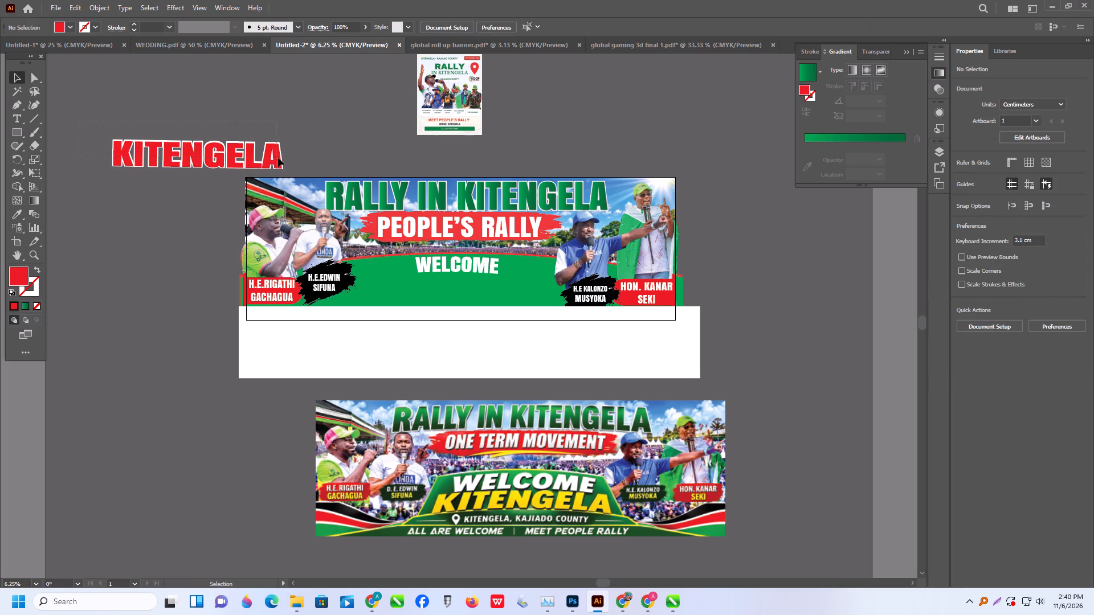
{"action": "left_click_drag", "start_coordinate": [278, 158], "coordinate": [278, 158]}
{"action": "left_click_drag", "start_coordinate": [239, 154], "coordinate": [493, 292]}
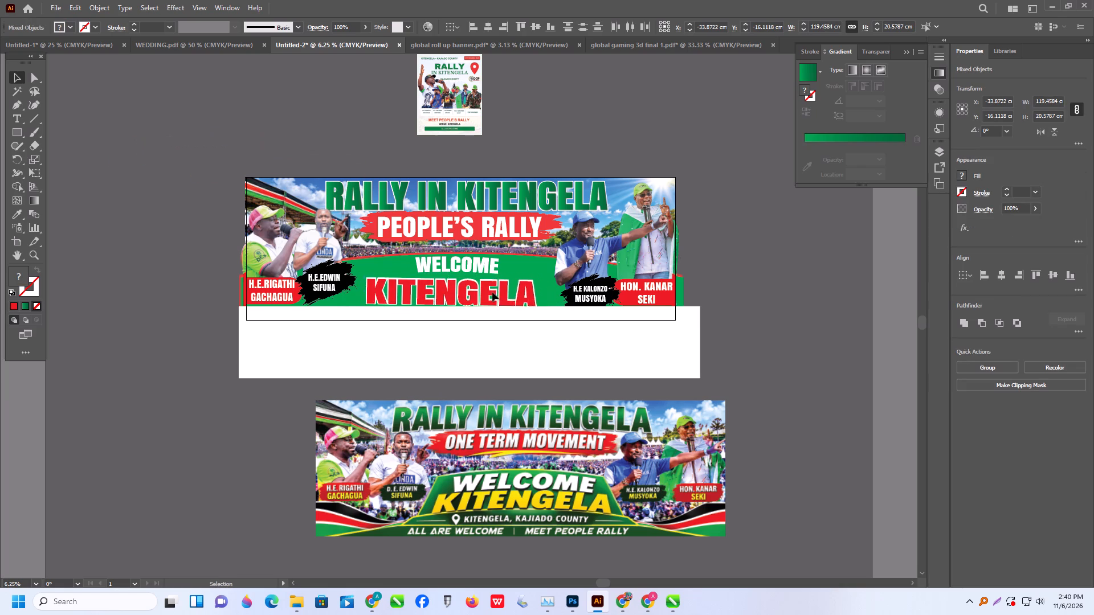
{"action": "scroll", "coordinate": [484, 298], "scroll_direction": "up", "scroll_amount": 2, "text": "alt"}
{"action": "left_click_drag", "start_coordinate": [484, 295], "coordinate": [488, 289]}
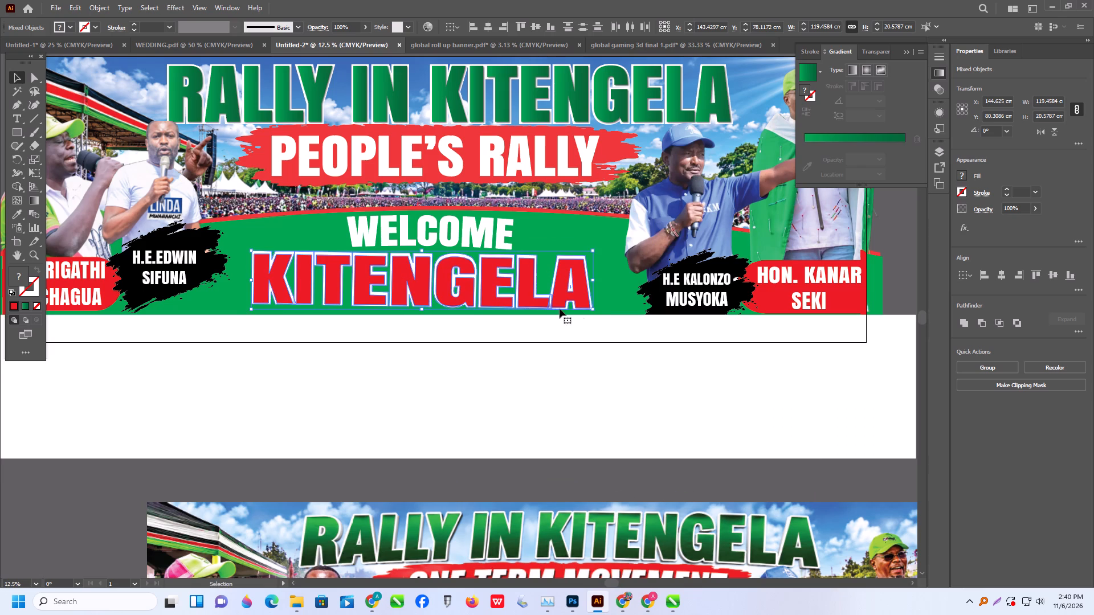
Rotate the white-edged KITENGELA by about 0.36°, enlarge it to about 127.5 by 21.2 cm, and recentre it.
{"action": "left_click", "coordinate": [600, 309]}
{"action": "left_click", "coordinate": [545, 295]}
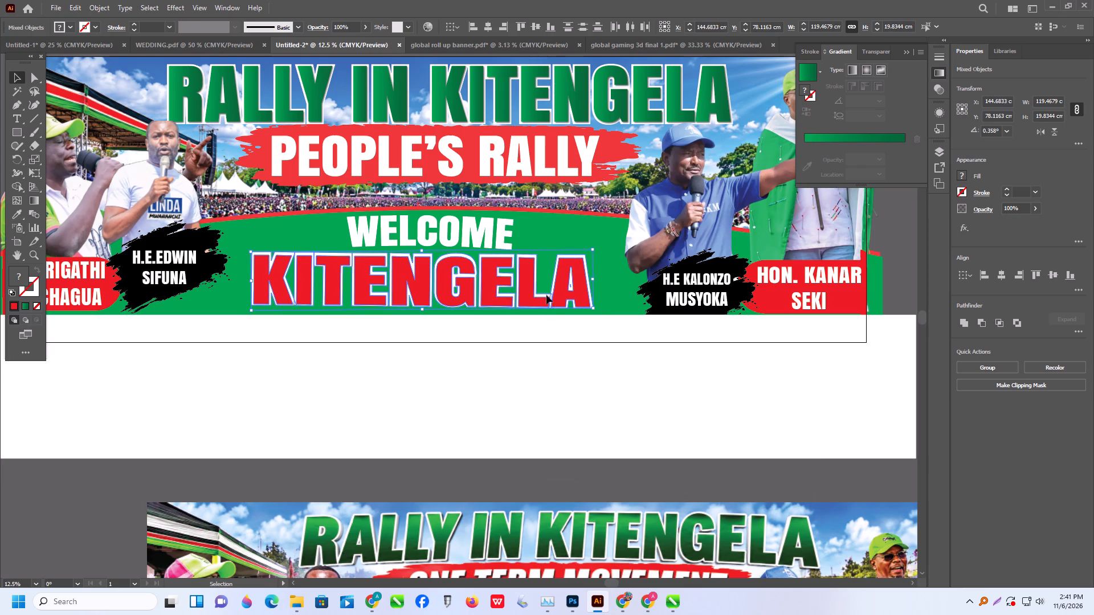
{"action": "left_click_drag", "start_coordinate": [594, 309], "coordinate": [613, 317], "text": "shift"}
{"action": "left_click_drag", "start_coordinate": [565, 303], "coordinate": [564, 303]}
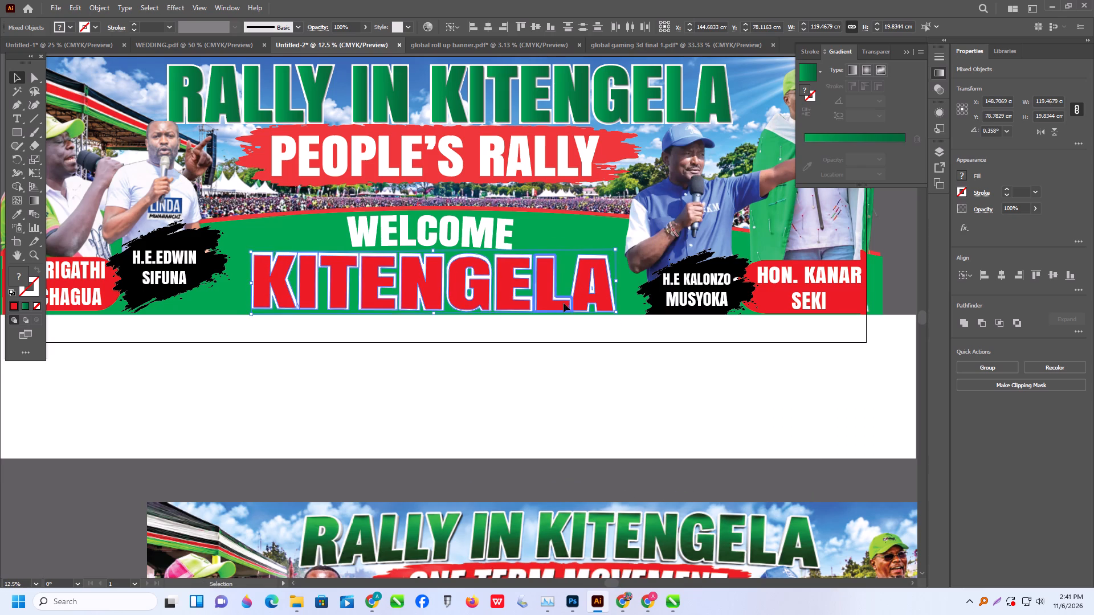
{"action": "left_click_drag", "start_coordinate": [564, 303], "coordinate": [557, 302]}
Nudge the WELCOME text slightly to align it above the enlarged KITENGELA.
{"action": "scroll", "coordinate": [457, 285], "scroll_direction": "up", "scroll_amount": 2}
{"action": "left_click", "coordinate": [470, 244]}
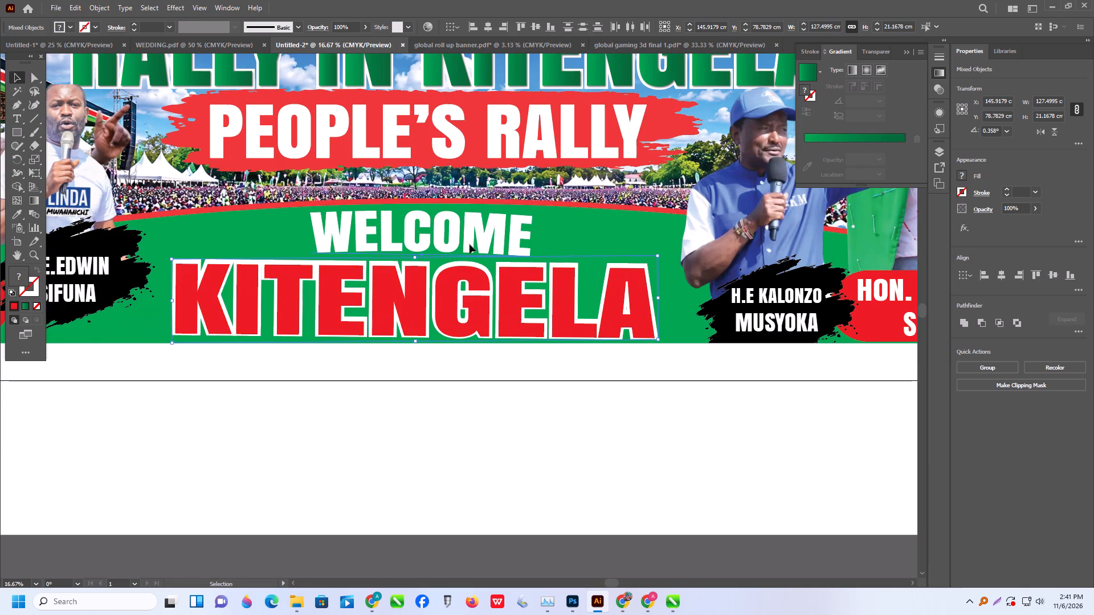
Align the red KITENGELA letters over their white backing, group the two together, and fine-tune the group's position.
{"action": "left_click", "coordinate": [519, 322]}
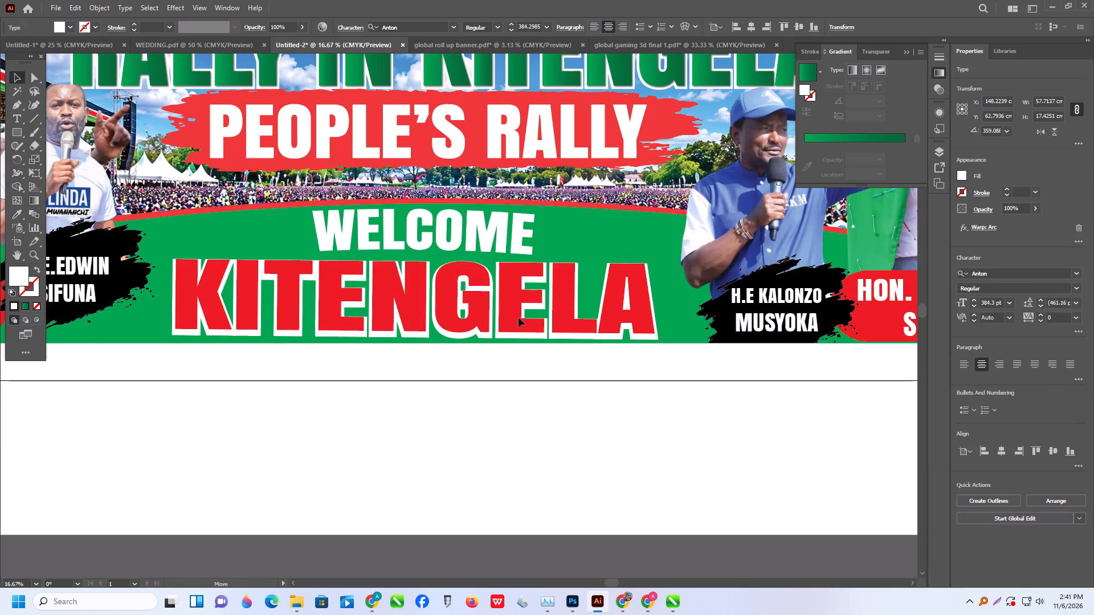
{"action": "key", "text": "ctrl+backslash"}
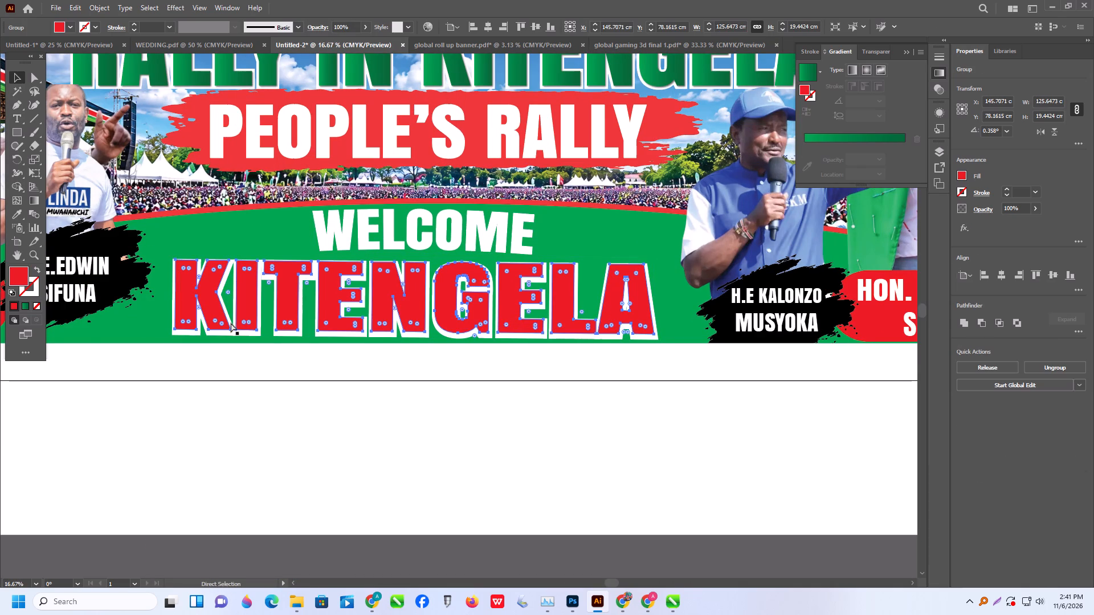
{"action": "key", "text": "ctrl+z"}
{"action": "scroll", "coordinate": [169, 250], "scroll_direction": "up", "scroll_amount": 2, "text": "alt"}
{"action": "left_click", "coordinate": [197, 273], "text": "shift"}
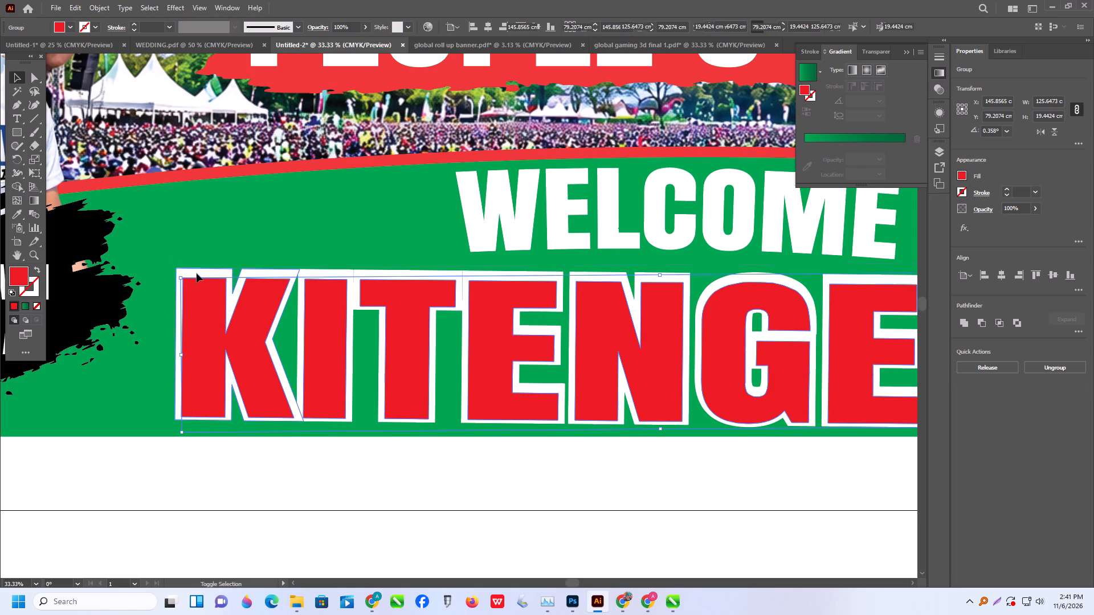
{"action": "key", "text": "ctrl+g"}
{"action": "left_click_drag", "start_coordinate": [485, 345], "coordinate": [481, 339]}
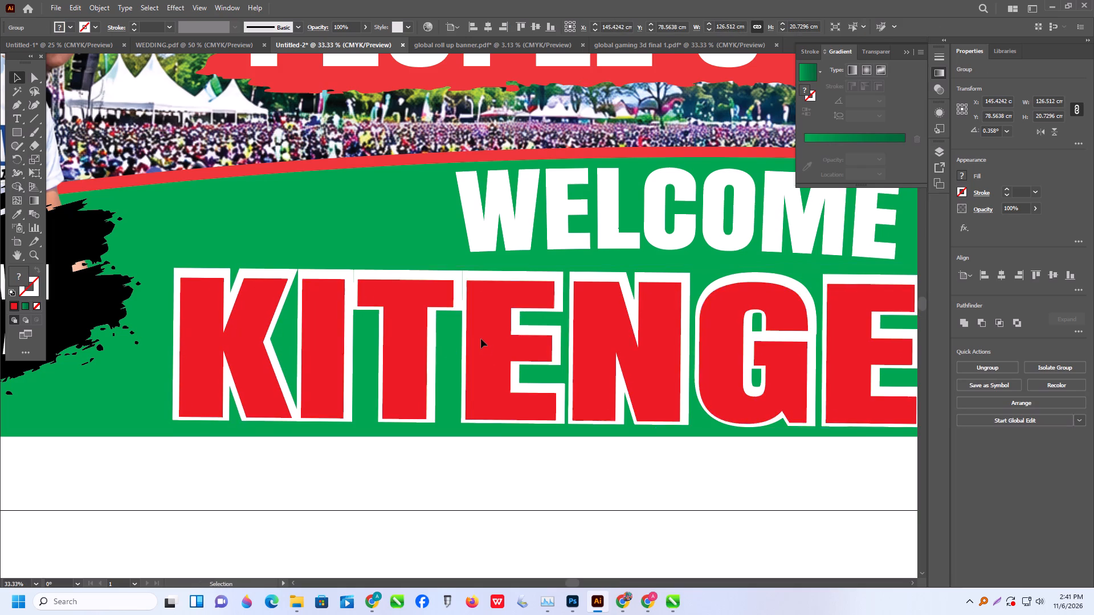
Undo the recent KITENGELA placement, rotation and resizing until the red letters and white backing are back outside the banner.
{"action": "left_click_drag", "start_coordinate": [481, 339], "coordinate": [481, 333]}
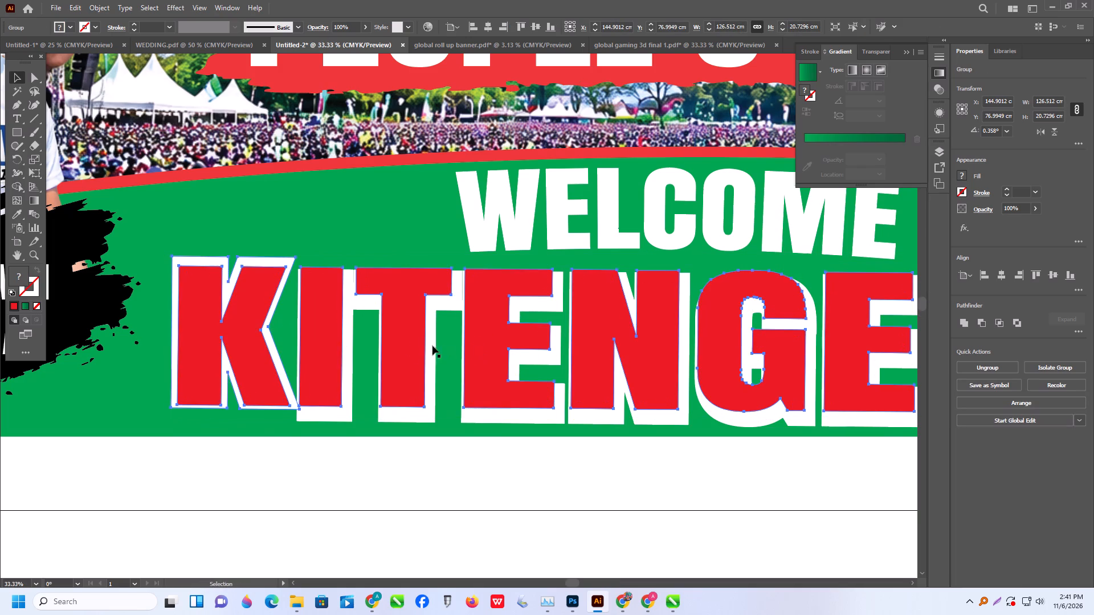
{"action": "key", "text": "ctrl+z"}
{"action": "key", "text": "ctrl+z"}
{"action": "scroll", "coordinate": [407, 345], "scroll_direction": "down", "scroll_amount": 5, "text": "alt"}
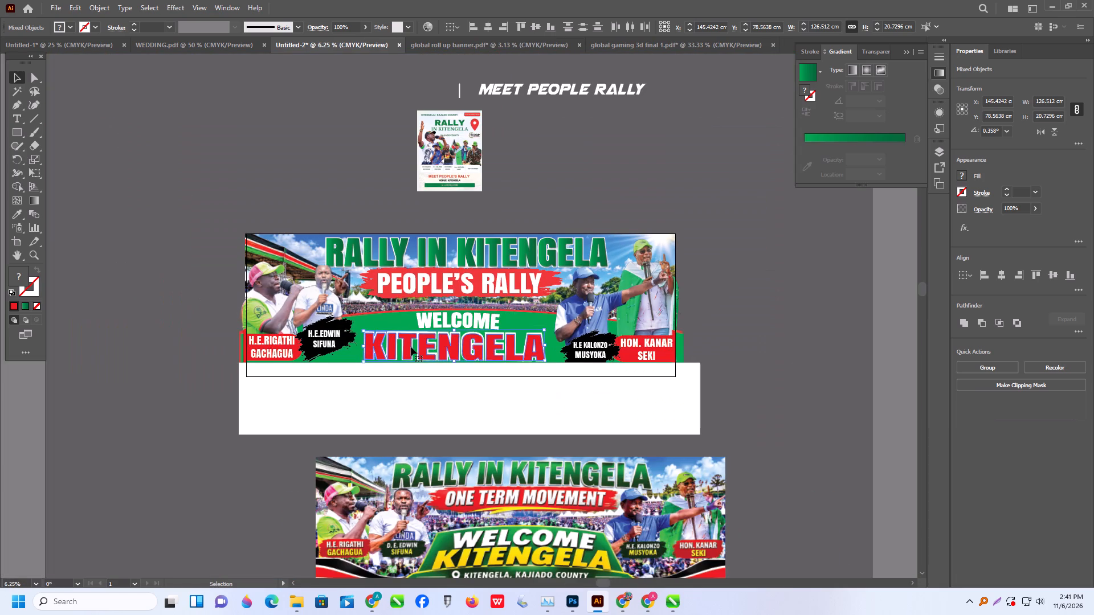
{"action": "left_click_drag", "start_coordinate": [411, 347], "coordinate": [188, 163]}
{"action": "key", "text": "ctrl+z"}
{"action": "key", "text": "ctrl+z"}
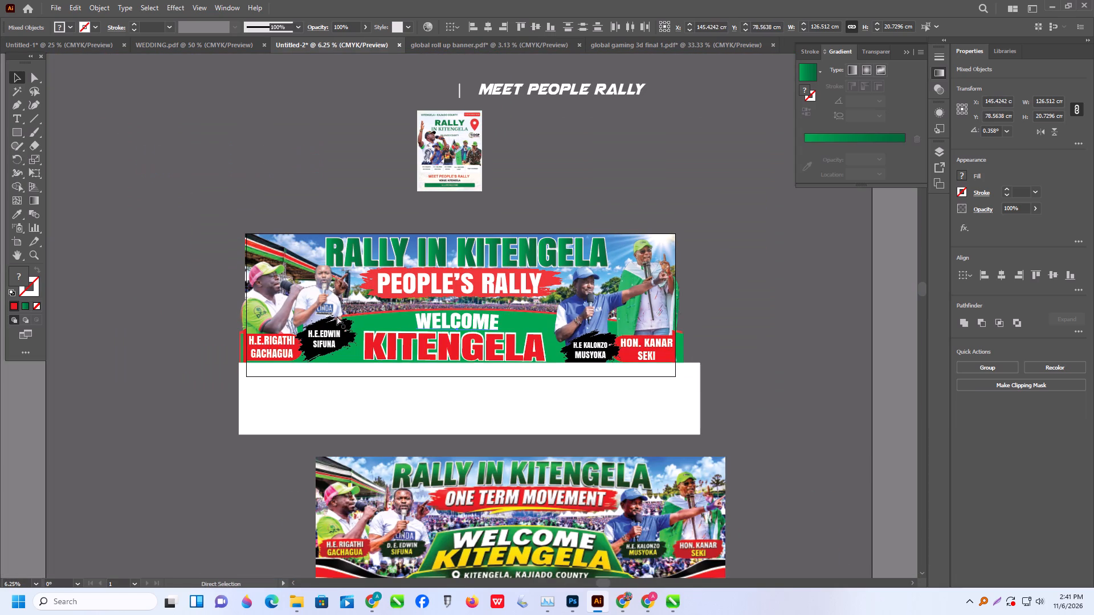
{"action": "key", "text": "ctrl+z"}
{"action": "key", "text": "ctrl+z"}
{"action": "key", "text": "ctrl+z"}
{"action": "key", "text": "ctrl+z"}
{"action": "key", "text": "ctrl+z"}
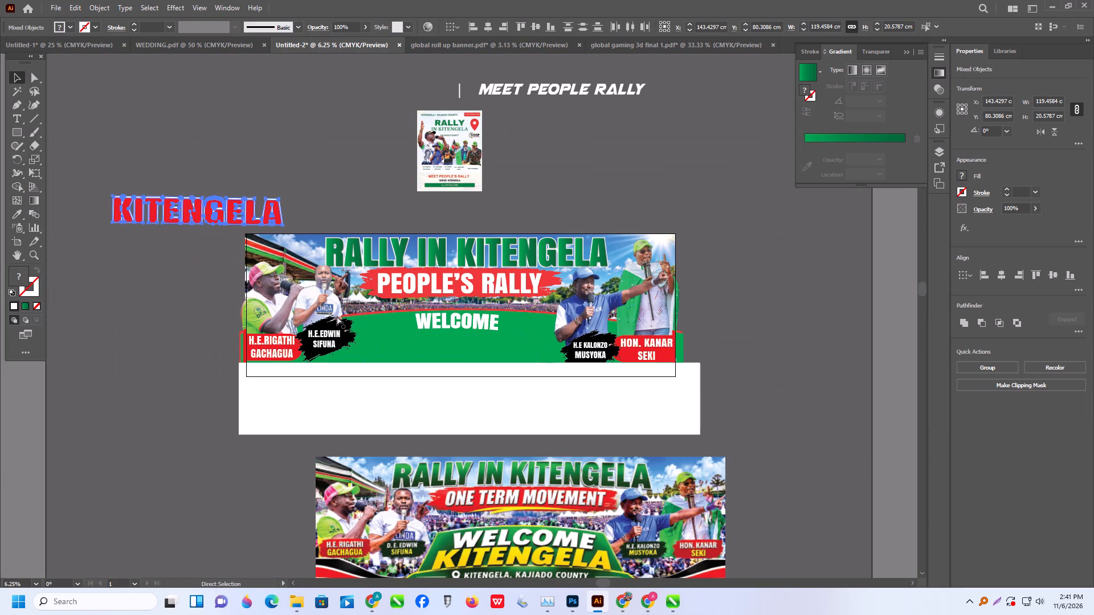
Group the red KITENGELA letters with their white backing and move the group onto the green area below WELCOME.
{"action": "left_click", "coordinate": [313, 169]}
{"action": "left_click_drag", "start_coordinate": [104, 182], "coordinate": [324, 219]}
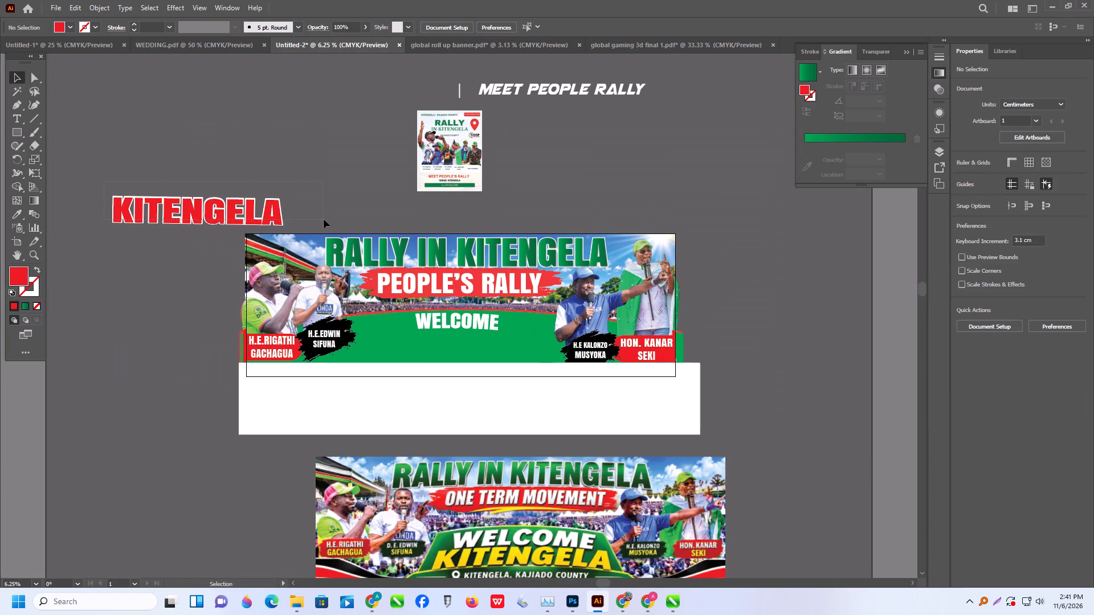
{"action": "left_click_drag", "start_coordinate": [324, 219], "coordinate": [319, 207]}
{"action": "left_click_drag", "start_coordinate": [253, 209], "coordinate": [263, 170]}
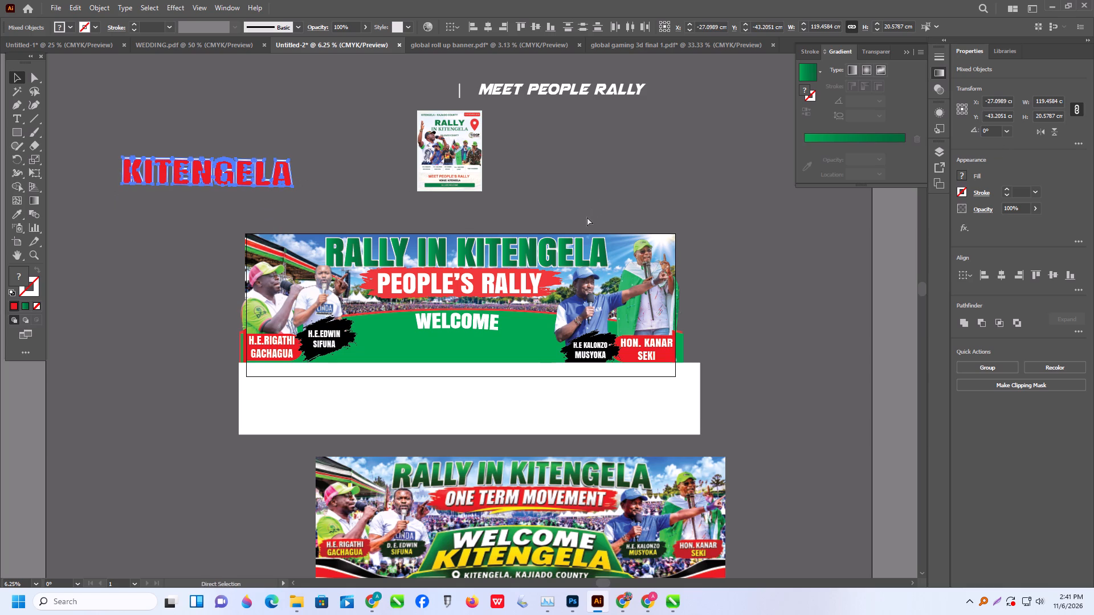
{"action": "key", "text": "ctrl+g"}
{"action": "left_click_drag", "start_coordinate": [267, 165], "coordinate": [324, 199]}
{"action": "left_click_drag", "start_coordinate": [275, 180], "coordinate": [301, 193]}
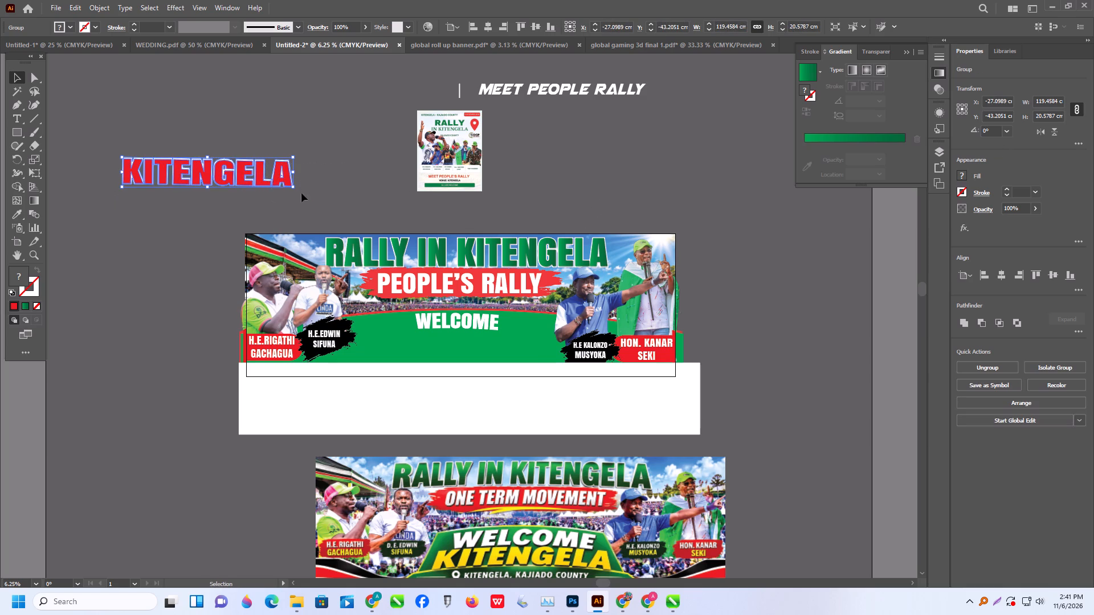
{"action": "left_click_drag", "start_coordinate": [301, 193], "coordinate": [523, 356]}
Rotate the KITENGELA group by about 0.57° and nudge it slightly up towards WELCOME.
{"action": "scroll", "coordinate": [519, 356], "scroll_direction": "up", "scroll_amount": 2, "text": "alt"}
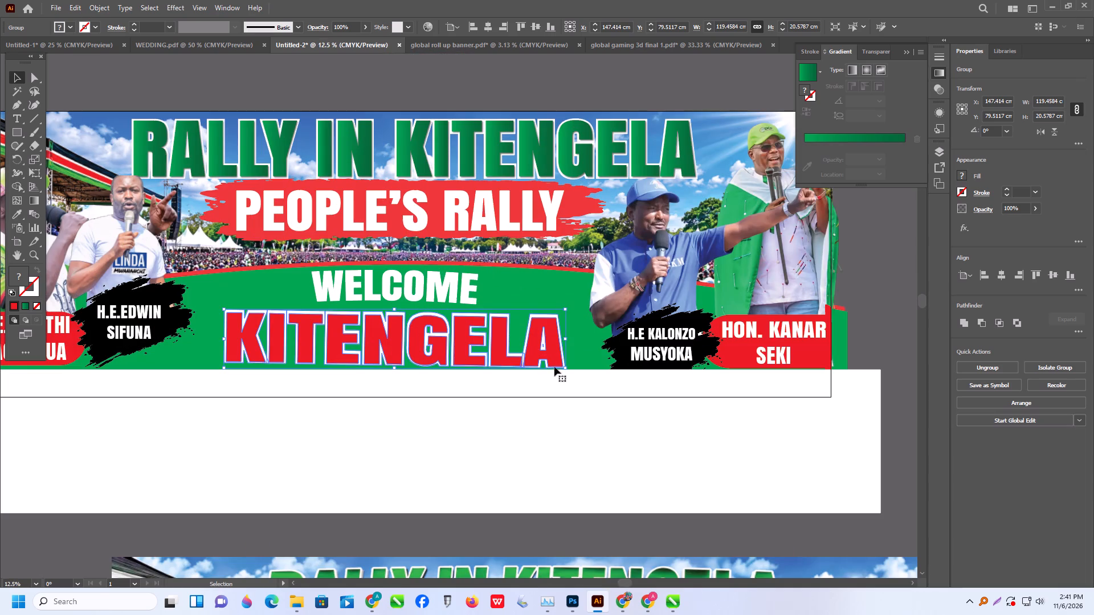
{"action": "left_click", "coordinate": [572, 366]}
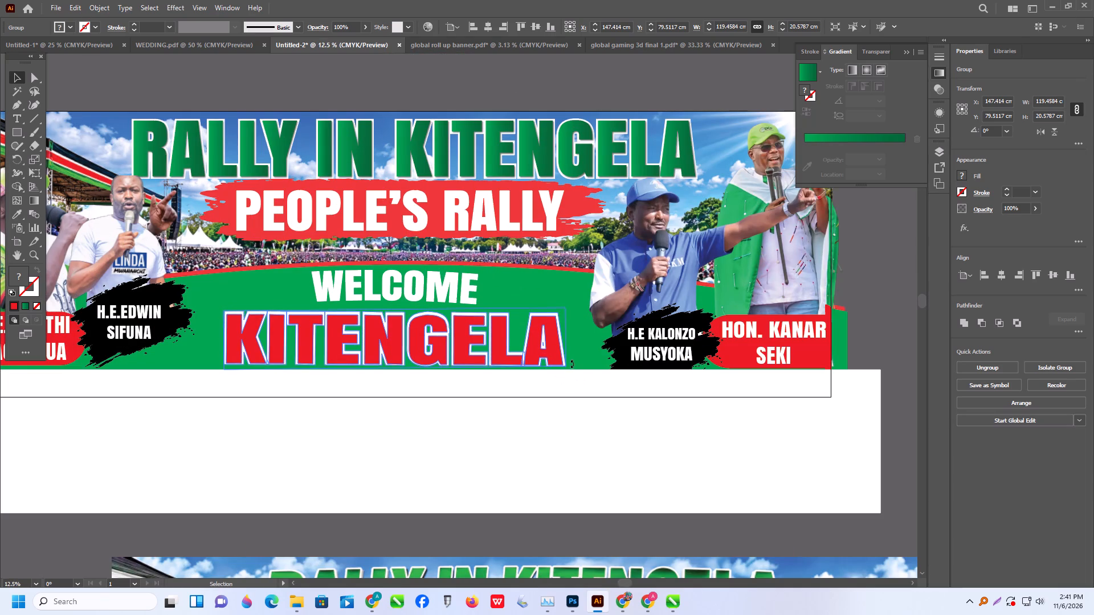
{"action": "left_click_drag", "start_coordinate": [472, 345], "coordinate": [472, 338]}
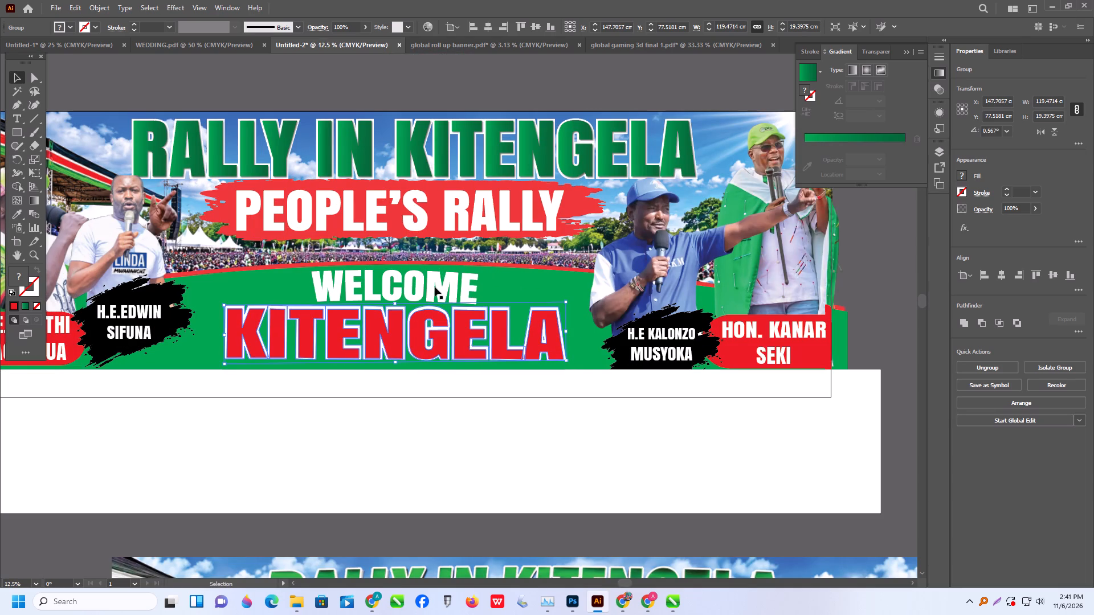
Centre WELCOME and KITENGELA horizontally with KITENGELA as the key object, and fine-tune the pair's tilt.
{"action": "left_click", "coordinate": [435, 286], "text": "shift"}
{"action": "left_click", "coordinate": [968, 277]}
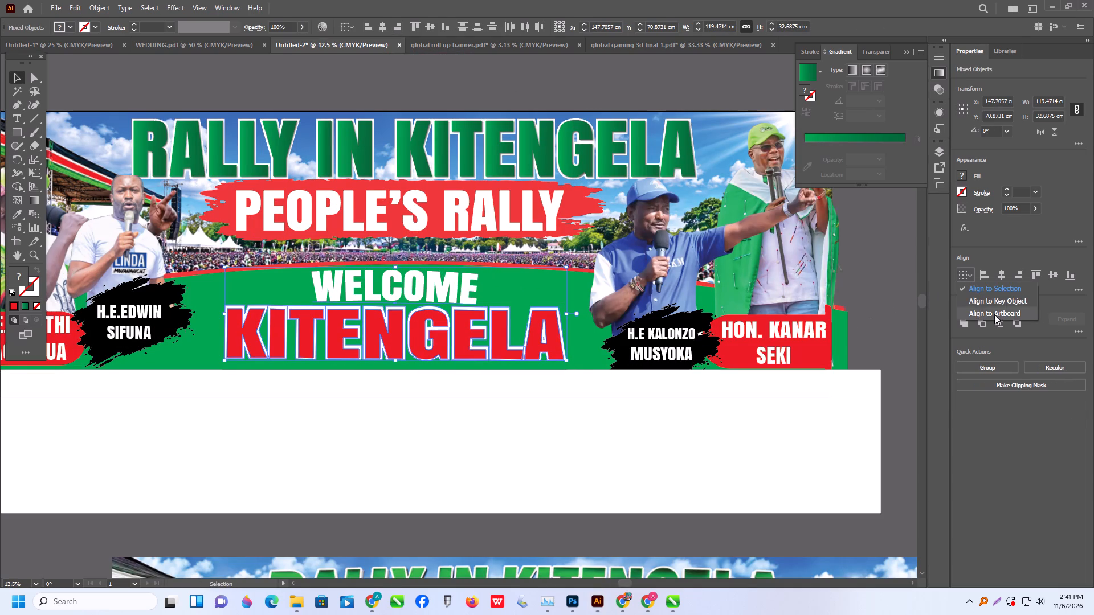
{"action": "left_click", "coordinate": [988, 302]}
{"action": "left_click", "coordinate": [1001, 276]}
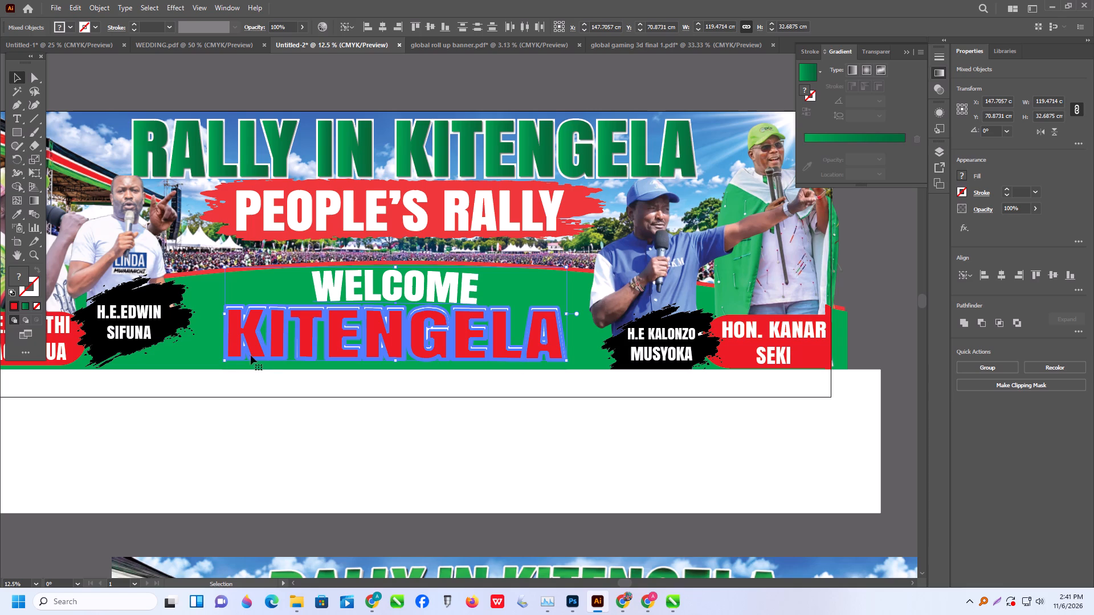
{"action": "left_click", "coordinate": [221, 262]}
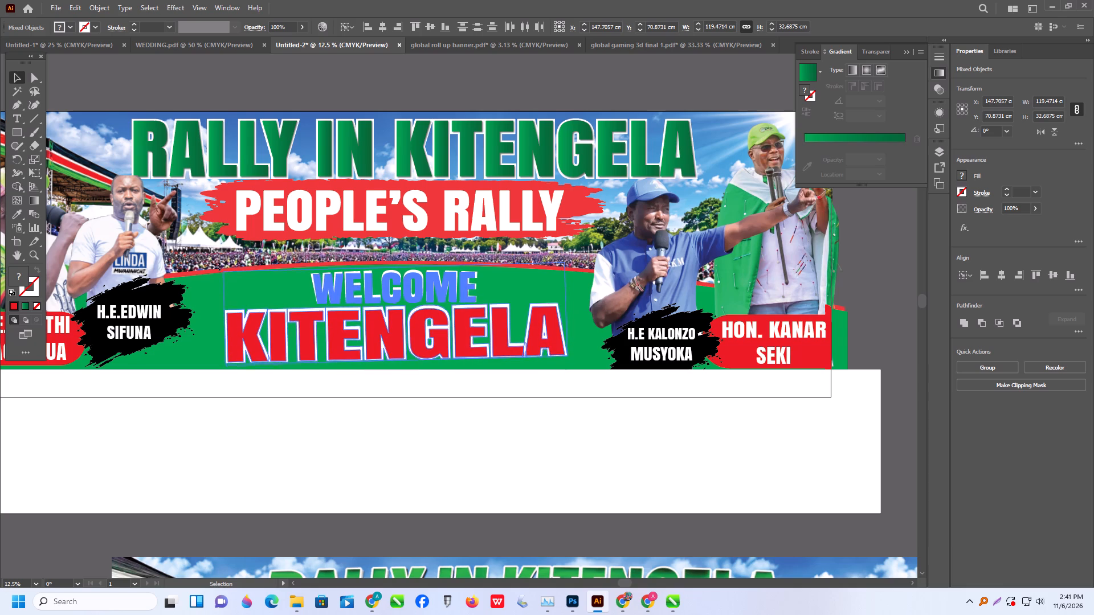
{"action": "left_click", "coordinate": [573, 262]}
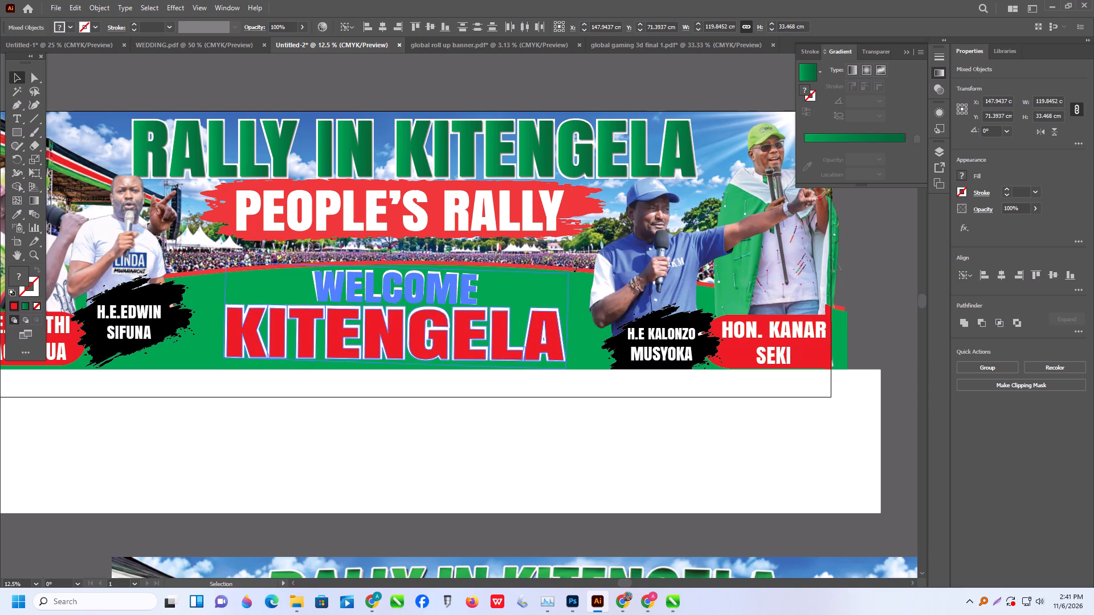
Enlarge WELCOME and KITENGELA together to about 124.3 by 33.8 cm and reposition them on the green area.
{"action": "scroll", "coordinate": [399, 355], "scroll_direction": "down", "scroll_amount": 2, "text": "alt"}
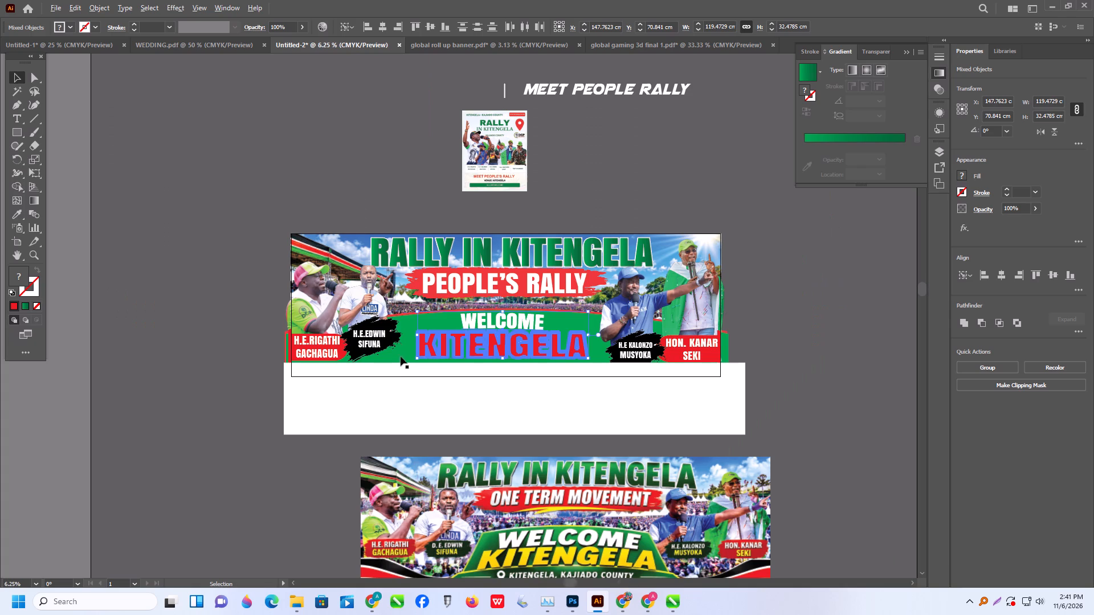
{"action": "scroll", "coordinate": [418, 343], "scroll_direction": "down", "scroll_amount": 2}
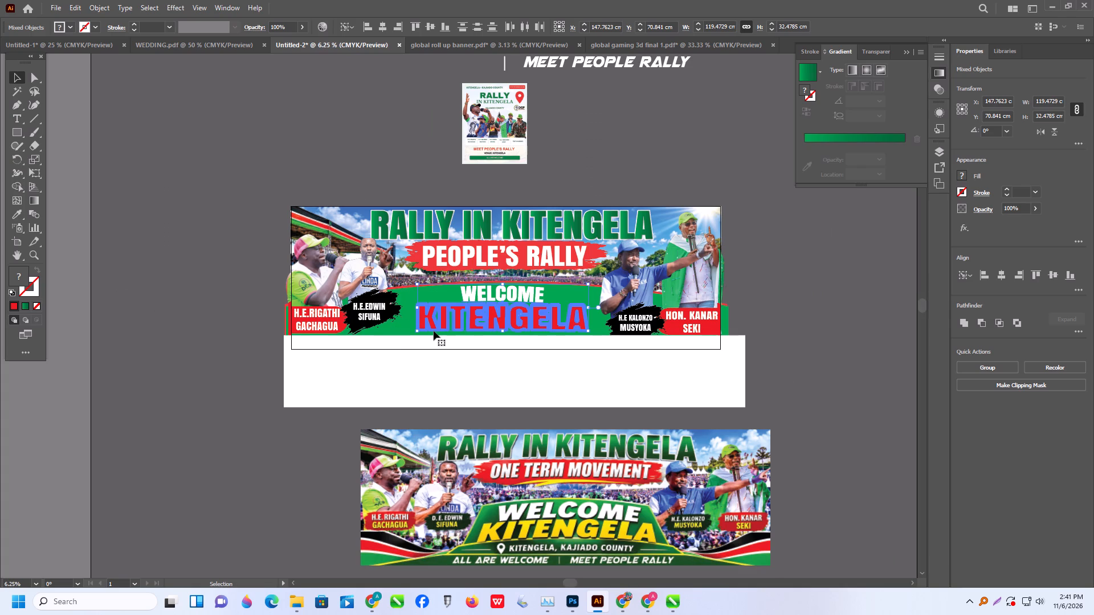
{"action": "left_click_drag", "start_coordinate": [416, 330], "coordinate": [415, 330], "text": "shift"}
{"action": "left_click_drag", "start_coordinate": [415, 330], "coordinate": [410, 334], "text": "shift"}
{"action": "left_click_drag", "start_coordinate": [540, 326], "coordinate": [544, 325]}
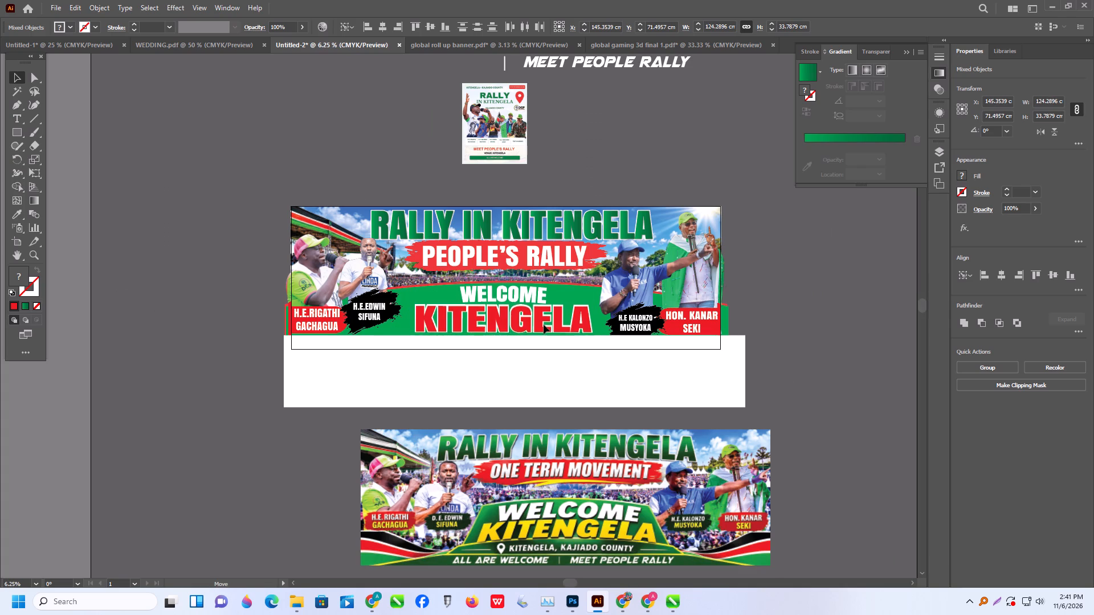
{"action": "left_click_drag", "start_coordinate": [544, 325], "coordinate": [545, 324]}
{"action": "scroll", "coordinate": [545, 324], "scroll_direction": "down", "scroll_amount": 2}
{"action": "left_click", "coordinate": [814, 296]}
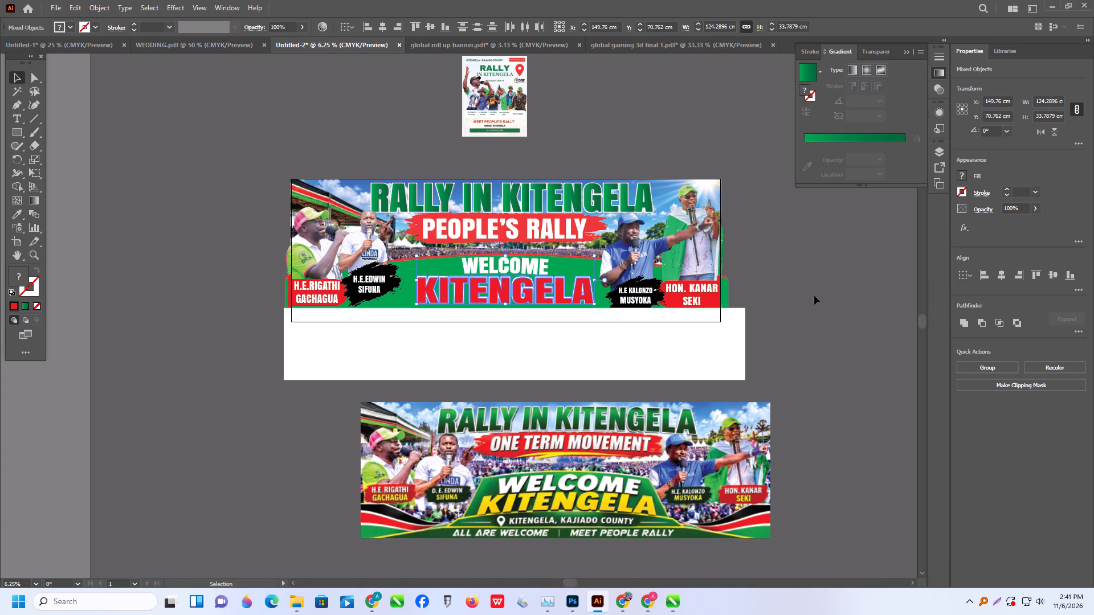
Reshape the top edge of the white rectangle below the banner into a gentle wave using the Curvature tool.
{"action": "scroll", "coordinate": [535, 363], "scroll_direction": "up", "scroll_amount": 1, "text": "alt"}
{"action": "left_click", "coordinate": [533, 360]}
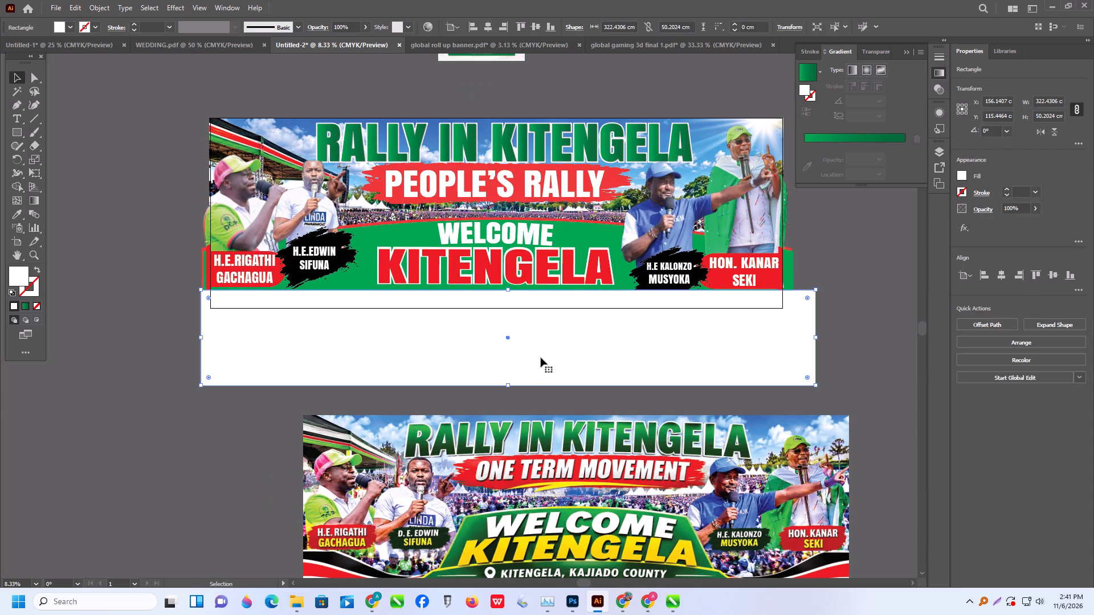
{"action": "left_click", "coordinate": [509, 289]}
{"action": "left_click", "coordinate": [35, 105]}
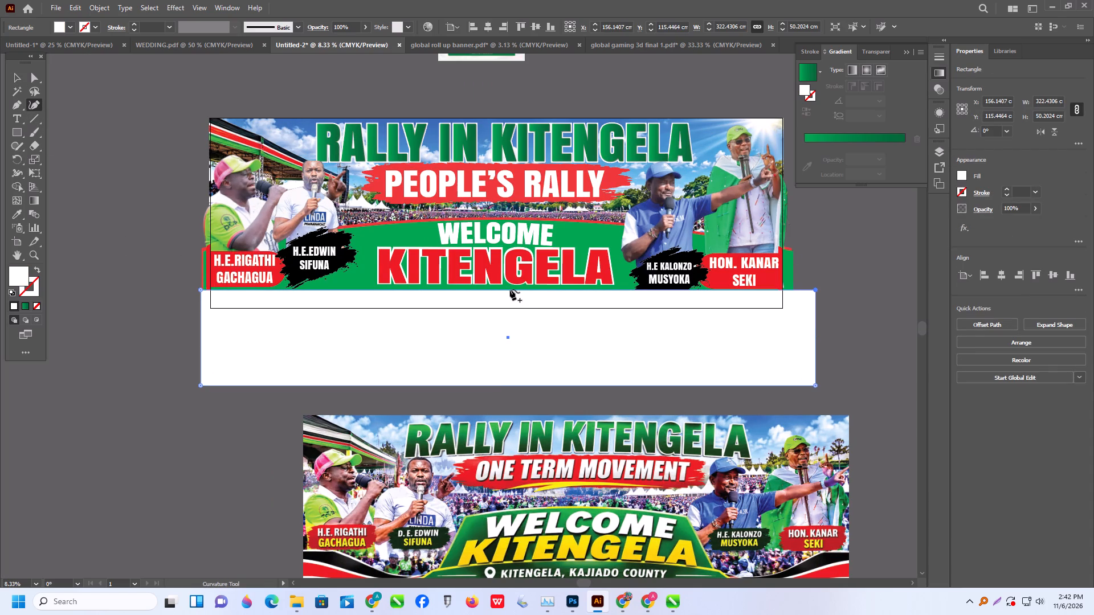
{"action": "left_click", "coordinate": [510, 289]}
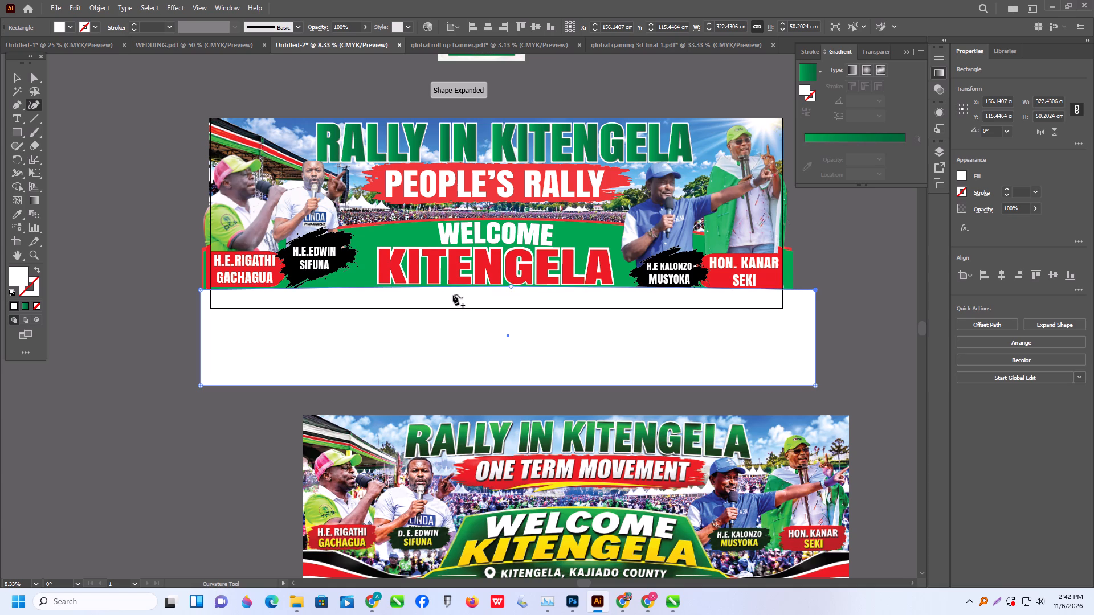
{"action": "left_click_drag", "start_coordinate": [339, 286], "coordinate": [342, 293]}
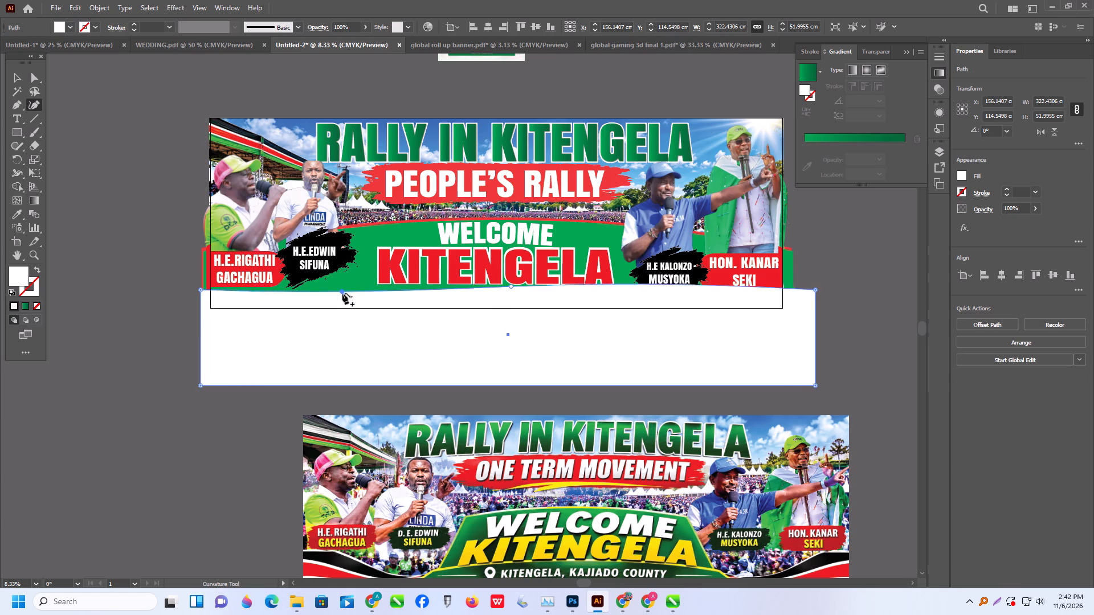
{"action": "left_click_drag", "start_coordinate": [342, 293], "coordinate": [342, 294]}
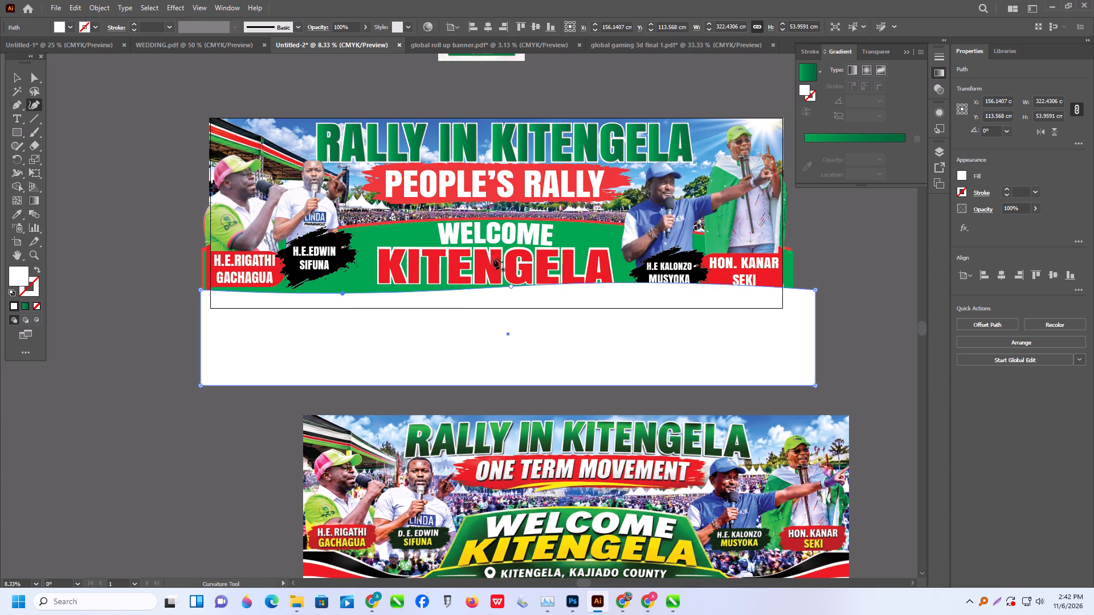
{"action": "left_click", "coordinate": [21, 78]}
Scale WELCOME and KITENGELA together down to about 116.7 by 31.7 cm and group them.
{"action": "scroll", "coordinate": [549, 270], "scroll_direction": "up", "scroll_amount": 1, "text": "alt"}
{"action": "left_click", "coordinate": [516, 255]}
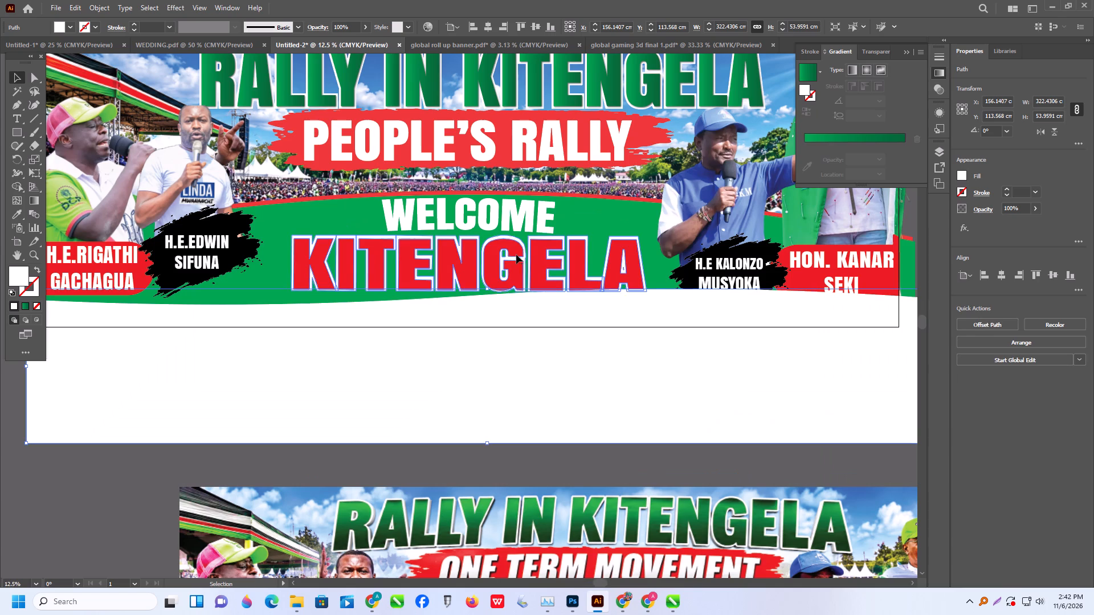
{"action": "left_click", "coordinate": [509, 219], "text": "shift"}
{"action": "left_click_drag", "start_coordinate": [643, 294], "coordinate": [642, 294], "text": "shift"}
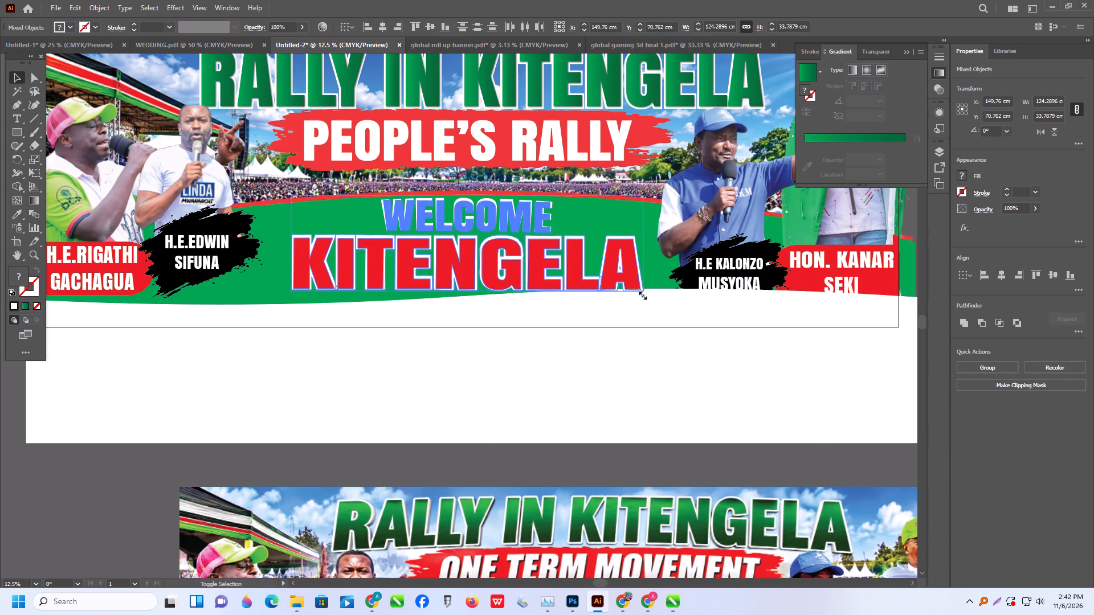
{"action": "left_click_drag", "start_coordinate": [642, 294], "coordinate": [624, 296], "text": "shift"}
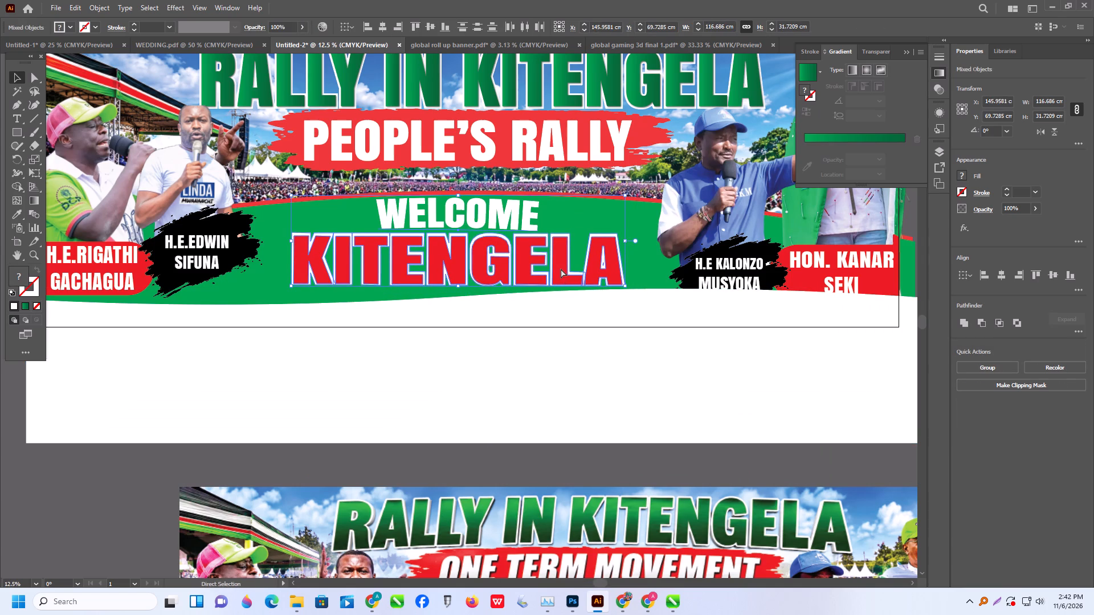
{"action": "key", "text": "ctrl+g"}
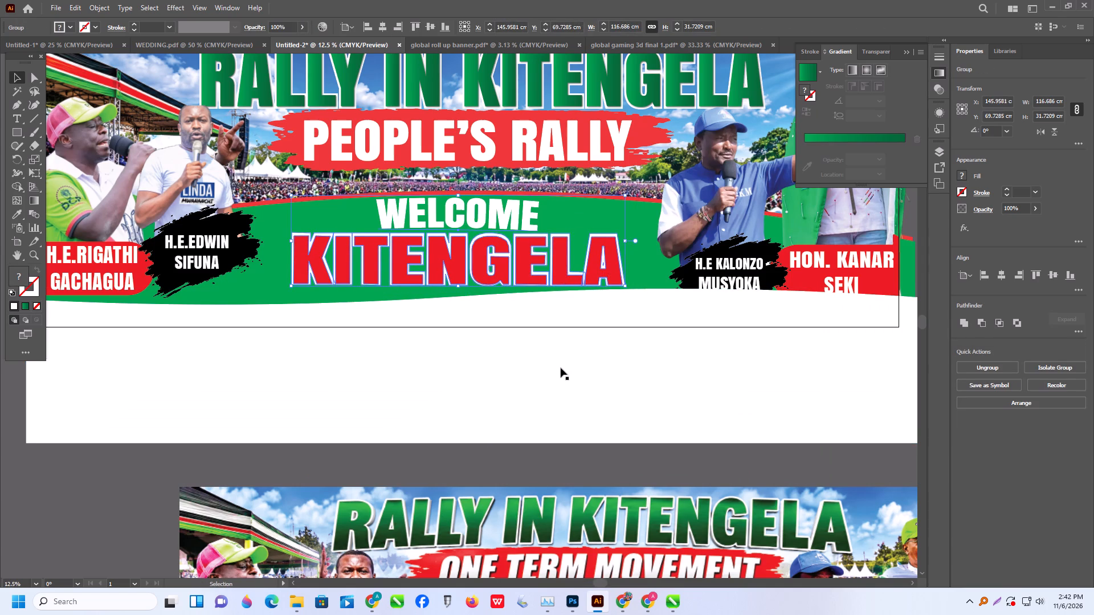
Nudge the curved white shape slightly down below the KITENGELA title.
{"action": "left_click", "coordinate": [561, 368]}
{"action": "left_click", "coordinate": [590, 388]}
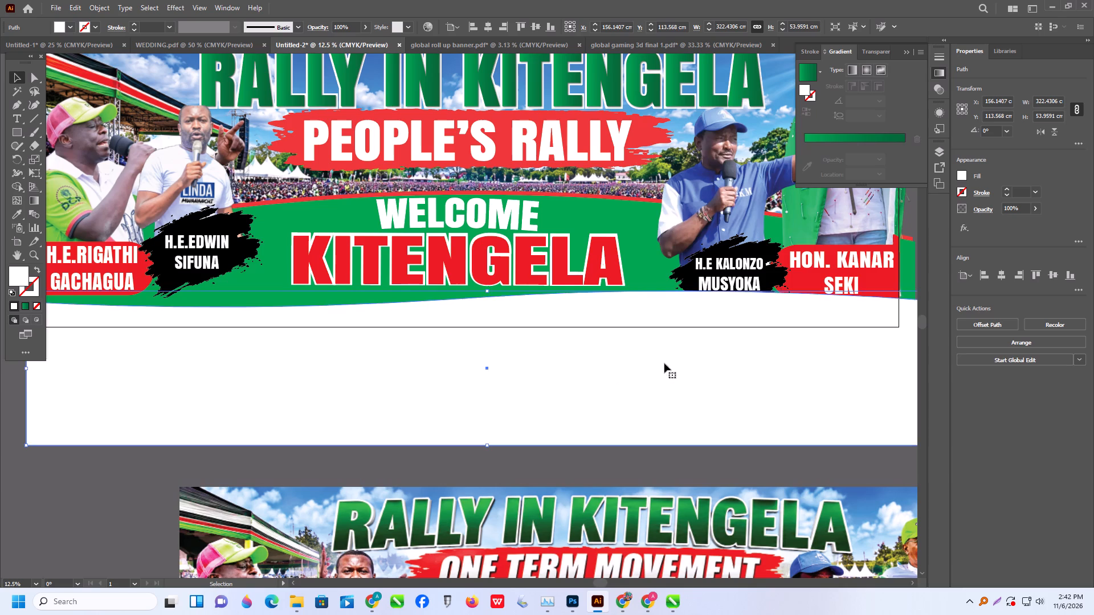
Group the H.E KALONZO MUSYOKA label text and its black brush stroke with the blue-shirted speaker's photo.
{"action": "left_click", "coordinate": [739, 270]}
{"action": "left_click", "coordinate": [759, 245], "text": "shift"}
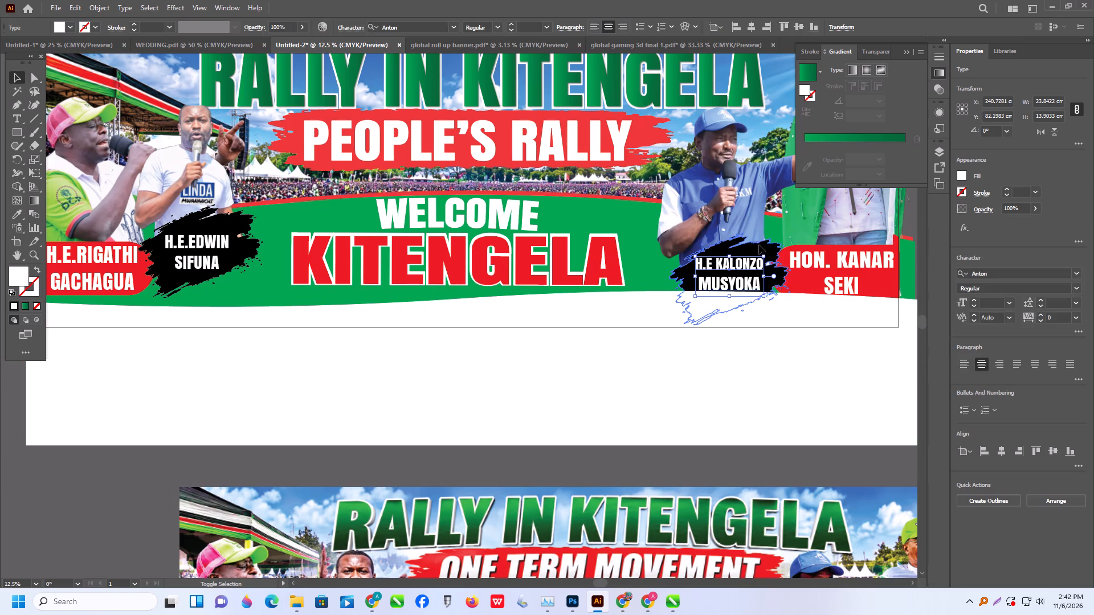
{"action": "left_click", "coordinate": [739, 200], "text": "shift"}
{"action": "key", "text": "ctrl+g"}
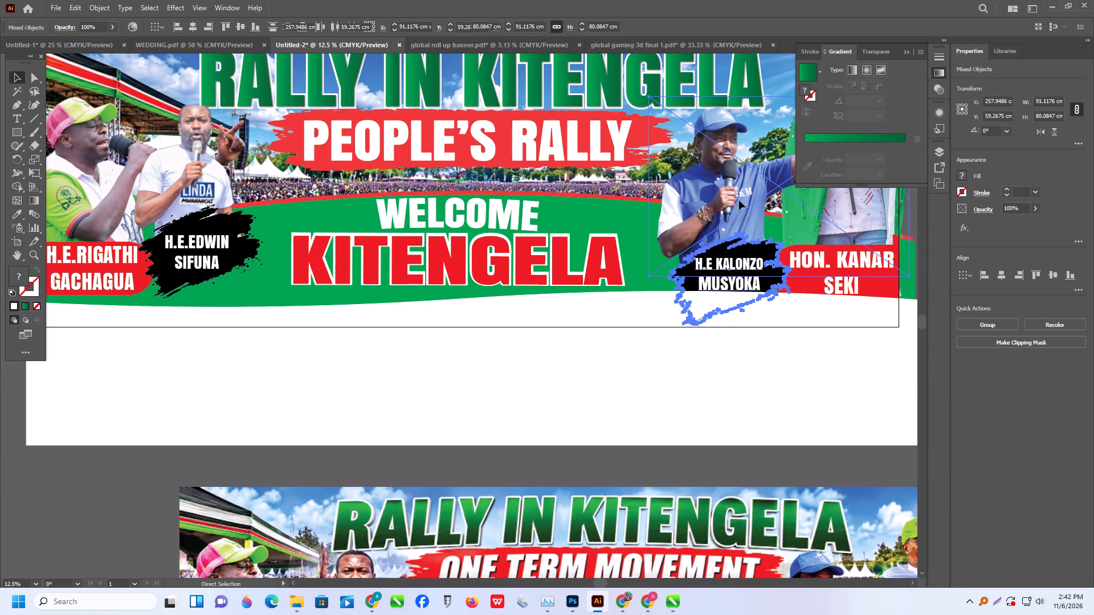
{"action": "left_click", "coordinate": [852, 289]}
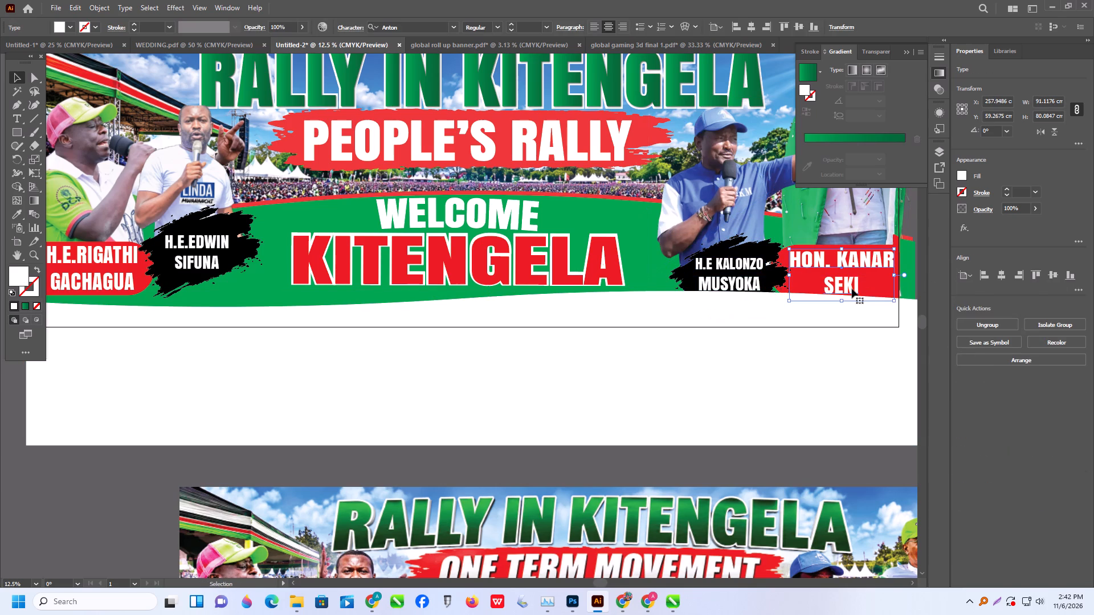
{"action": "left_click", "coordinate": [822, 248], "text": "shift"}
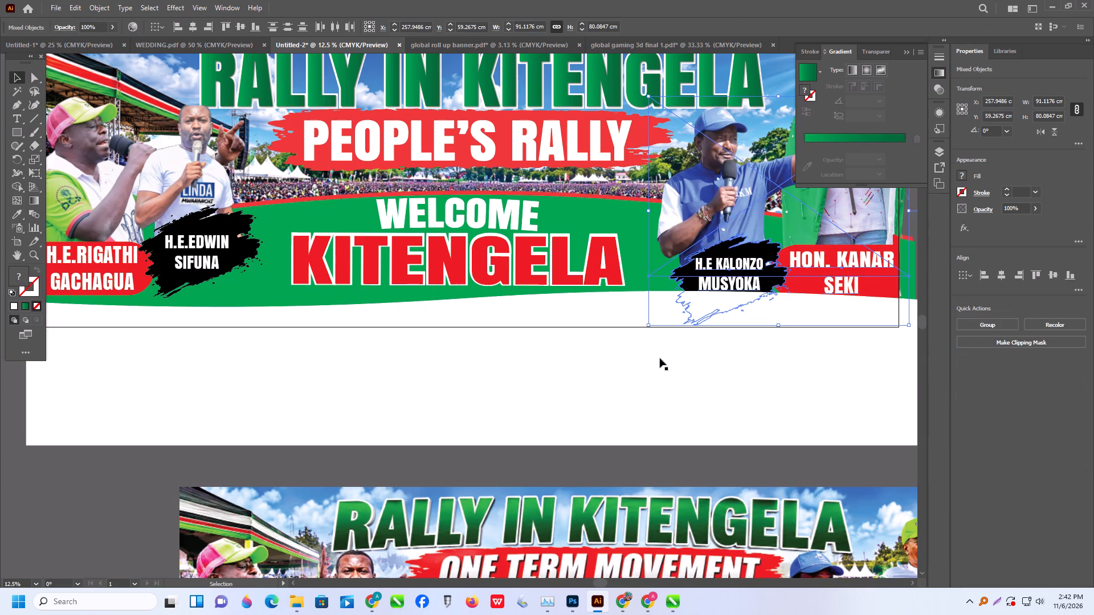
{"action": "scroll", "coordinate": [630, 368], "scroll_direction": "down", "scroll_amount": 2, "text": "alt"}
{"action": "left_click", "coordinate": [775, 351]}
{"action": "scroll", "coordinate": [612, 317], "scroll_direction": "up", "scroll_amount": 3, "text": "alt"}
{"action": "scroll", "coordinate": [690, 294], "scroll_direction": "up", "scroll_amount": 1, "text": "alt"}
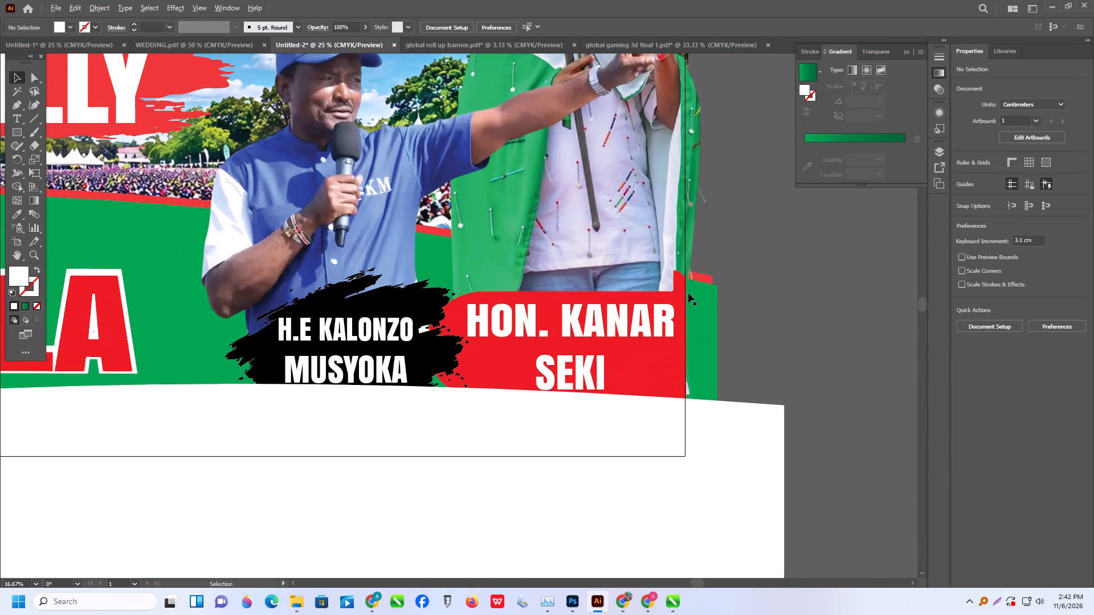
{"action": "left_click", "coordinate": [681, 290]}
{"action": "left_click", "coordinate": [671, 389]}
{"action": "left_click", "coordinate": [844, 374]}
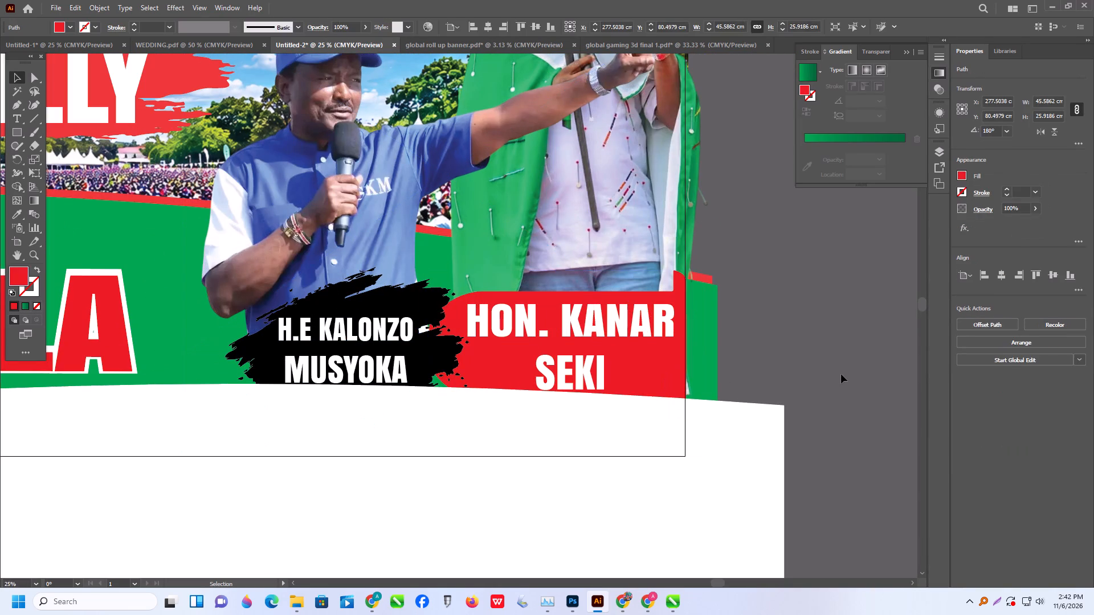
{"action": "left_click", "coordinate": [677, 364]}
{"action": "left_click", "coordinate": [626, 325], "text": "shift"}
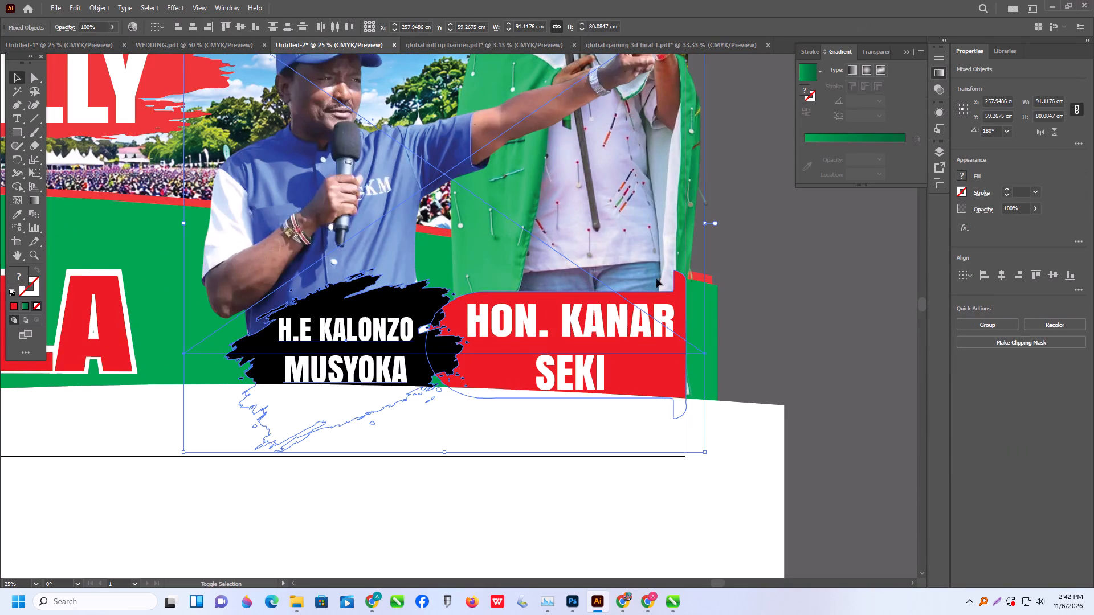
Ungroup the blue-shirted speaker's photo from its H.E KALONZO MUSYOKA label text and black brush stroke.
{"action": "scroll", "coordinate": [653, 210], "scroll_direction": "up", "scroll_amount": 7}
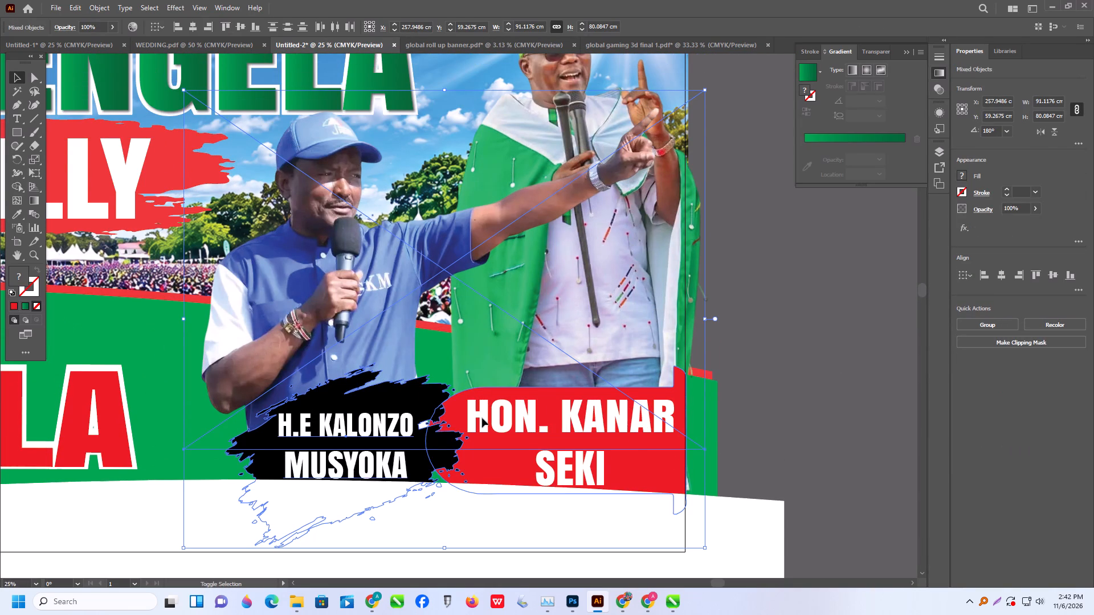
{"action": "left_click", "coordinate": [481, 417], "text": "shift"}
{"action": "left_click", "coordinate": [487, 415], "text": "shift"}
{"action": "left_click", "coordinate": [484, 415]}
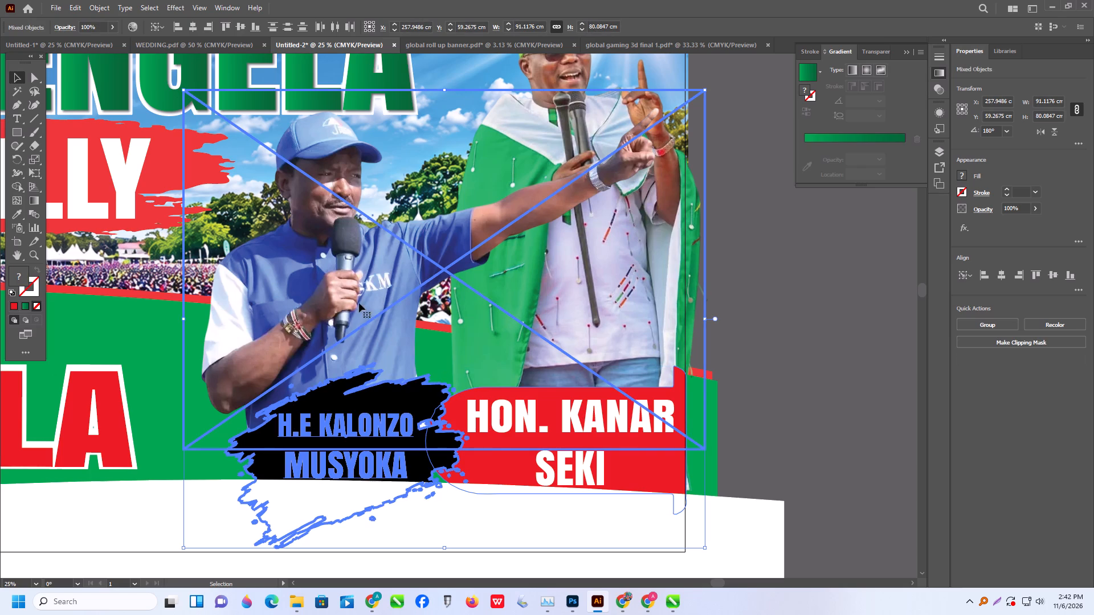
{"action": "right_click", "coordinate": [359, 303]}
{"action": "left_click", "coordinate": [743, 416]}
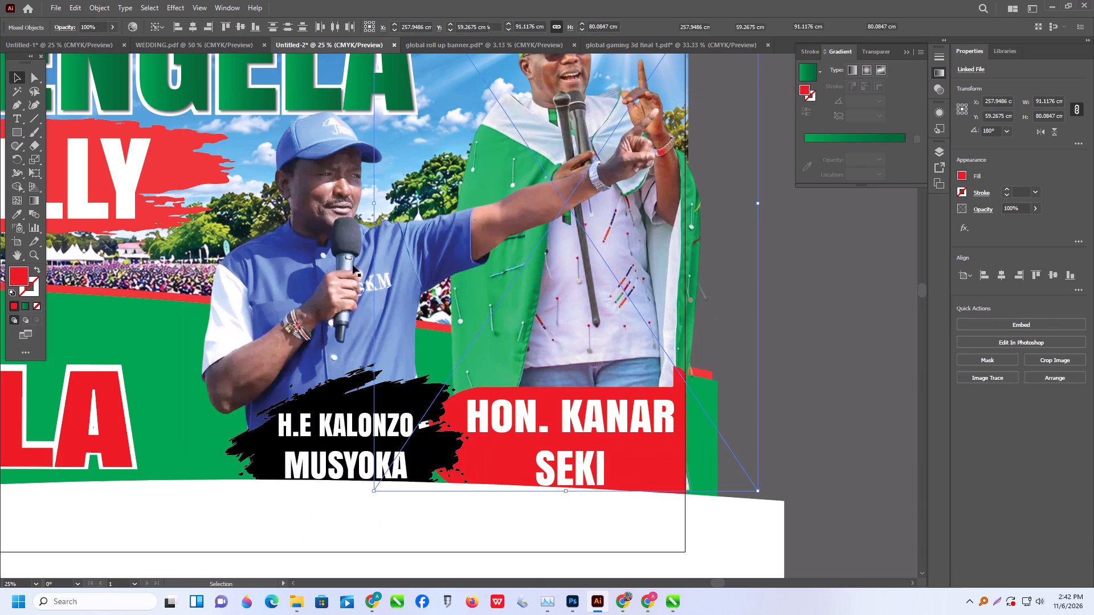
{"action": "left_click", "coordinate": [353, 265]}
{"action": "right_click", "coordinate": [349, 264]}
{"action": "left_click", "coordinate": [398, 413]}
{"action": "left_click", "coordinate": [782, 408]}
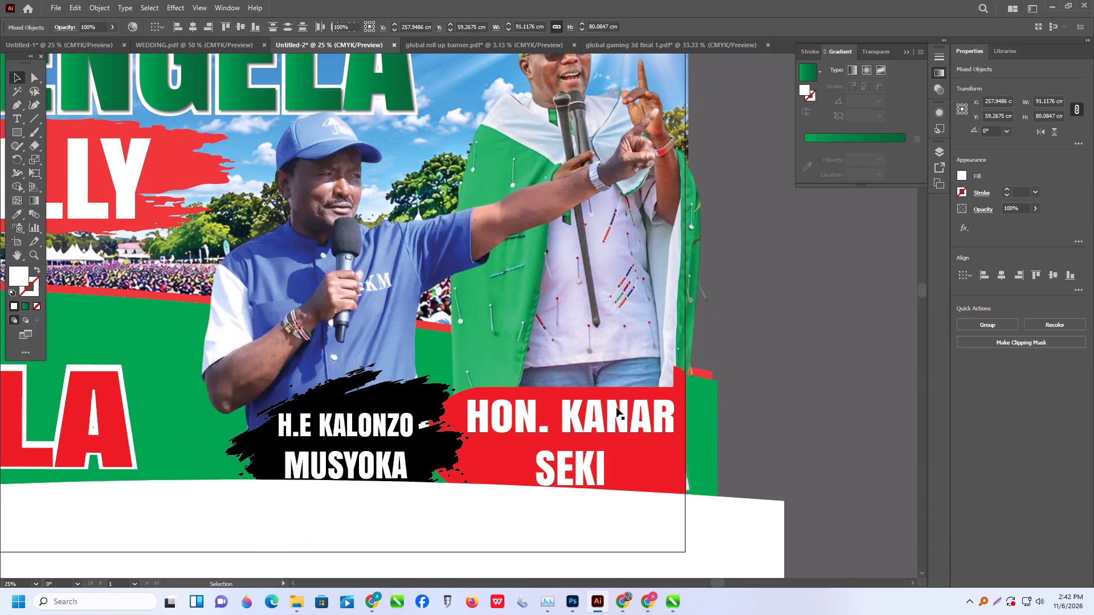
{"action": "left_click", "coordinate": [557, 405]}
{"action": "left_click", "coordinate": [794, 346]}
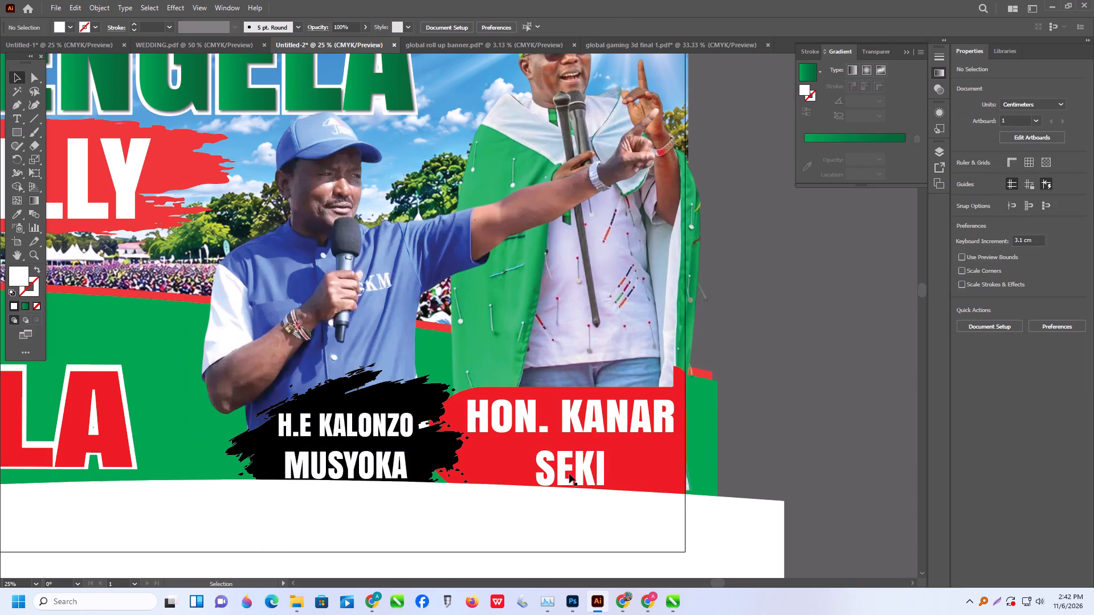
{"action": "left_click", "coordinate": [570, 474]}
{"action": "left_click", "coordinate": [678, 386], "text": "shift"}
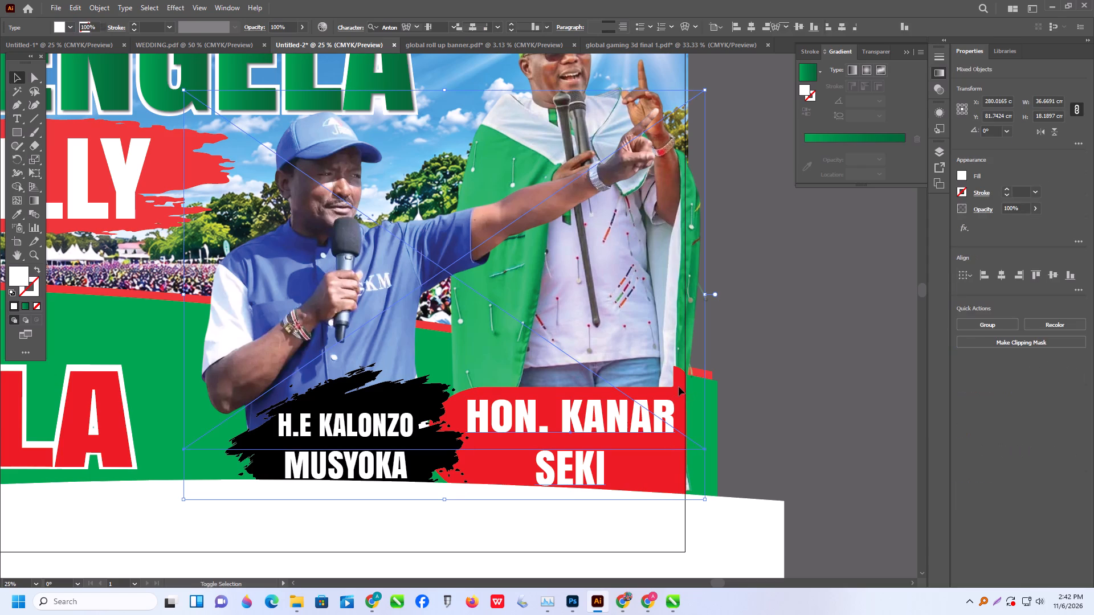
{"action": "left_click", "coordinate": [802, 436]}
Group the HON. KANAR SEKI label text with the red shapes behind it.
{"action": "left_click", "coordinate": [627, 428]}
{"action": "left_click", "coordinate": [616, 475]}
{"action": "left_click", "coordinate": [590, 476]}
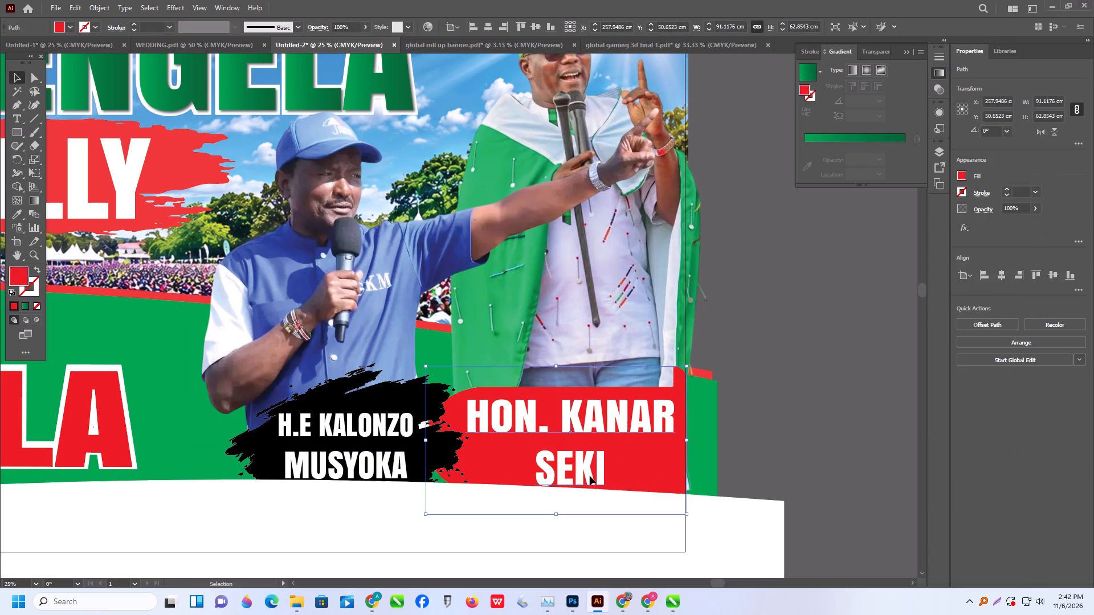
{"action": "left_click", "coordinate": [654, 475], "text": "shift"}
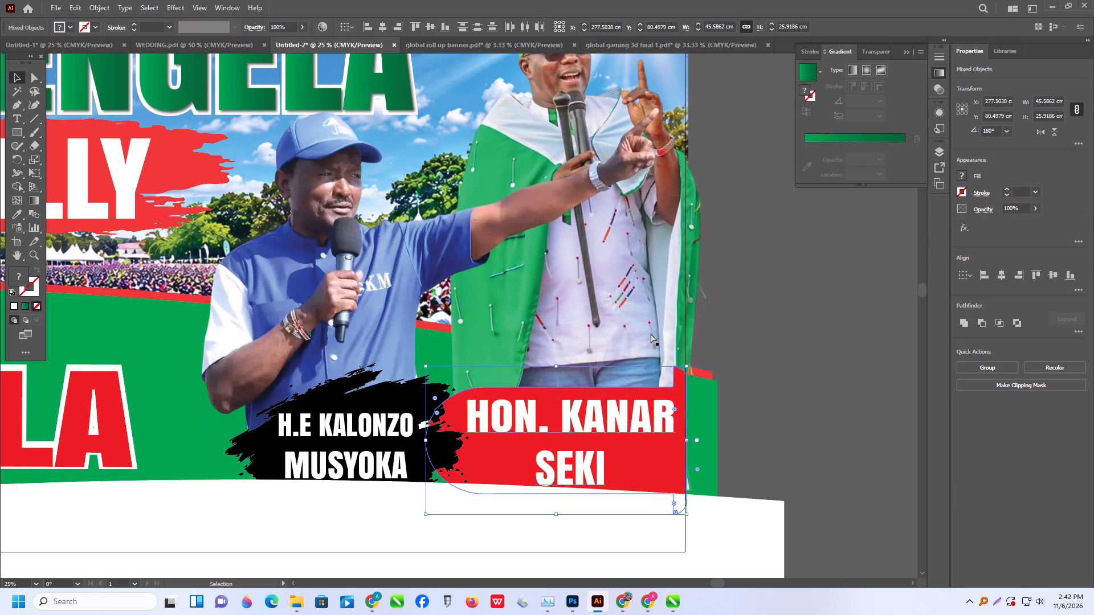
{"action": "key", "text": "ctrl+g"}
Group the HON. KANAR SEKI label with both right-hand speakers' photos, the H.E KALONZO MUSYOKA text and its black brush stroke.
{"action": "left_click", "coordinate": [592, 106], "text": "shift"}
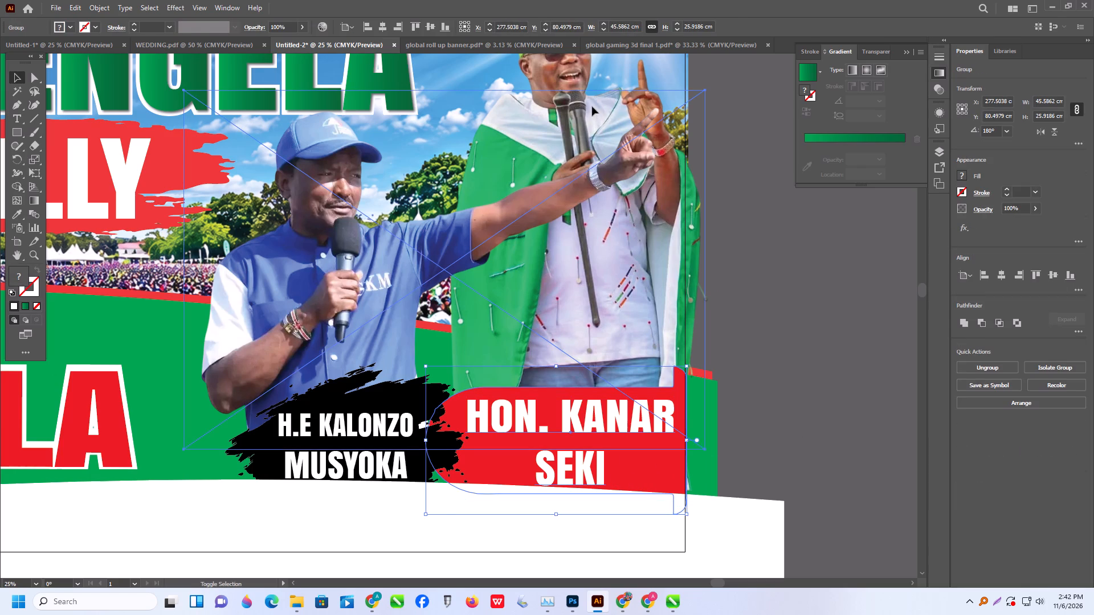
{"action": "left_click", "coordinate": [578, 67], "text": "shift"}
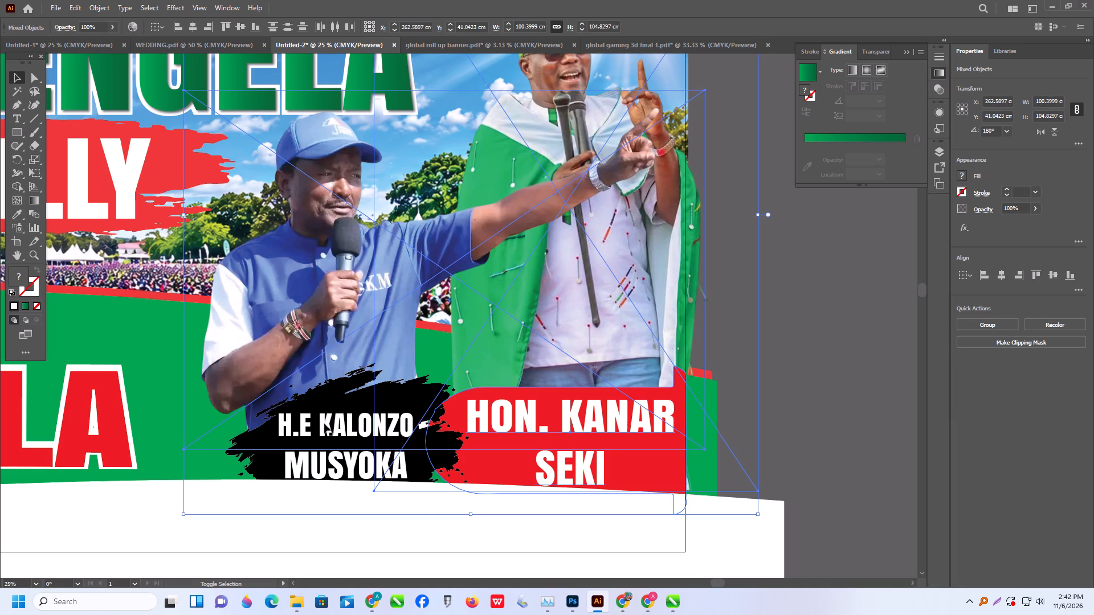
{"action": "left_click", "coordinate": [324, 424], "text": "shift"}
{"action": "left_click", "coordinate": [246, 440], "text": "shift"}
{"action": "key", "text": "ctrl+g"}
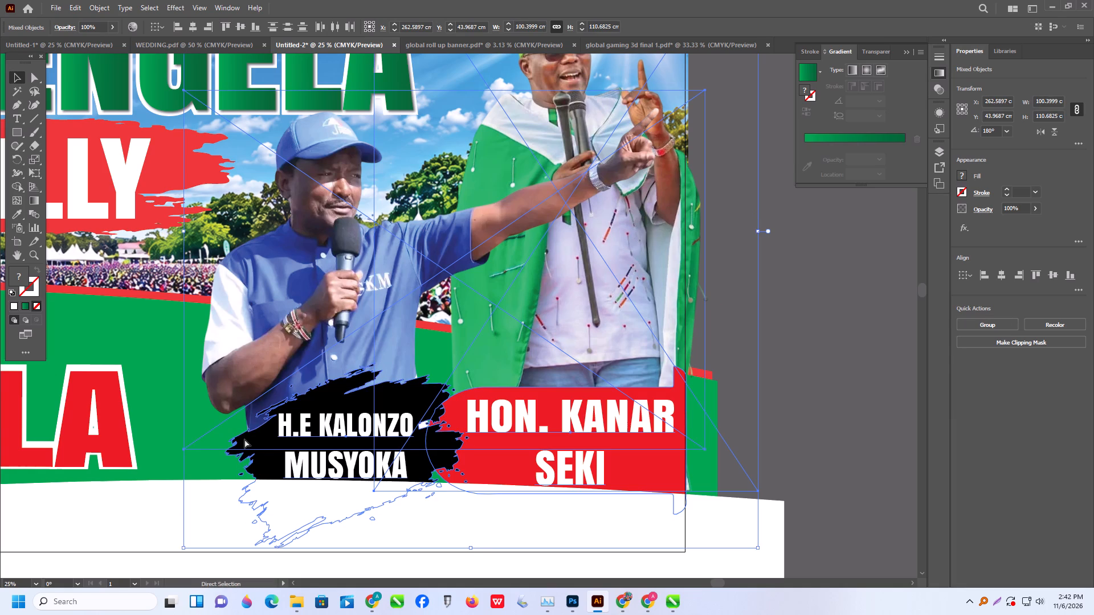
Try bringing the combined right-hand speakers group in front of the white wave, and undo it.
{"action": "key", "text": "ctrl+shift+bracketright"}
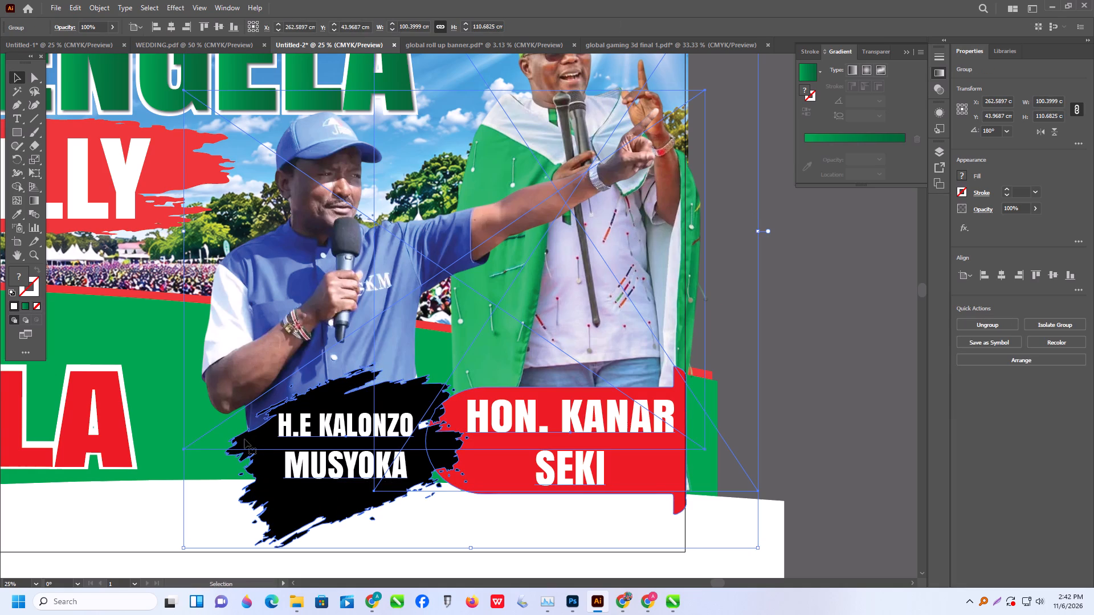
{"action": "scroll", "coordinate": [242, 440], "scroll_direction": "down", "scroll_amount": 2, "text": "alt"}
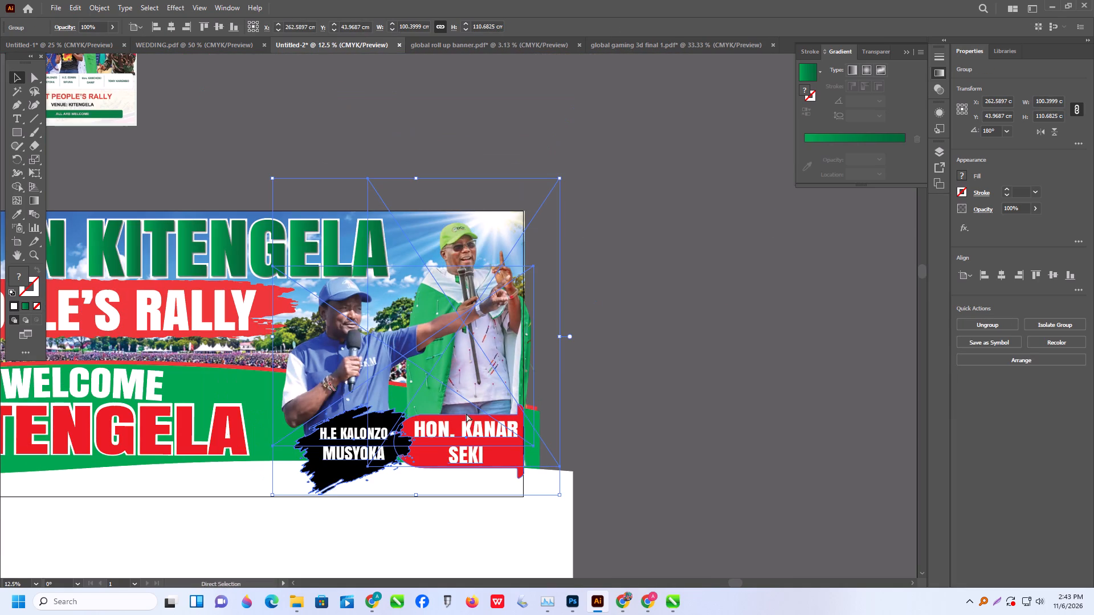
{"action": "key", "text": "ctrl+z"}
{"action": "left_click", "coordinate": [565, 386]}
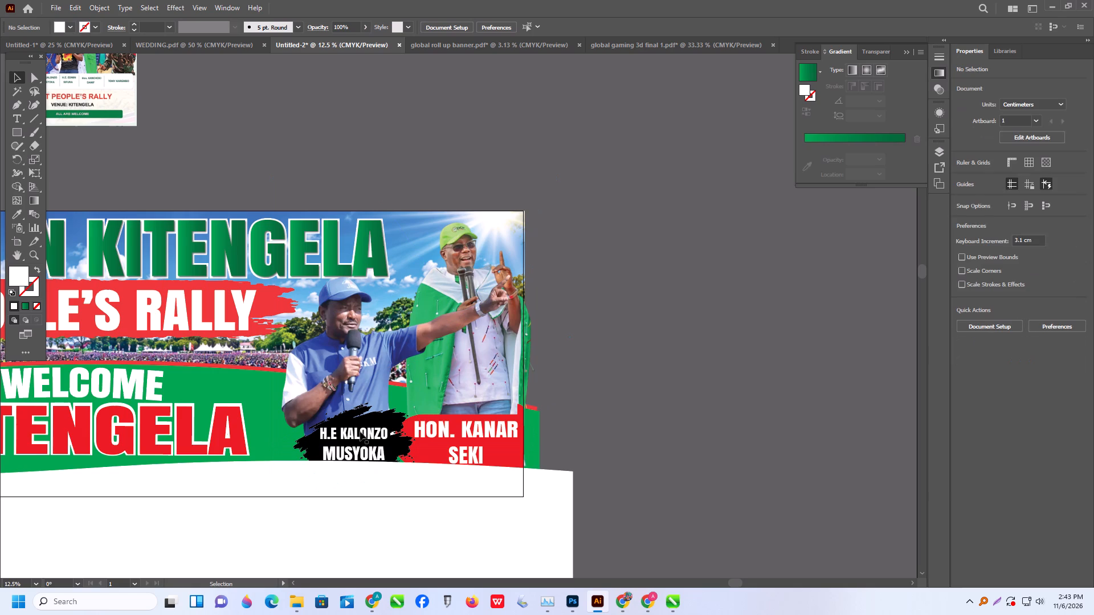
Move the combined right-hand speakers group slightly up and to the right on the banner.
{"action": "left_click", "coordinate": [361, 431]}
{"action": "left_click_drag", "start_coordinate": [376, 425], "coordinate": [377, 419]}
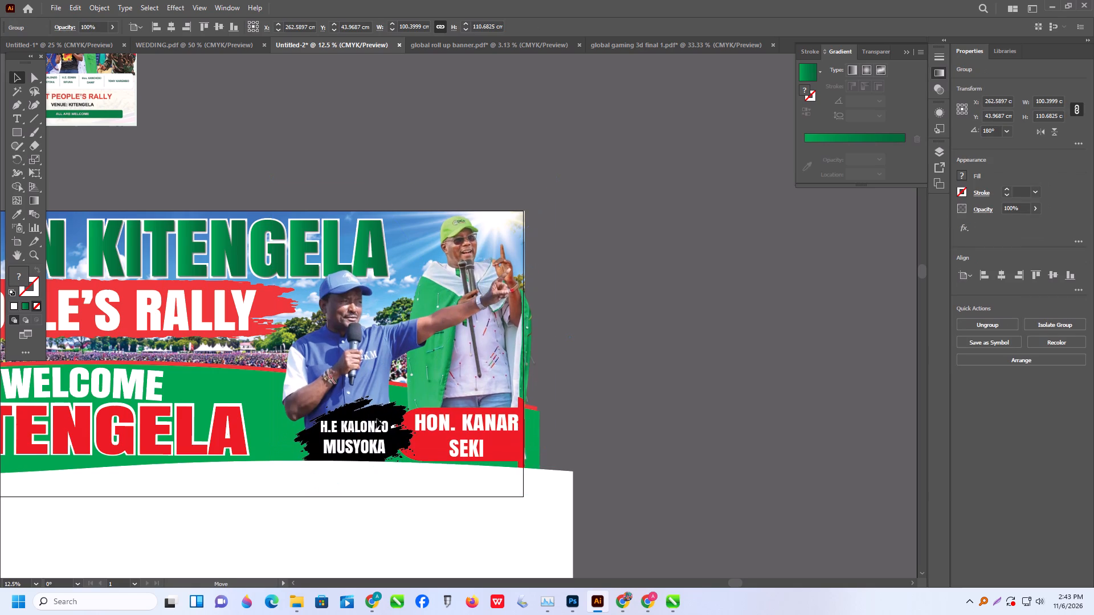
{"action": "left_click_drag", "start_coordinate": [377, 419], "coordinate": [379, 419]}
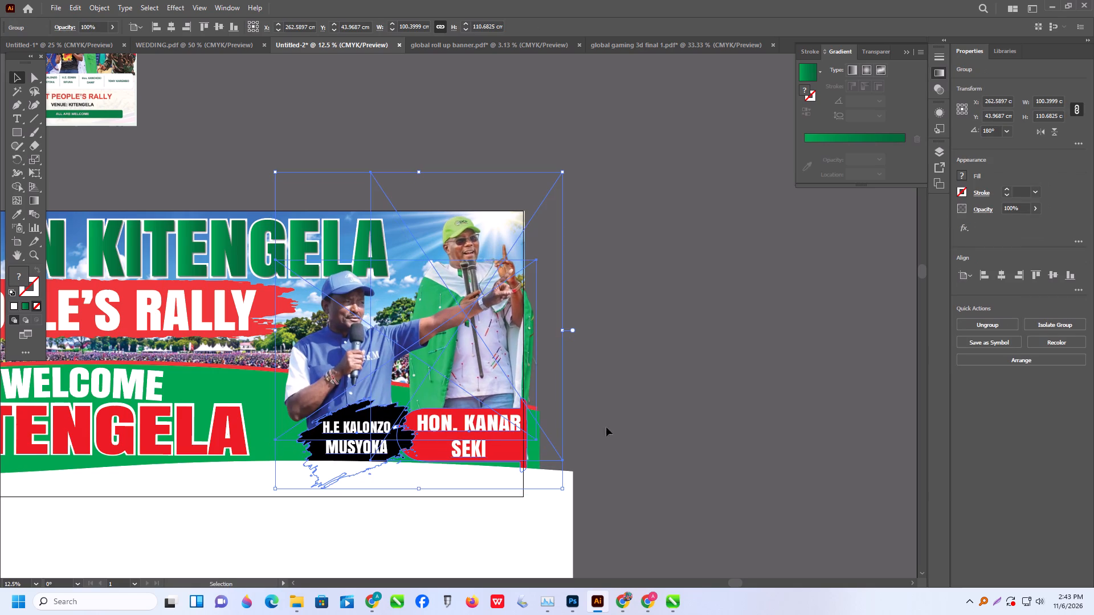
{"action": "left_click", "coordinate": [685, 409]}
Resize the white wave shape below the banner to about 330.8 by 51.6 cm, extending it past the banner's left edge.
{"action": "scroll", "coordinate": [456, 404], "scroll_direction": "down", "scroll_amount": 2, "text": "alt"}
{"action": "scroll", "coordinate": [385, 361], "scroll_direction": "down", "scroll_amount": 3}
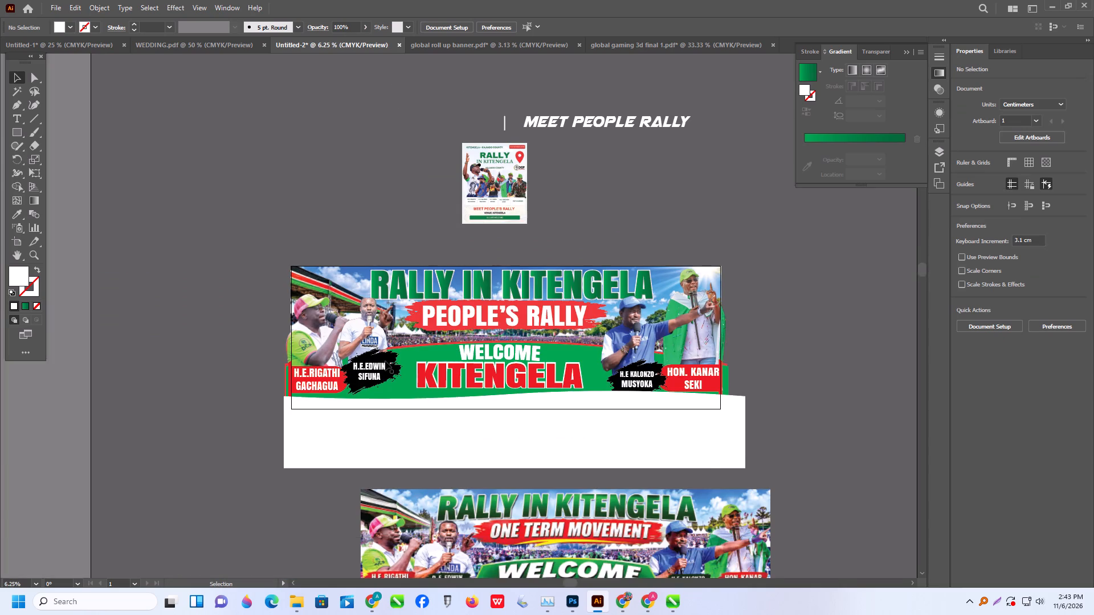
{"action": "scroll", "coordinate": [370, 359], "scroll_direction": "up", "scroll_amount": 1, "text": "alt"}
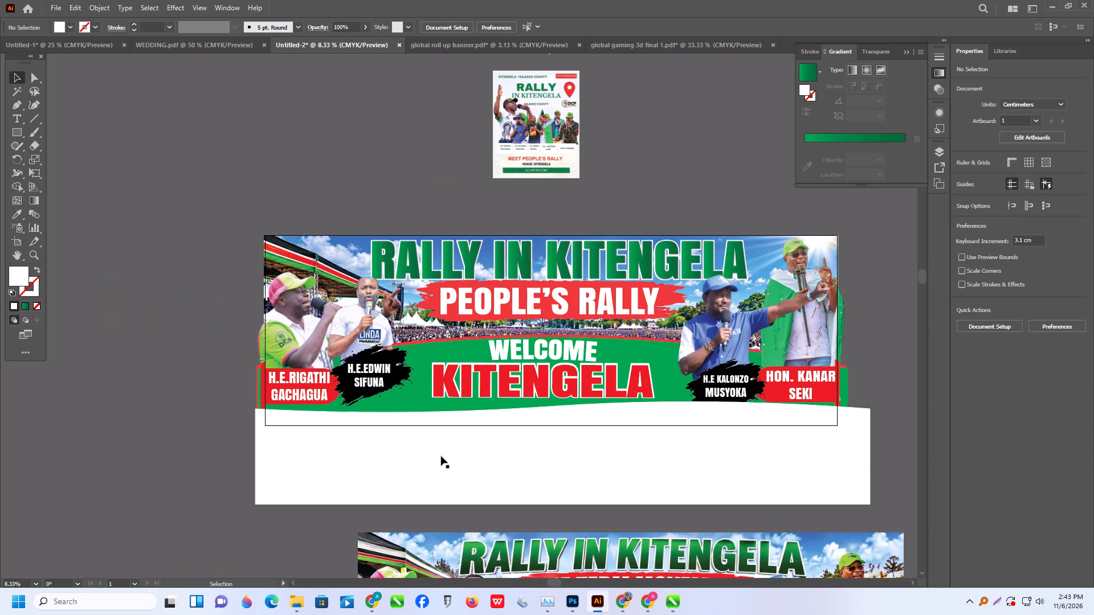
{"action": "left_click", "coordinate": [437, 454]}
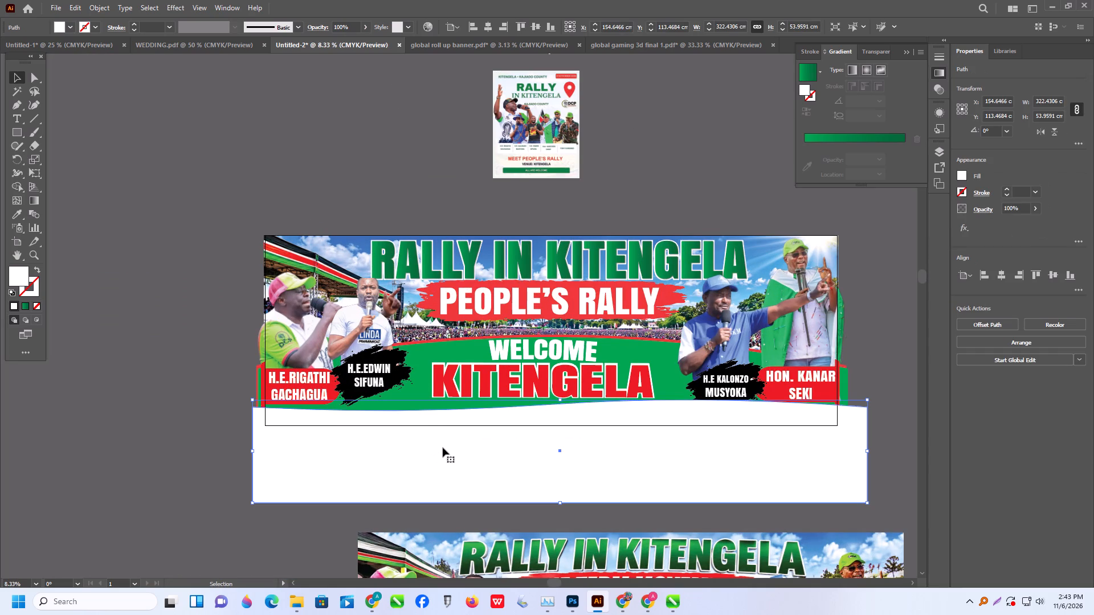
{"action": "left_click_drag", "start_coordinate": [254, 401], "coordinate": [247, 397]}
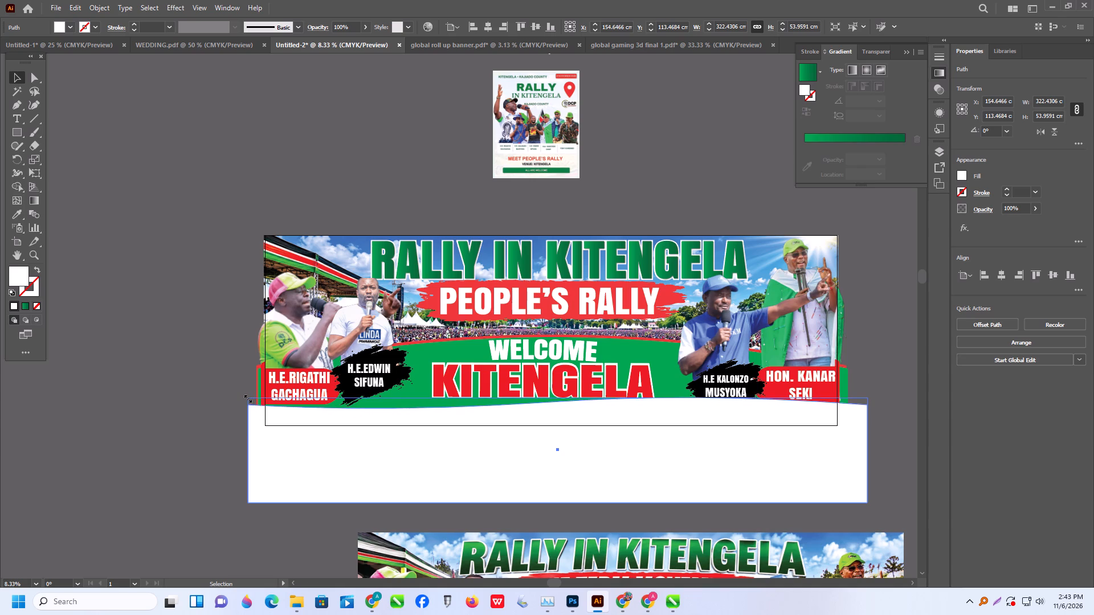
{"action": "left_click_drag", "start_coordinate": [247, 397], "coordinate": [235, 394]}
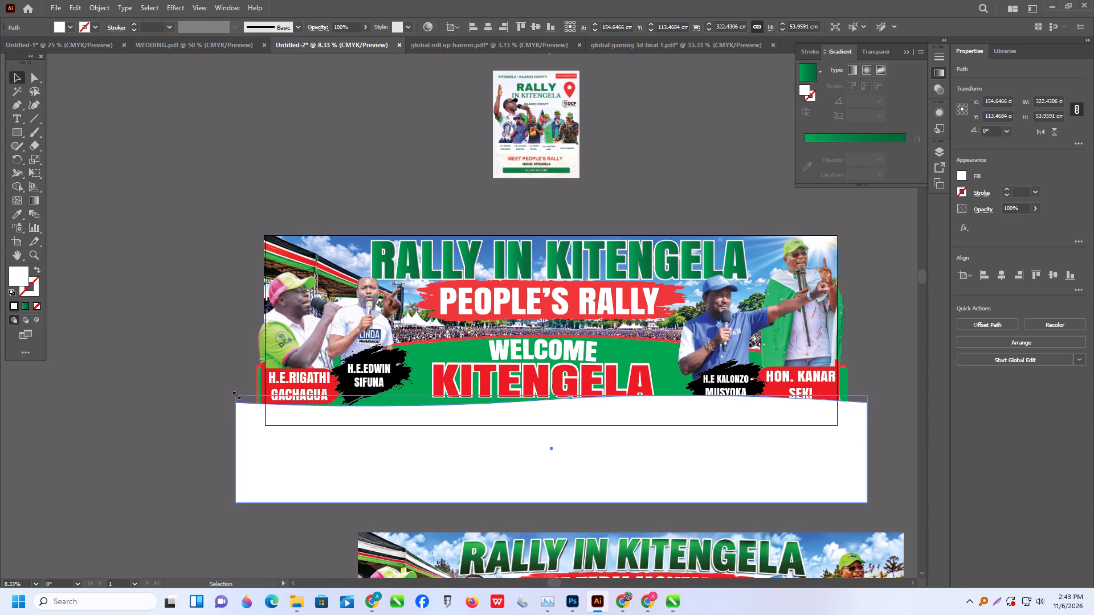
{"action": "left_click_drag", "start_coordinate": [235, 394], "coordinate": [237, 404]}
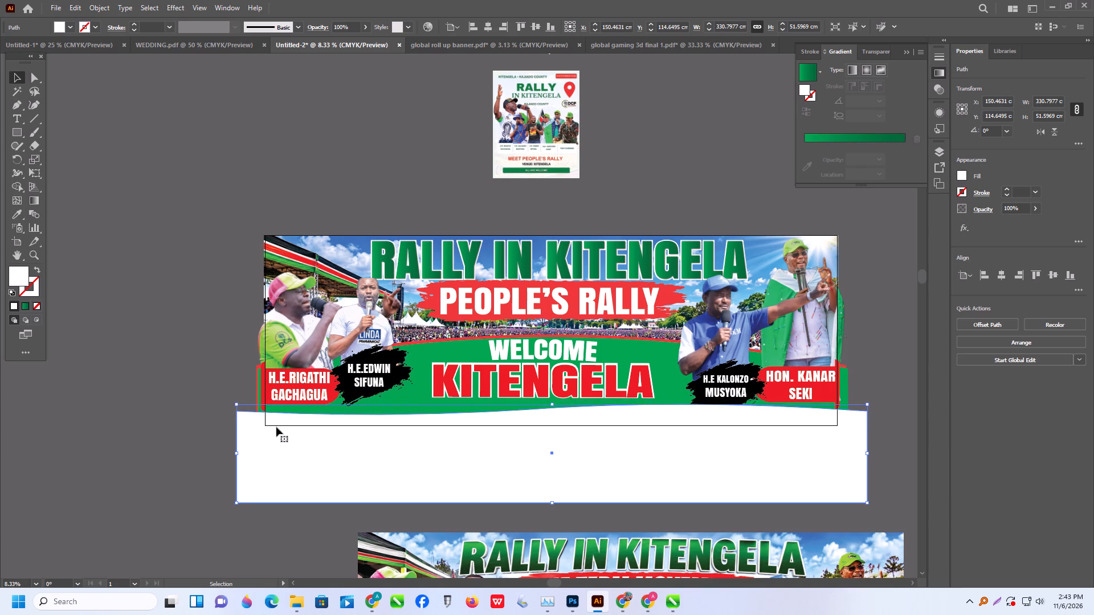
Reshape the left half of the white wave's top edge with the Curvature tool, cresting below H.E.EDWIN SIFUNA and dipping below KITENGELA's K.
{"action": "left_click", "coordinate": [30, 106]}
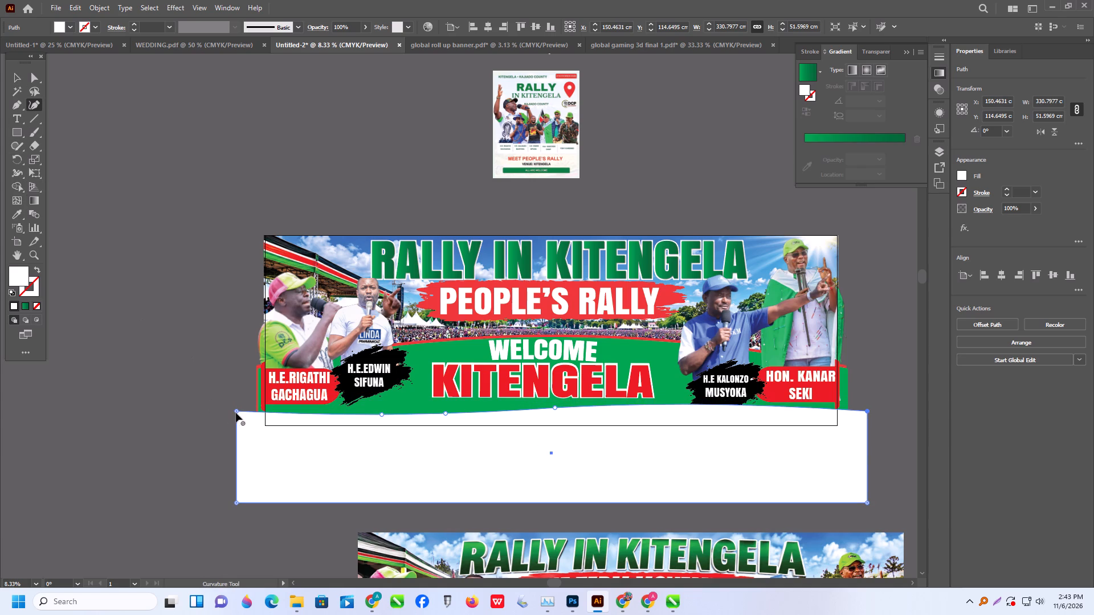
{"action": "left_click_drag", "start_coordinate": [235, 411], "coordinate": [229, 394]}
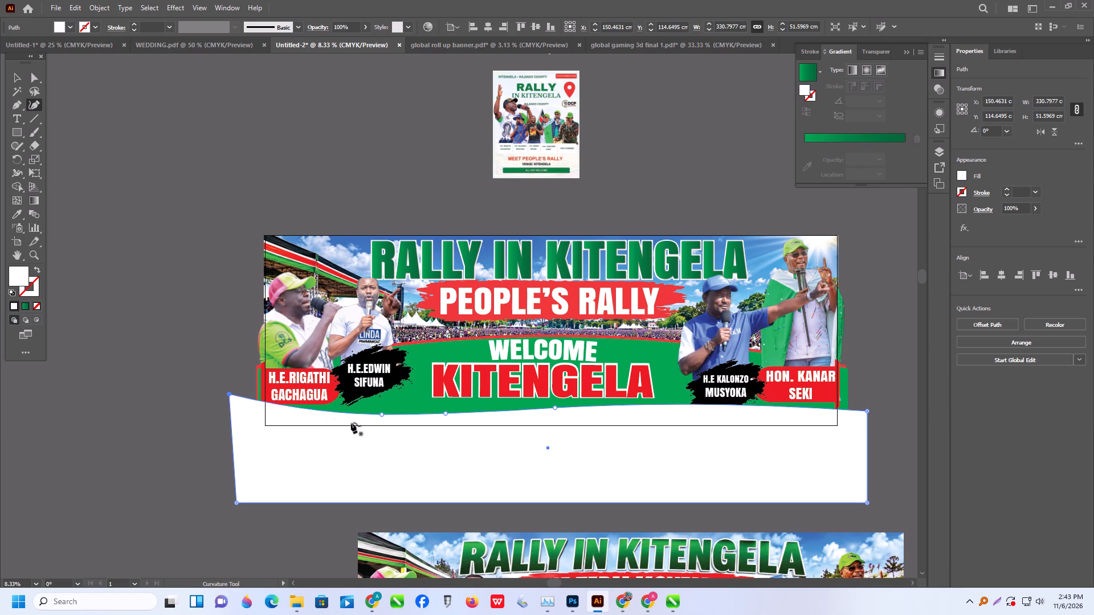
{"action": "left_click_drag", "start_coordinate": [379, 416], "coordinate": [371, 410]}
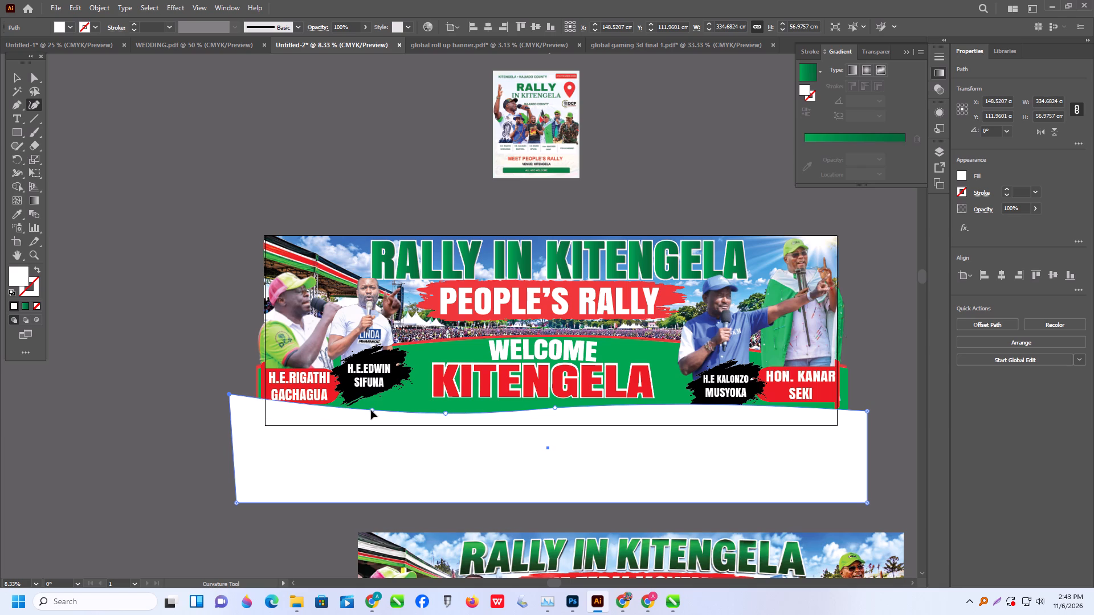
{"action": "left_click_drag", "start_coordinate": [371, 410], "coordinate": [349, 408]}
{"action": "left_click_drag", "start_coordinate": [228, 393], "coordinate": [234, 412]}
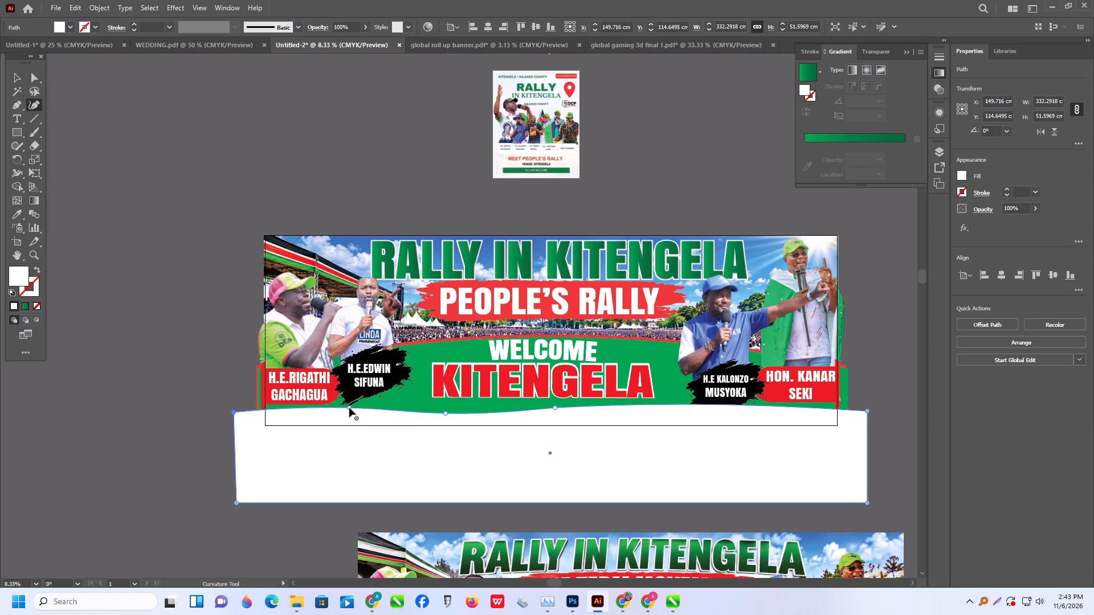
{"action": "left_click_drag", "start_coordinate": [349, 408], "coordinate": [343, 404]}
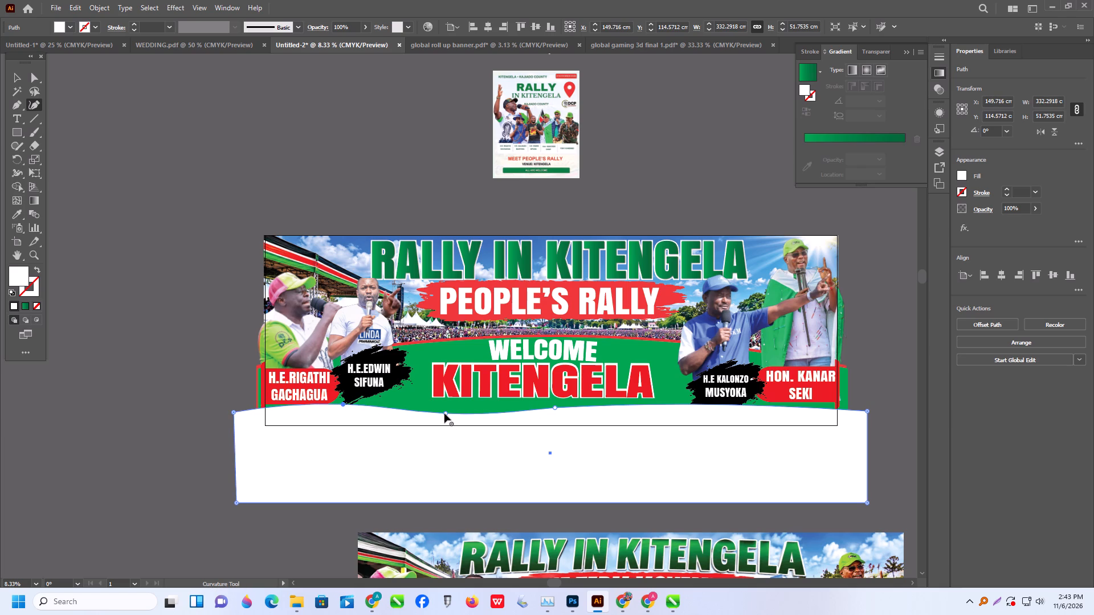
{"action": "left_click_drag", "start_coordinate": [444, 413], "coordinate": [432, 405]}
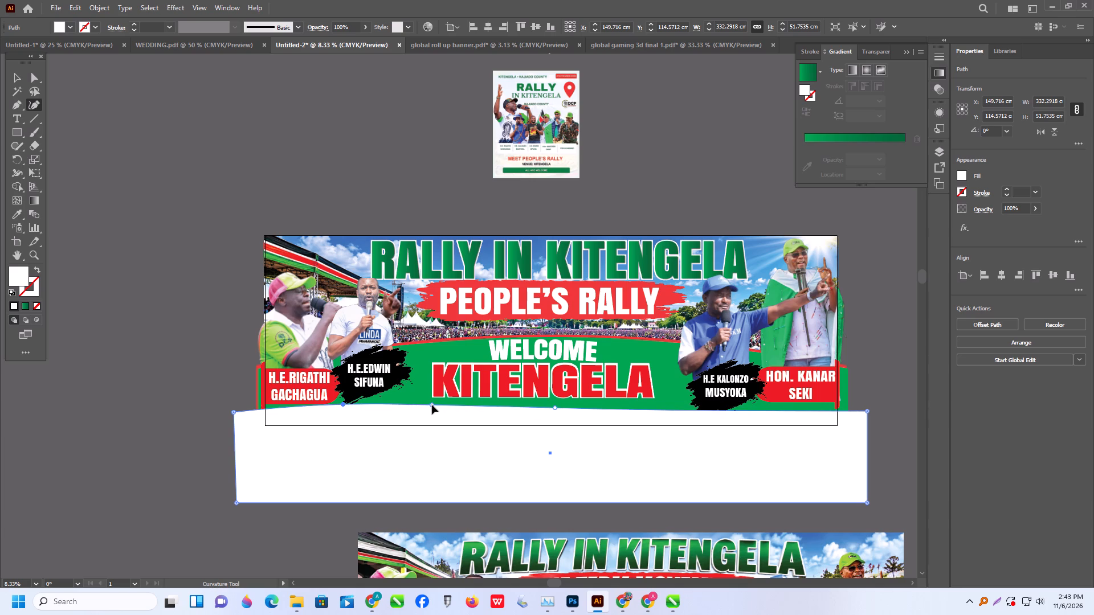
{"action": "left_click_drag", "start_coordinate": [432, 405], "coordinate": [434, 412]}
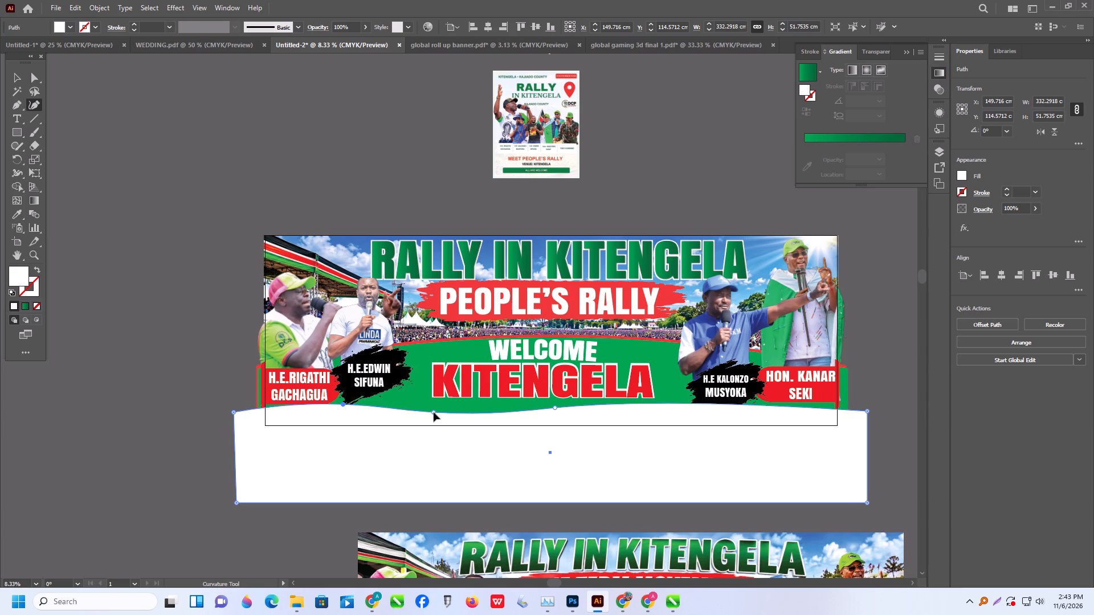
{"action": "left_click_drag", "start_coordinate": [434, 412], "coordinate": [432, 413]}
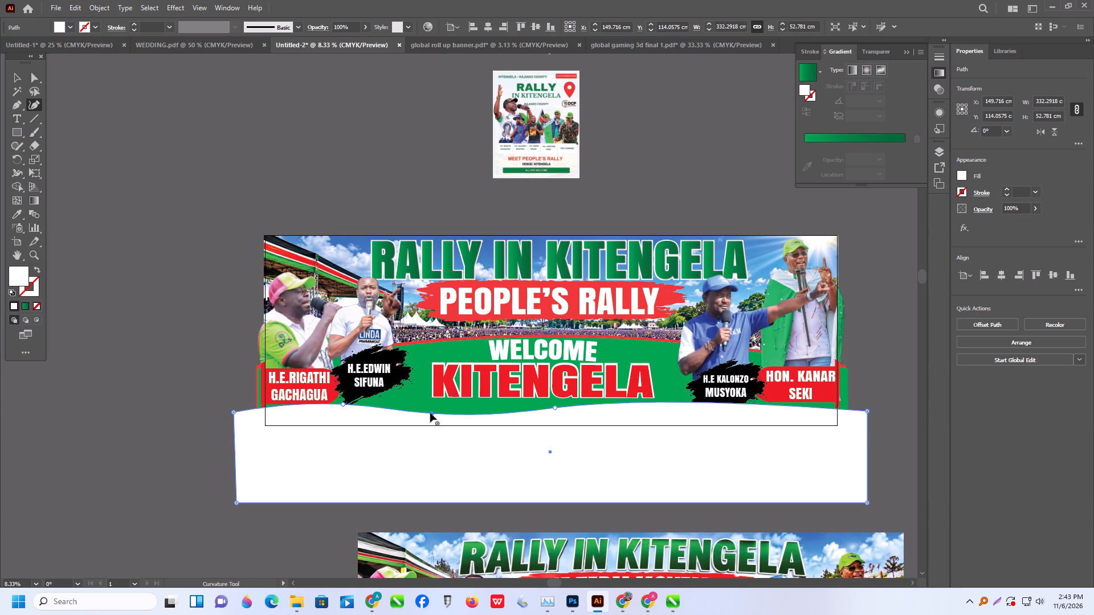
{"action": "left_click_drag", "start_coordinate": [432, 413], "coordinate": [443, 411]}
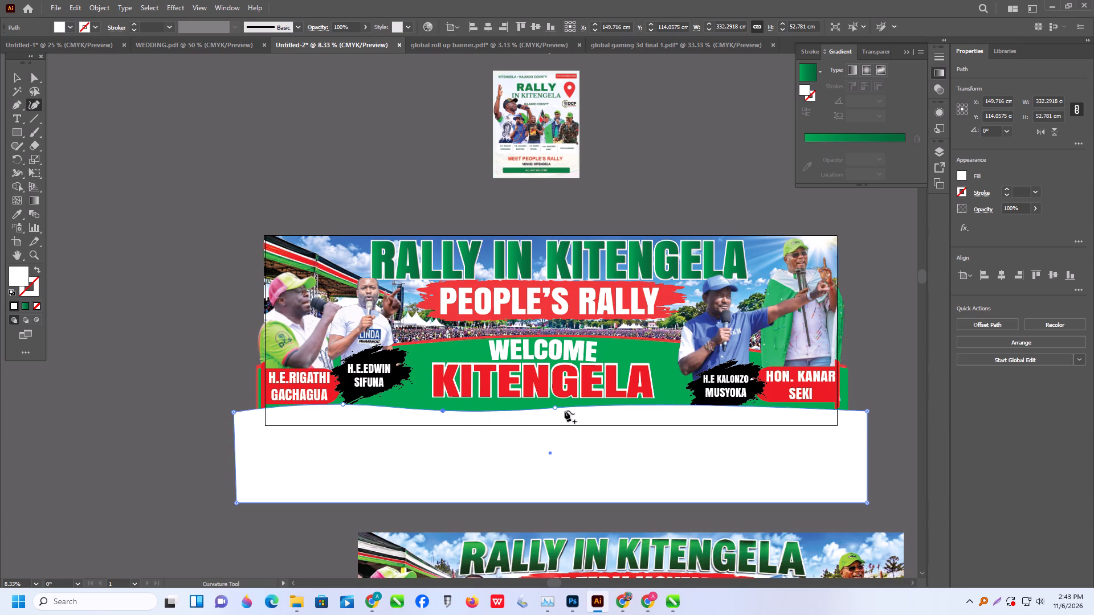
Add a curve point on the white wave's top edge below H.E KALONZO MUSYOKA and fine-tune the wave's crest, dip and middle points.
{"action": "left_click", "coordinate": [721, 405]}
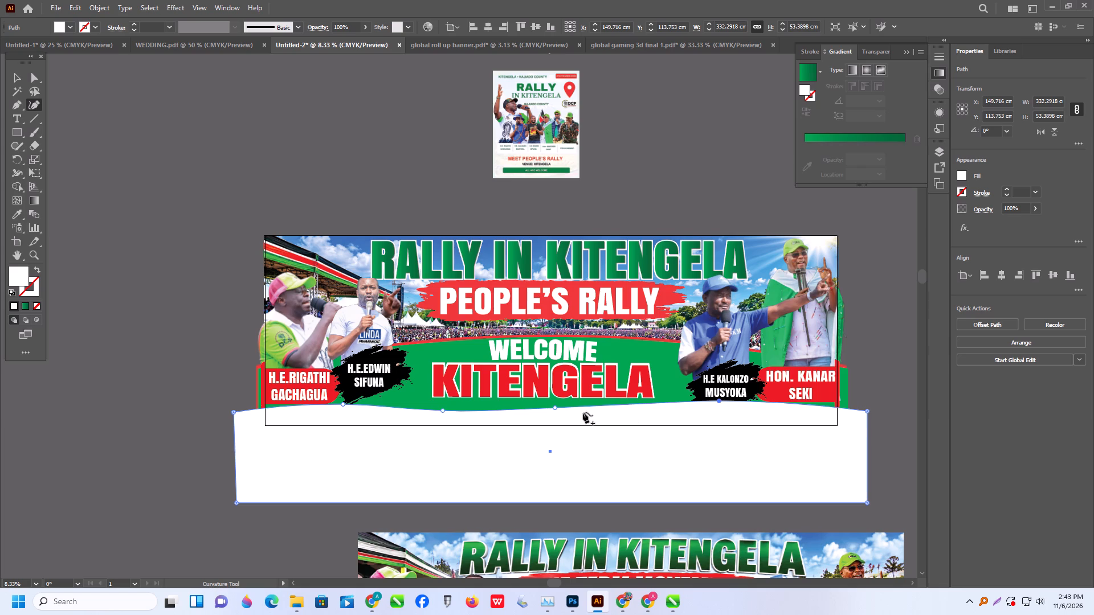
{"action": "left_click", "coordinate": [556, 407]}
{"action": "left_click", "coordinate": [443, 411]}
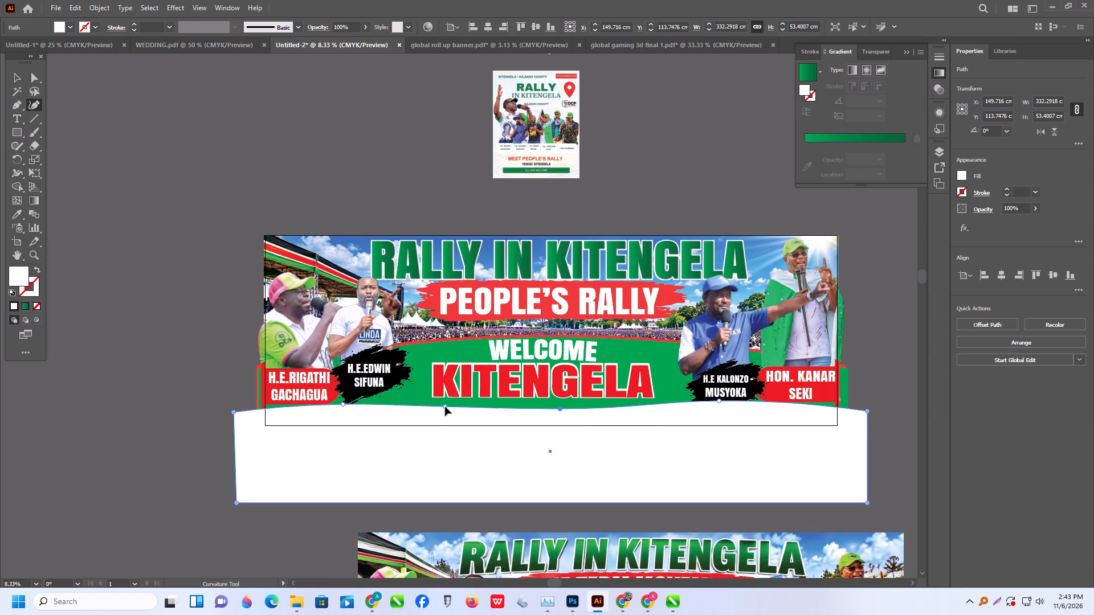
{"action": "left_click", "coordinate": [343, 403]}
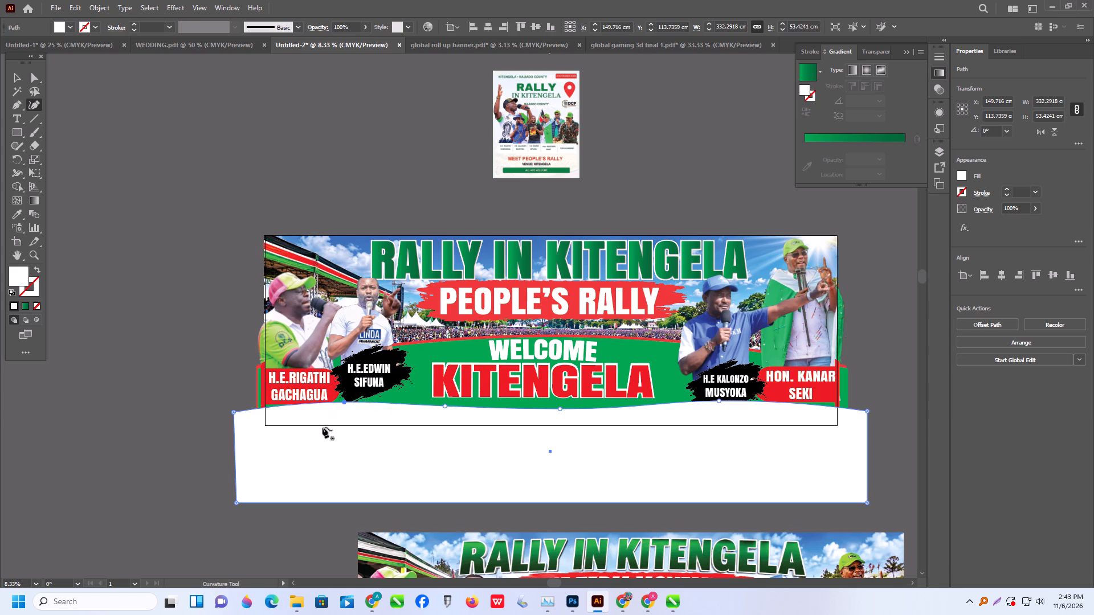
{"action": "scroll", "coordinate": [325, 431], "scroll_direction": "down", "scroll_amount": 2}
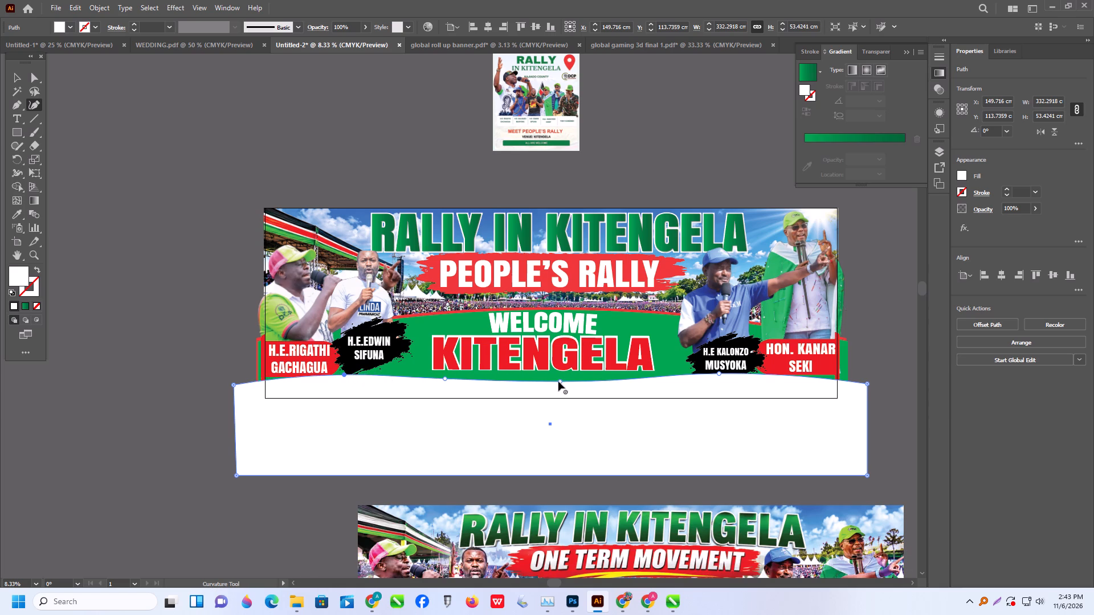
{"action": "left_click", "coordinate": [560, 382]}
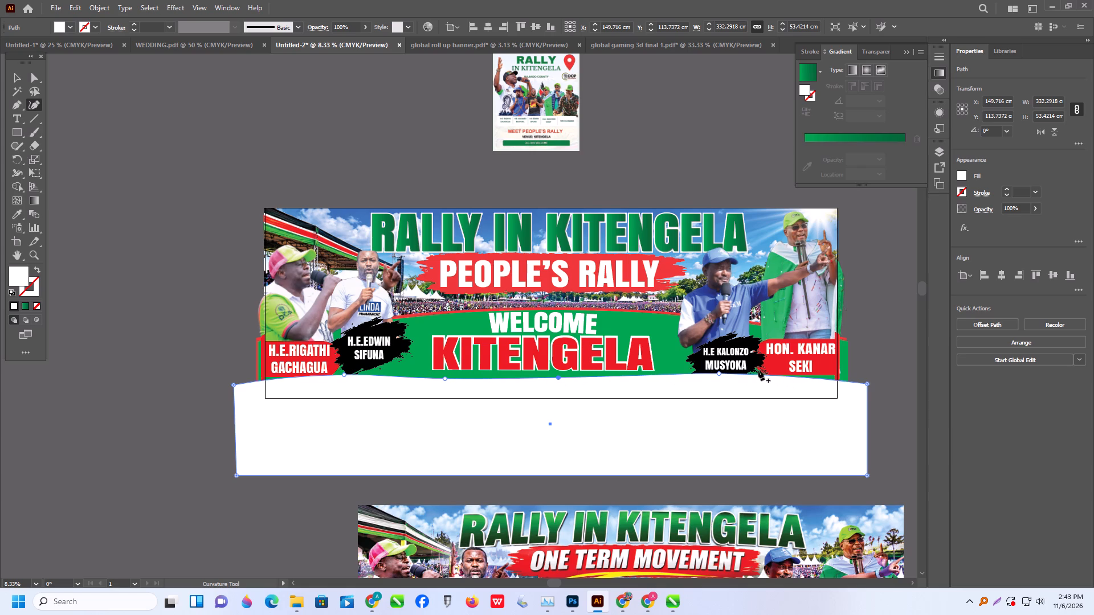
{"action": "scroll", "coordinate": [752, 371], "scroll_direction": "down", "scroll_amount": 2}
{"action": "left_click_drag", "start_coordinate": [445, 350], "coordinate": [445, 355]}
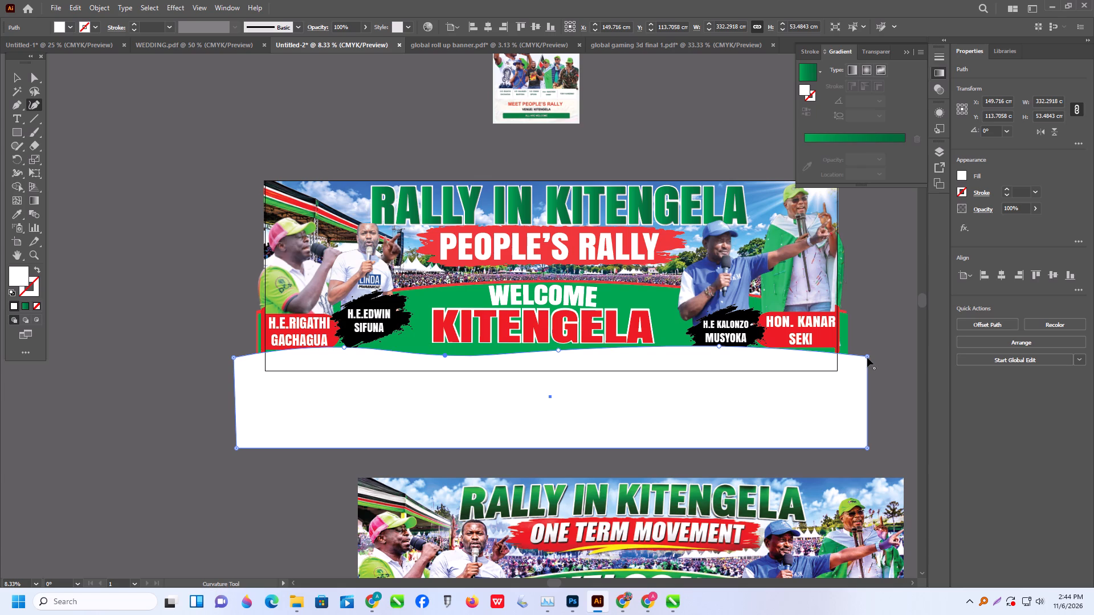
Raise the white wave's upper right corner almost level with its right-hand crest, and deselect the shape.
{"action": "left_click_drag", "start_coordinate": [867, 358], "coordinate": [867, 350]}
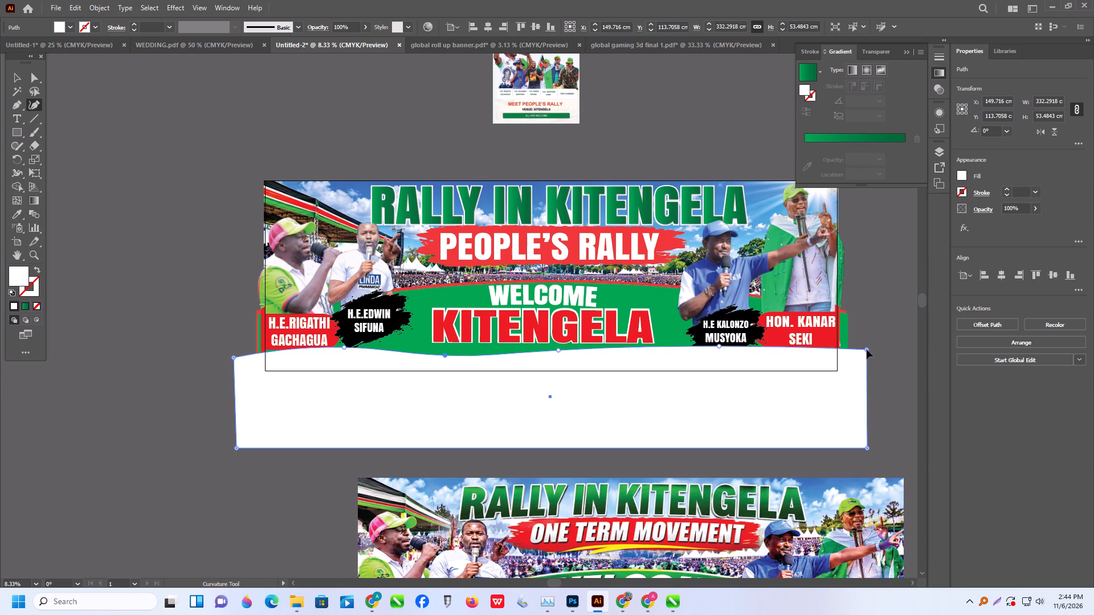
{"action": "left_click_drag", "start_coordinate": [867, 350], "coordinate": [866, 350]}
{"action": "left_click", "coordinate": [22, 80]}
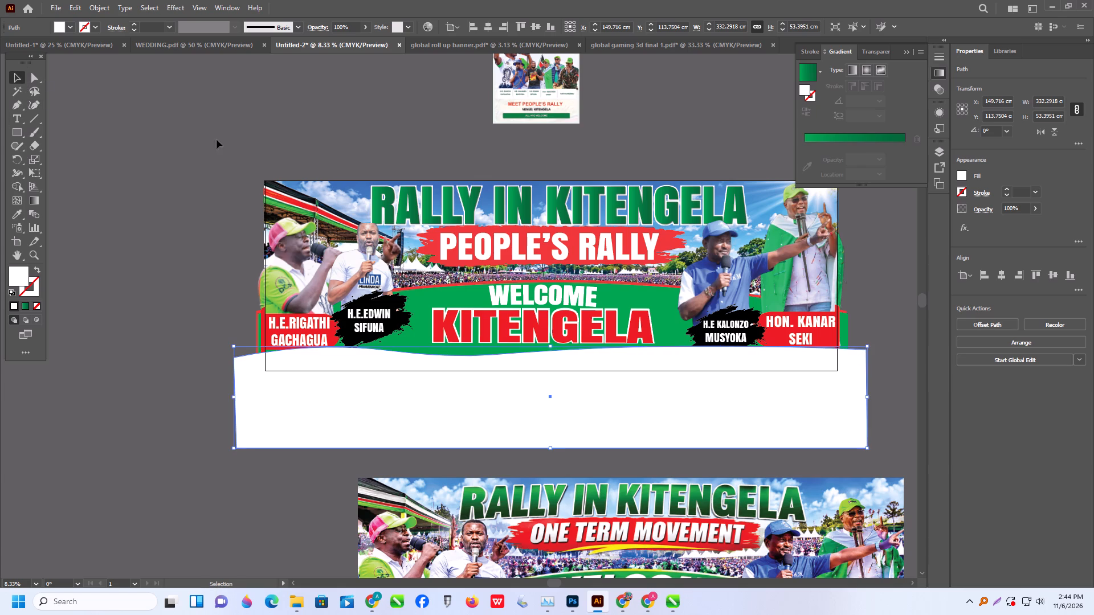
{"action": "left_click", "coordinate": [7, 76]}
{"action": "left_click", "coordinate": [119, 96]}
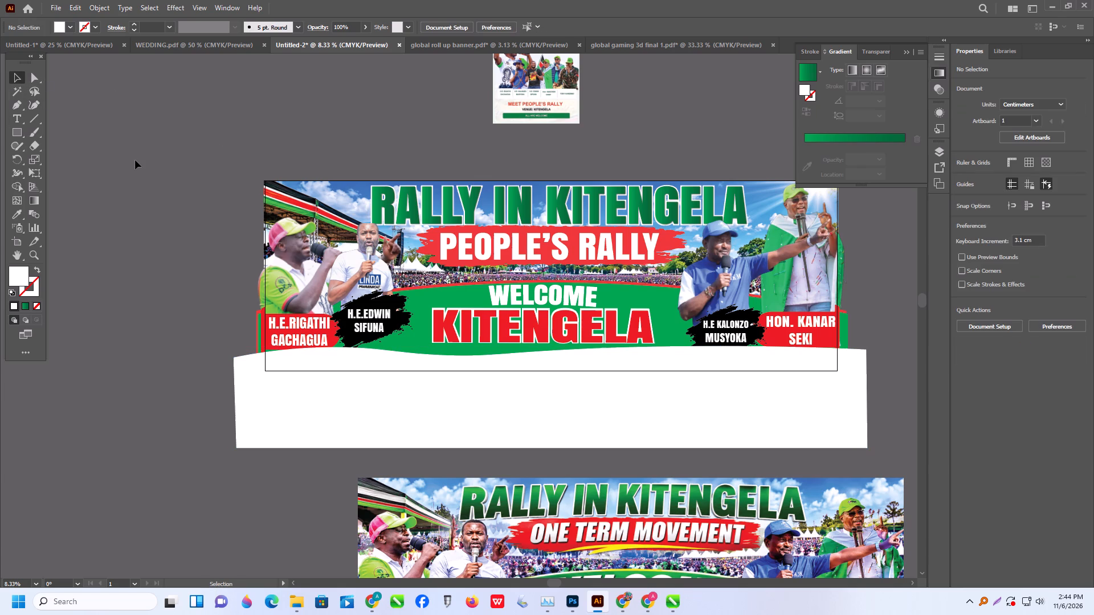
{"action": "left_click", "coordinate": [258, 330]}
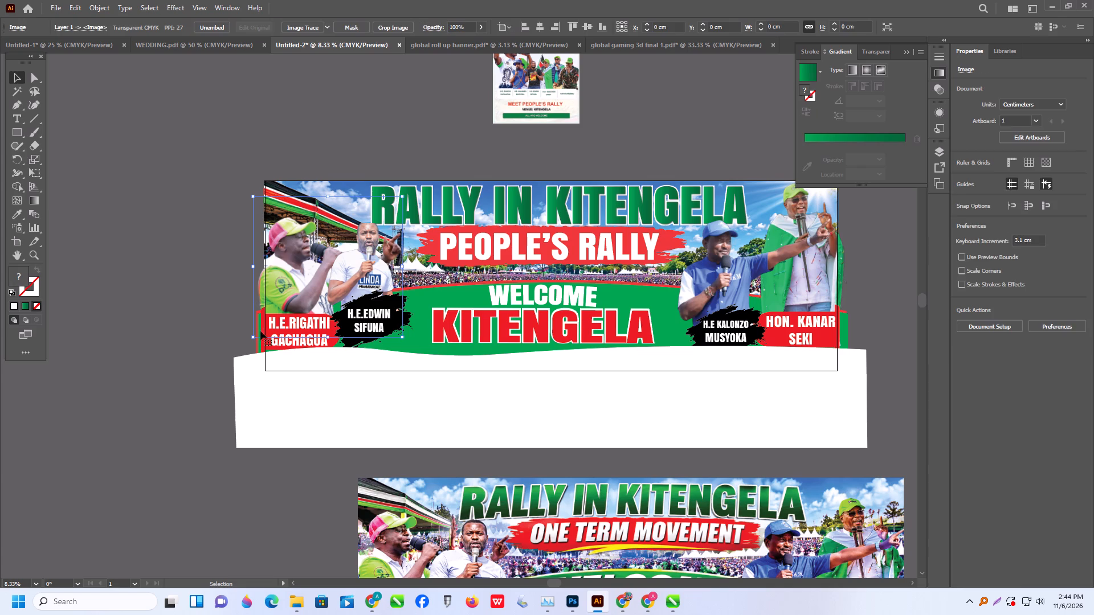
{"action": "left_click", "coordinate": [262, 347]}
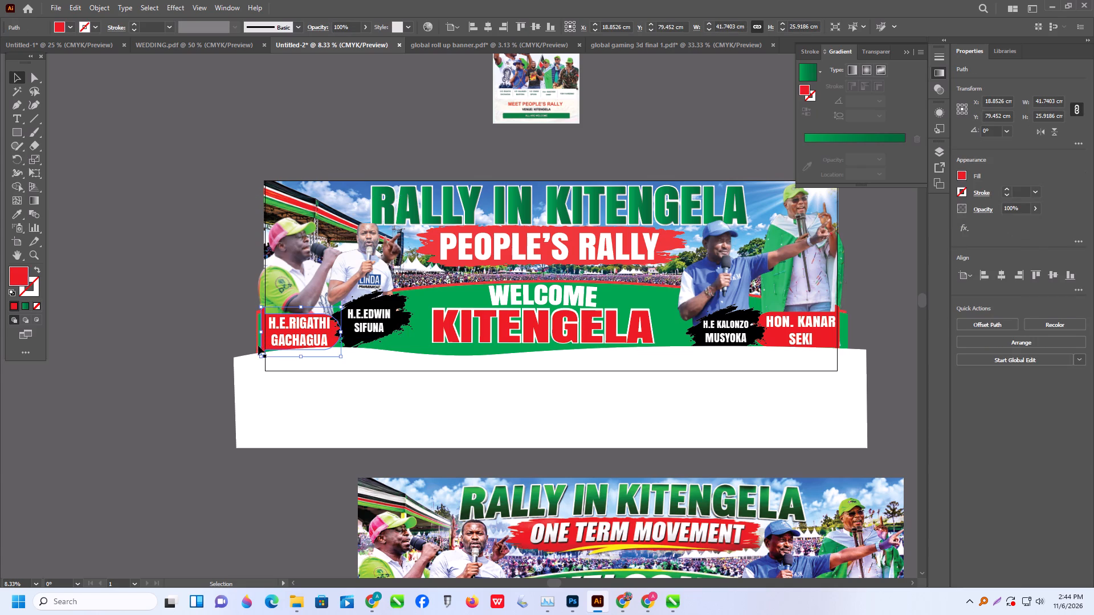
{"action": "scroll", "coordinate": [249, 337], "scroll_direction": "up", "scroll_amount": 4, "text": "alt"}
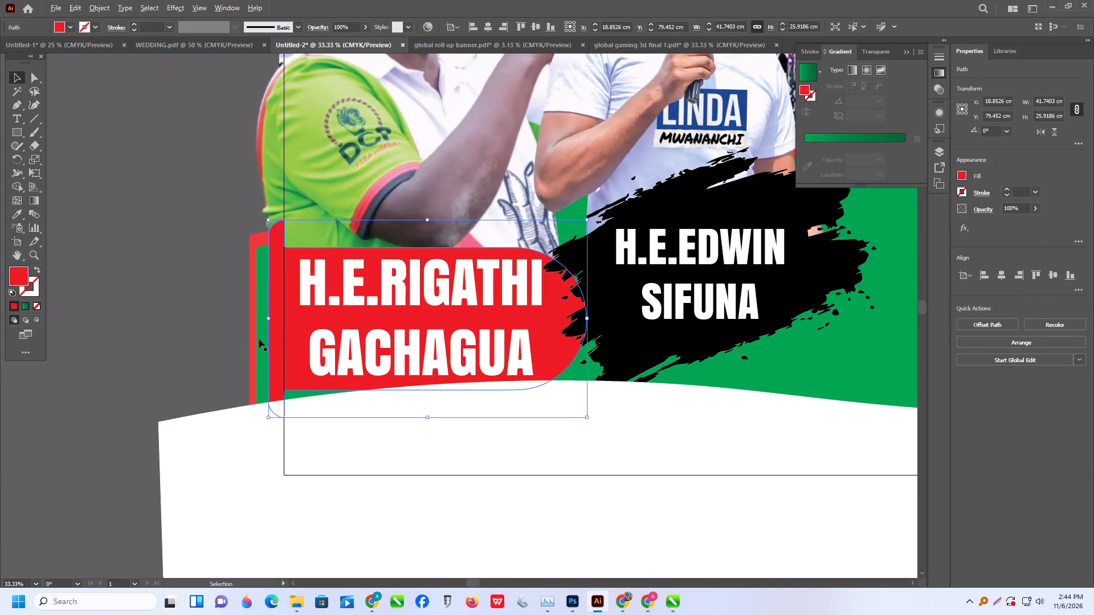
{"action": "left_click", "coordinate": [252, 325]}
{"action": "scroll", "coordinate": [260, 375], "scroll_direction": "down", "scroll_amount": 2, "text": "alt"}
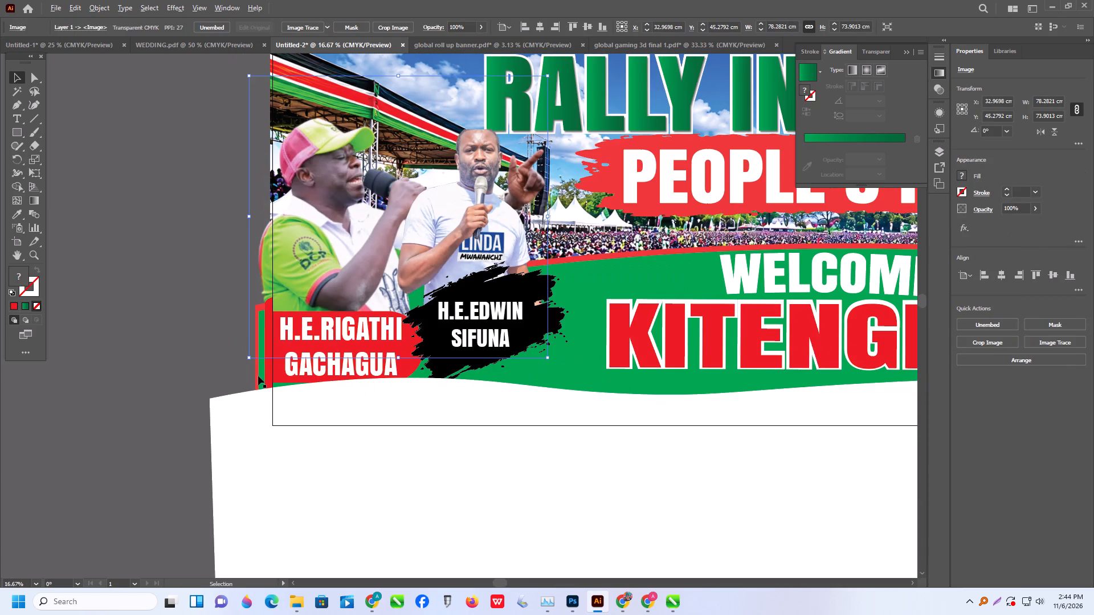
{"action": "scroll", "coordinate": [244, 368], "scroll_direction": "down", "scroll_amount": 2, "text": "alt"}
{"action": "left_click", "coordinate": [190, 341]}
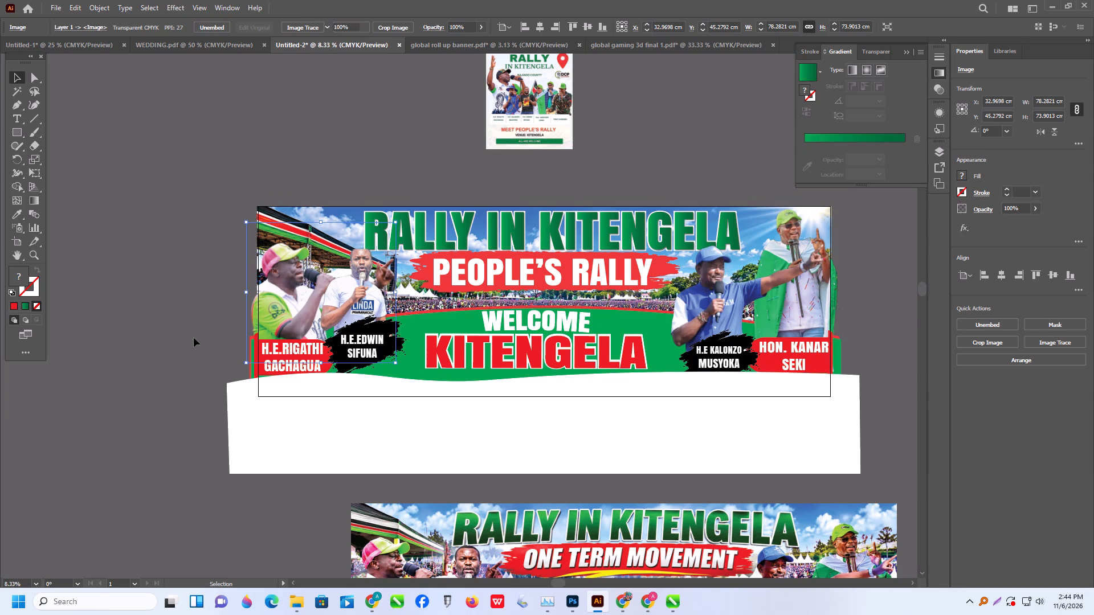
Shift the H.E.EDWIN SIFUNA speaker's photo slightly left and down, and stretch it upward to about 55.3 cm high.
{"action": "scroll", "coordinate": [342, 269], "scroll_direction": "up", "scroll_amount": 1, "text": "alt"}
{"action": "left_click", "coordinate": [372, 278]}
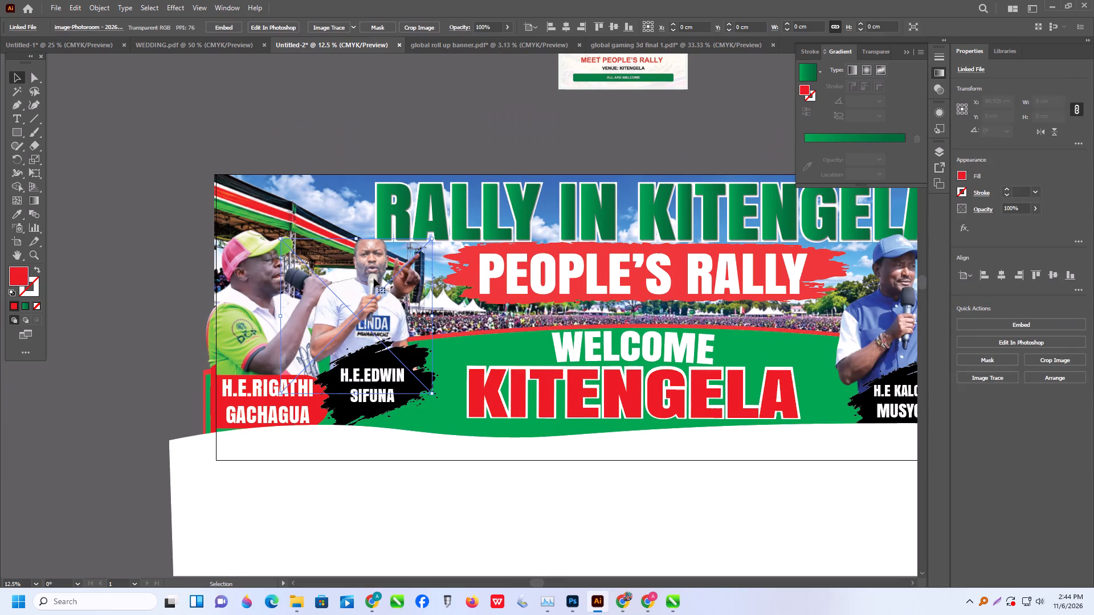
{"action": "left_click_drag", "start_coordinate": [374, 278], "coordinate": [367, 281]}
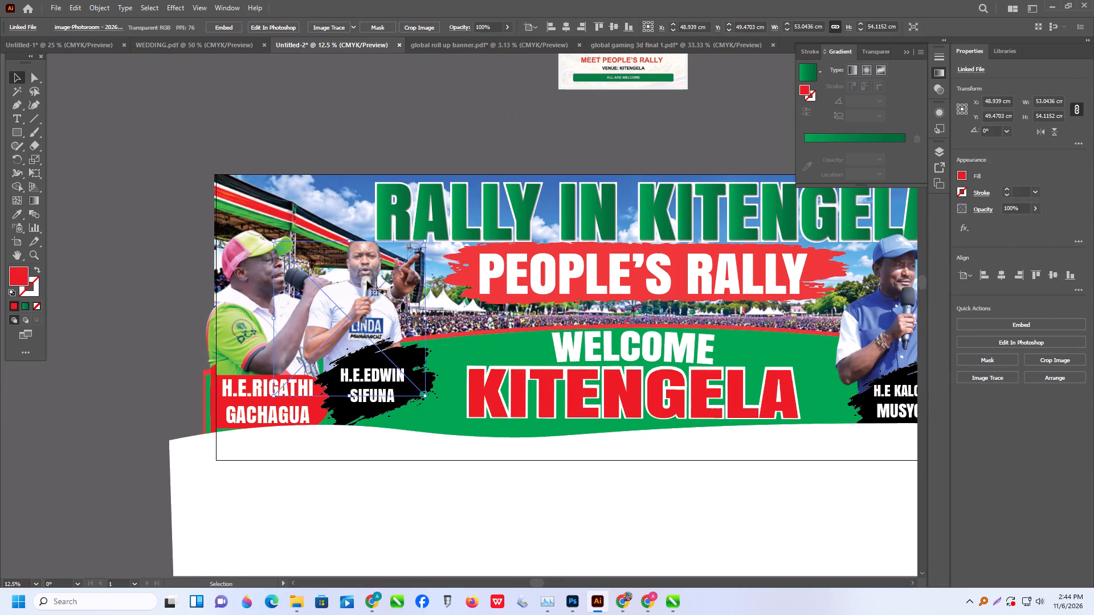
{"action": "left_click", "coordinate": [353, 241]}
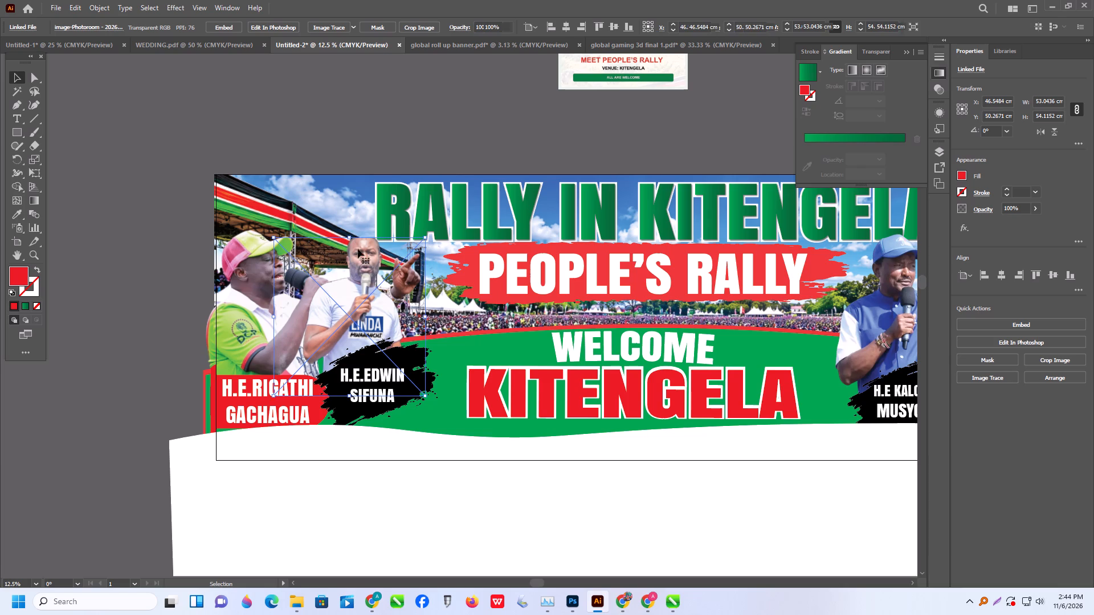
{"action": "left_click_drag", "start_coordinate": [373, 297], "coordinate": [378, 297]}
Duplicate the white wave shape about 1.2 cm lower, leaving a thin strip of the original along its top edge.
{"action": "scroll", "coordinate": [374, 285], "scroll_direction": "down", "scroll_amount": 3}
{"action": "scroll", "coordinate": [273, 335], "scroll_direction": "down", "scroll_amount": 1, "text": "alt"}
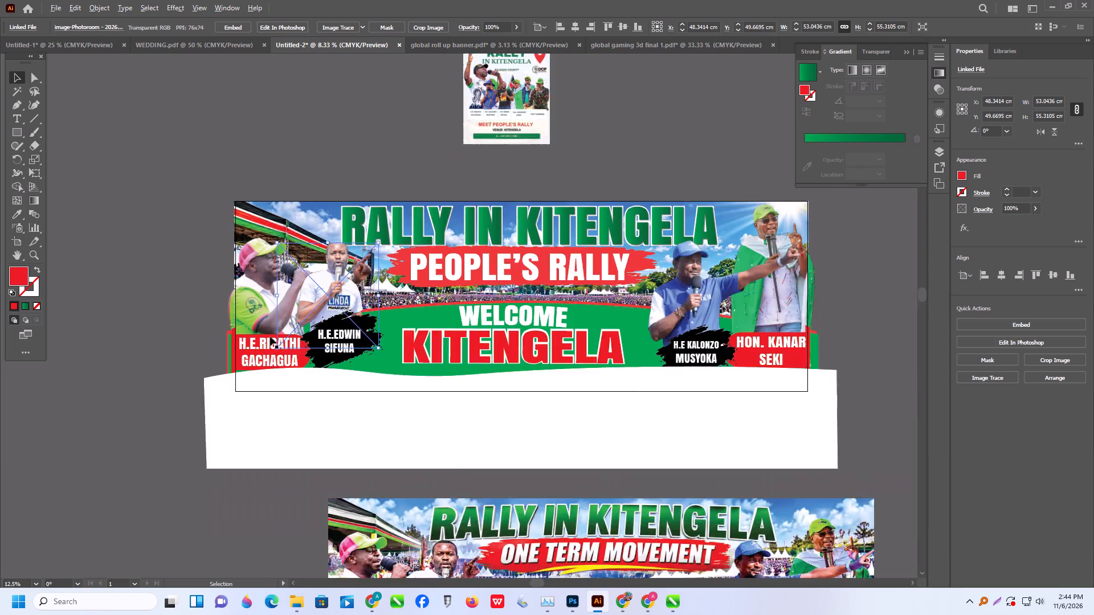
{"action": "scroll", "coordinate": [270, 337], "scroll_direction": "down", "scroll_amount": 3, "text": "alt"}
{"action": "scroll", "coordinate": [402, 337], "scroll_direction": "up", "scroll_amount": 2, "text": "alt"}
{"action": "left_click", "coordinate": [447, 335], "text": "alt"}
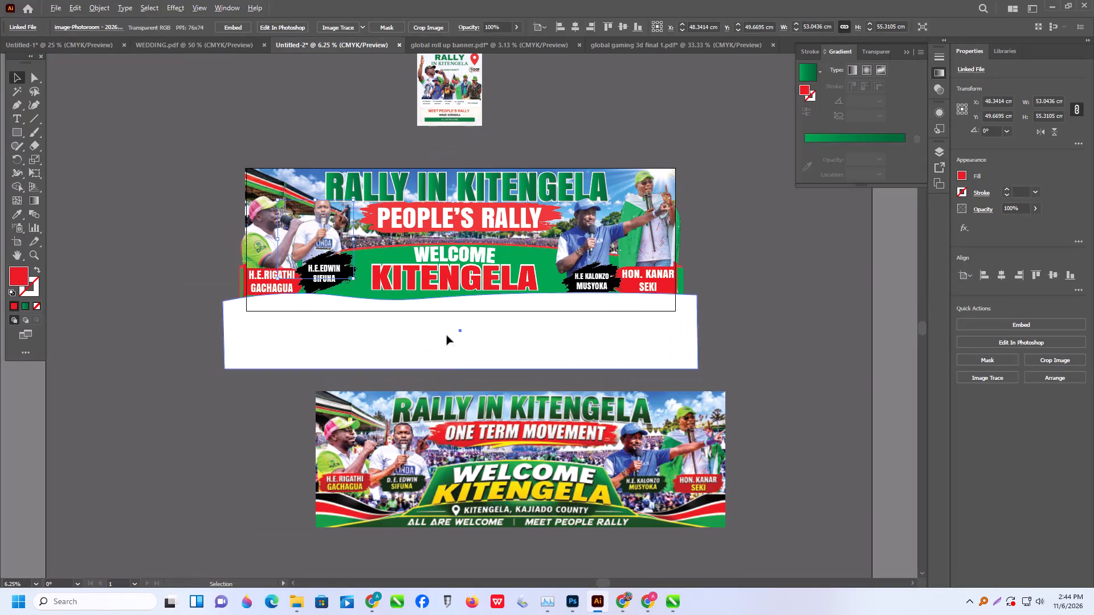
{"action": "scroll", "coordinate": [467, 339], "scroll_direction": "down", "scroll_amount": 3, "text": "alt"}
{"action": "scroll", "coordinate": [482, 329], "scroll_direction": "up", "scroll_amount": 4, "text": "alt"}
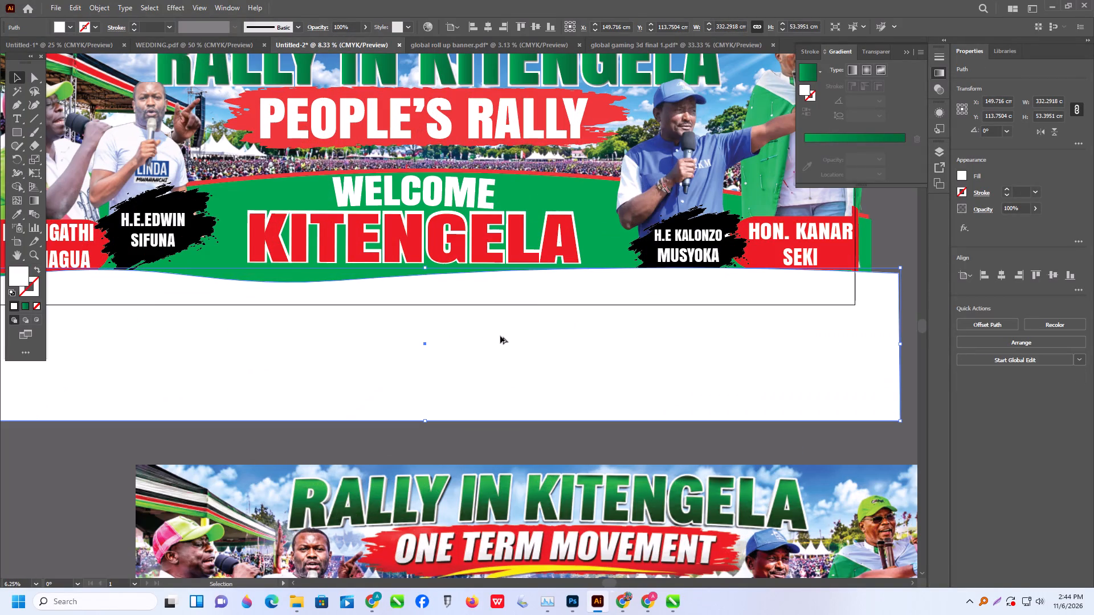
{"action": "left_click", "coordinate": [504, 339], "text": "alt"}
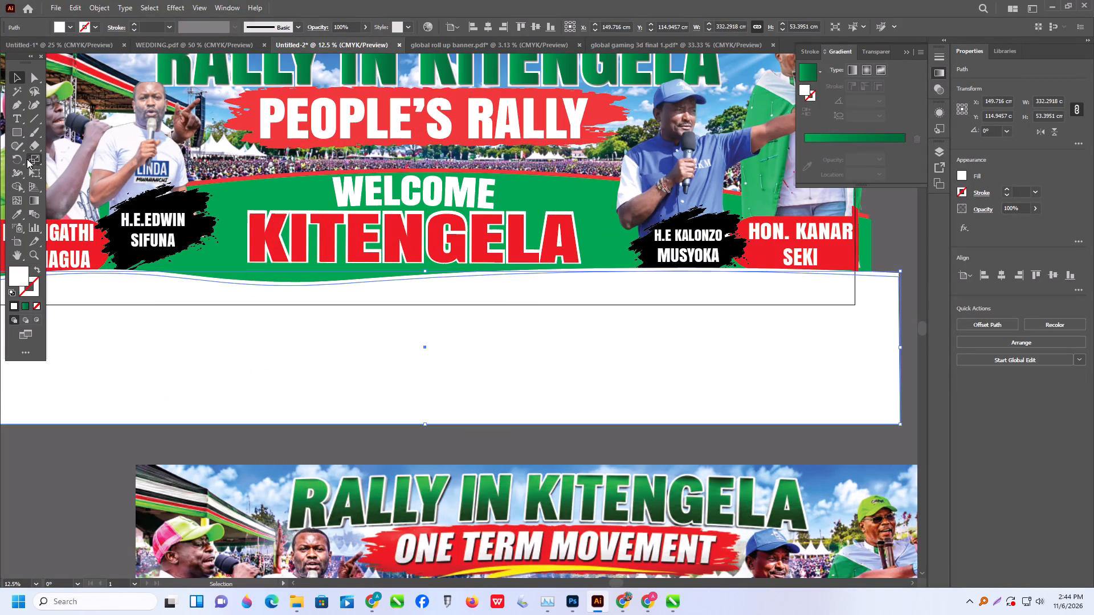
Fill the duplicated wave with the dark green sampled from the RALLY IN KITENGELA lettering on the reference banner.
{"action": "left_click", "coordinate": [18, 208]}
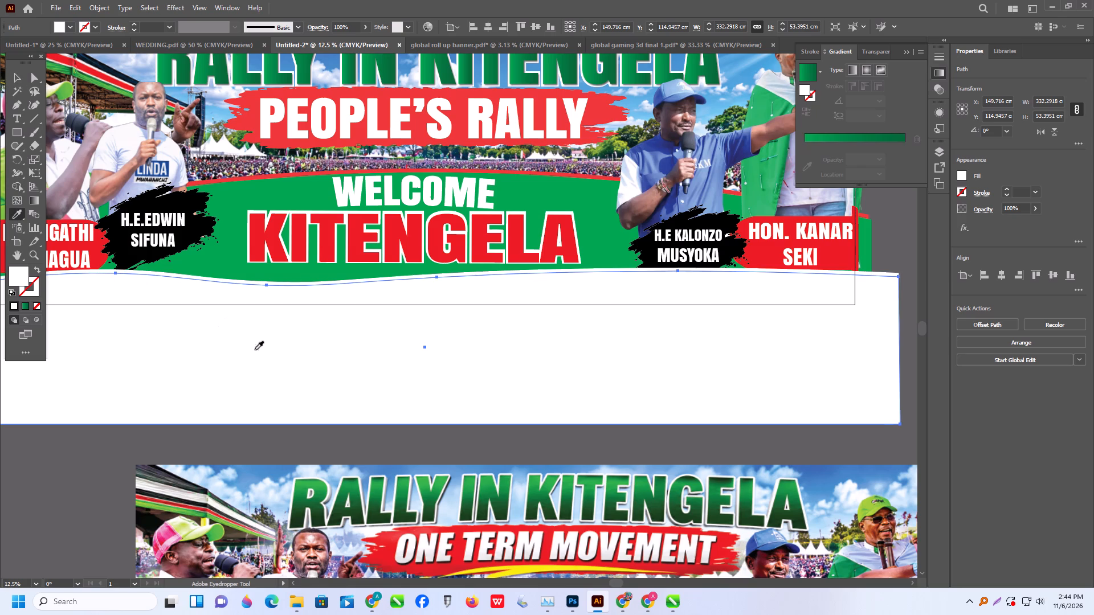
{"action": "left_click", "coordinate": [327, 494]}
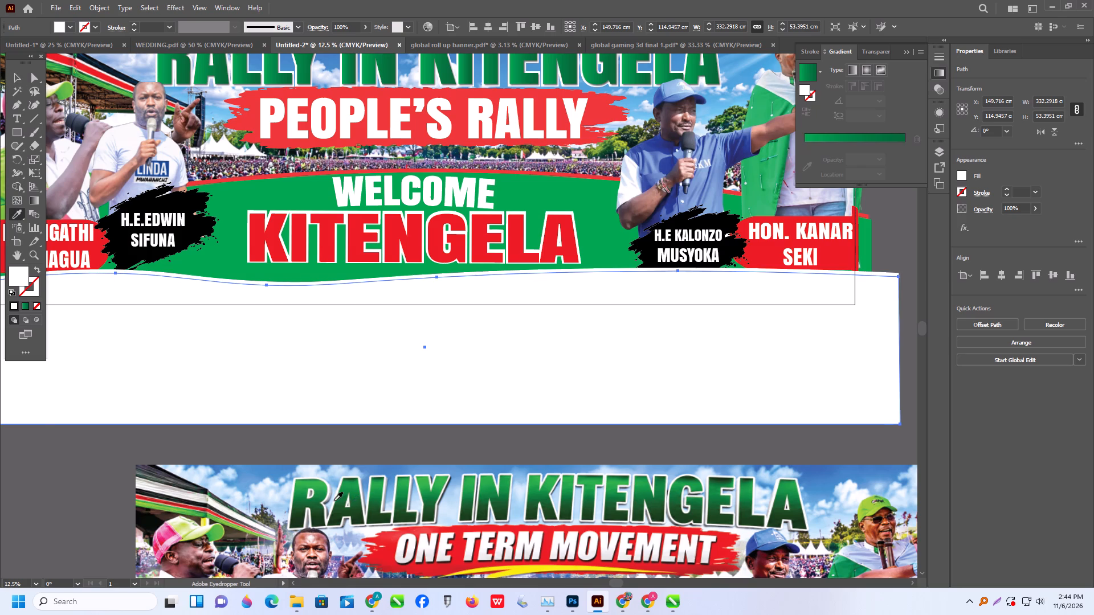
{"action": "left_click", "coordinate": [340, 510]}
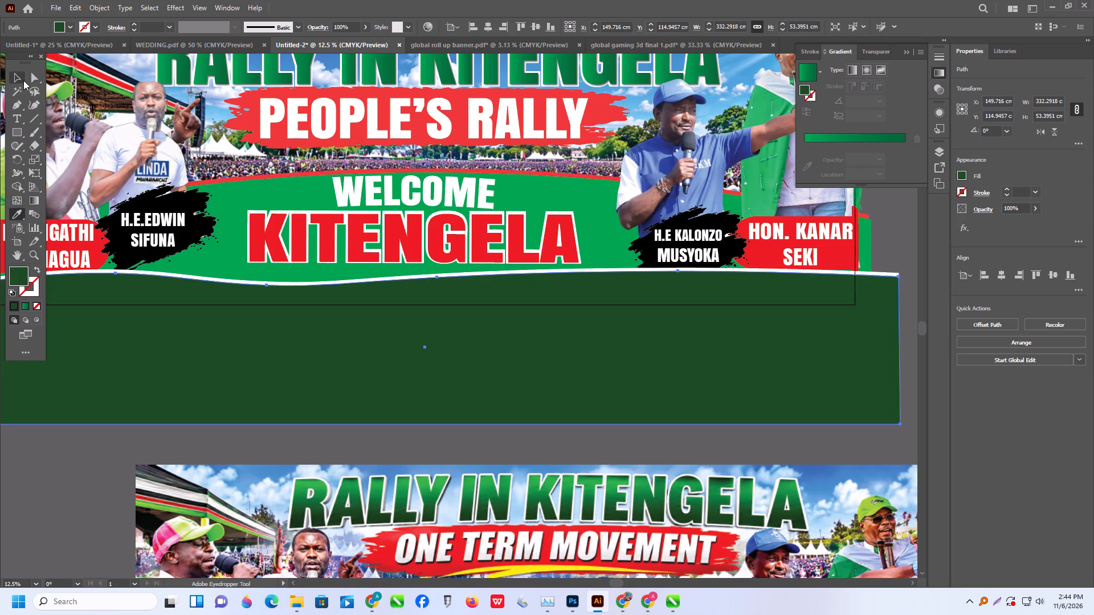
Nudge the dark green wave about 0.3 cm left and 0.3 cm up over the white wave.
{"action": "left_click", "coordinate": [20, 80]}
{"action": "scroll", "coordinate": [360, 298], "scroll_direction": "down", "scroll_amount": 3, "text": "alt"}
{"action": "left_click", "coordinate": [647, 208]}
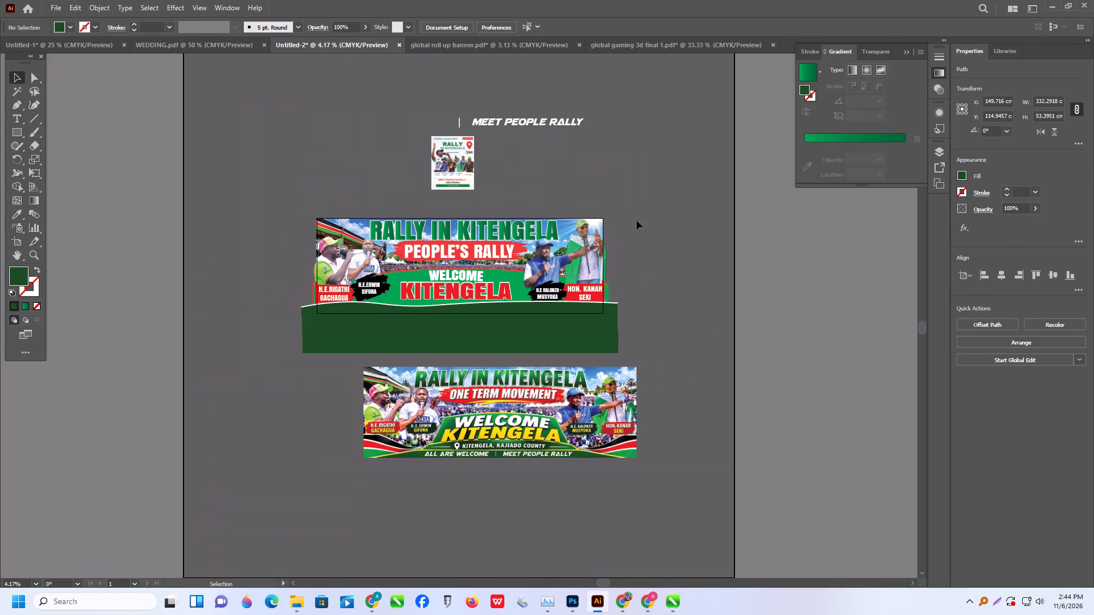
{"action": "scroll", "coordinate": [563, 309], "scroll_direction": "up", "scroll_amount": 2, "text": "alt"}
{"action": "left_click", "coordinate": [590, 334]}
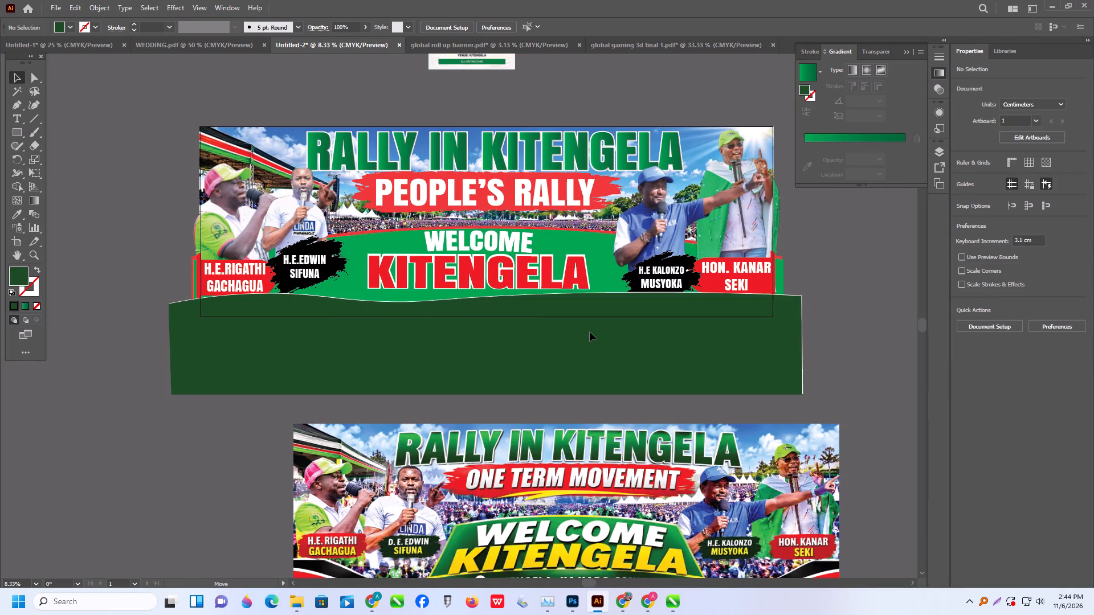
{"action": "scroll", "coordinate": [594, 325], "scroll_direction": "down", "scroll_amount": 2, "text": "alt"}
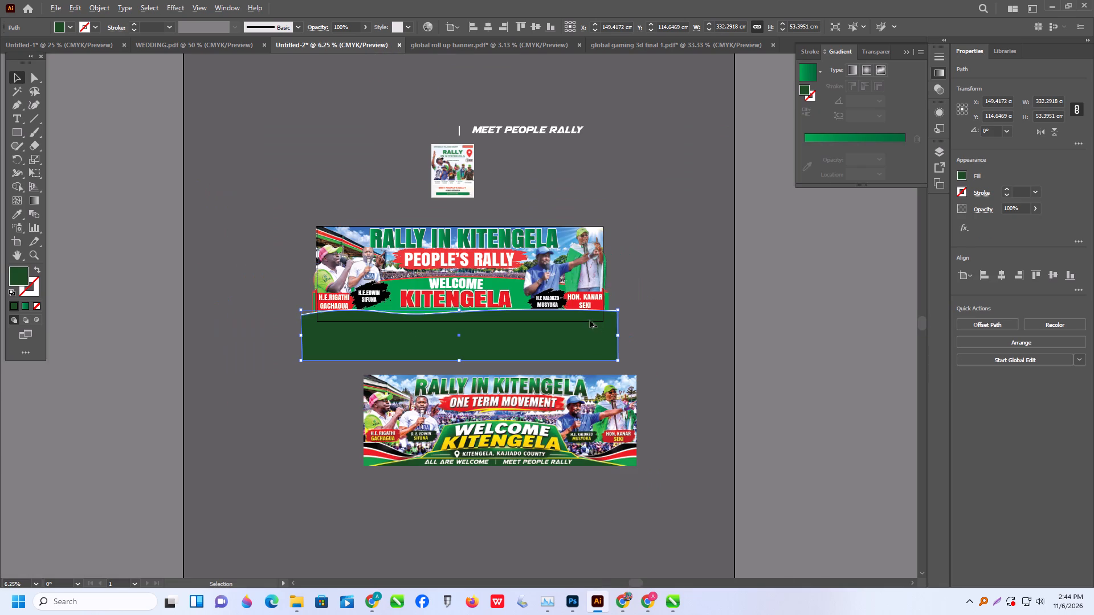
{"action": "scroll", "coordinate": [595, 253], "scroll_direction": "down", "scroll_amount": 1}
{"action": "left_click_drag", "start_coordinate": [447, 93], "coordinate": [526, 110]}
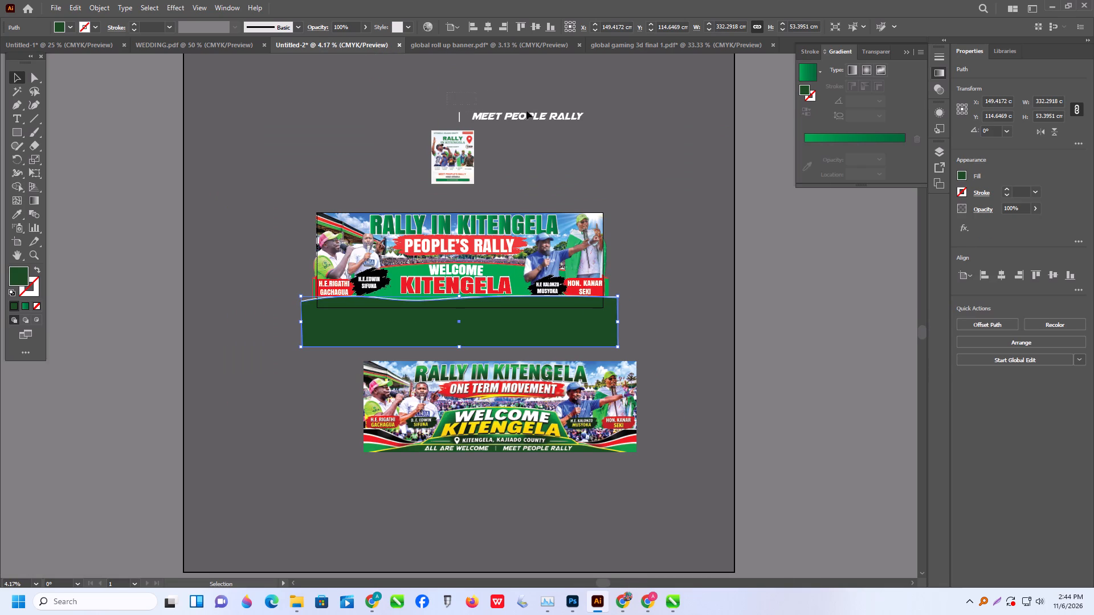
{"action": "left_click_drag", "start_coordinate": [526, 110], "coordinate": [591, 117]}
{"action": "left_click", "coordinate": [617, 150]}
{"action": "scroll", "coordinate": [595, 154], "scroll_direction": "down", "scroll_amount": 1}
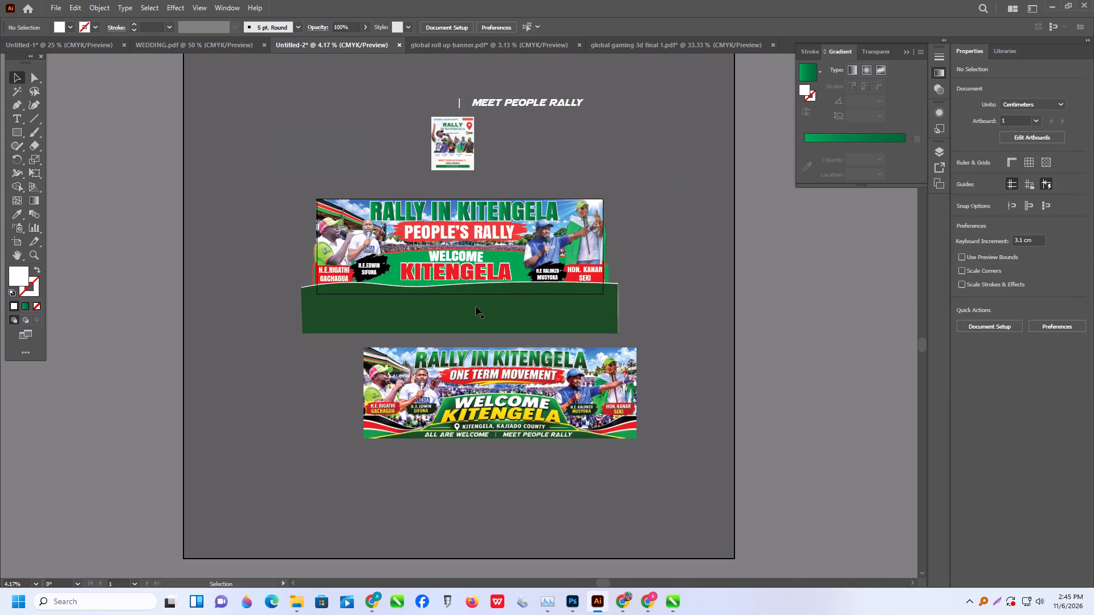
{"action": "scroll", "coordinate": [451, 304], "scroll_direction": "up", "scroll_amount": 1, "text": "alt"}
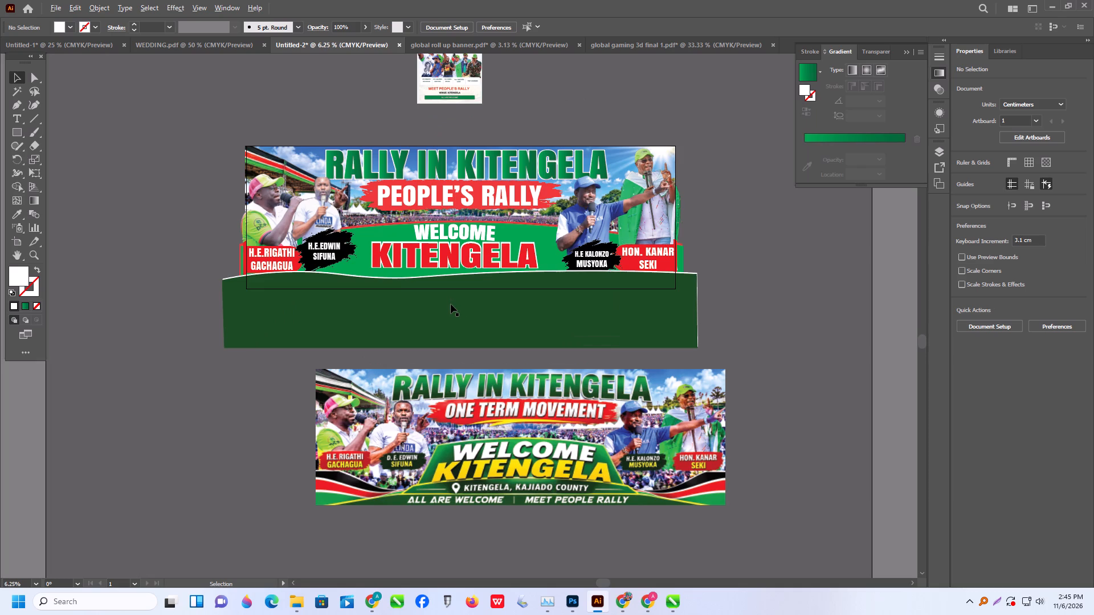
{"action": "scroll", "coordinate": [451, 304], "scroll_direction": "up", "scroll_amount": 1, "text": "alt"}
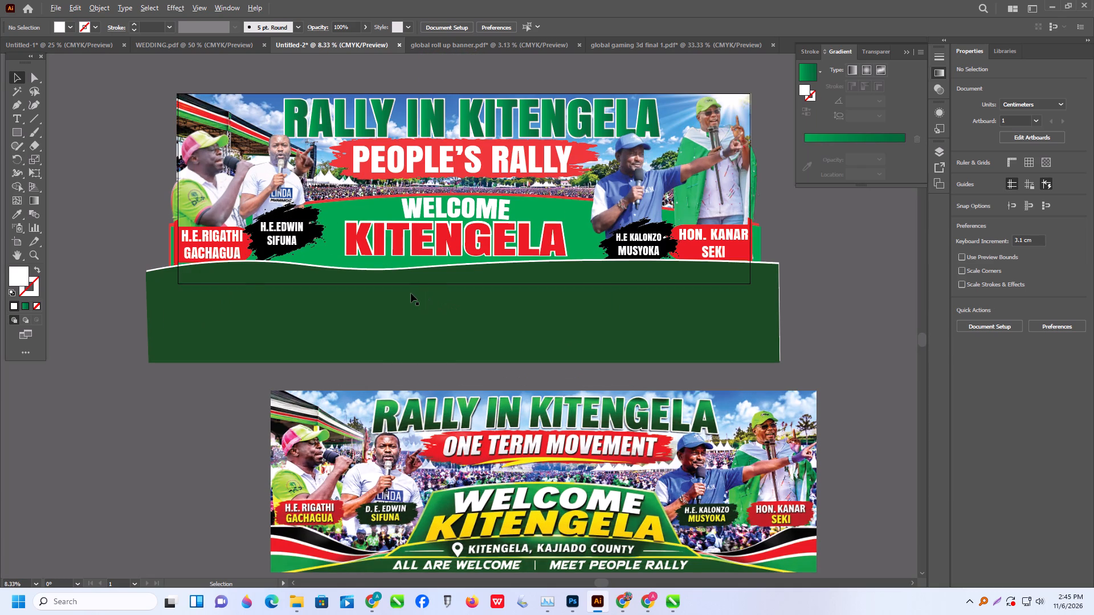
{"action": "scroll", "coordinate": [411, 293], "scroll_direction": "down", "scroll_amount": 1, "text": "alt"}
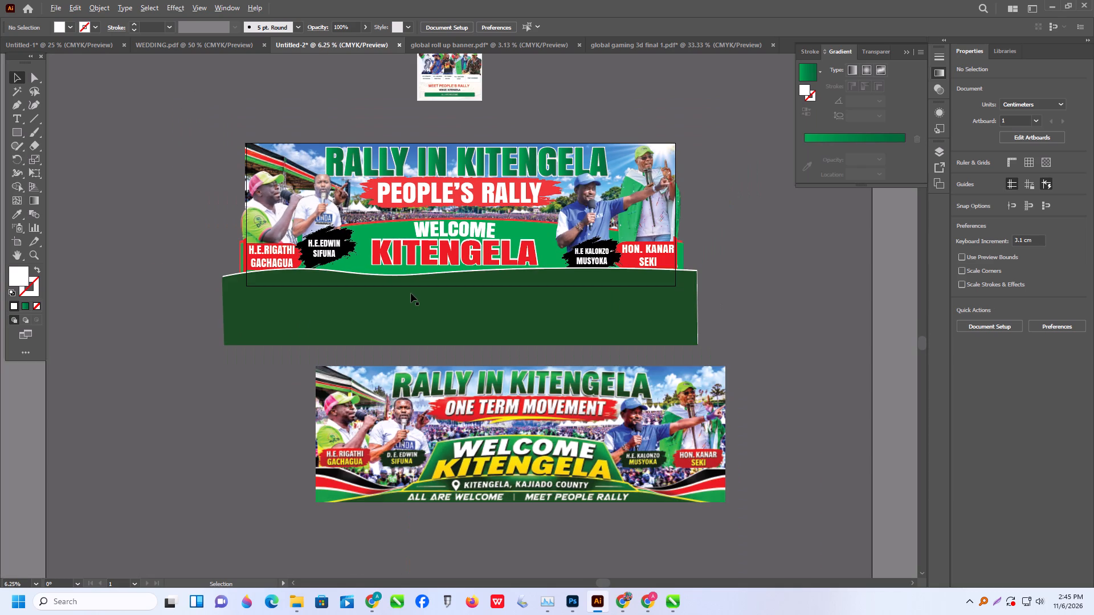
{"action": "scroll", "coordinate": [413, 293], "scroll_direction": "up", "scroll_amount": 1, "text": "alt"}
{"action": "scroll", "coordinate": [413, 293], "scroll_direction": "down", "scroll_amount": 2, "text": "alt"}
Move the white MEET PEOPLE RALLY text down beside the reference banner and replace its wording with ALL ARE WELCOME.
{"action": "left_click_drag", "start_coordinate": [519, 120], "coordinate": [511, 236]}
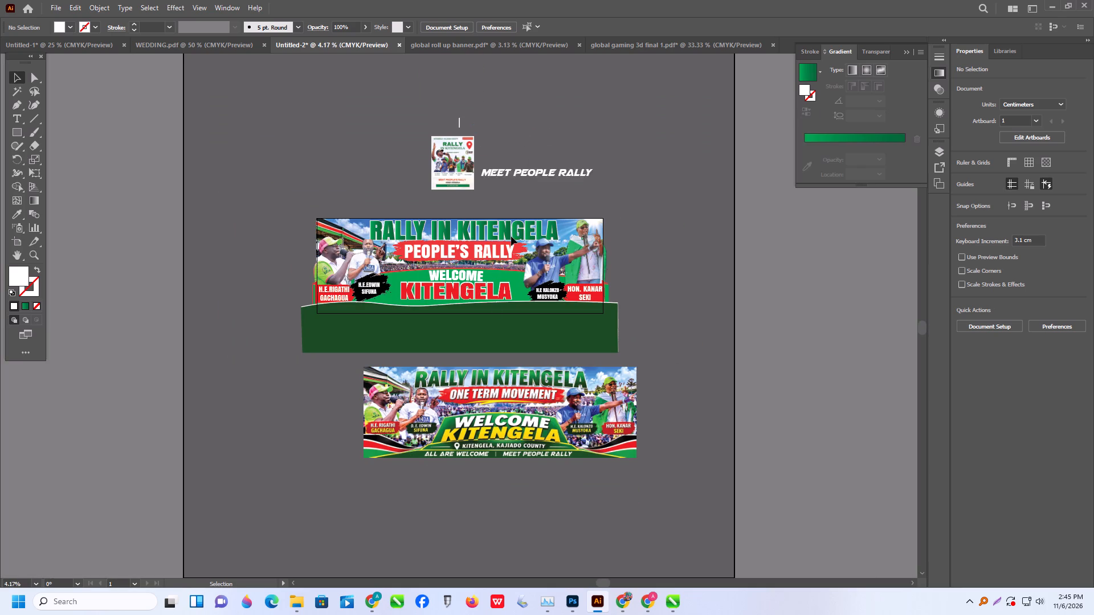
{"action": "left_click_drag", "start_coordinate": [511, 236], "coordinate": [320, 417]}
{"action": "scroll", "coordinate": [320, 416], "scroll_direction": "up", "scroll_amount": 1, "text": "alt"}
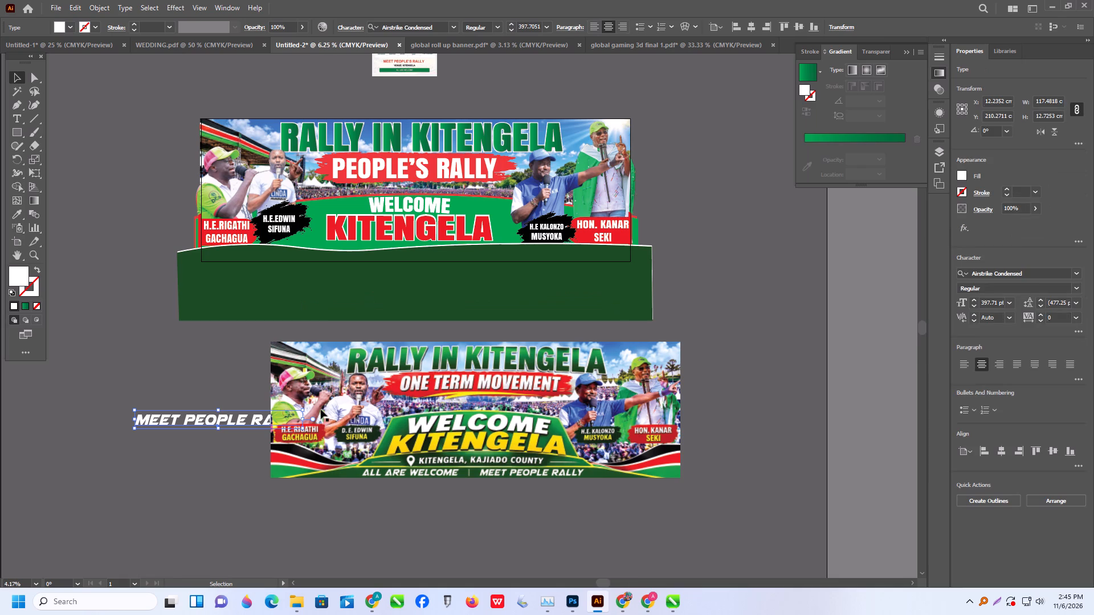
{"action": "left_click_drag", "start_coordinate": [191, 423], "coordinate": [165, 369]}
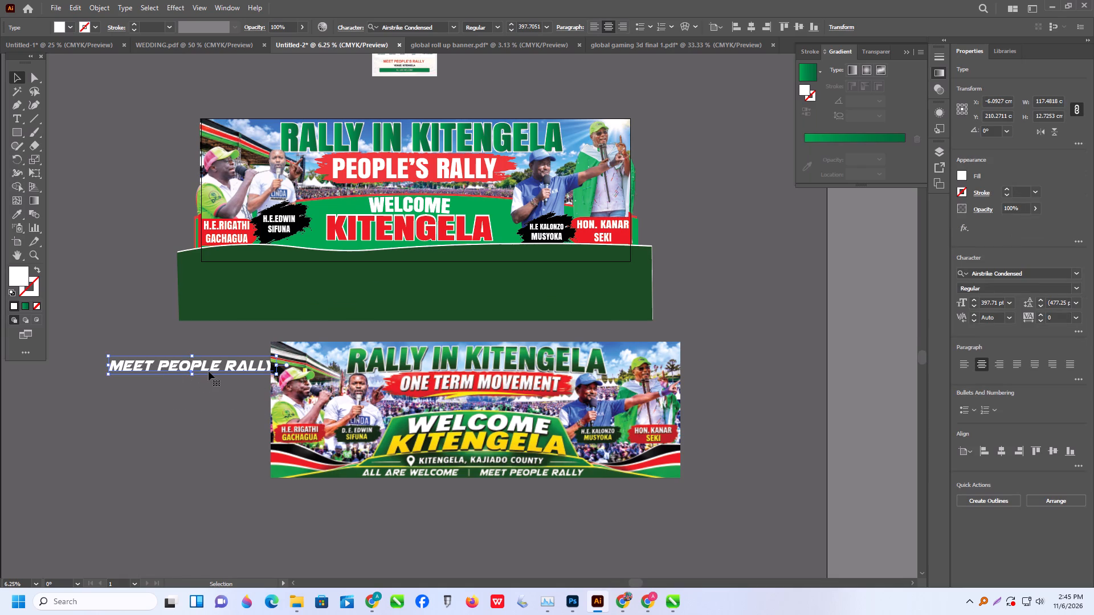
{"action": "triple_click", "coordinate": [209, 371]}
{"action": "double_click", "coordinate": [209, 371]}
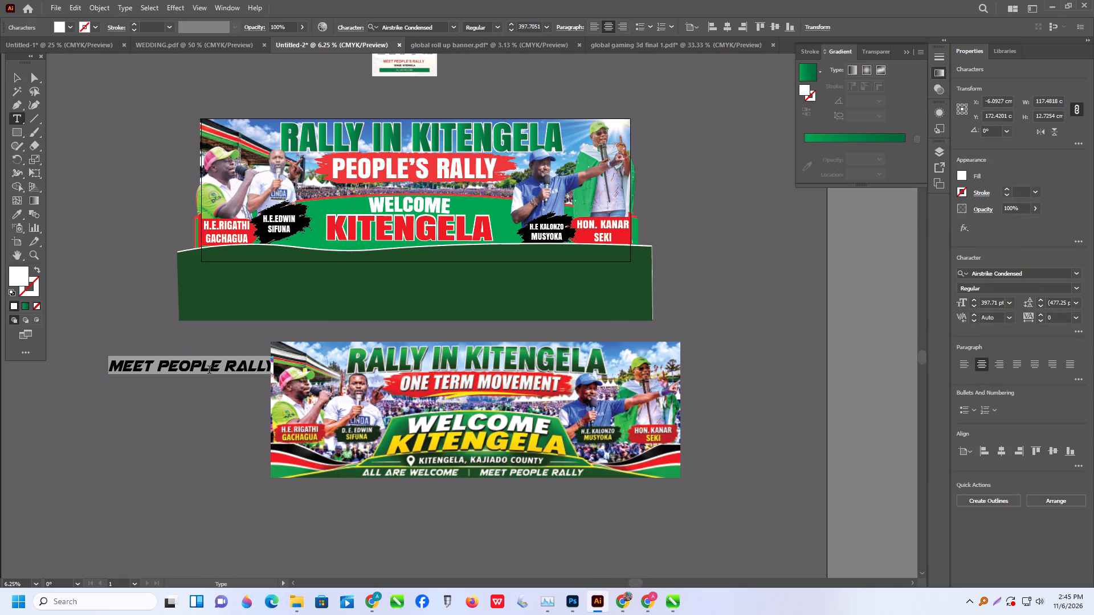
{"action": "type", "text": "all are"}
{"action": "key", "text": "space"}
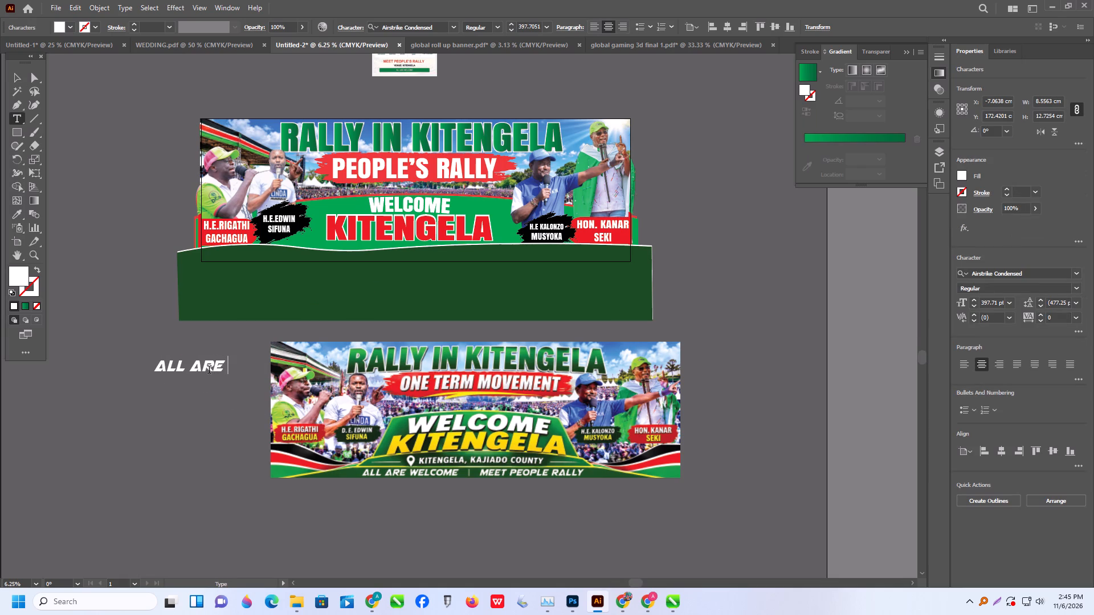
{"action": "type", "text": "welcome"}
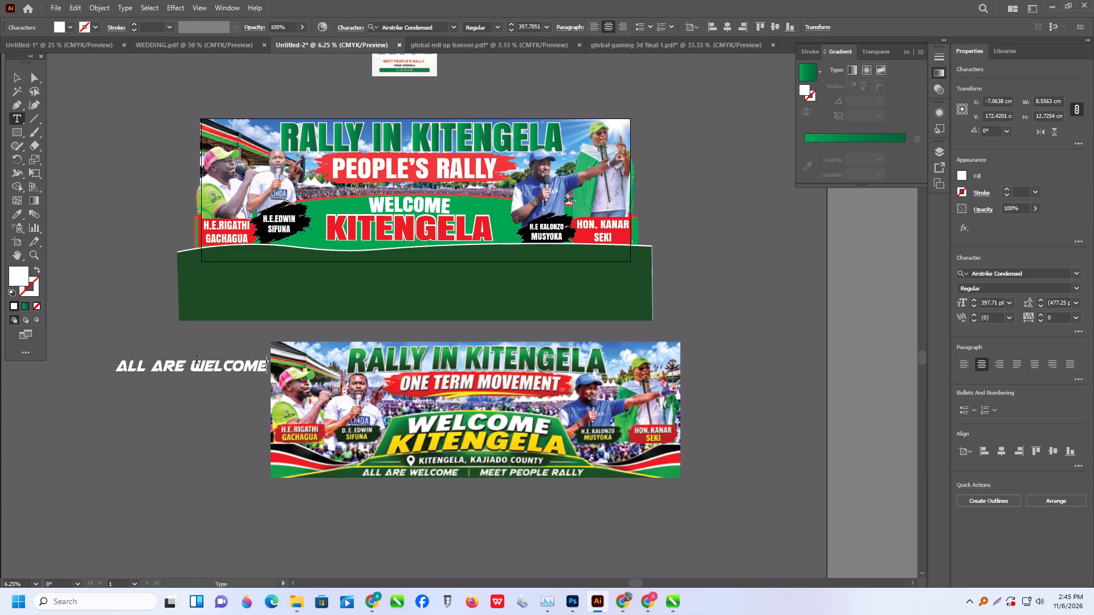
{"action": "left_click", "coordinate": [22, 80]}
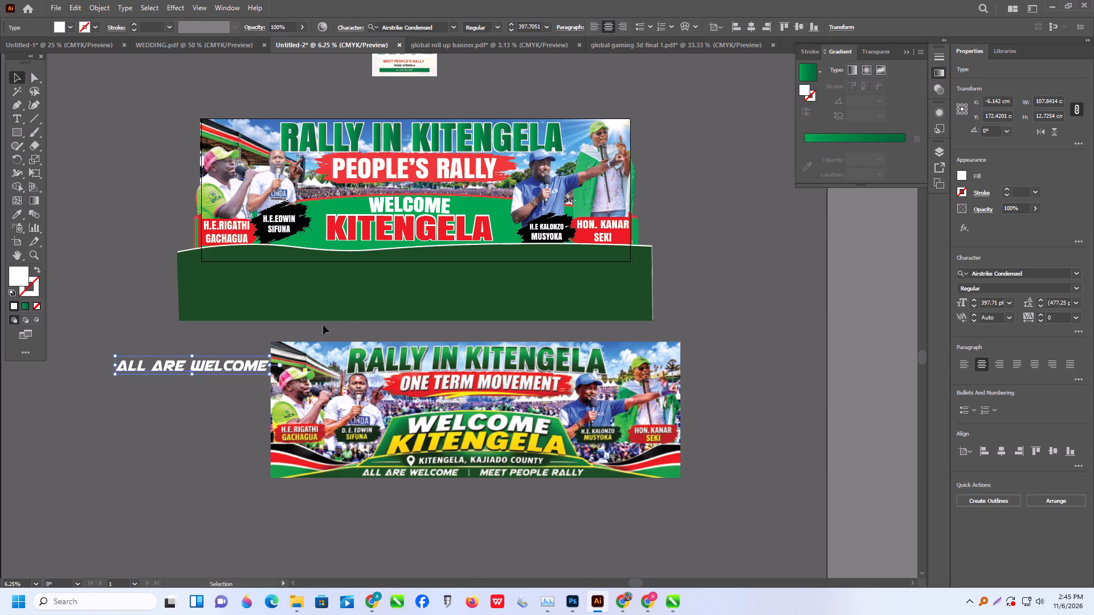
Bring ALL ARE WELCOME in front of the dark green wave, shrink it to about 76 cm wide, and place it in the banner's lower left corner.
{"action": "left_click_drag", "start_coordinate": [224, 360], "coordinate": [309, 267]}
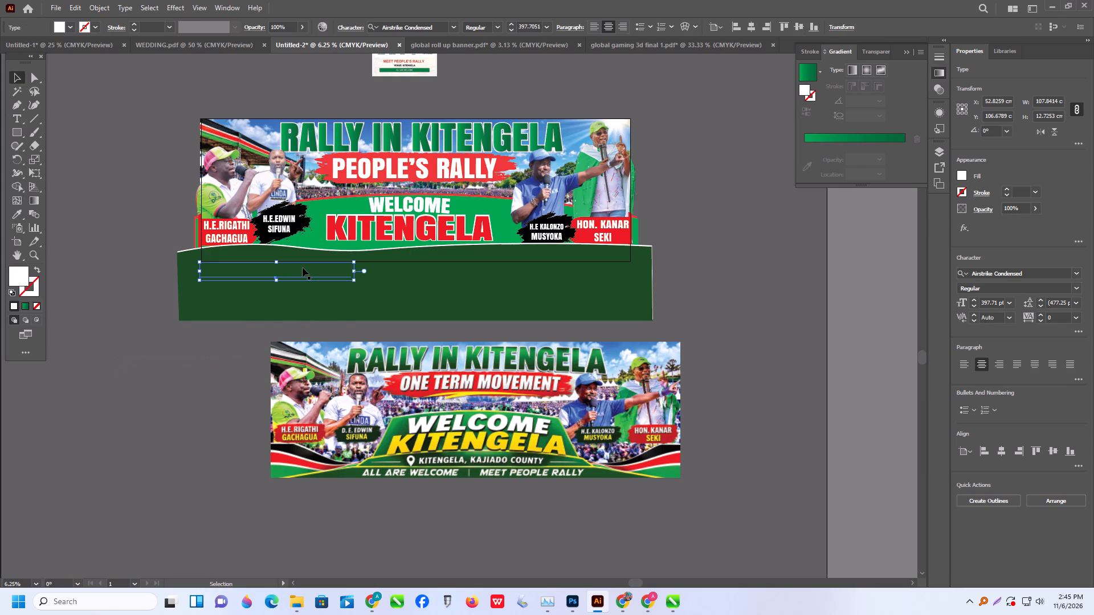
{"action": "key", "text": "ctrl+shift+bracketright"}
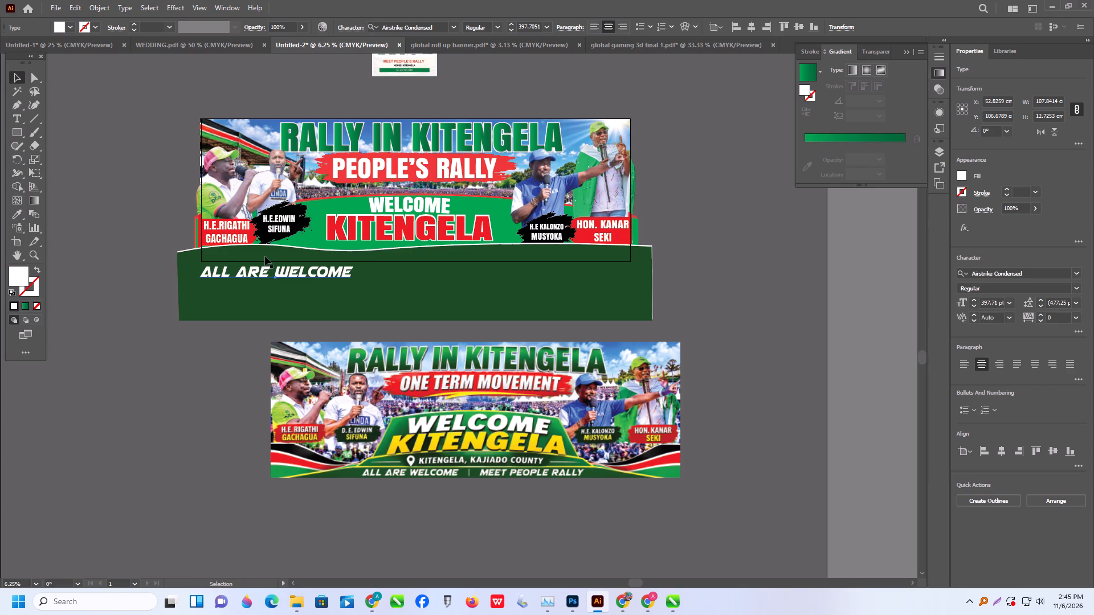
{"action": "scroll", "coordinate": [274, 277], "scroll_direction": "up", "scroll_amount": 2}
{"action": "left_click_drag", "start_coordinate": [305, 302], "coordinate": [306, 284]}
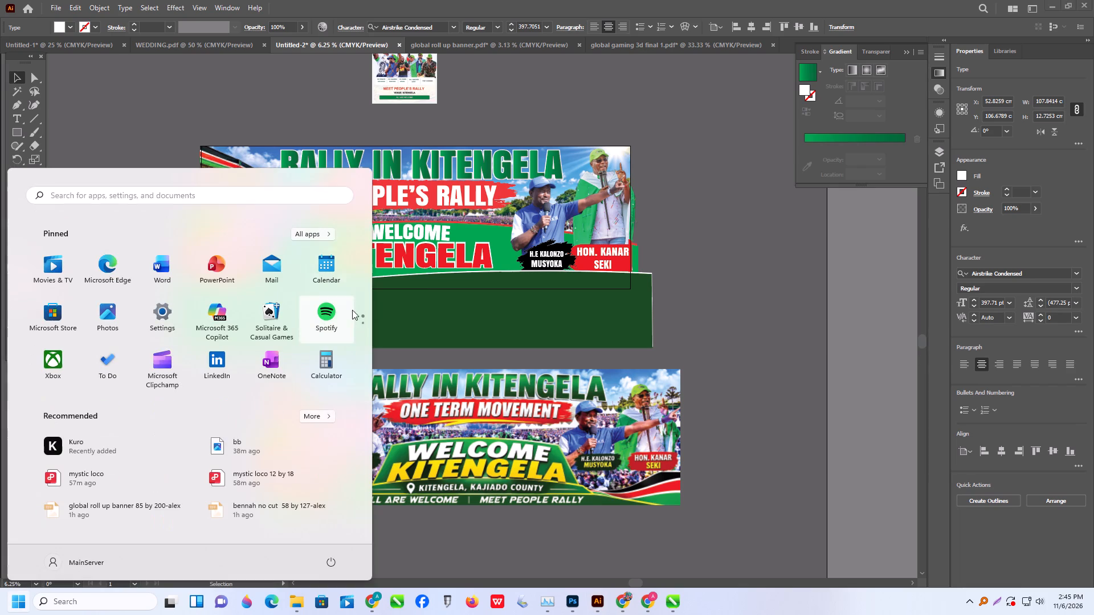
{"action": "left_click", "coordinate": [414, 330]}
{"action": "left_click", "coordinate": [347, 298]}
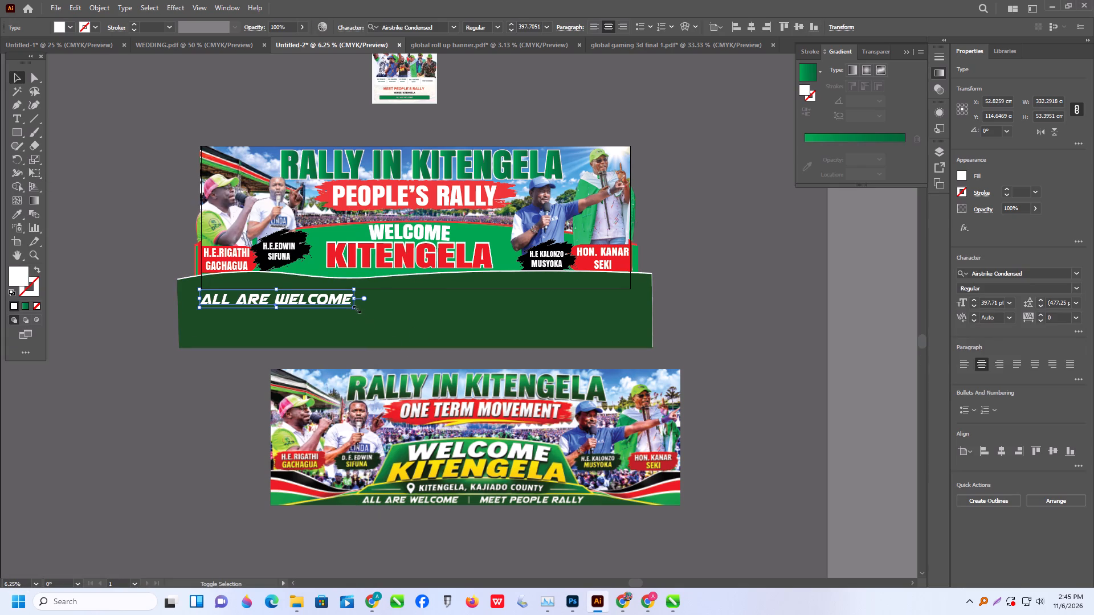
{"action": "left_click_drag", "start_coordinate": [356, 308], "coordinate": [308, 305], "text": "shift"}
{"action": "left_click_drag", "start_coordinate": [287, 294], "coordinate": [291, 277]}
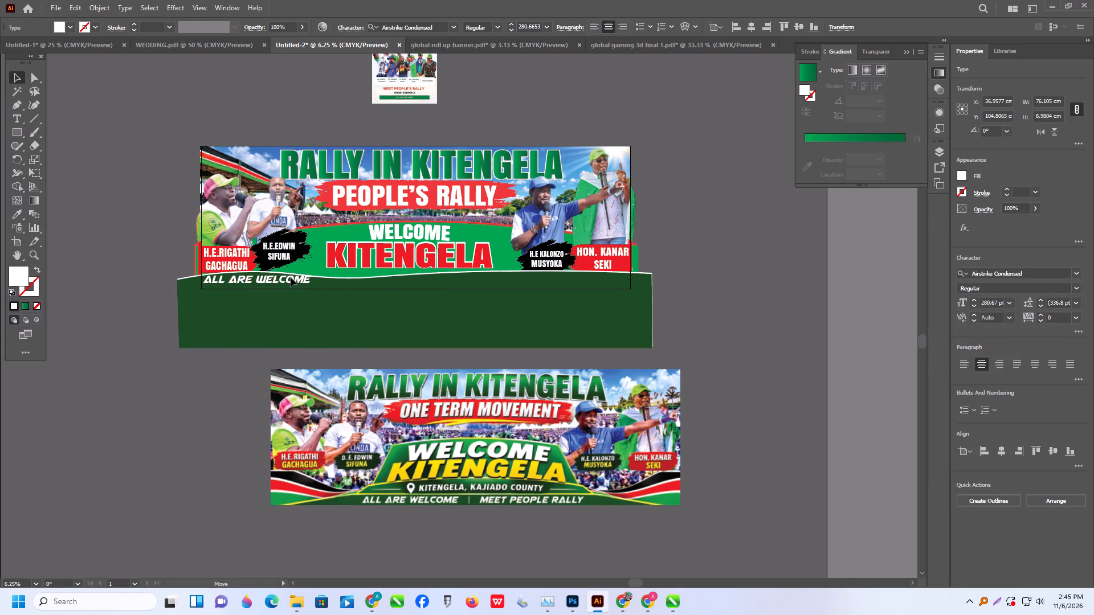
{"action": "left_click_drag", "start_coordinate": [291, 277], "coordinate": [293, 279]}
Stretch the dark green wave's top edge upward to about 54 cm high, thinning the white strip above it.
{"action": "scroll", "coordinate": [297, 278], "scroll_direction": "up", "scroll_amount": 3, "text": "alt"}
{"action": "left_click", "coordinate": [402, 294]}
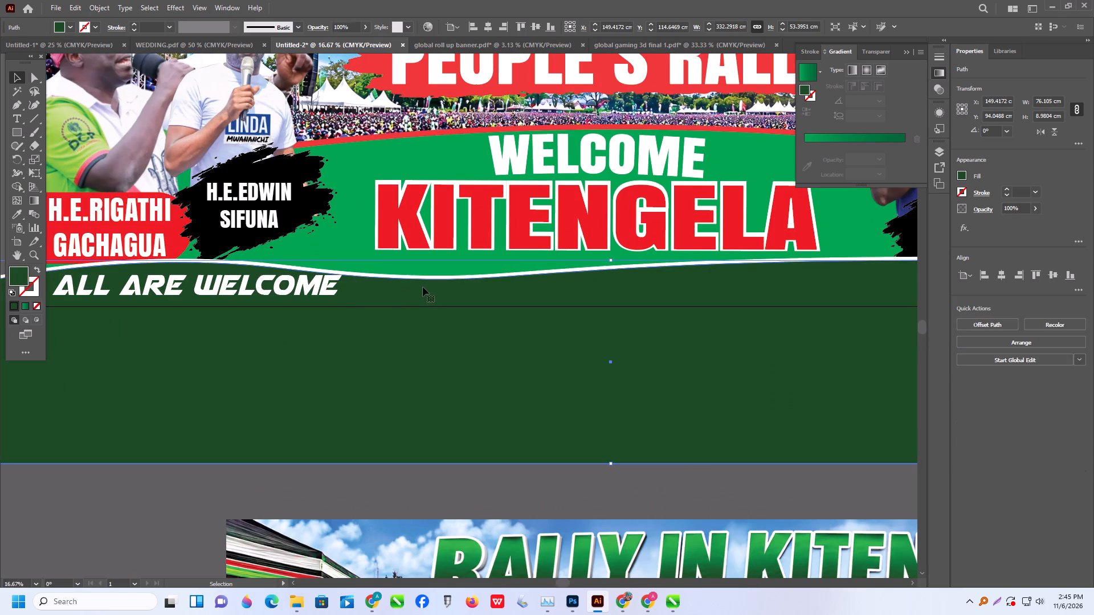
{"action": "left_click", "coordinate": [609, 261]}
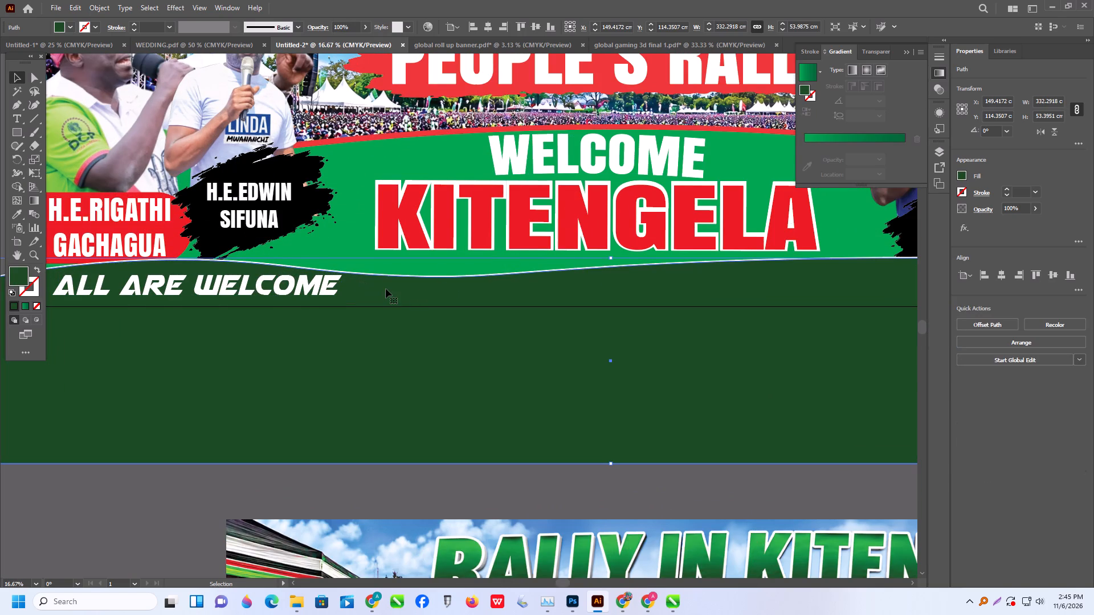
Move the H.E.RIGATHI GACHAGUA speaker's photo up until his cap sits just below the banner's top edge.
{"action": "scroll", "coordinate": [386, 289], "scroll_direction": "down", "scroll_amount": 1, "text": "alt"}
{"action": "scroll", "coordinate": [375, 308], "scroll_direction": "up", "scroll_amount": 6}
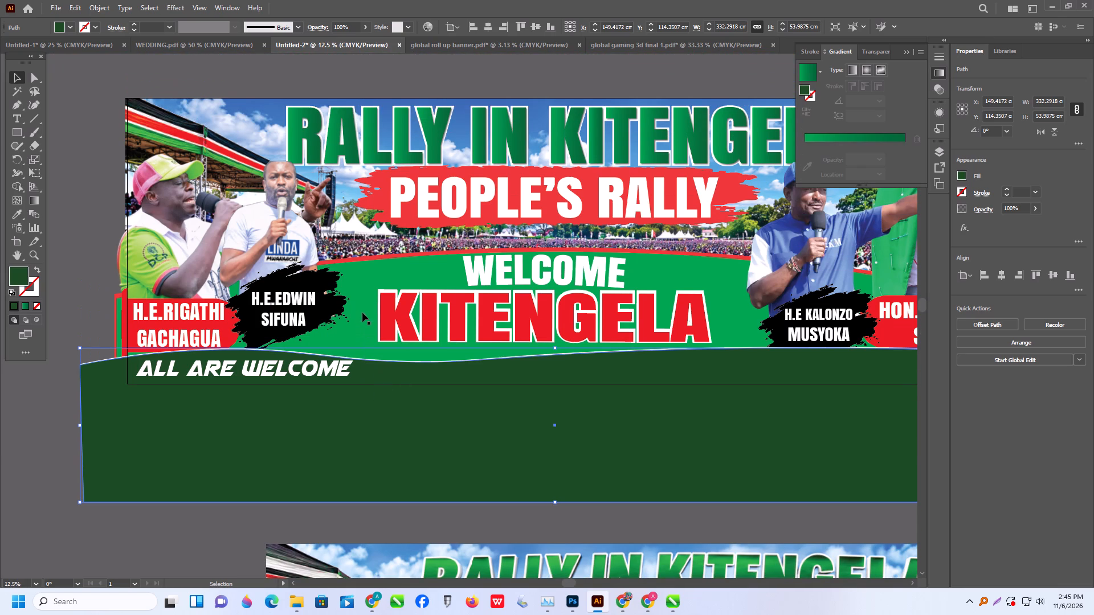
{"action": "left_click", "coordinate": [170, 234]}
{"action": "left_click_drag", "start_coordinate": [177, 232], "coordinate": [187, 210]}
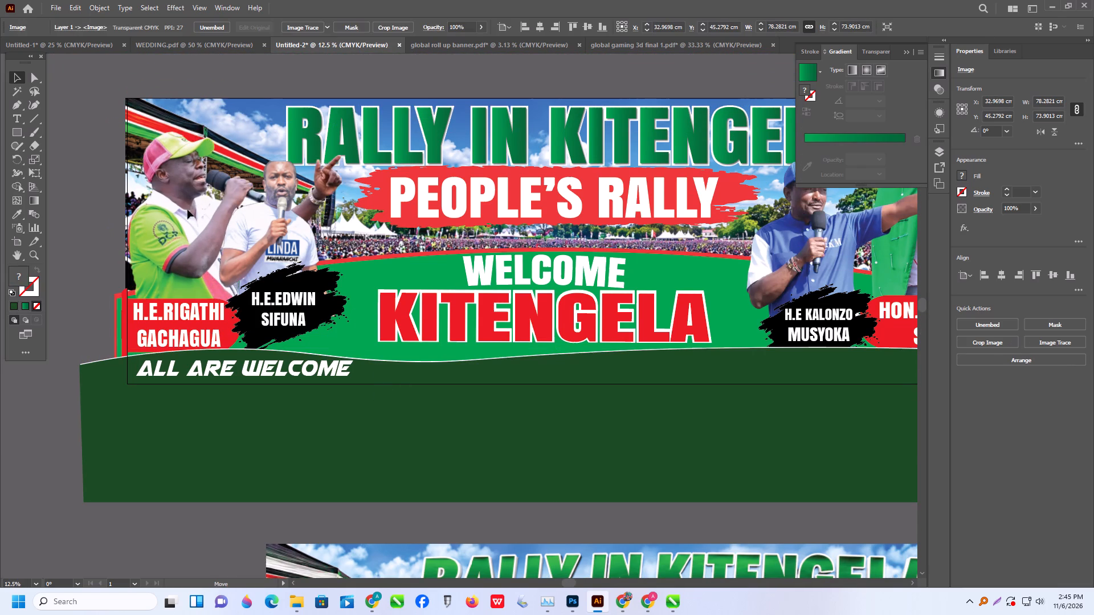
{"action": "left_click_drag", "start_coordinate": [187, 210], "coordinate": [177, 197]}
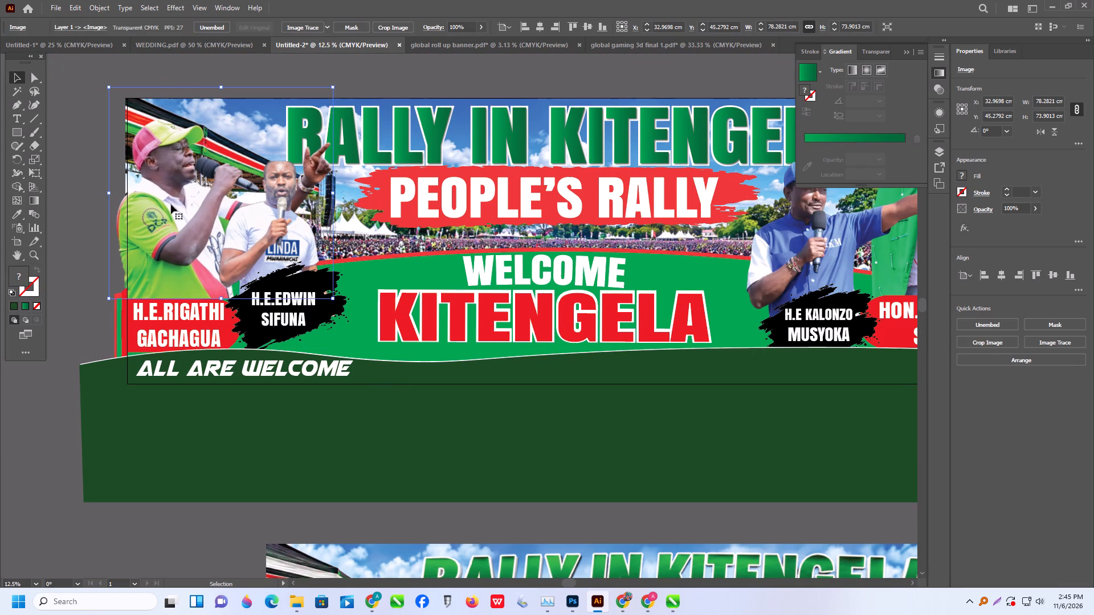
Raise the H.E.RIGATHI GACHAGUA name text together with its red patch, over the bottom of his photo.
{"action": "left_click", "coordinate": [163, 315]}
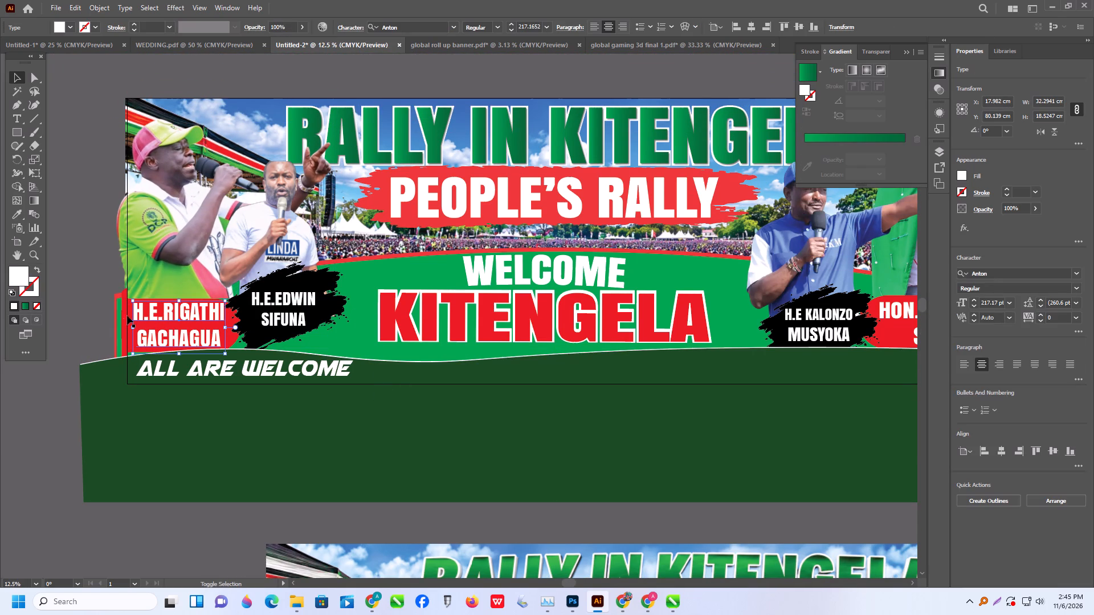
{"action": "left_click", "coordinate": [128, 315], "text": "shift"}
{"action": "left_click_drag", "start_coordinate": [158, 323], "coordinate": [158, 305]}
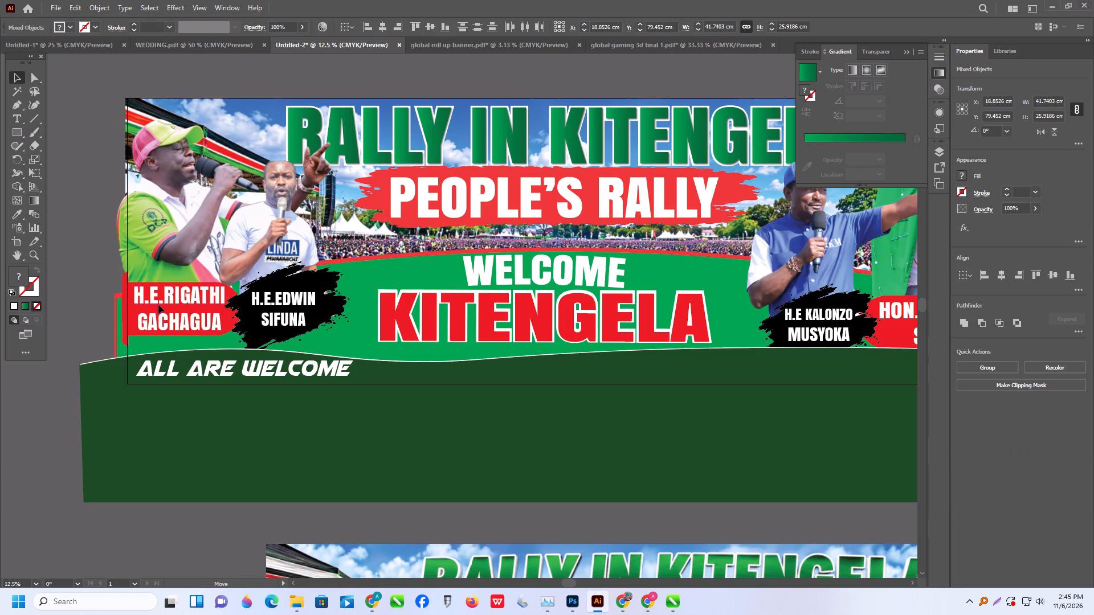
{"action": "left_click_drag", "start_coordinate": [158, 305], "coordinate": [158, 304]}
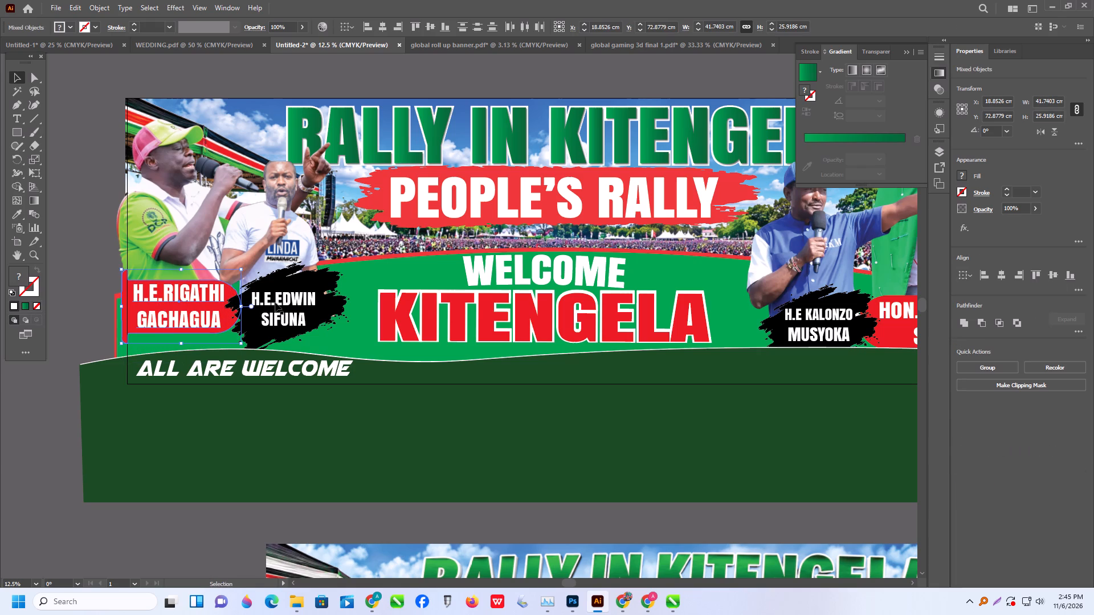
Move the H.E.EDWIN SIFUNA name text and its black brush patch up and slightly right.
{"action": "left_click", "coordinate": [275, 302]}
{"action": "left_click", "coordinate": [304, 285], "text": "shift"}
{"action": "left_click_drag", "start_coordinate": [308, 285], "coordinate": [313, 273]}
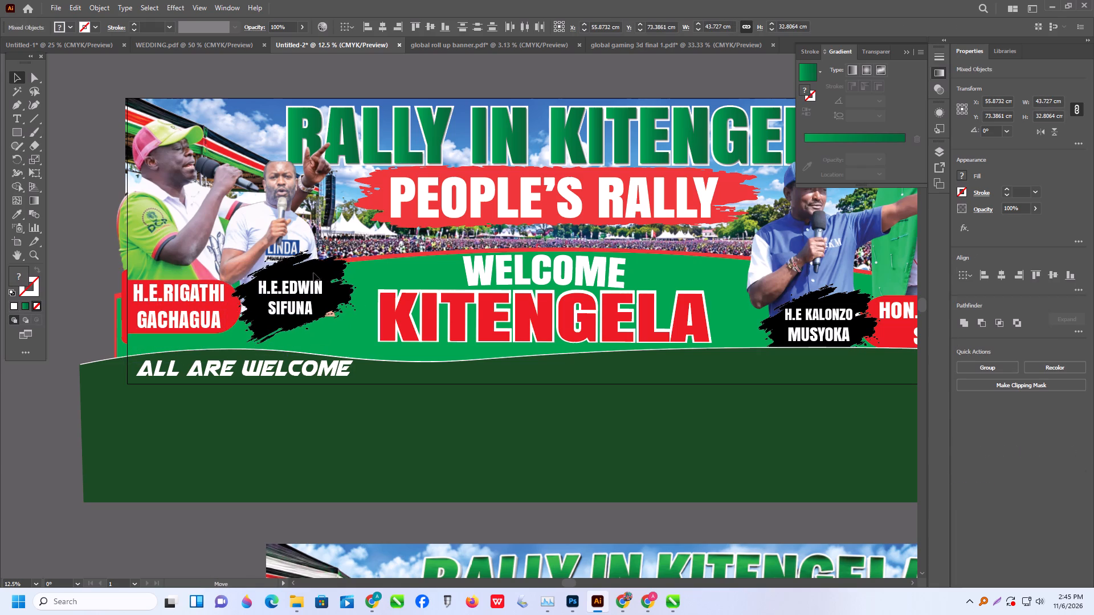
{"action": "left_click_drag", "start_coordinate": [313, 273], "coordinate": [313, 268]}
Select the white and dark green waves together and stretch them upward to about 57.8 cm high.
{"action": "left_click_drag", "start_coordinate": [75, 346], "coordinate": [89, 424]}
{"action": "left_click_drag", "start_coordinate": [79, 348], "coordinate": [79, 338]}
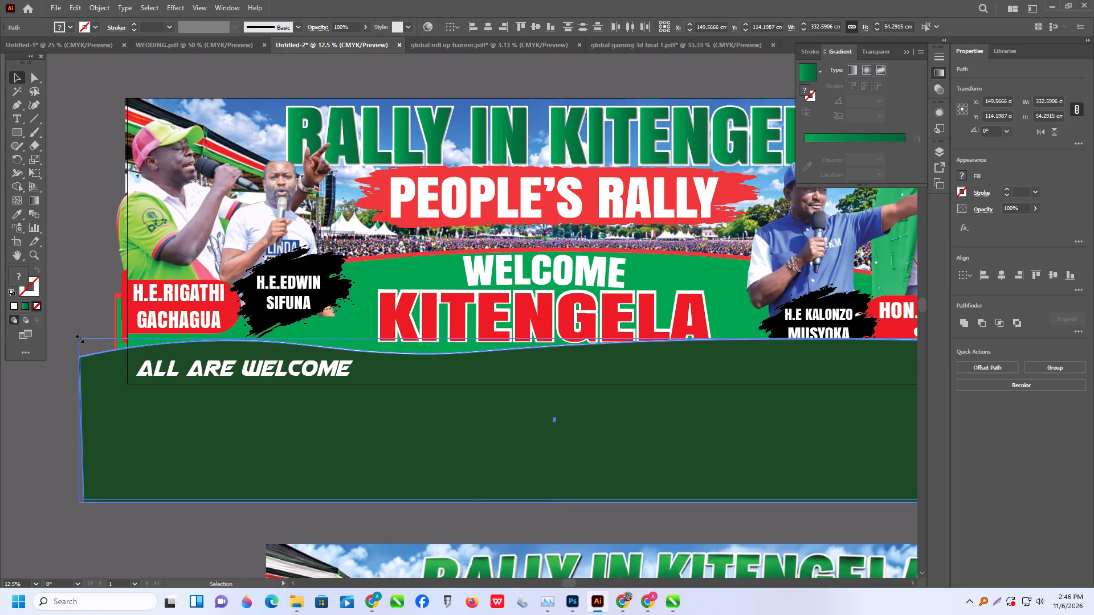
{"action": "left_click_drag", "start_coordinate": [79, 338], "coordinate": [79, 336]}
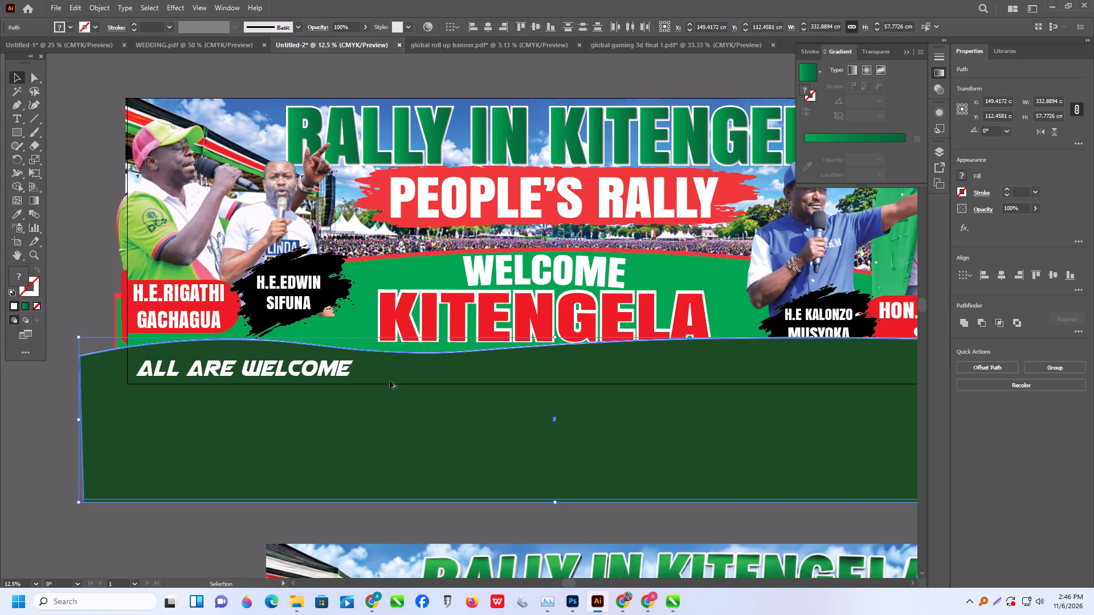
Raise the grouped H.E KALONZO MUSYOKA and HON. KANAR SEKI speakers, shrink the group to about 95.2 cm wide, and shift it slightly right.
{"action": "scroll", "coordinate": [390, 381], "scroll_direction": "down", "scroll_amount": 2, "text": "alt"}
{"action": "scroll", "coordinate": [682, 349], "scroll_direction": "up", "scroll_amount": 2, "text": "alt"}
{"action": "left_click_drag", "start_coordinate": [493, 243], "coordinate": [492, 240]}
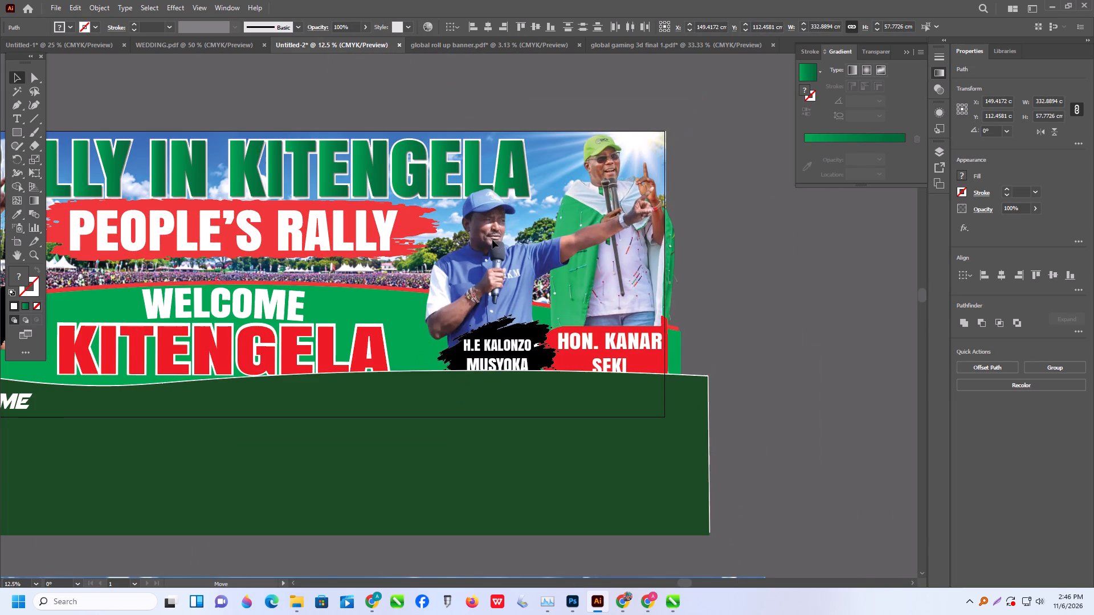
{"action": "left_click_drag", "start_coordinate": [492, 240], "coordinate": [493, 232]}
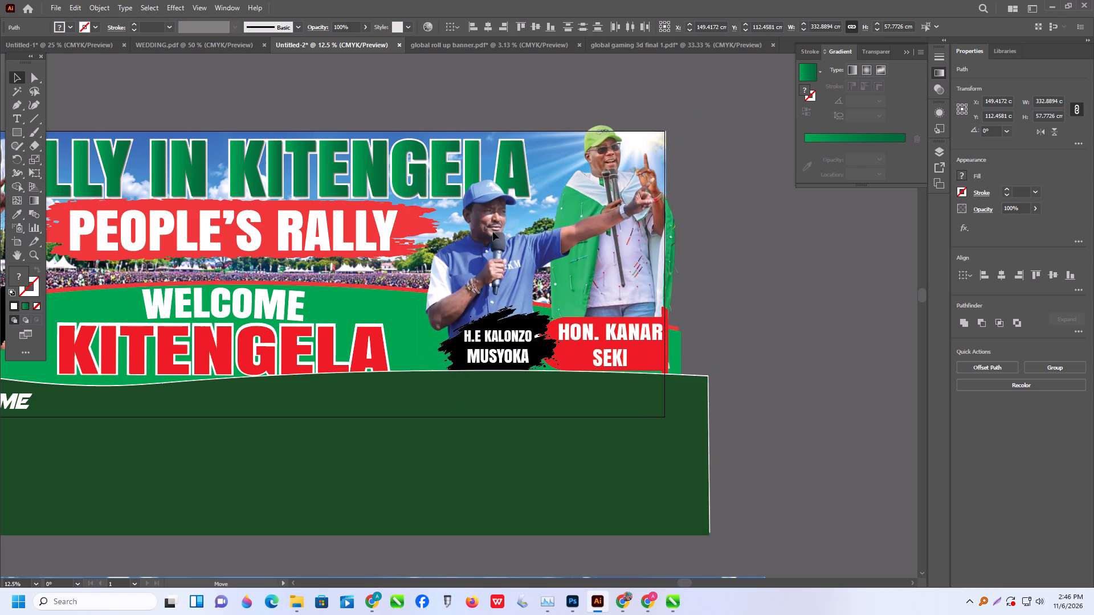
{"action": "left_click_drag", "start_coordinate": [493, 232], "coordinate": [493, 232]}
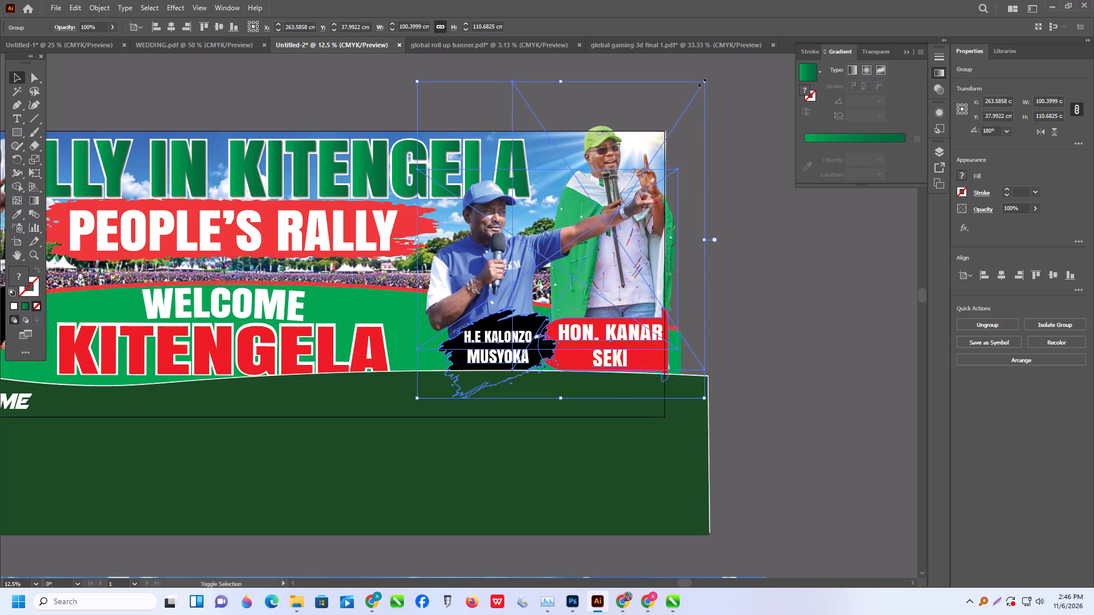
{"action": "left_click_drag", "start_coordinate": [701, 81], "coordinate": [692, 98], "text": "shift"}
{"action": "left_click_drag", "start_coordinate": [618, 225], "coordinate": [624, 224]}
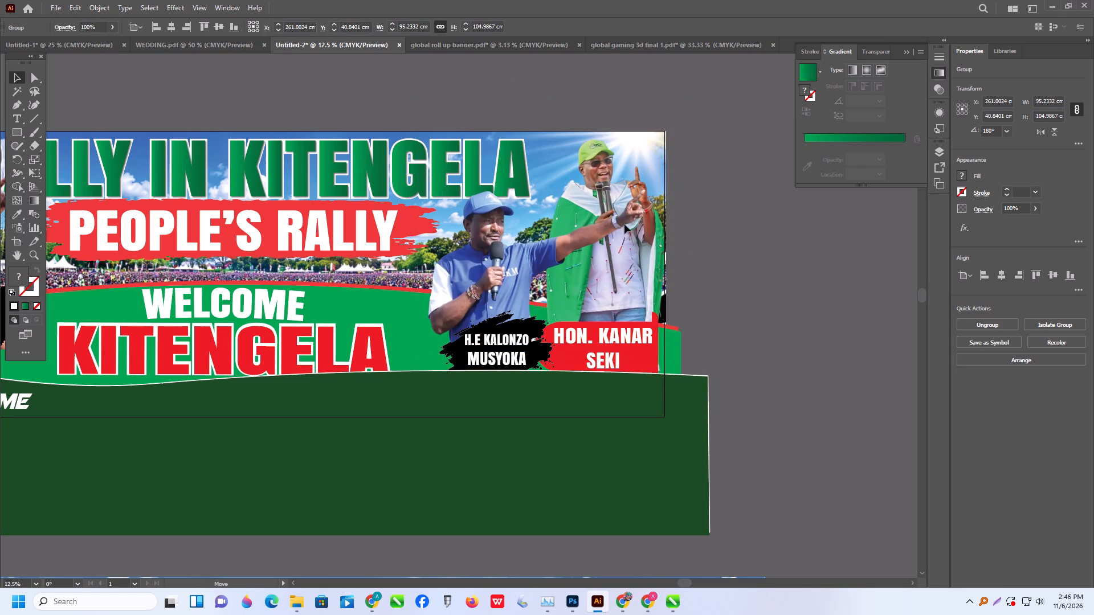
Shift the grouped H.E KALONZO MUSYOKA and HON. KANAR SEKI speakers slightly right, over the banner's edge.
{"action": "left_click_drag", "start_coordinate": [624, 224], "coordinate": [629, 221]}
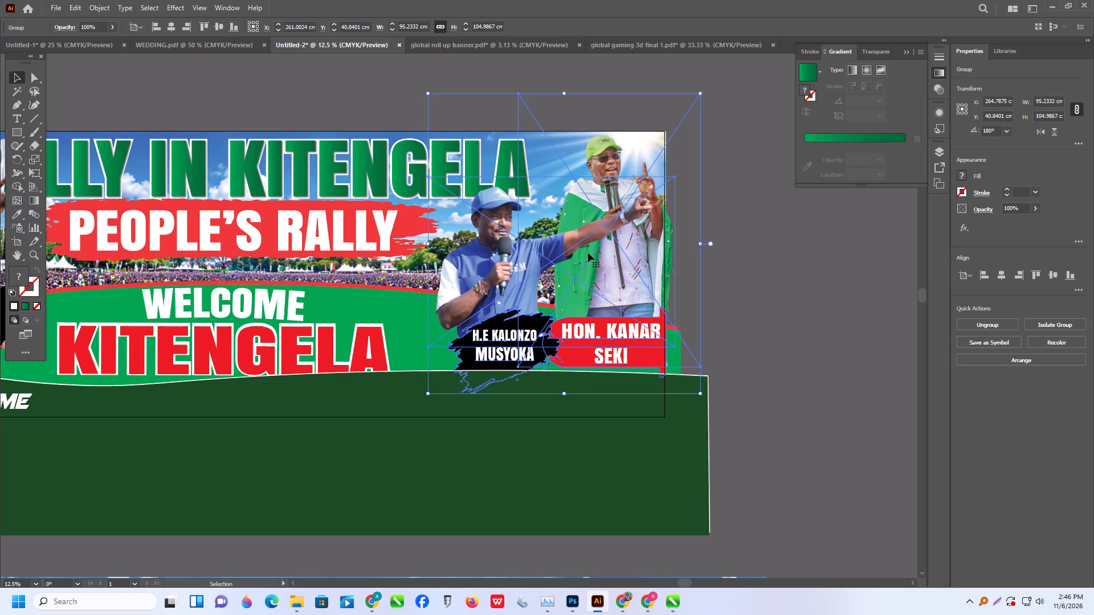
{"action": "left_click", "coordinate": [761, 350]}
Select the two waves together with the Kalonzo and Kanar speaker group and move them slightly up.
{"action": "left_click_drag", "start_coordinate": [749, 330], "coordinate": [696, 437]}
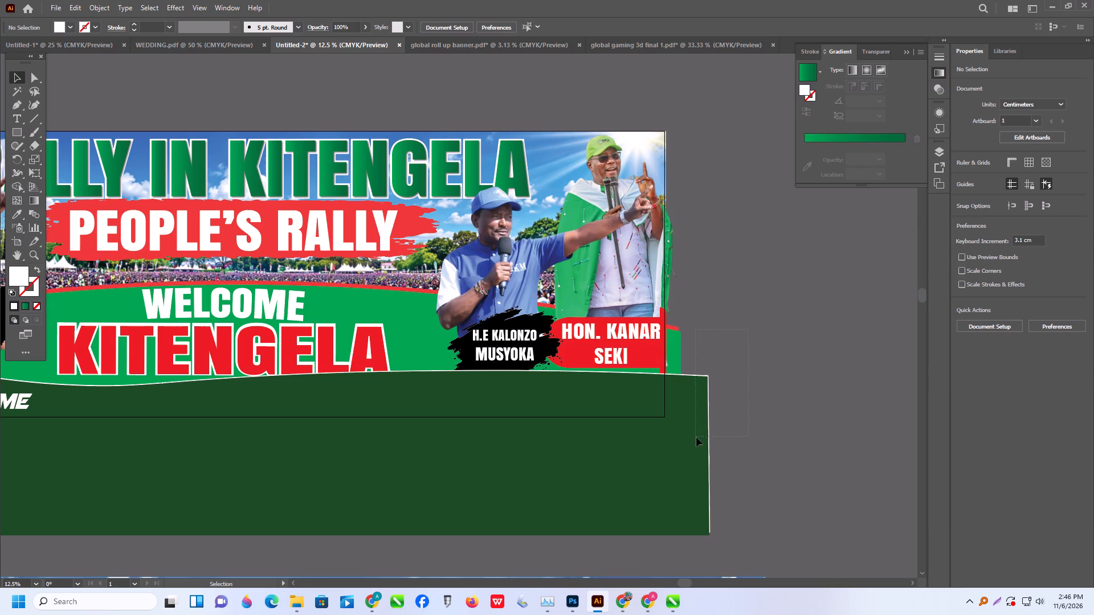
{"action": "left_click_drag", "start_coordinate": [696, 437], "coordinate": [695, 436]}
{"action": "left_click", "coordinate": [693, 424]}
{"action": "left_click", "coordinate": [752, 374]}
{"action": "left_click", "coordinate": [759, 360]}
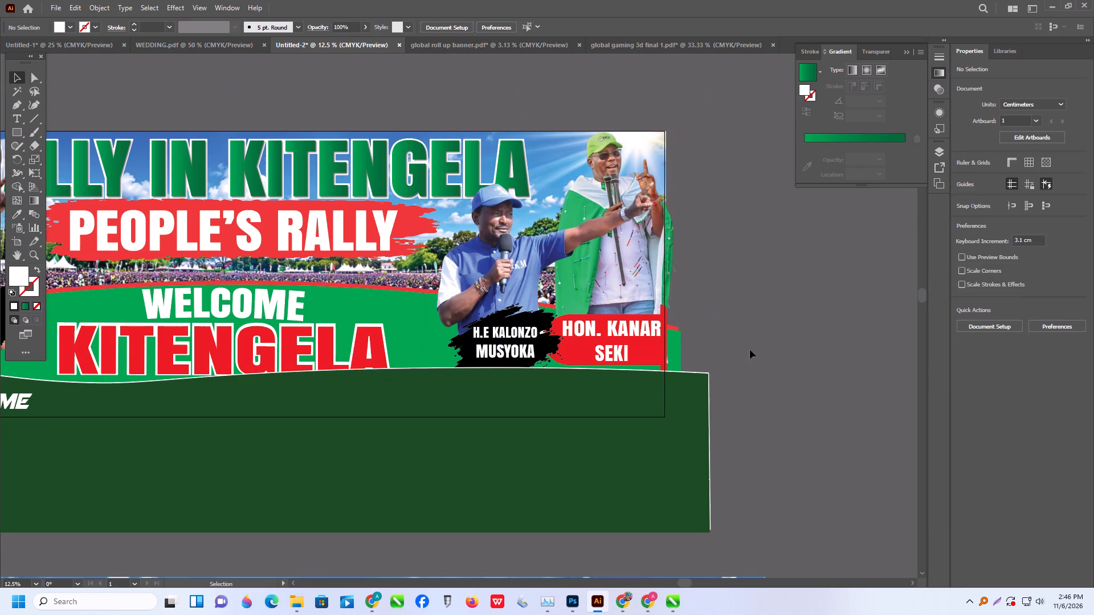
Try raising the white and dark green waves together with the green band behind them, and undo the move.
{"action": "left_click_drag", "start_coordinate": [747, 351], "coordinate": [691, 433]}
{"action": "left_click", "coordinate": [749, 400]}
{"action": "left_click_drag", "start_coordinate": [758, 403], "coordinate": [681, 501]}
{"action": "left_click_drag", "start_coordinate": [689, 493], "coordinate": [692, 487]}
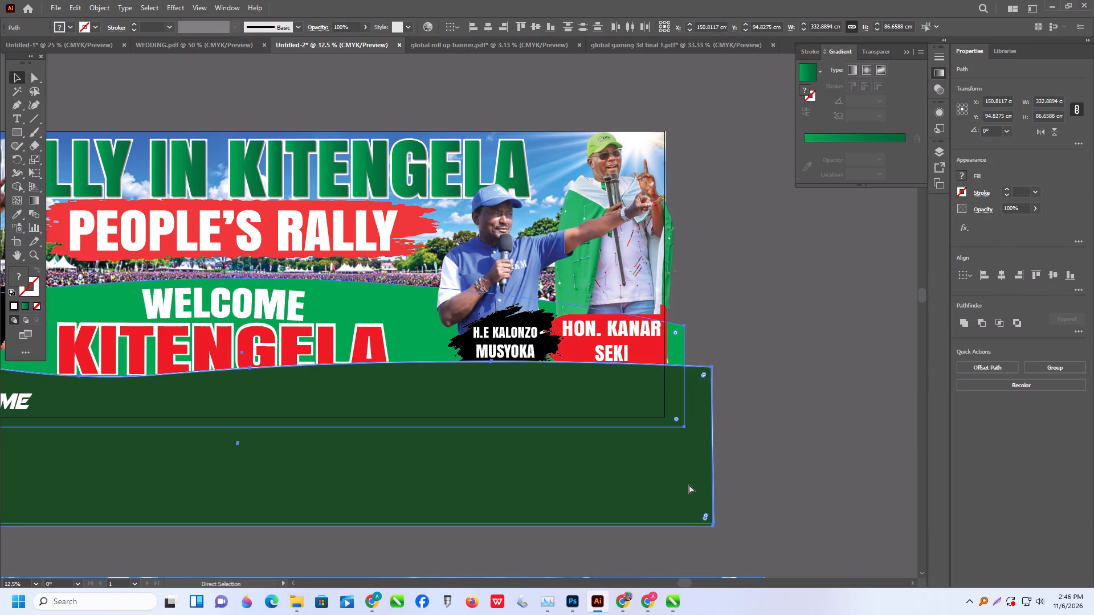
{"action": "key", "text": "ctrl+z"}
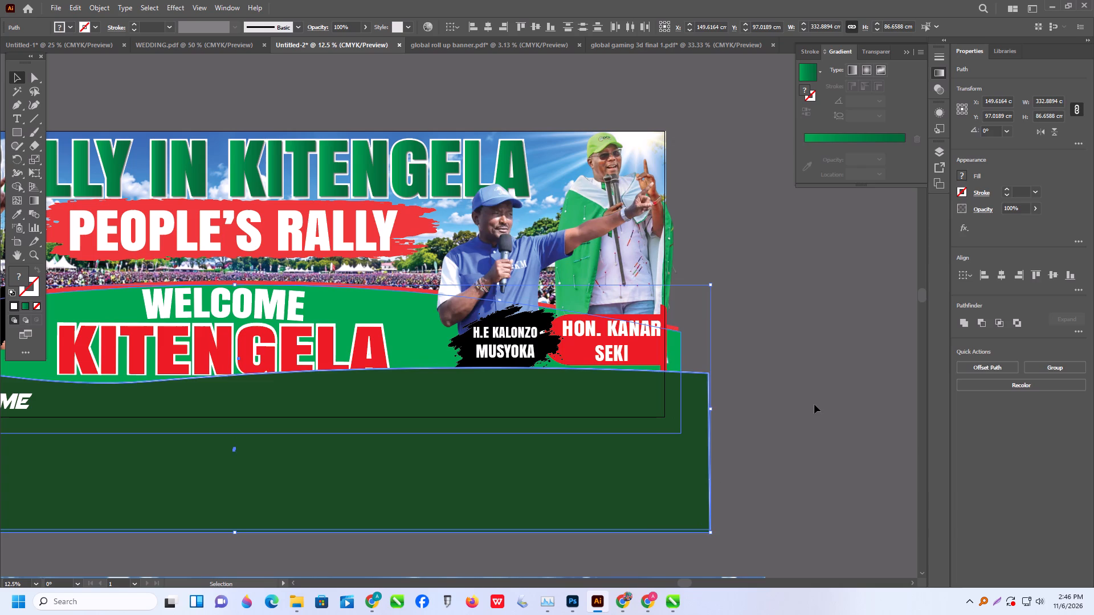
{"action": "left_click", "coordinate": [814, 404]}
Select only the white and dark green waves and move them slightly up and right.
{"action": "left_click_drag", "start_coordinate": [738, 368], "coordinate": [704, 449]}
{"action": "left_click_drag", "start_coordinate": [695, 455], "coordinate": [698, 449]}
{"action": "scroll", "coordinate": [732, 483], "scroll_direction": "down", "scroll_amount": 2, "text": "alt"}
{"action": "left_click", "coordinate": [799, 409]}
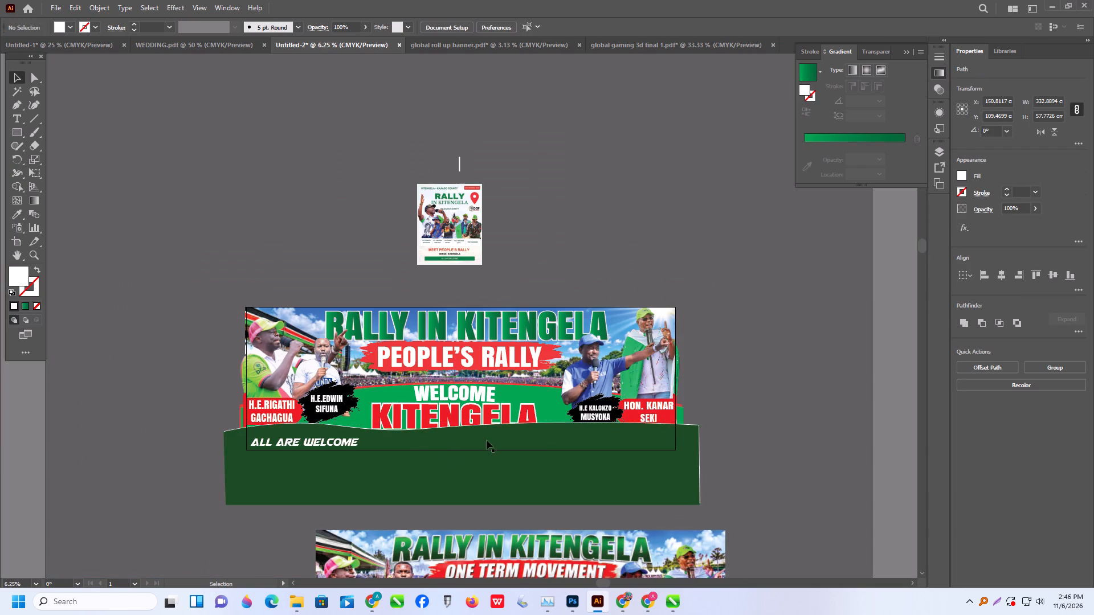
Enlarge the ALL ARE WELCOME text on the dark green wave to about 100.6 cm wide and shift it slightly right.
{"action": "scroll", "coordinate": [411, 449], "scroll_direction": "up", "scroll_amount": 2, "text": "alt"}
{"action": "left_click_drag", "start_coordinate": [295, 436], "coordinate": [296, 423]}
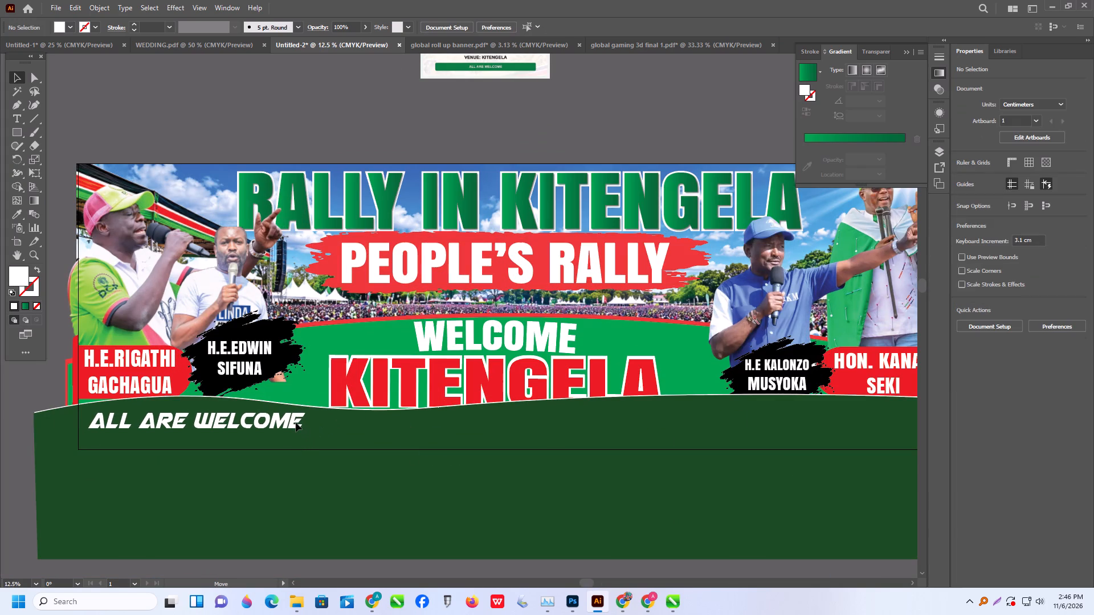
{"action": "left_click_drag", "start_coordinate": [296, 423], "coordinate": [303, 425]}
{"action": "left_click_drag", "start_coordinate": [315, 434], "coordinate": [336, 444], "text": "shift"}
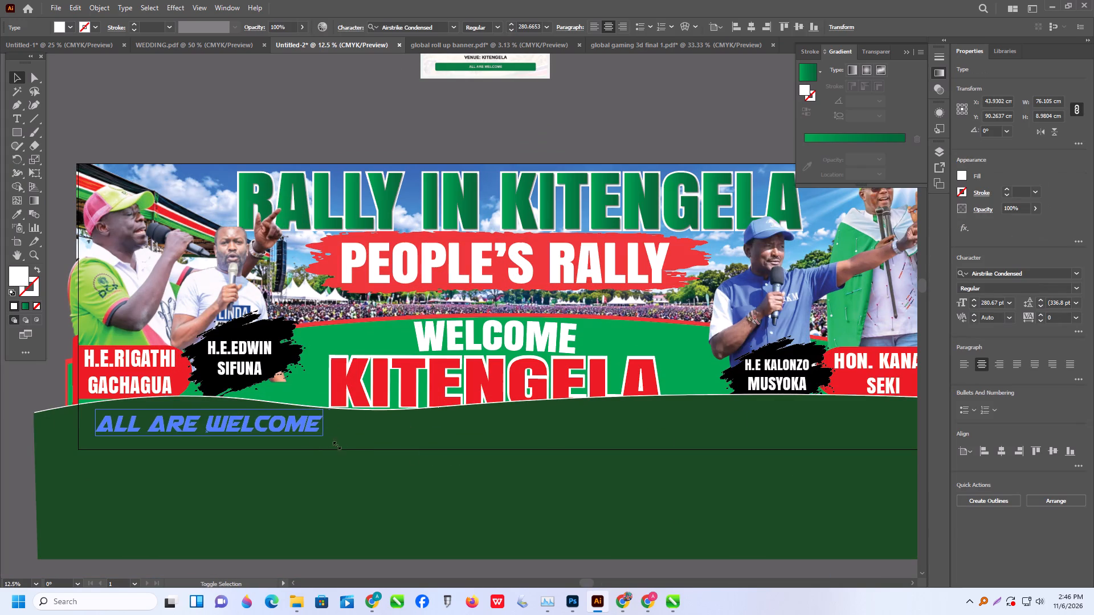
{"action": "left_click_drag", "start_coordinate": [336, 444], "coordinate": [383, 454], "text": "shift"}
{"action": "left_click", "coordinate": [350, 432]}
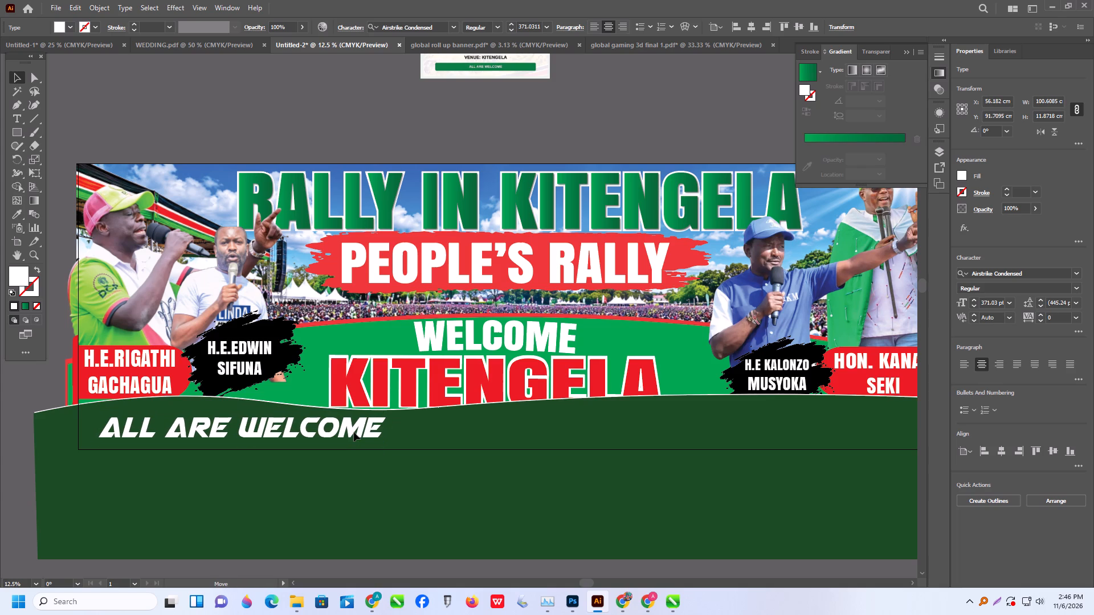
Duplicate the ALL ARE WELCOME text horizontally to the right half of the dark green strip.
{"action": "scroll", "coordinate": [375, 440], "scroll_direction": "down", "scroll_amount": 1, "text": "alt"}
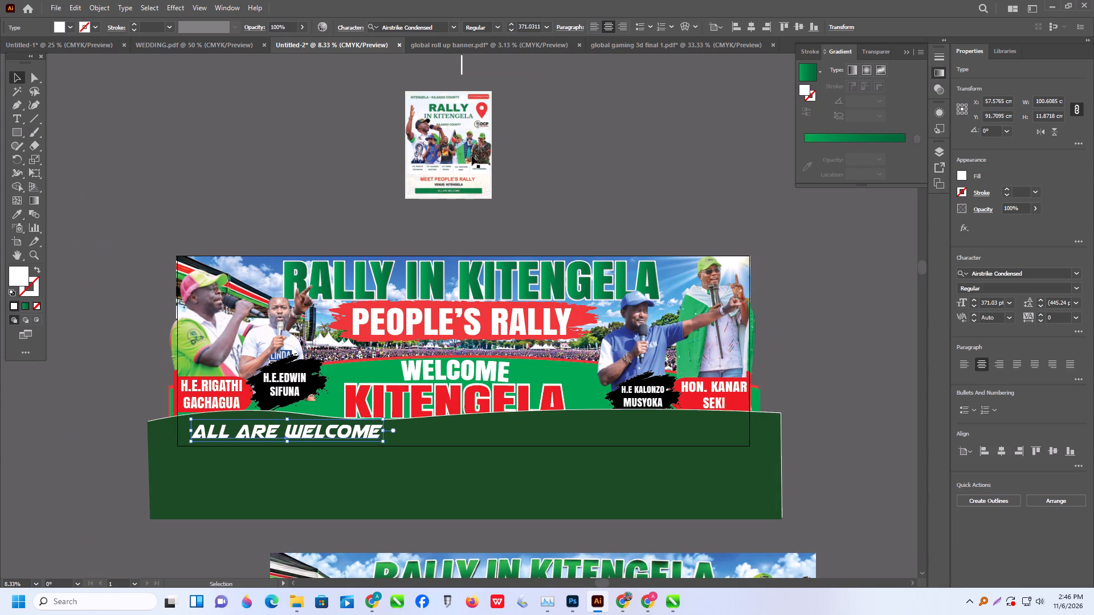
{"action": "scroll", "coordinate": [468, 198], "scroll_direction": "up", "scroll_amount": 1}
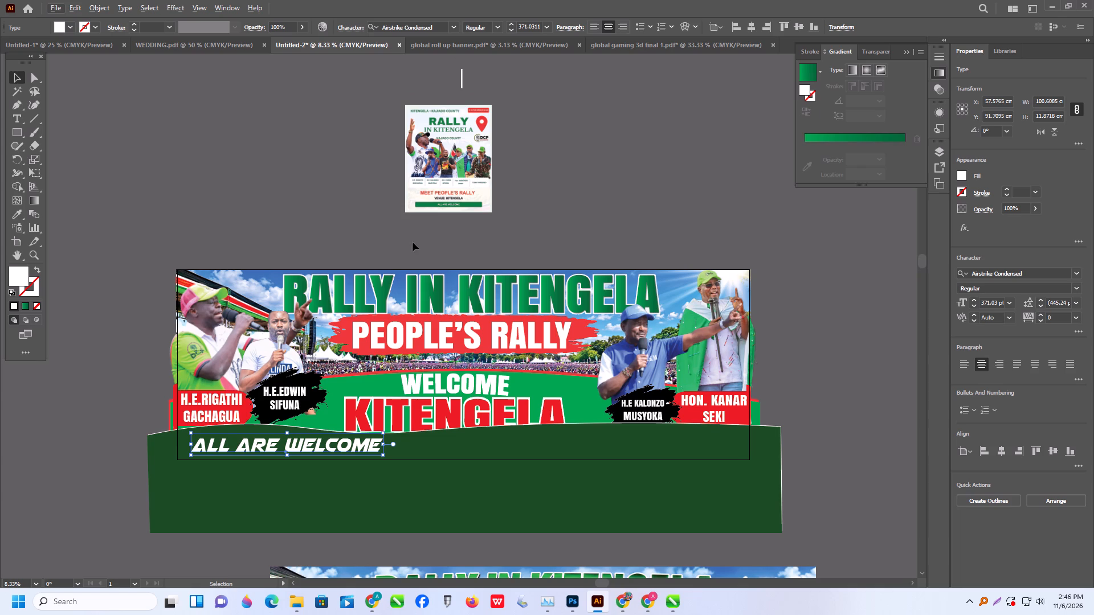
{"action": "scroll", "coordinate": [556, 422], "scroll_direction": "down", "scroll_amount": 16}
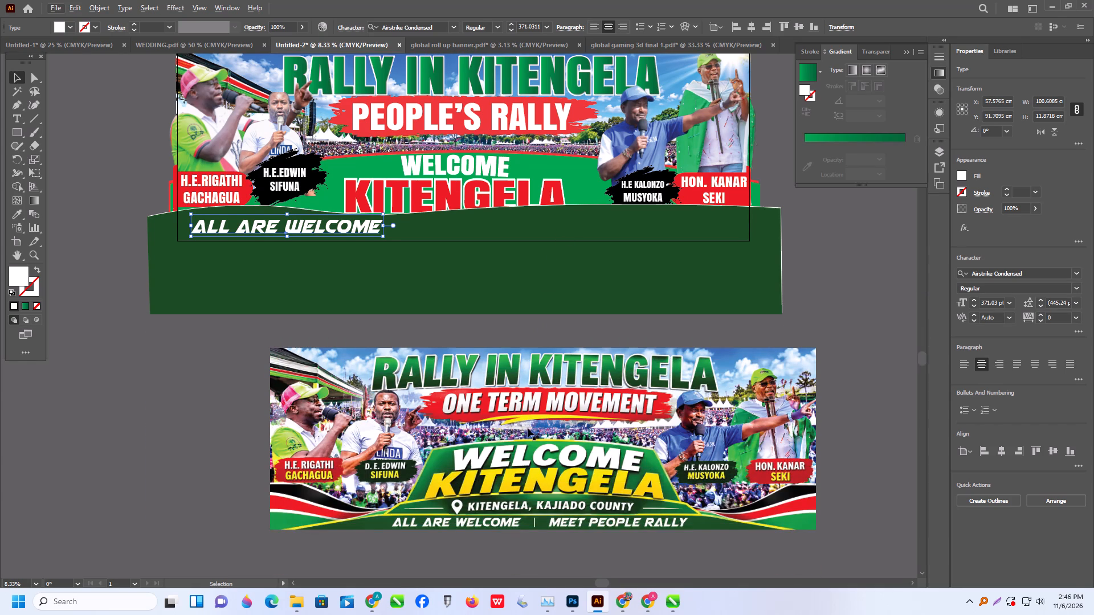
{"action": "scroll", "coordinate": [397, 355], "scroll_direction": "up", "scroll_amount": 1}
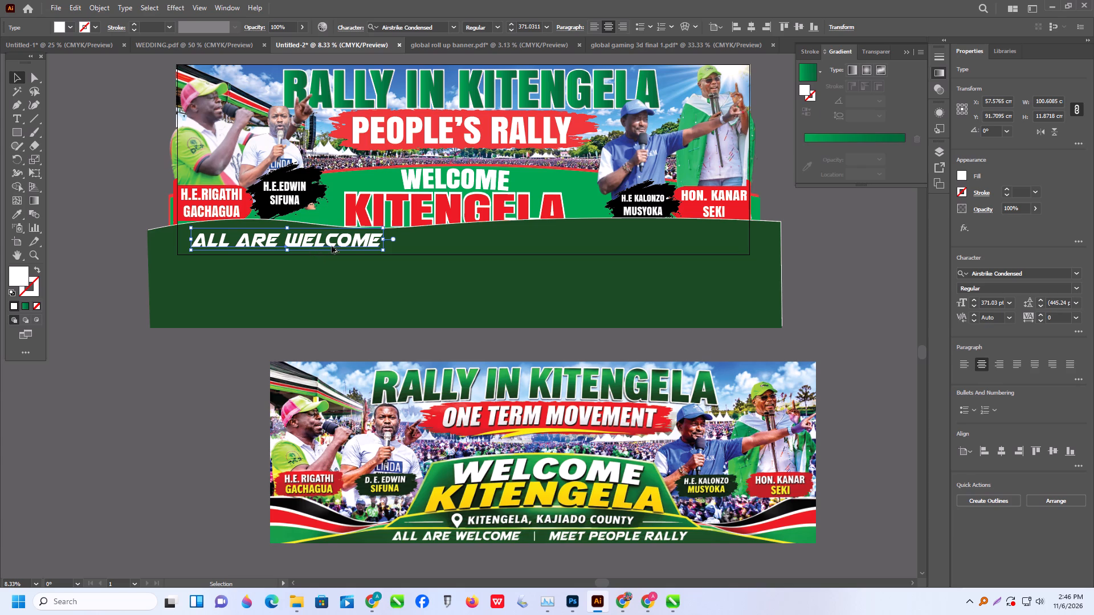
{"action": "left_click_drag", "start_coordinate": [332, 245], "coordinate": [629, 238], "text": "alt"}
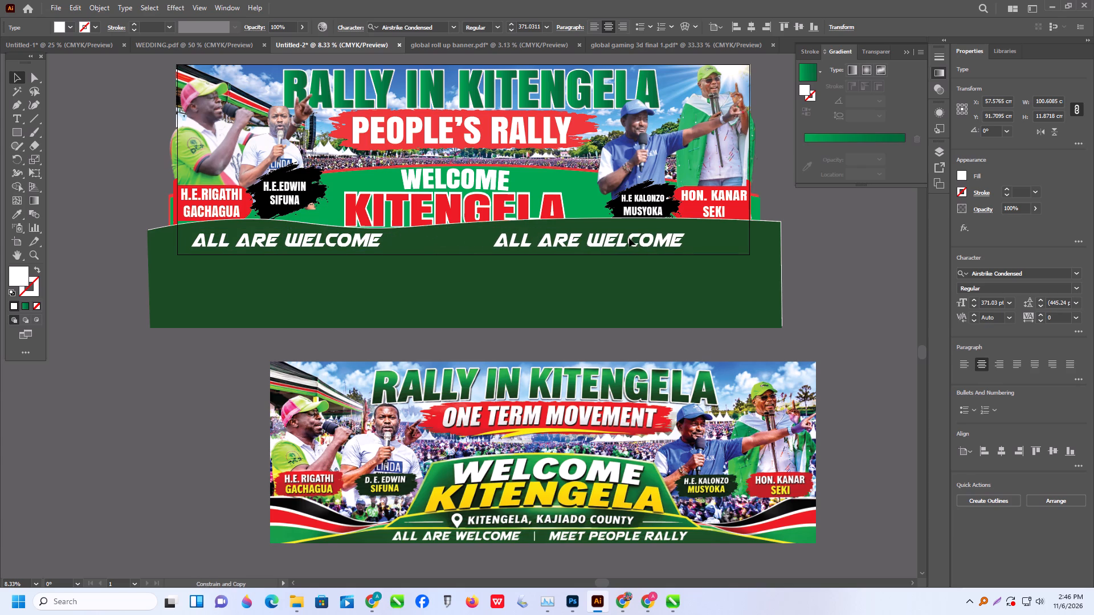
{"action": "left_click_drag", "start_coordinate": [629, 238], "coordinate": [634, 237], "text": "alt"}
Replace the duplicated text with KITENGELA,KAJIADO COUNTY.
{"action": "triple_click", "coordinate": [568, 240]}
{"action": "left_click", "coordinate": [568, 240]}
{"action": "triple_click", "coordinate": [568, 240]}
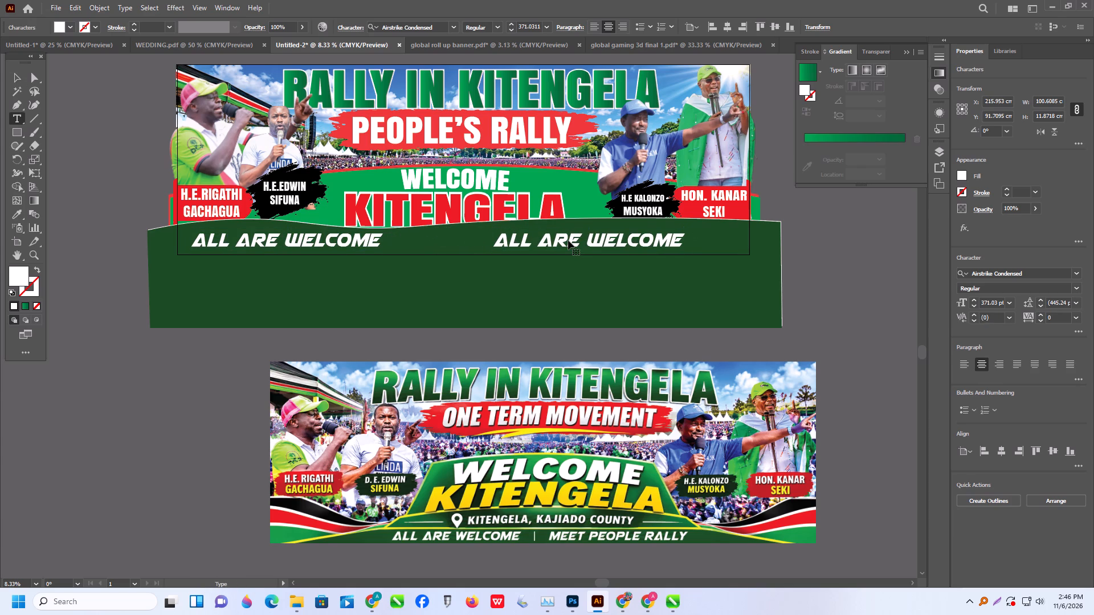
{"action": "key", "text": "ctrl+a"}
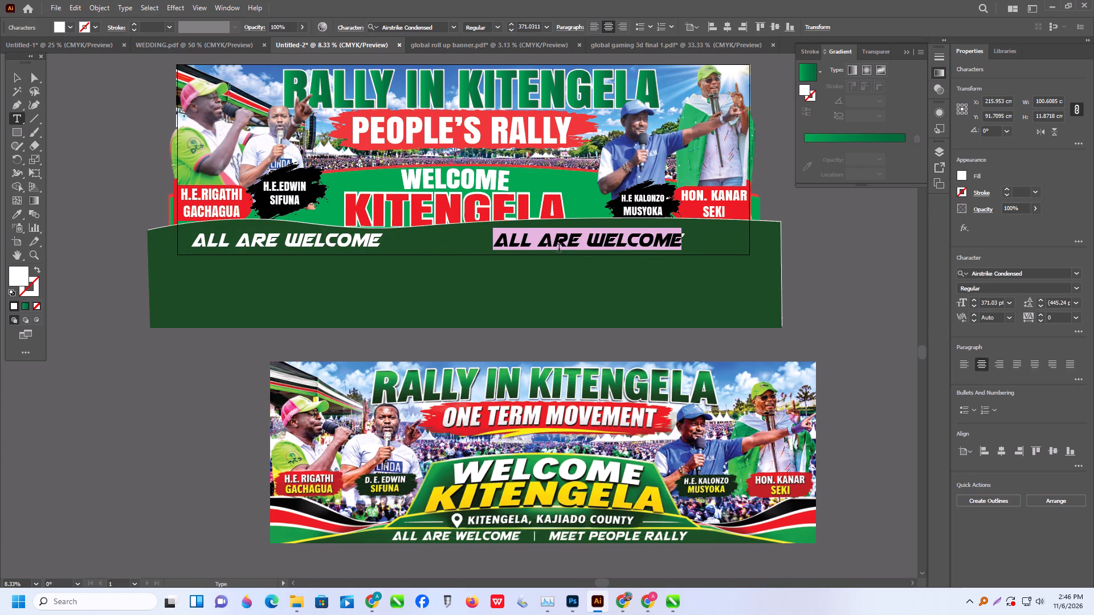
{"action": "type", "text": "ki"}
{"action": "type", "text": "teng"}
{"action": "type", "text": "ela"}
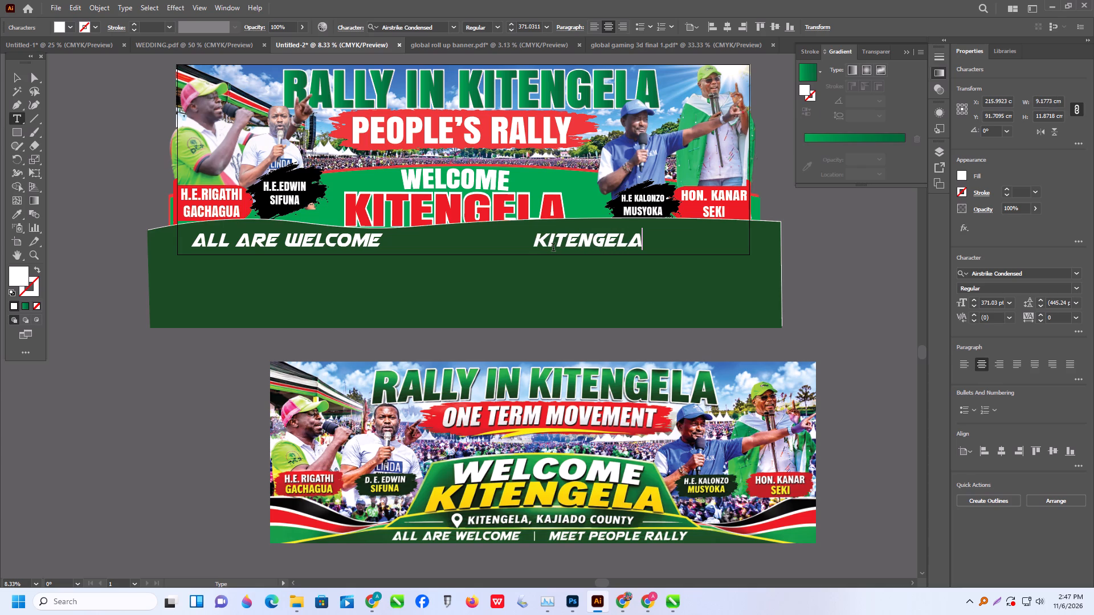
{"action": "key", "text": "comma"}
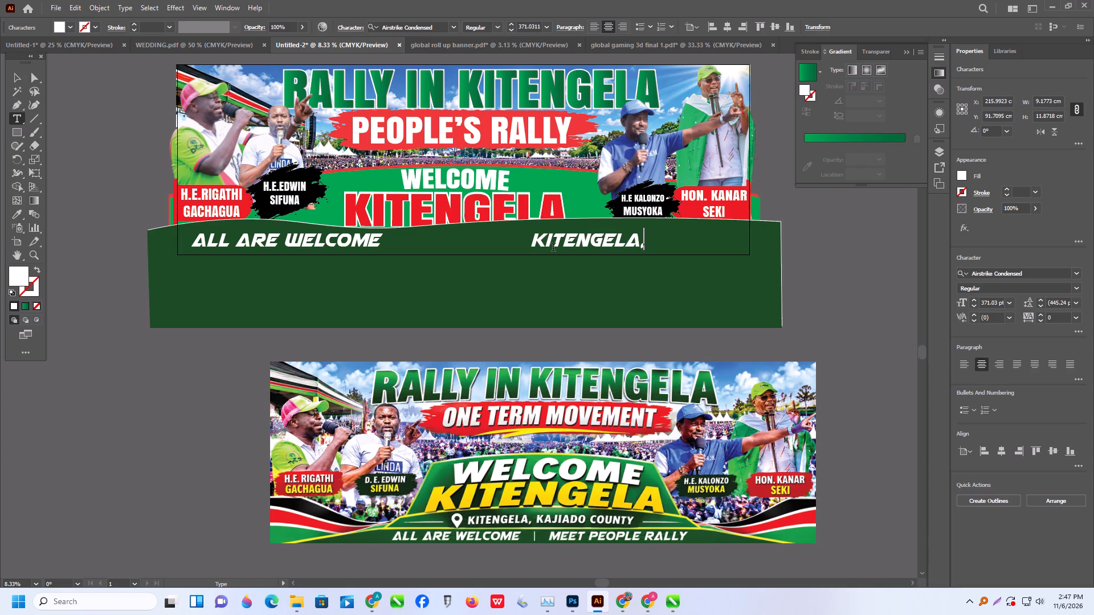
{"action": "key", "text": "k"}
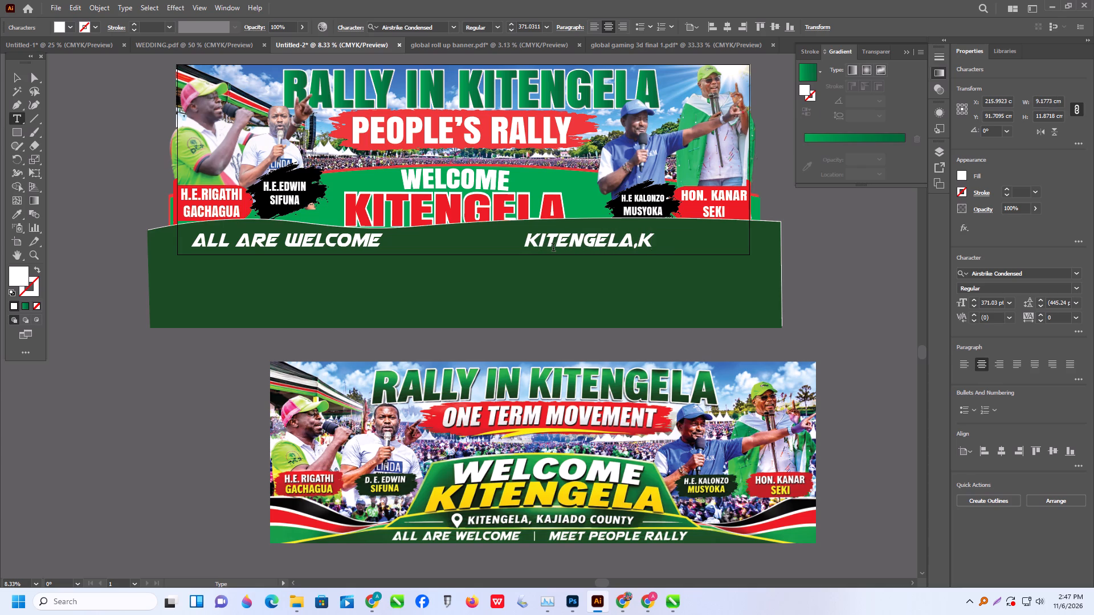
{"action": "type", "text": "aj"}
{"action": "type", "text": "ia"}
{"action": "type", "text": "do county"}
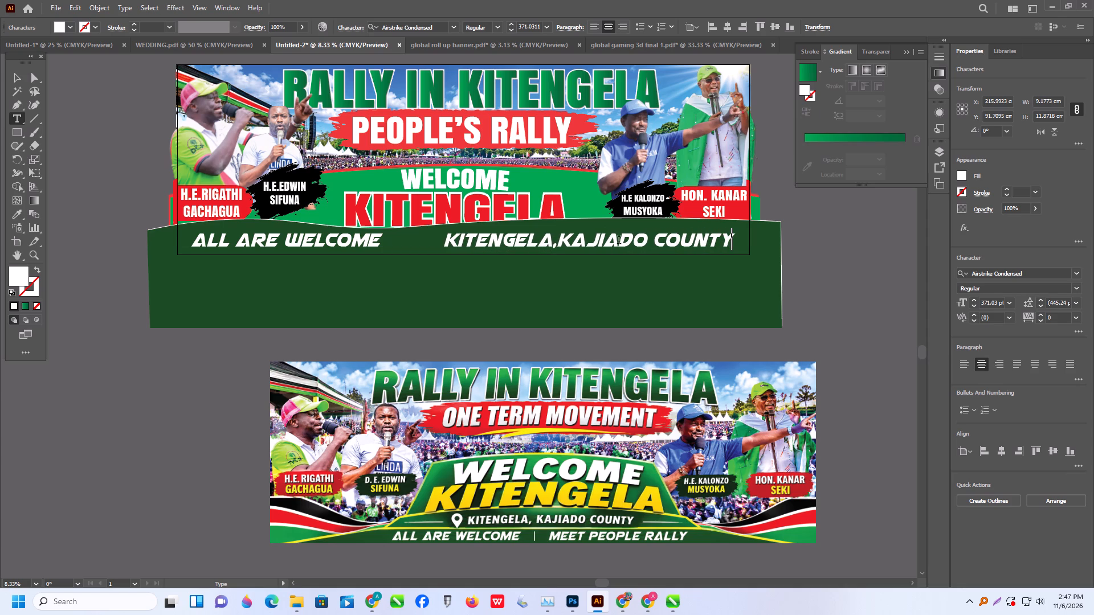
{"action": "left_click", "coordinate": [14, 80]}
Enlarge the KITENGELA,KAJIADO COUNTY text to about 155.8 cm wide and raise it slightly.
{"action": "left_click", "coordinate": [679, 239]}
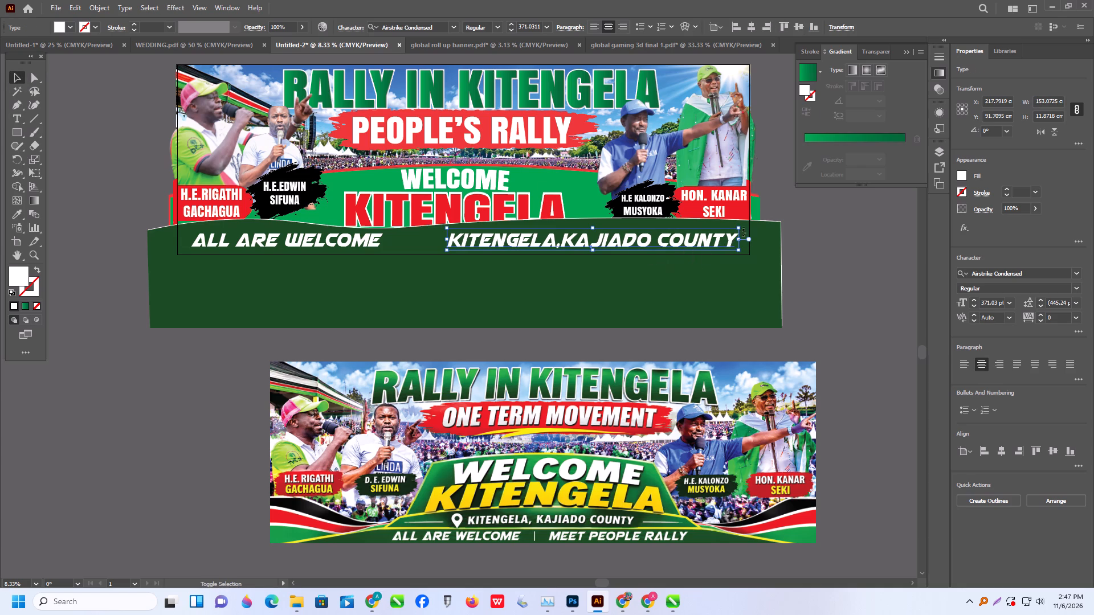
{"action": "left_click_drag", "start_coordinate": [740, 229], "coordinate": [749, 227], "text": "shift"}
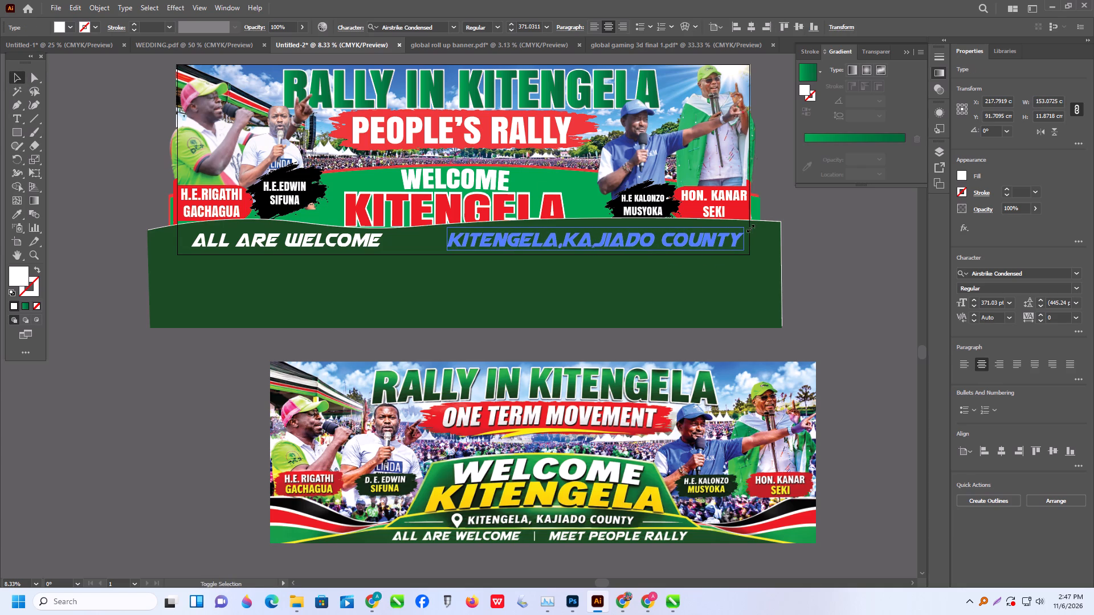
{"action": "left_click_drag", "start_coordinate": [749, 227], "coordinate": [749, 227], "text": "shift"}
{"action": "left_click", "coordinate": [712, 240]}
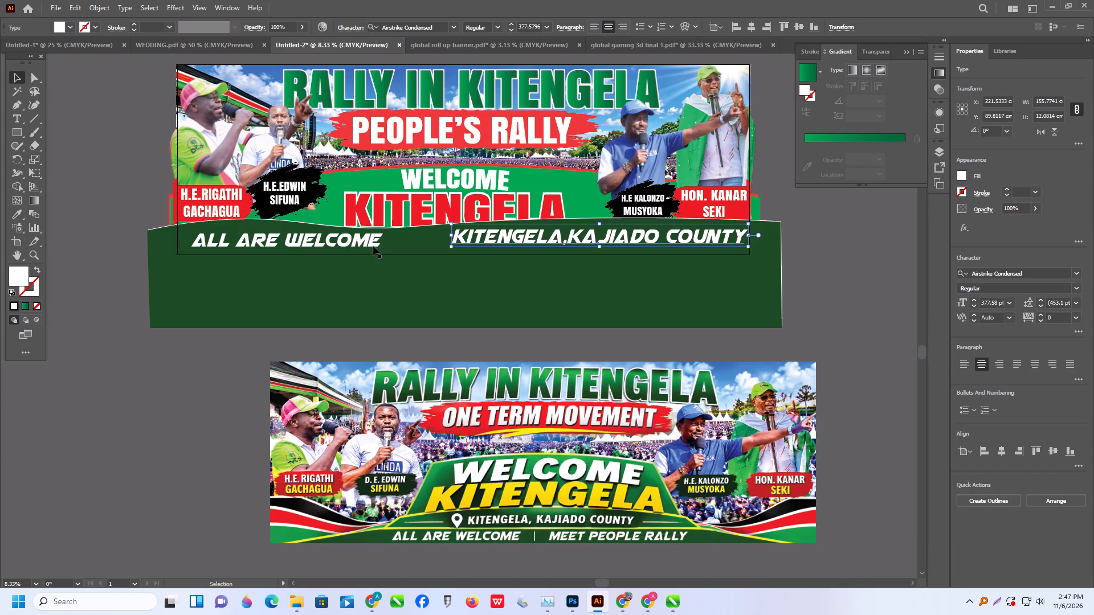
Draw a thin vertical divider rectangle about 0.75 by 9.26 cm just right of the ALL ARE WELCOME text.
{"action": "left_click", "coordinate": [18, 133]}
{"action": "scroll", "coordinate": [394, 264], "scroll_direction": "up", "scroll_amount": 2, "text": "alt"}
{"action": "left_click_drag", "start_coordinate": [401, 204], "coordinate": [405, 224]}
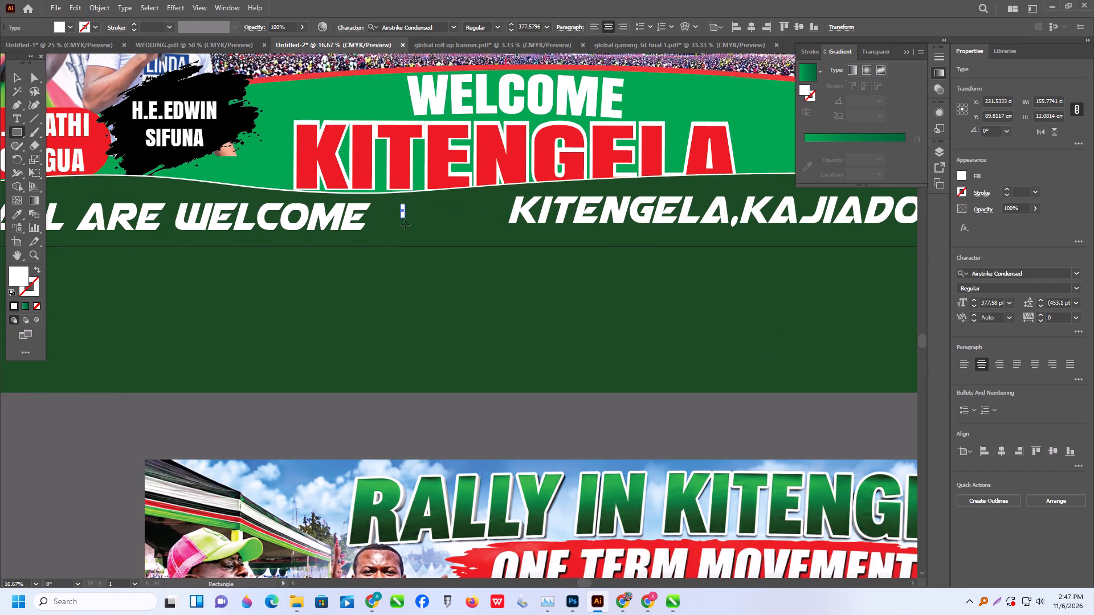
{"action": "left_click_drag", "start_coordinate": [405, 224], "coordinate": [403, 239]}
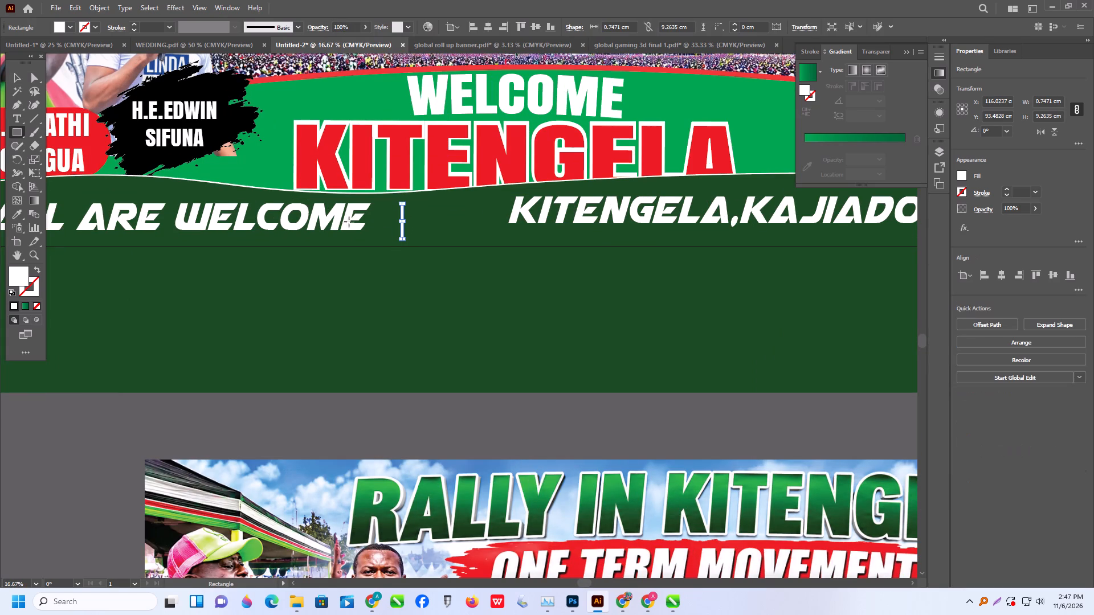
Fill the divider with the red sampled from the large KITENGELA lettering using the Eyedropper.
{"action": "left_click_drag", "start_coordinate": [17, 214], "coordinate": [38, 213]}
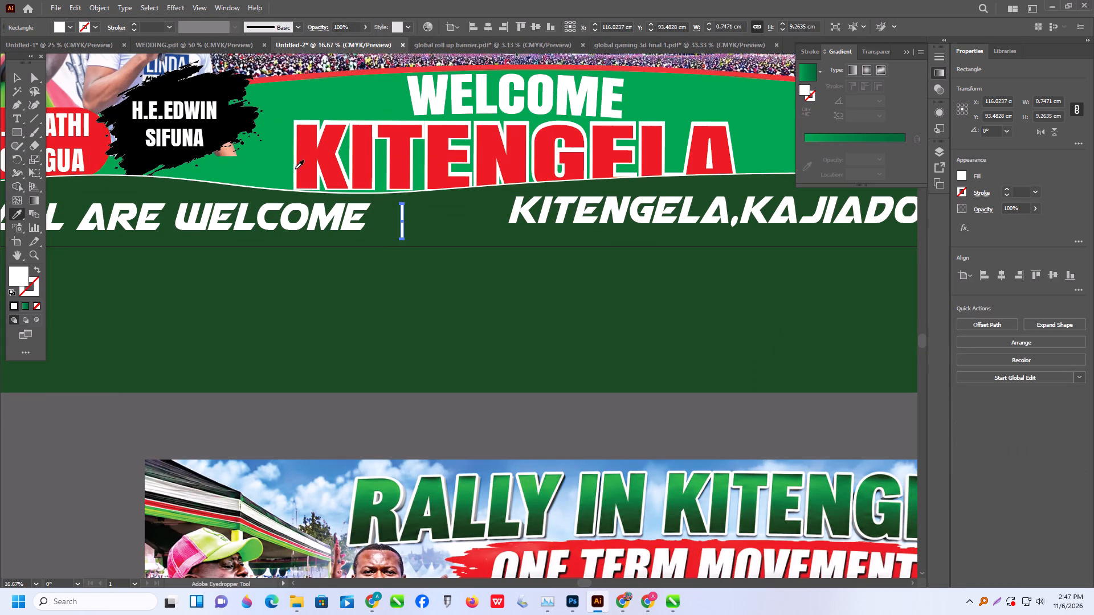
{"action": "left_click", "coordinate": [315, 154]}
{"action": "left_click", "coordinate": [18, 72]}
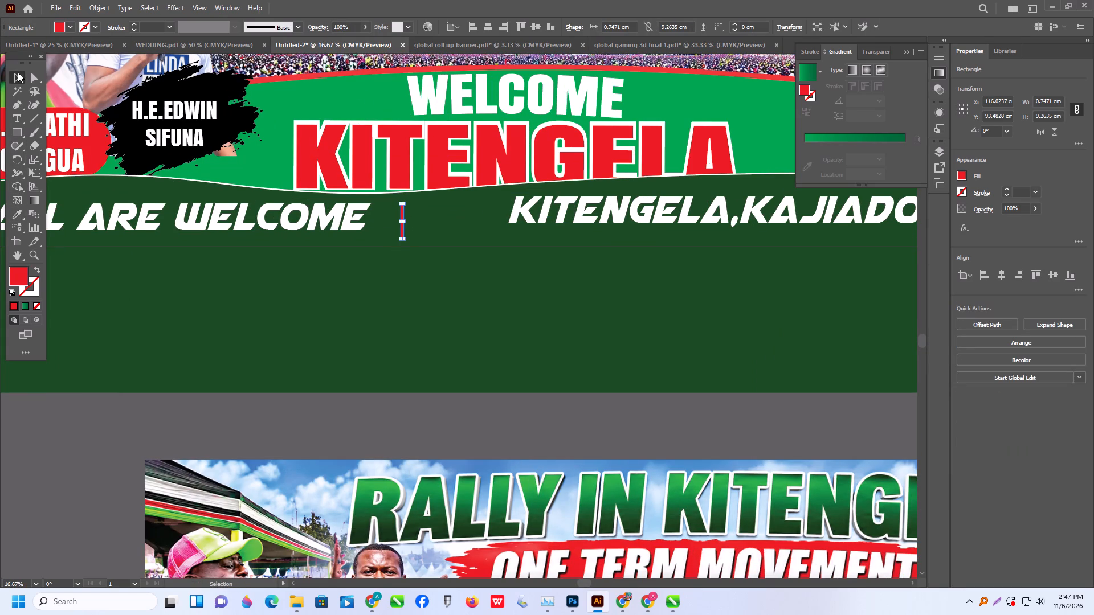
Select the white and dark green waves and shift them slightly left and down, to about X 149.6, Y 110.4 cm.
{"action": "scroll", "coordinate": [422, 93], "scroll_direction": "up", "scroll_amount": 1}
{"action": "scroll", "coordinate": [511, 151], "scroll_direction": "up", "scroll_amount": 1, "text": "alt"}
{"action": "scroll", "coordinate": [515, 168], "scroll_direction": "down", "scroll_amount": 1, "text": "alt"}
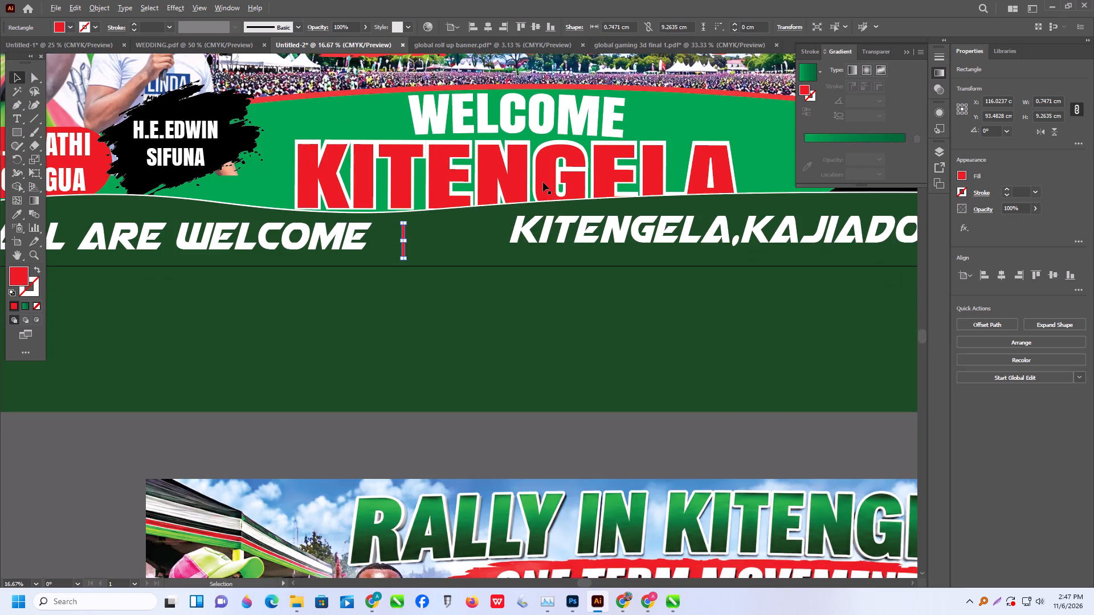
{"action": "scroll", "coordinate": [541, 185], "scroll_direction": "down", "scroll_amount": 2, "text": "alt"}
{"action": "left_click_drag", "start_coordinate": [879, 217], "coordinate": [843, 300]}
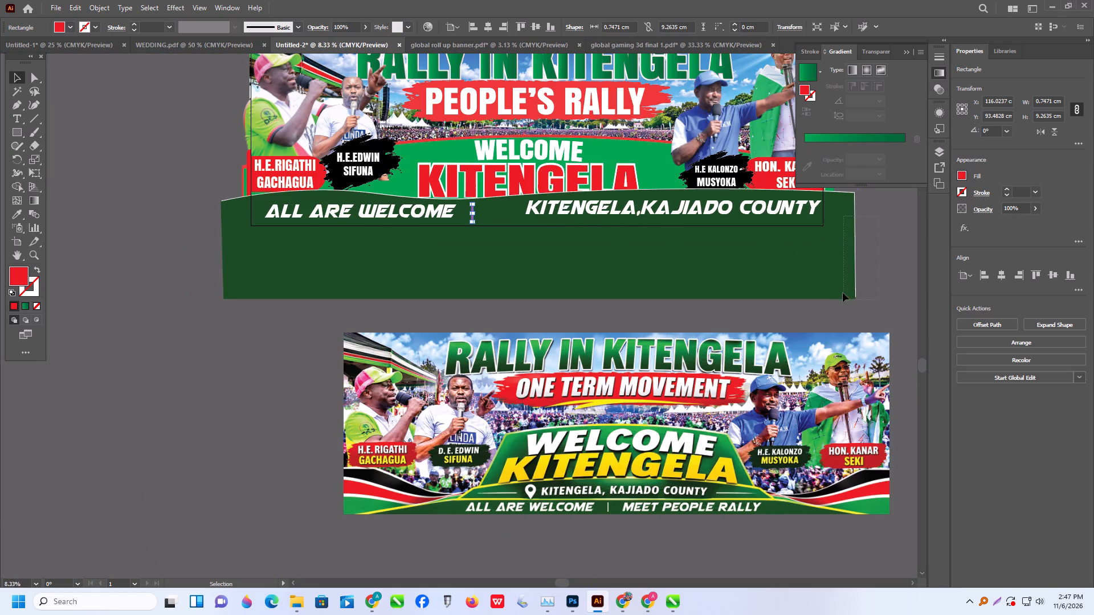
{"action": "left_click", "coordinate": [840, 271]}
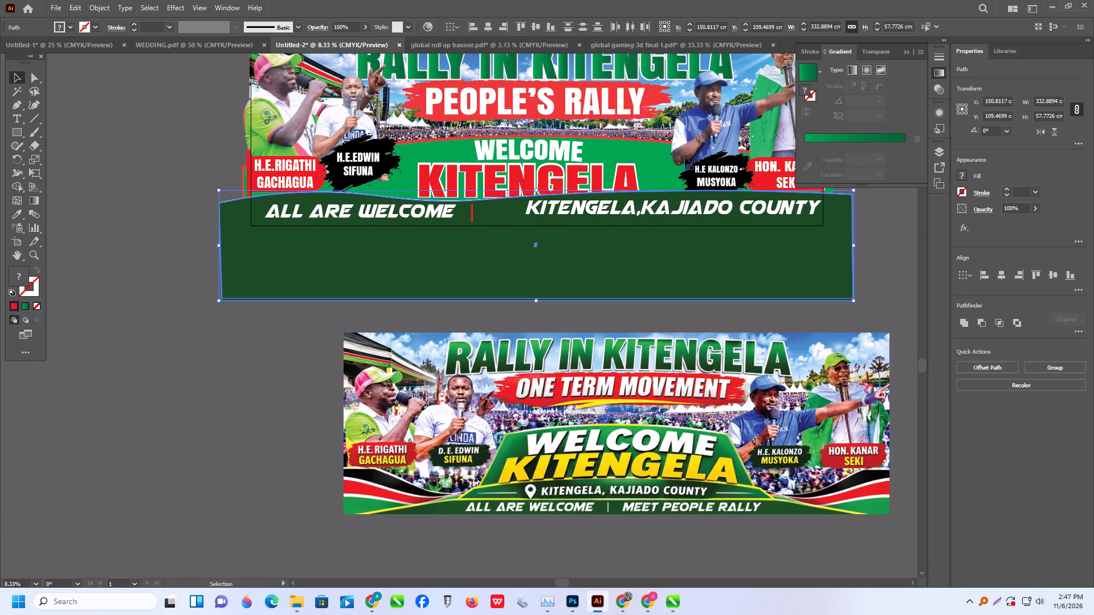
{"action": "scroll", "coordinate": [520, 257], "scroll_direction": "down", "scroll_amount": 2, "text": "alt"}
{"action": "scroll", "coordinate": [687, 237], "scroll_direction": "up", "scroll_amount": 2, "text": "alt"}
{"action": "scroll", "coordinate": [670, 295], "scroll_direction": "down", "scroll_amount": 3}
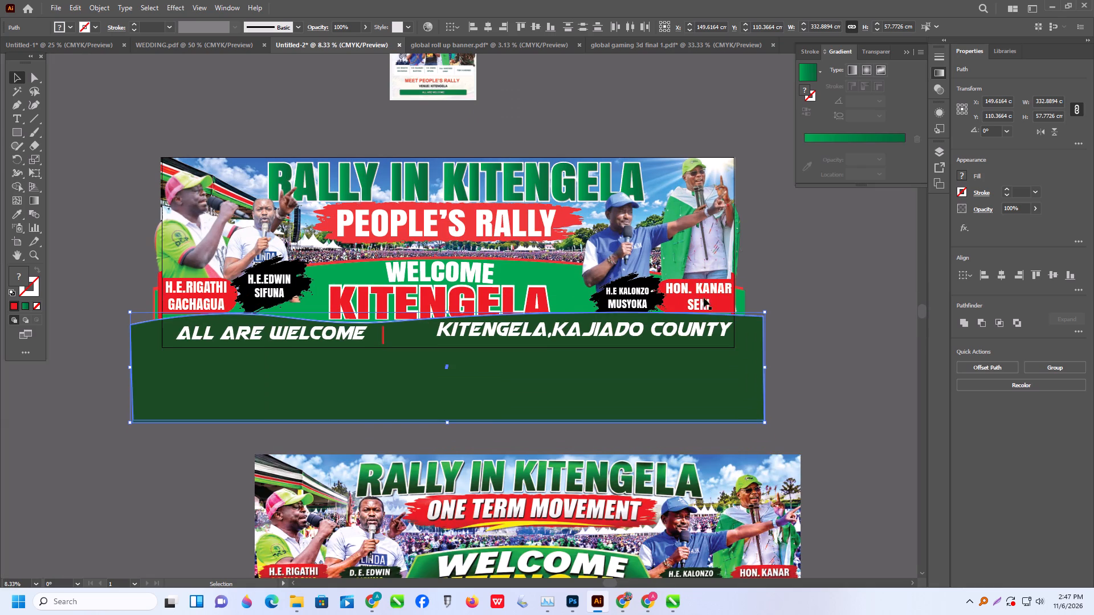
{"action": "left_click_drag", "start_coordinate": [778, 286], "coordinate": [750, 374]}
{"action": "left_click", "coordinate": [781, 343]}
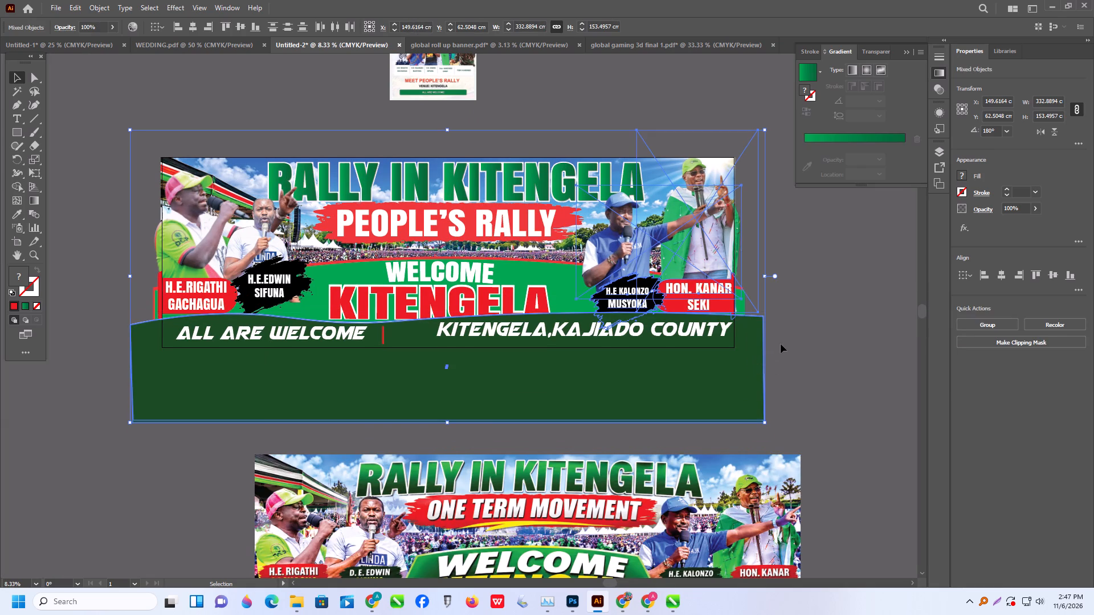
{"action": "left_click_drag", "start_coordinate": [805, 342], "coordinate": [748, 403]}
Delete the ONE TERM MOVEMENT reference banner image below the artboard.
{"action": "left_click", "coordinate": [613, 483]}
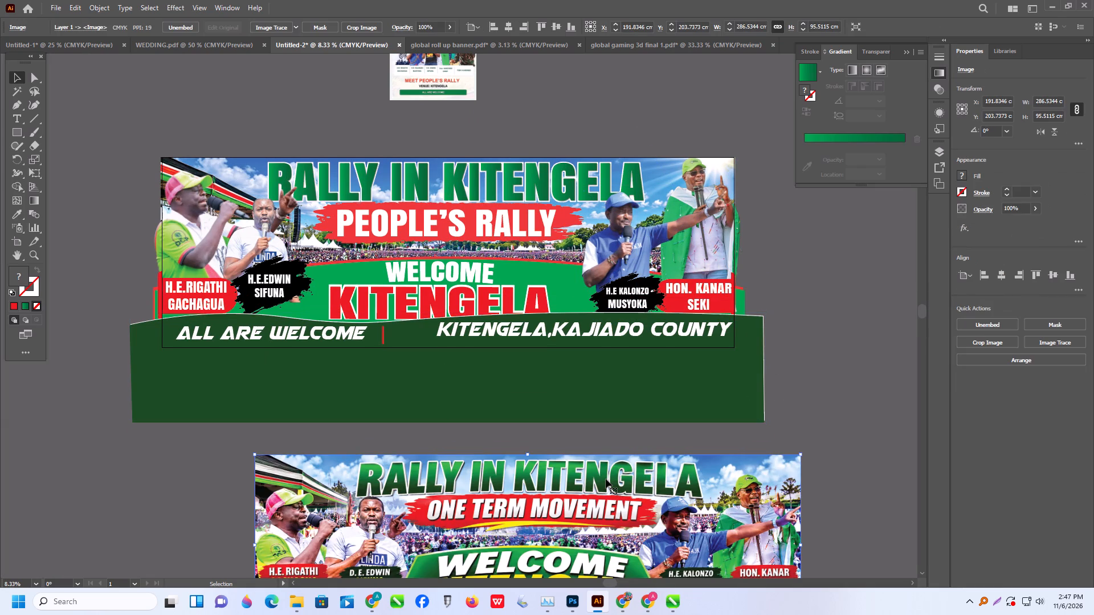
{"action": "key", "text": "Delete"}
{"action": "left_click_drag", "start_coordinate": [799, 350], "coordinate": [789, 379]}
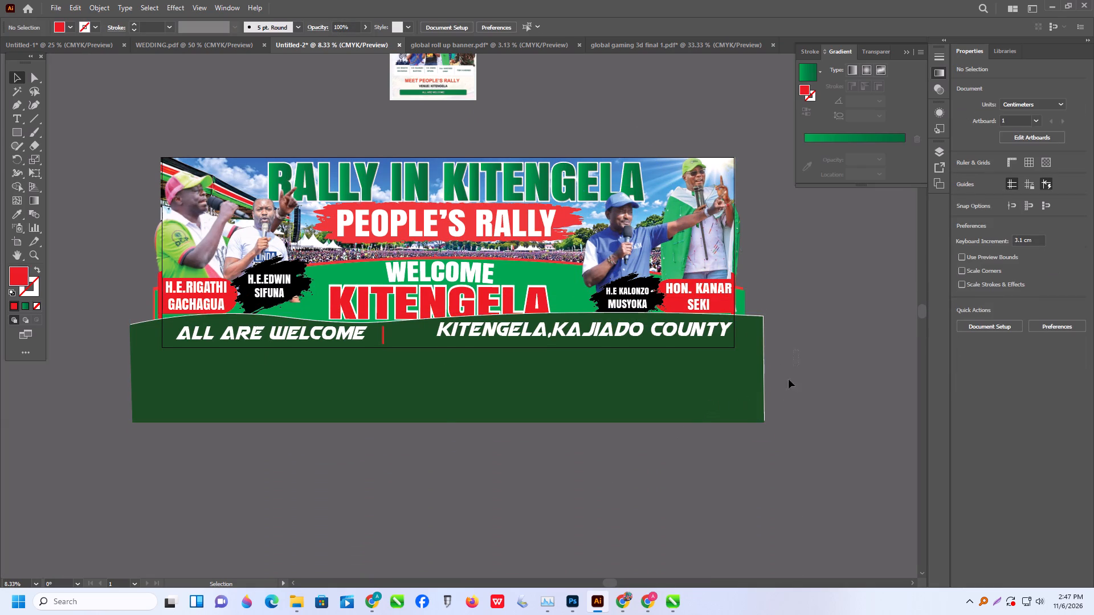
Select the white and dark green waves at the banner's bottom and nudge them down to about Y 111.3 cm.
{"action": "left_click_drag", "start_coordinate": [789, 379], "coordinate": [740, 468]}
{"action": "left_click", "coordinate": [812, 409]}
{"action": "left_click_drag", "start_coordinate": [814, 397], "coordinate": [719, 457]}
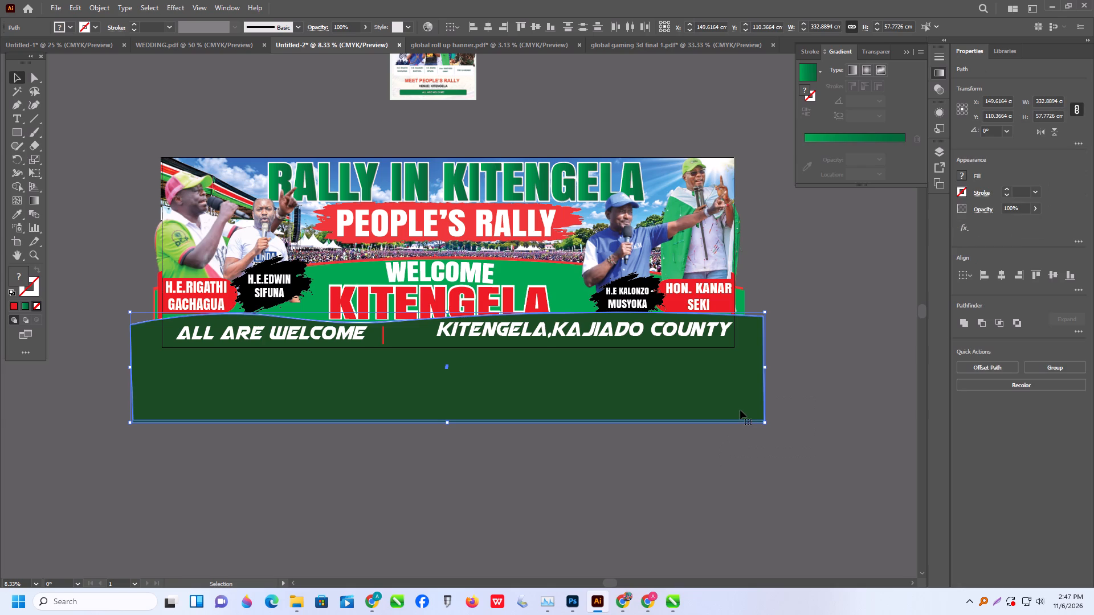
{"action": "left_click", "coordinate": [740, 410]}
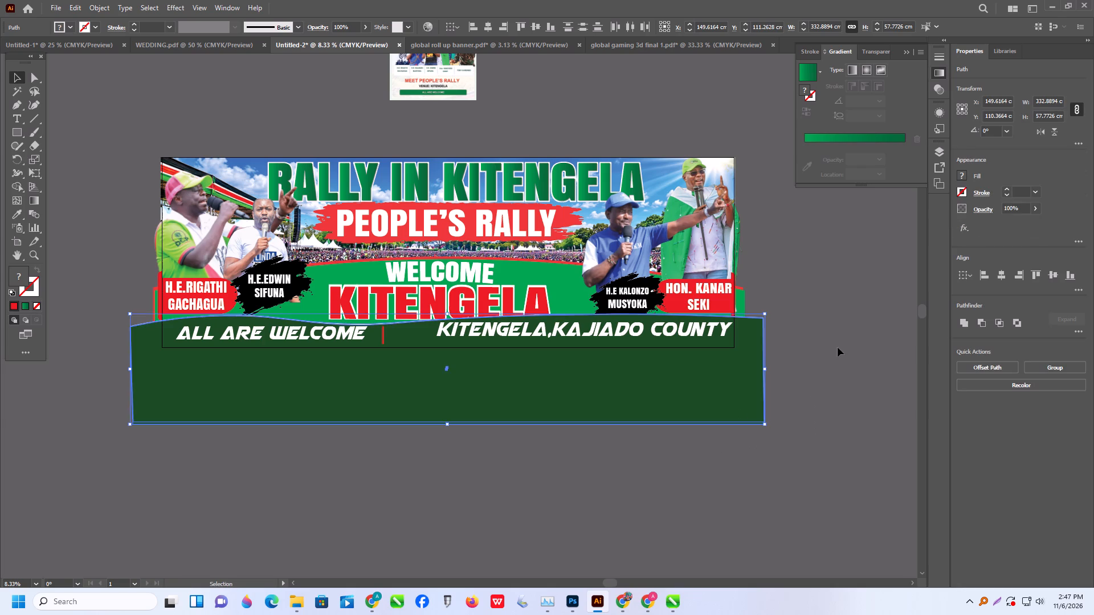
{"action": "left_click", "coordinate": [838, 347]}
Scale the WELCOME KITENGELA lettering group down to about 105.3 by 28.6 cm, clear of the wave's edge.
{"action": "scroll", "coordinate": [766, 240], "scroll_direction": "up", "scroll_amount": 1}
{"action": "left_click", "coordinate": [477, 314]}
{"action": "scroll", "coordinate": [288, 282], "scroll_direction": "up", "scroll_amount": 2, "text": "alt"}
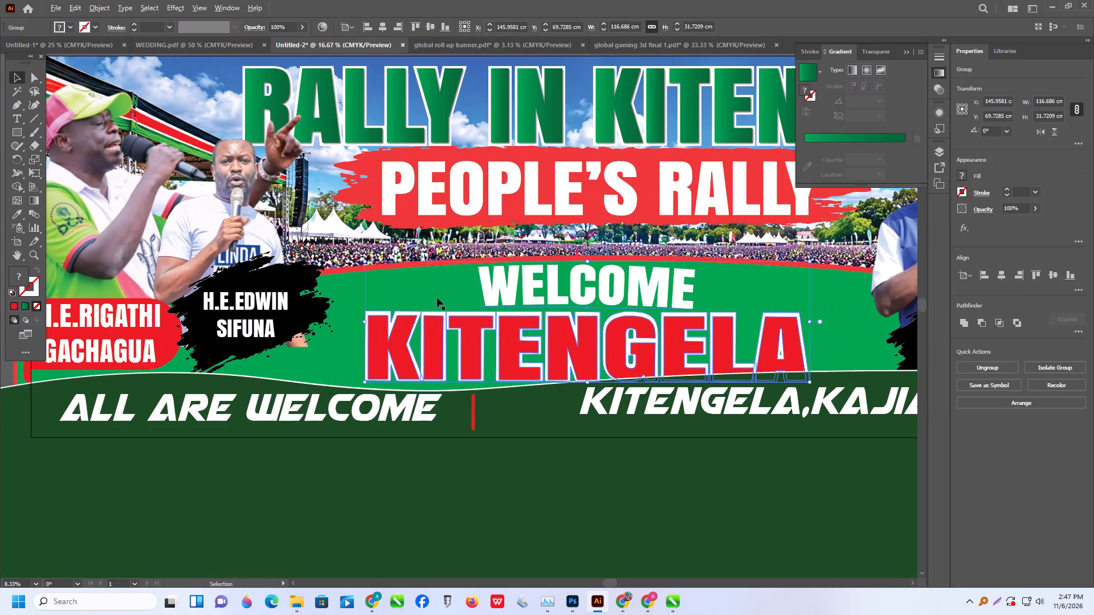
{"action": "left_click_drag", "start_coordinate": [807, 380], "coordinate": [777, 378], "text": "shift"}
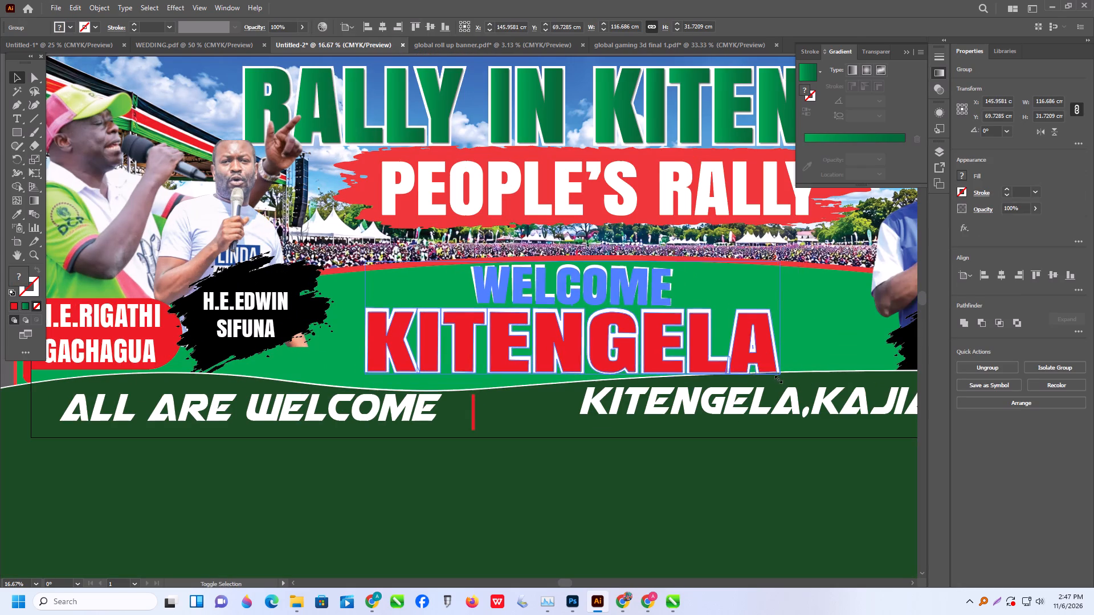
{"action": "left_click_drag", "start_coordinate": [777, 378], "coordinate": [766, 378], "text": "shift"}
{"action": "scroll", "coordinate": [489, 423], "scroll_direction": "down", "scroll_amount": 1, "text": "alt"}
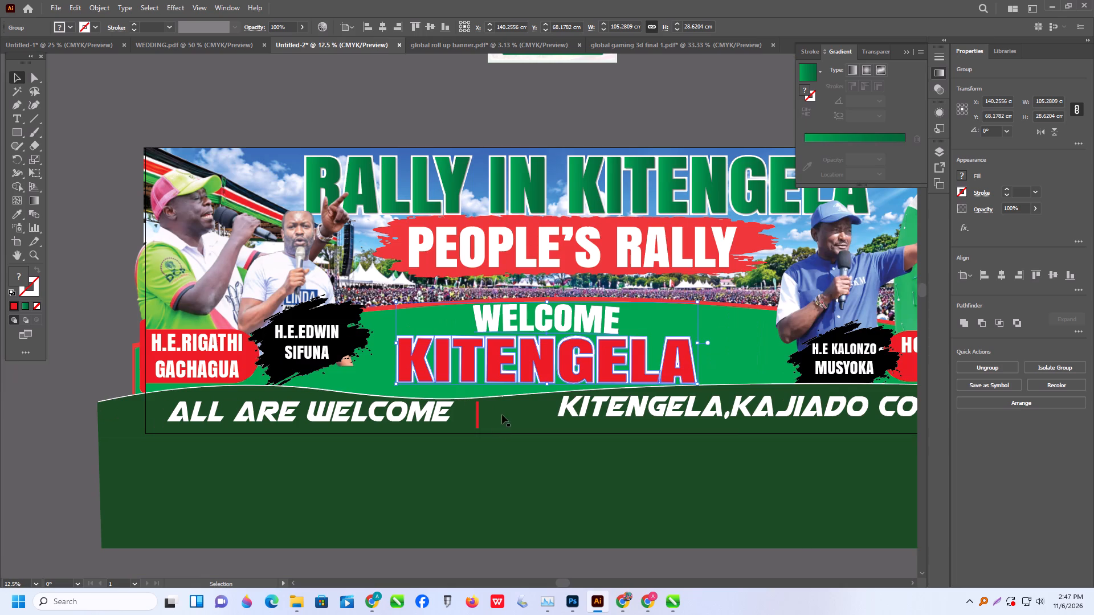
{"action": "scroll", "coordinate": [471, 410], "scroll_direction": "down", "scroll_amount": 1, "text": "alt"}
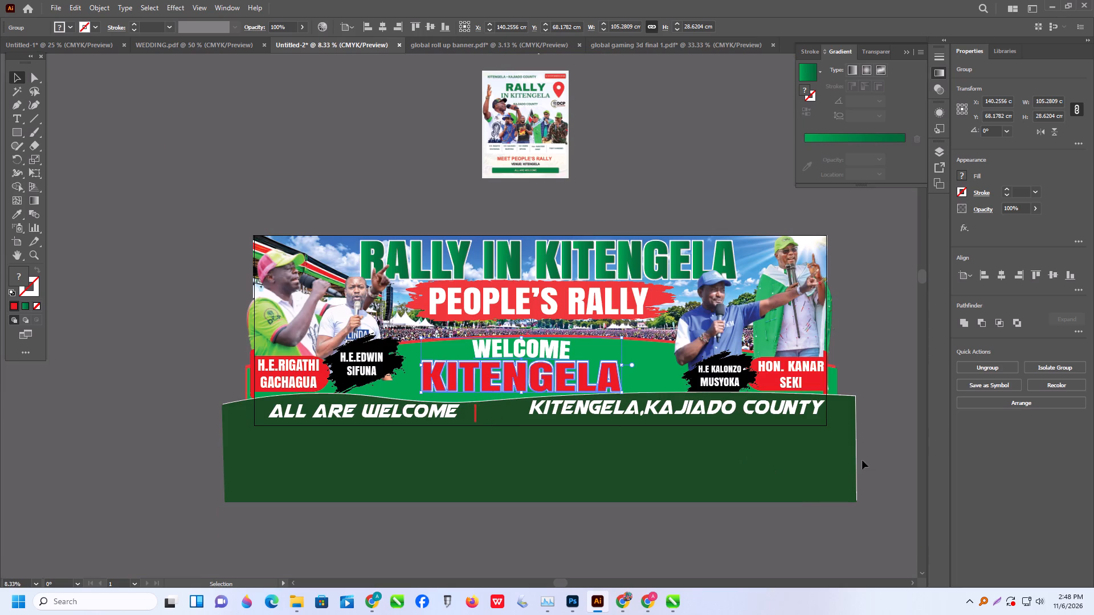
{"action": "left_click", "coordinate": [875, 362]}
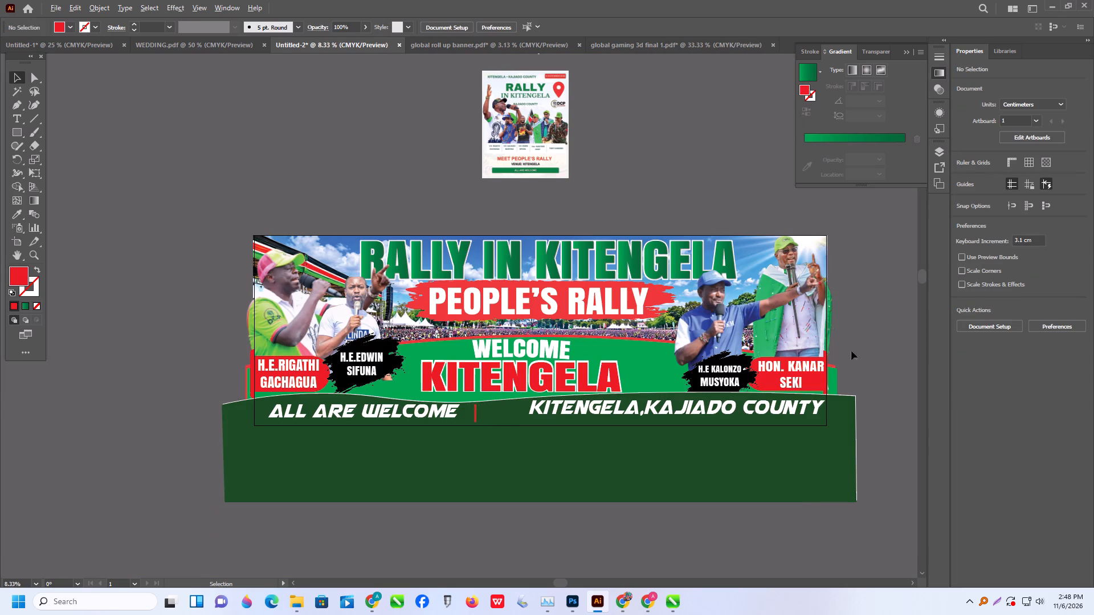
Replace the PEOPLE'S RALLY text on the red brush stroke with ONE TERM MOVEMENT.
{"action": "scroll", "coordinate": [524, 75], "scroll_direction": "up", "scroll_amount": 2, "text": "alt"}
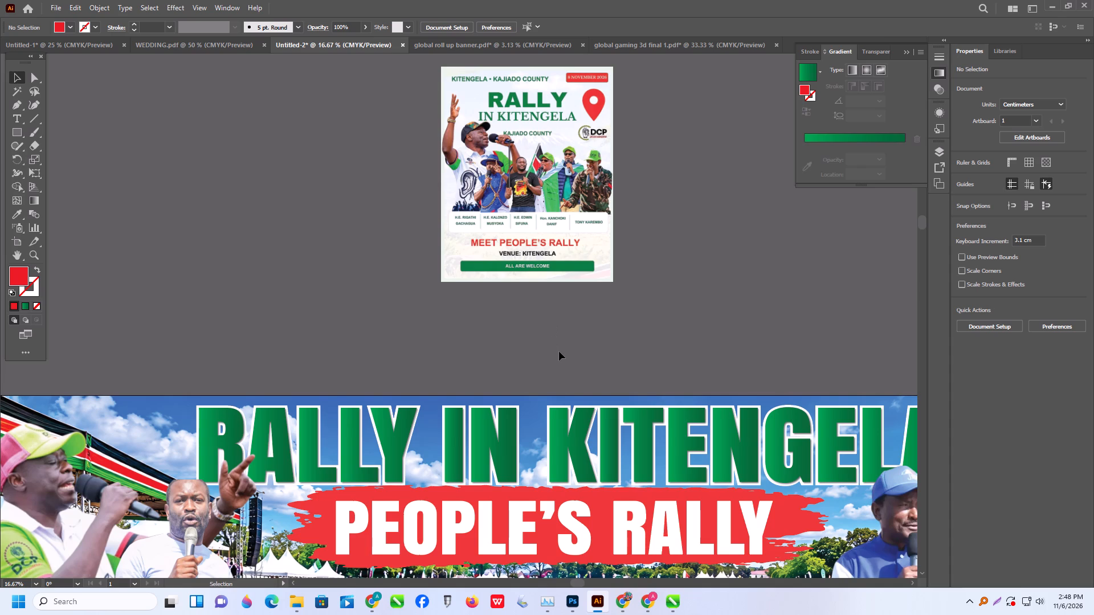
{"action": "scroll", "coordinate": [559, 351], "scroll_direction": "down", "scroll_amount": 2}
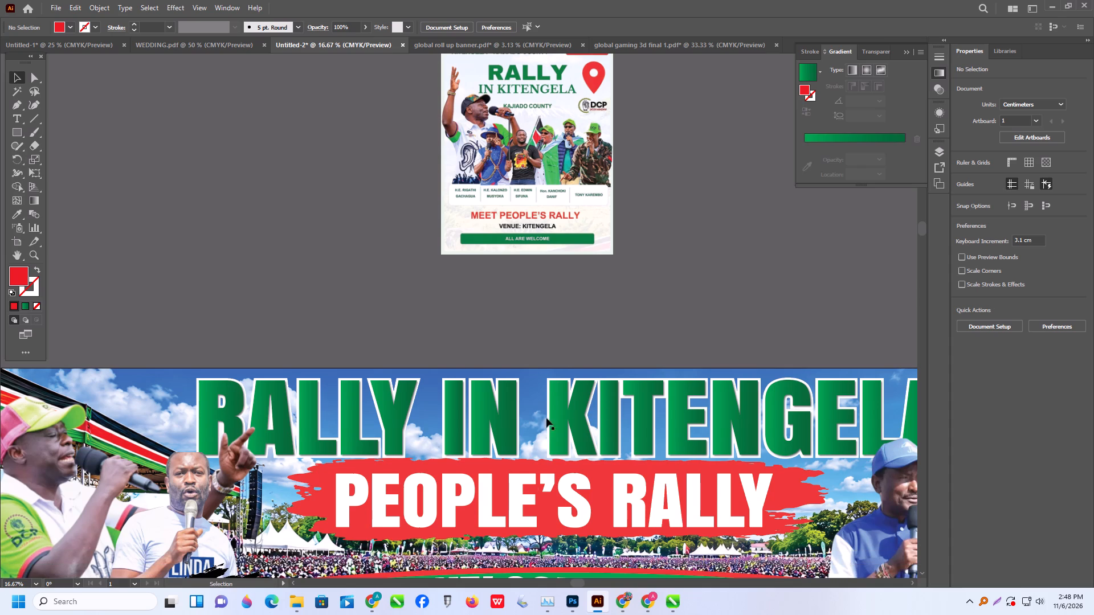
{"action": "left_click", "coordinate": [581, 507]}
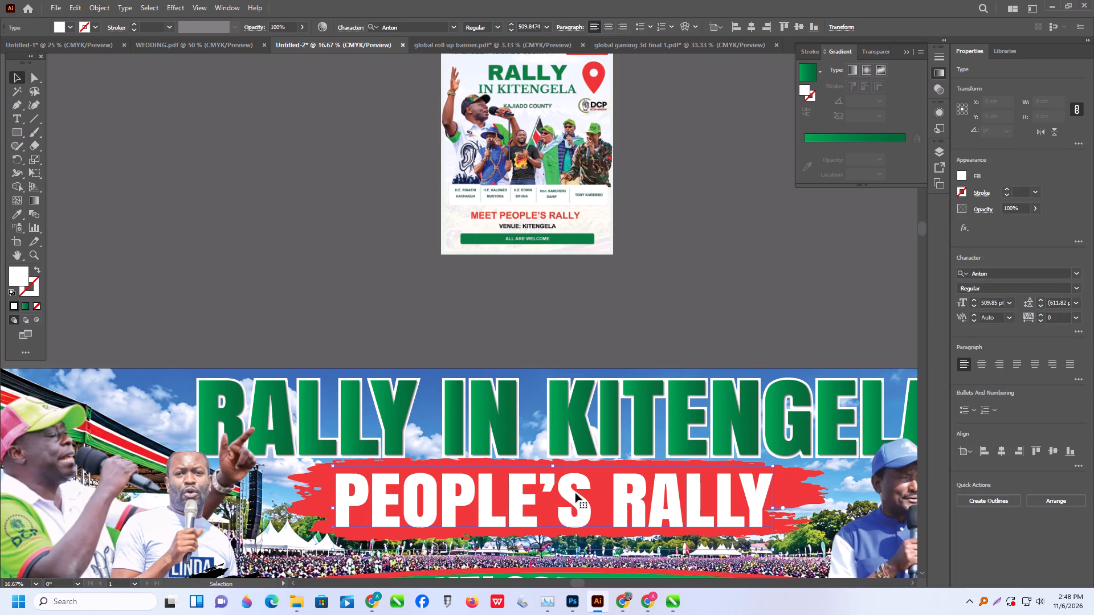
{"action": "scroll", "coordinate": [575, 493], "scroll_direction": "down", "scroll_amount": 1}
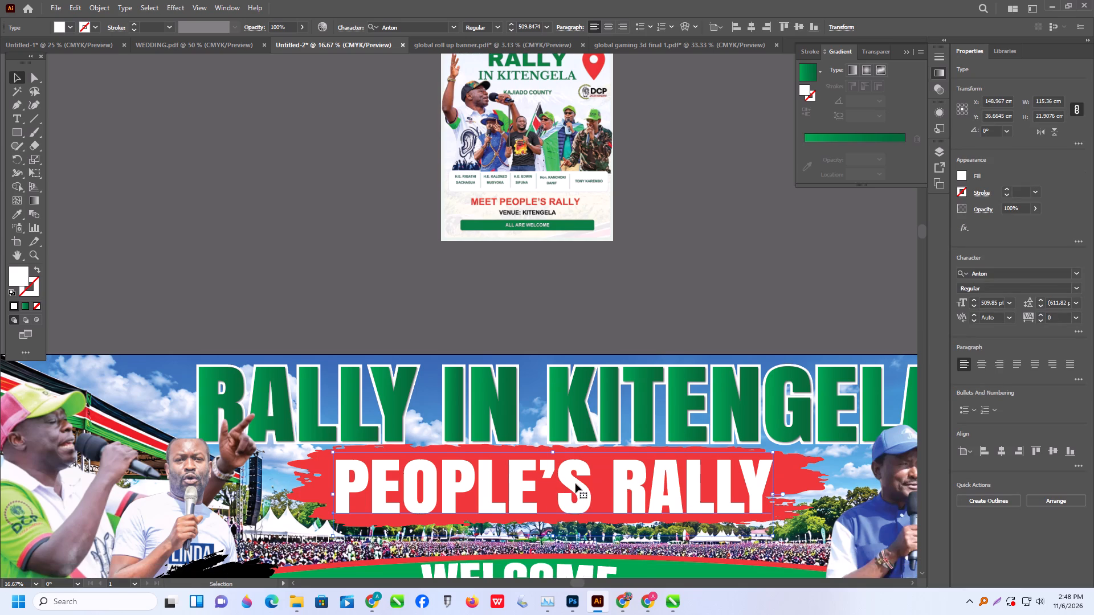
{"action": "triple_click", "coordinate": [575, 483]}
{"action": "double_click", "coordinate": [575, 483]}
{"action": "triple_click", "coordinate": [575, 483]}
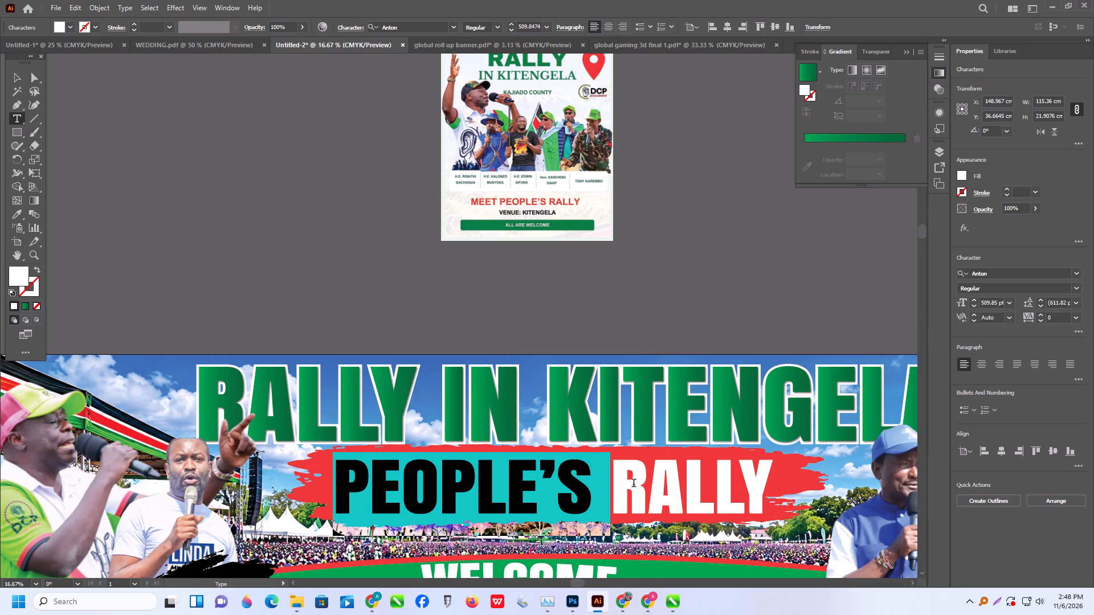
{"action": "scroll", "coordinate": [630, 484], "scroll_direction": "down", "scroll_amount": 6}
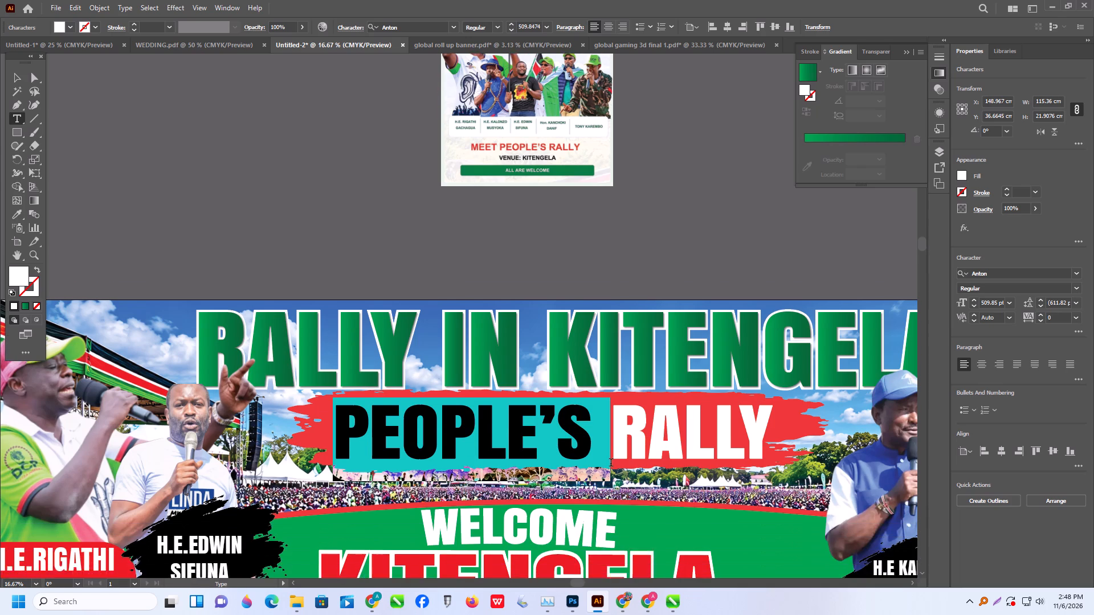
{"action": "scroll", "coordinate": [611, 464], "scroll_direction": "down", "scroll_amount": 9}
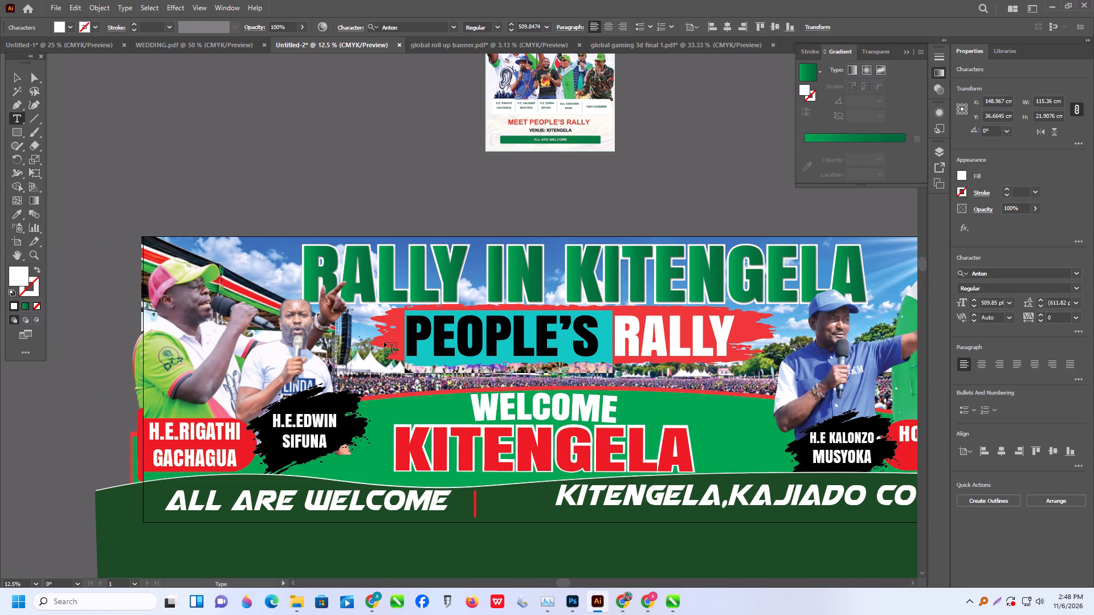
{"action": "key", "text": "ctrl+a"}
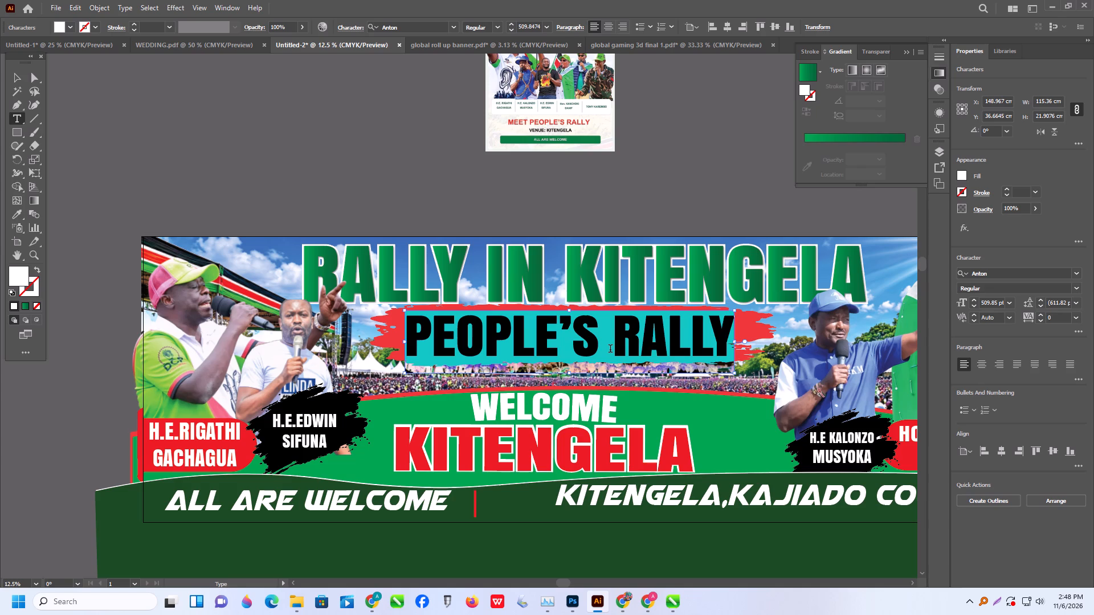
{"action": "type", "text": "one"}
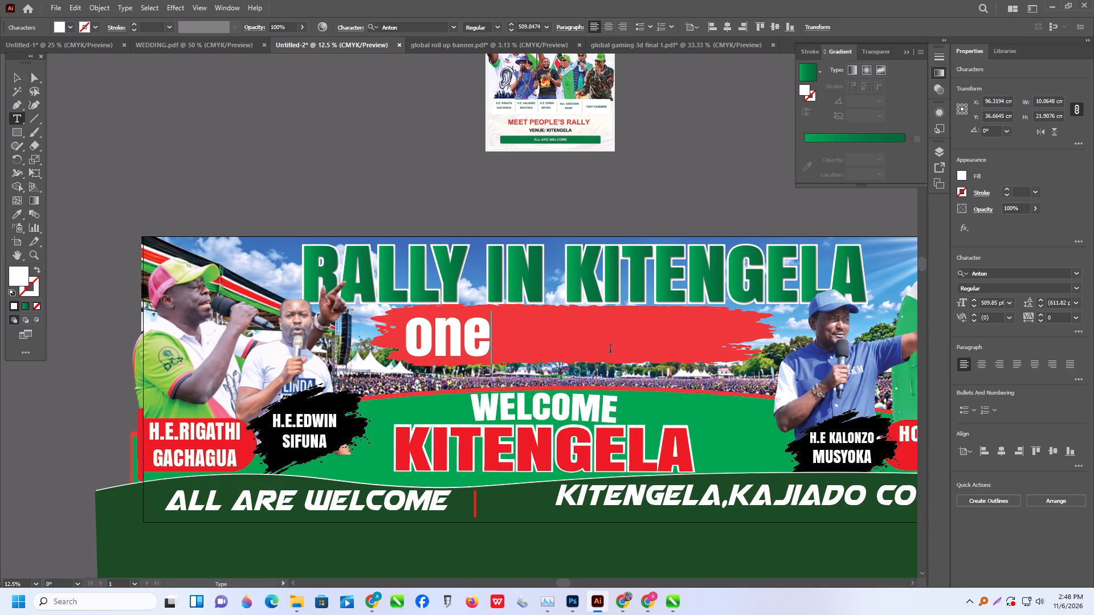
{"action": "key", "text": "BackSpace"}
{"action": "key", "text": "BackSpace"}
{"action": "key", "text": "BackSpace"}
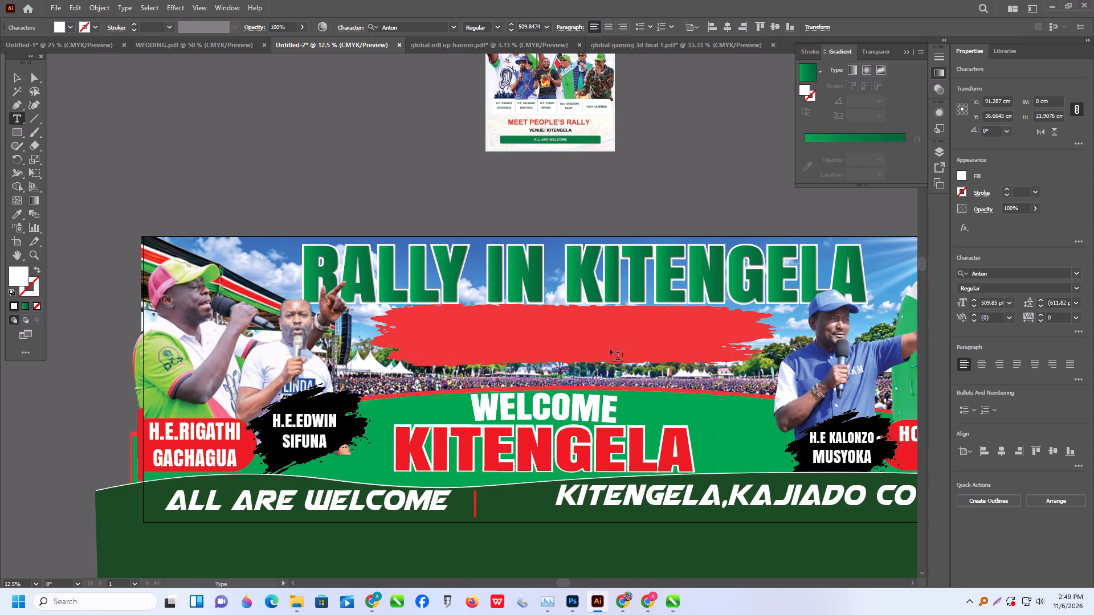
{"action": "type", "text": "ONE TERM"}
{"action": "key", "text": "space"}
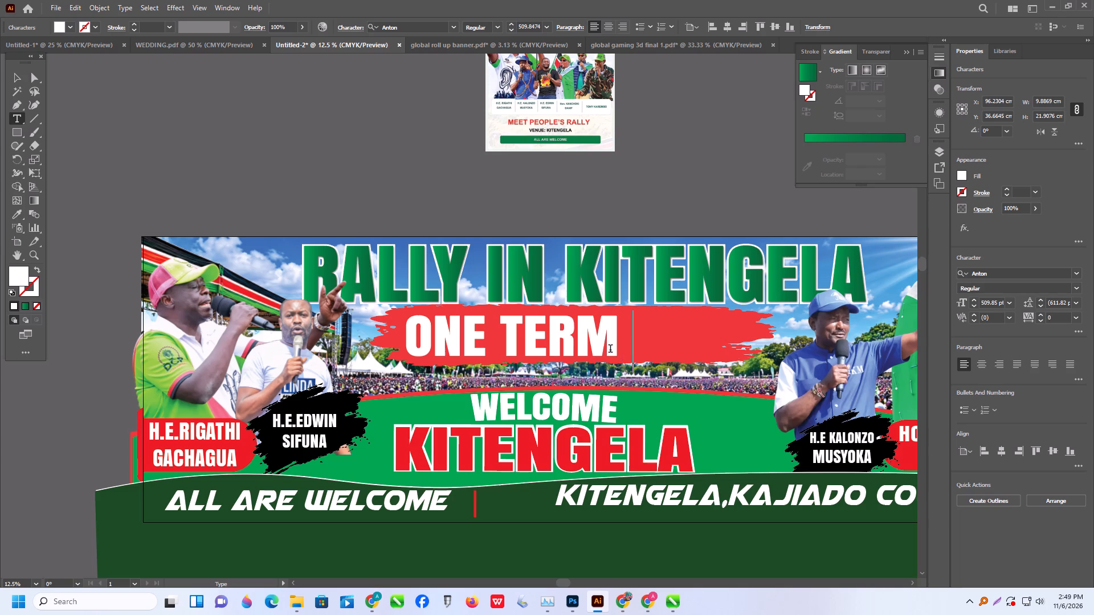
{"action": "key", "text": "m"}
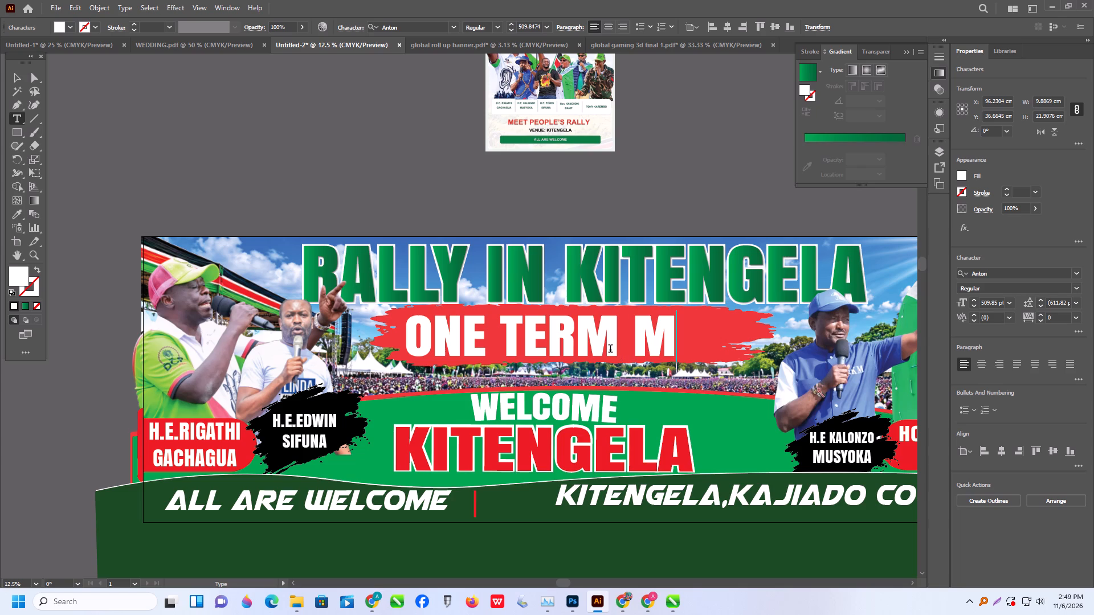
{"action": "type", "text": "OVEMENT"}
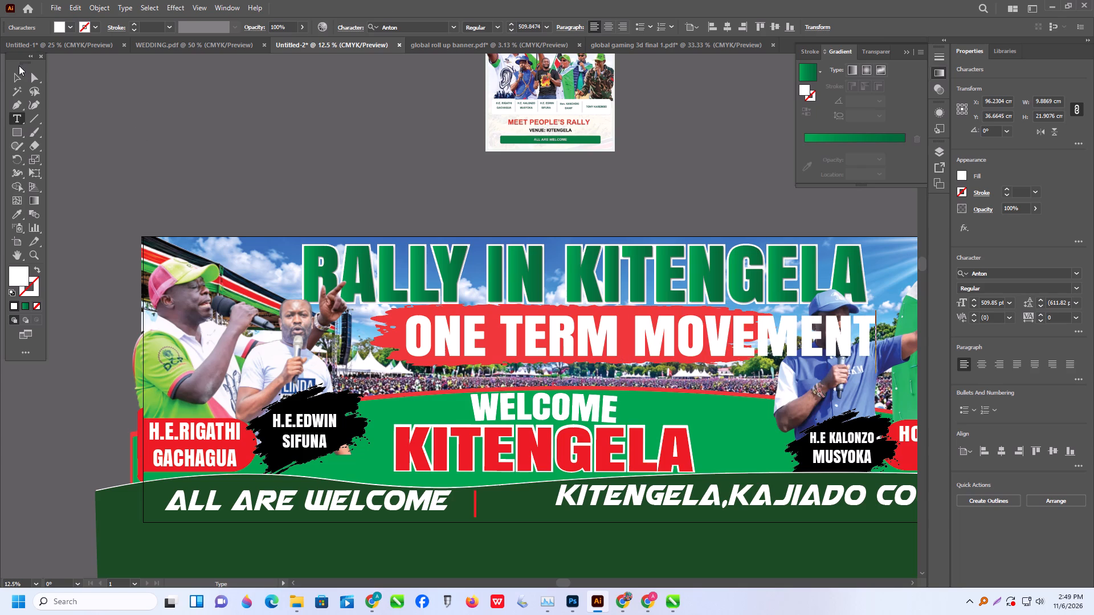
{"action": "left_click", "coordinate": [16, 76]}
Shift ONE TERM MOVEMENT slightly left and stretch the red brush stroke leftward to about 155.1 cm wide.
{"action": "scroll", "coordinate": [398, 197], "scroll_direction": "down", "scroll_amount": 1, "text": "alt"}
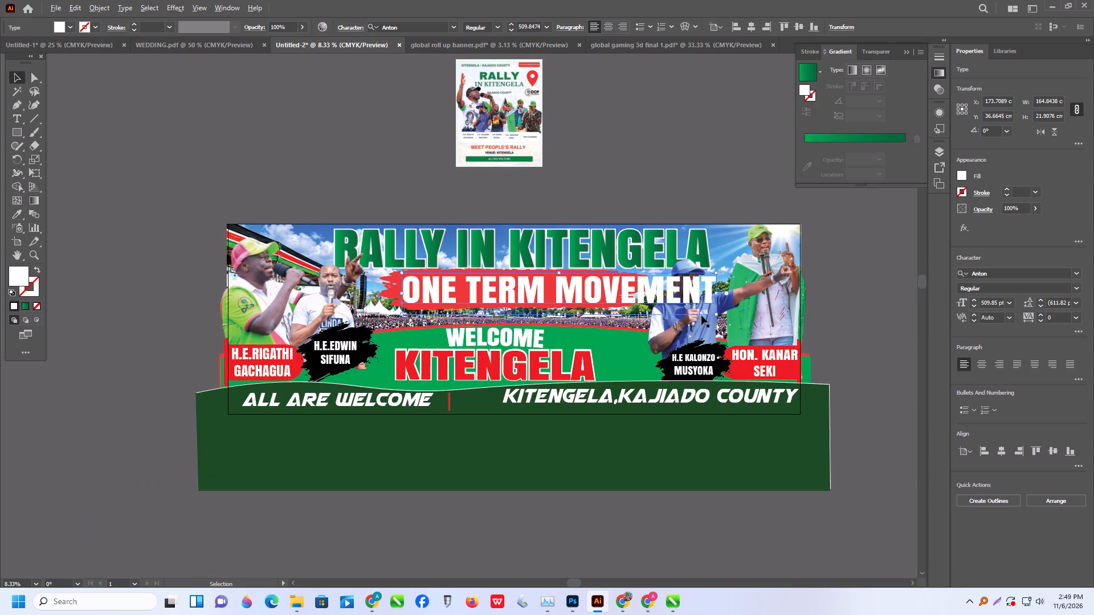
{"action": "left_click_drag", "start_coordinate": [660, 293], "coordinate": [649, 292]}
{"action": "left_click", "coordinate": [379, 291]}
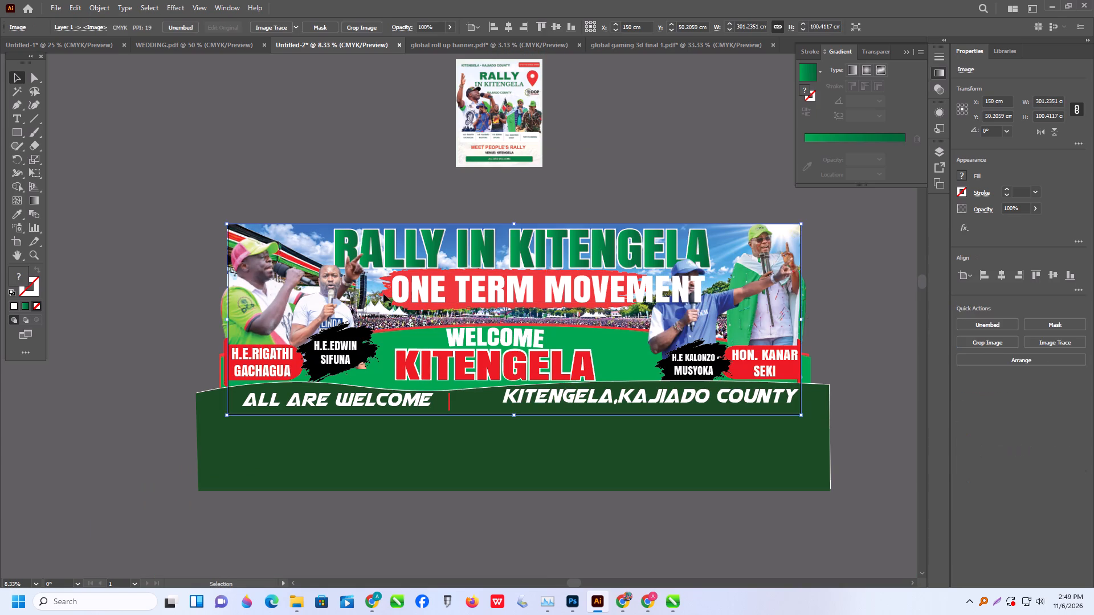
{"action": "left_click", "coordinate": [383, 294]}
{"action": "left_click_drag", "start_coordinate": [378, 292], "coordinate": [359, 298]}
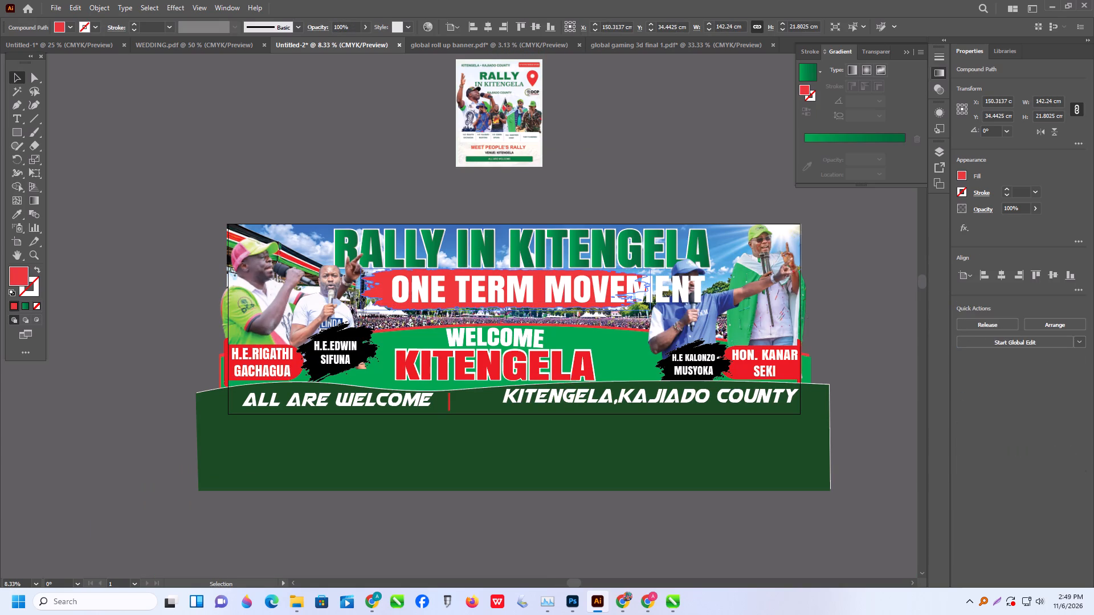
{"action": "left_click_drag", "start_coordinate": [359, 298], "coordinate": [354, 298]}
{"action": "left_click", "coordinate": [578, 126]}
Move ONE TERM MOVEMENT left and scale it to about 133.4 by 17.7 cm so it fits the red brush stroke.
{"action": "left_click_drag", "start_coordinate": [559, 294], "coordinate": [534, 297]}
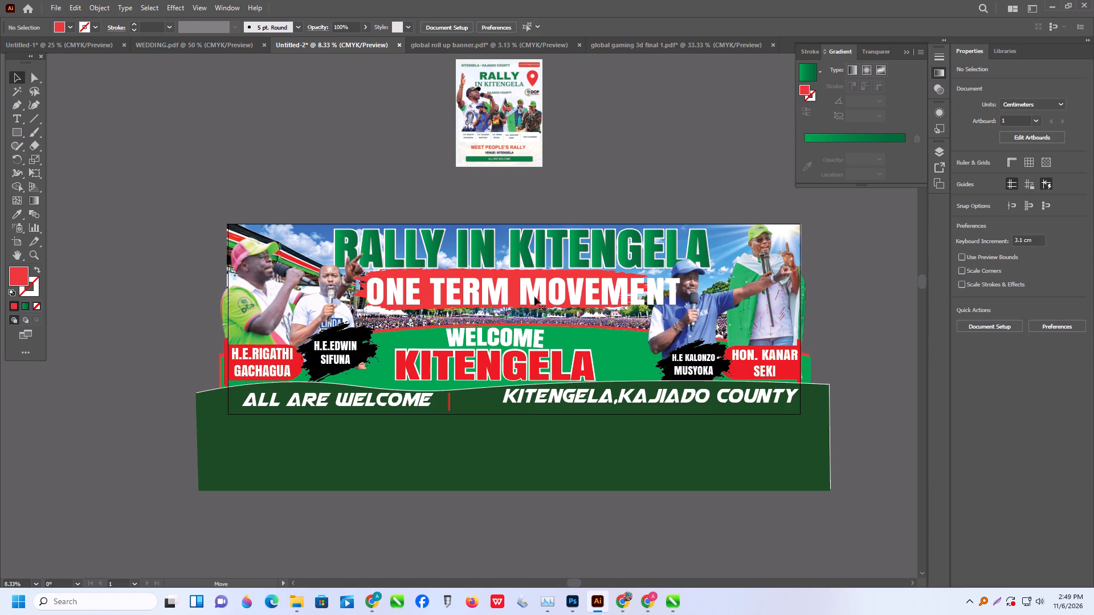
{"action": "left_click_drag", "start_coordinate": [534, 297], "coordinate": [534, 297]}
{"action": "left_click_drag", "start_coordinate": [677, 313], "coordinate": [621, 321], "text": "shift"}
{"action": "left_click", "coordinate": [577, 301]}
{"action": "left_click", "coordinate": [575, 184]}
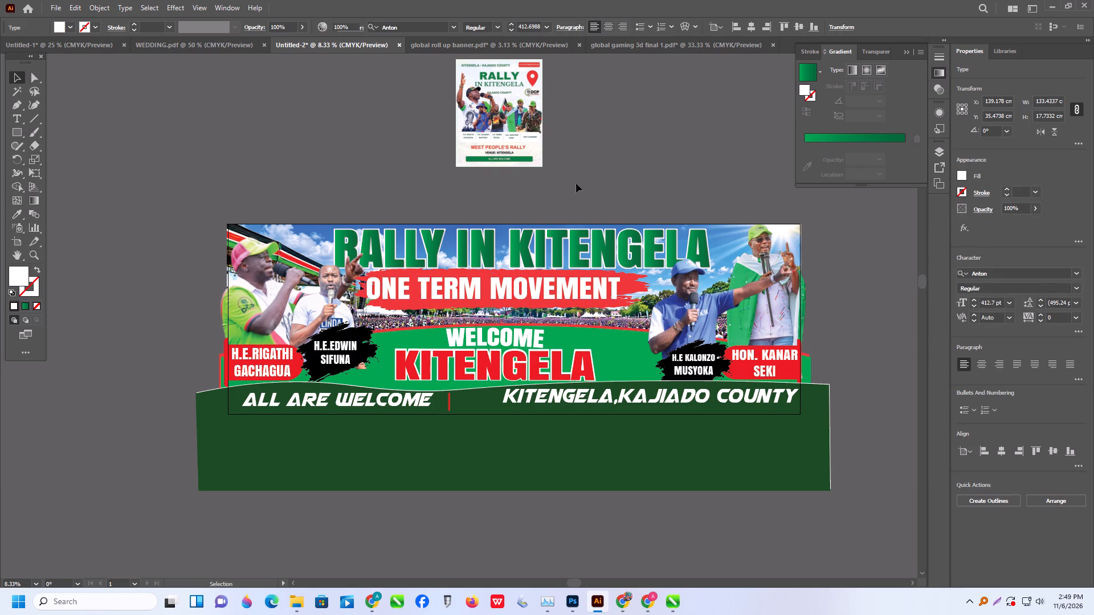
Group the H.E.EDWIN SIFUNA label, its black brush and speaker photo, and move the group off the artboard's right side.
{"action": "scroll", "coordinate": [508, 259], "scroll_direction": "down", "scroll_amount": 1}
{"action": "left_click", "coordinate": [333, 330]}
{"action": "left_click", "coordinate": [349, 318], "text": "shift"}
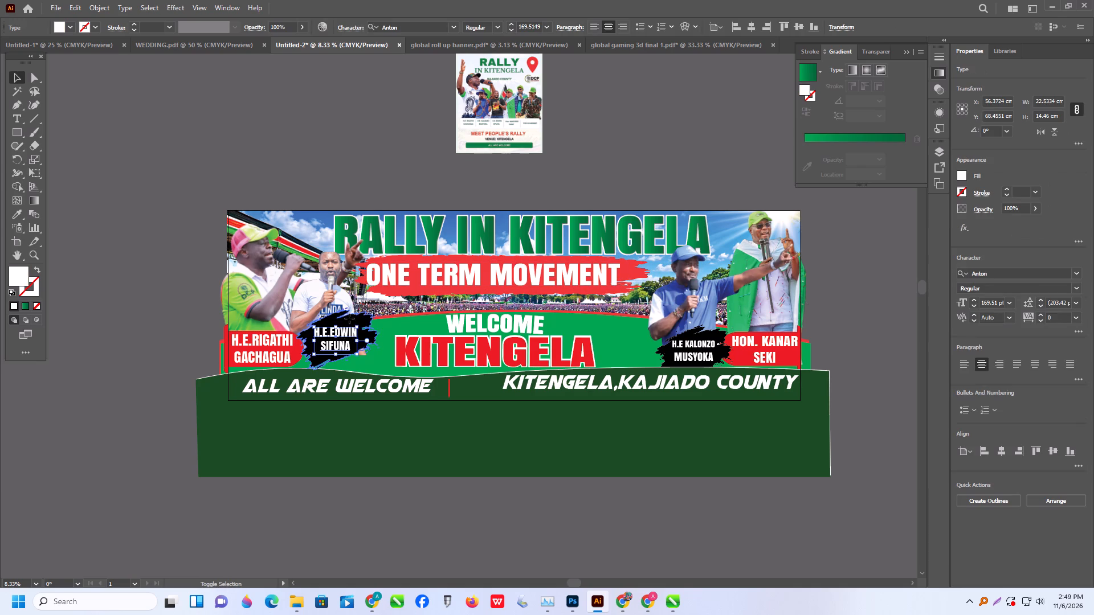
{"action": "left_click", "coordinate": [332, 281], "text": "shift"}
{"action": "key", "text": "ctrl+g"}
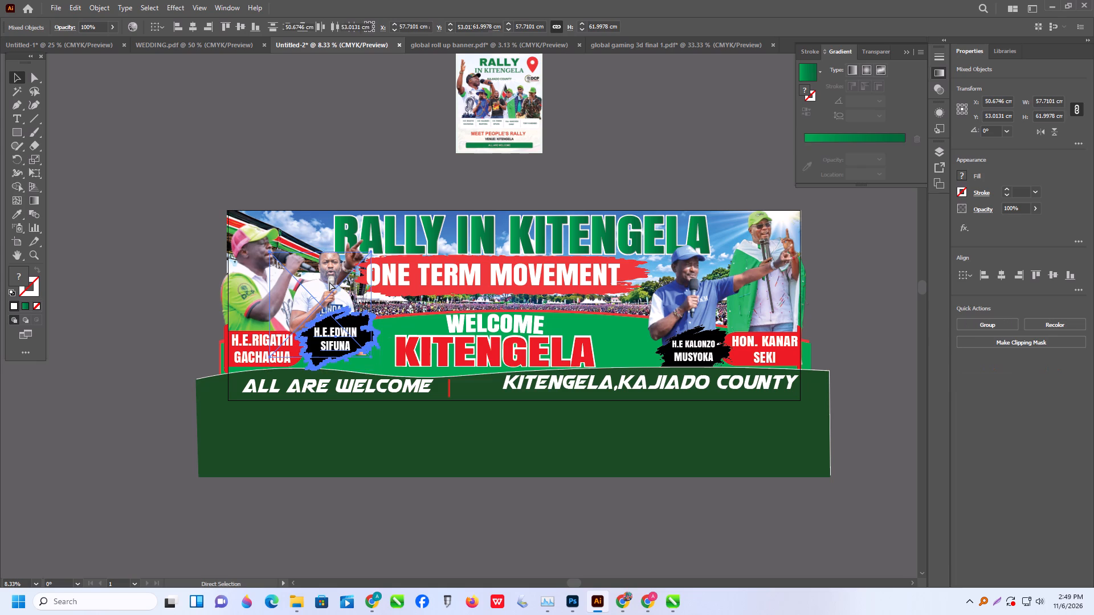
{"action": "left_click_drag", "start_coordinate": [330, 310], "coordinate": [877, 374]}
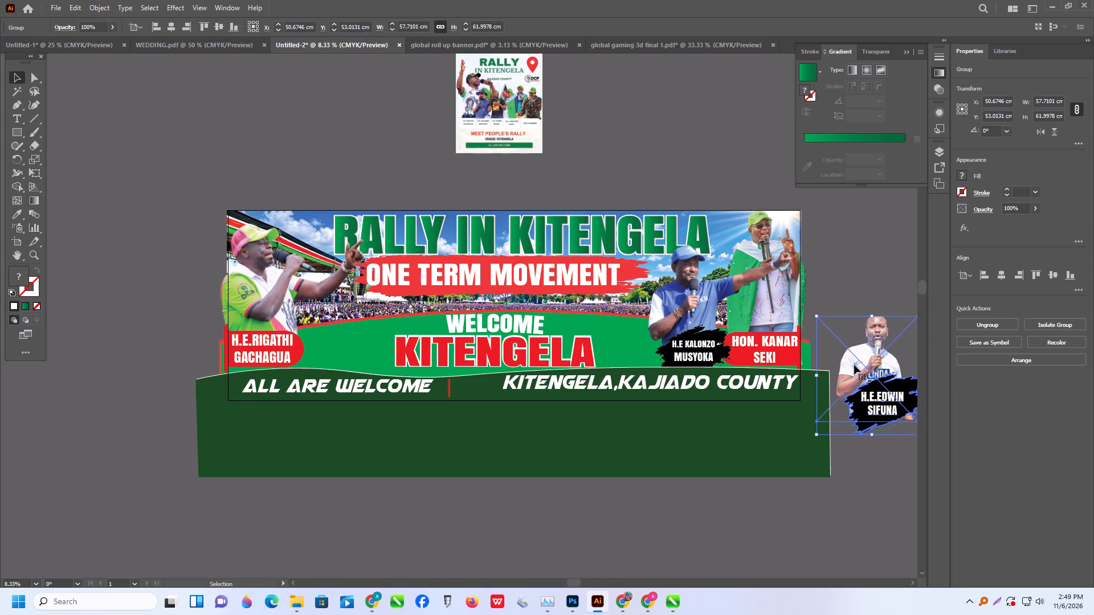
Ungroup the two speaker photos above the H.E KALONZO MUSYOKA and HON. KANAR SEKI labels.
{"action": "left_click", "coordinate": [781, 277]}
{"action": "right_click", "coordinate": [749, 300]}
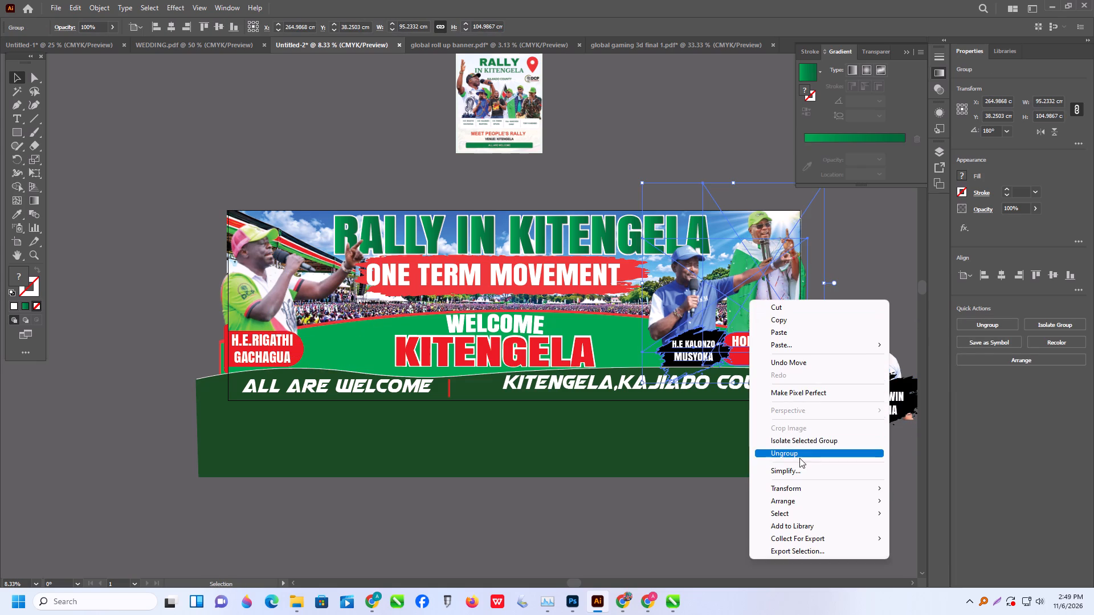
{"action": "left_click_drag", "start_coordinate": [799, 458], "coordinate": [805, 449]}
{"action": "left_click", "coordinate": [868, 300]}
{"action": "left_click", "coordinate": [873, 290]}
{"action": "left_click", "coordinate": [778, 297]}
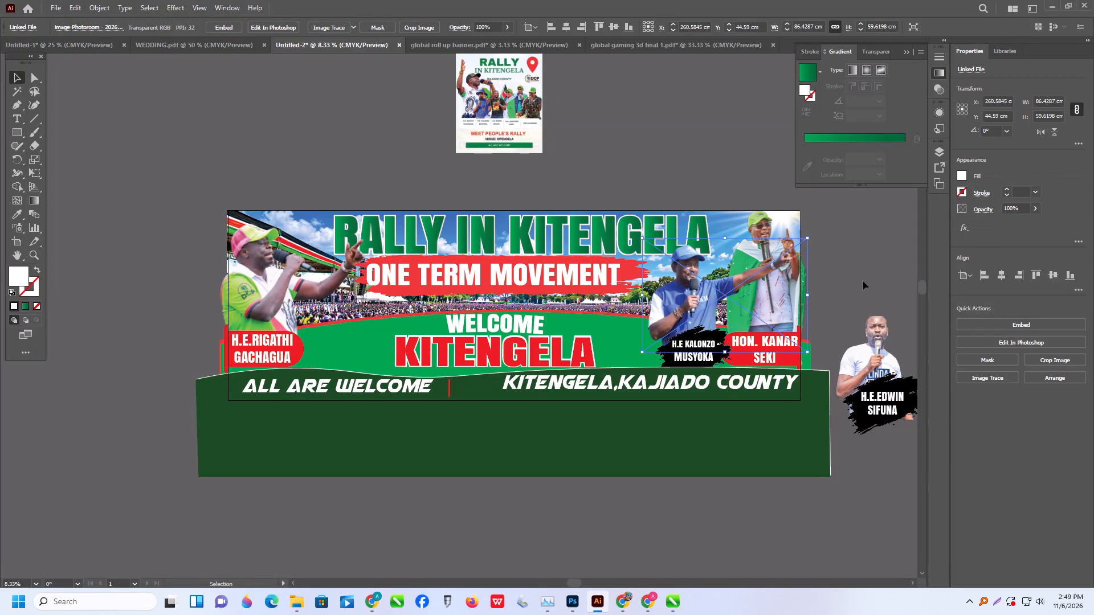
{"action": "left_click", "coordinate": [863, 281]}
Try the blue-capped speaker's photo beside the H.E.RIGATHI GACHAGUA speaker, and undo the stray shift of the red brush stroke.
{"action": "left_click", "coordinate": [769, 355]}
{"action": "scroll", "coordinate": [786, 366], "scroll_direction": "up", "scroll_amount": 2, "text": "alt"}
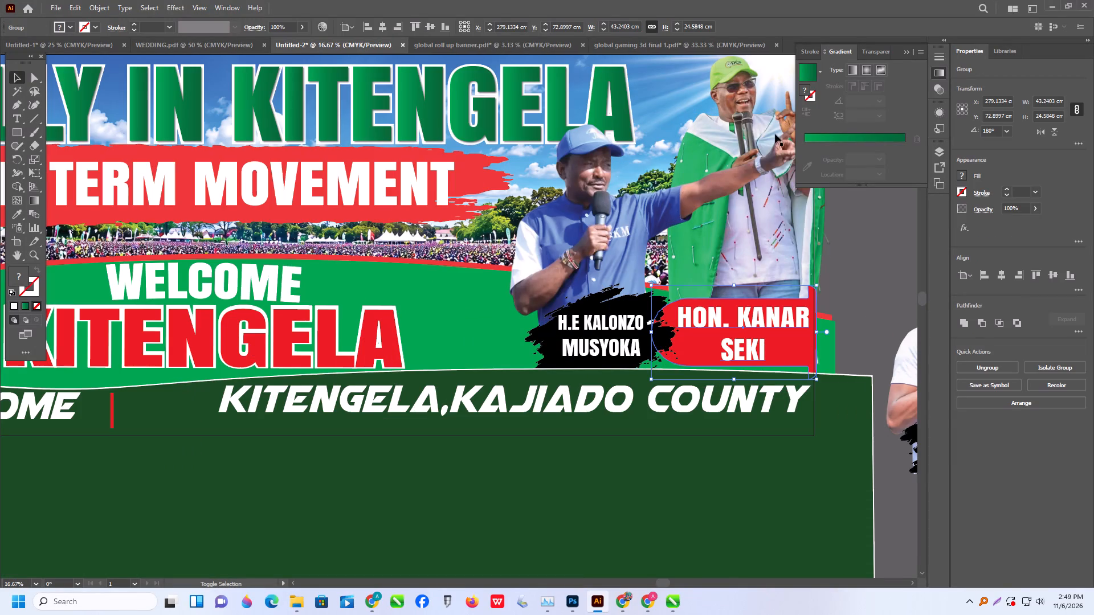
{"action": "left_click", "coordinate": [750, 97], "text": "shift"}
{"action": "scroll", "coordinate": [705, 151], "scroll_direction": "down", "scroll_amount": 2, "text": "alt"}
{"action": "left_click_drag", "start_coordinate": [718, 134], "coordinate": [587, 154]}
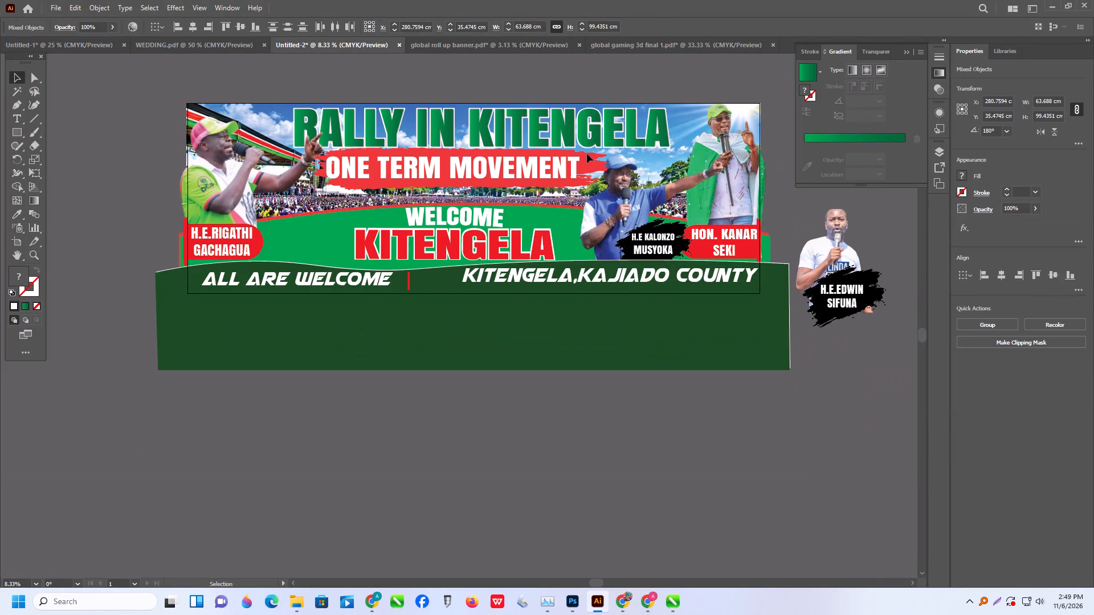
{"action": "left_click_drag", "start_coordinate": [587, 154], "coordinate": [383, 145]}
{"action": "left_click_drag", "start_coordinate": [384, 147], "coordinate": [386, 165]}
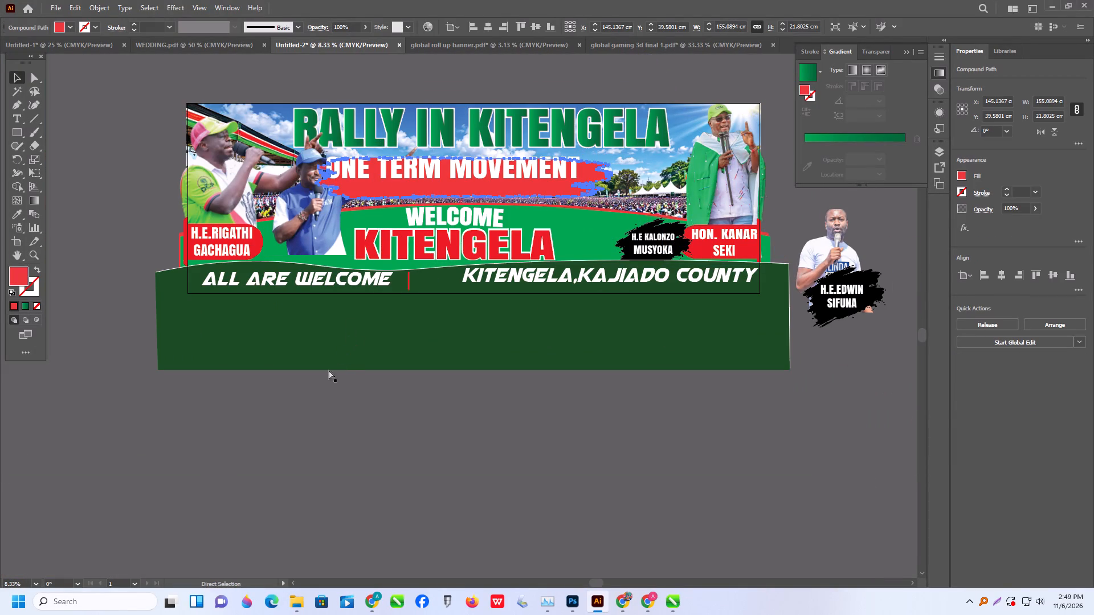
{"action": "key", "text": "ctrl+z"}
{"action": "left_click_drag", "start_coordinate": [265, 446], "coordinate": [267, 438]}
Move the blue-capped speaker's photo off the artboard, below the H.E.EDWIN SIFUNA group.
{"action": "left_click_drag", "start_coordinate": [322, 216], "coordinate": [827, 409]}
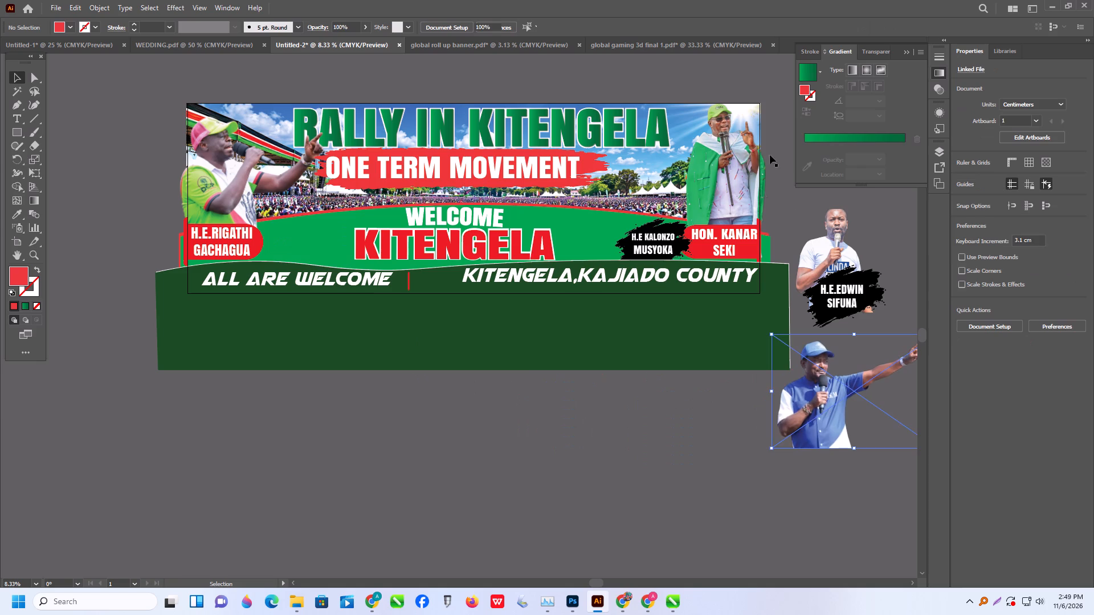
Move the HON. KANAR SEKI label together with its speaker photo off the artboard, beyond the banner's left edge.
{"action": "left_click_drag", "start_coordinate": [726, 206], "coordinate": [705, 185]}
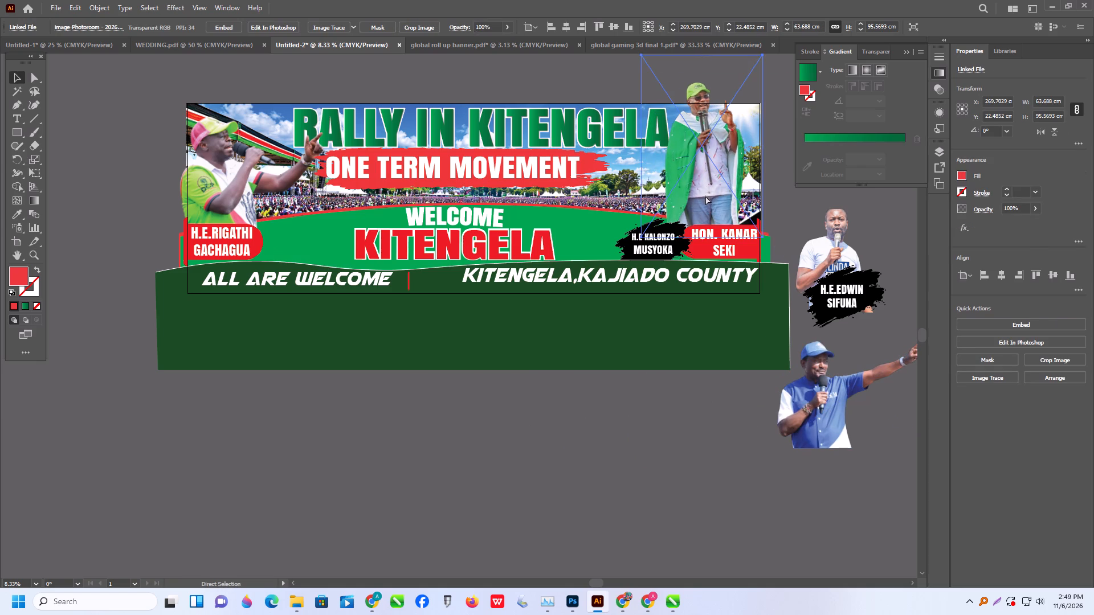
{"action": "key", "text": "ctrl+z"}
{"action": "left_click", "coordinate": [733, 236], "text": "shift"}
{"action": "left_click_drag", "start_coordinate": [733, 235], "coordinate": [439, 230]}
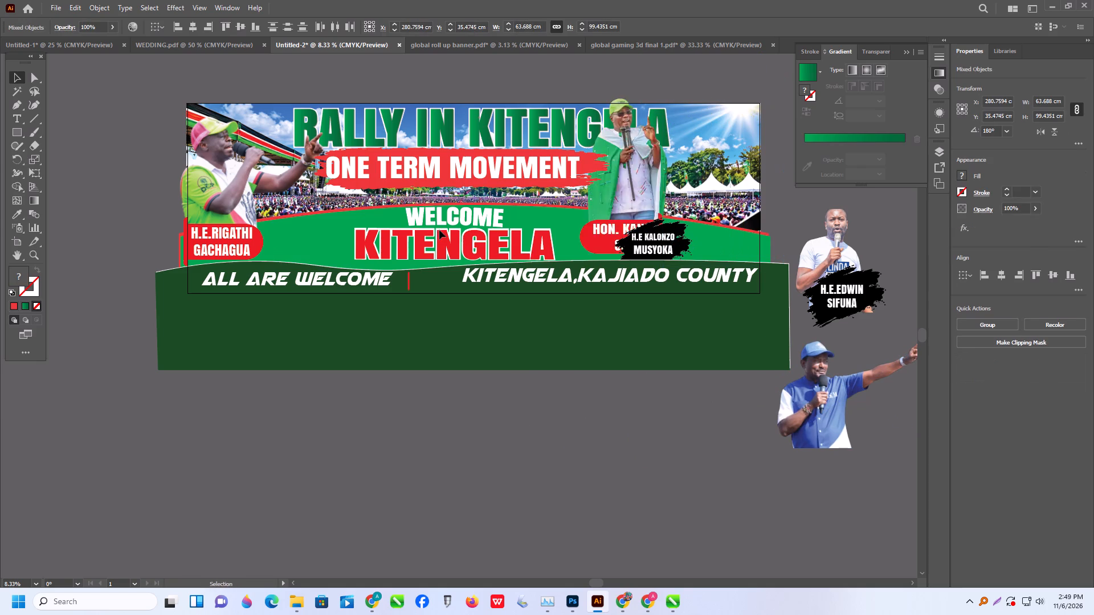
{"action": "left_click_drag", "start_coordinate": [439, 230], "coordinate": [129, 231]}
{"action": "left_click", "coordinate": [128, 228]}
{"action": "left_click", "coordinate": [97, 329]}
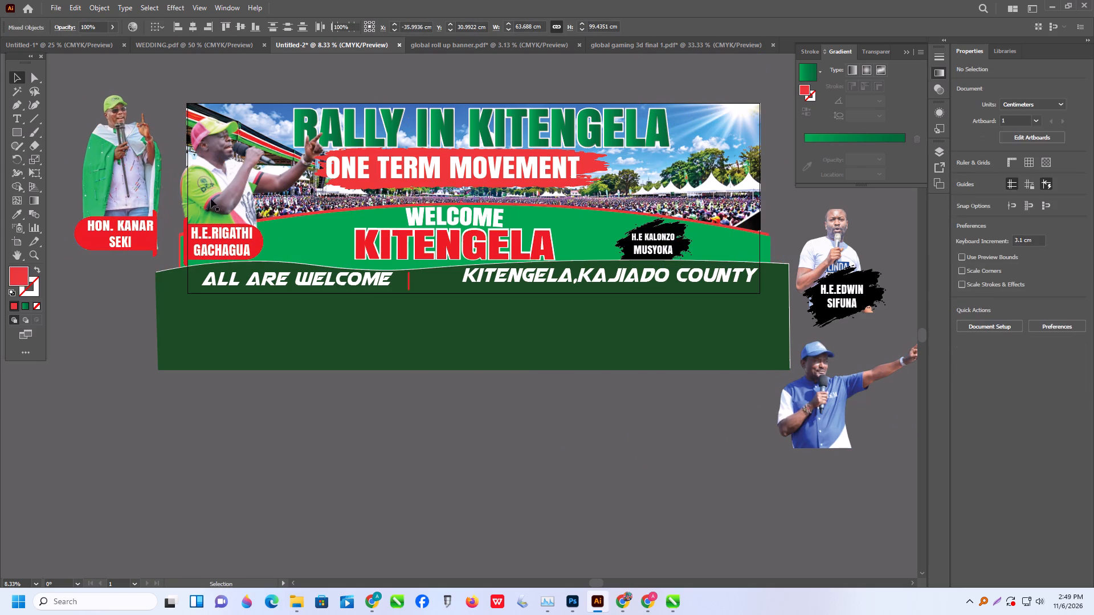
Move the pink-capped speaker's photo and the H.E.RIGATHI GACHAGUA text below the artboard, and ungroup the HON. KANAR SEKI photo and label.
{"action": "left_click", "coordinate": [214, 188]}
{"action": "left_click_drag", "start_coordinate": [215, 188], "coordinate": [135, 401]}
{"action": "left_click_drag", "start_coordinate": [154, 382], "coordinate": [132, 413]}
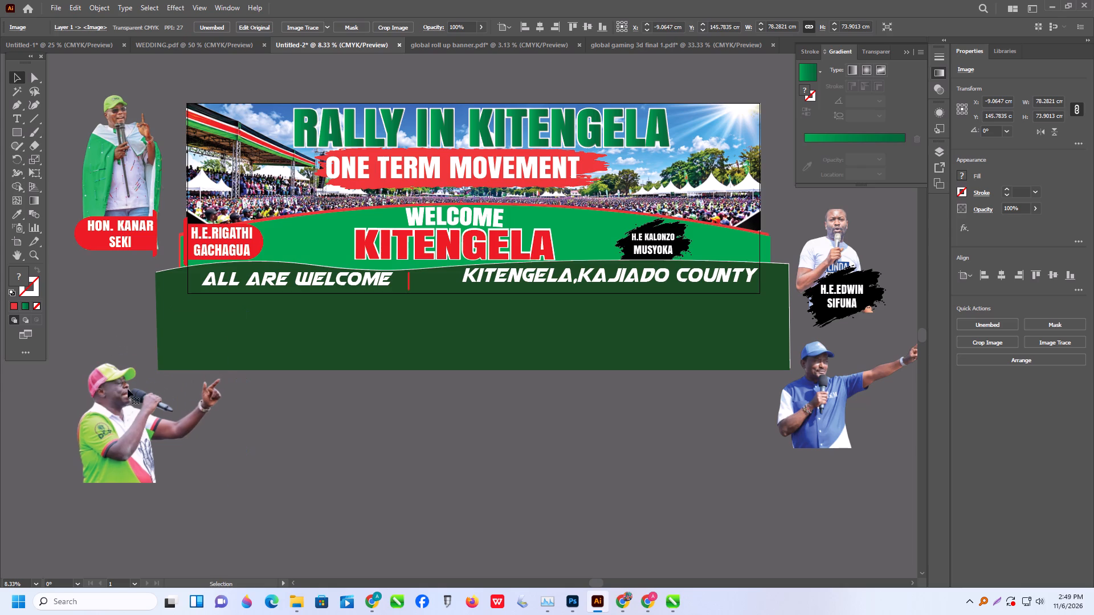
{"action": "right_click", "coordinate": [116, 161]}
{"action": "left_click_drag", "start_coordinate": [91, 293], "coordinate": [104, 282]}
{"action": "left_click", "coordinate": [231, 232]}
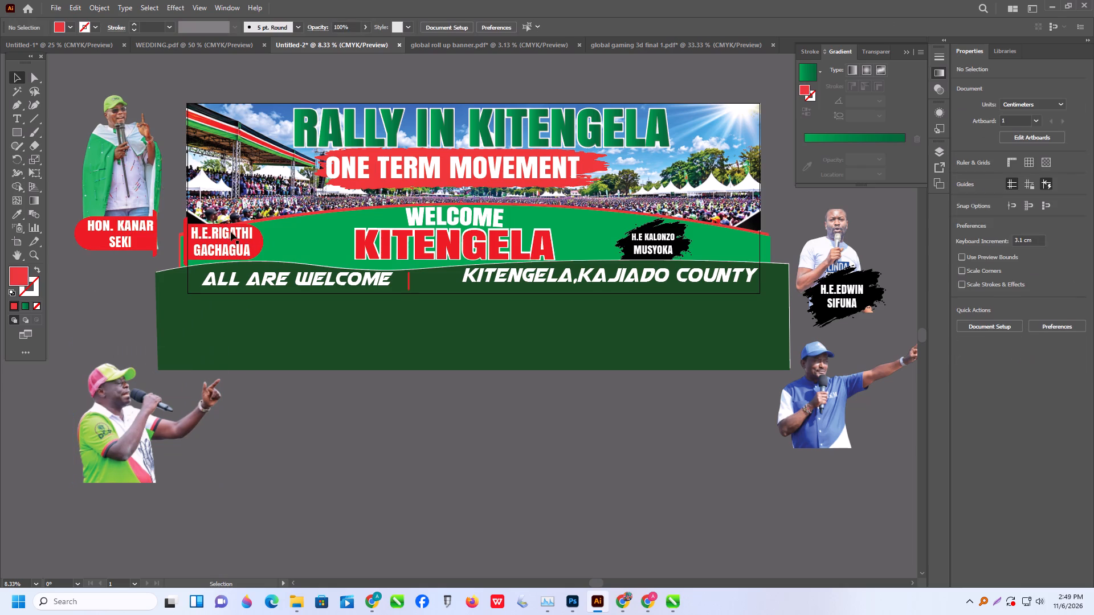
{"action": "left_click_drag", "start_coordinate": [224, 252], "coordinate": [275, 438]}
Place the green-capped speaker's photo at the banner's left end behind the red label shape, enlarged to about 69.7 × 104.5 cm.
{"action": "left_click_drag", "start_coordinate": [119, 161], "coordinate": [240, 146]}
{"action": "left_click", "coordinate": [201, 251]}
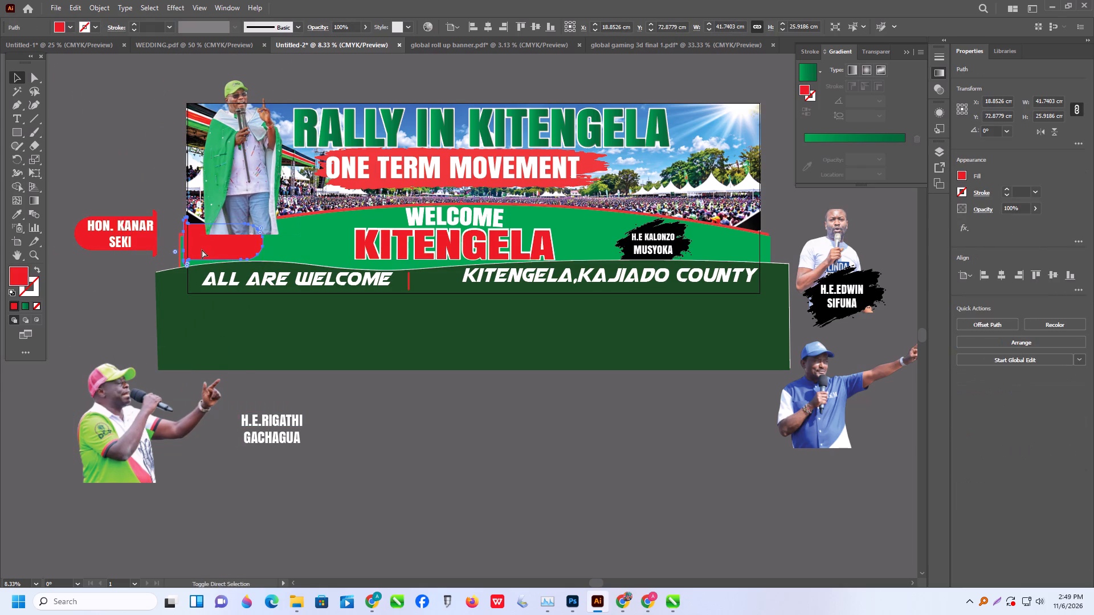
{"action": "key", "text": "ctrl+shift+bracketright"}
{"action": "left_click_drag", "start_coordinate": [256, 157], "coordinate": [244, 177]}
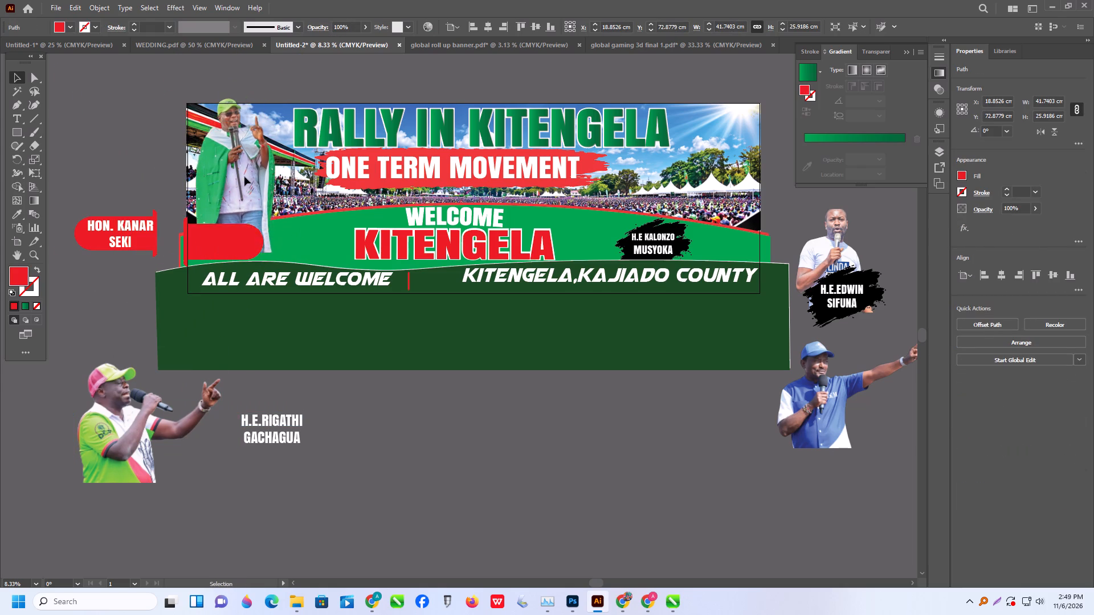
{"action": "left_click_drag", "start_coordinate": [244, 177], "coordinate": [234, 192]}
{"action": "left_click_drag", "start_coordinate": [277, 90], "coordinate": [296, 76], "text": "shift"}
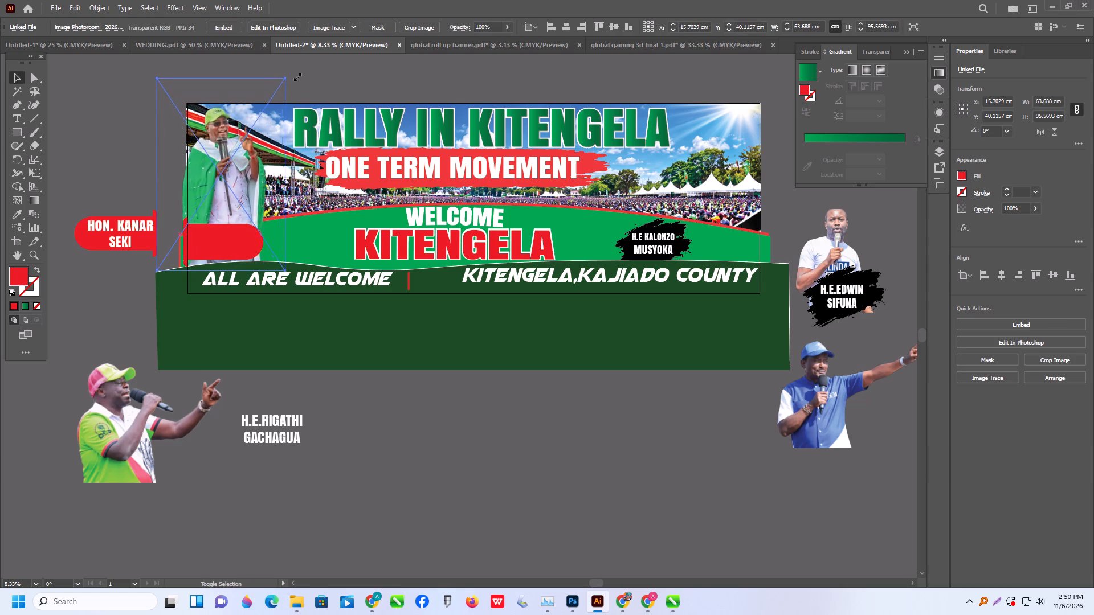
{"action": "left_click_drag", "start_coordinate": [296, 76], "coordinate": [303, 71], "text": "shift"}
{"action": "left_click_drag", "start_coordinate": [234, 167], "coordinate": [239, 170]}
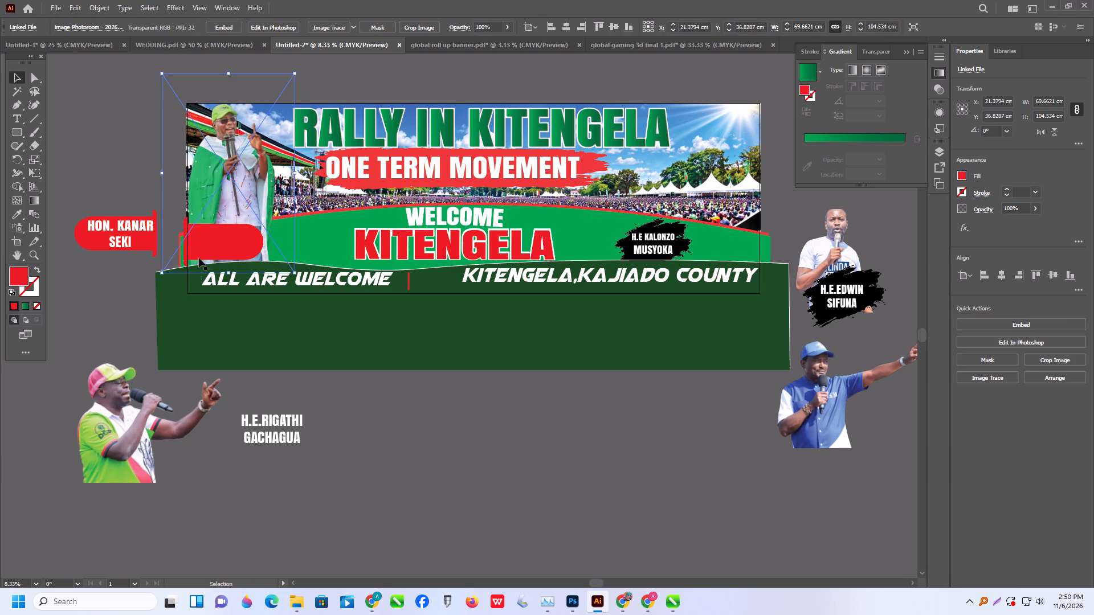
{"action": "left_click", "coordinate": [152, 155]}
Lower the red label shape slightly, ungroup the HON. KANAR SEKI label, and place its text in front of that shape.
{"action": "left_click_drag", "start_coordinate": [210, 239], "coordinate": [213, 246]}
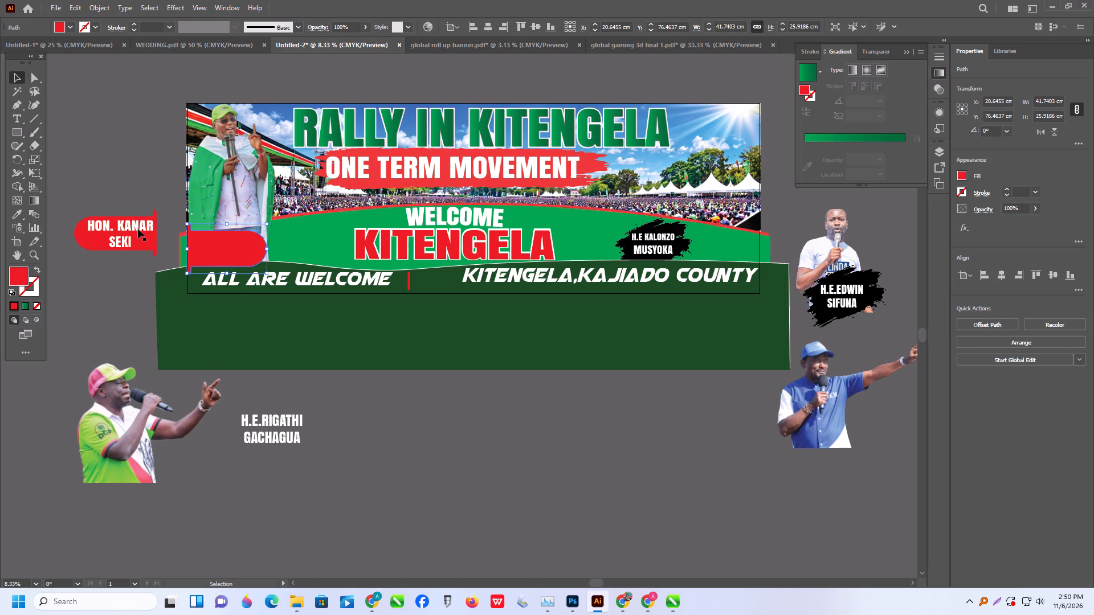
{"action": "left_click_drag", "start_coordinate": [138, 227], "coordinate": [127, 153]}
{"action": "right_click", "coordinate": [121, 151]}
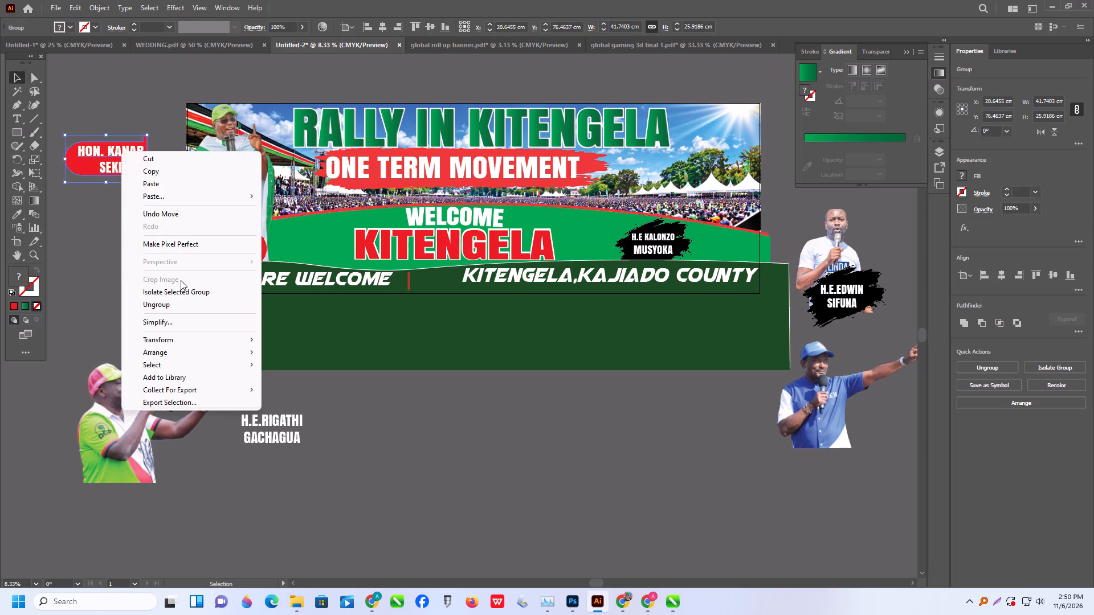
{"action": "left_click", "coordinate": [172, 301]}
{"action": "left_click_drag", "start_coordinate": [117, 300], "coordinate": [116, 293]}
{"action": "left_click_drag", "start_coordinate": [124, 150], "coordinate": [252, 252]}
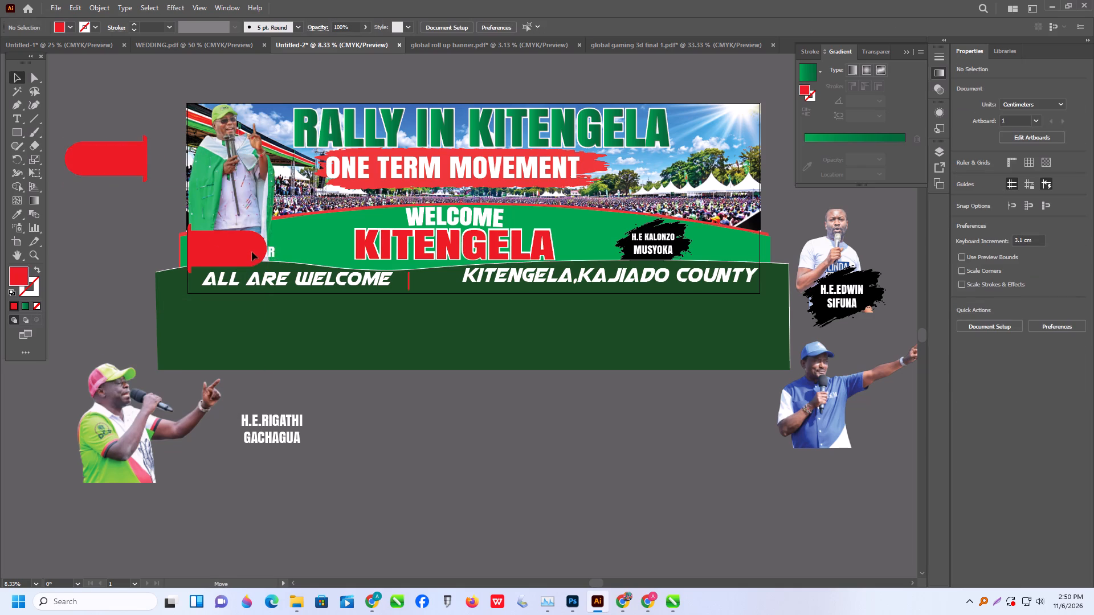
{"action": "left_click_drag", "start_coordinate": [252, 252], "coordinate": [245, 251]}
{"action": "key", "text": "ctrl+shift+bracketright"}
{"action": "scroll", "coordinate": [225, 248], "scroll_direction": "up", "scroll_amount": 2, "text": "alt"}
{"action": "left_click_drag", "start_coordinate": [240, 257], "coordinate": [231, 243]}
Widen the red shape behind HON. KANAR SEKI to about 49.8 cm and recentre the text on it.
{"action": "left_click", "coordinate": [292, 221]}
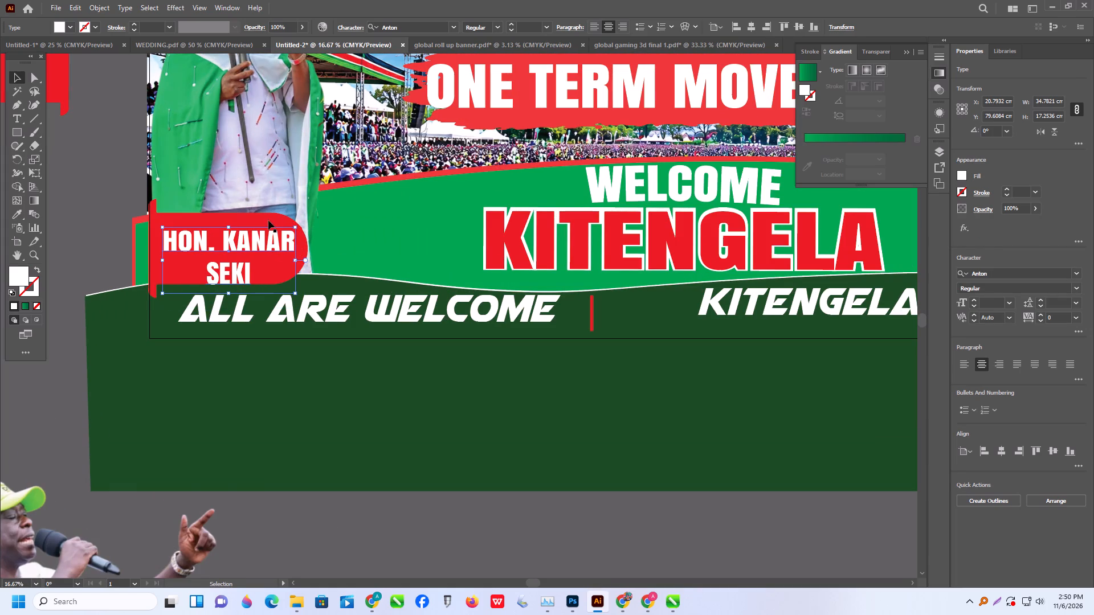
{"action": "left_click", "coordinate": [268, 220]}
{"action": "left_click_drag", "start_coordinate": [309, 251], "coordinate": [338, 251]}
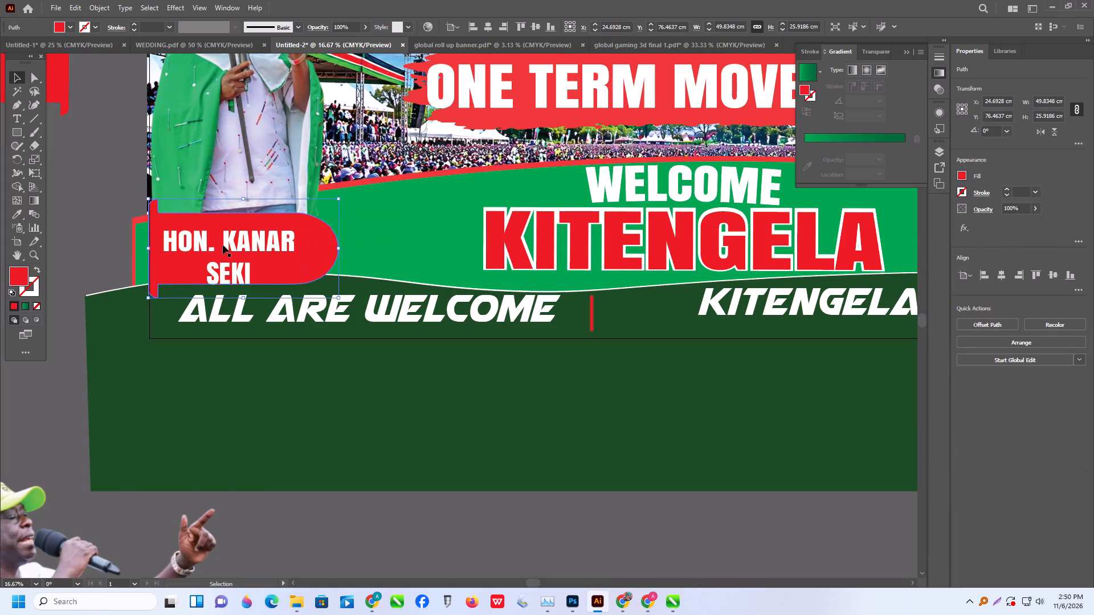
{"action": "left_click_drag", "start_coordinate": [223, 245], "coordinate": [233, 235]}
Place the pink-capped speaker's photo beside the green-capped speaker and bring it to the front.
{"action": "scroll", "coordinate": [246, 274], "scroll_direction": "down", "scroll_amount": 2, "text": "alt"}
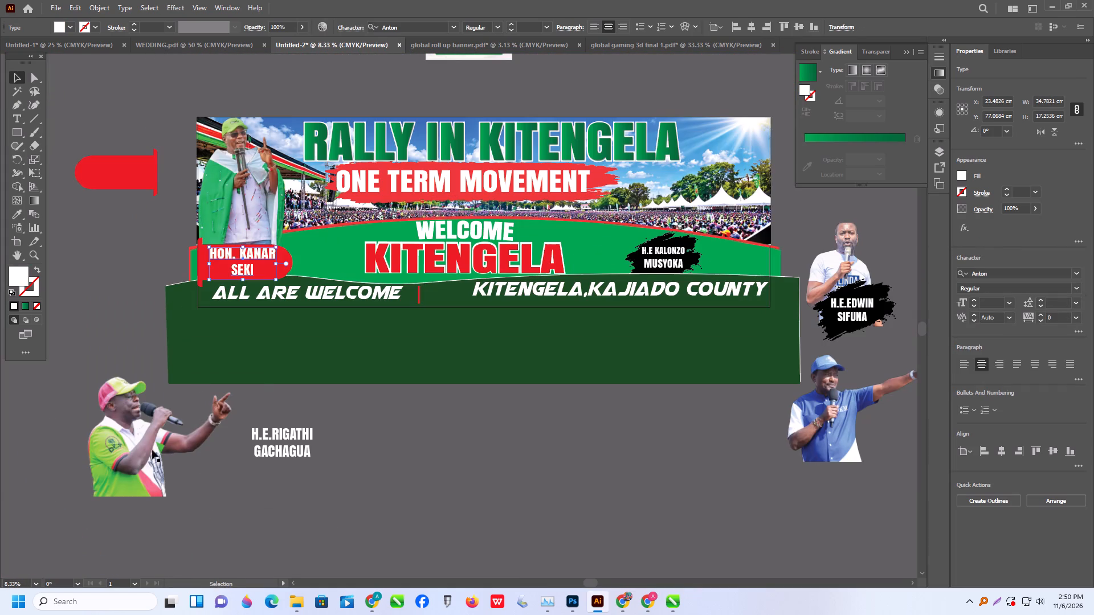
{"action": "left_click_drag", "start_coordinate": [137, 458], "coordinate": [314, 243]}
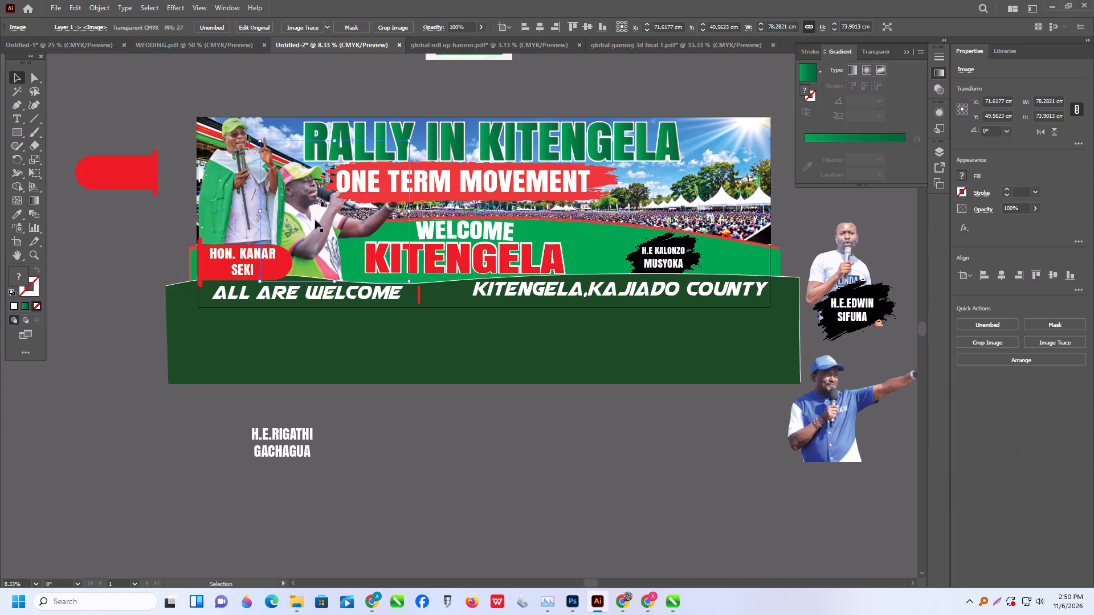
{"action": "scroll", "coordinate": [246, 198], "scroll_direction": "up", "scroll_amount": 1, "text": "alt"}
{"action": "left_click_drag", "start_coordinate": [322, 219], "coordinate": [311, 213]}
{"action": "left_click", "coordinate": [349, 249]}
{"action": "right_click", "coordinate": [349, 249]}
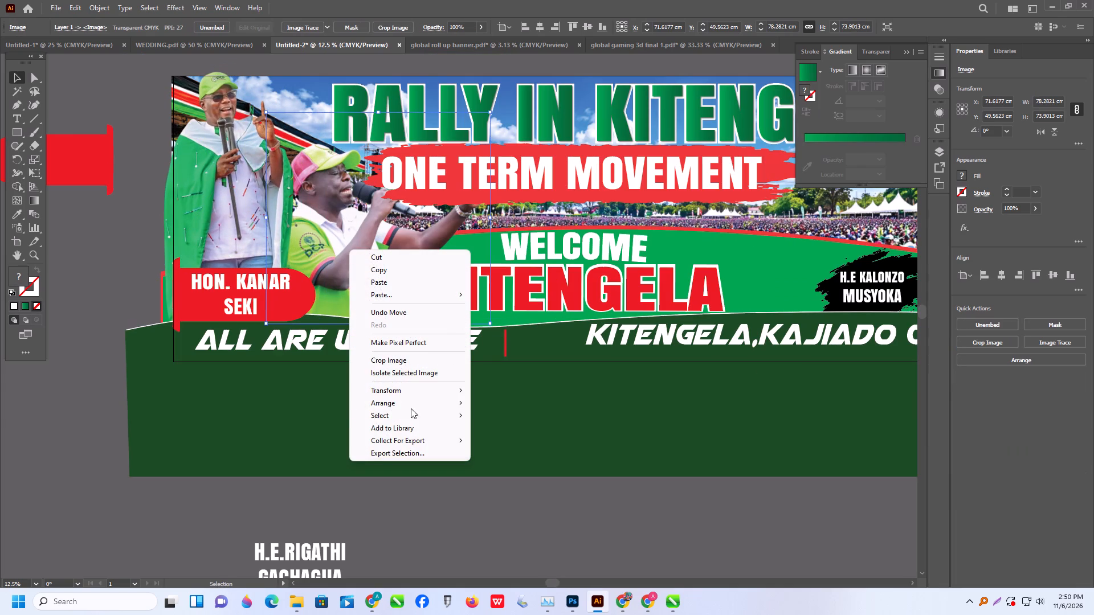
{"action": "left_click_drag", "start_coordinate": [385, 404], "coordinate": [390, 404]}
{"action": "left_click", "coordinate": [532, 406]}
{"action": "left_click", "coordinate": [589, 479]}
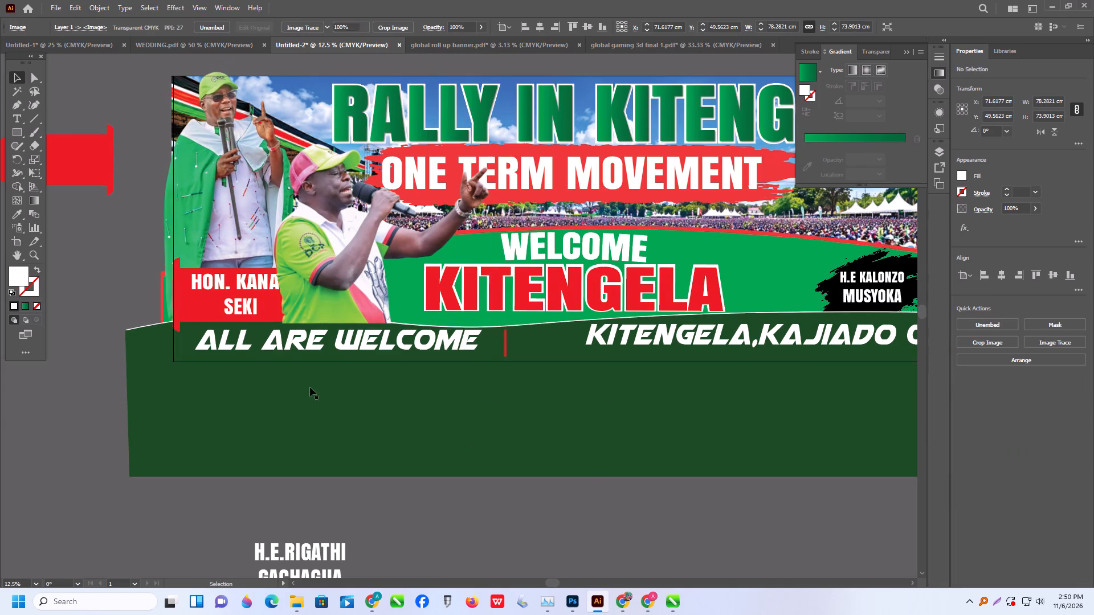
Group the HON. KANAR SEKI text with its red shape and bring the group in front of the speaker photos.
{"action": "left_click", "coordinate": [256, 304], "text": "alt"}
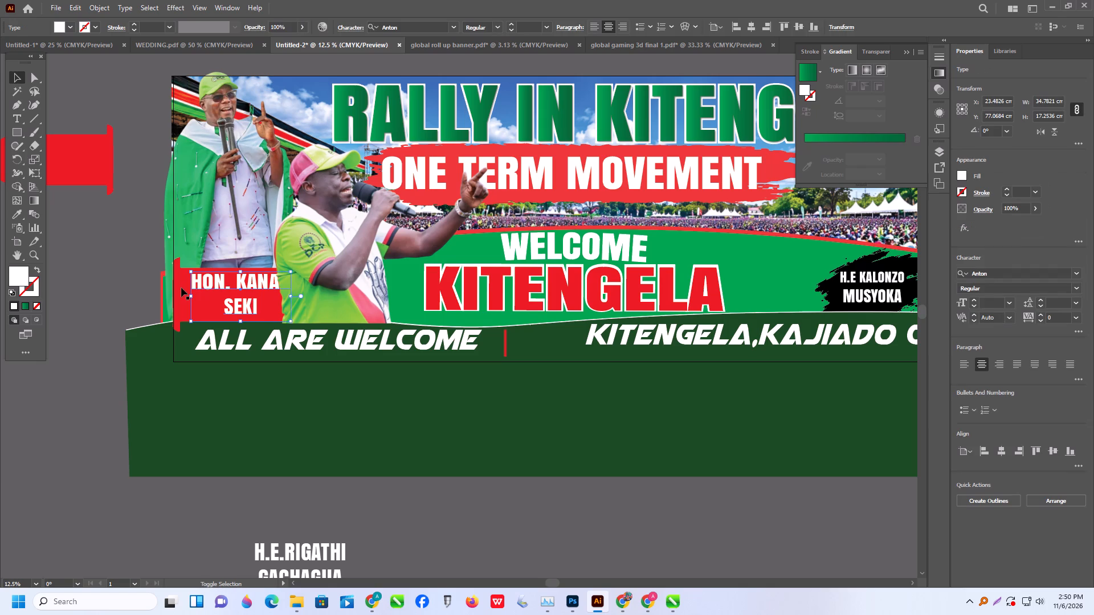
{"action": "left_click", "coordinate": [181, 288], "text": "shift"}
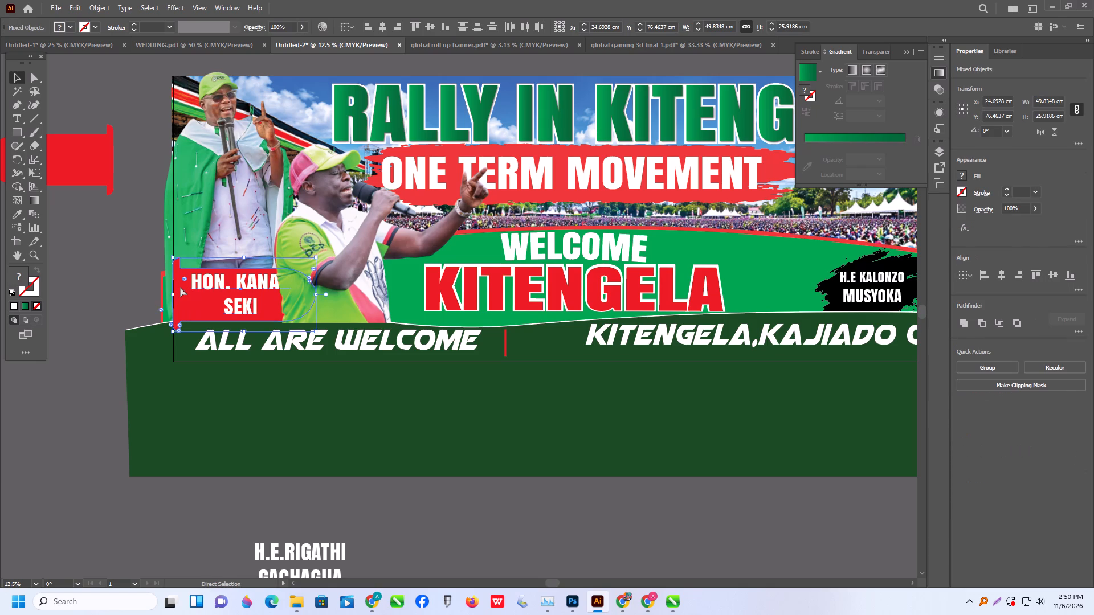
{"action": "key", "text": "ctrl+g"}
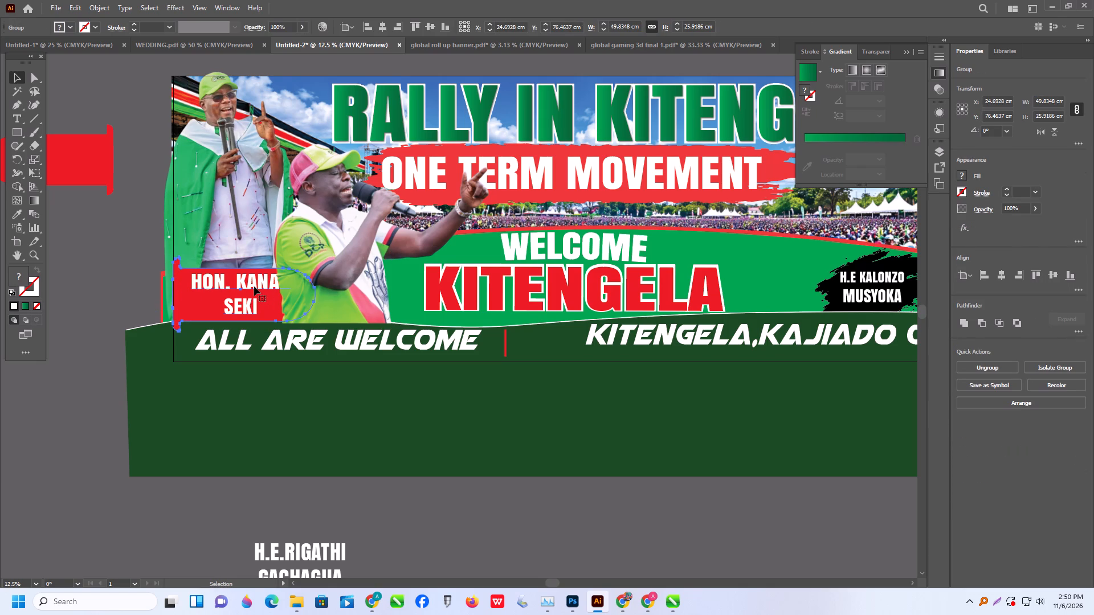
{"action": "right_click", "coordinate": [254, 286]}
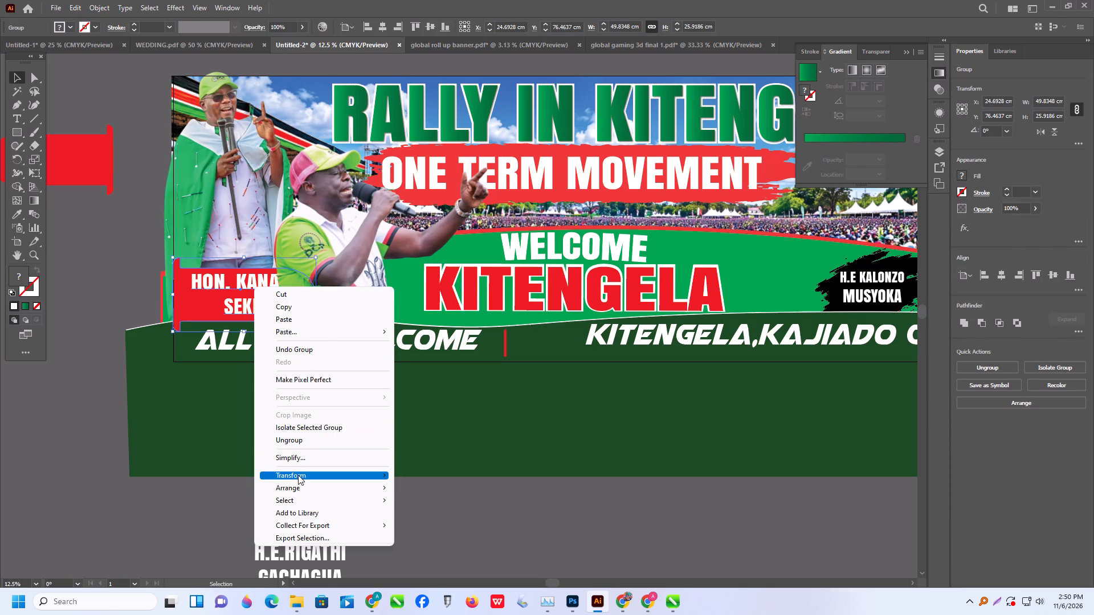
{"action": "left_click", "coordinate": [300, 489]}
{"action": "left_click", "coordinate": [432, 490]}
{"action": "left_click", "coordinate": [512, 528]}
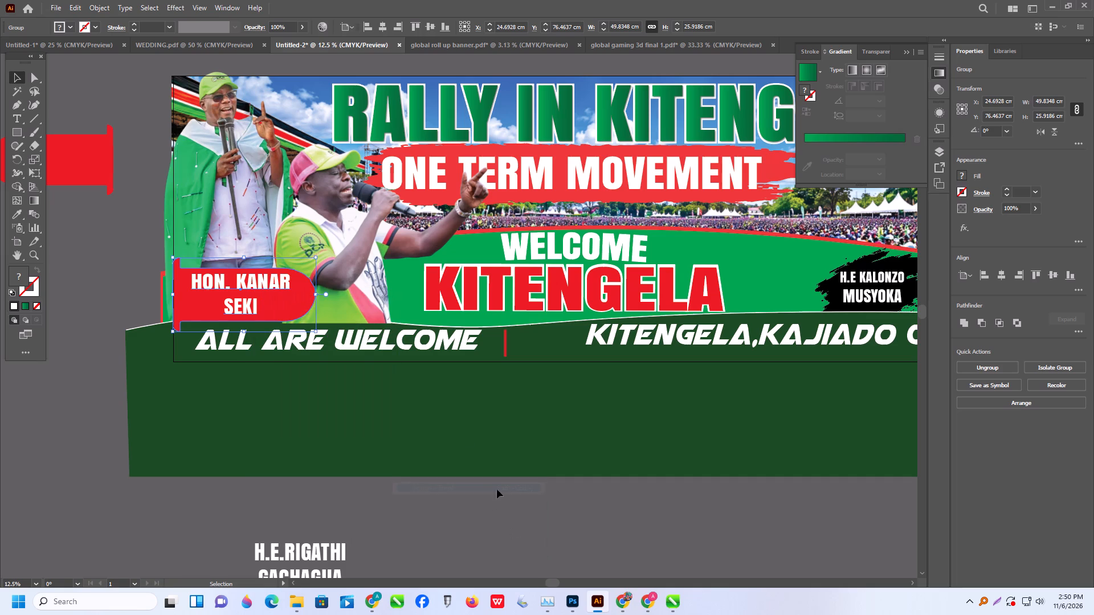
Shrink the pink-capped speaker's photo to about 66.2 × 62.5 cm and set it close beside the green-capped speaker.
{"action": "left_click_drag", "start_coordinate": [324, 244], "coordinate": [313, 227]}
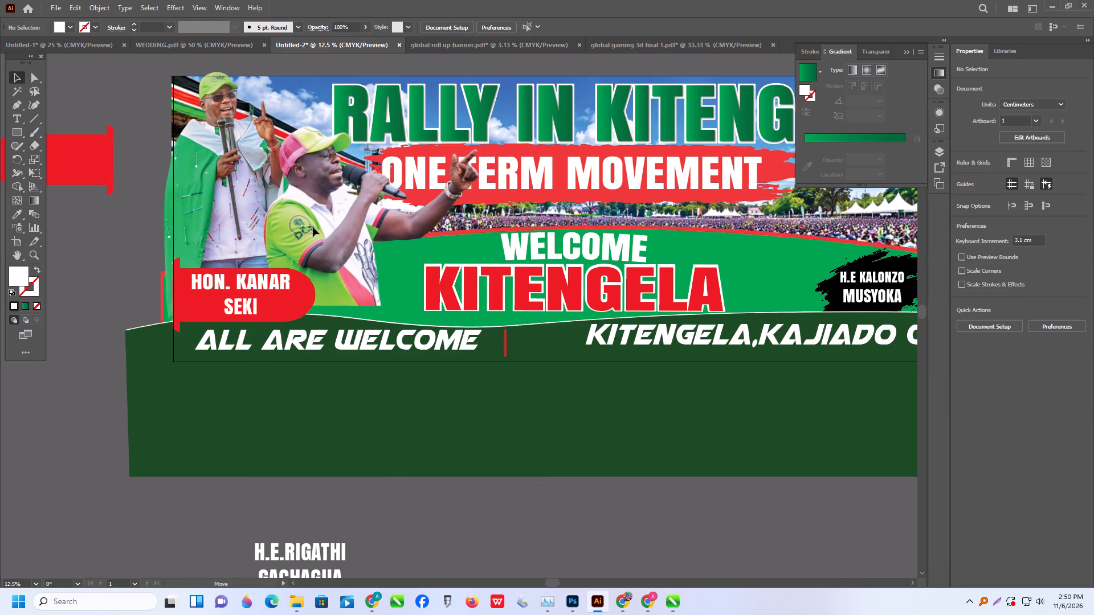
{"action": "left_click_drag", "start_coordinate": [313, 227], "coordinate": [312, 229]}
{"action": "left_click_drag", "start_coordinate": [474, 100], "coordinate": [444, 130], "text": "shift"}
{"action": "left_click_drag", "start_coordinate": [327, 217], "coordinate": [323, 194]}
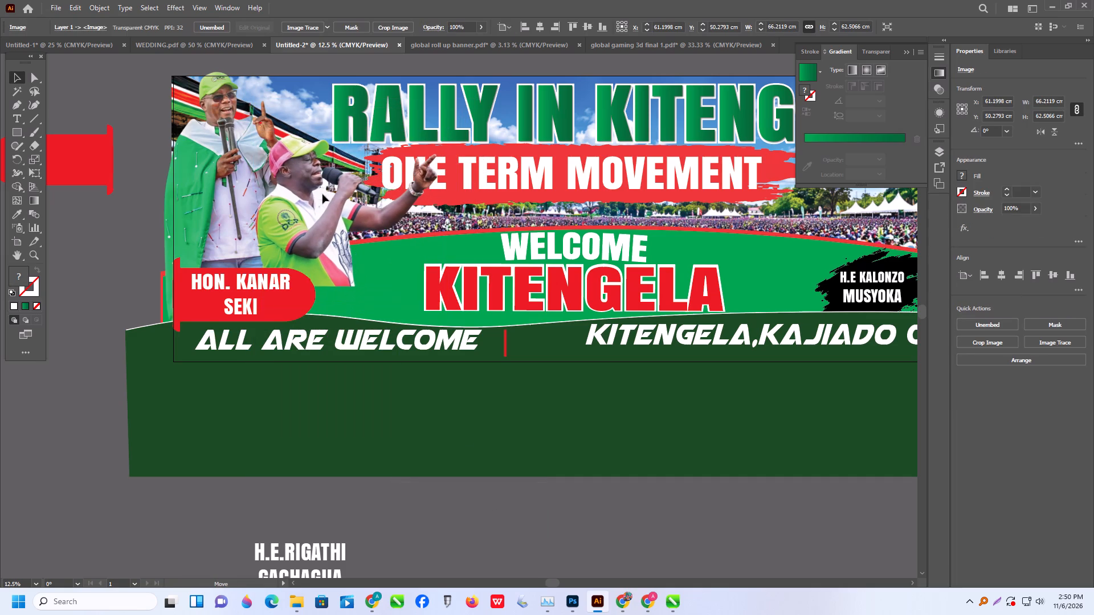
{"action": "left_click_drag", "start_coordinate": [323, 194], "coordinate": [328, 196]}
Move the H.E KALONZO MUSYOKA text off its black brush stroke to below the artboard.
{"action": "scroll", "coordinate": [344, 220], "scroll_direction": "down", "scroll_amount": 10}
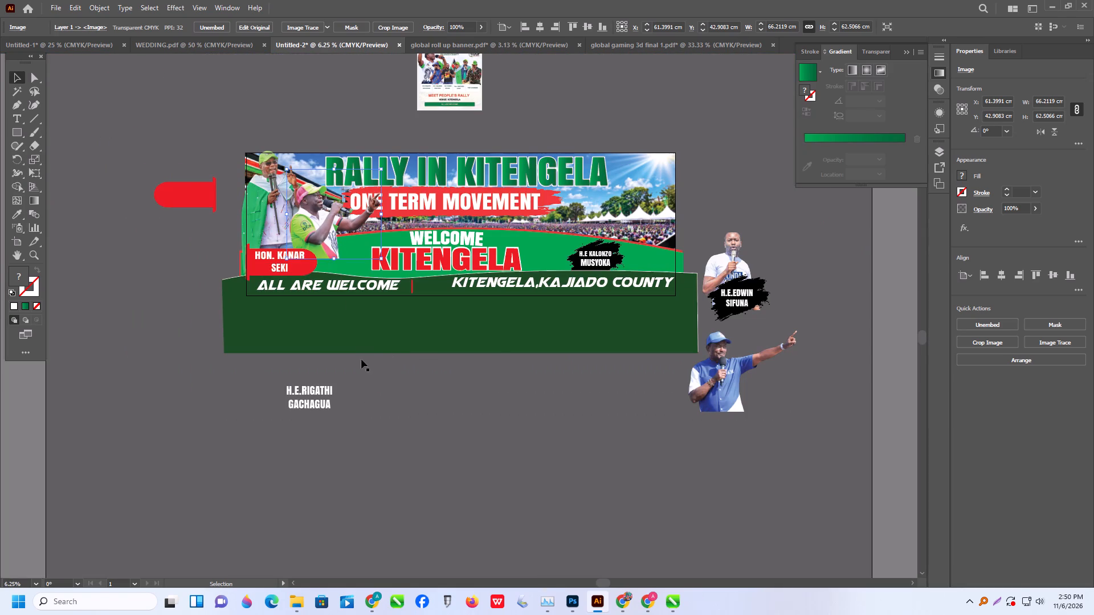
{"action": "scroll", "coordinate": [683, 278], "scroll_direction": "up", "scroll_amount": 1, "text": "alt"}
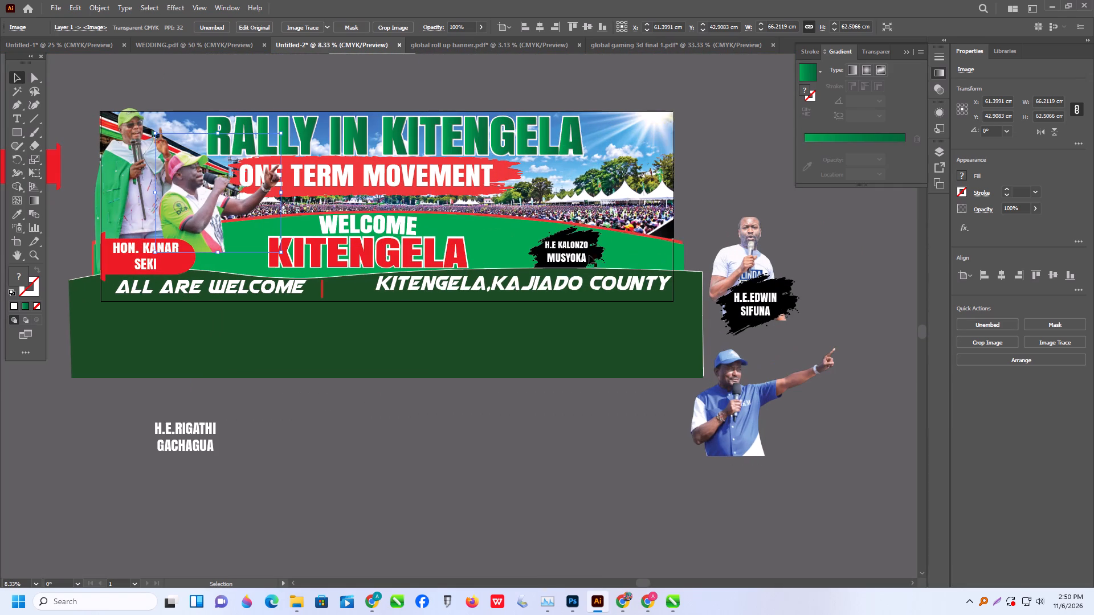
{"action": "left_click", "coordinate": [589, 243]}
{"action": "left_click_drag", "start_coordinate": [584, 244], "coordinate": [643, 432]}
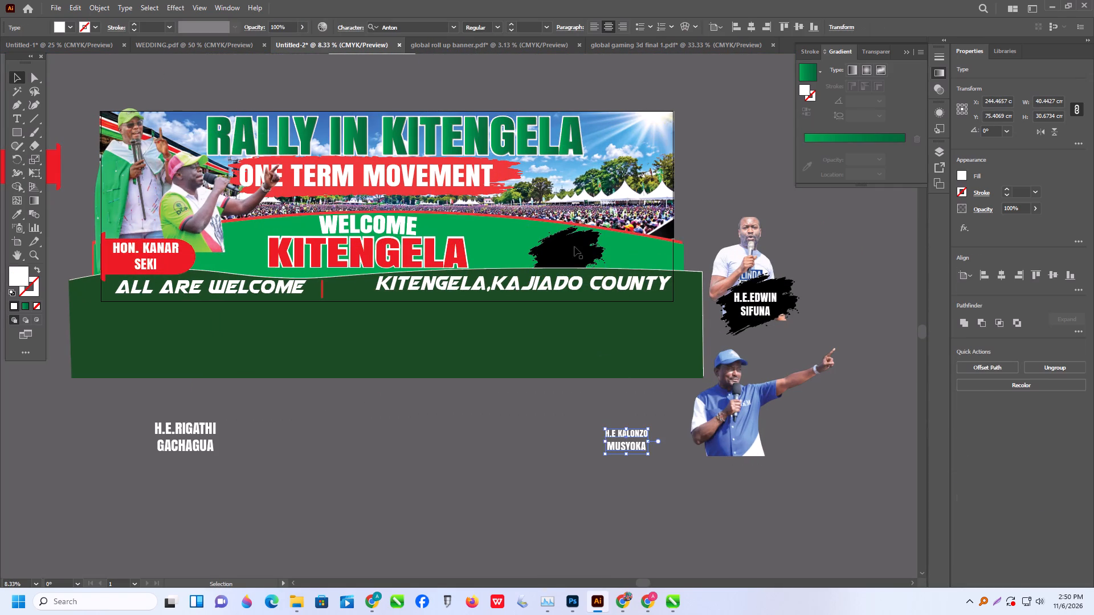
Try the emptied black brush stroke in front of the pink-capped speaker, beside the HON. KANAR SEKI label, and delete it.
{"action": "left_click_drag", "start_coordinate": [574, 248], "coordinate": [213, 239]}
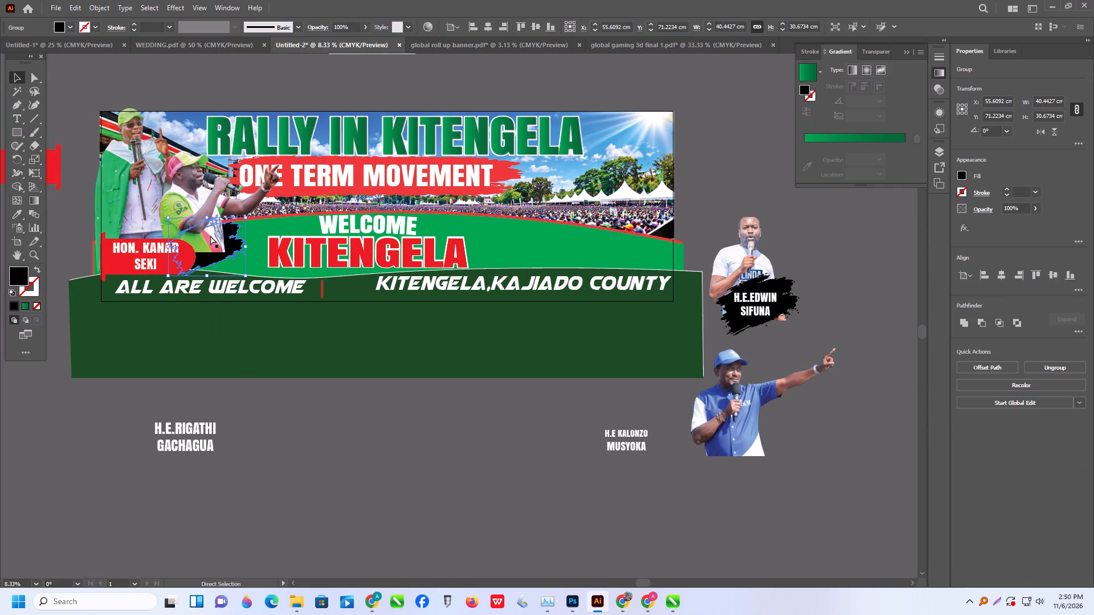
{"action": "key", "text": "ctrl+shift+bracketright"}
{"action": "scroll", "coordinate": [210, 236], "scroll_direction": "up", "scroll_amount": 2, "text": "alt"}
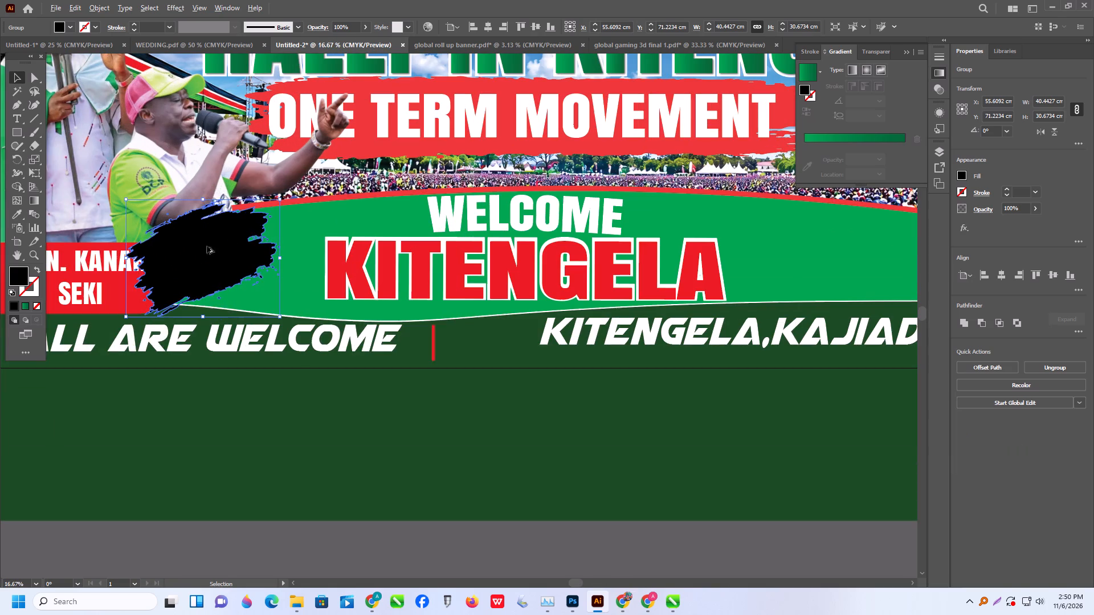
{"action": "left_click_drag", "start_coordinate": [177, 270], "coordinate": [204, 273]}
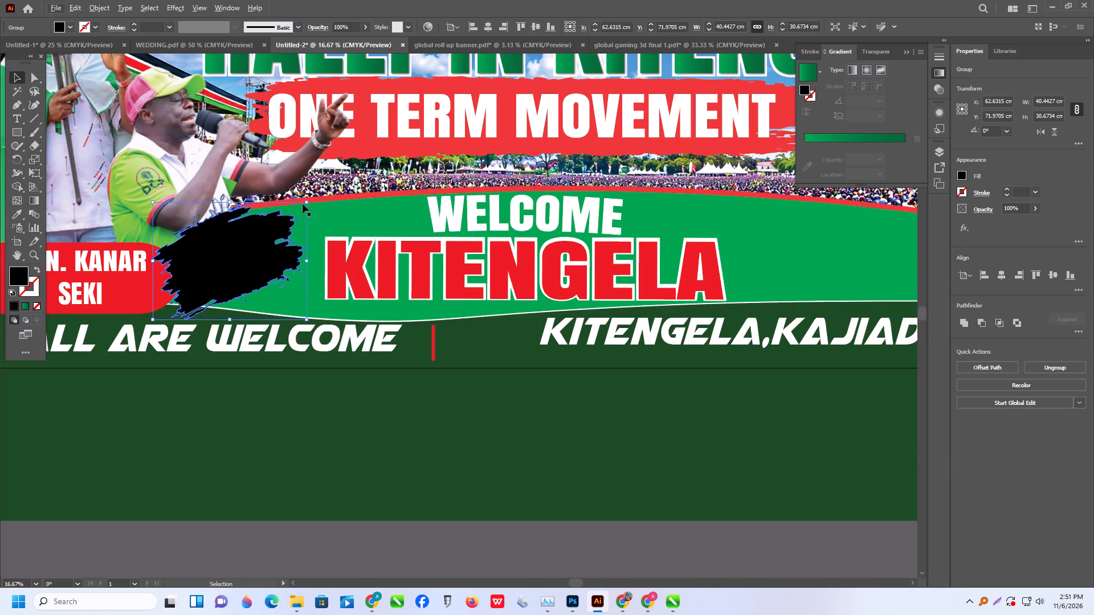
{"action": "key", "text": "Delete"}
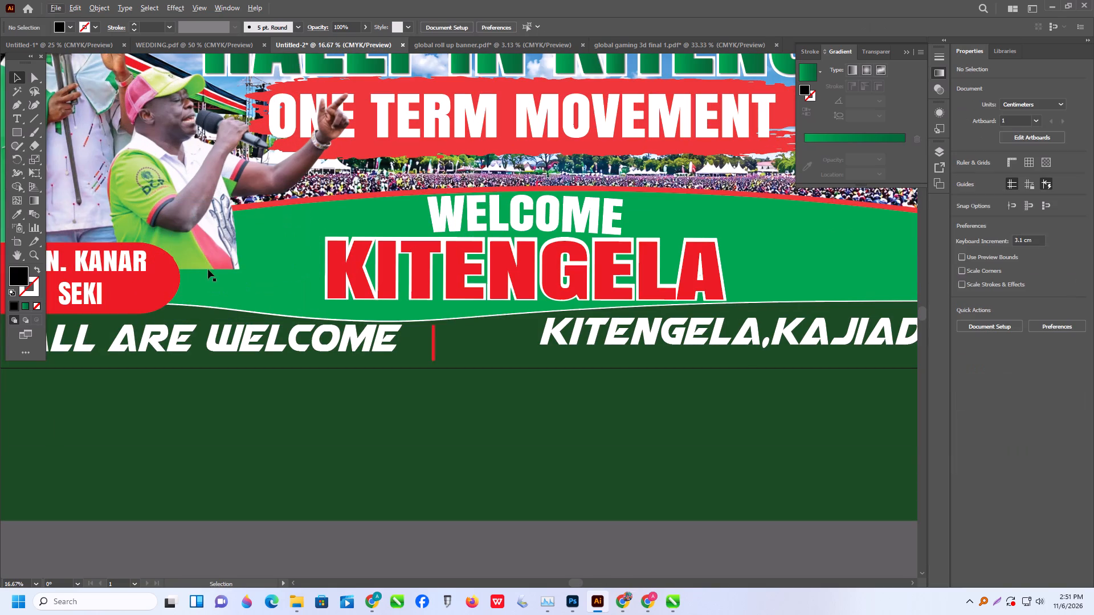
Shift the pink-capped speaker's photo further left so it overlaps the green-capped speaker just above the HON. KANAR SEKI label.
{"action": "left_click_drag", "start_coordinate": [203, 249], "coordinate": [174, 238]}
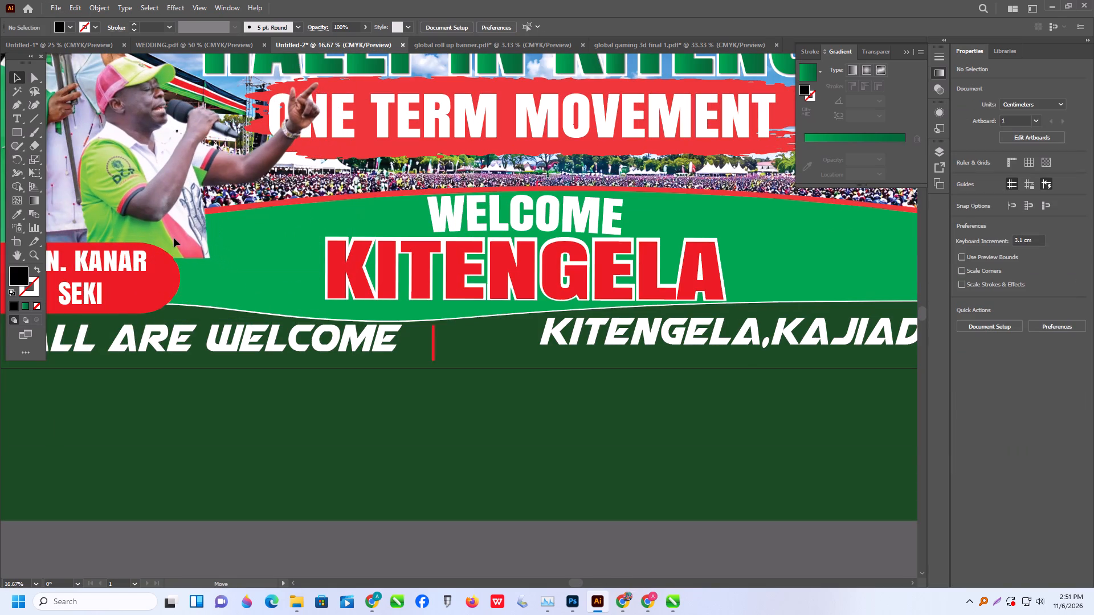
{"action": "left_click_drag", "start_coordinate": [174, 238], "coordinate": [161, 223]}
{"action": "scroll", "coordinate": [242, 272], "scroll_direction": "down", "scroll_amount": 1, "text": "alt"}
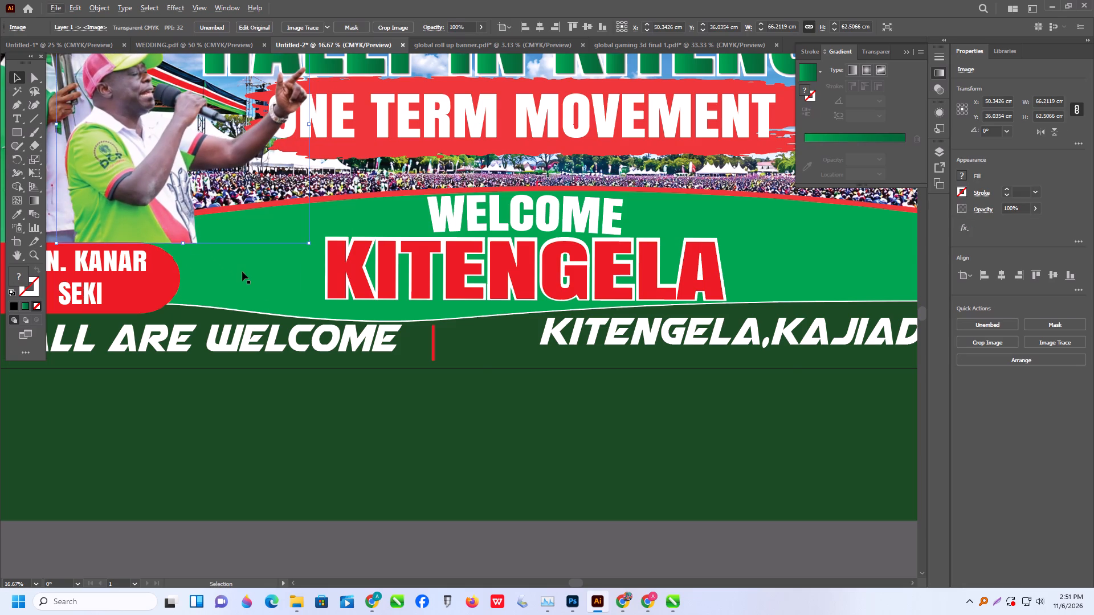
{"action": "scroll", "coordinate": [242, 272], "scroll_direction": "down", "scroll_amount": 1, "text": "alt"}
{"action": "left_click_drag", "start_coordinate": [191, 223], "coordinate": [179, 228]}
{"action": "left_click", "coordinate": [266, 263], "text": "shift"}
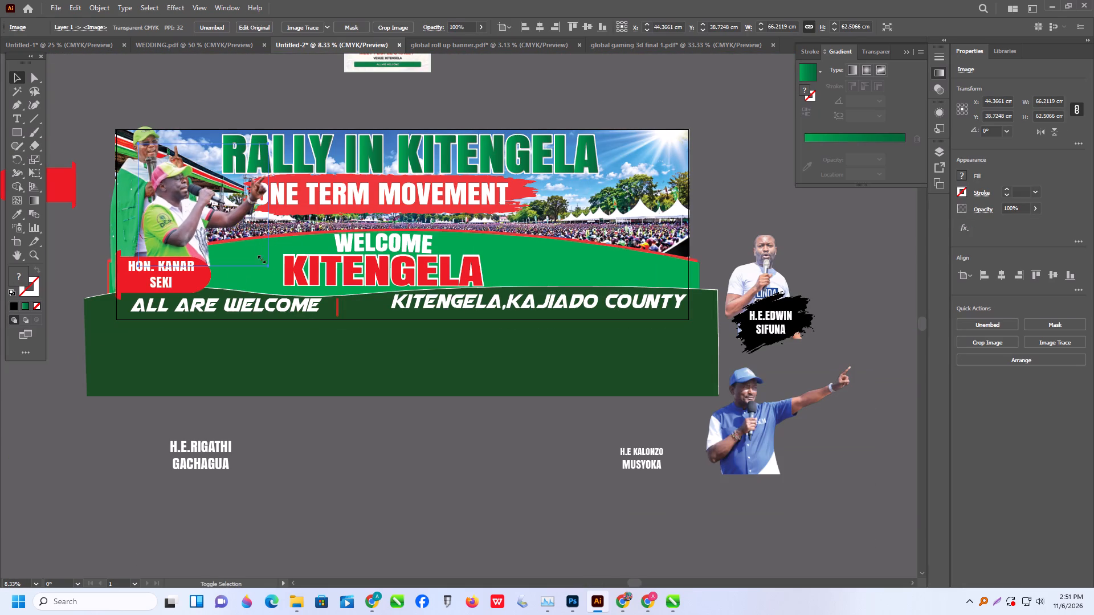
Move the pink-capped speaker's photo right to about X 56.1 cm, uncovering more of the green-capped speaker.
{"action": "left_click_drag", "start_coordinate": [175, 214], "coordinate": [195, 211]}
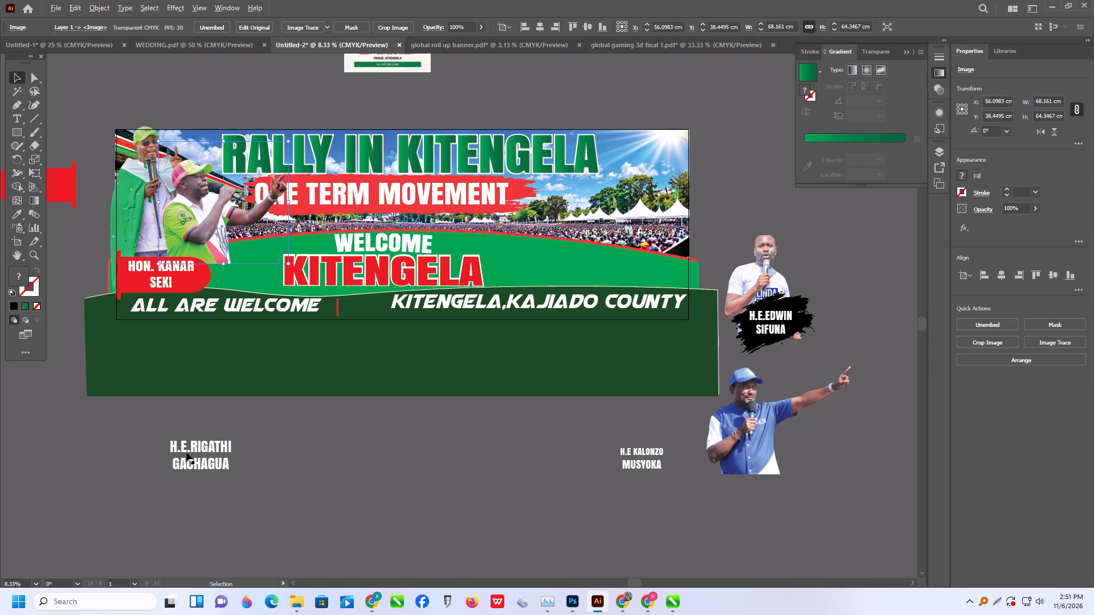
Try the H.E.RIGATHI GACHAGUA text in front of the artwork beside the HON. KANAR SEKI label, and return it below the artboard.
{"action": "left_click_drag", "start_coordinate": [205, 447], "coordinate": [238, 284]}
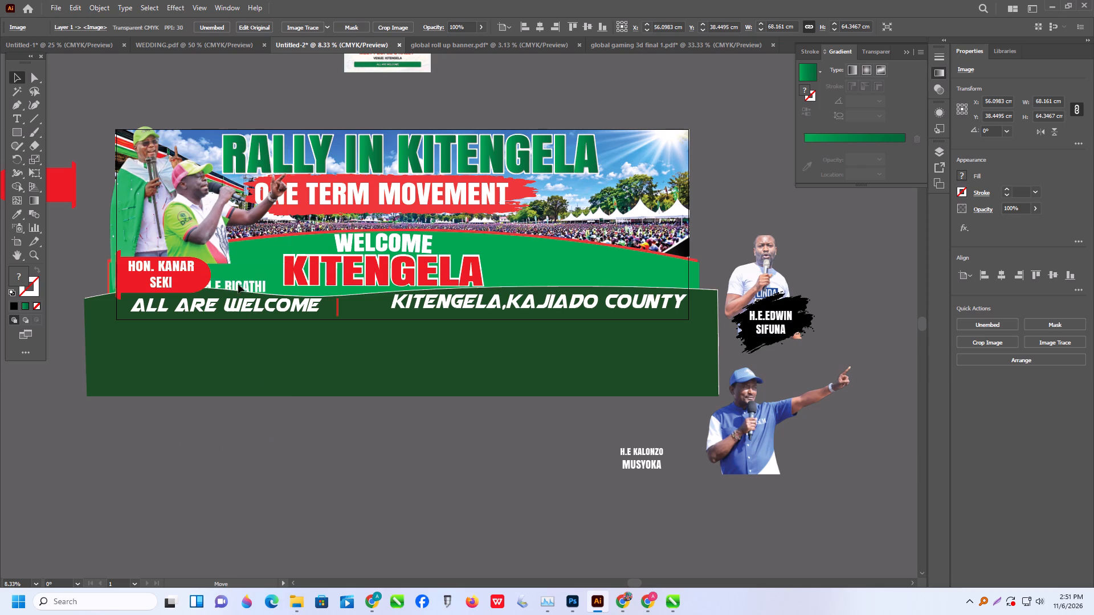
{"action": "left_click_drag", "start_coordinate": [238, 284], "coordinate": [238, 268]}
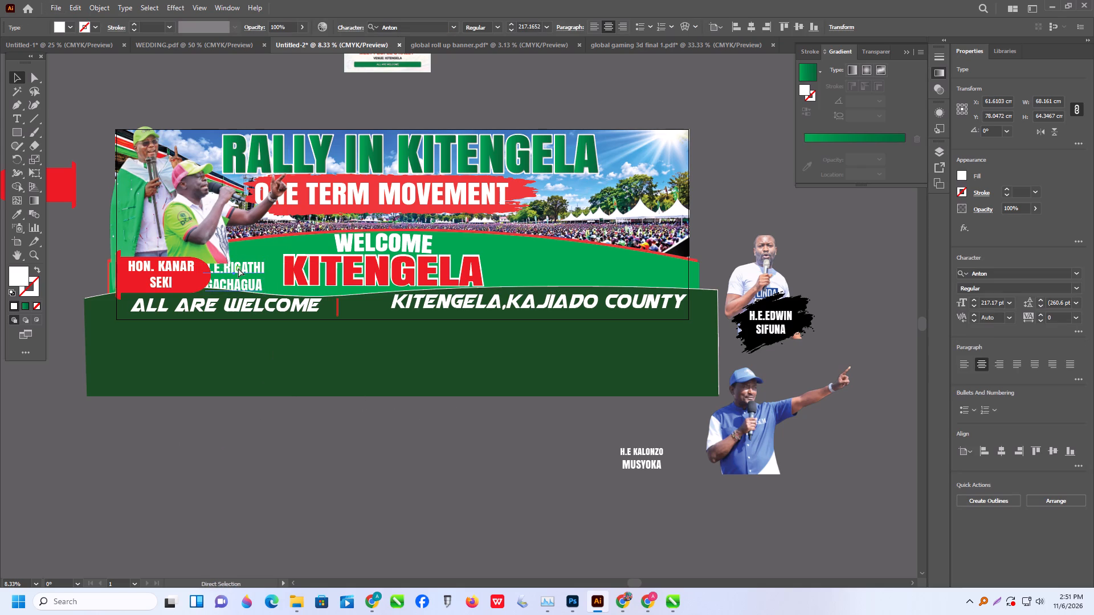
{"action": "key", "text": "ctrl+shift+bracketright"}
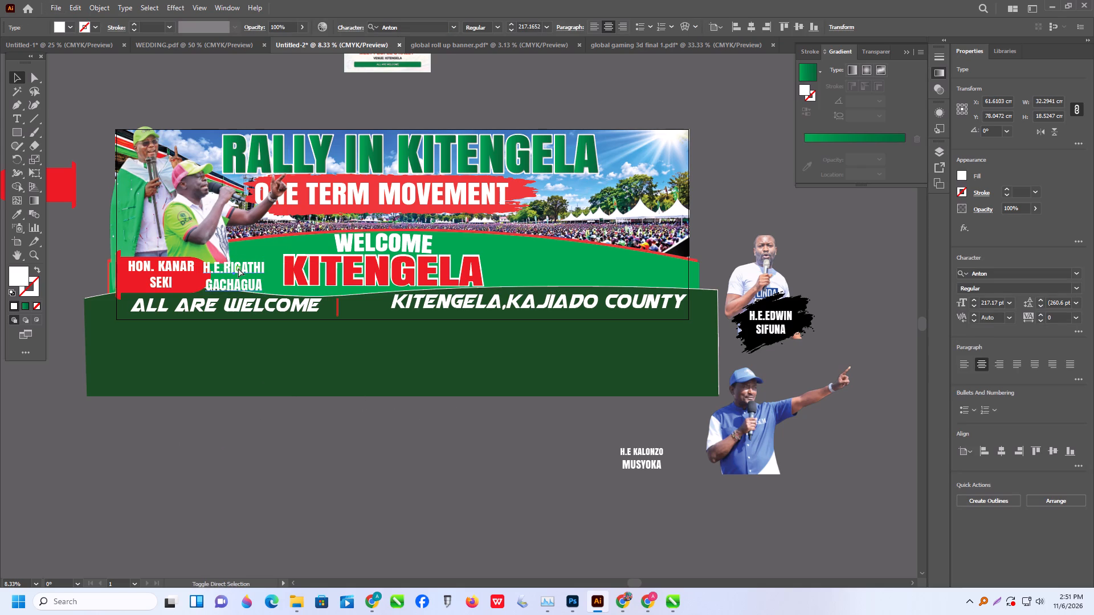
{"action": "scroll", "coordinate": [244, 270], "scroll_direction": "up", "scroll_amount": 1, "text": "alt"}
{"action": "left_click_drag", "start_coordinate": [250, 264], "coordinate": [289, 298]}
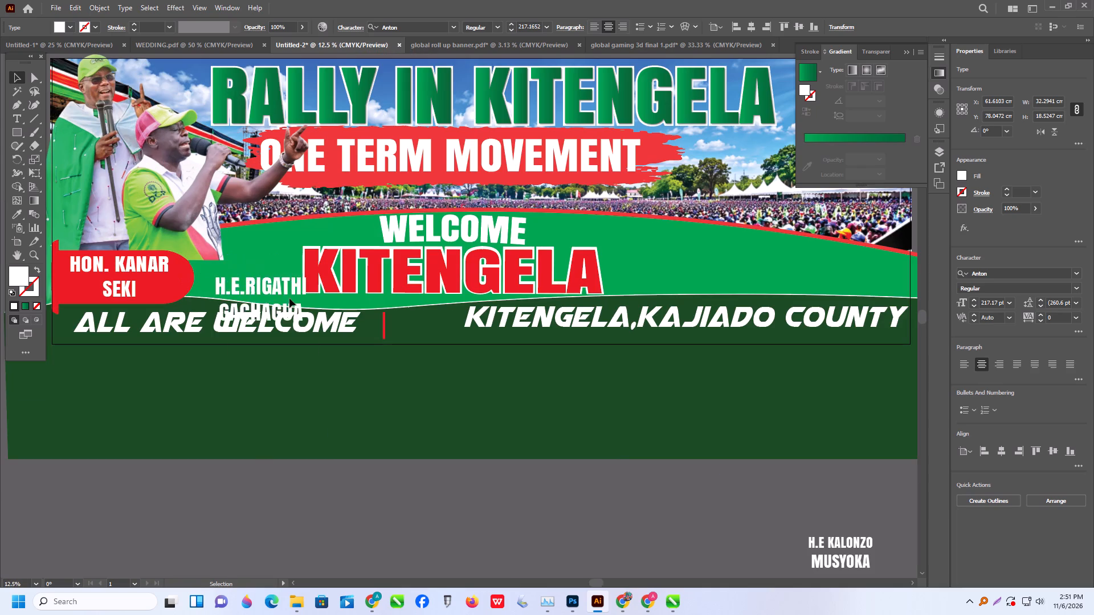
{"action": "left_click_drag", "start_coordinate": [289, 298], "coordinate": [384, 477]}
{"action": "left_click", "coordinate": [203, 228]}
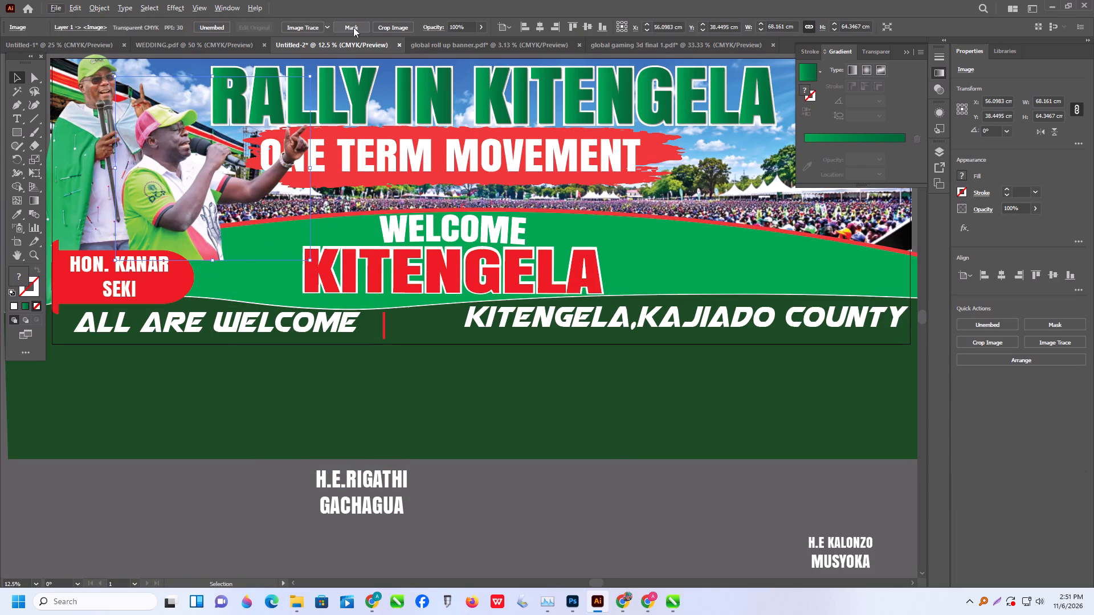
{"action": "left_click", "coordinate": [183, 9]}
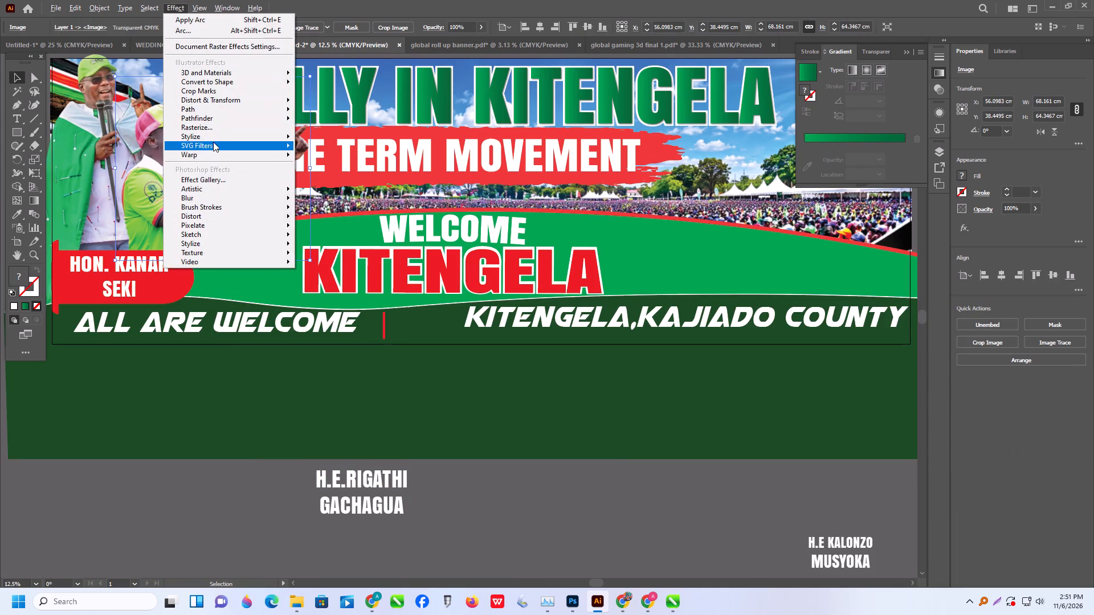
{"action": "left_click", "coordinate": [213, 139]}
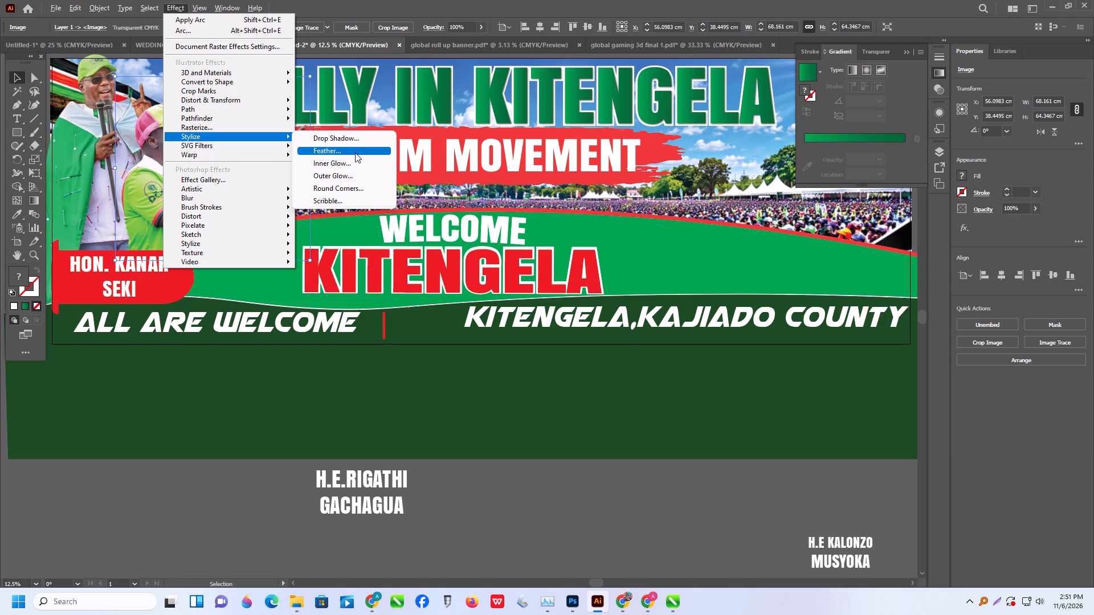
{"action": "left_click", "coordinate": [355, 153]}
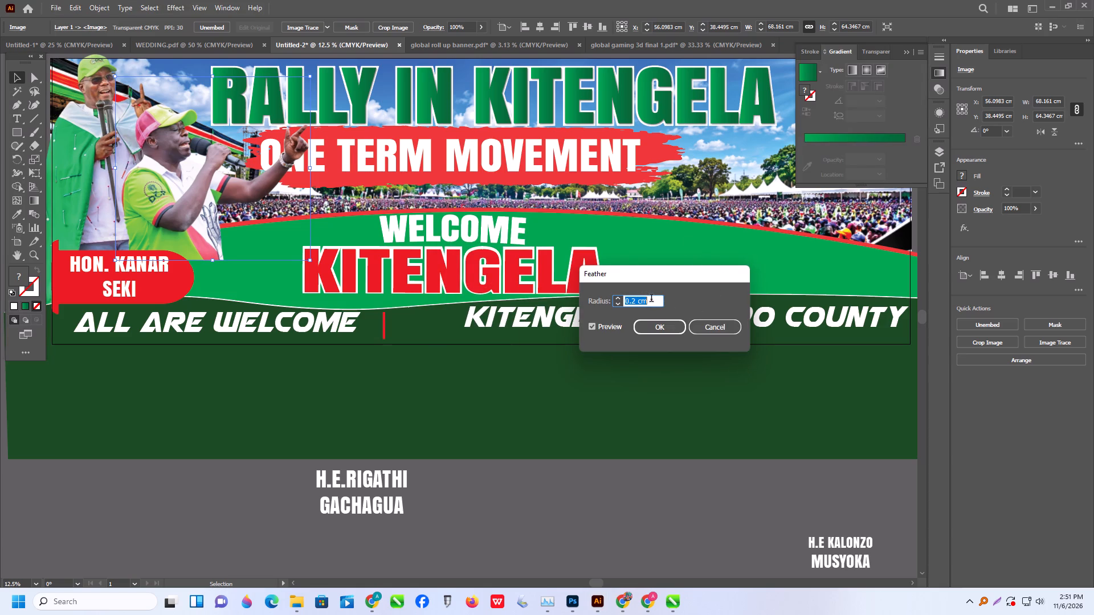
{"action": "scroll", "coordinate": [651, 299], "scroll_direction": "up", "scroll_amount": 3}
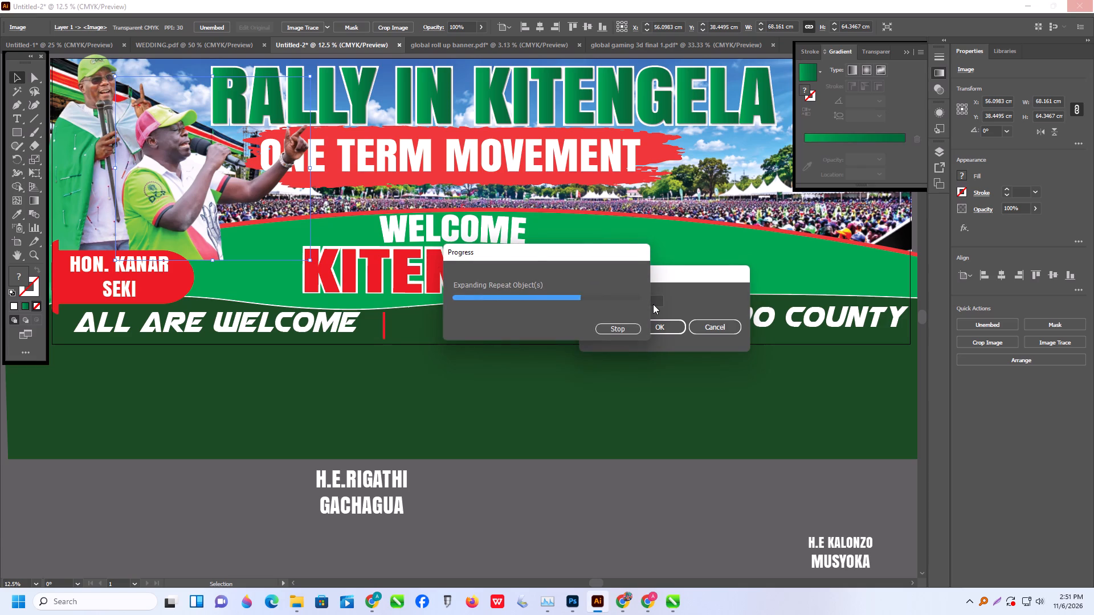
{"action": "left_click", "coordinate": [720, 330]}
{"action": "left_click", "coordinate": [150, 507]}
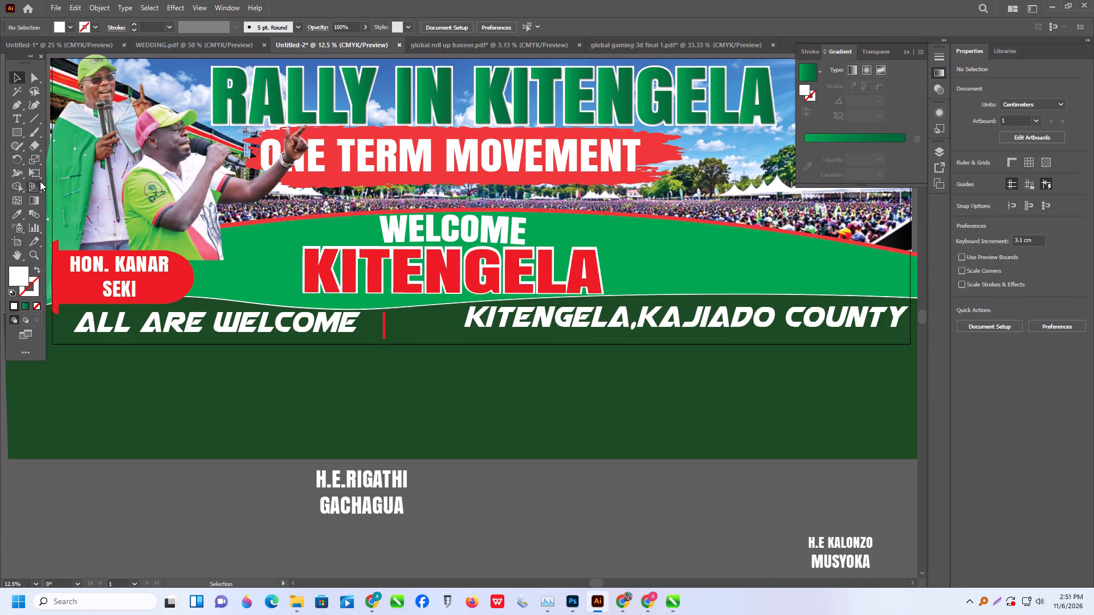
Draw a rectangle about 51.6 × 14.1 cm below the artboard and fill it with the green linear gradient.
{"action": "left_click", "coordinate": [18, 136]}
{"action": "left_click_drag", "start_coordinate": [104, 481], "coordinate": [251, 523]}
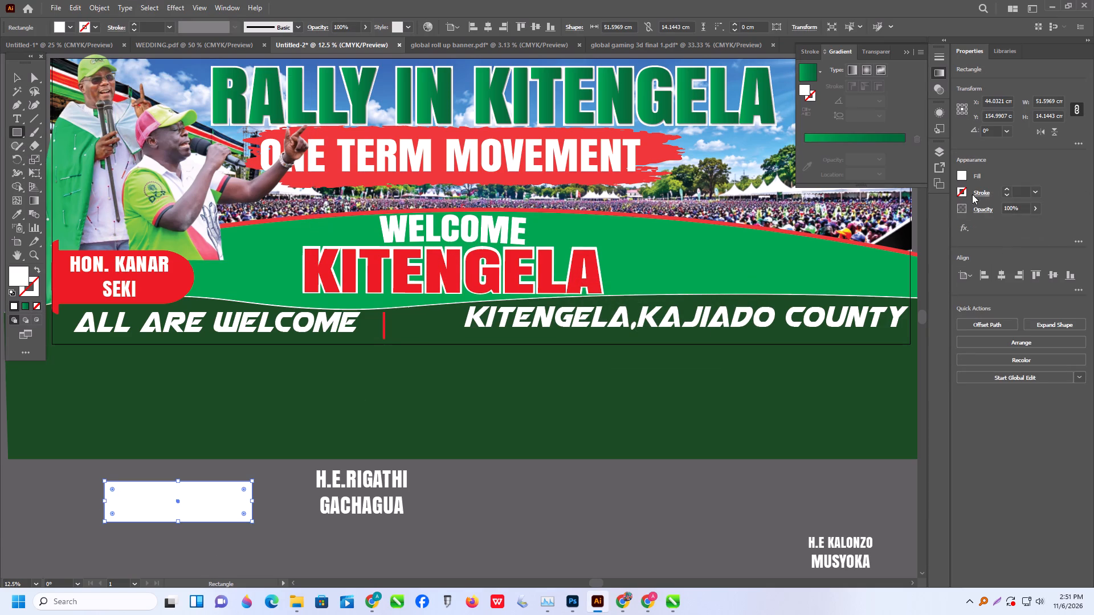
{"action": "triple_click", "coordinate": [806, 73]}
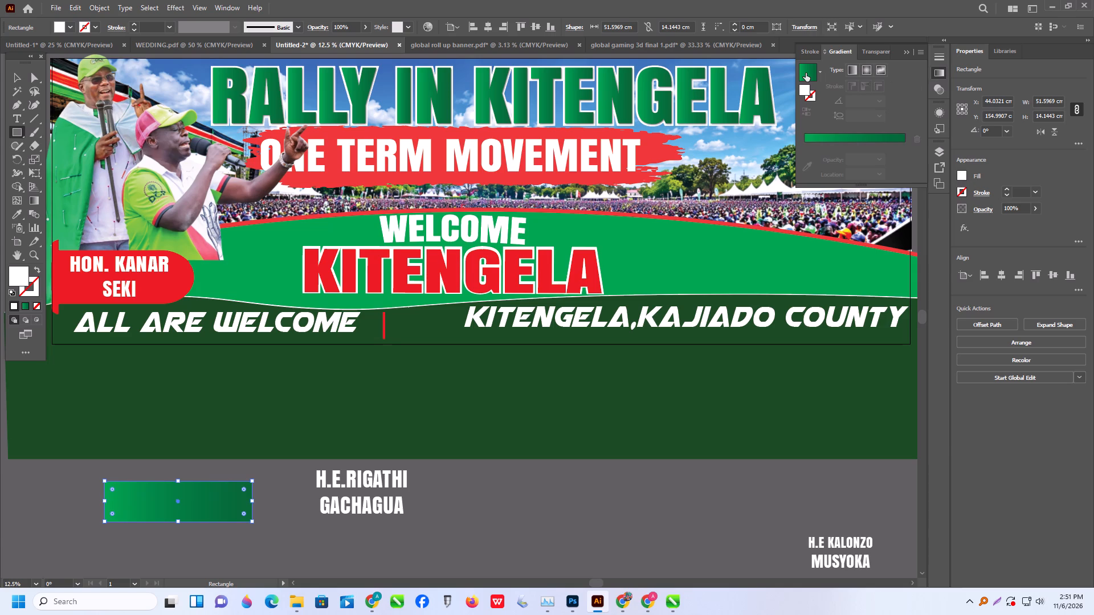
{"action": "left_click", "coordinate": [884, 150]}
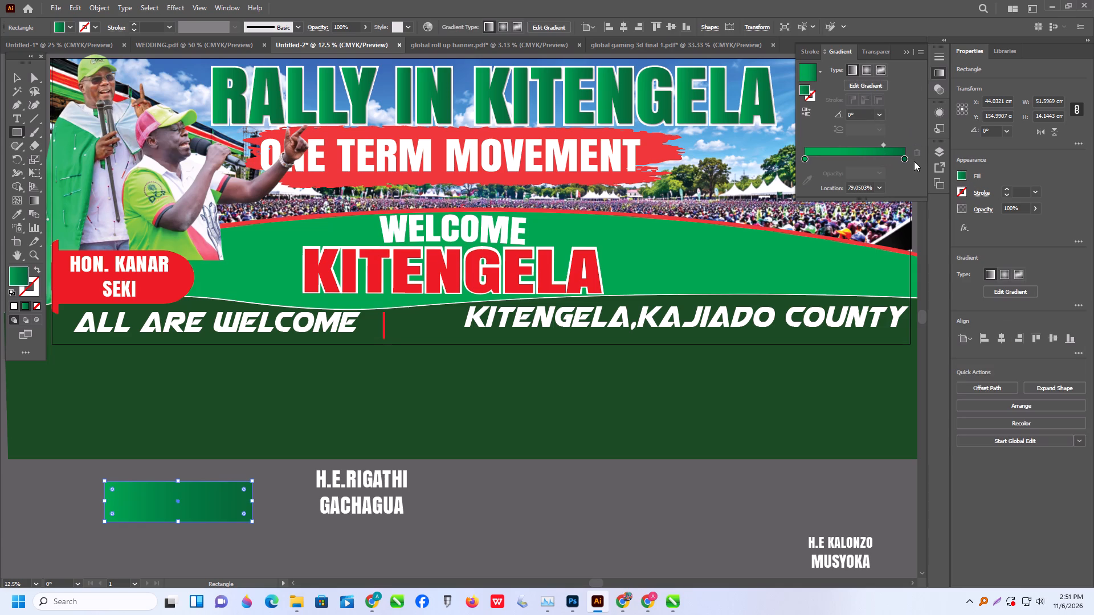
Set the opacity of the rectangle's starting gradient stop to 0%.
{"action": "triple_click", "coordinate": [806, 160]}
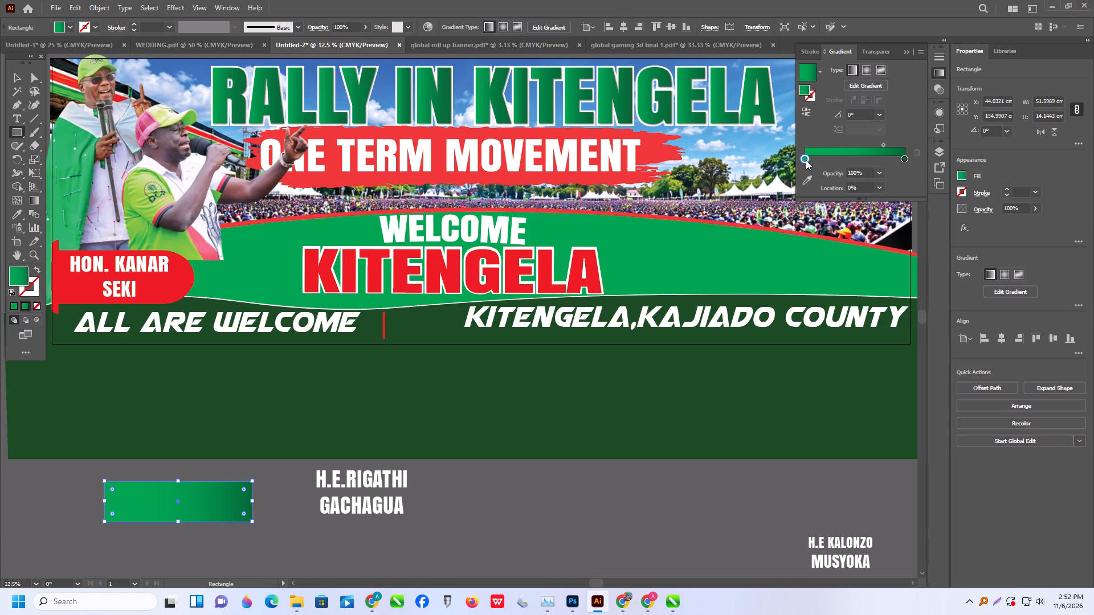
{"action": "triple_click", "coordinate": [806, 160]}
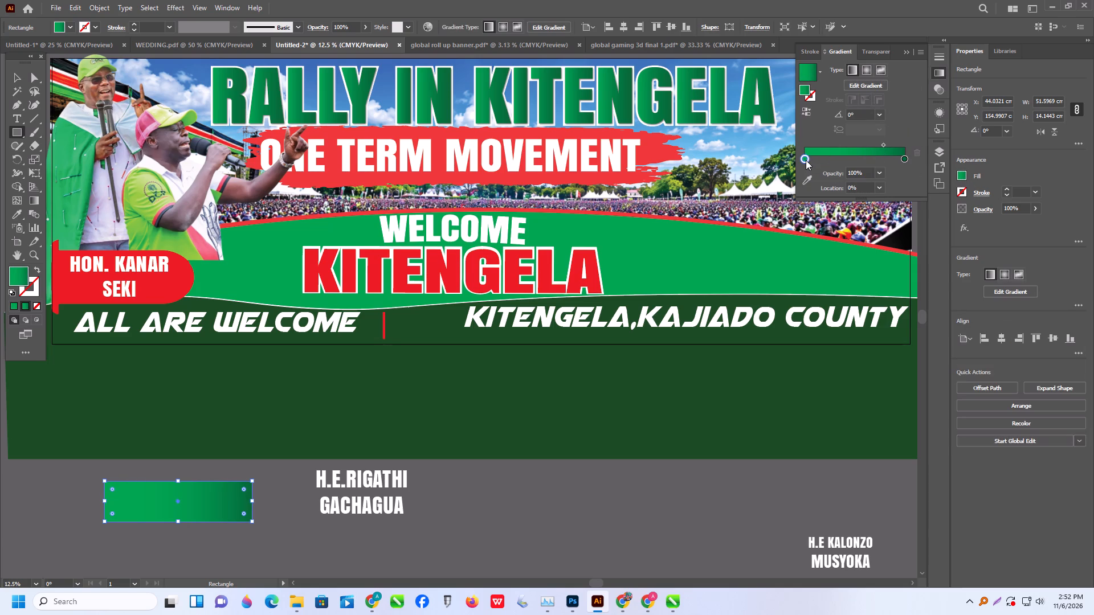
{"action": "double_click", "coordinate": [806, 160]}
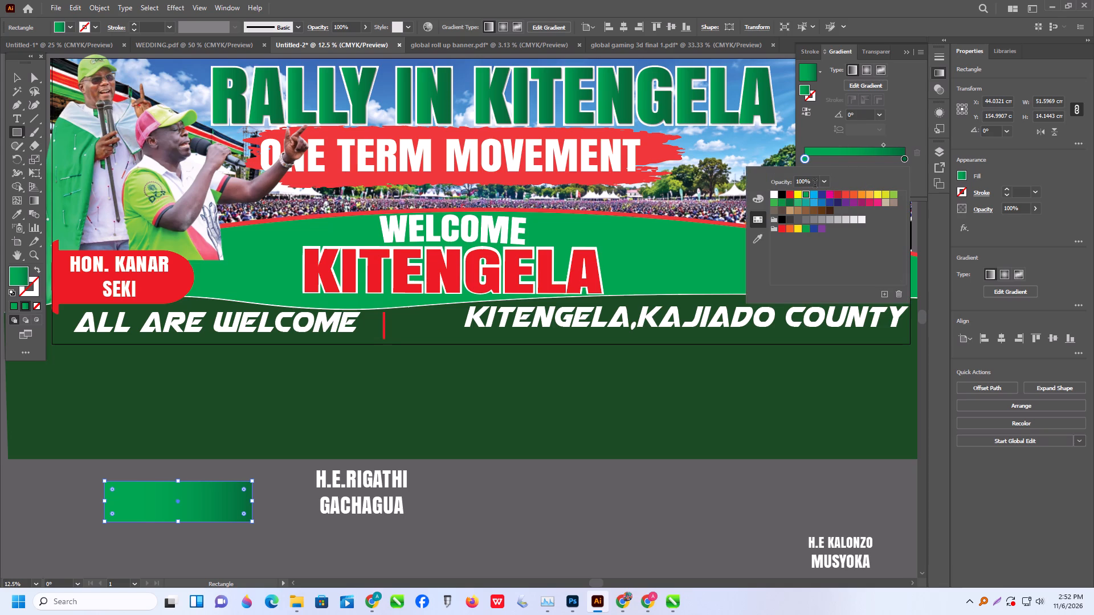
{"action": "left_click_drag", "start_coordinate": [813, 184], "coordinate": [743, 183]}
{"action": "key", "text": "0"}
{"action": "key", "text": "Return"}
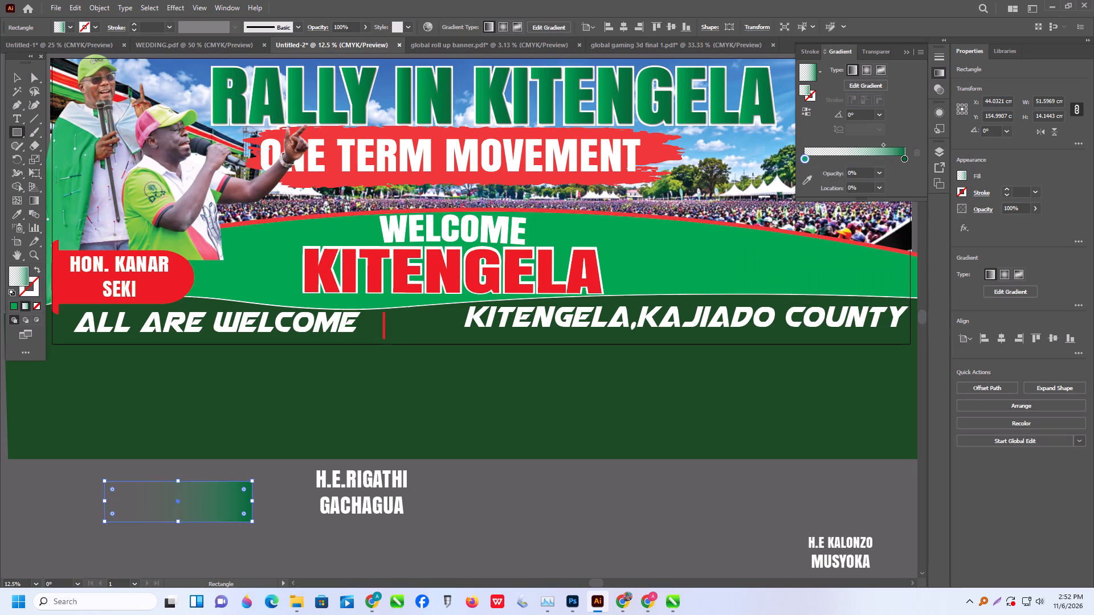
Set the rectangle's gradient angle to -90° so the green fades upward from its bottom edge.
{"action": "left_click", "coordinate": [884, 114]}
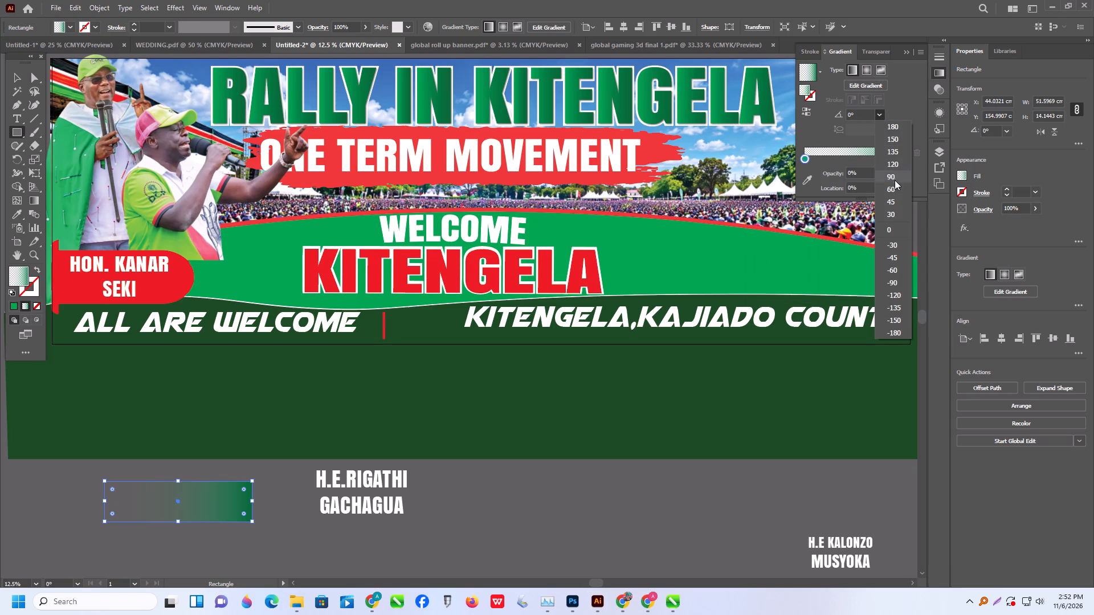
{"action": "left_click", "coordinate": [893, 183]}
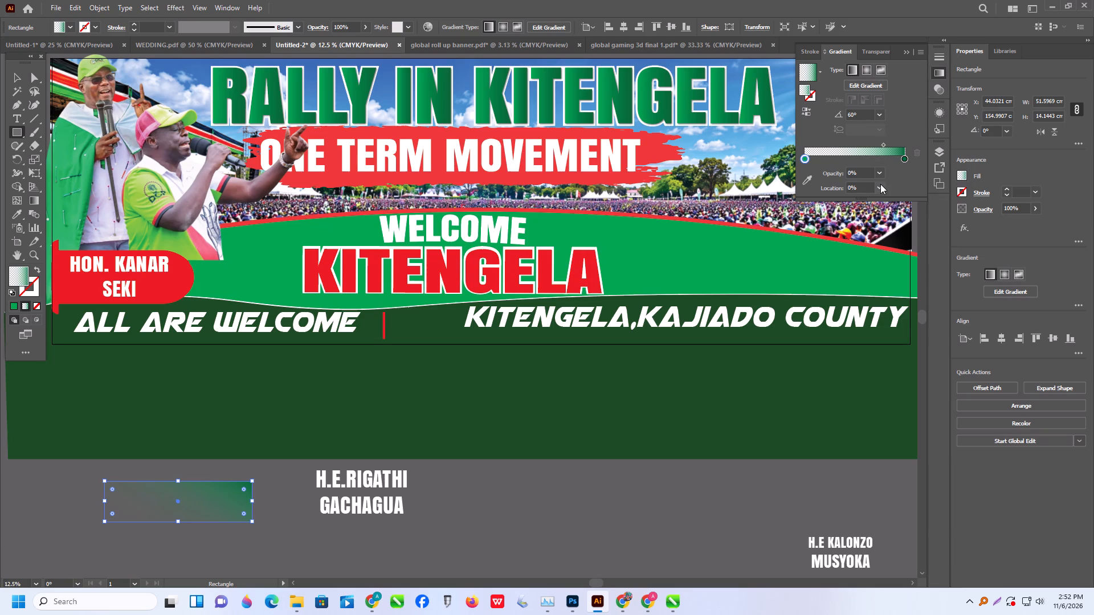
{"action": "left_click", "coordinate": [879, 113]}
{"action": "left_click", "coordinate": [896, 181]}
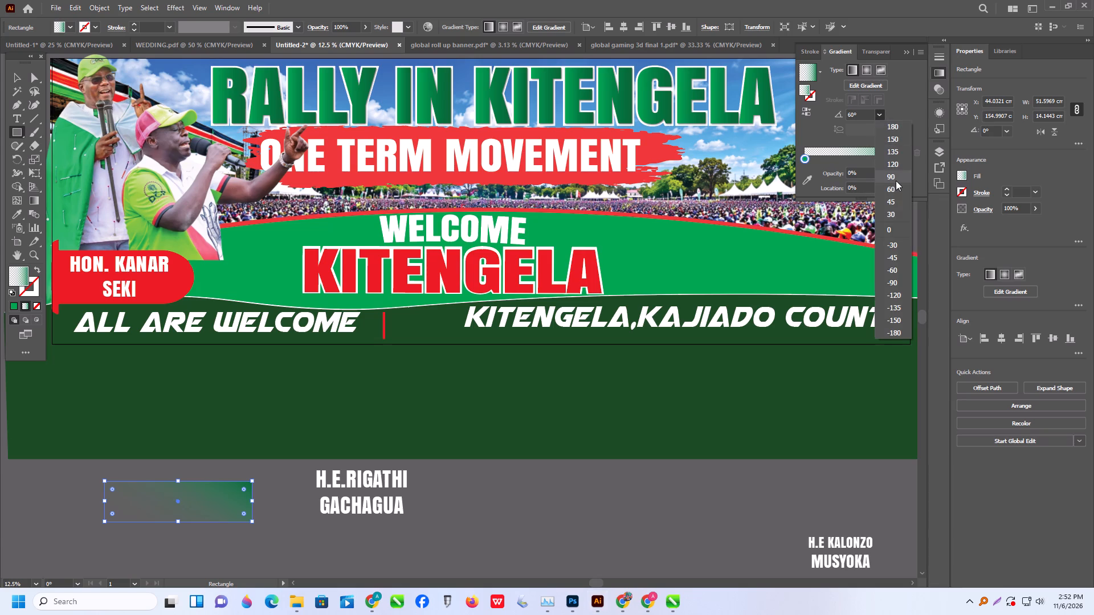
{"action": "left_click", "coordinate": [878, 116]}
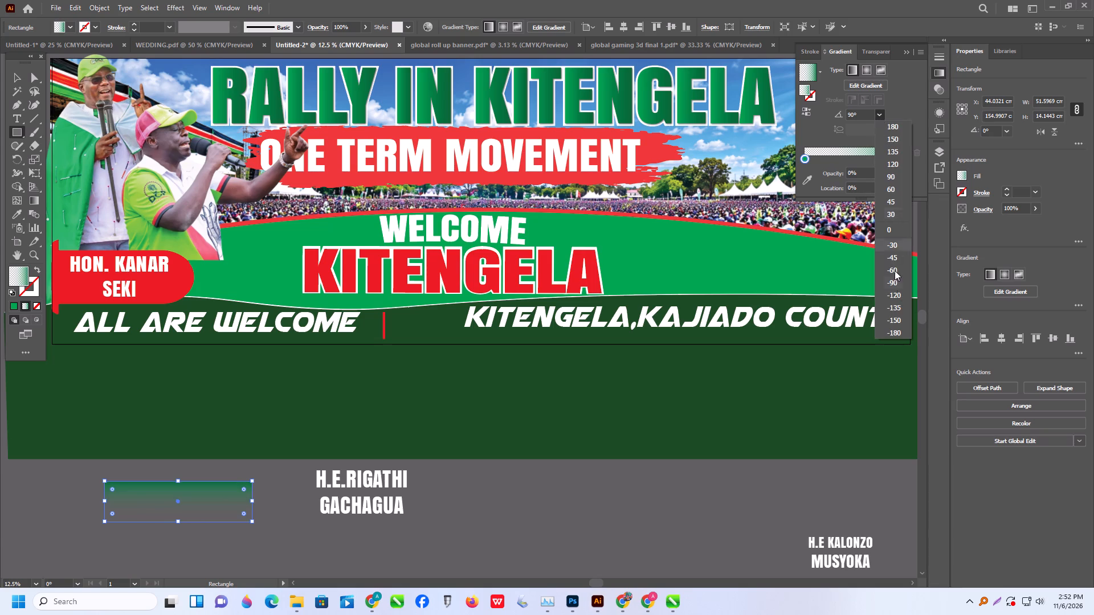
{"action": "left_click", "coordinate": [897, 278]}
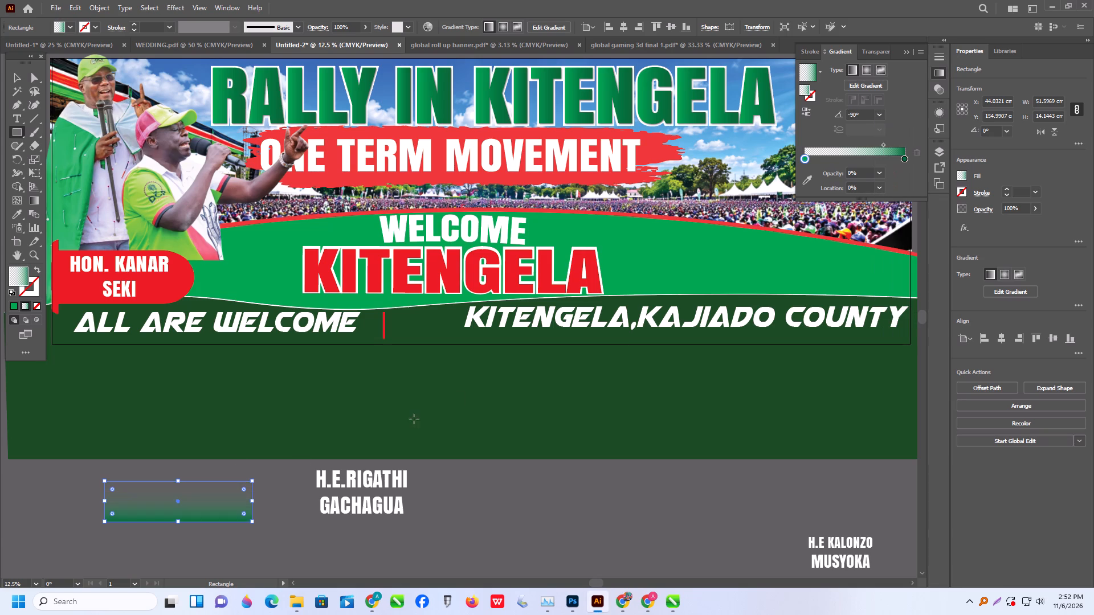
Move the gradient rectangle onto the lower edge of the pink-capped speaker's photo.
{"action": "left_click", "coordinate": [15, 80]}
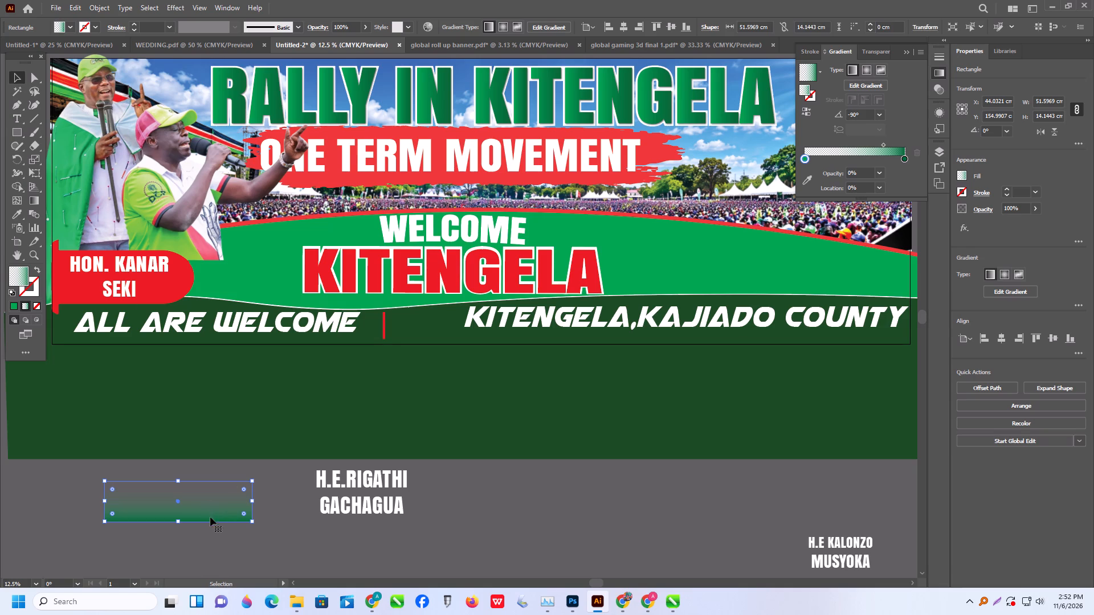
{"action": "left_click_drag", "start_coordinate": [210, 517], "coordinate": [254, 259]}
Move the HON. KANAR SEKI label off the speakers, down to the left end of the dark green band below the artboard.
{"action": "scroll", "coordinate": [115, 279], "scroll_direction": "up", "scroll_amount": 1}
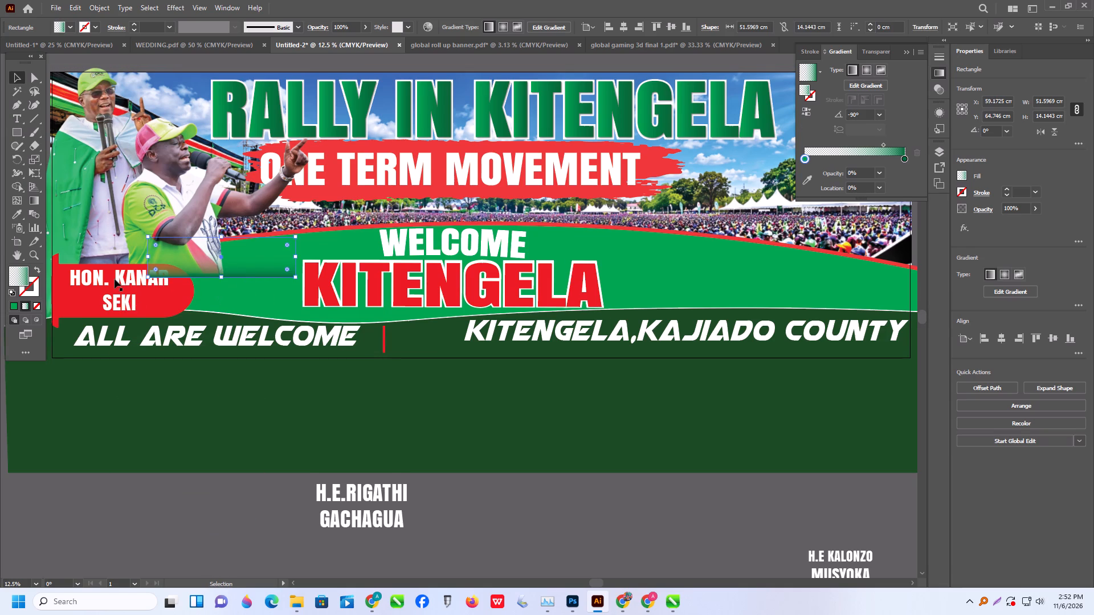
{"action": "scroll", "coordinate": [115, 279], "scroll_direction": "up", "scroll_amount": 1}
{"action": "scroll", "coordinate": [113, 284], "scroll_direction": "up", "scroll_amount": 1, "text": "alt"}
{"action": "left_click", "coordinate": [103, 292]}
{"action": "left_click_drag", "start_coordinate": [156, 314], "coordinate": [148, 320]}
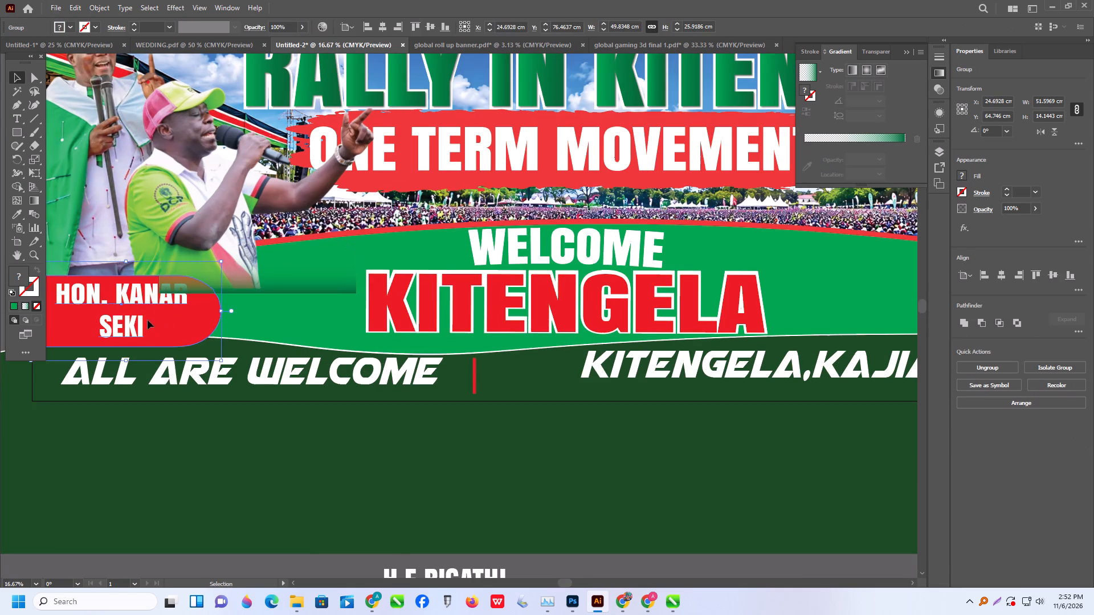
{"action": "left_click_drag", "start_coordinate": [148, 320], "coordinate": [32, 483]}
Centre the gradient rectangle under the pink-capped speaker and stretch its bottom edge down to a height of about 25.2 cm.
{"action": "left_click_drag", "start_coordinate": [245, 273], "coordinate": [206, 270]}
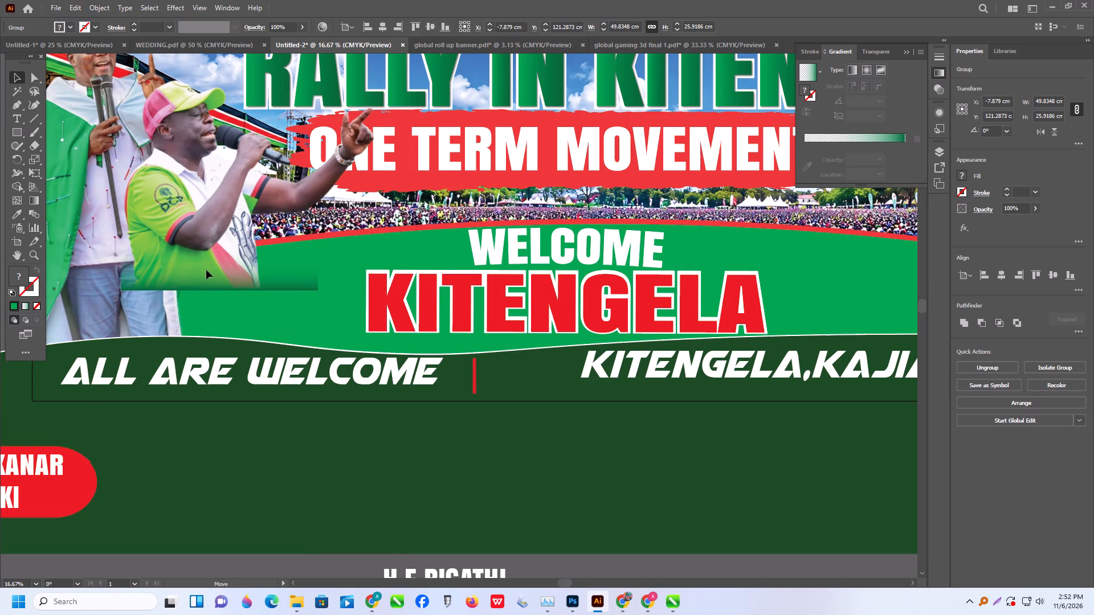
{"action": "left_click_drag", "start_coordinate": [206, 270], "coordinate": [202, 270]}
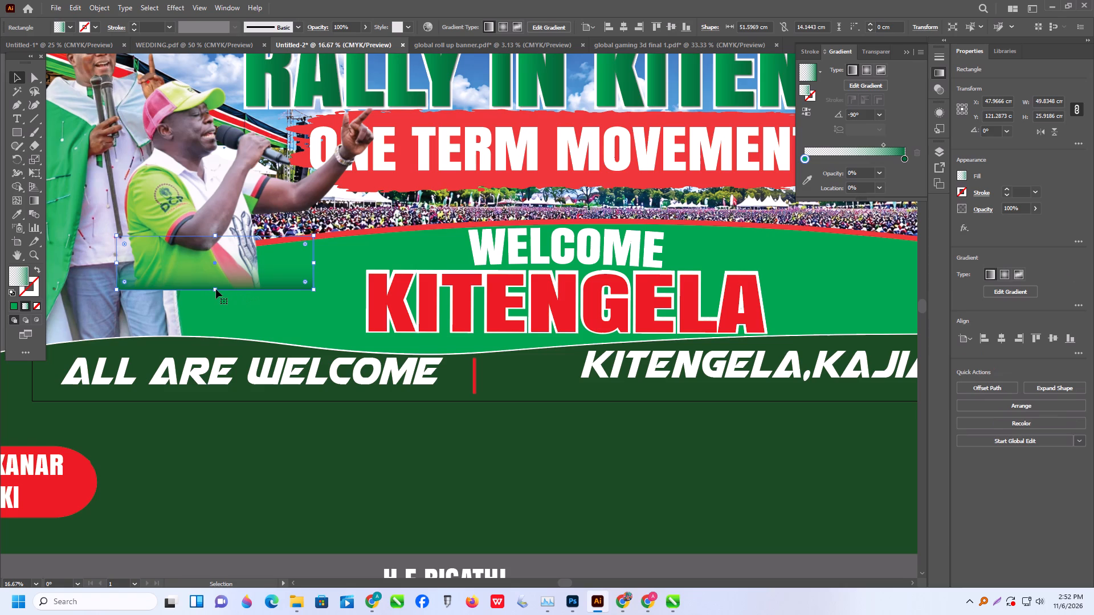
{"action": "left_click_drag", "start_coordinate": [215, 291], "coordinate": [214, 332]}
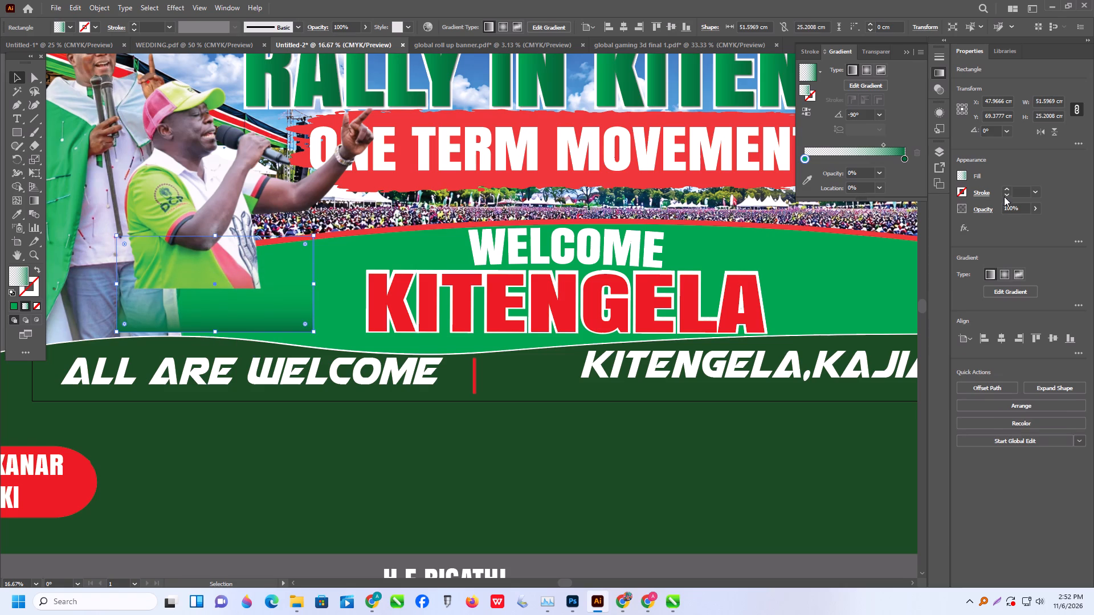
Shift the rectangle's gradient midpoint to about 22% so the green covers the bottom of the pink-capped speaker's photo.
{"action": "left_click_drag", "start_coordinate": [885, 144], "coordinate": [859, 144]}
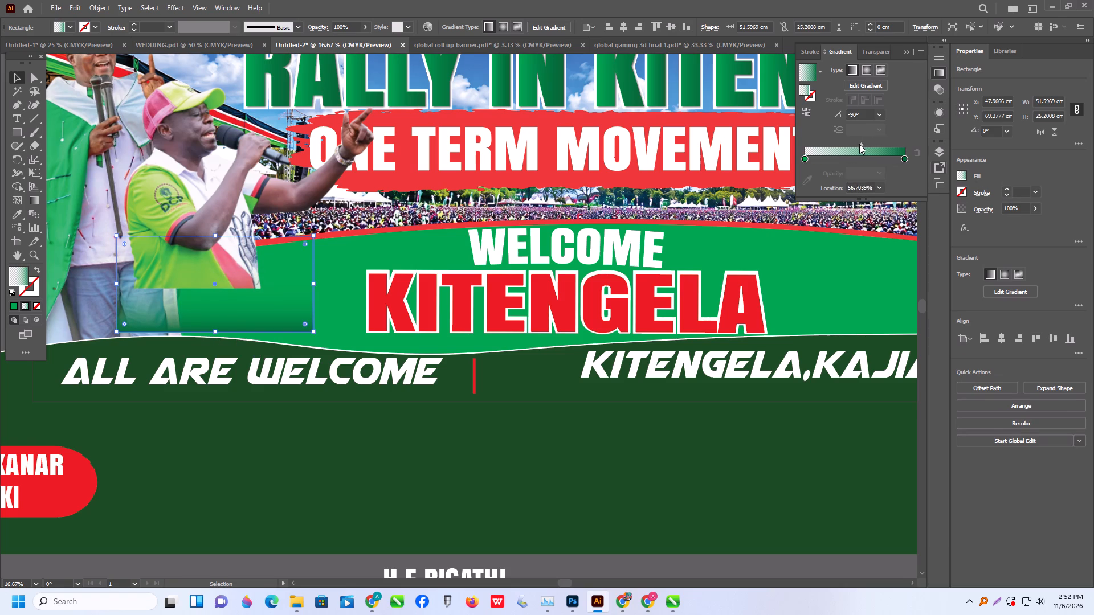
{"action": "left_click_drag", "start_coordinate": [859, 144], "coordinate": [838, 143]}
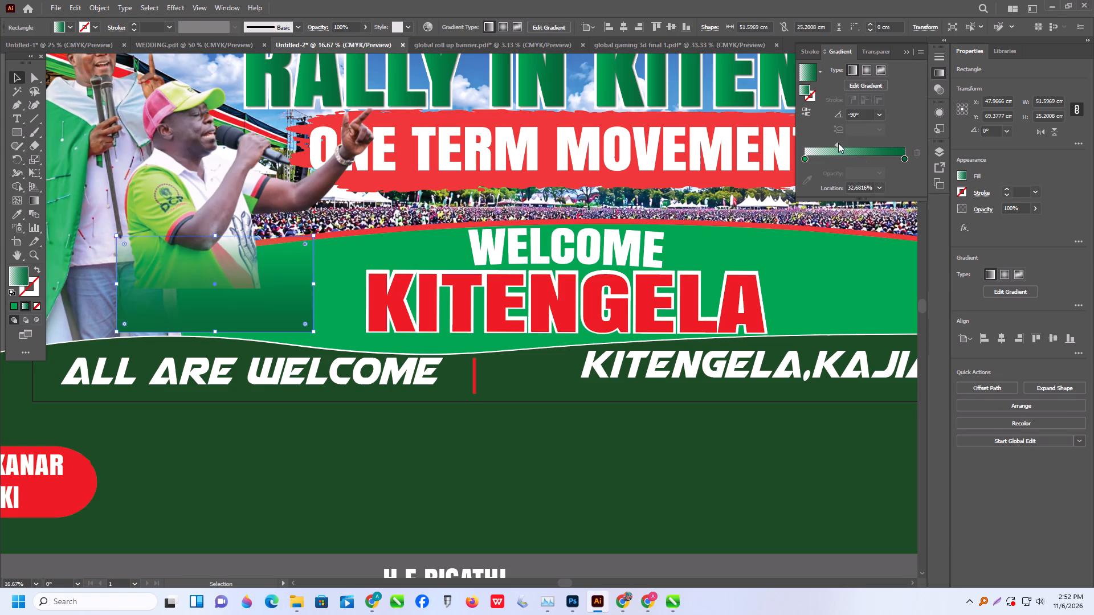
{"action": "left_click_drag", "start_coordinate": [838, 143], "coordinate": [827, 143]}
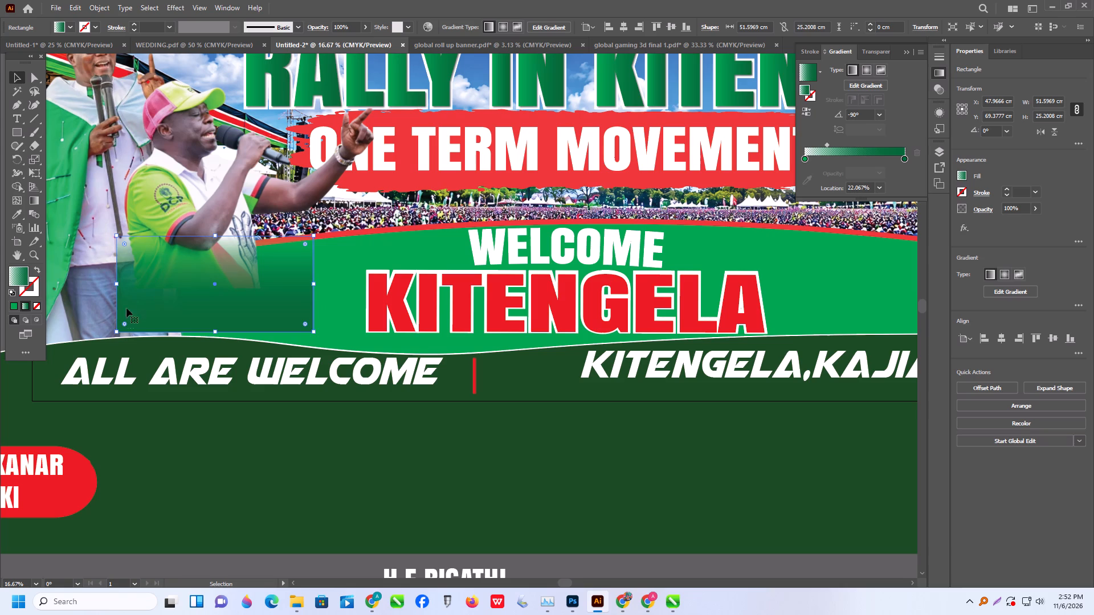
Extend the gradient rectangle slightly to a height of about 25.5 cm, toward the dark green band.
{"action": "scroll", "coordinate": [239, 324], "scroll_direction": "down", "scroll_amount": 2, "text": "alt"}
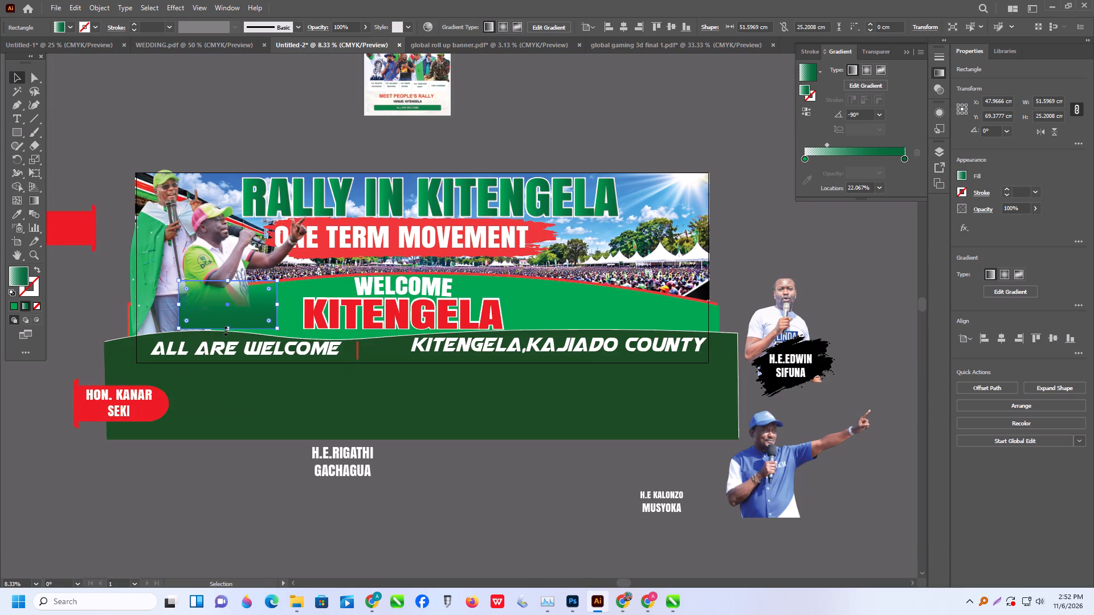
{"action": "left_click", "coordinate": [227, 330]}
Move the dark green band with its ALL ARE WELCOME and KITENGELA,KAJIADO COUNTY texts and red divider off the banner, above the reference poster.
{"action": "scroll", "coordinate": [202, 348], "scroll_direction": "up", "scroll_amount": 2, "text": "alt"}
{"action": "left_click", "coordinate": [202, 348]}
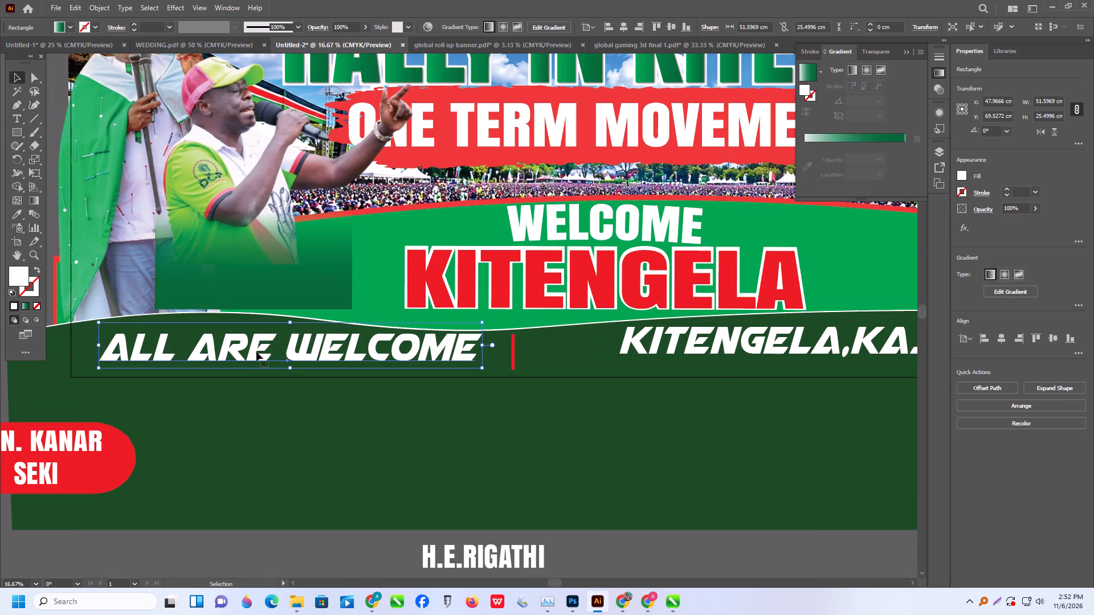
{"action": "left_click", "coordinate": [84, 336], "text": "shift"}
{"action": "scroll", "coordinate": [358, 417], "scroll_direction": "down", "scroll_amount": 2, "text": "alt"}
{"action": "left_click", "coordinate": [116, 373]}
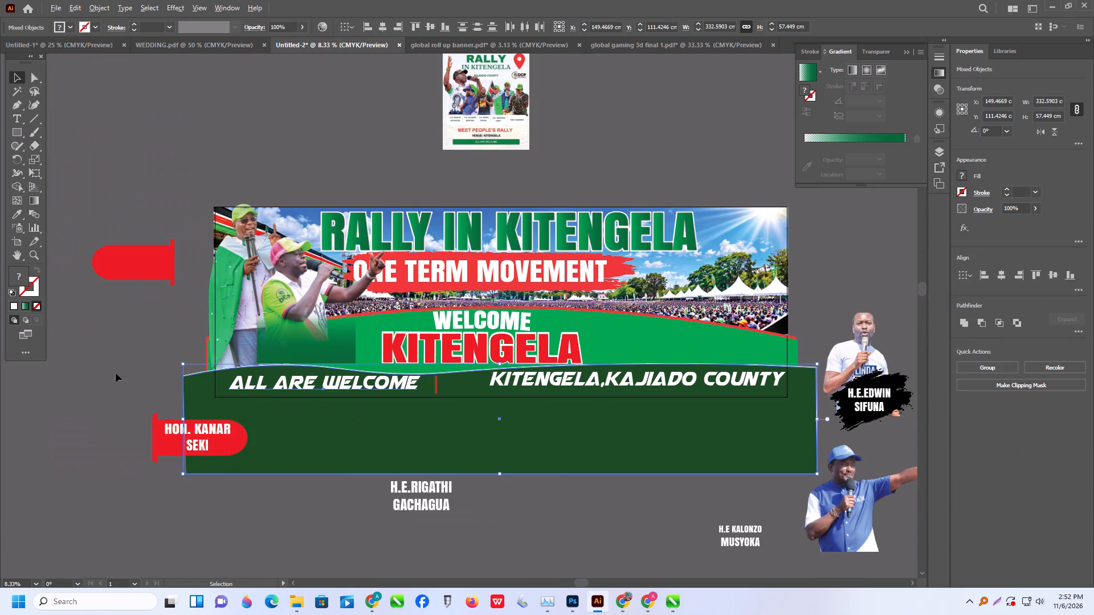
{"action": "left_click_drag", "start_coordinate": [152, 360], "coordinate": [193, 399]}
{"action": "left_click", "coordinate": [140, 381]}
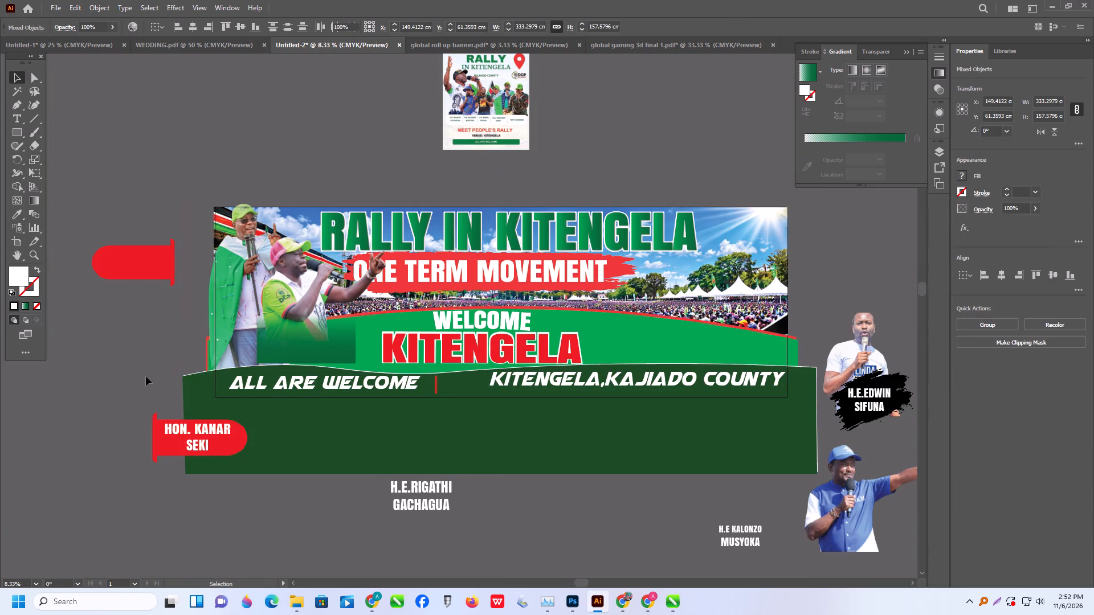
{"action": "left_click_drag", "start_coordinate": [147, 376], "coordinate": [187, 400]}
{"action": "left_click", "coordinate": [289, 382], "text": "shift"}
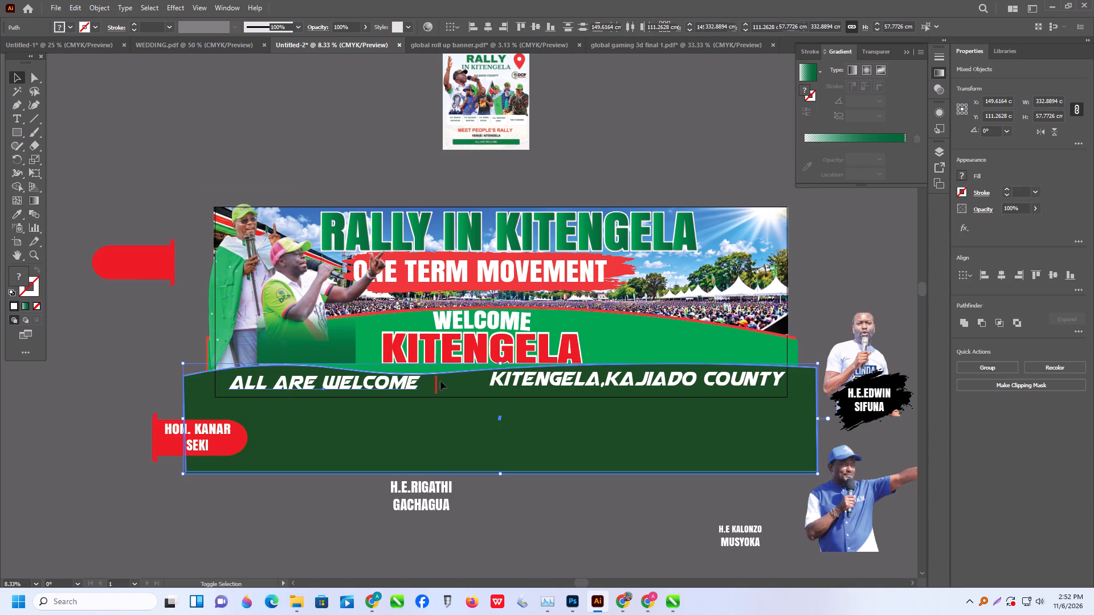
{"action": "left_click", "coordinate": [436, 383], "text": "shift"}
{"action": "left_click", "coordinate": [524, 380], "text": "shift"}
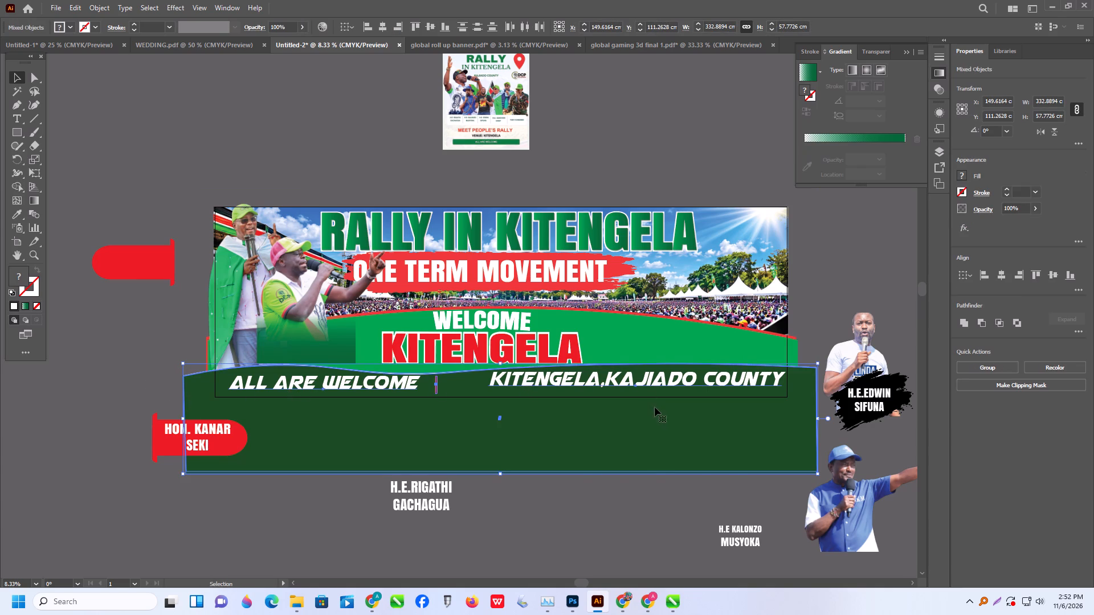
{"action": "scroll", "coordinate": [656, 409], "scroll_direction": "down", "scroll_amount": 1, "text": "alt"}
{"action": "left_click_drag", "start_coordinate": [590, 419], "coordinate": [621, 65]}
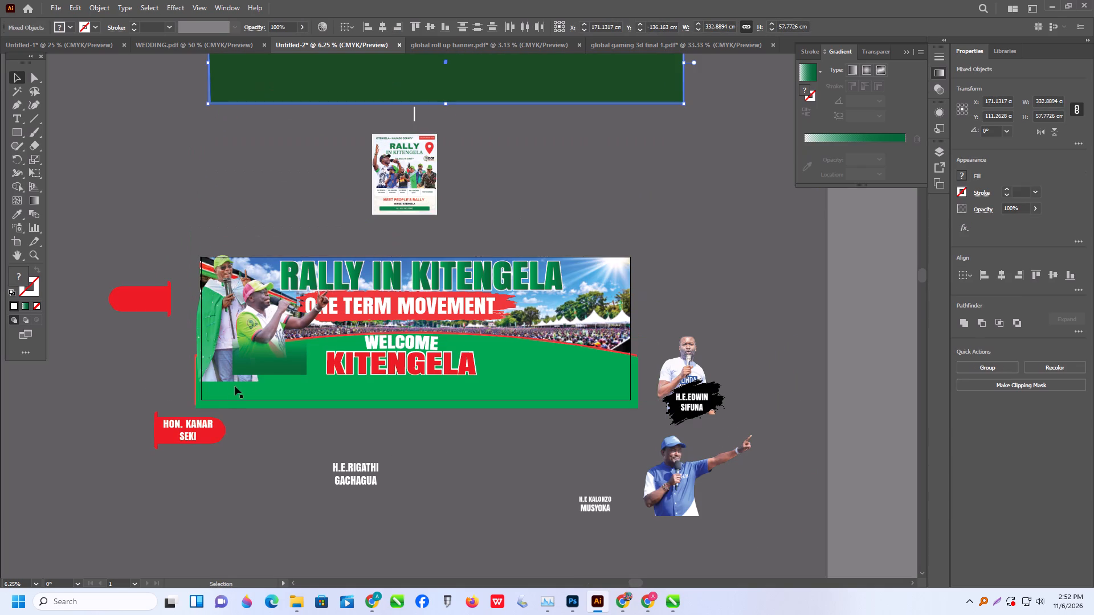
Widen the green gradient rectangle past the banner's left edge and raise it slightly to cover the bottoms of both speakers' photos.
{"action": "left_click", "coordinate": [272, 347]}
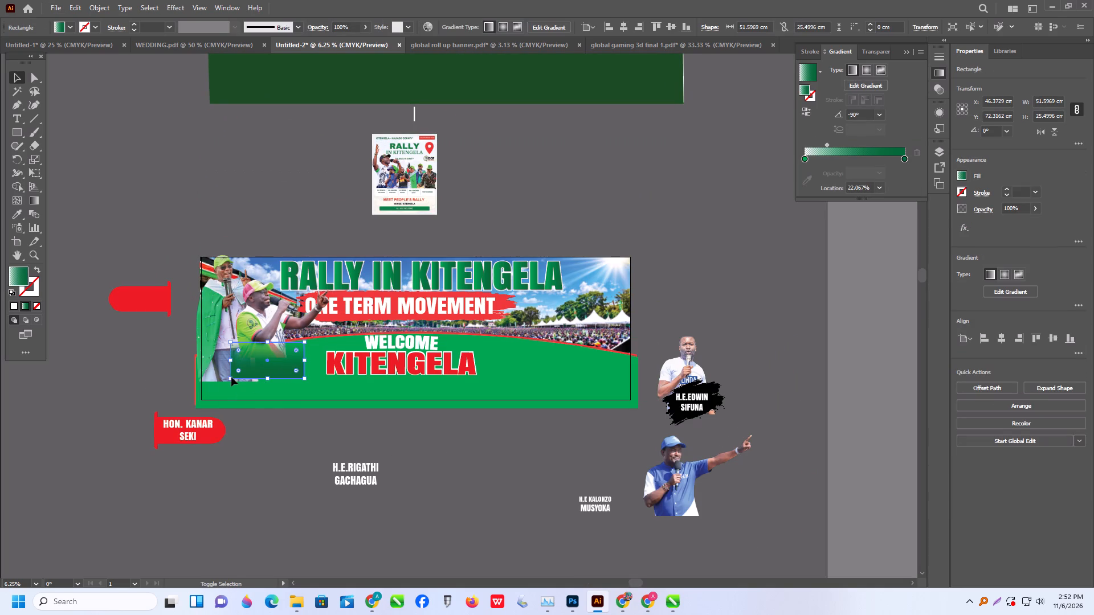
{"action": "left_click_drag", "start_coordinate": [227, 380], "coordinate": [186, 400], "text": "shift"}
{"action": "left_click_drag", "start_coordinate": [264, 384], "coordinate": [263, 368]}
{"action": "left_click", "coordinate": [156, 364]}
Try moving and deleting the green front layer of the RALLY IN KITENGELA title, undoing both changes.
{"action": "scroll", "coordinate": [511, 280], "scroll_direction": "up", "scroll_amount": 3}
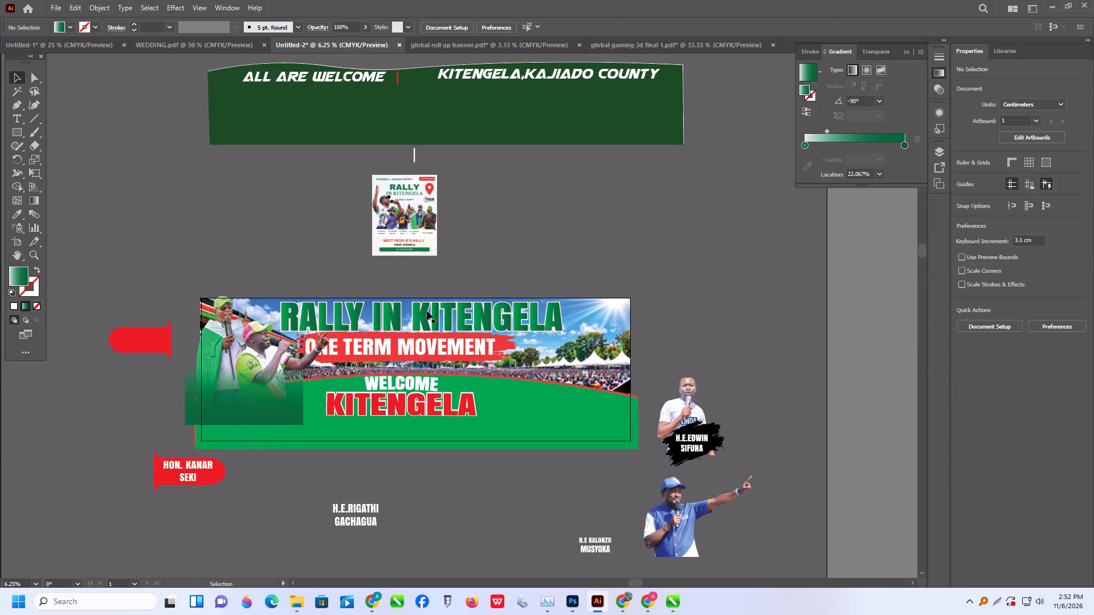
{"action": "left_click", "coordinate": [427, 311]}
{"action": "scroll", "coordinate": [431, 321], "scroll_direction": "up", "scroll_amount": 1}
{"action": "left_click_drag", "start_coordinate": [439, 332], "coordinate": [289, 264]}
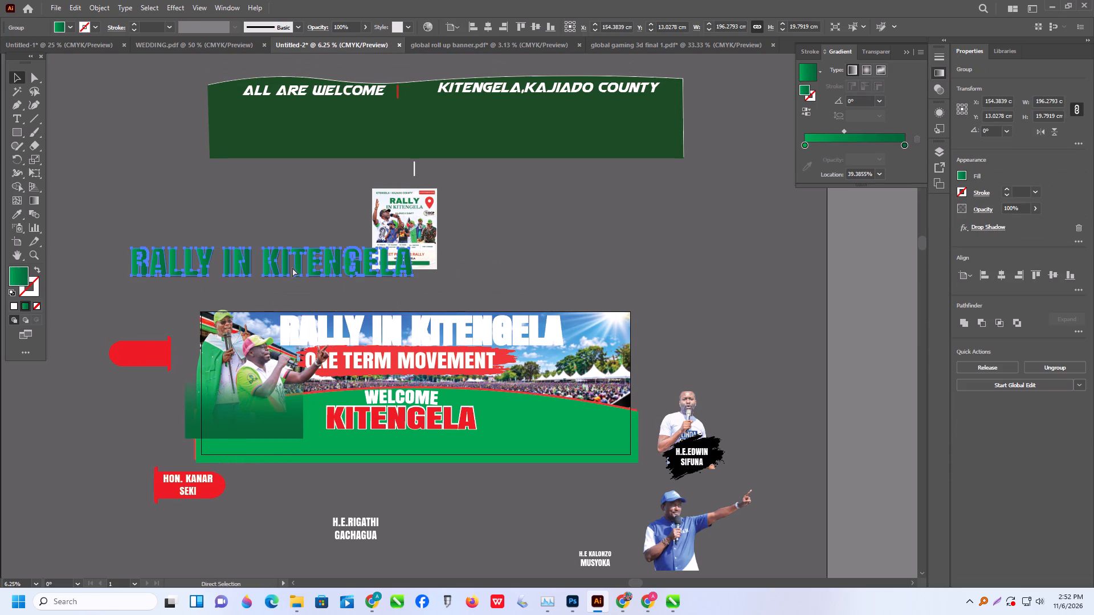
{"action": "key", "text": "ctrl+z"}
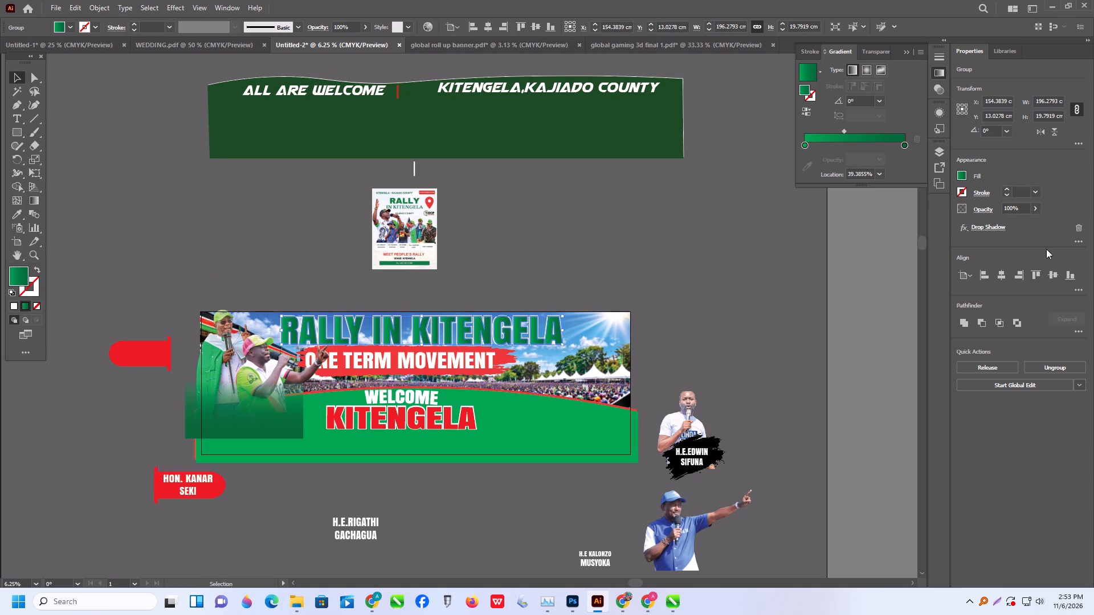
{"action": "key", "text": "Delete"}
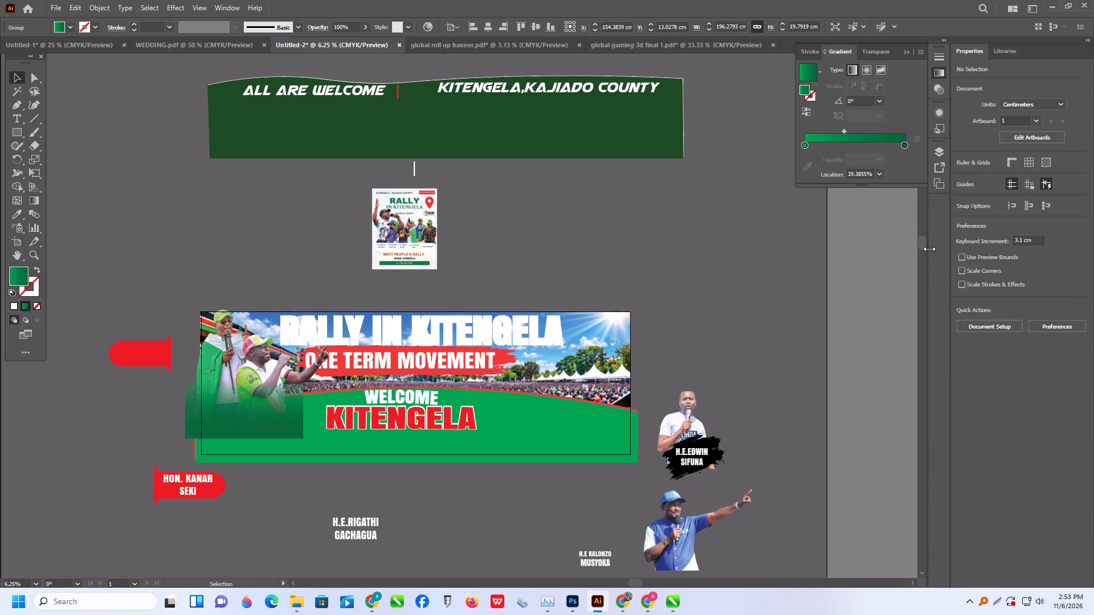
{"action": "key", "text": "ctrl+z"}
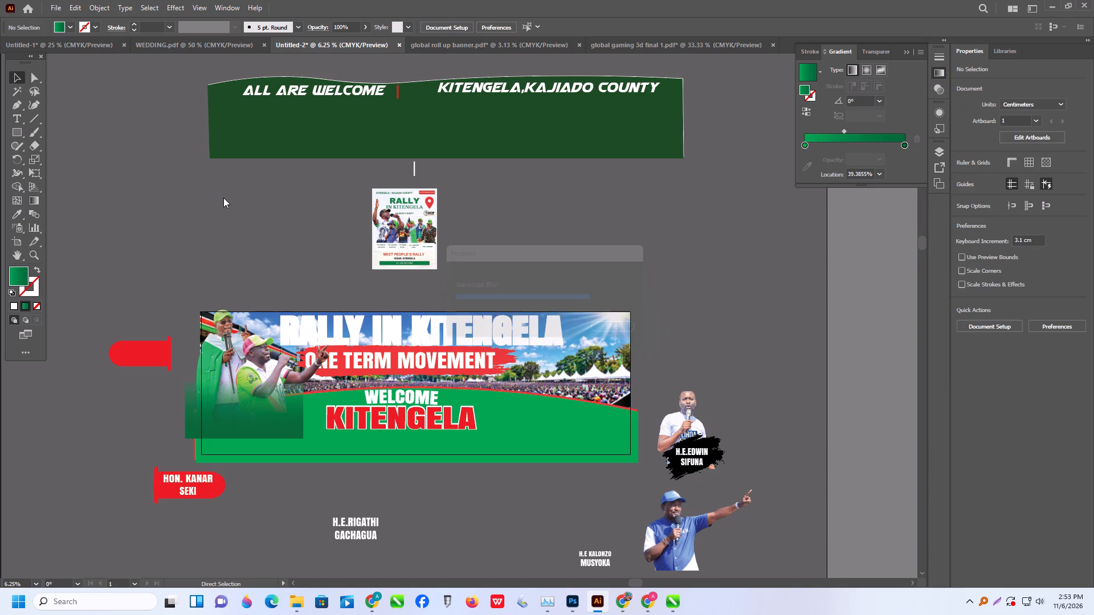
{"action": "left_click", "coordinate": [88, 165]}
Add the text "PEOPLE'S RALLY" on the empty canvas beside the reference poster.
{"action": "left_click", "coordinate": [20, 114]}
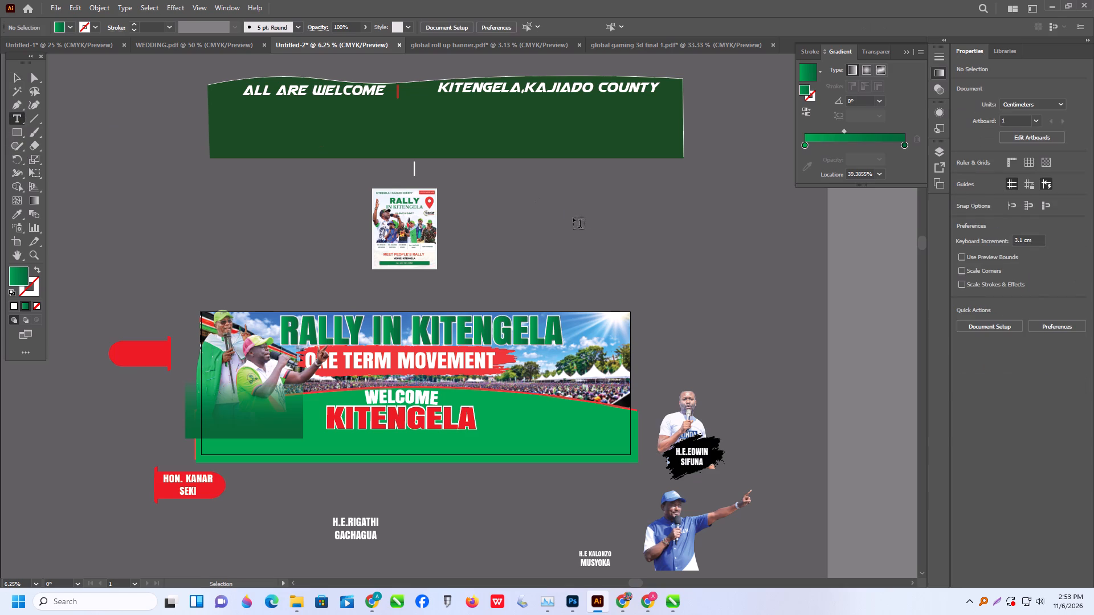
{"action": "left_click", "coordinate": [523, 219]}
{"action": "type", "text": "PEOPL"}
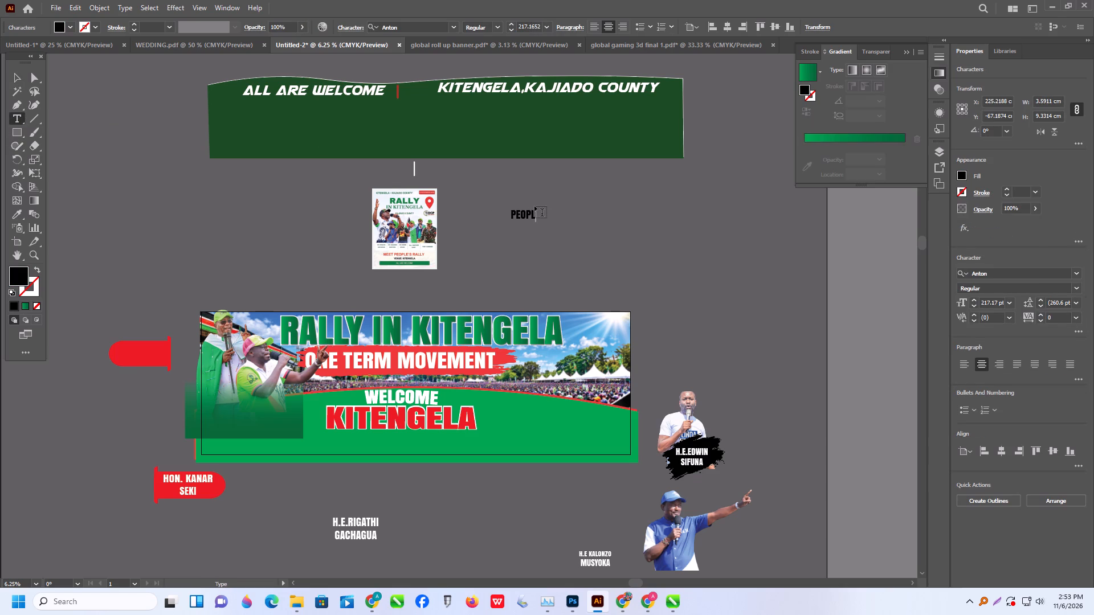
{"action": "key", "text": "e"}
{"action": "type", "text": "'S"}
{"action": "key", "text": "space"}
{"action": "type", "text": "RALLY"}
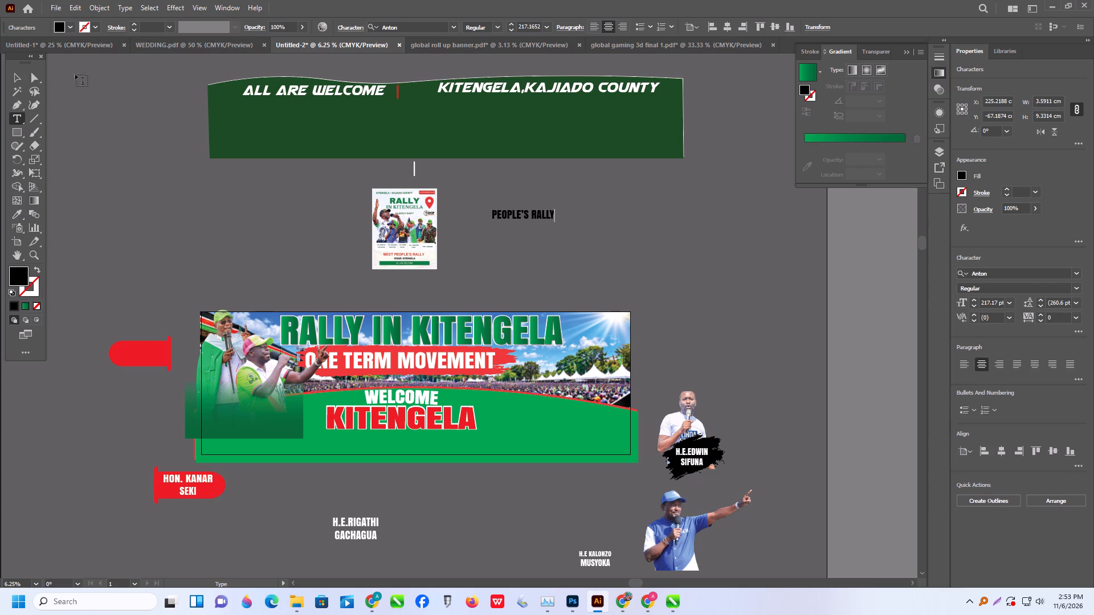
Enlarge the PEOPLE'S RALLY text proportionally to about 402 pt, roughly 81 cm wide.
{"action": "left_click", "coordinate": [19, 77]}
{"action": "scroll", "coordinate": [473, 187], "scroll_direction": "up", "scroll_amount": 3, "text": "alt"}
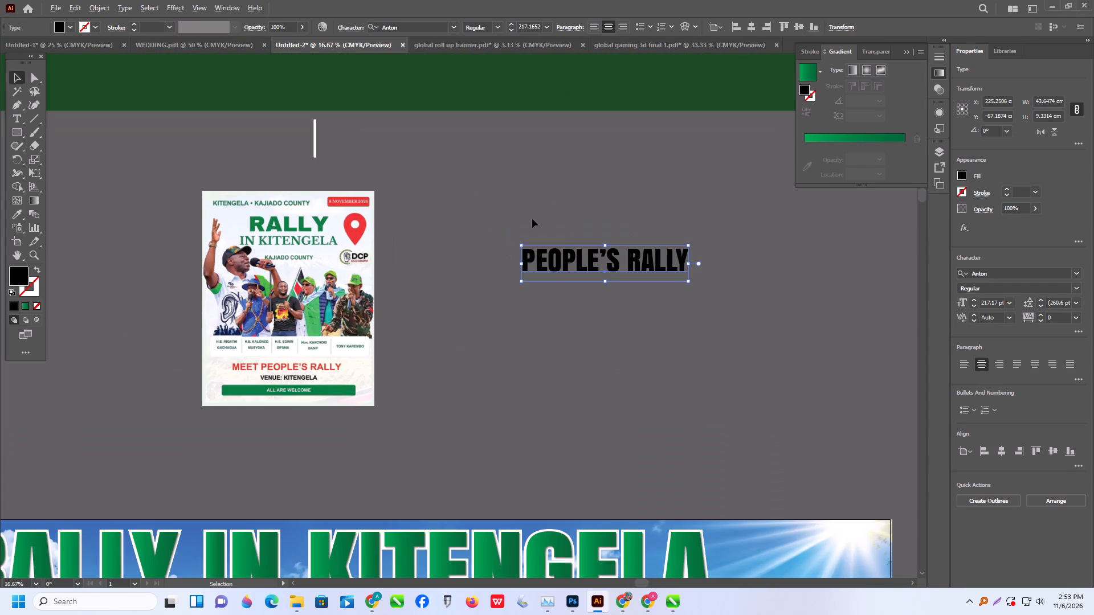
{"action": "left_click_drag", "start_coordinate": [688, 282], "coordinate": [824, 355], "text": "shift"}
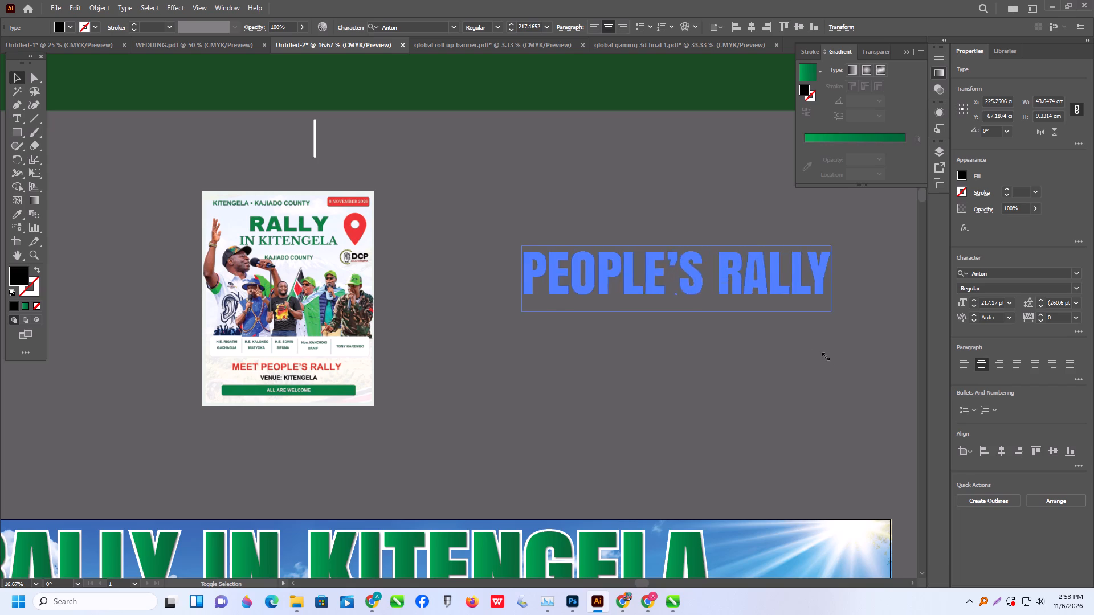
{"action": "left_click_drag", "start_coordinate": [824, 355], "coordinate": [828, 358], "text": "shift"}
{"action": "scroll", "coordinate": [542, 329], "scroll_direction": "down", "scroll_amount": 1, "text": "alt"}
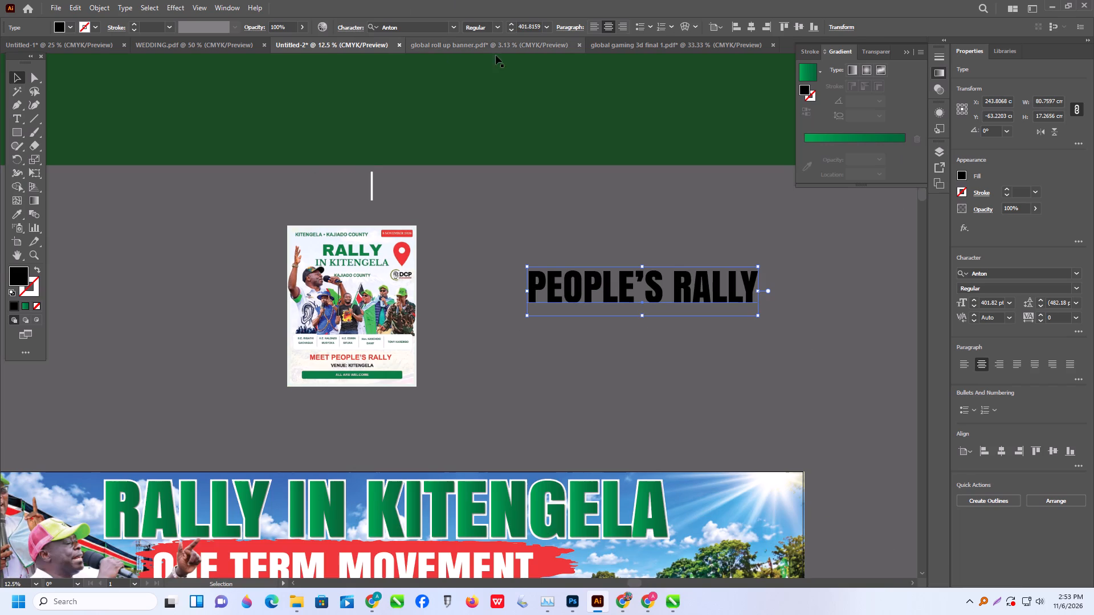
Apply a horizontal Arc warp with a 4% bend to the PEOPLE'S RALLY text.
{"action": "left_click", "coordinate": [166, 6]}
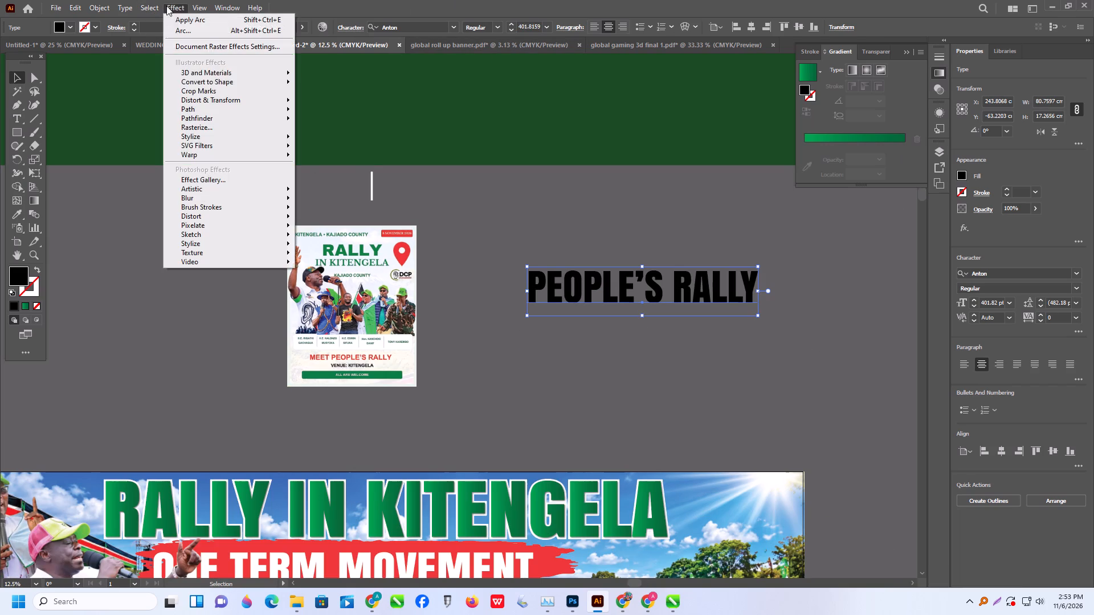
{"action": "left_click", "coordinate": [210, 156]}
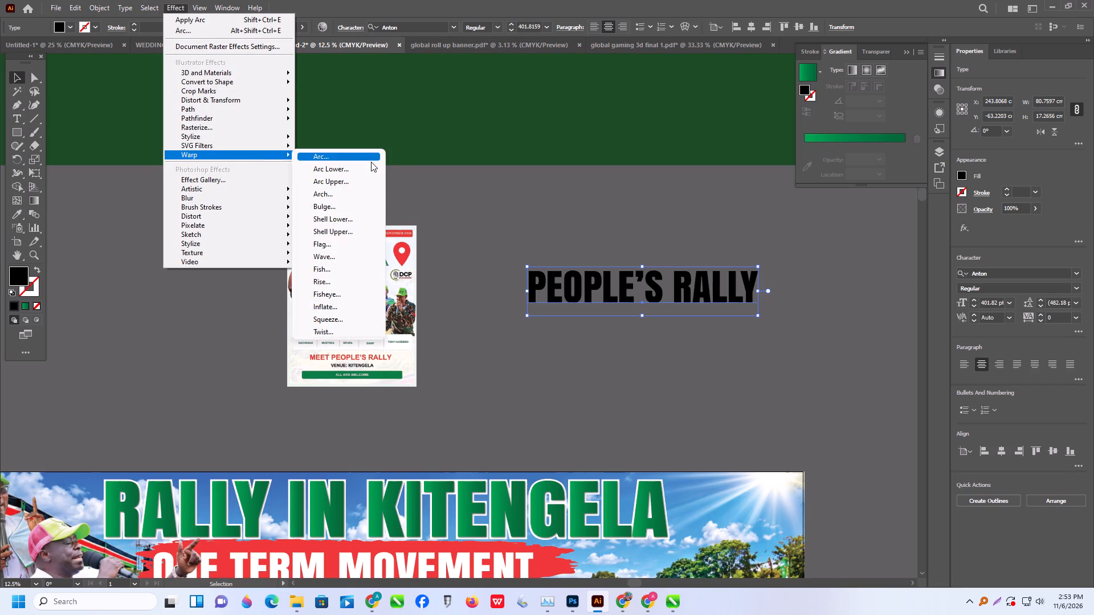
{"action": "left_click", "coordinate": [359, 159]}
{"action": "left_click_drag", "start_coordinate": [569, 138], "coordinate": [561, 138]}
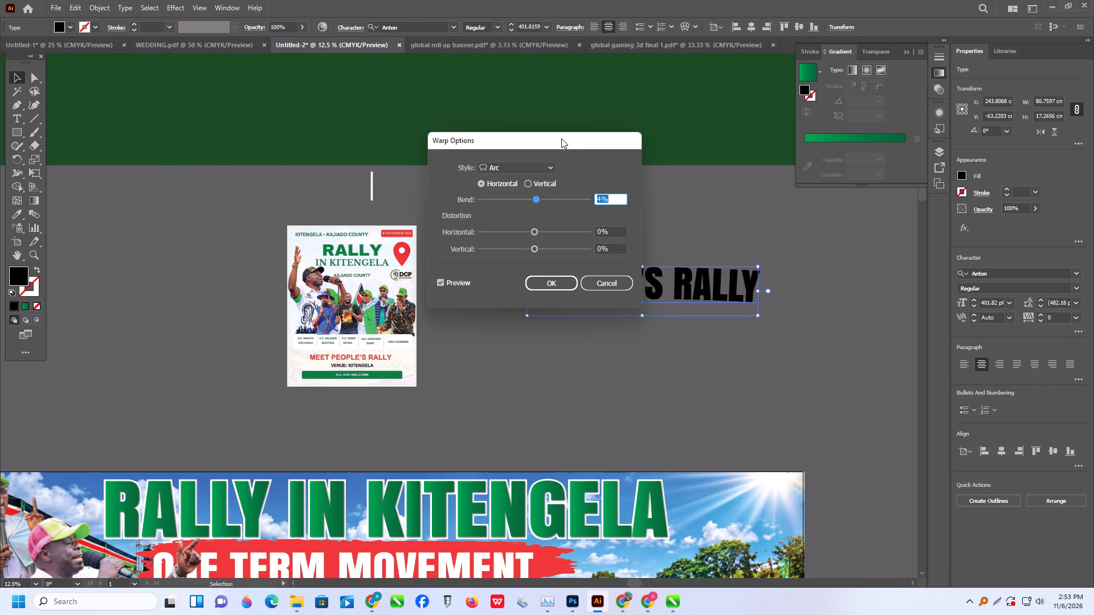
{"action": "left_click_drag", "start_coordinate": [561, 138], "coordinate": [185, 158]}
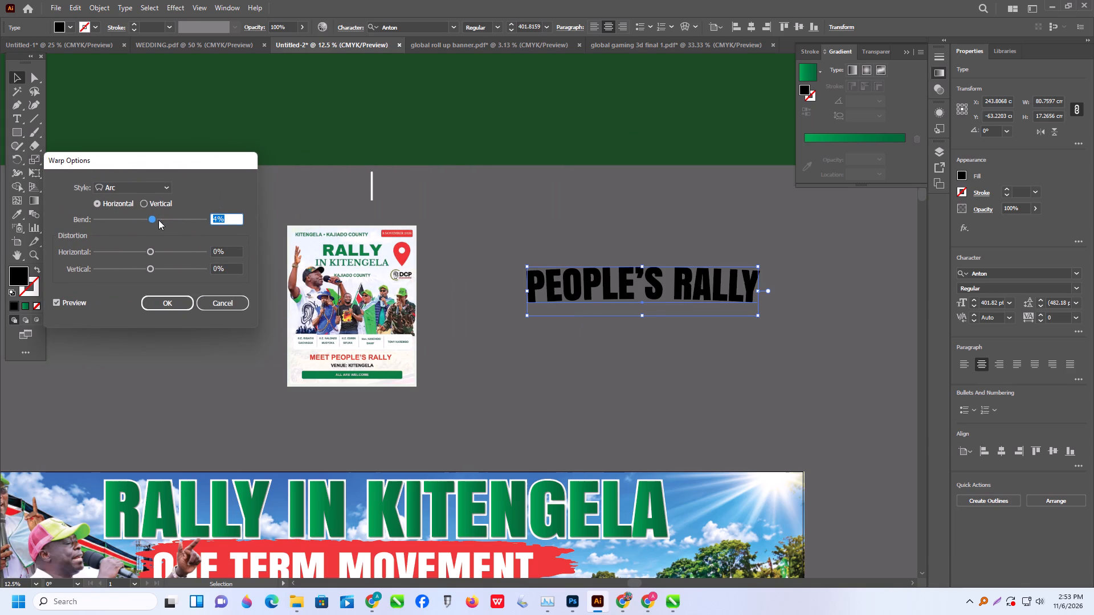
{"action": "left_click_drag", "start_coordinate": [155, 218], "coordinate": [153, 218]}
{"action": "left_click_drag", "start_coordinate": [153, 218], "coordinate": [150, 218]}
{"action": "key", "text": "ctrl+z"}
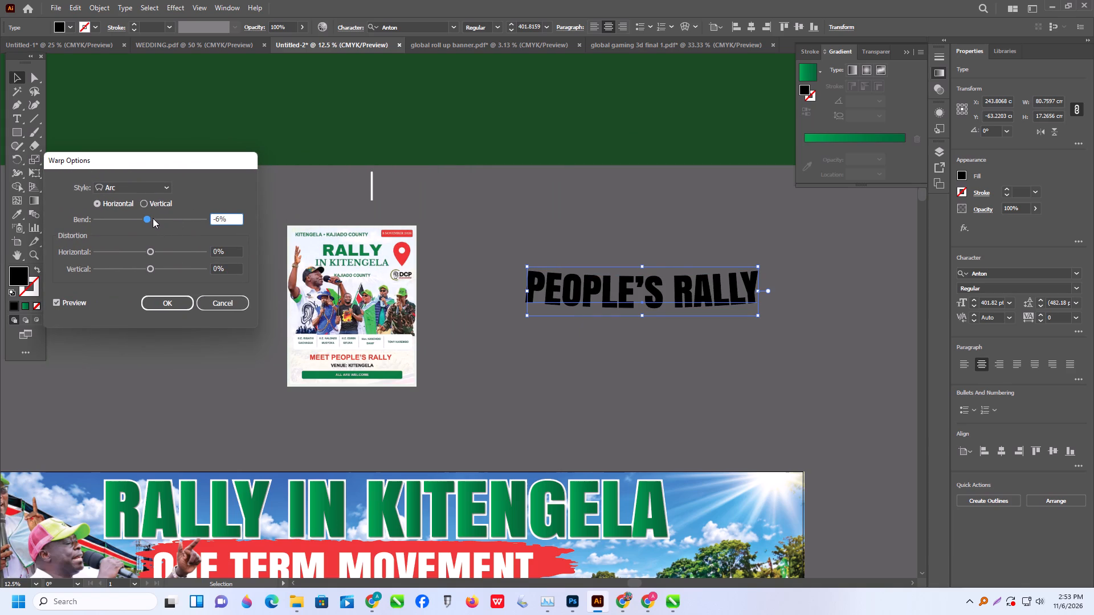
{"action": "key", "text": "ctrl+z"}
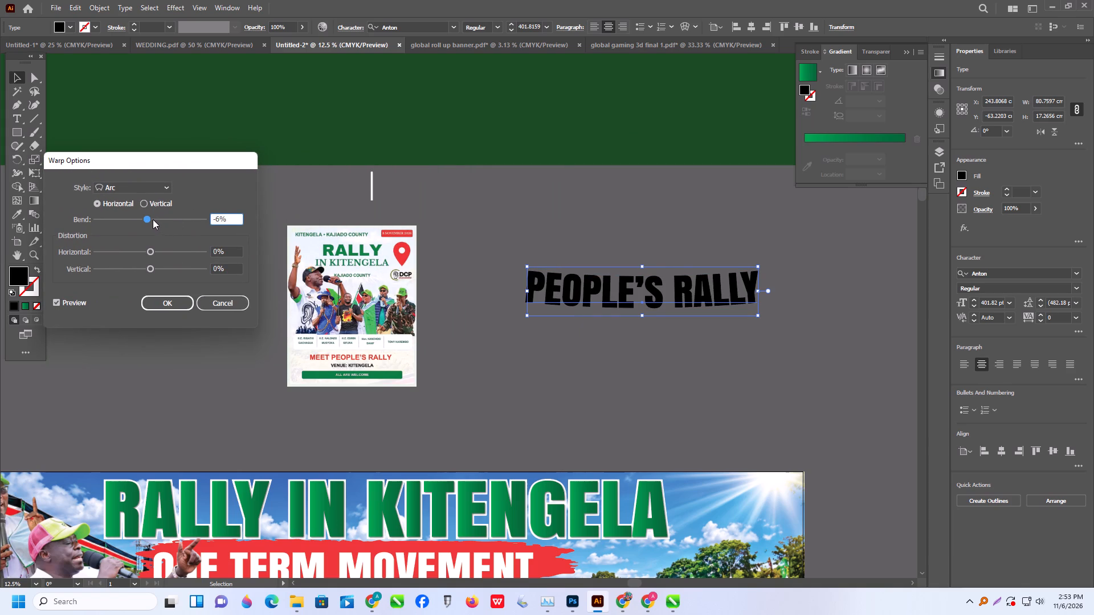
{"action": "left_click", "coordinate": [152, 219]}
{"action": "left_click", "coordinate": [153, 218]}
{"action": "double_click", "coordinate": [157, 217]}
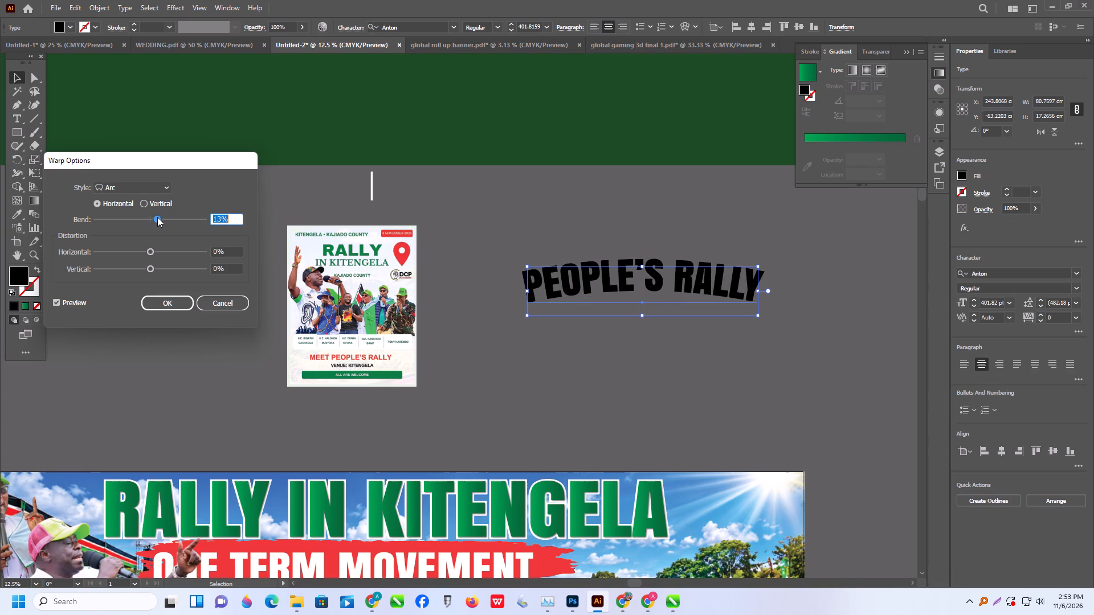
{"action": "left_click", "coordinate": [152, 217]}
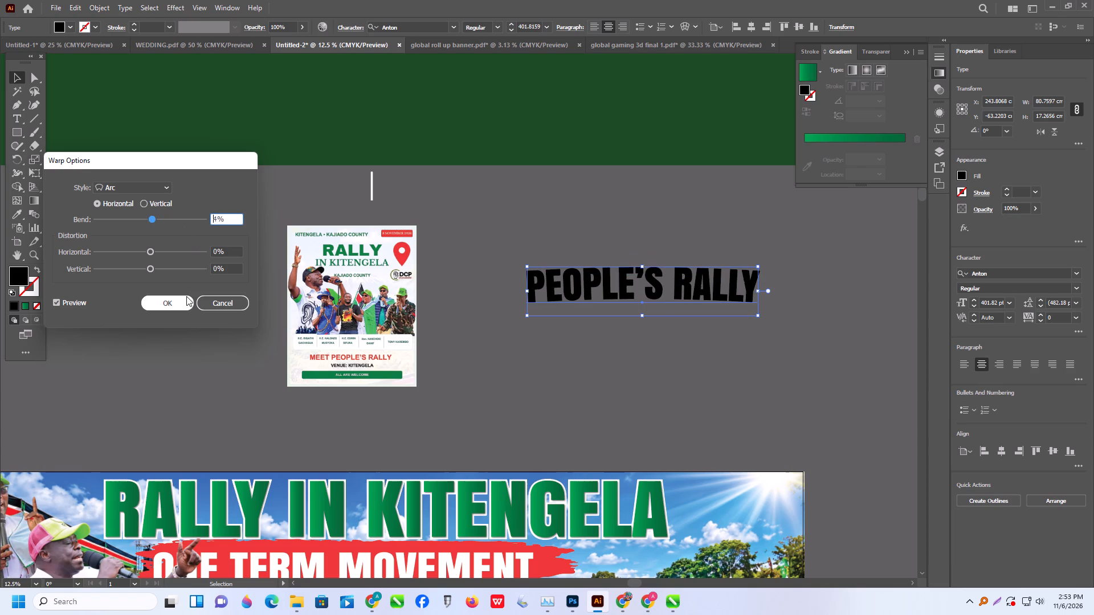
{"action": "left_click", "coordinate": [177, 302]}
Scale the arched PEOPLE'S RALLY text up to about 849 pt, roughly 171 cm wide.
{"action": "scroll", "coordinate": [491, 304], "scroll_direction": "down", "scroll_amount": 2, "text": "alt"}
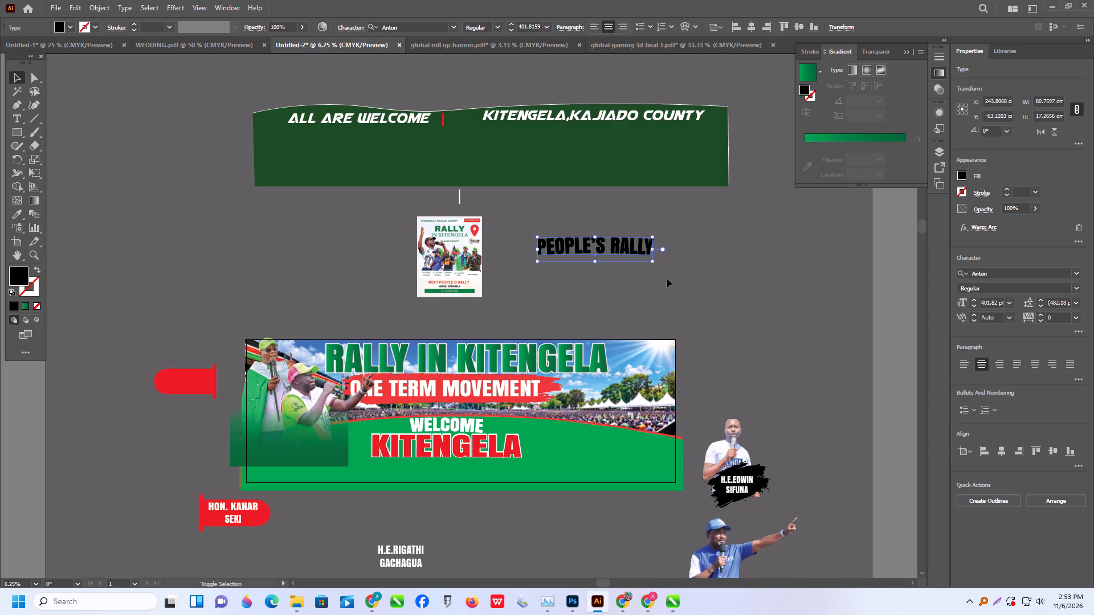
{"action": "left_click_drag", "start_coordinate": [655, 264], "coordinate": [742, 300], "text": "shift"}
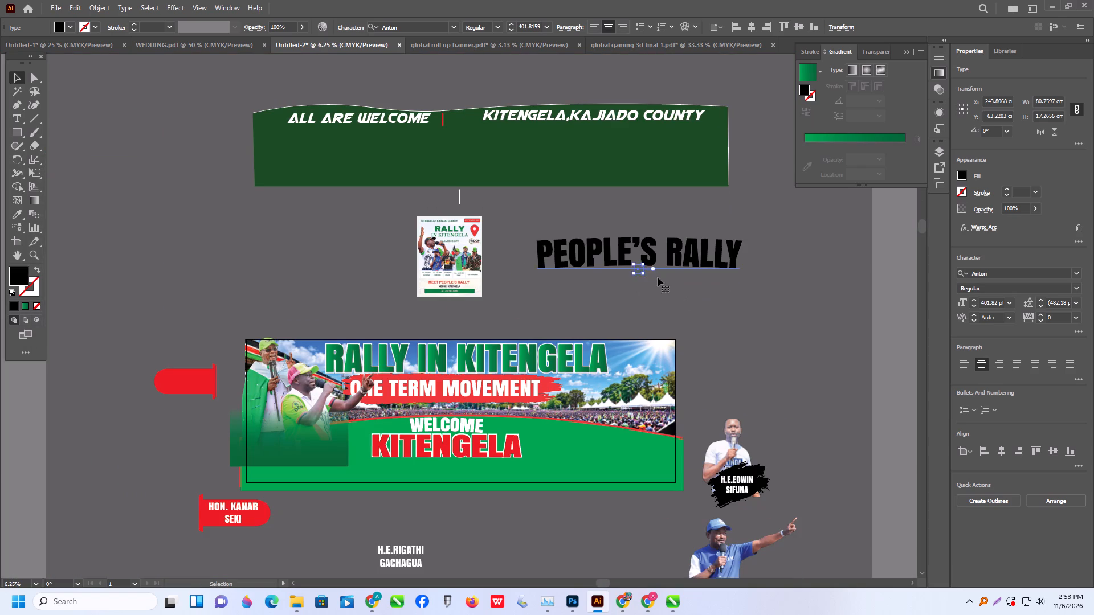
{"action": "left_click_drag", "start_coordinate": [742, 287], "coordinate": [764, 296], "text": "shift"}
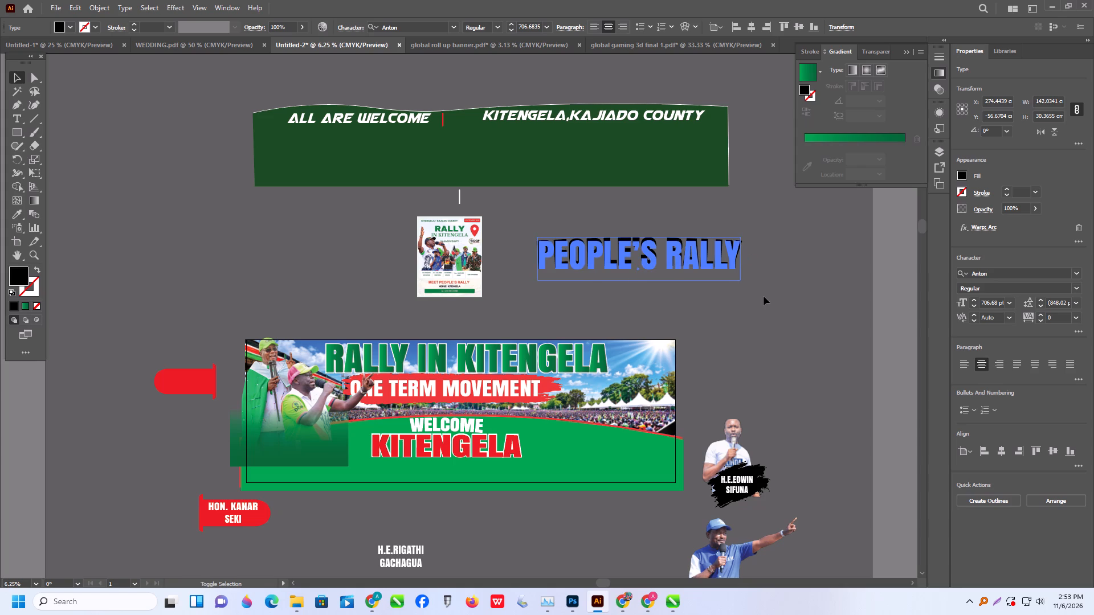
{"action": "left_click_drag", "start_coordinate": [764, 296], "coordinate": [767, 298], "text": "shift"}
{"action": "left_click_drag", "start_coordinate": [743, 281], "coordinate": [785, 306], "text": "shift"}
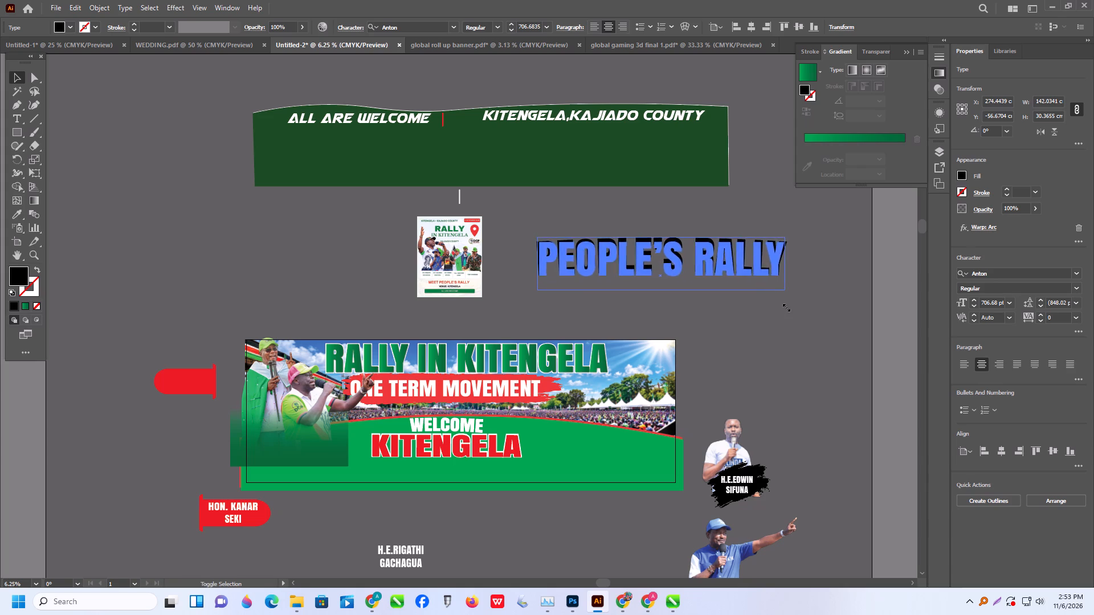
{"action": "left_click_drag", "start_coordinate": [785, 306], "coordinate": [780, 305], "text": "shift"}
Lock the banner's sky and crowd background image in place.
{"action": "scroll", "coordinate": [255, 352], "scroll_direction": "up", "scroll_amount": 2, "text": "alt"}
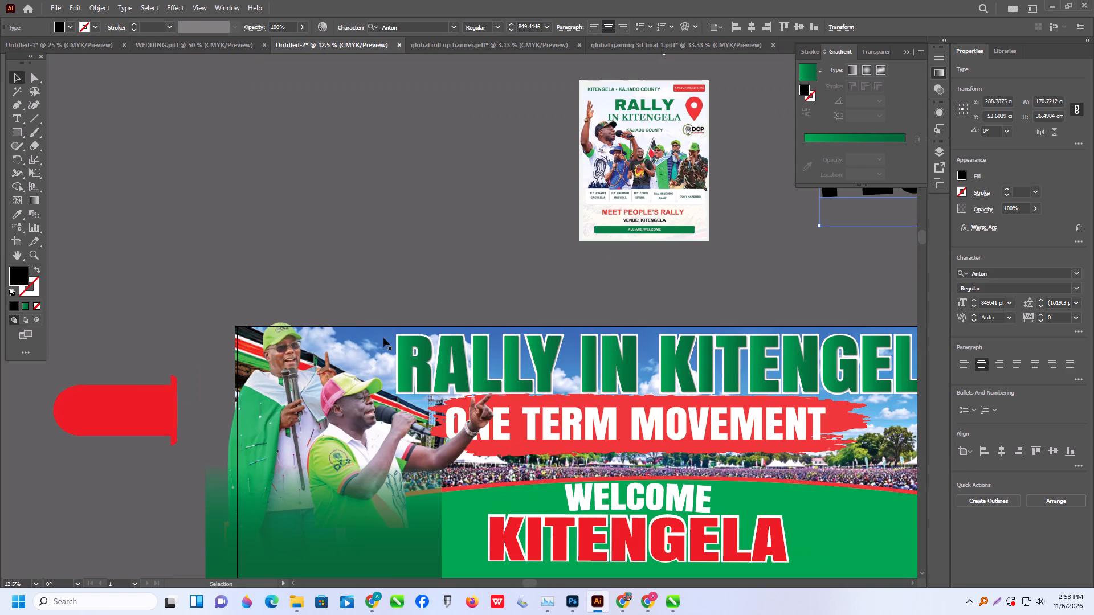
{"action": "left_click", "coordinate": [359, 341]}
{"action": "left_click", "coordinate": [439, 329]}
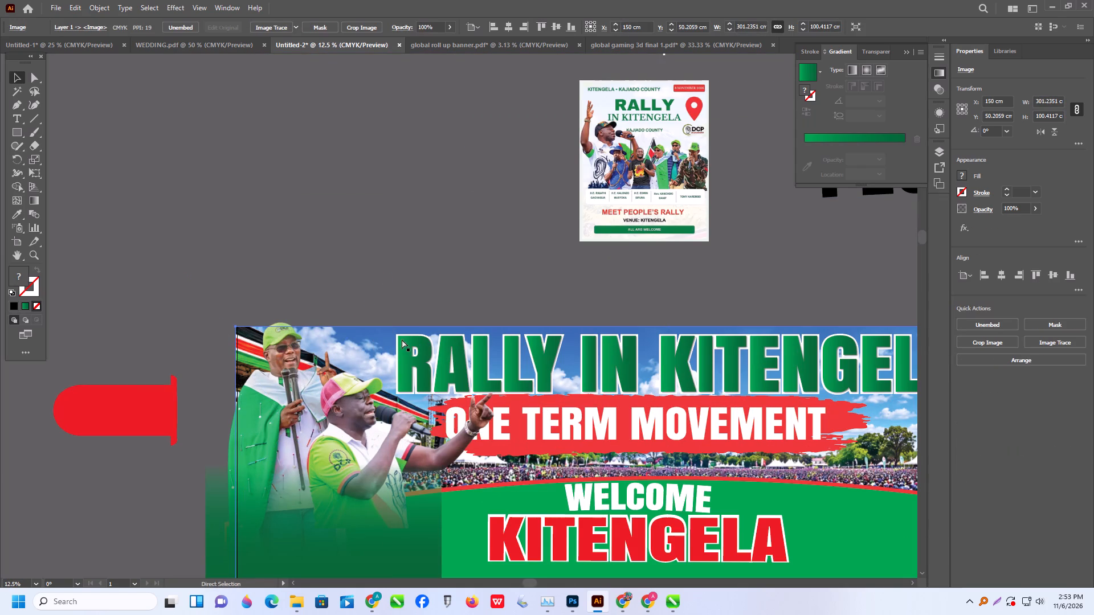
{"action": "key", "text": "ctrl+2"}
Shift the pink-capped speaker's photo slightly right and down, away from the green-capped speaker.
{"action": "left_click_drag", "start_coordinate": [383, 344], "coordinate": [417, 352]}
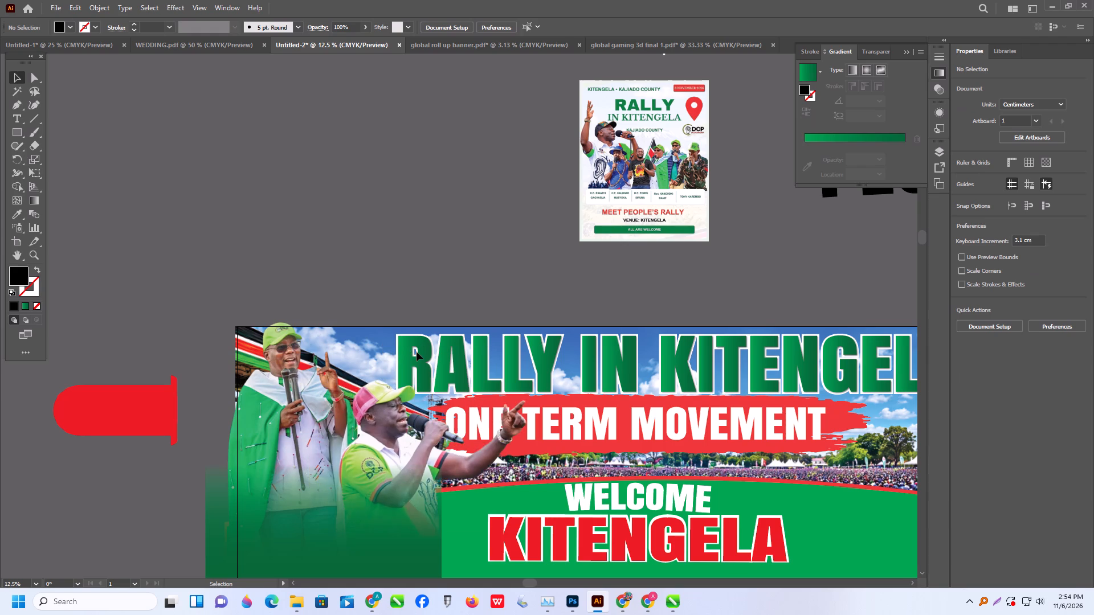
Shift the pink-capped speaker's photo left, closer to the green-capped speaker.
{"action": "left_click_drag", "start_coordinate": [417, 352], "coordinate": [373, 358]}
{"action": "scroll", "coordinate": [409, 342], "scroll_direction": "down", "scroll_amount": 3, "text": "alt"}
{"action": "scroll", "coordinate": [515, 271], "scroll_direction": "up", "scroll_amount": 2, "text": "alt"}
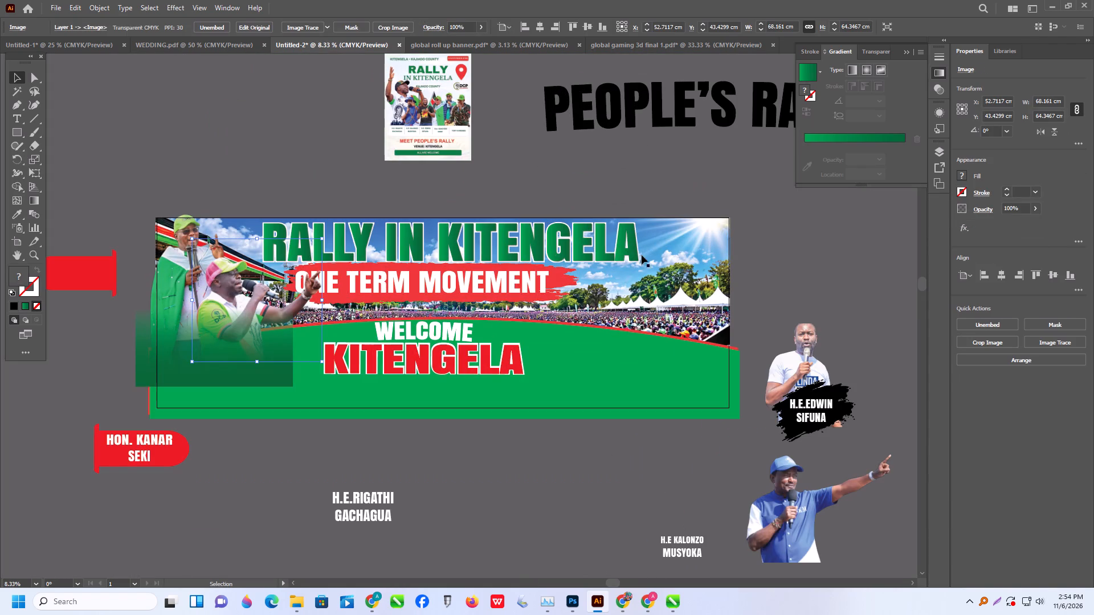
Move the RALLY IN KITENGELA title off the banner to the empty area above its left end.
{"action": "left_click_drag", "start_coordinate": [674, 226], "coordinate": [578, 260]}
{"action": "left_click_drag", "start_coordinate": [589, 252], "coordinate": [313, 109]}
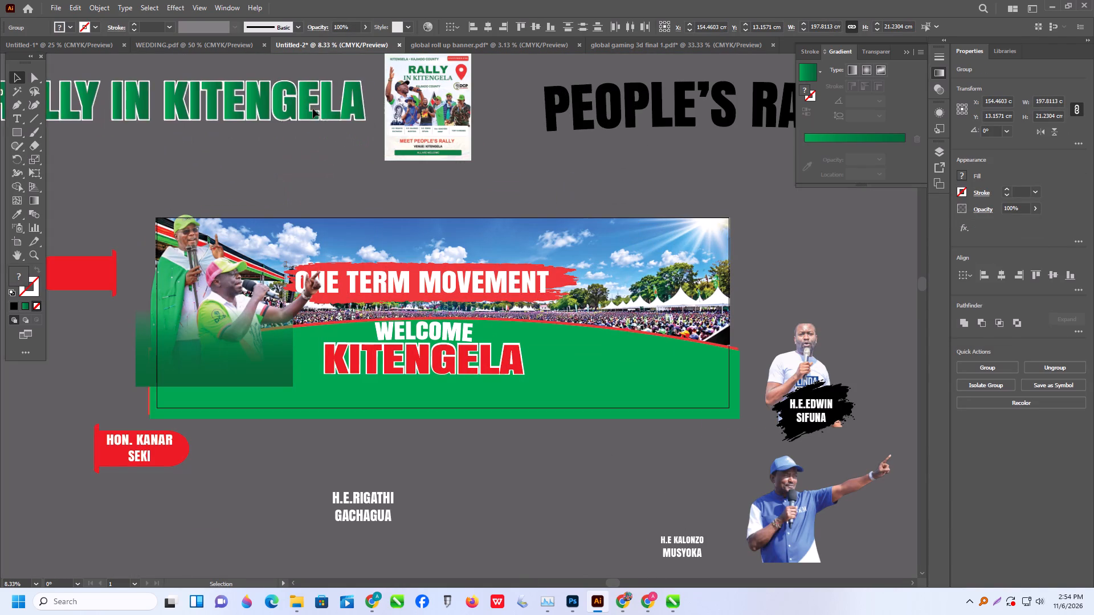
{"action": "left_click_drag", "start_coordinate": [313, 109], "coordinate": [311, 106]}
Bring the arched PEOPLE'S RALLY text slightly closer to the banner and convert it to outlines.
{"action": "left_click_drag", "start_coordinate": [591, 116], "coordinate": [549, 144]}
{"action": "right_click", "coordinate": [549, 144]}
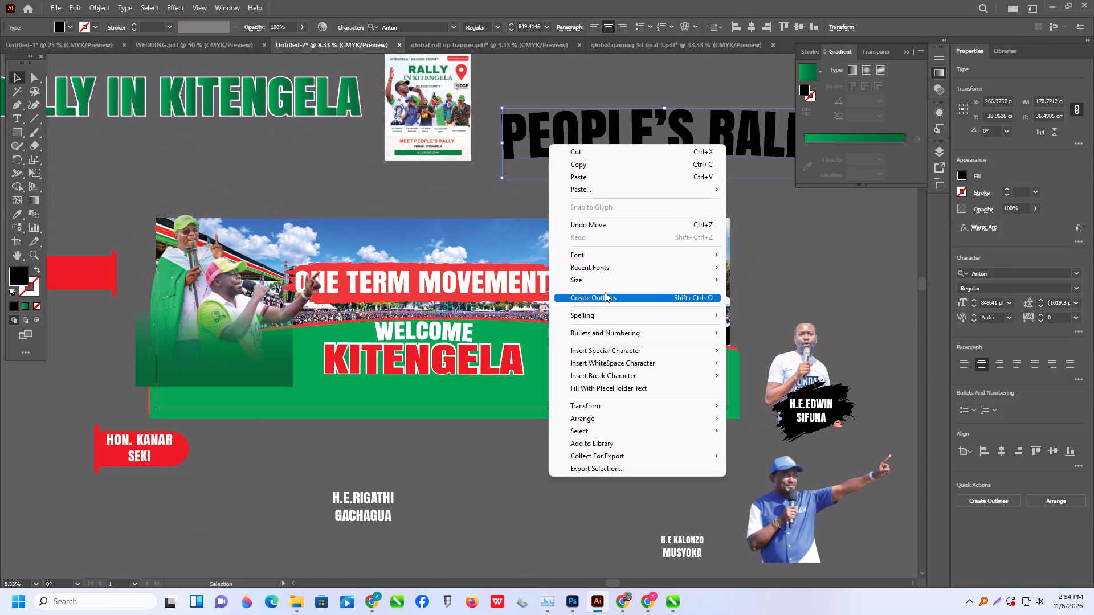
{"action": "left_click", "coordinate": [602, 293]}
{"action": "left_click", "coordinate": [699, 191]}
Place the outlined PEOPLE'S RALLY title above ONE TERM MOVEMENT on the banner, scaled down to about 141 cm wide.
{"action": "left_click_drag", "start_coordinate": [653, 127], "coordinate": [492, 228]}
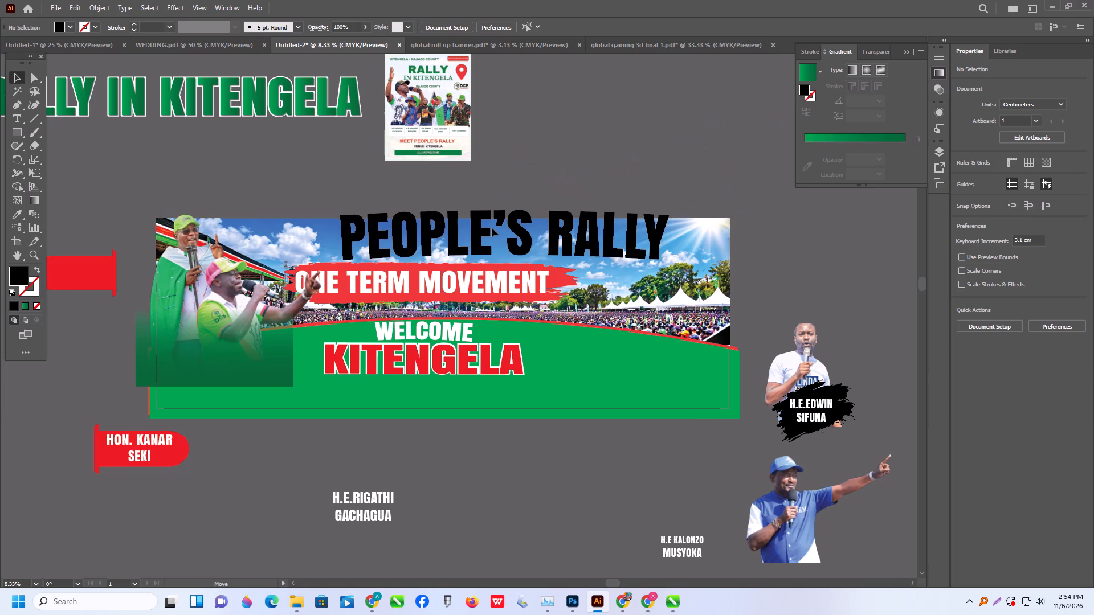
{"action": "left_click_drag", "start_coordinate": [492, 228], "coordinate": [483, 233]}
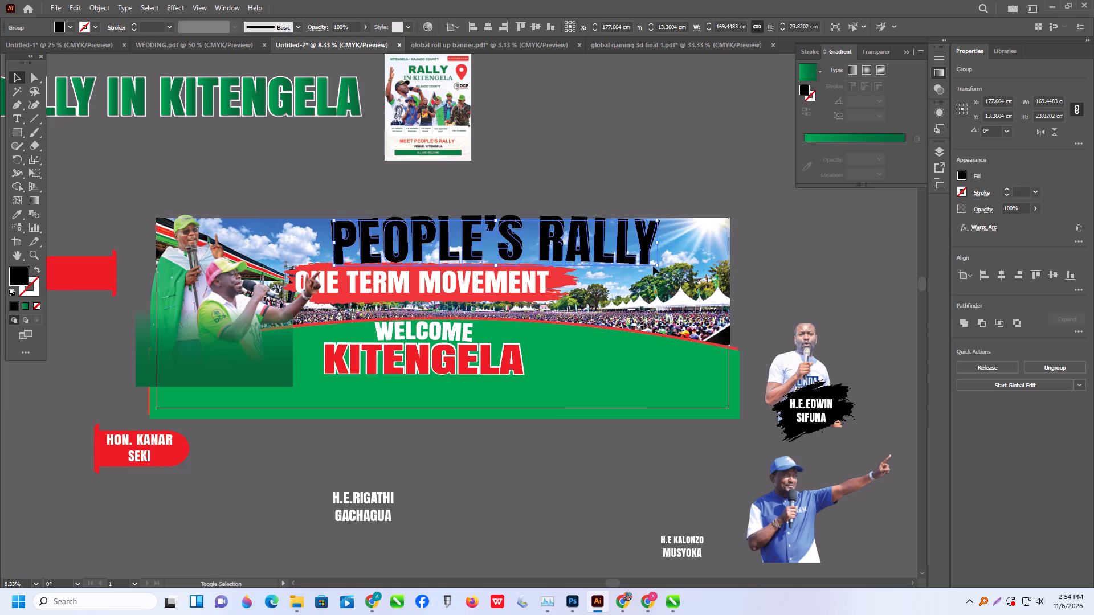
{"action": "left_click_drag", "start_coordinate": [654, 264], "coordinate": [602, 269], "text": "shift"}
{"action": "left_click_drag", "start_coordinate": [544, 242], "coordinate": [541, 247]}
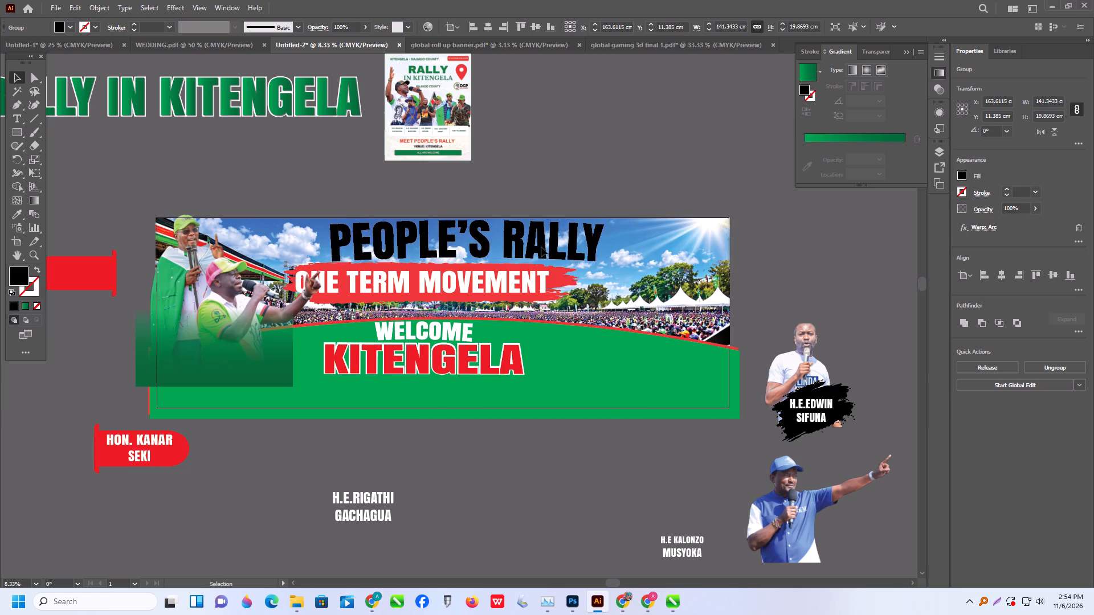
{"action": "left_click_drag", "start_coordinate": [541, 247], "coordinate": [524, 248]}
Scale ONE TERM MOVEMENT and its red brush stroke to about 131 cm wide, positioned beneath PEOPLE'S RALLY and clear of the speaker's hand.
{"action": "left_click", "coordinate": [517, 277]}
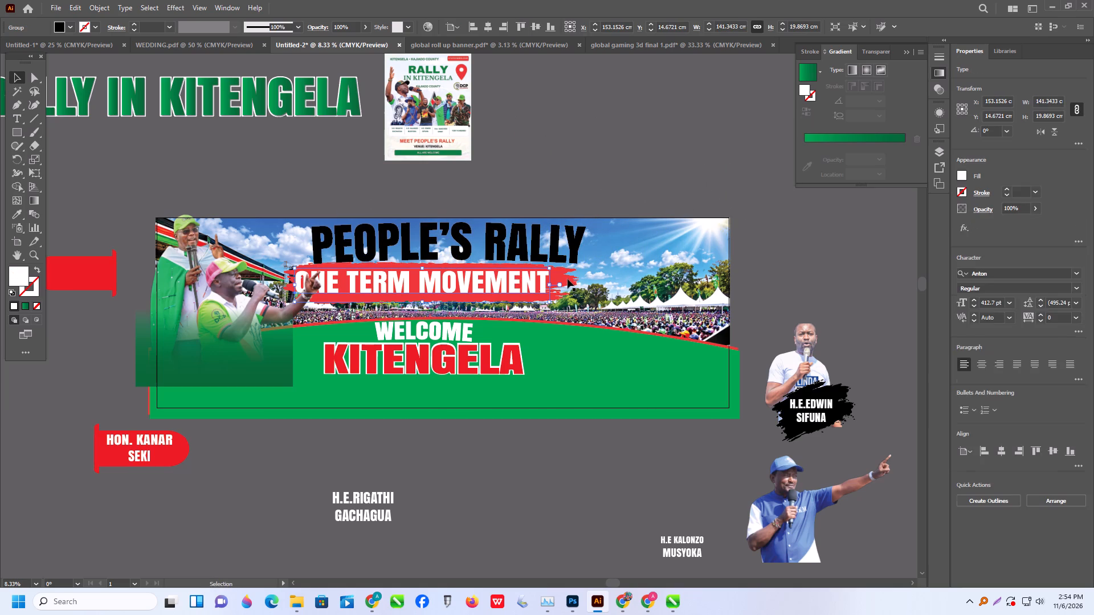
{"action": "left_click", "coordinate": [568, 279], "text": "shift"}
{"action": "left_click_drag", "start_coordinate": [568, 279], "coordinate": [596, 278]}
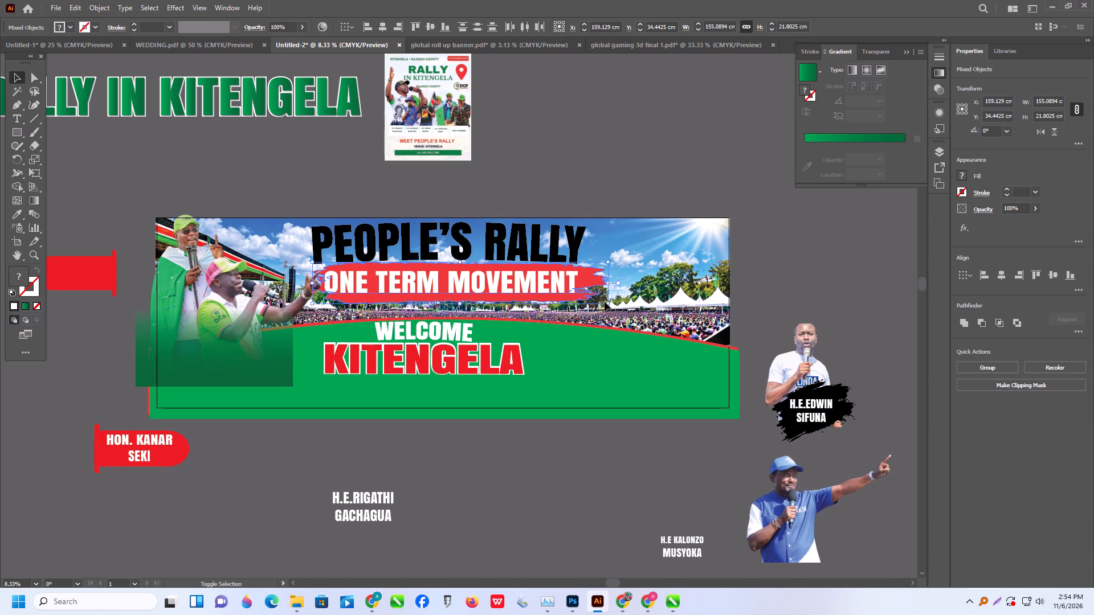
{"action": "left_click_drag", "start_coordinate": [607, 304], "coordinate": [559, 302], "text": "shift"}
{"action": "left_click_drag", "start_coordinate": [470, 277], "coordinate": [484, 282]}
Apply the green gradient sampled from the RALLY IN KITENGELA title to the PEOPLE'S RALLY title.
{"action": "left_click", "coordinate": [495, 237]}
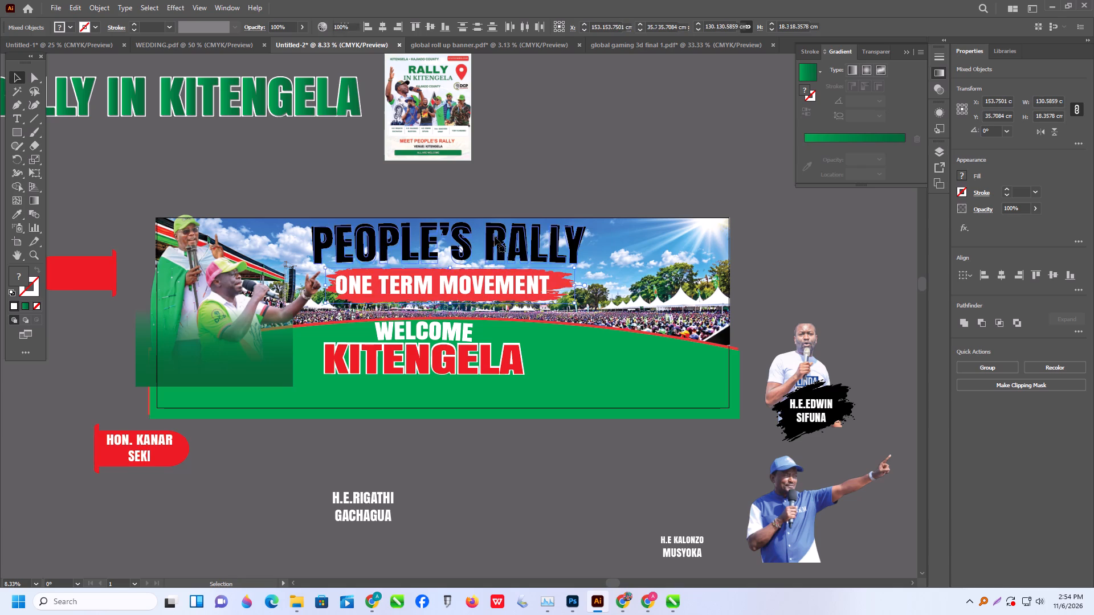
{"action": "left_click_drag", "start_coordinate": [14, 215], "coordinate": [23, 208]}
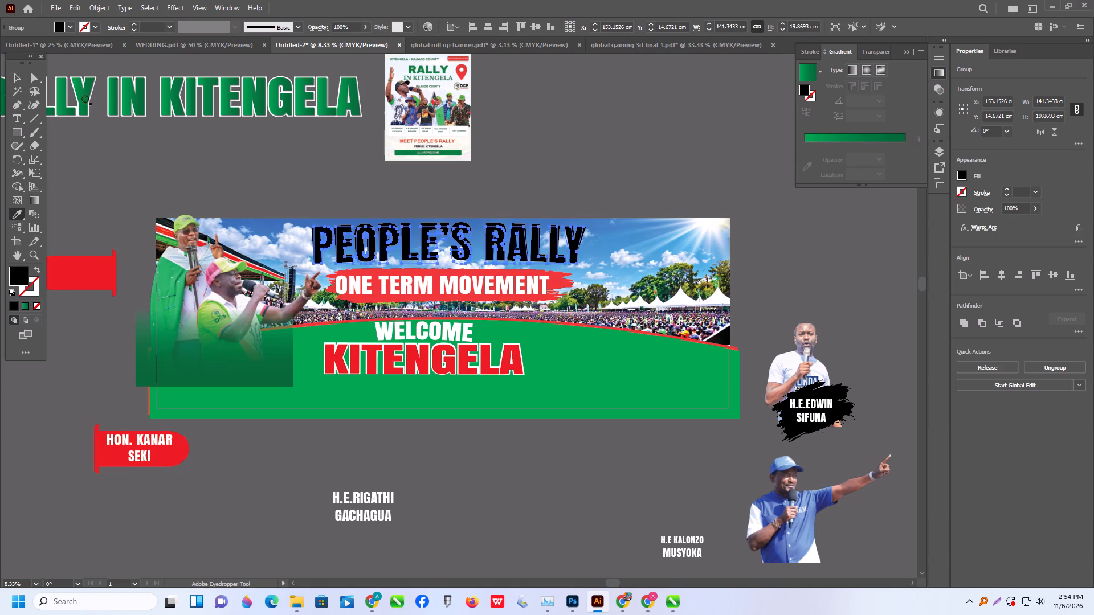
{"action": "left_click", "coordinate": [85, 91]}
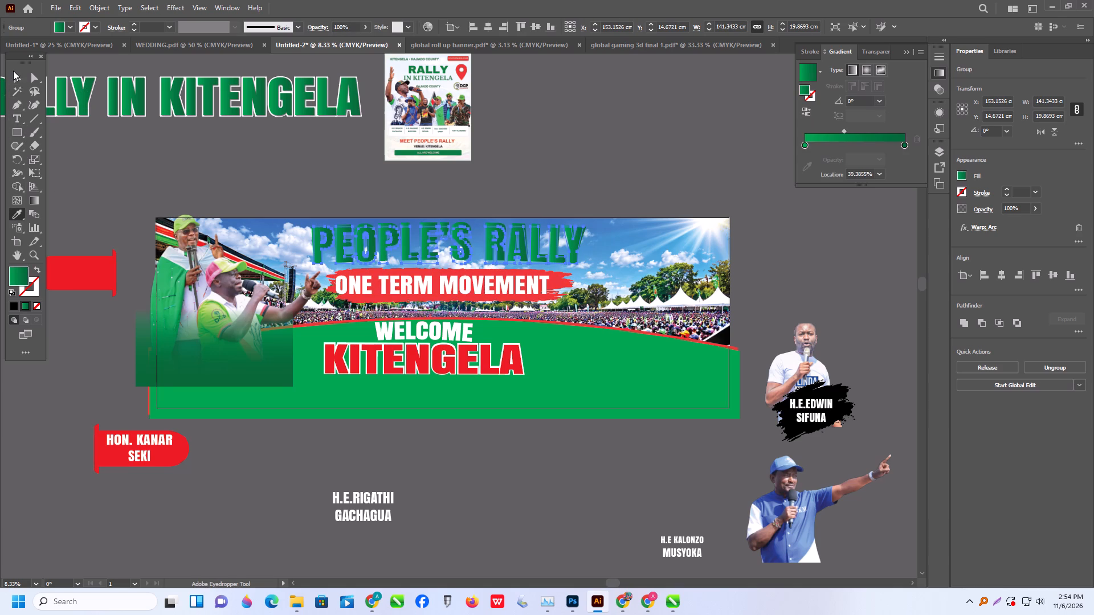
{"action": "left_click", "coordinate": [14, 73]}
{"action": "left_click", "coordinate": [554, 145]}
Offset the PEOPLE'S RALLY title's path by 0.9 cm with miter joins.
{"action": "left_click", "coordinate": [411, 249]}
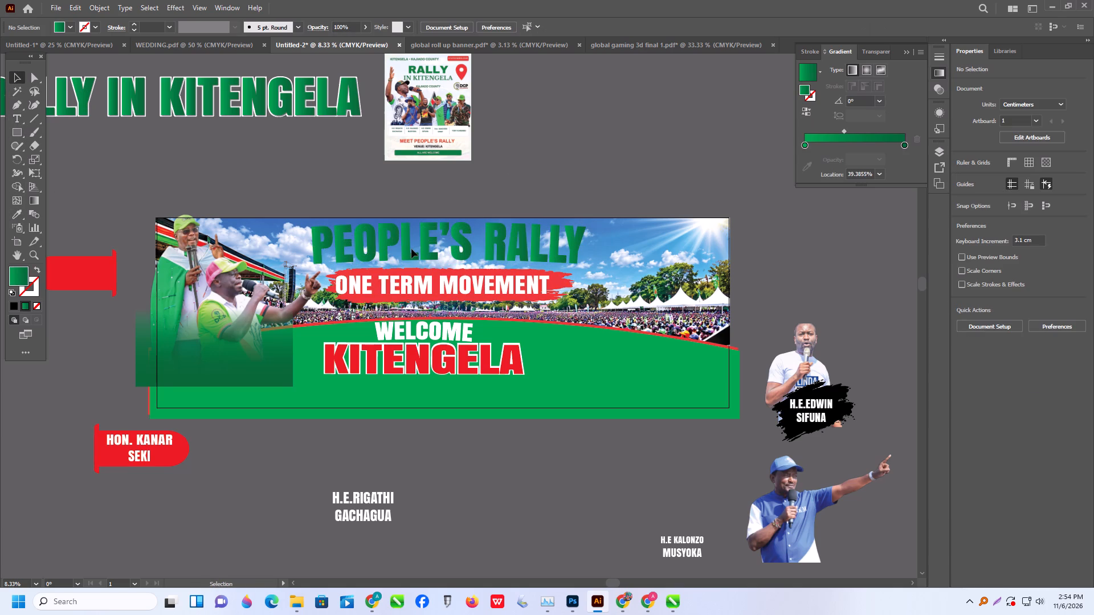
{"action": "left_click", "coordinate": [429, 240]}
{"action": "left_click", "coordinate": [105, 12]}
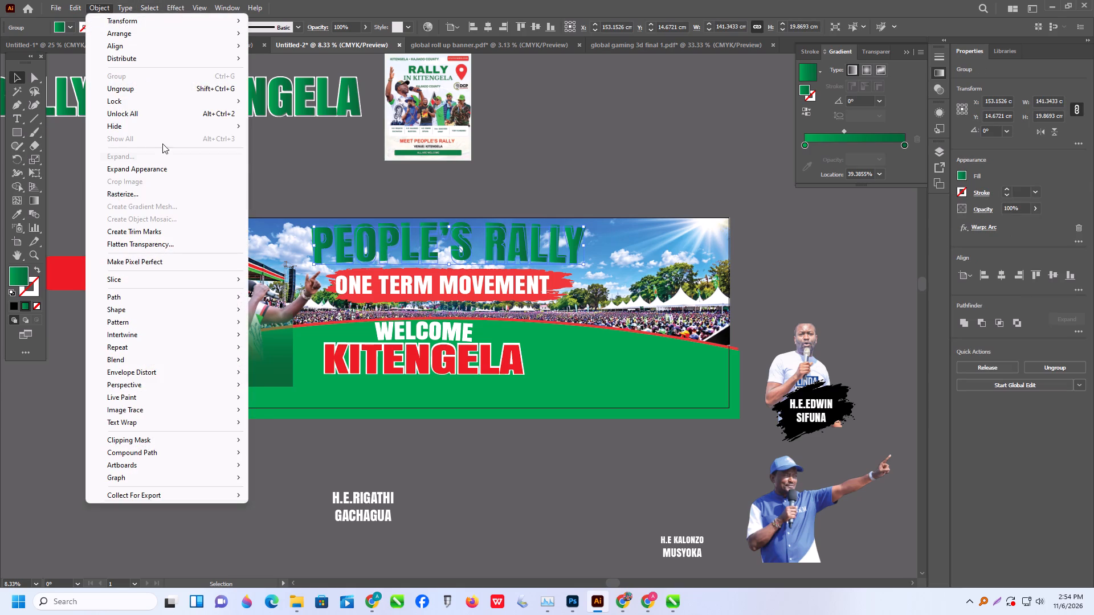
{"action": "left_click", "coordinate": [142, 300]}
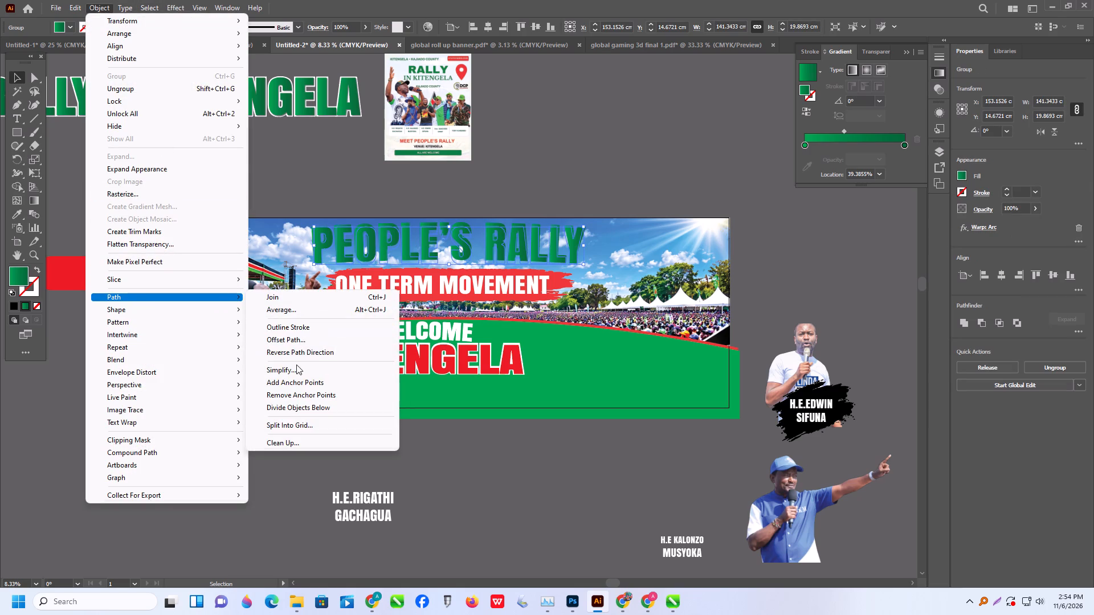
{"action": "left_click", "coordinate": [311, 338]}
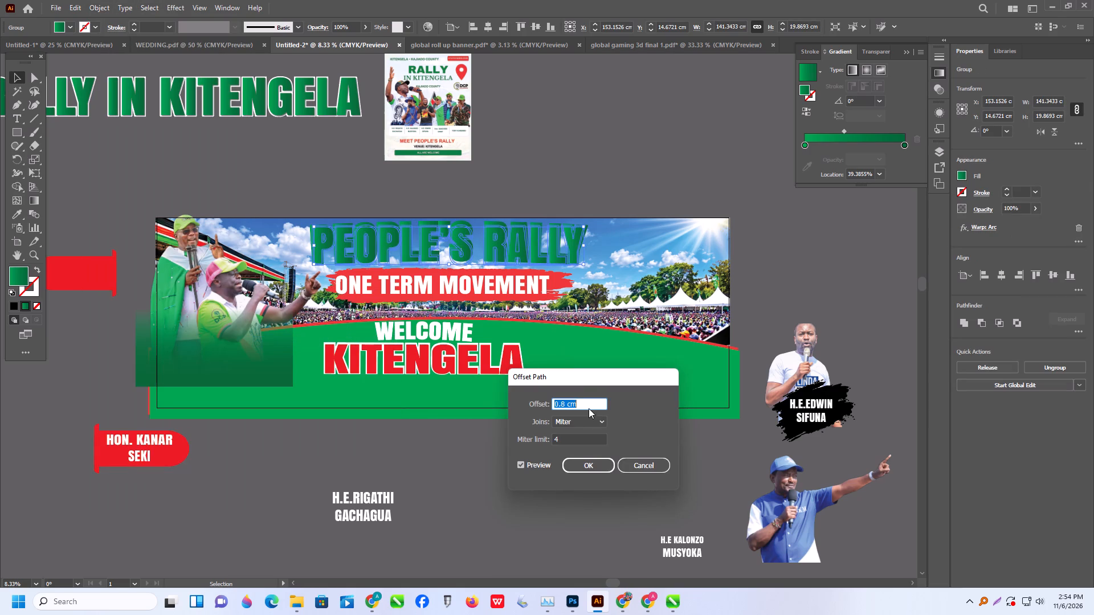
{"action": "scroll", "coordinate": [587, 406], "scroll_direction": "up", "scroll_amount": 1}
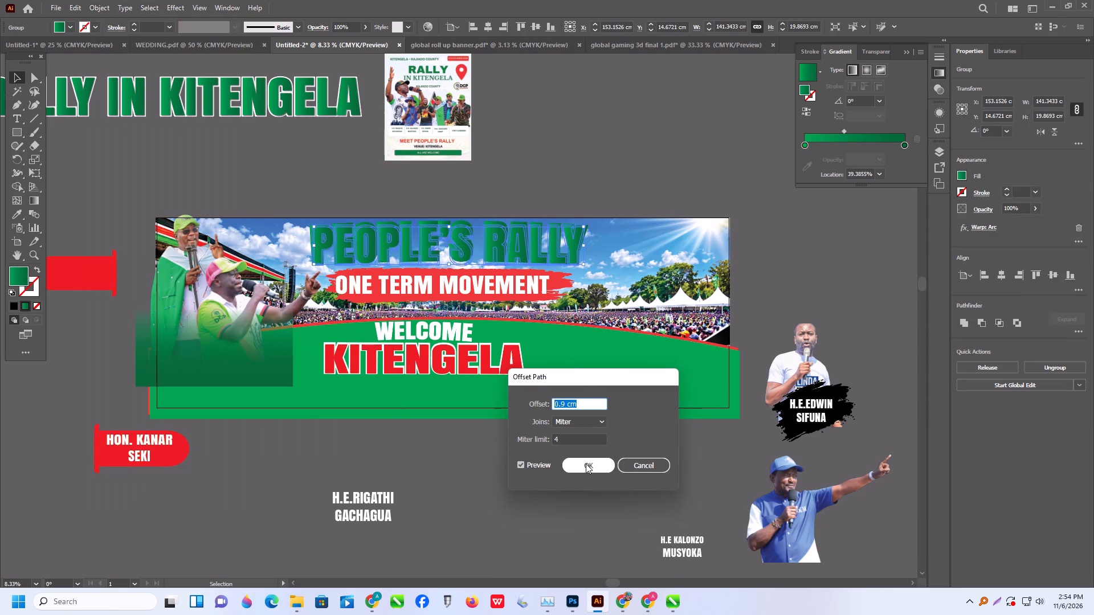
{"action": "left_click", "coordinate": [586, 464]}
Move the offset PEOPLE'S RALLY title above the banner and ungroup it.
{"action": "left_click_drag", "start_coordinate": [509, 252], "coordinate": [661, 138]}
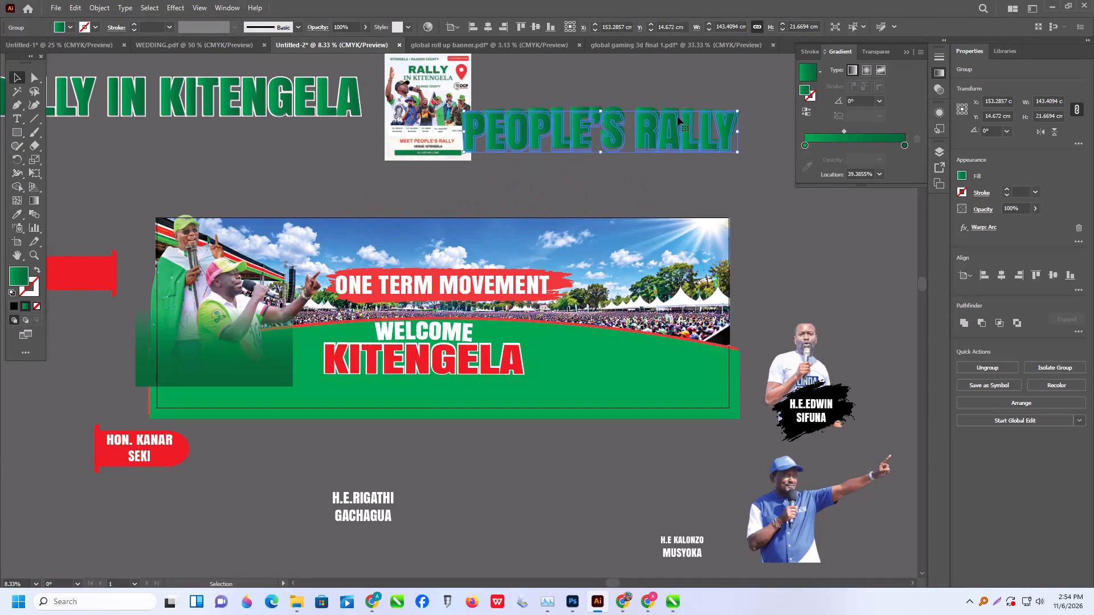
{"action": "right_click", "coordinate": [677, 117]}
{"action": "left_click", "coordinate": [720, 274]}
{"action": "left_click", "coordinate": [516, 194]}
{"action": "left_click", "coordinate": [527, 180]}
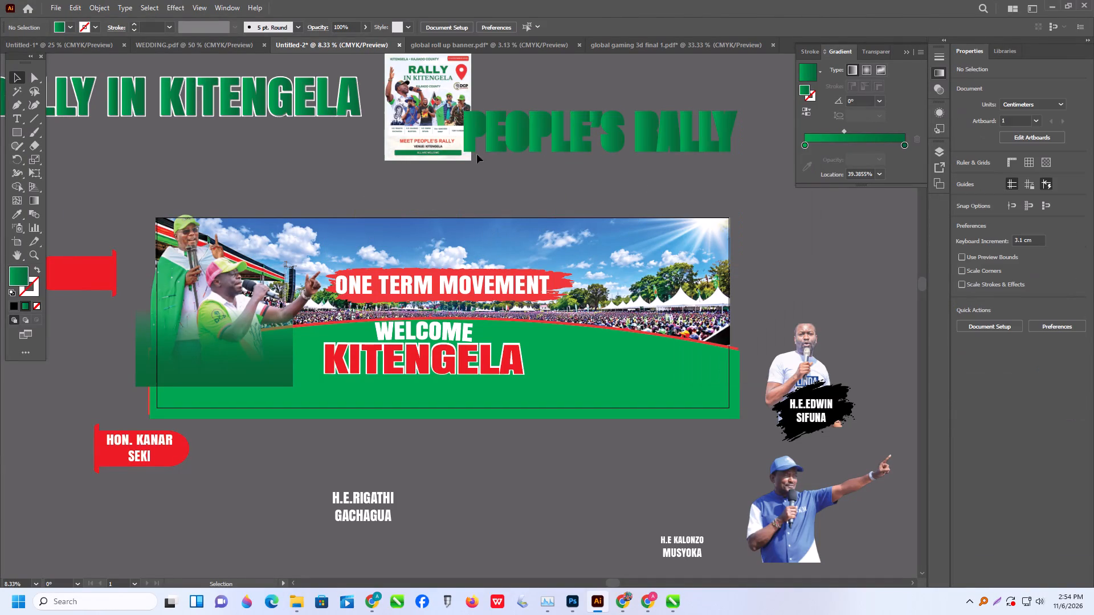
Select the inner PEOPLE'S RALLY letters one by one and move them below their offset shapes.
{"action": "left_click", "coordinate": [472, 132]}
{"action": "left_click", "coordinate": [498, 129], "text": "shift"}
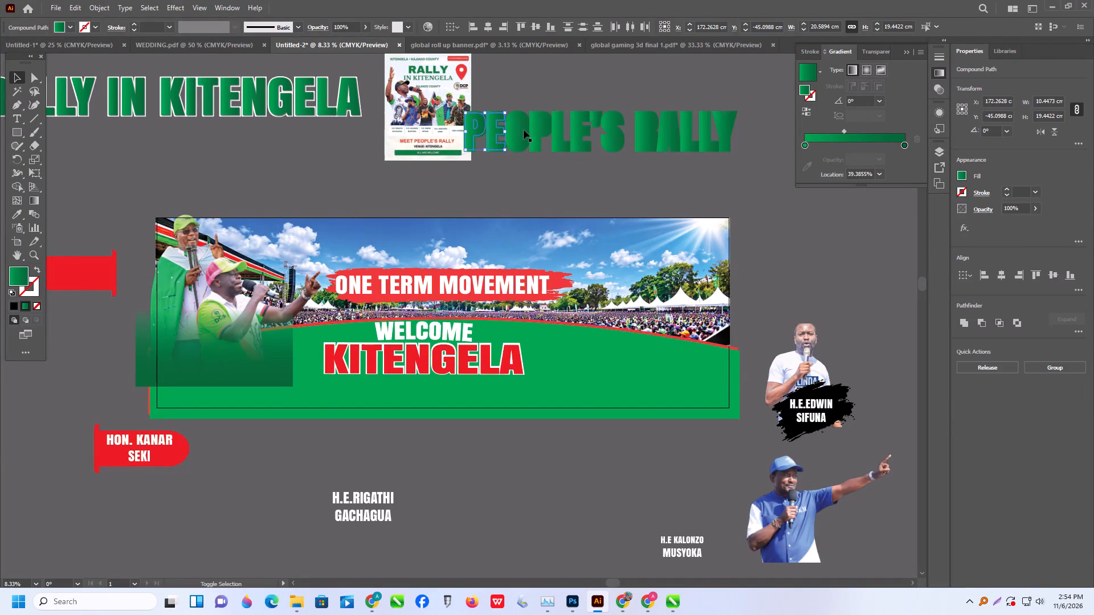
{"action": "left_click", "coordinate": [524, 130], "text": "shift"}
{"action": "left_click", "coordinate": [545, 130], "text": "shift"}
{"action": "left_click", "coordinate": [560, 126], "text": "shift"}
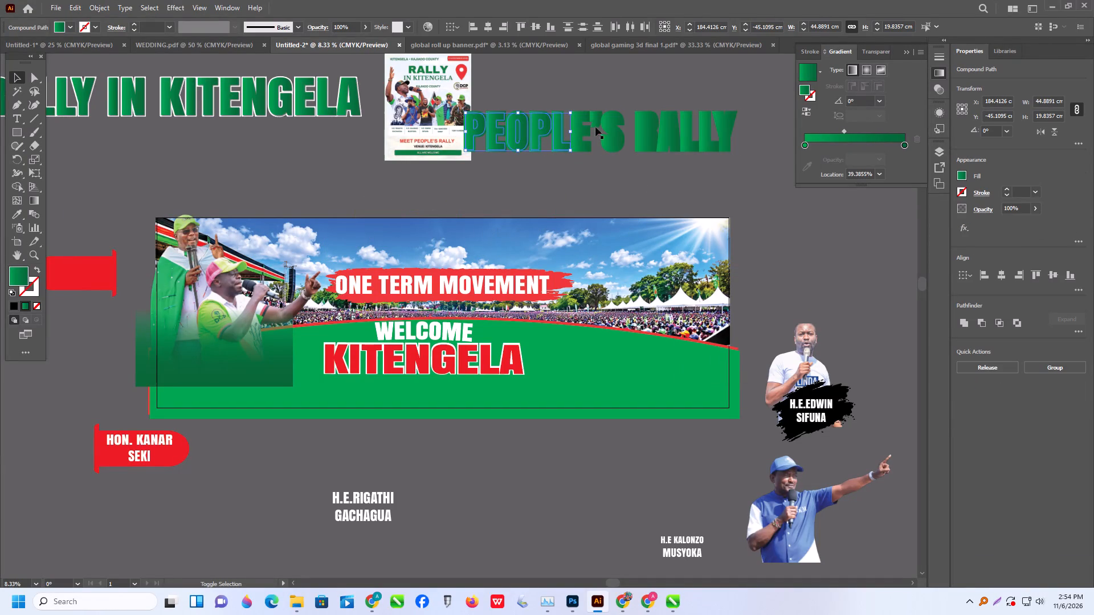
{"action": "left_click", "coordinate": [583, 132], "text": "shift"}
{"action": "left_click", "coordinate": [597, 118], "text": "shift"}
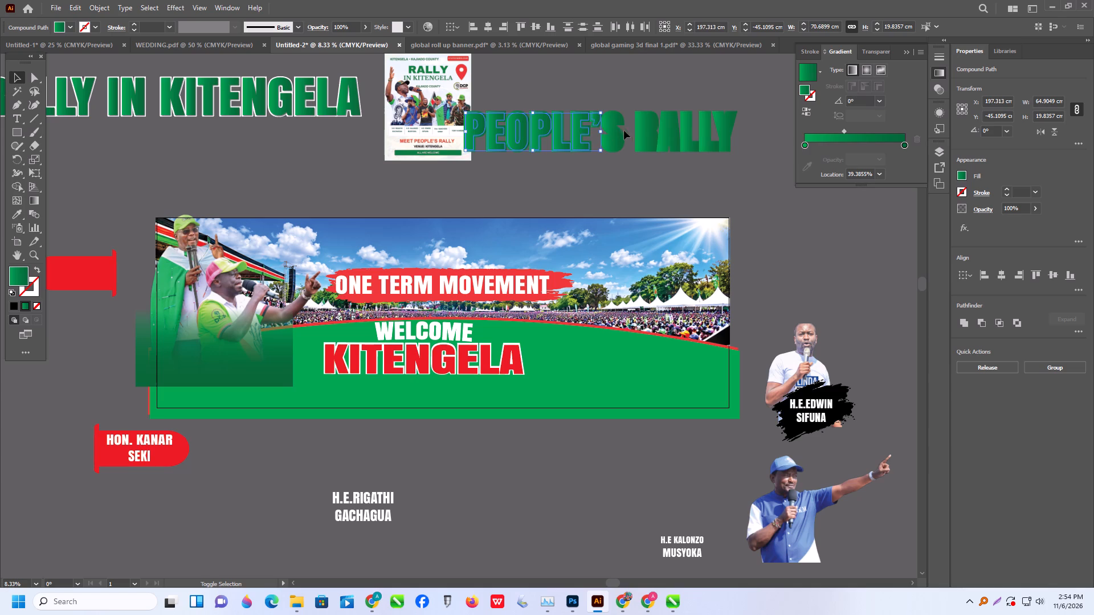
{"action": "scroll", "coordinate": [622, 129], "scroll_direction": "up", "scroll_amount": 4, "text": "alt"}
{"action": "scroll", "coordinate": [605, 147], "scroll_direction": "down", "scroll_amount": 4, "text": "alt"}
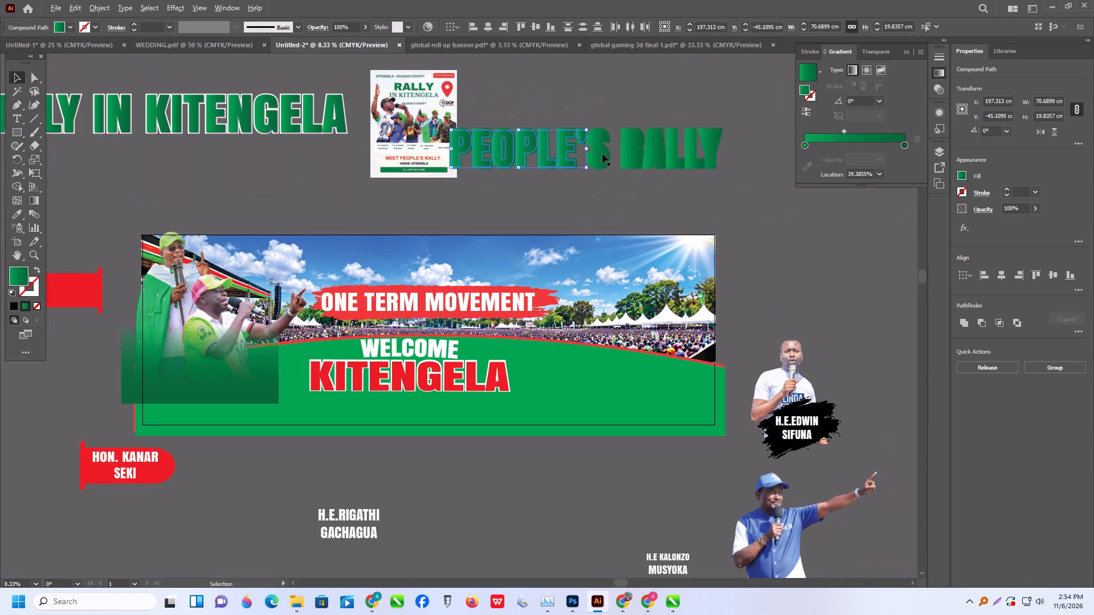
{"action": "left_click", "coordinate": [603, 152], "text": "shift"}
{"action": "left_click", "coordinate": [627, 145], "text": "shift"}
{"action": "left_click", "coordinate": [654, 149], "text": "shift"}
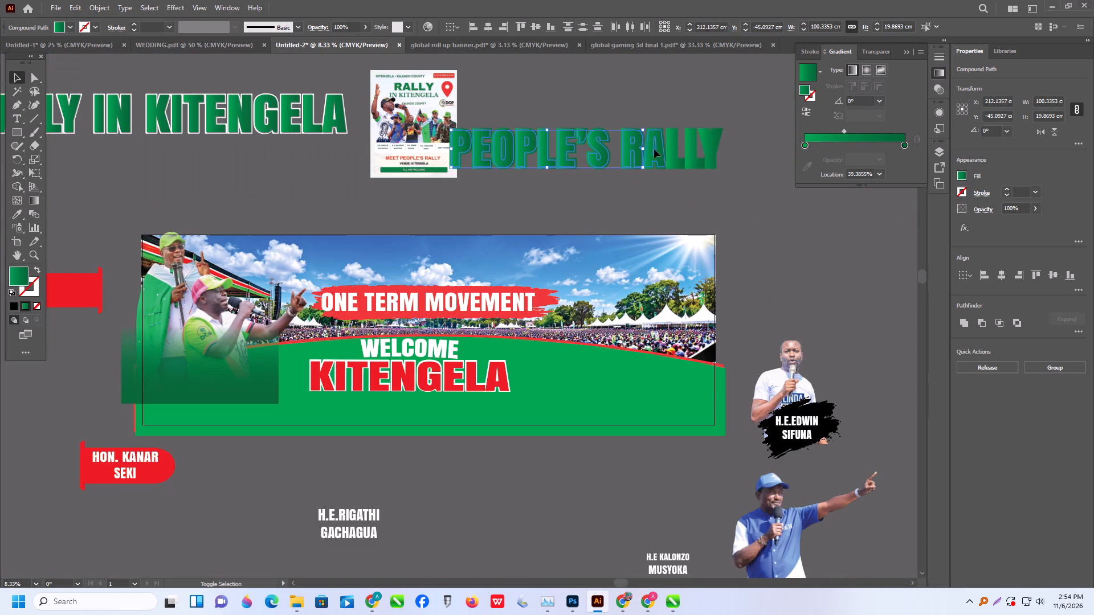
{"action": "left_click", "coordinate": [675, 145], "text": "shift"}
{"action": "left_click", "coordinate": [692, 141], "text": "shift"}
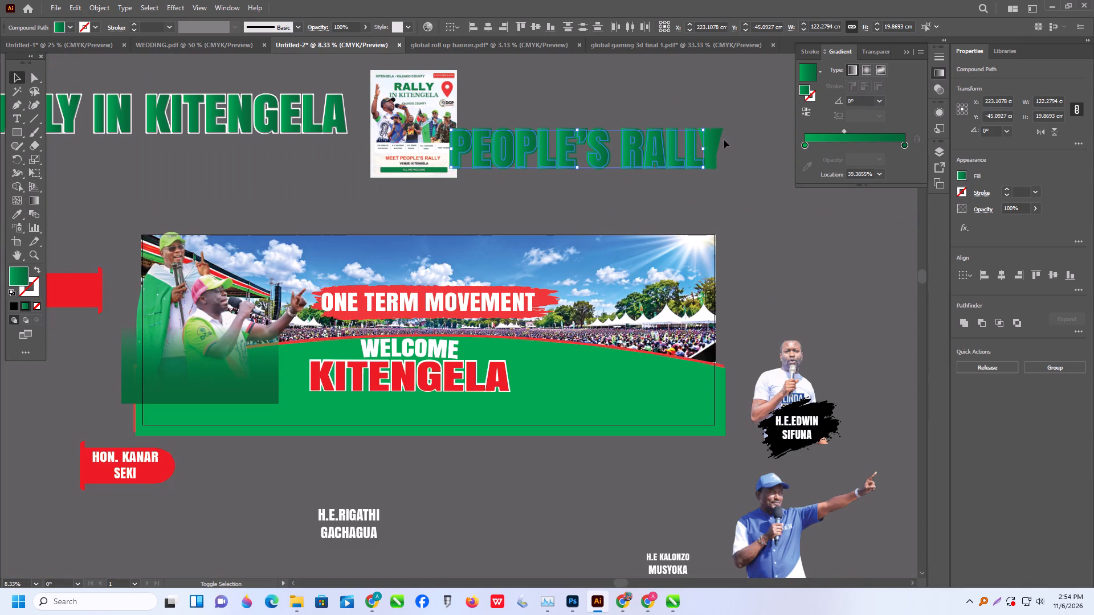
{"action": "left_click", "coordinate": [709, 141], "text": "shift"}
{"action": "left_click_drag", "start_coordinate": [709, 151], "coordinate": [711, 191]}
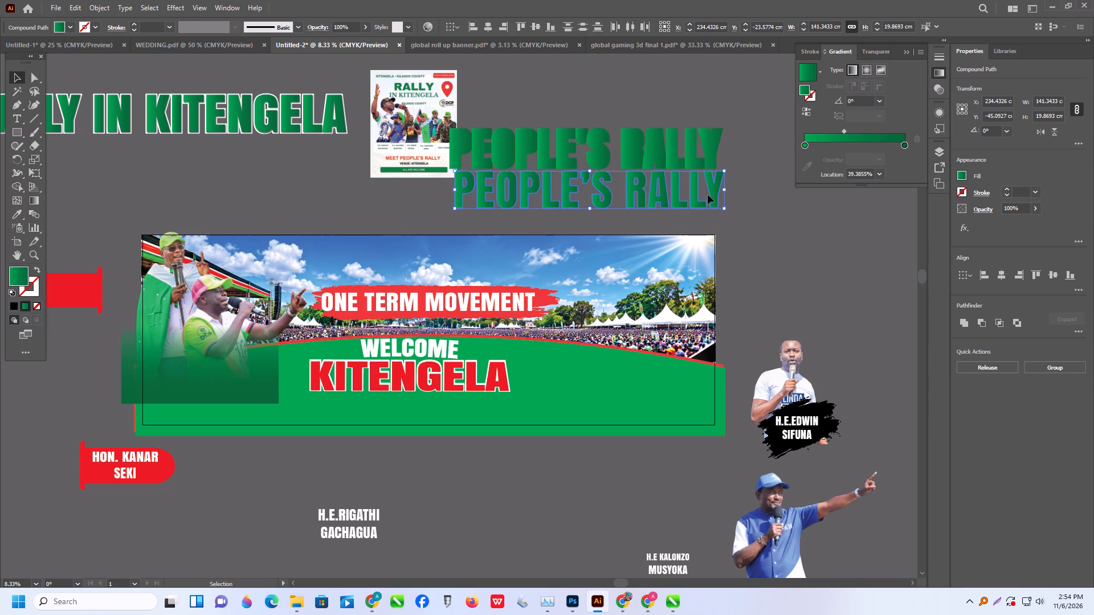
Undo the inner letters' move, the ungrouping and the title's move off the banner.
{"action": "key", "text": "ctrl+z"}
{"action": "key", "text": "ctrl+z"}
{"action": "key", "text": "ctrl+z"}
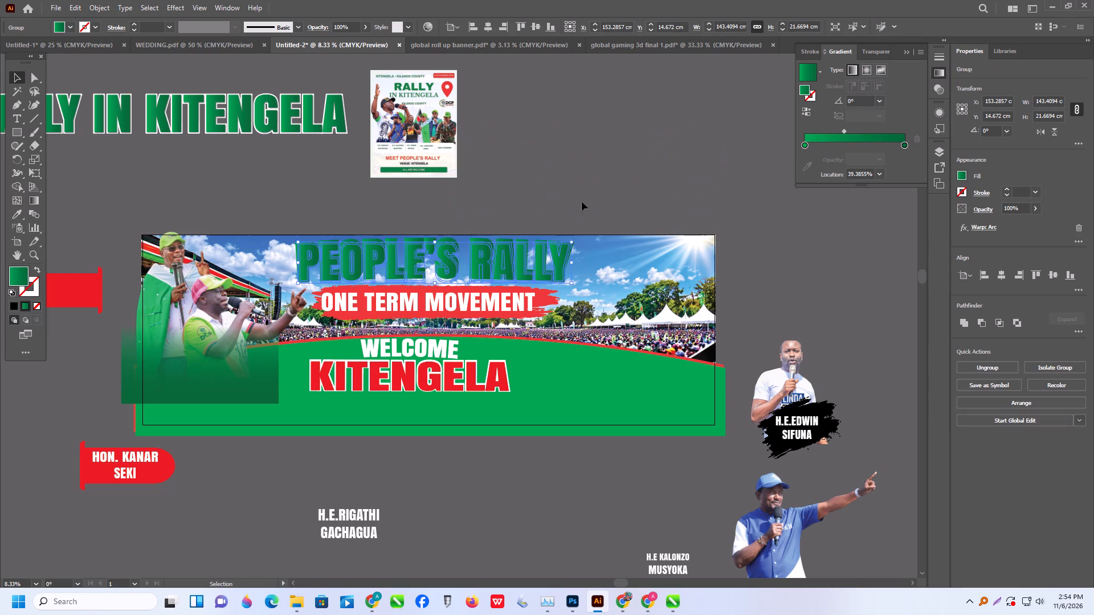
Move the grouped PEOPLE'S RALLY title off the banner to the space beside the reference poster.
{"action": "left_click", "coordinate": [578, 184]}
{"action": "left_click", "coordinate": [450, 260]}
{"action": "left_click_drag", "start_coordinate": [450, 257], "coordinate": [598, 162]}
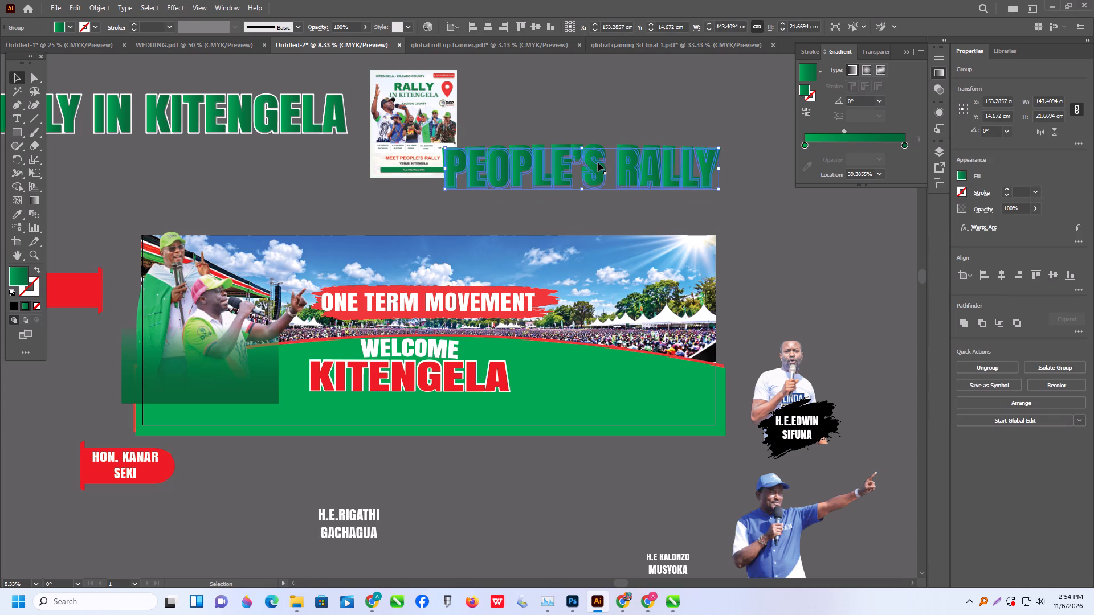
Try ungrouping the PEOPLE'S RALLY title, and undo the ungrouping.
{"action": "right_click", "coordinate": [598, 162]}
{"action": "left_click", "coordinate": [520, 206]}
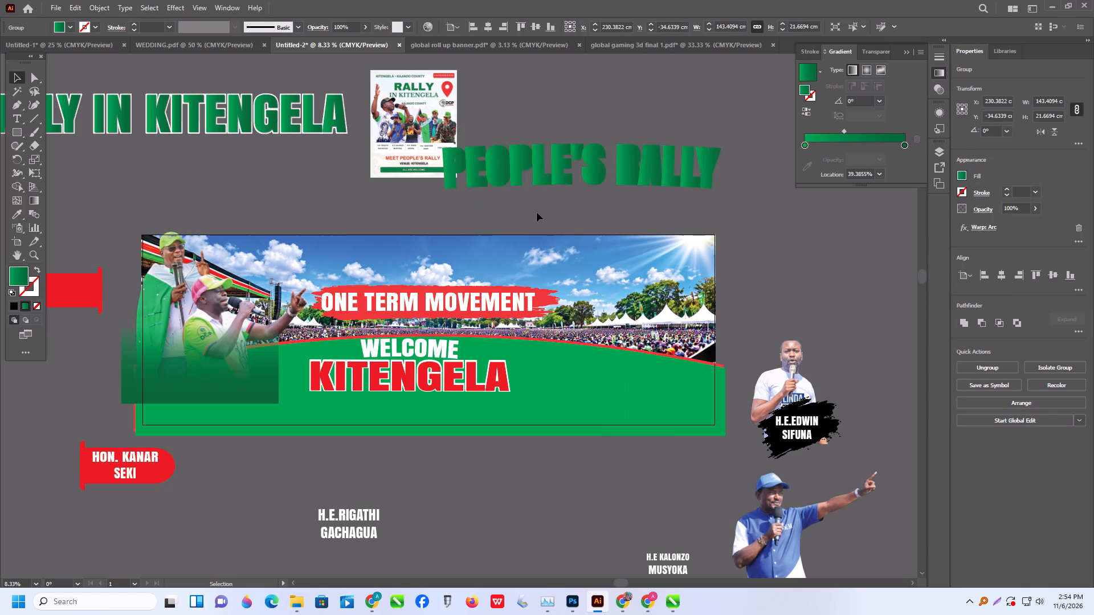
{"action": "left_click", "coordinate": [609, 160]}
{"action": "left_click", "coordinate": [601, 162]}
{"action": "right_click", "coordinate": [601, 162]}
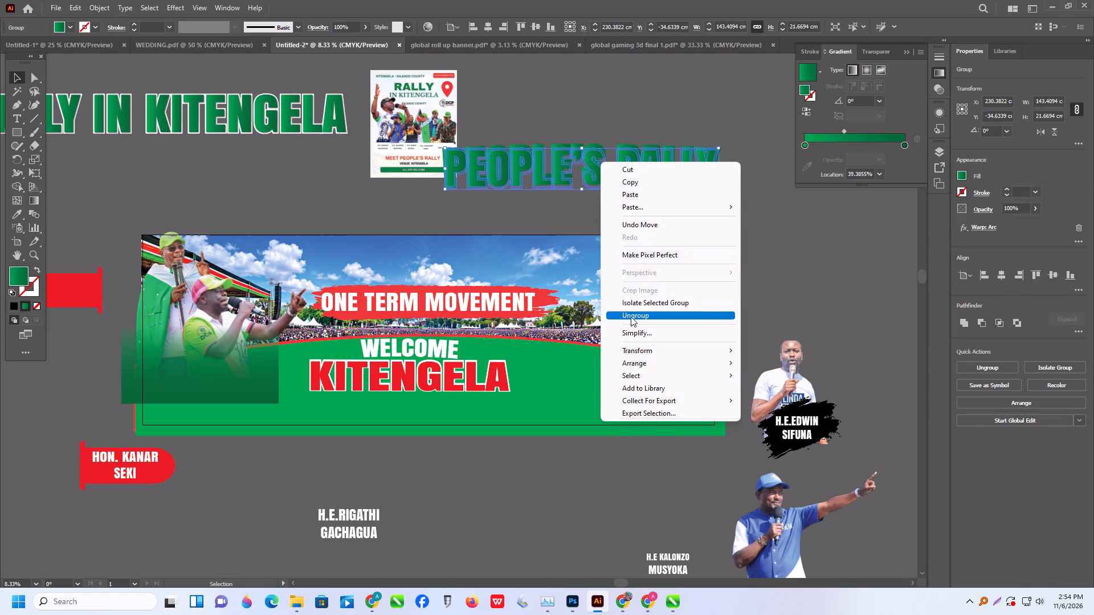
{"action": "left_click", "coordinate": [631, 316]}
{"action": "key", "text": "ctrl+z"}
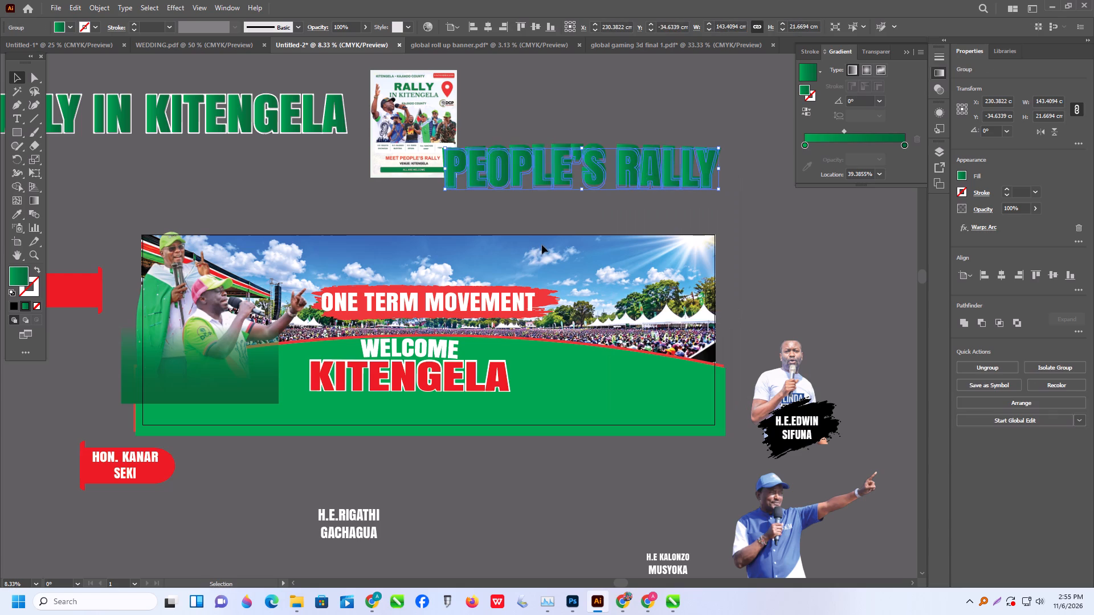
Isolate the PEOPLE'S RALLY title group, select all its inner letters and the apostrophe one by one, and group them.
{"action": "triple_click", "coordinate": [453, 165]}
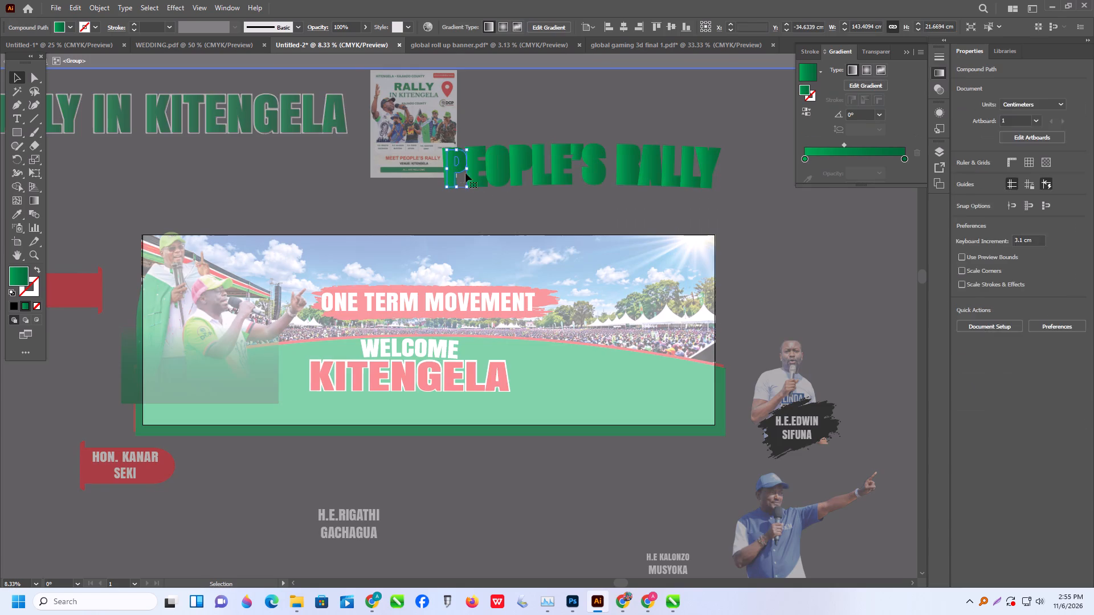
{"action": "left_click", "coordinate": [476, 170], "text": "shift"}
{"action": "left_click", "coordinate": [498, 171], "text": "shift"}
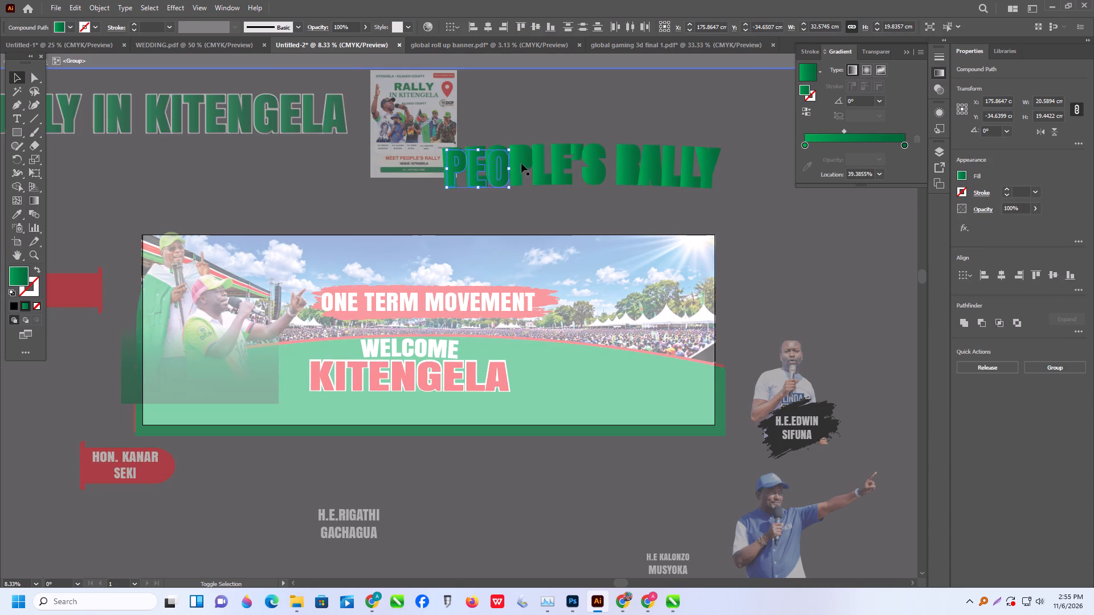
{"action": "left_click", "coordinate": [521, 163], "text": "shift"}
{"action": "left_click", "coordinate": [540, 161], "text": "shift"}
{"action": "left_click", "coordinate": [565, 165], "text": "shift"}
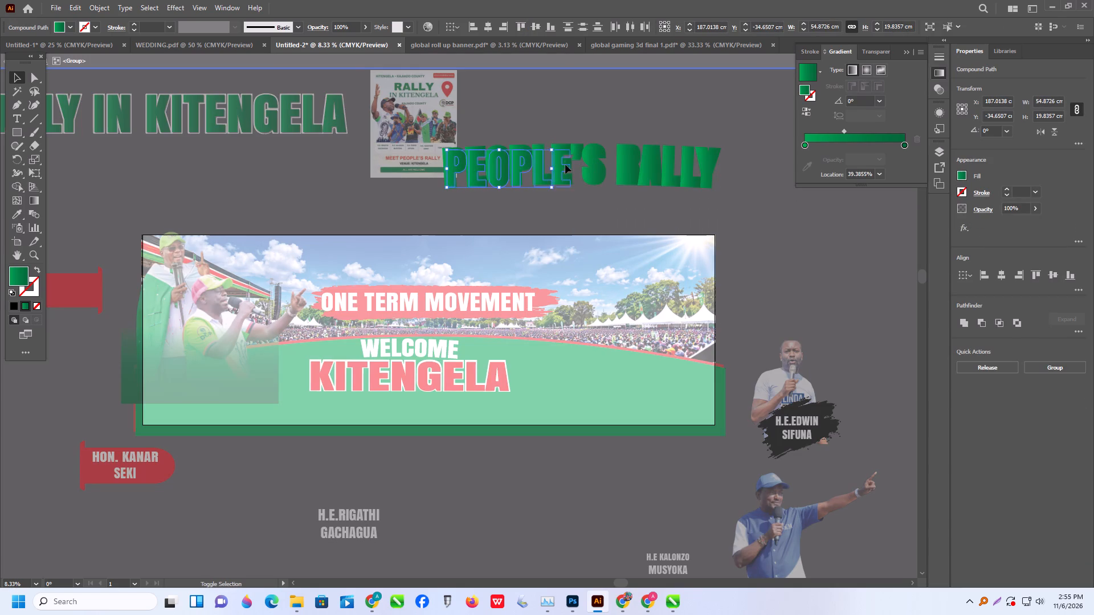
{"action": "scroll", "coordinate": [579, 149], "scroll_direction": "up", "scroll_amount": 3, "text": "alt"}
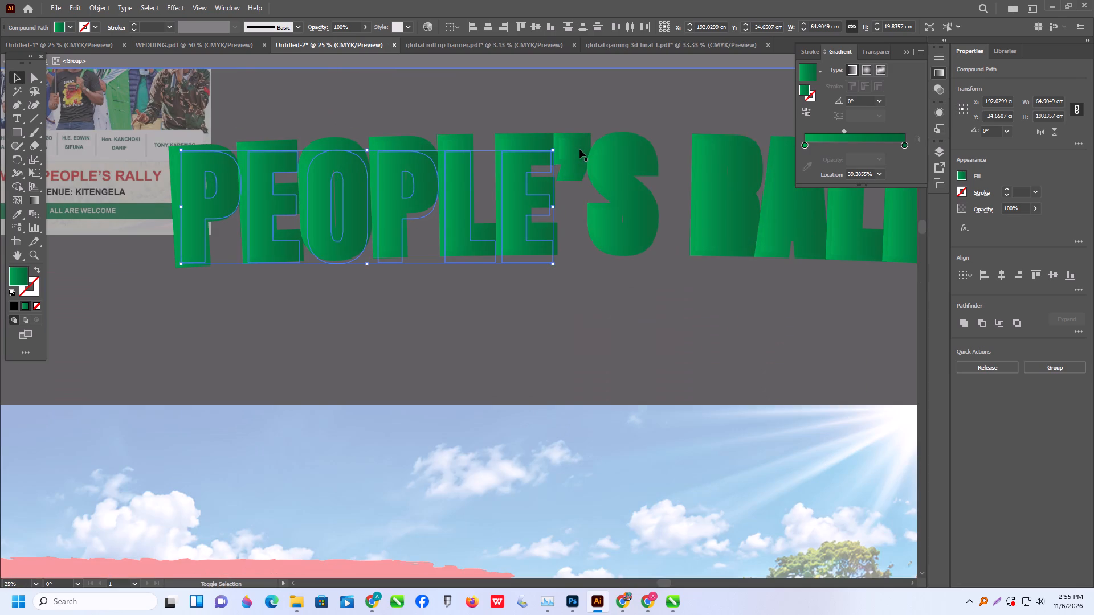
{"action": "left_click", "coordinate": [579, 149], "text": "shift"}
{"action": "left_click", "coordinate": [622, 154], "text": "shift"}
{"action": "left_click", "coordinate": [711, 163], "text": "shift"}
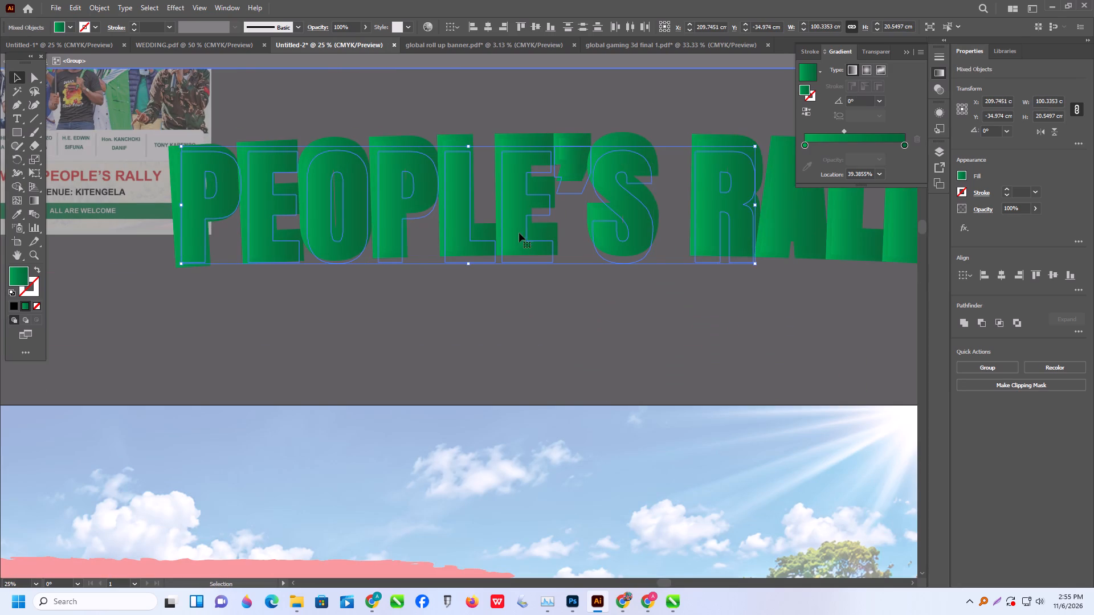
{"action": "scroll", "coordinate": [518, 236], "scroll_direction": "down", "scroll_amount": 2, "text": "alt"}
{"action": "left_click", "coordinate": [664, 212], "text": "shift"}
{"action": "left_click", "coordinate": [683, 236], "text": "shift"}
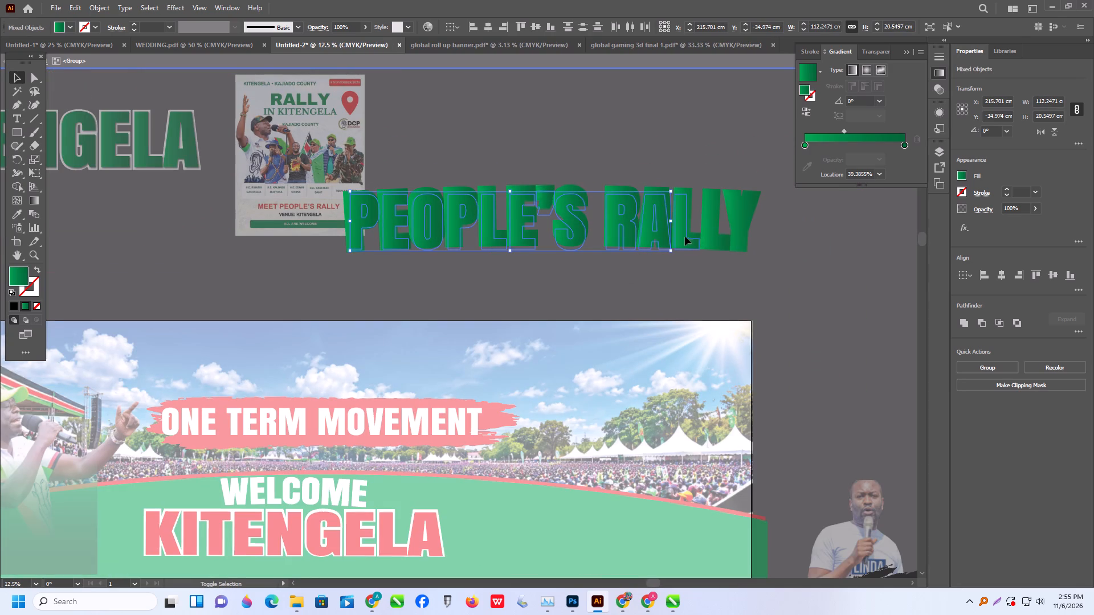
{"action": "left_click", "coordinate": [708, 238], "text": "shift"}
{"action": "left_click", "coordinate": [744, 228], "text": "shift"}
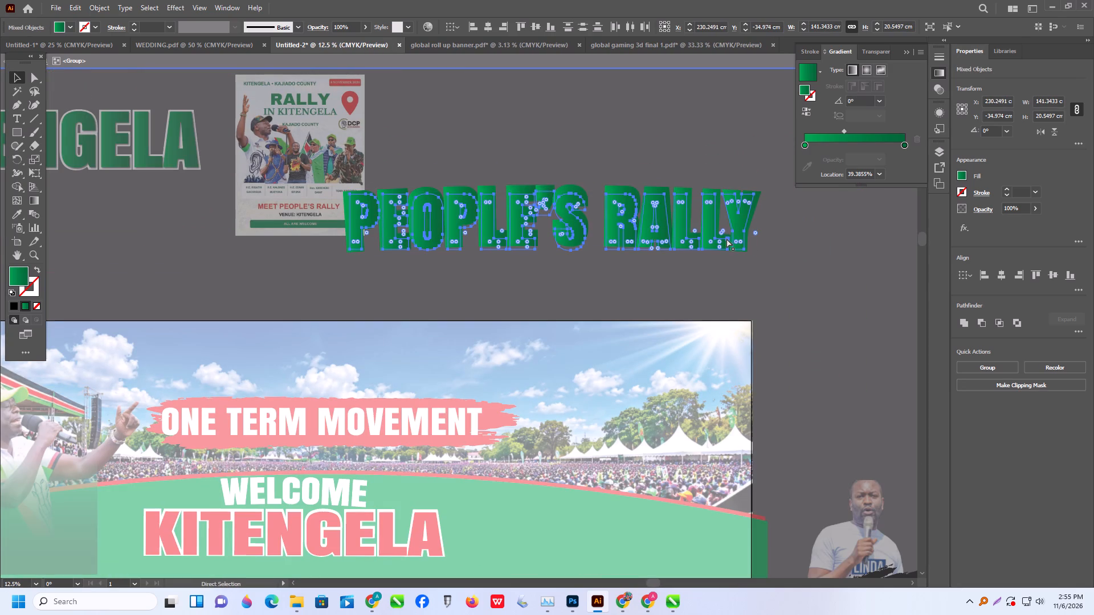
{"action": "key", "text": "ctrl+g"}
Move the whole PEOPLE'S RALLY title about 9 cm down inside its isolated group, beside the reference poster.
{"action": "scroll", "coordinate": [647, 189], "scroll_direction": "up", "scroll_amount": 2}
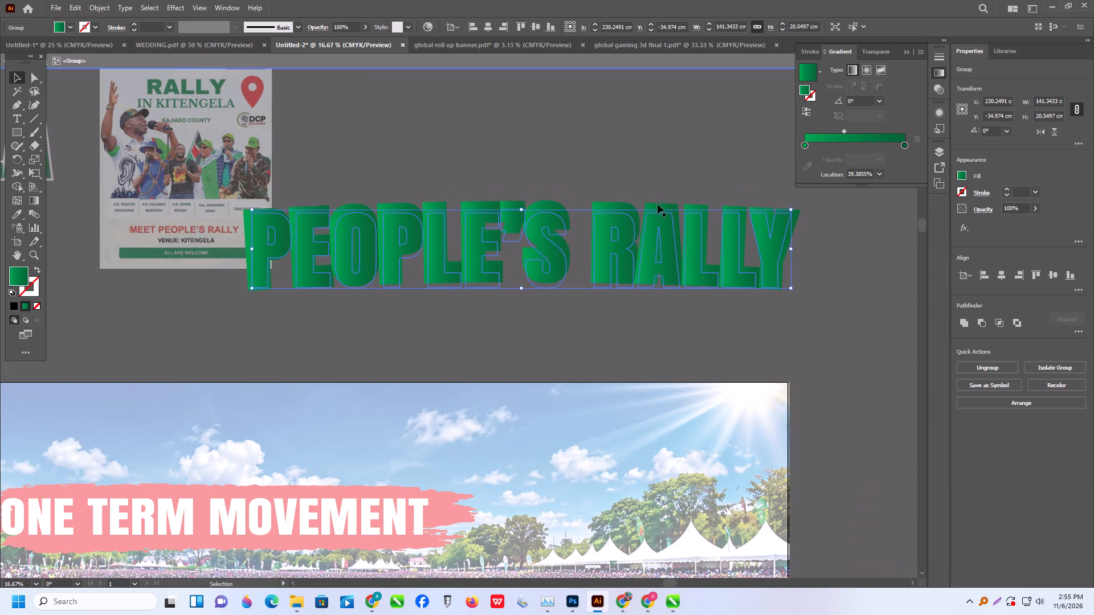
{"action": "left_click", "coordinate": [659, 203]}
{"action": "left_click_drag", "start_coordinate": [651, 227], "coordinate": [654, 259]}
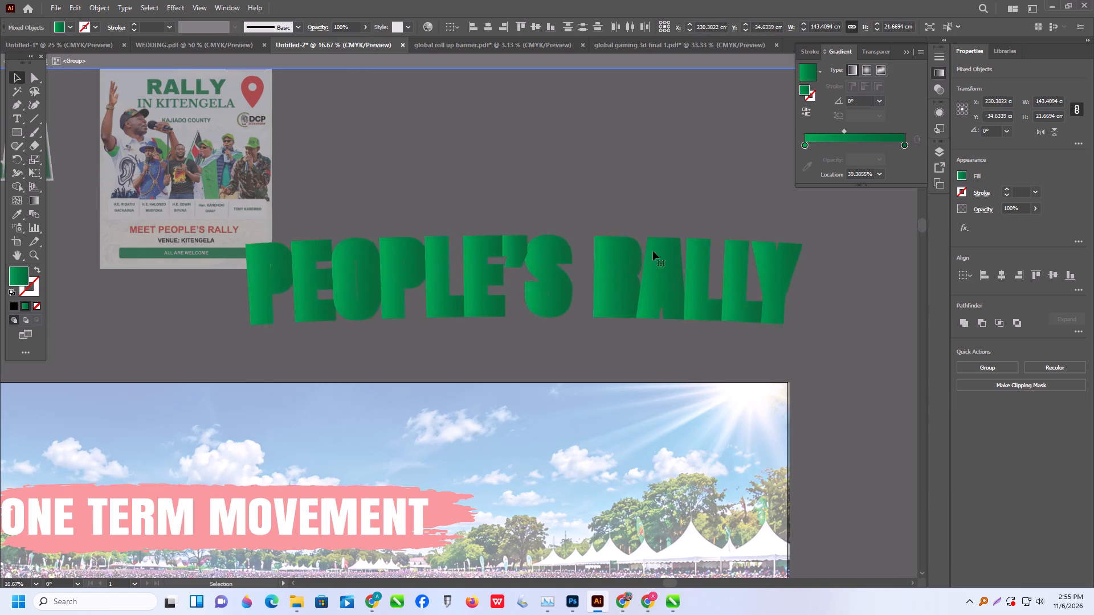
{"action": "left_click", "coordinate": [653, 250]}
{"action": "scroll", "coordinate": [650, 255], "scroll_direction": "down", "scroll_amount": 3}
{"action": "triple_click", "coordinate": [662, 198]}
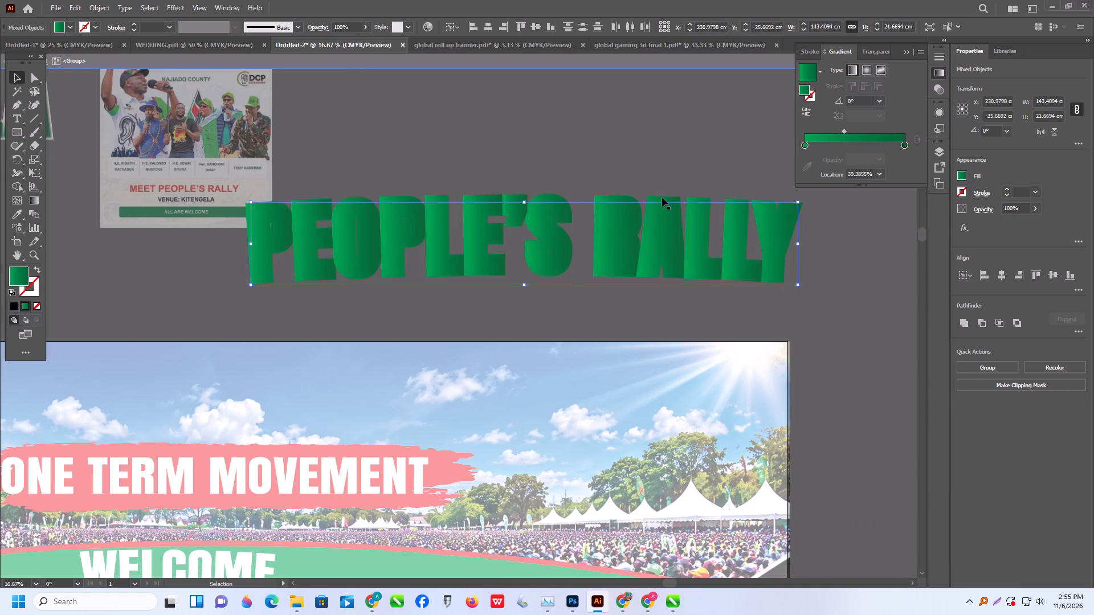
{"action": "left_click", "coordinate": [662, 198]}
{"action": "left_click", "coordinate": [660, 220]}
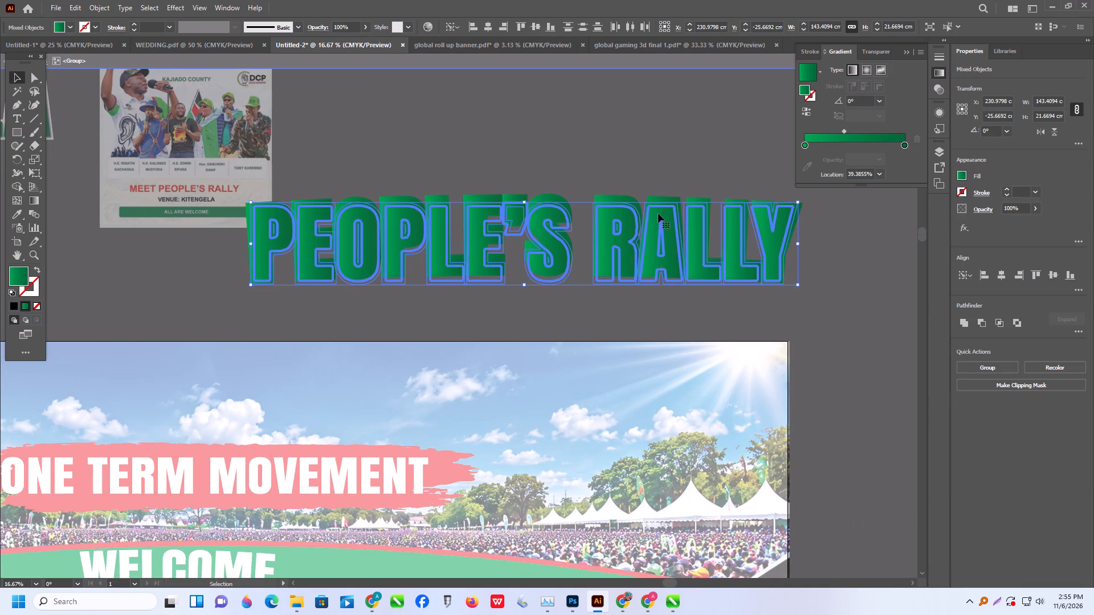
Select every inner PEOPLE'S RALLY letter inside the nested group, fill them white, and leave isolation.
{"action": "triple_click", "coordinate": [658, 214]}
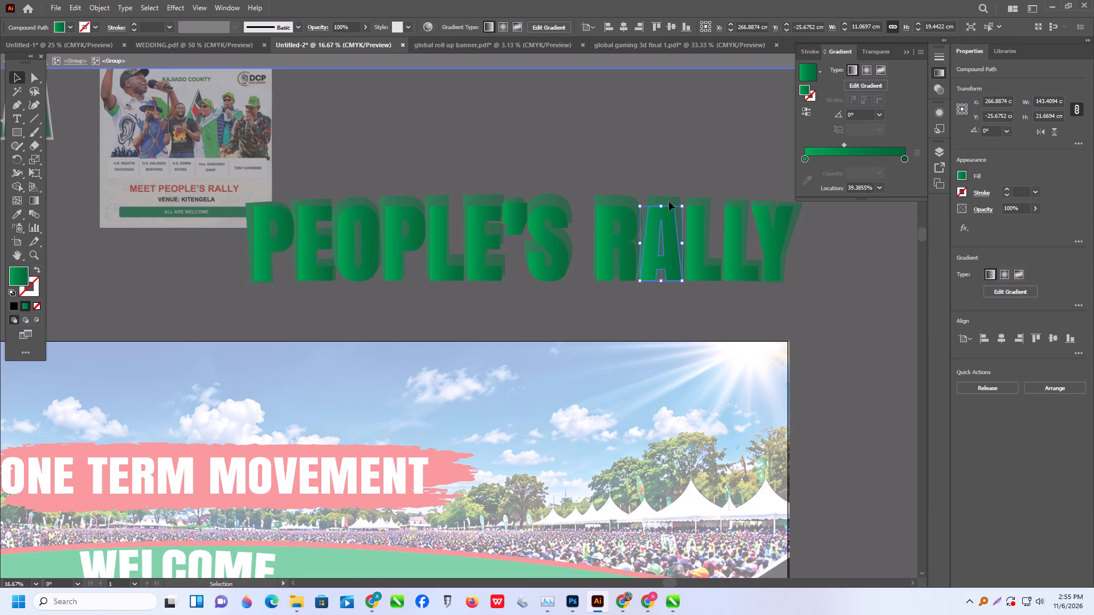
{"action": "left_click", "coordinate": [669, 201]}
{"action": "left_click", "coordinate": [666, 211]}
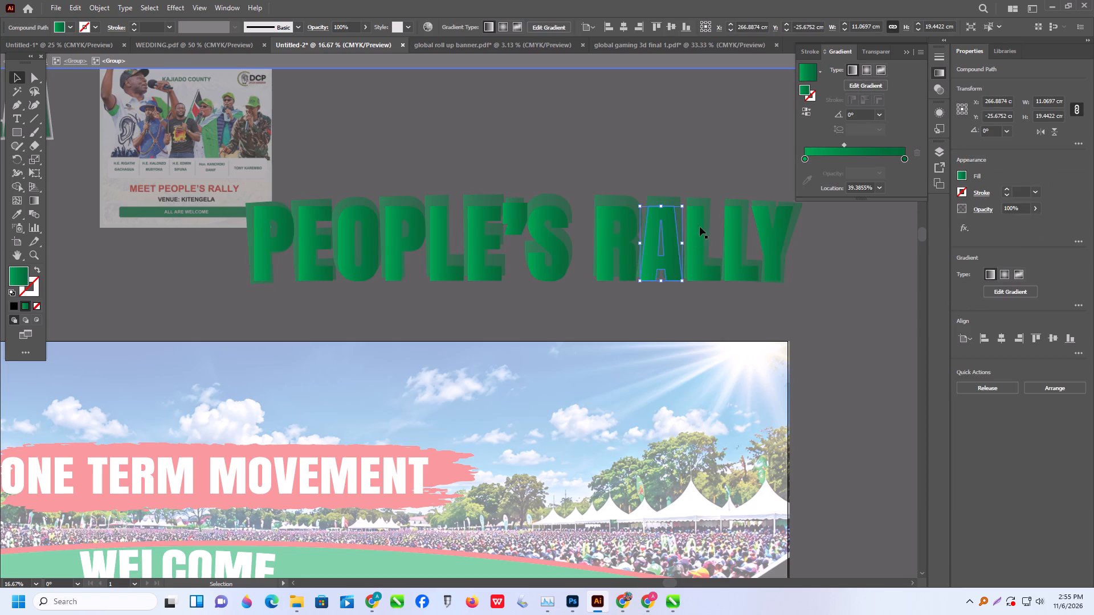
{"action": "left_click", "coordinate": [697, 225], "text": "shift"}
{"action": "left_click", "coordinate": [728, 222], "text": "shift"}
{"action": "left_click", "coordinate": [756, 222], "text": "shift"}
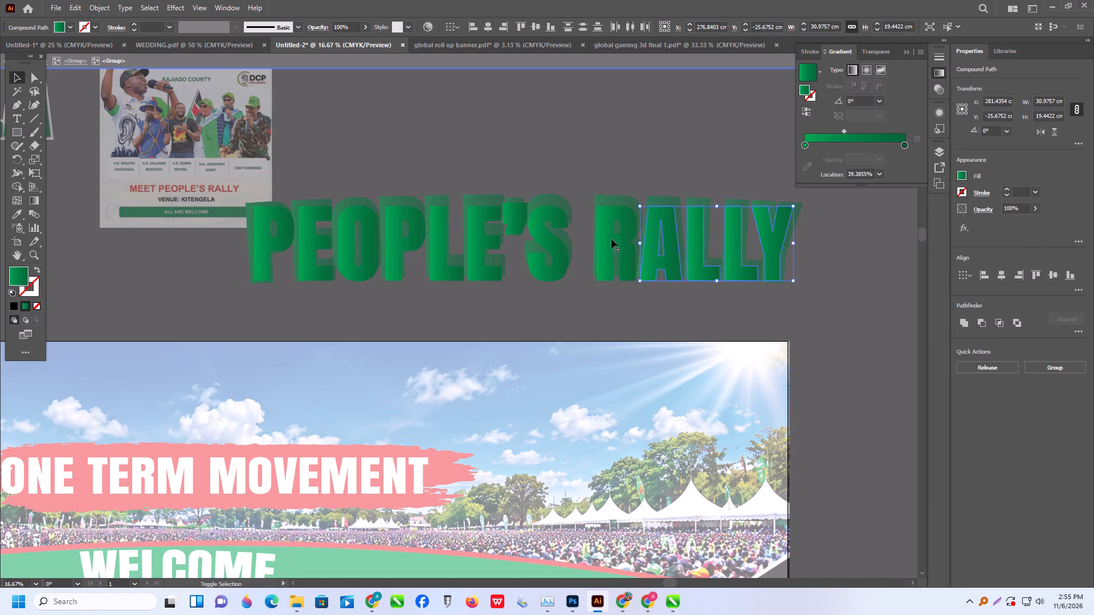
{"action": "left_click", "coordinate": [613, 237], "text": "shift"}
{"action": "left_click", "coordinate": [553, 245], "text": "shift"}
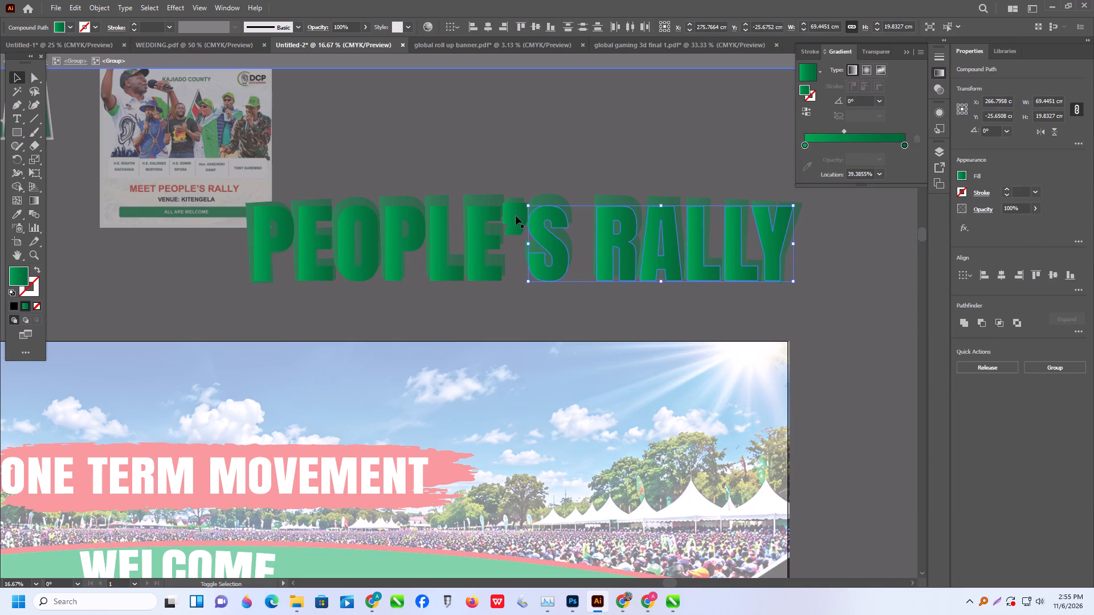
{"action": "left_click", "coordinate": [516, 216], "text": "shift"}
{"action": "left_click", "coordinate": [477, 231], "text": "shift"}
{"action": "left_click", "coordinate": [435, 236], "text": "shift"}
{"action": "left_click", "coordinate": [390, 248], "text": "shift"}
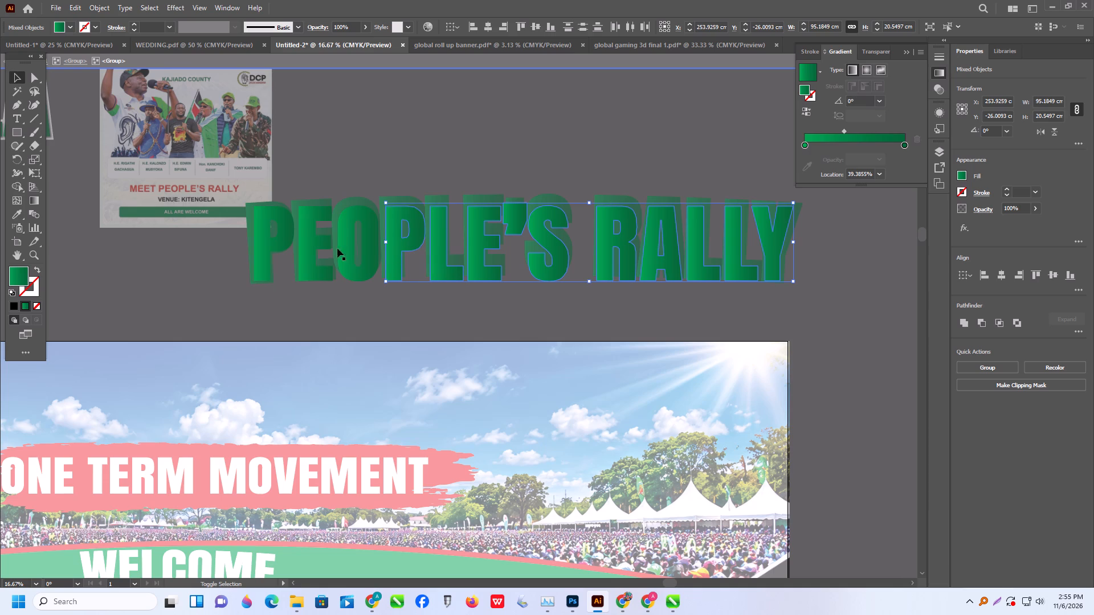
{"action": "left_click", "coordinate": [339, 256], "text": "shift"}
{"action": "left_click", "coordinate": [307, 255], "text": "shift"}
{"action": "left_click", "coordinate": [254, 247], "text": "shift"}
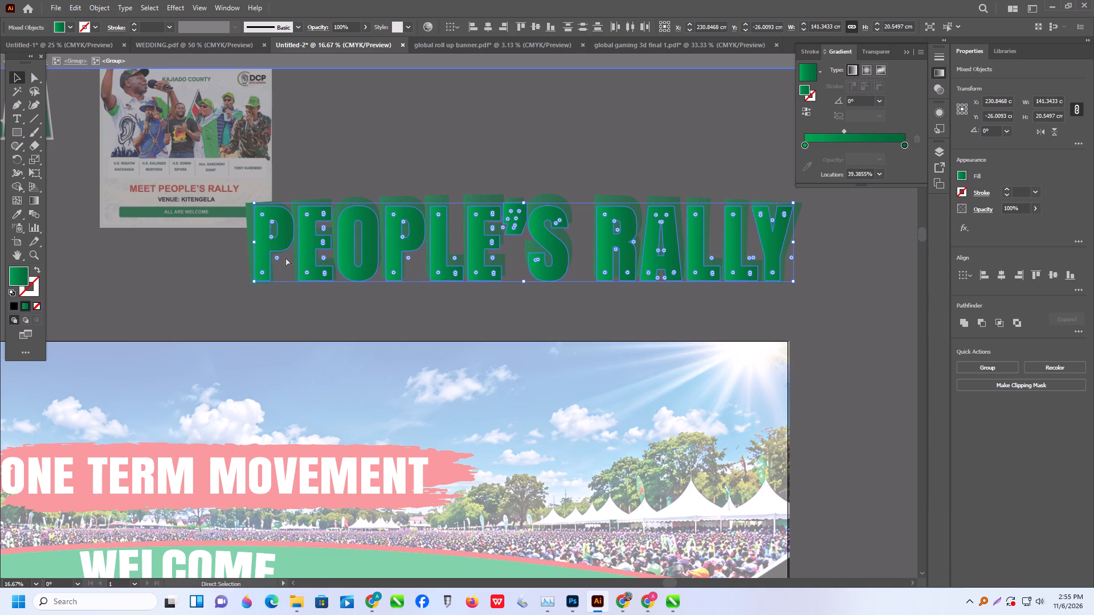
{"action": "key", "text": "ctrl+g"}
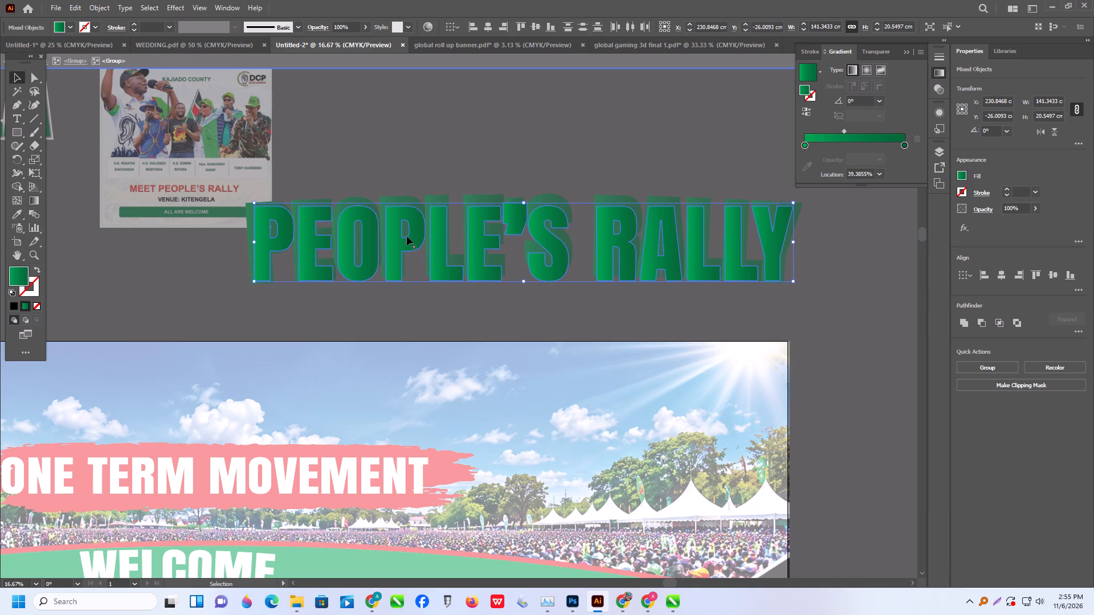
{"action": "left_click", "coordinate": [407, 236]}
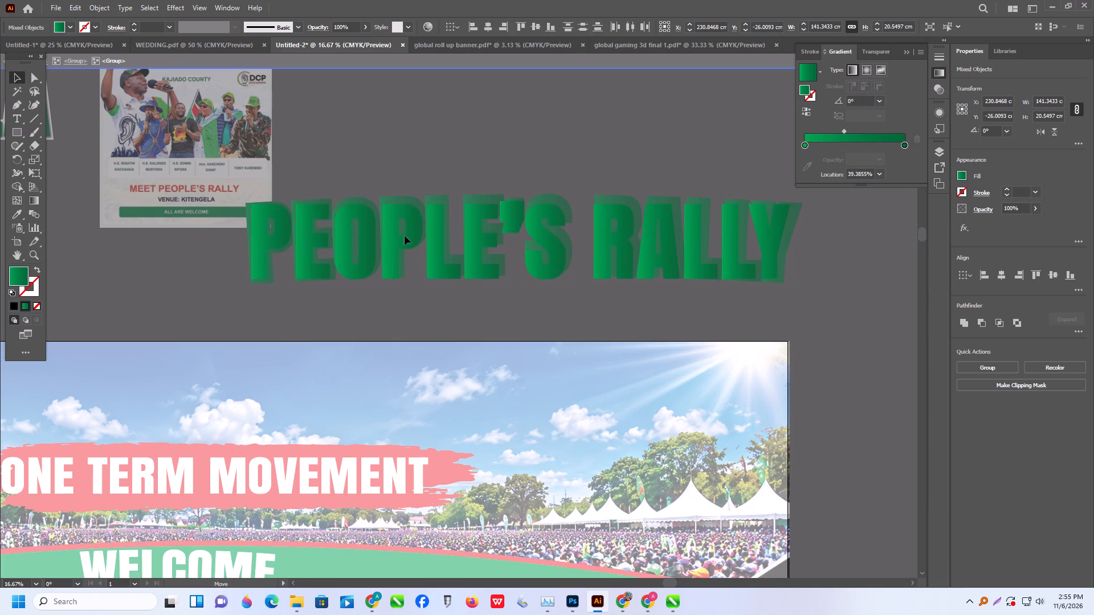
{"action": "key", "text": "ctrl+z"}
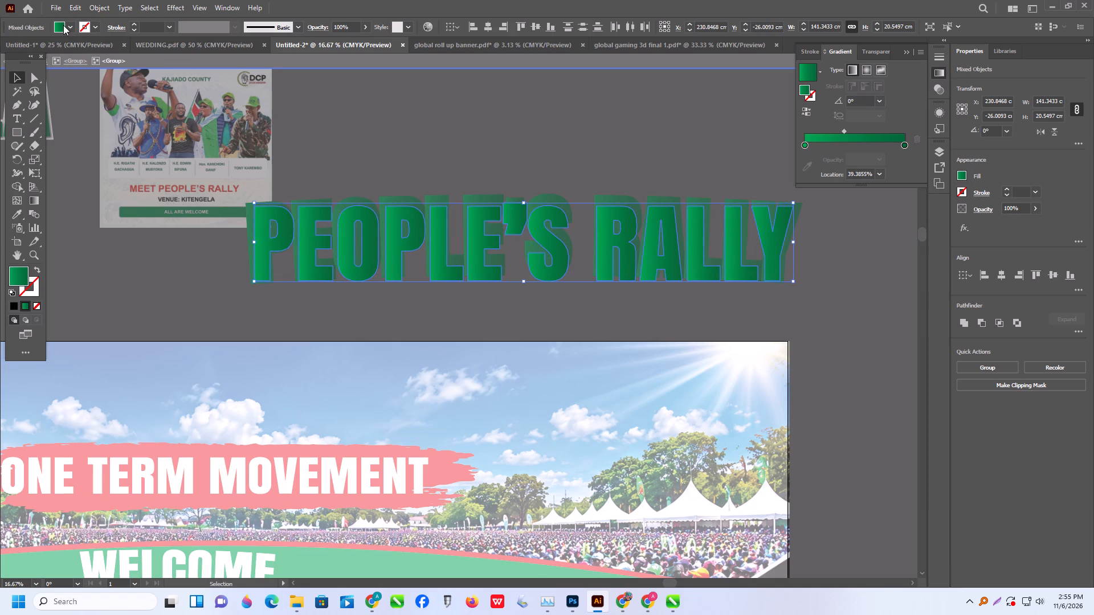
{"action": "left_click", "coordinate": [68, 26]}
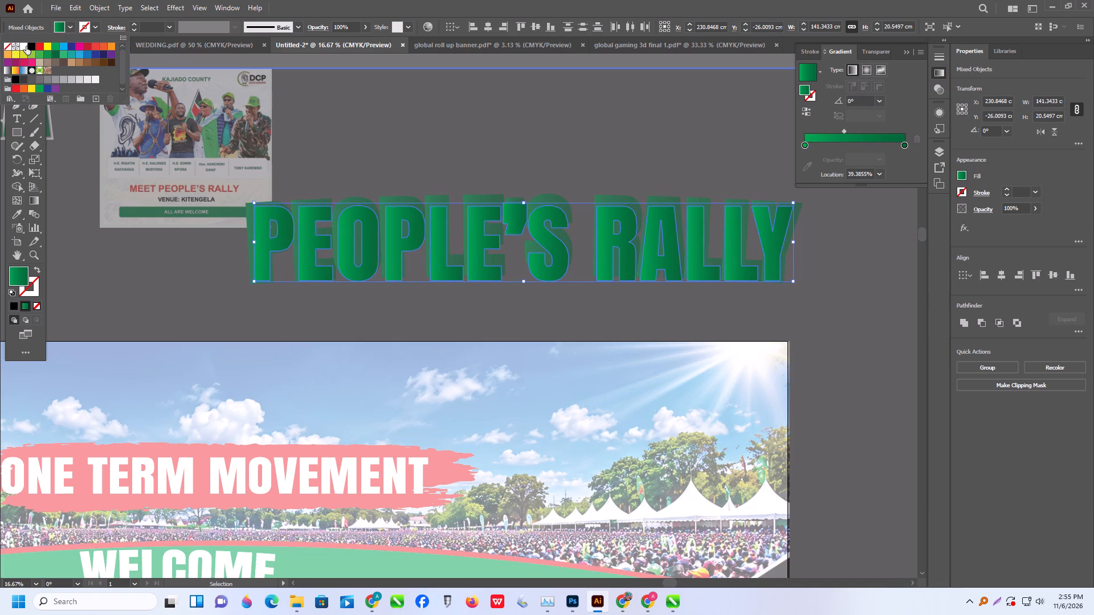
{"action": "left_click", "coordinate": [26, 46]}
{"action": "triple_click", "coordinate": [472, 137]}
{"action": "triple_click", "coordinate": [472, 136]}
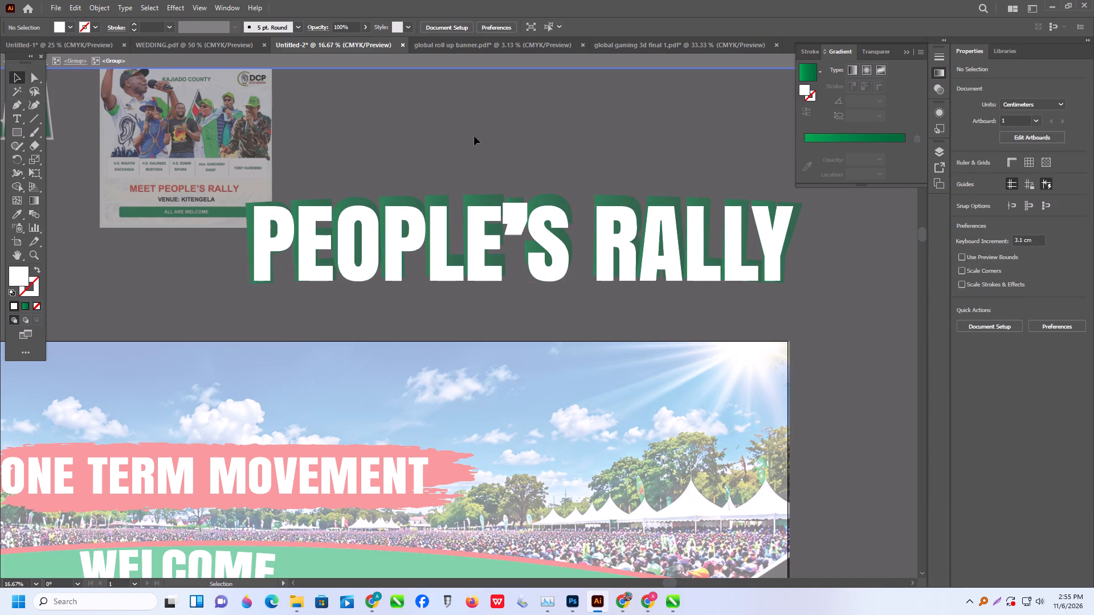
{"action": "scroll", "coordinate": [560, 222], "scroll_direction": "down", "scroll_amount": 3, "text": "alt"}
{"action": "double_click", "coordinate": [768, 252]}
{"action": "left_click", "coordinate": [765, 245]}
{"action": "left_click", "coordinate": [765, 241]}
Move the PEOPLE'S RALLY title onto the banner, above the ONE TERM MOVEMENT brush strip.
{"action": "scroll", "coordinate": [639, 251], "scroll_direction": "up", "scroll_amount": 3, "text": "alt"}
{"action": "scroll", "coordinate": [261, 227], "scroll_direction": "up", "scroll_amount": 1, "text": "alt"}
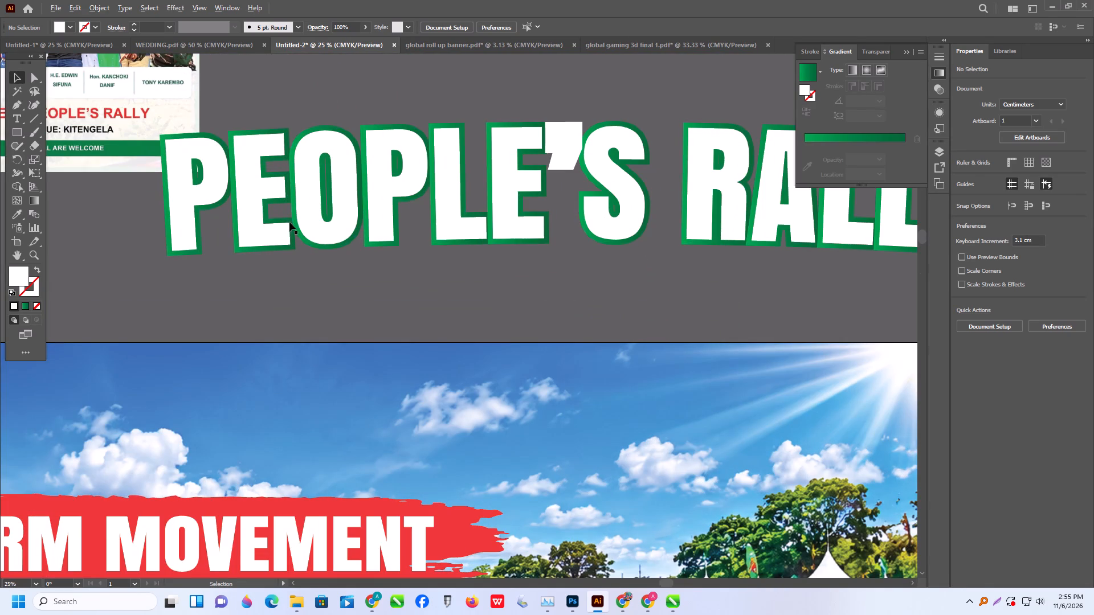
{"action": "scroll", "coordinate": [295, 224], "scroll_direction": "down", "scroll_amount": 1, "text": "alt"}
{"action": "scroll", "coordinate": [360, 228], "scroll_direction": "down", "scroll_amount": 2, "text": "alt"}
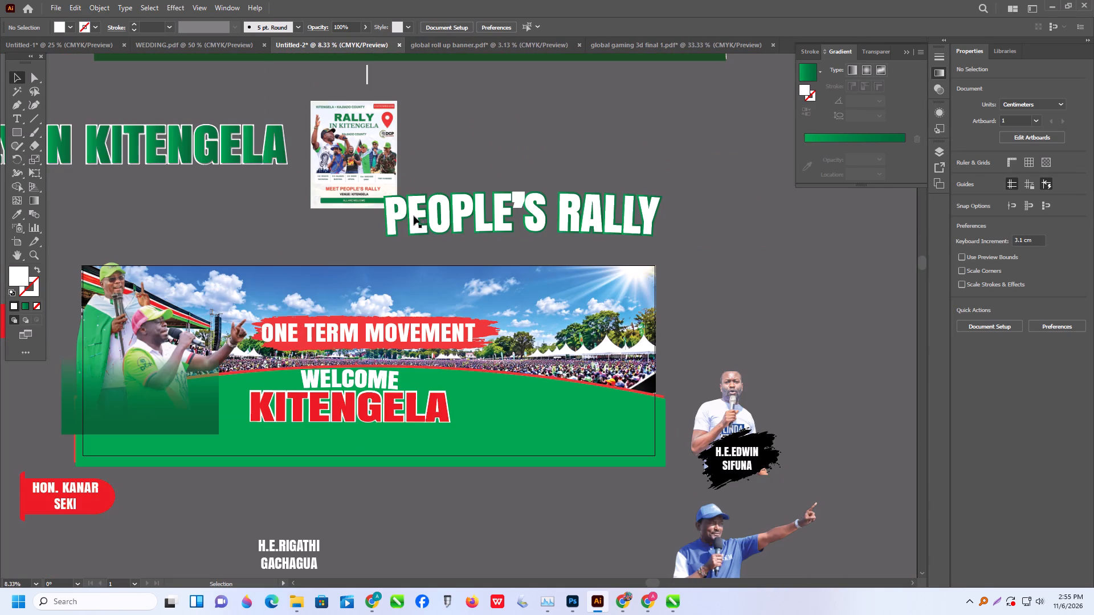
{"action": "left_click_drag", "start_coordinate": [413, 219], "coordinate": [276, 297]}
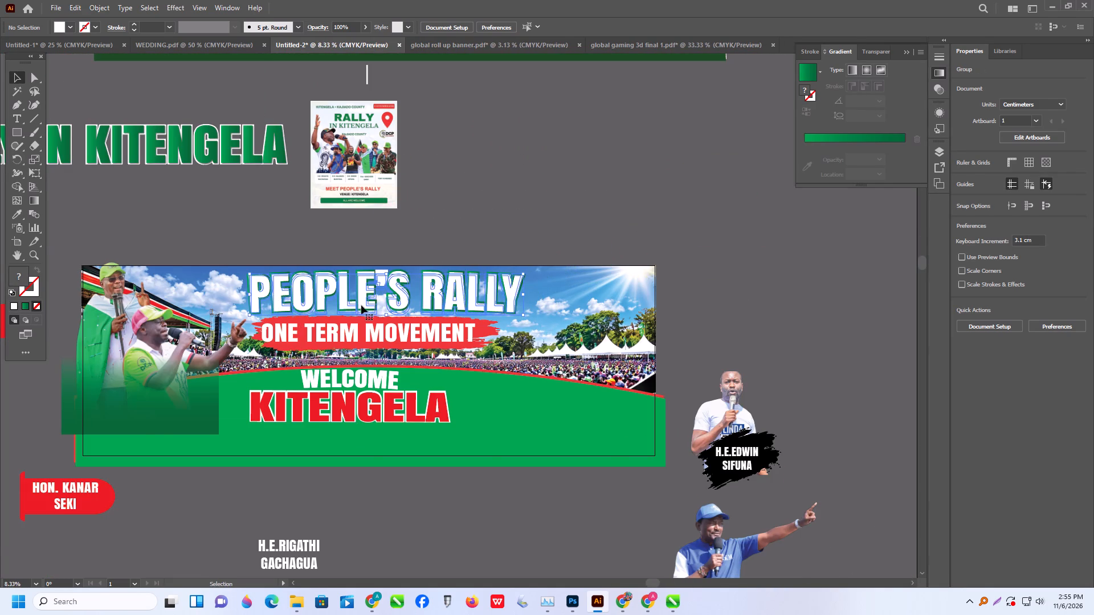
Stretch the PEOPLE'S RALLY title outward at both ends to a width of about 151 cm.
{"action": "scroll", "coordinate": [362, 304], "scroll_direction": "up", "scroll_amount": 1, "text": "alt"}
{"action": "left_click_drag", "start_coordinate": [194, 290], "coordinate": [184, 290]}
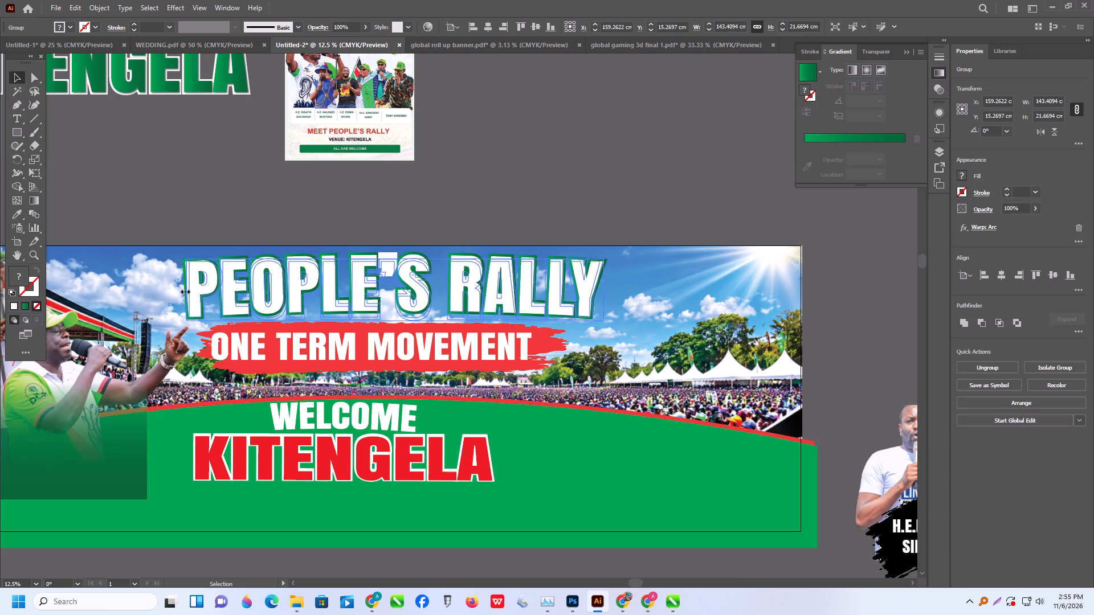
{"action": "left_click_drag", "start_coordinate": [184, 290], "coordinate": [183, 290]}
{"action": "left_click", "coordinate": [637, 159]}
{"action": "scroll", "coordinate": [593, 296], "scroll_direction": "up", "scroll_amount": 1, "text": "alt"}
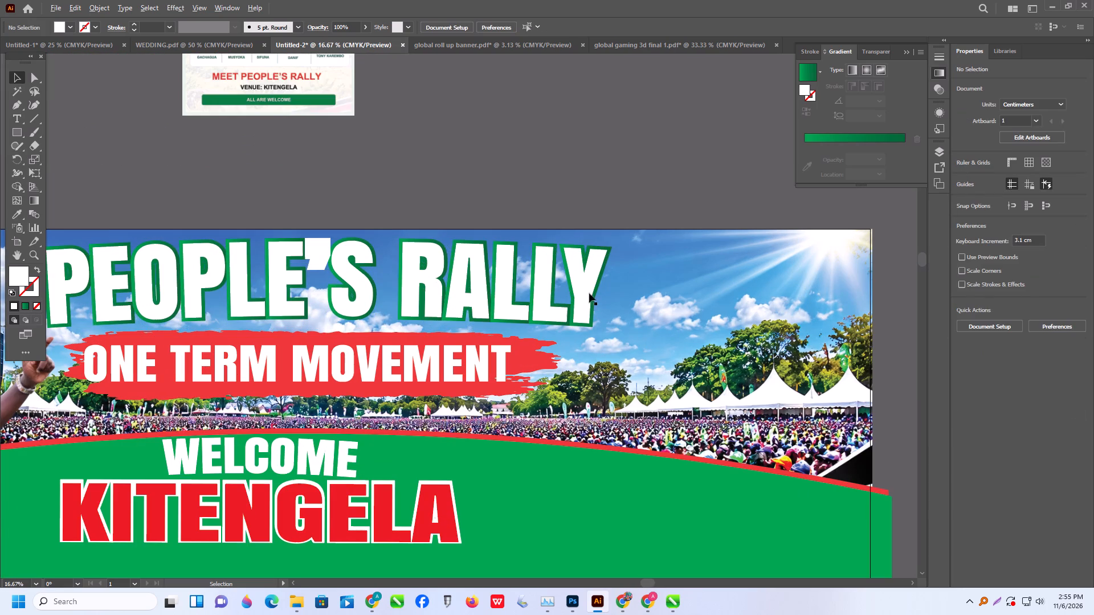
{"action": "left_click", "coordinate": [582, 293]}
{"action": "left_click_drag", "start_coordinate": [607, 290], "coordinate": [607, 289]}
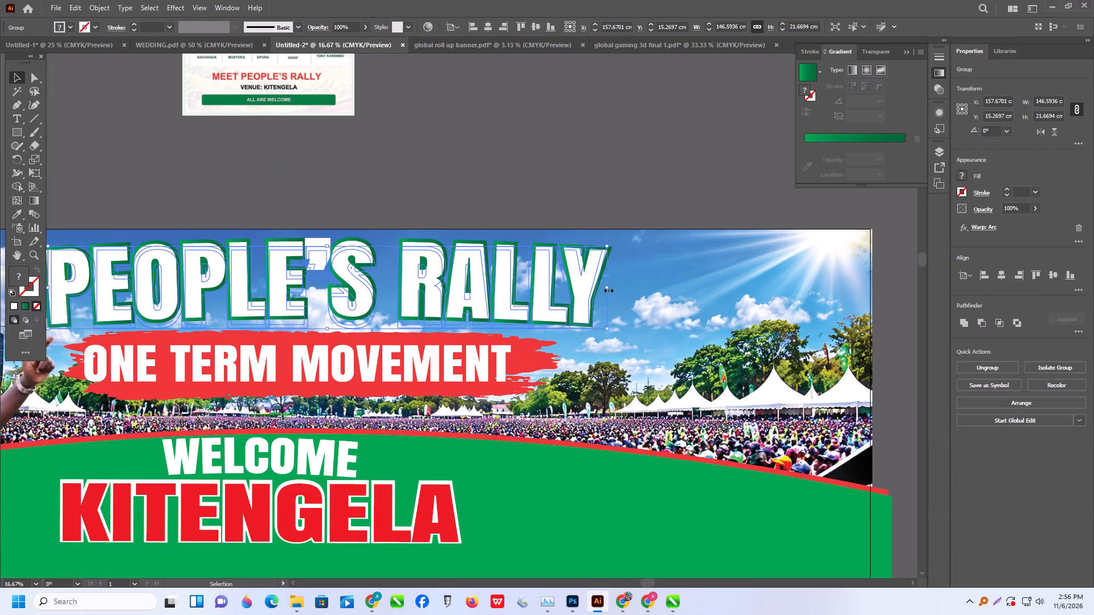
{"action": "left_click_drag", "start_coordinate": [607, 289], "coordinate": [626, 291]}
{"action": "left_click", "coordinate": [582, 183]}
{"action": "scroll", "coordinate": [544, 266], "scroll_direction": "down", "scroll_amount": 1, "text": "alt"}
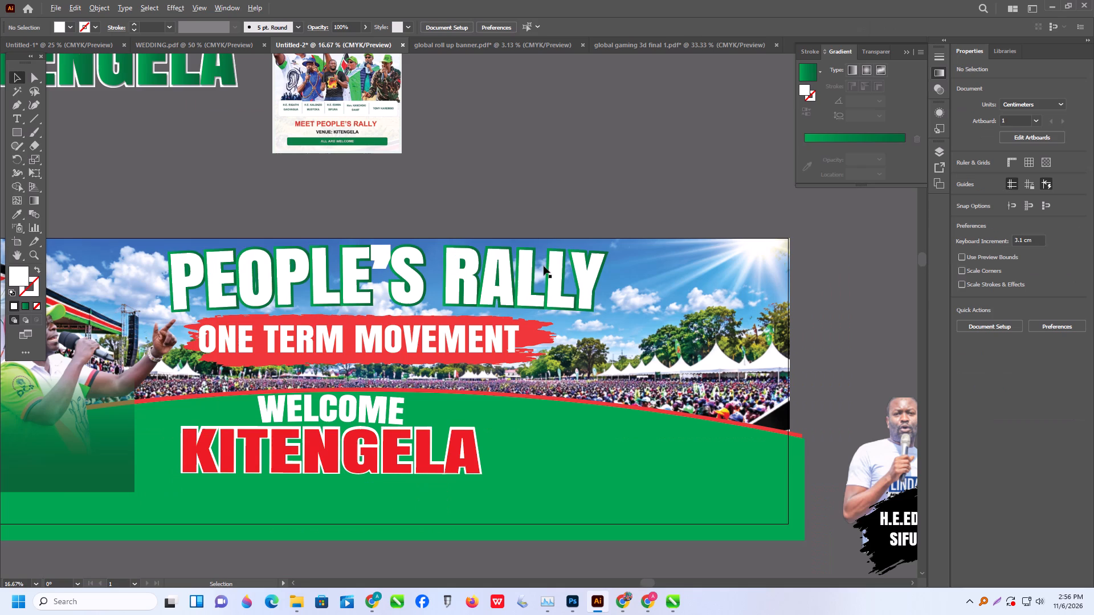
Move the PEOPLE'S RALLY title off the banner to the empty space above it.
{"action": "left_click_drag", "start_coordinate": [527, 281], "coordinate": [683, 139]}
Isolate the title and send its group of white inner letters to the back, behind the green offset shapes.
{"action": "triple_click", "coordinate": [656, 141]}
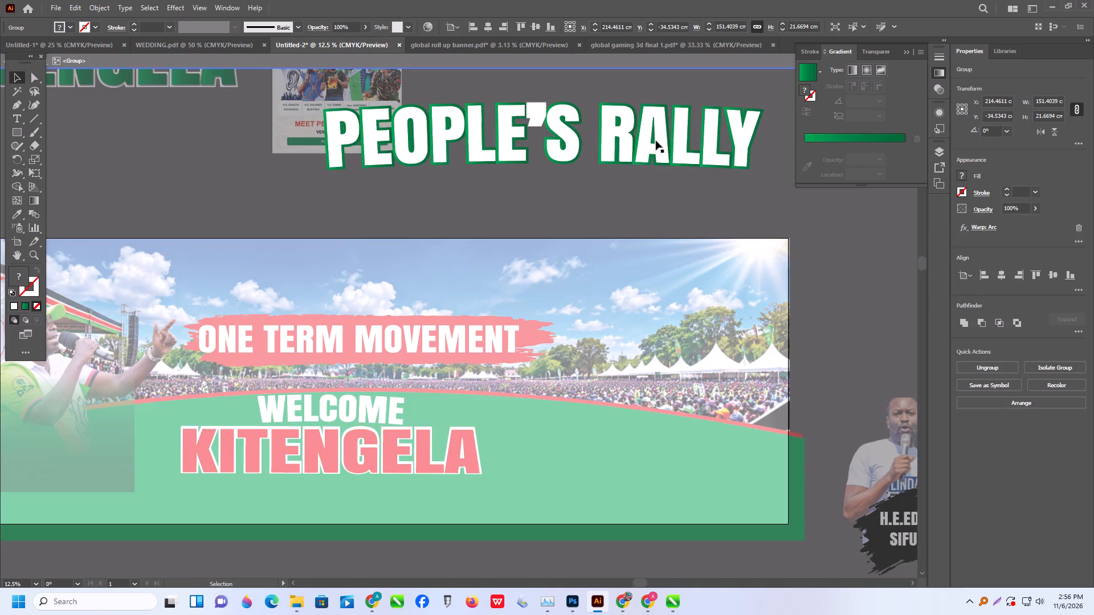
{"action": "double_click", "coordinate": [656, 141]}
{"action": "right_click", "coordinate": [656, 141]}
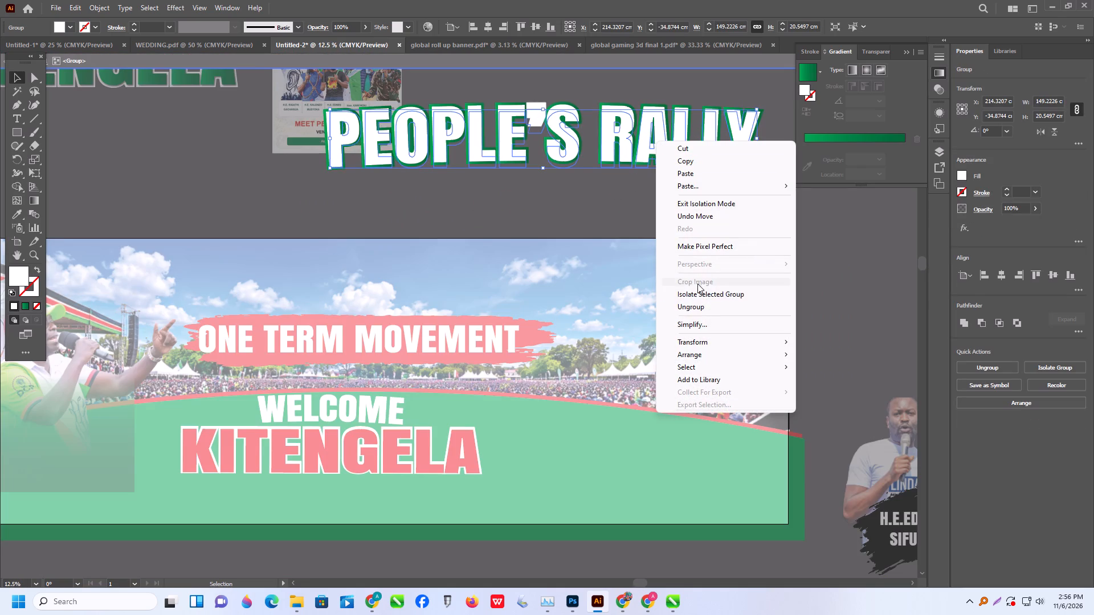
{"action": "left_click", "coordinate": [694, 355]}
{"action": "left_click", "coordinate": [840, 387]}
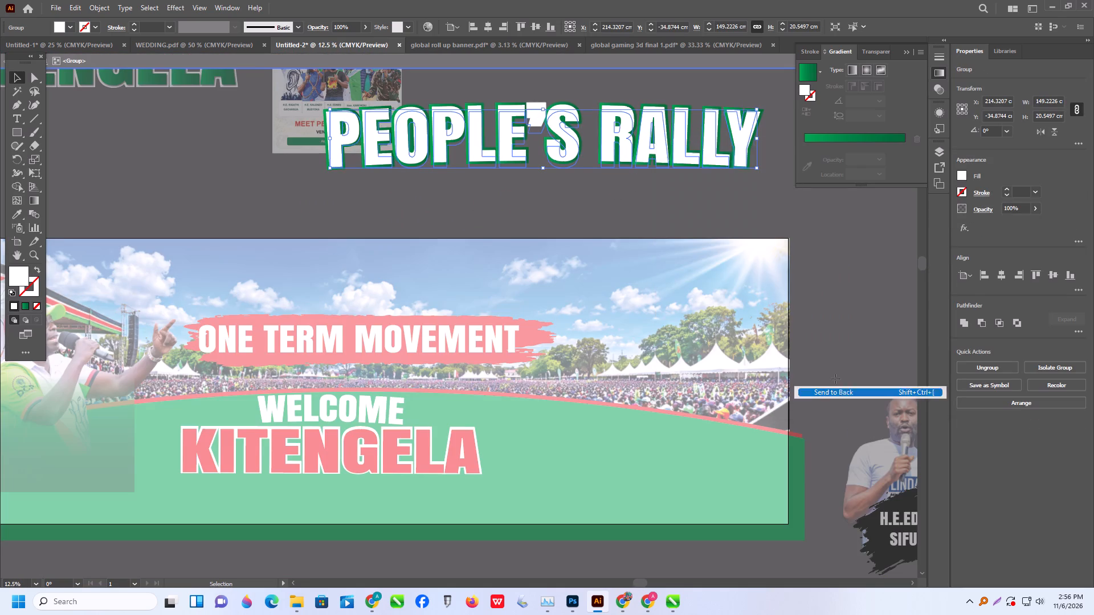
{"action": "left_click", "coordinate": [720, 237]}
Fill the green offset letters of the isolated PEOPLE'S RALLY title with white, selecting every letter except the apostrophe.
{"action": "left_click", "coordinate": [337, 140]}
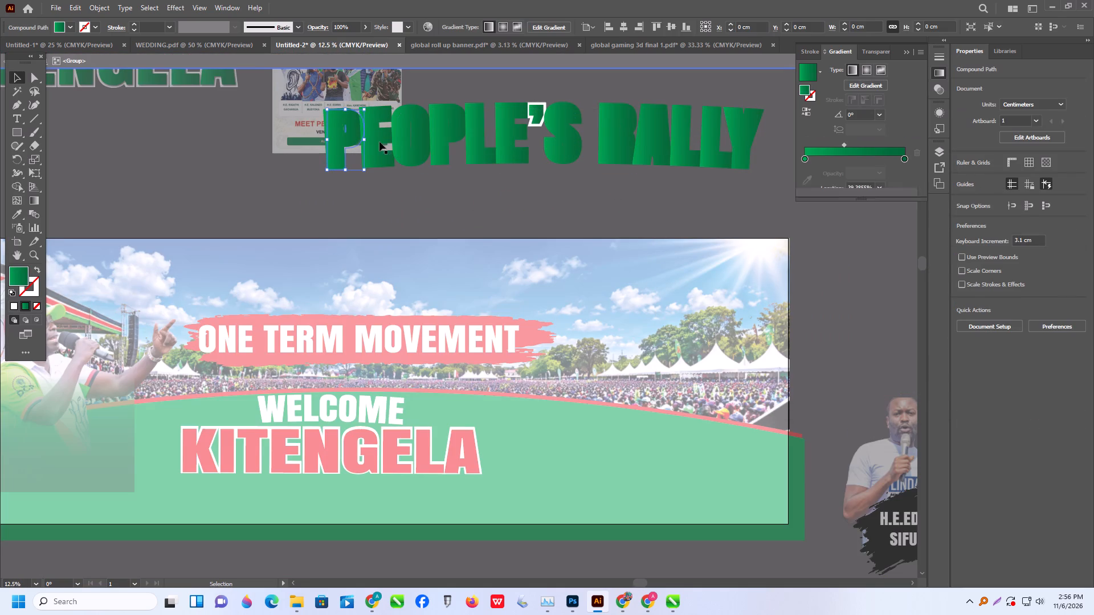
{"action": "left_click", "coordinate": [380, 137], "text": "shift"}
{"action": "left_click", "coordinate": [422, 132], "text": "shift"}
{"action": "left_click", "coordinate": [455, 128], "text": "shift"}
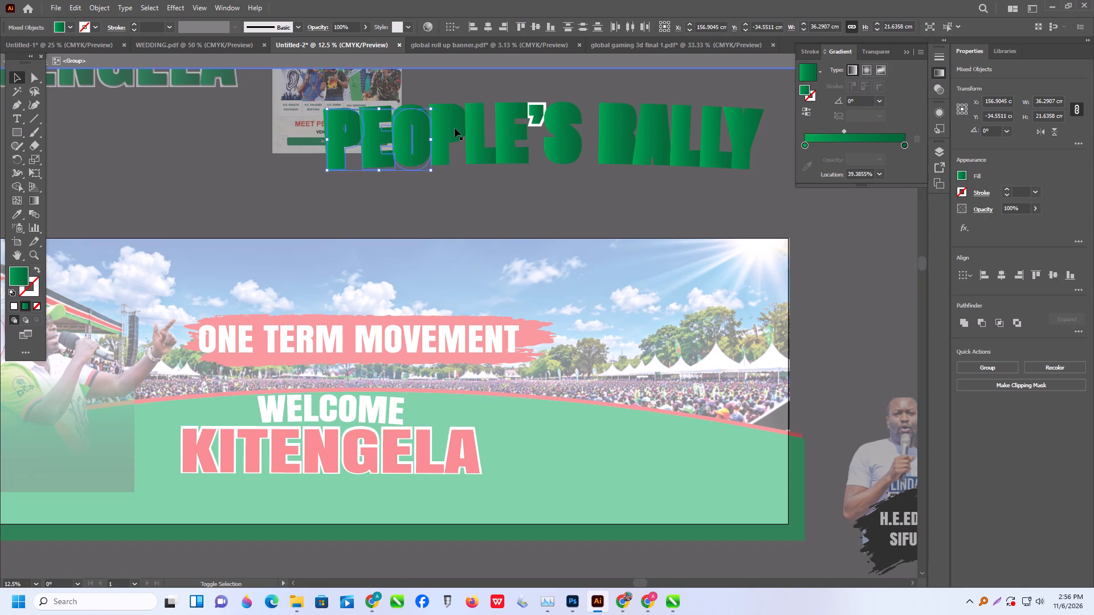
{"action": "left_click", "coordinate": [479, 118], "text": "shift"}
{"action": "left_click", "coordinate": [513, 130], "text": "shift"}
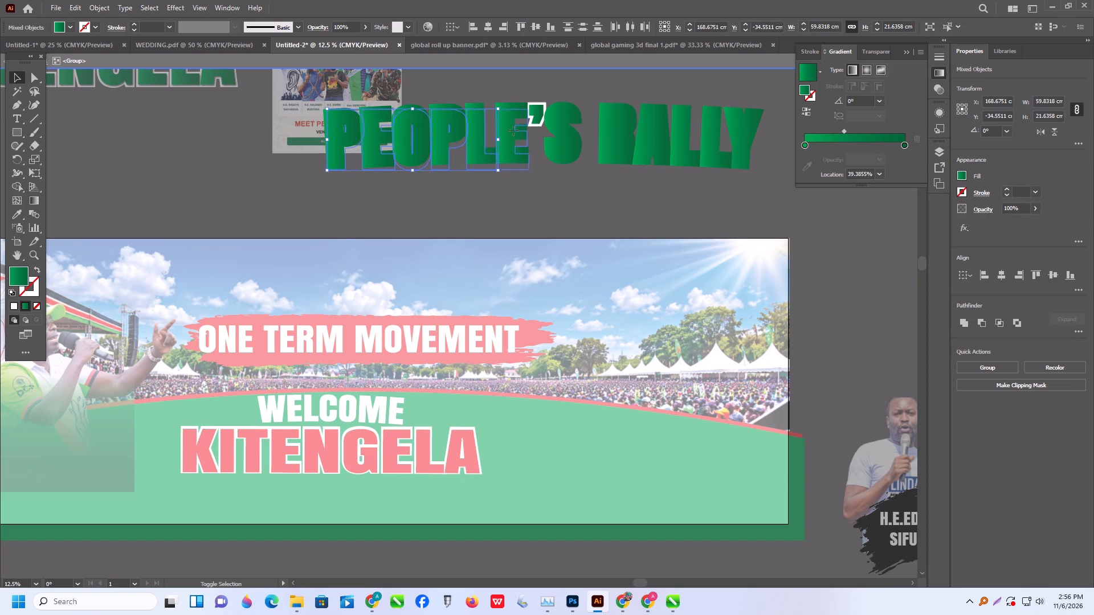
{"action": "left_click", "coordinate": [569, 133], "text": "shift"}
{"action": "left_click", "coordinate": [610, 124], "text": "shift"}
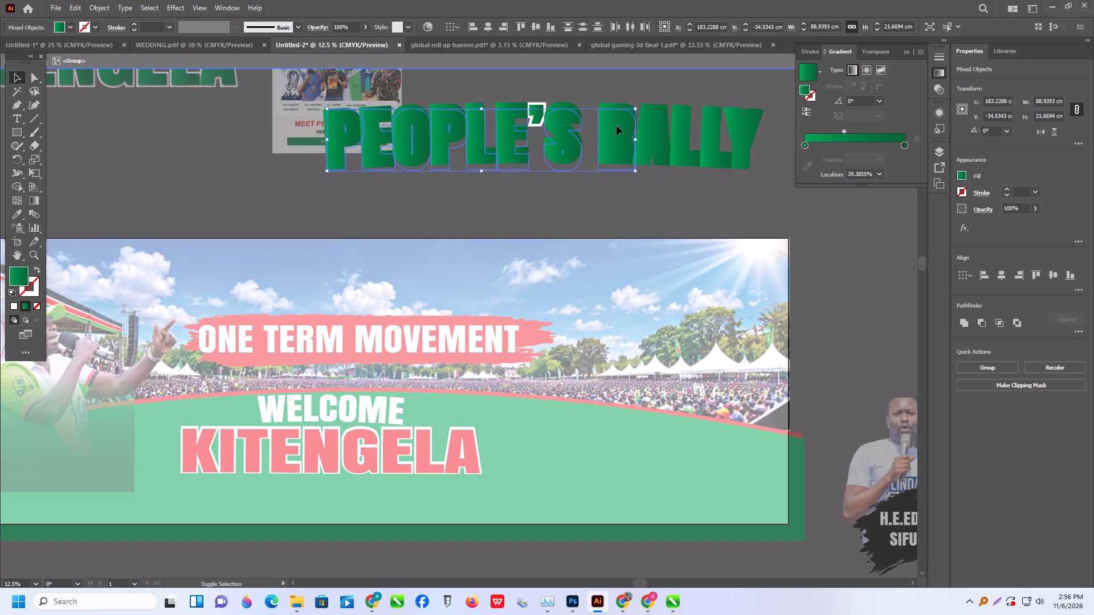
{"action": "left_click", "coordinate": [652, 138], "text": "shift"}
{"action": "left_click", "coordinate": [685, 139], "text": "shift"}
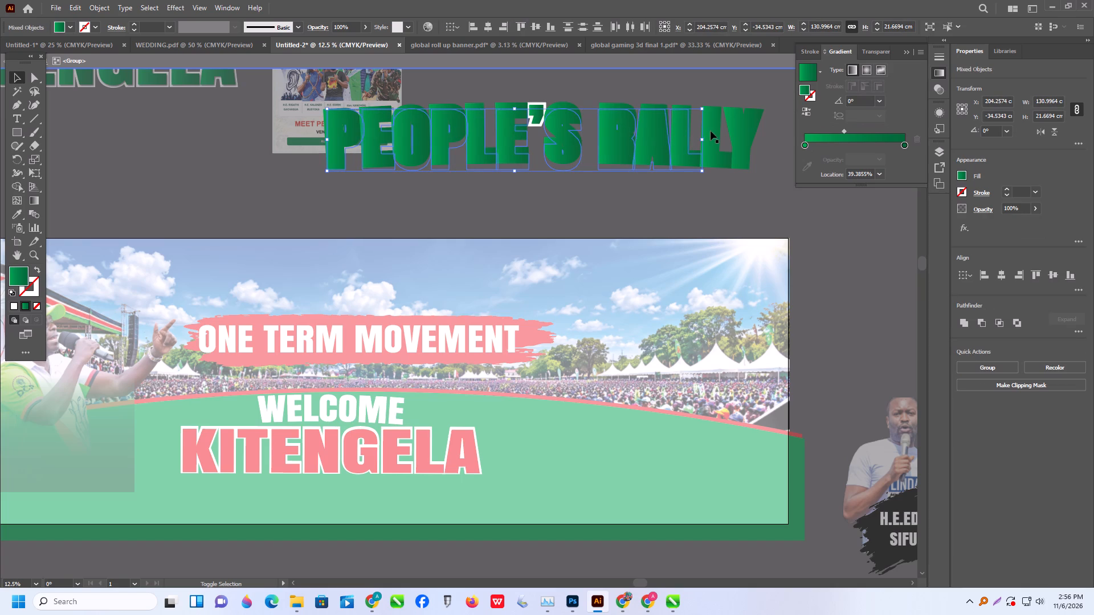
{"action": "left_click", "coordinate": [711, 131], "text": "shift"}
{"action": "left_click", "coordinate": [750, 131], "text": "shift"}
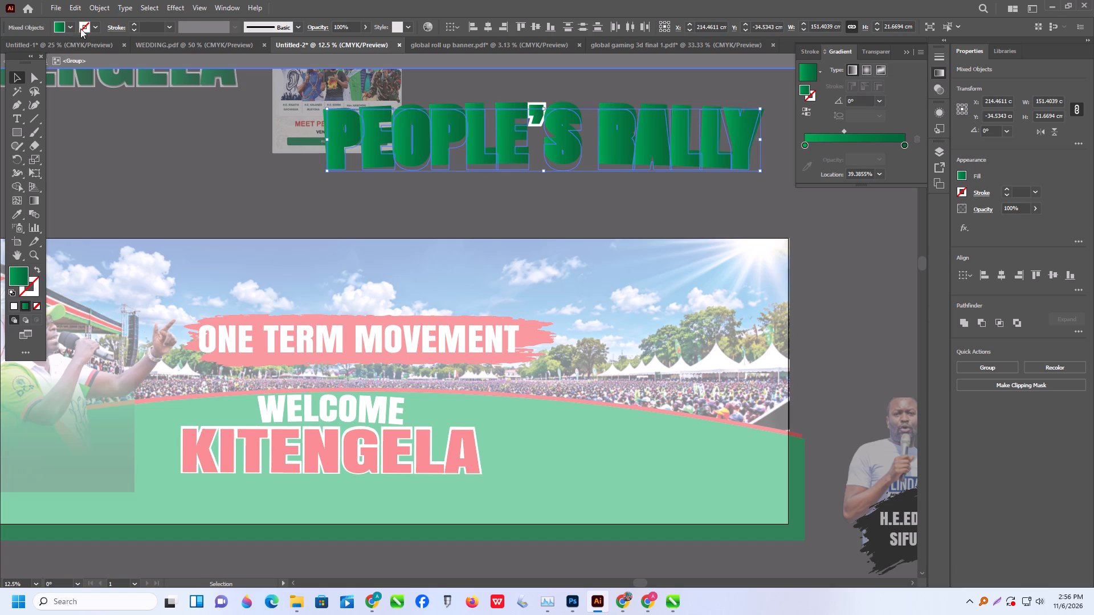
{"action": "left_click", "coordinate": [72, 27]}
{"action": "left_click", "coordinate": [24, 46]}
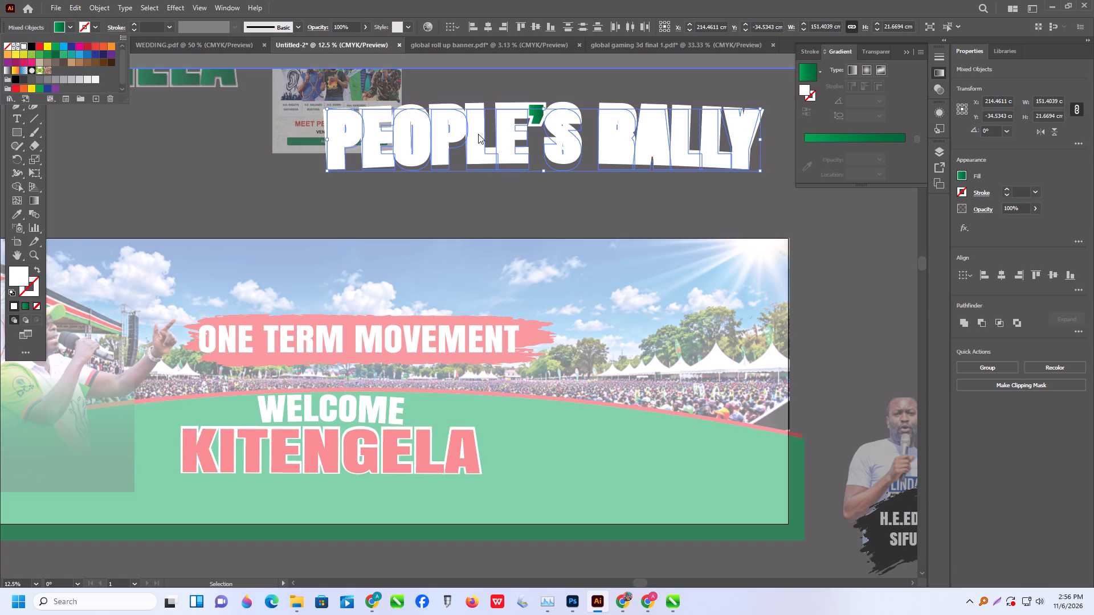
Add the offset apostrophe to the selected letters and fill it with white too.
{"action": "right_click", "coordinate": [462, 129]}
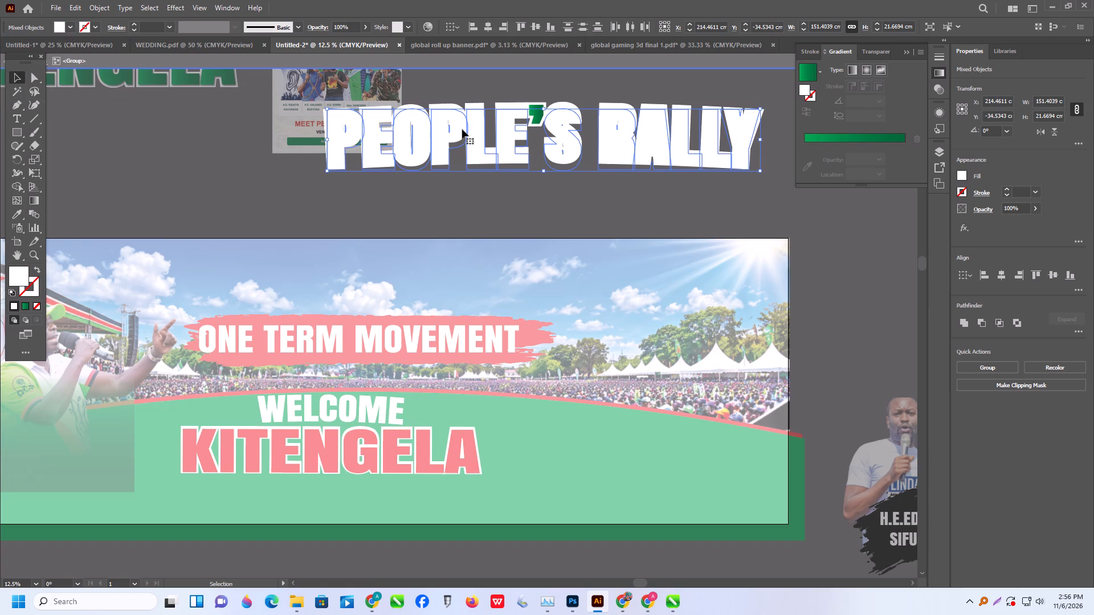
{"action": "left_click", "coordinate": [535, 117], "text": "shift"}
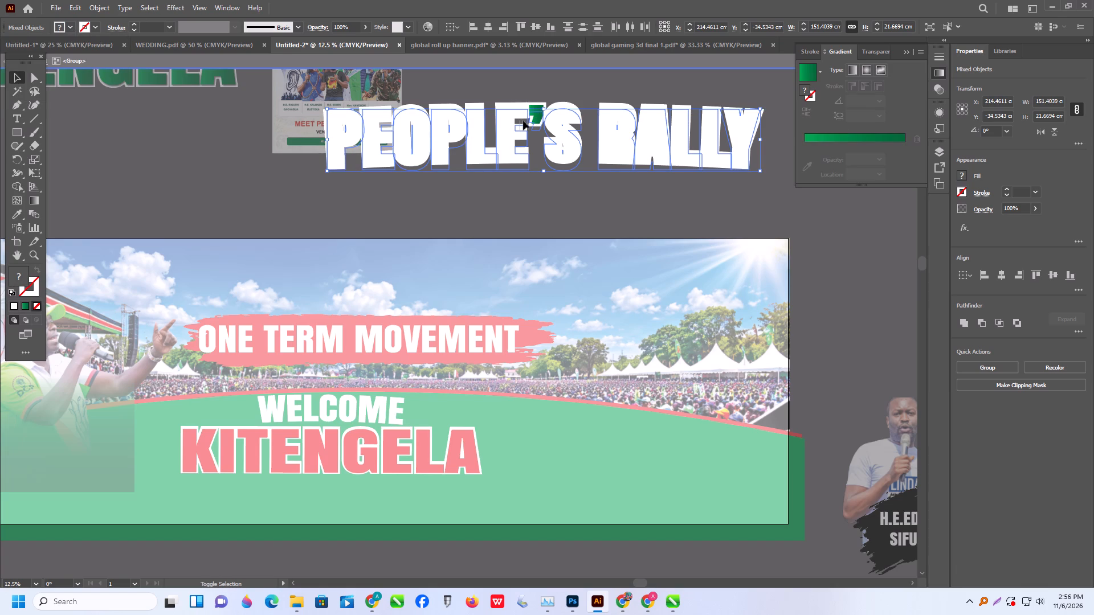
{"action": "left_click", "coordinate": [72, 29]}
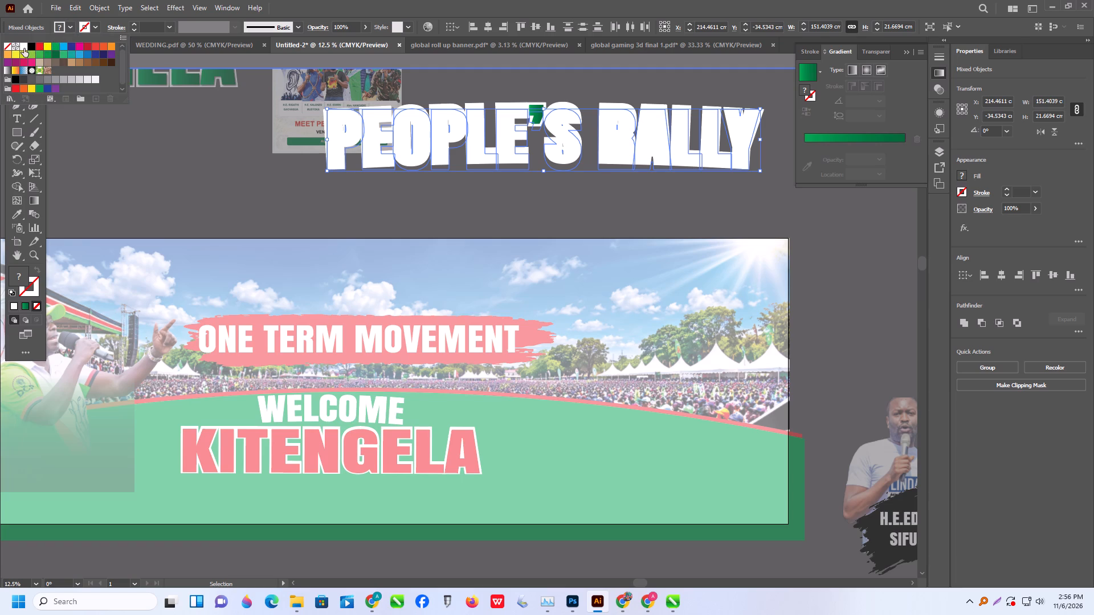
{"action": "left_click", "coordinate": [24, 48]}
Send the white offset letters of the title to the back, behind the inner letters.
{"action": "right_click", "coordinate": [502, 124]}
{"action": "right_click", "coordinate": [504, 125]}
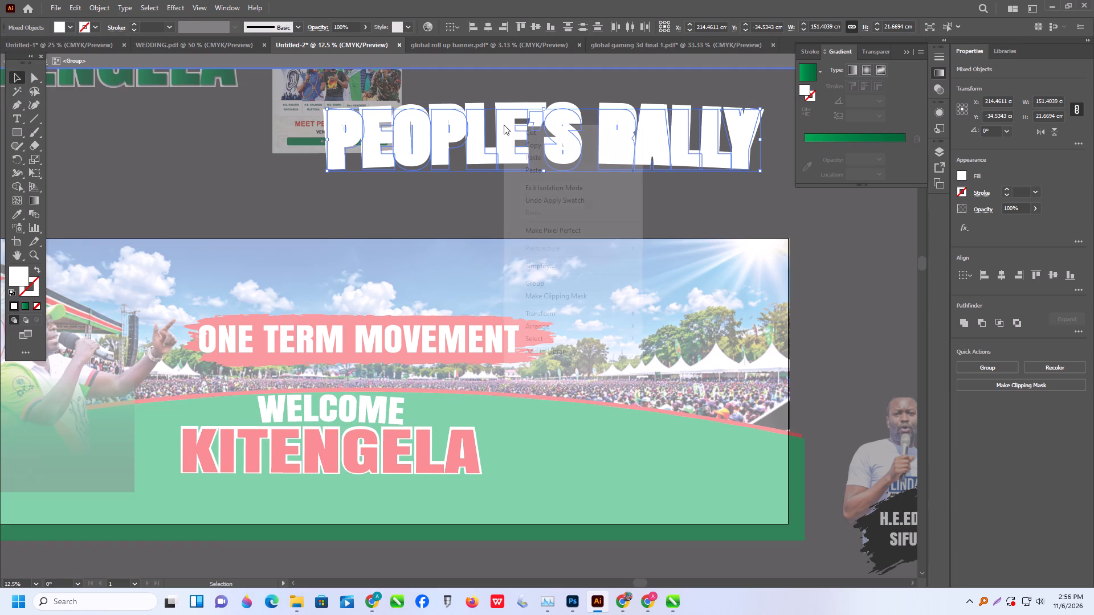
{"action": "left_click", "coordinate": [546, 324]}
{"action": "left_click", "coordinate": [717, 360]}
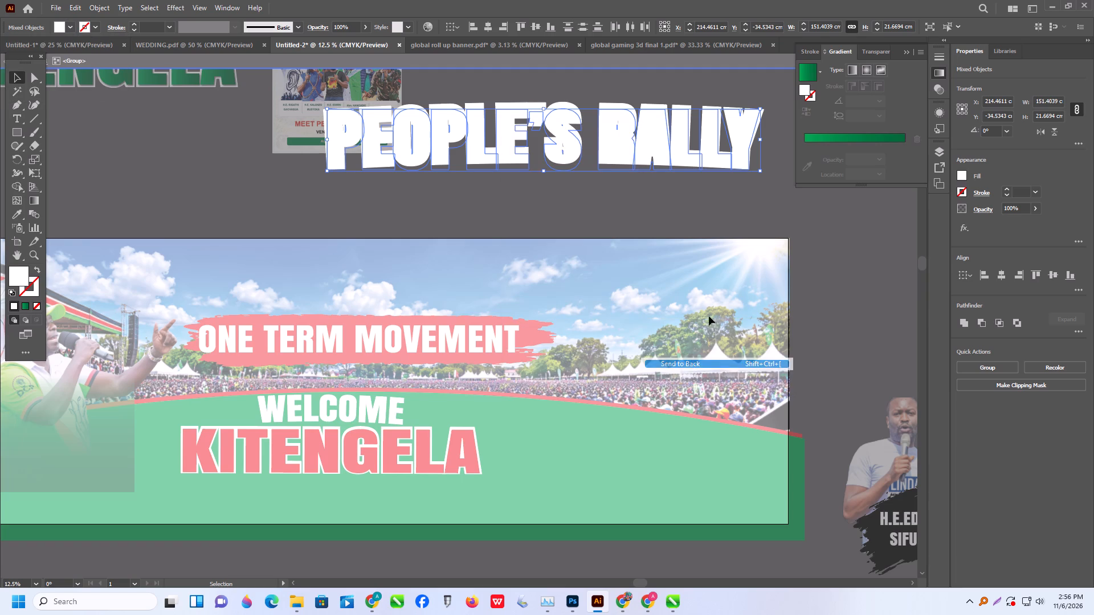
{"action": "left_click", "coordinate": [663, 212]}
Apply the green gradient sampled from the RALLY IN KITENGELA title to the inner letters and leave the isolated group.
{"action": "left_click", "coordinate": [344, 137]}
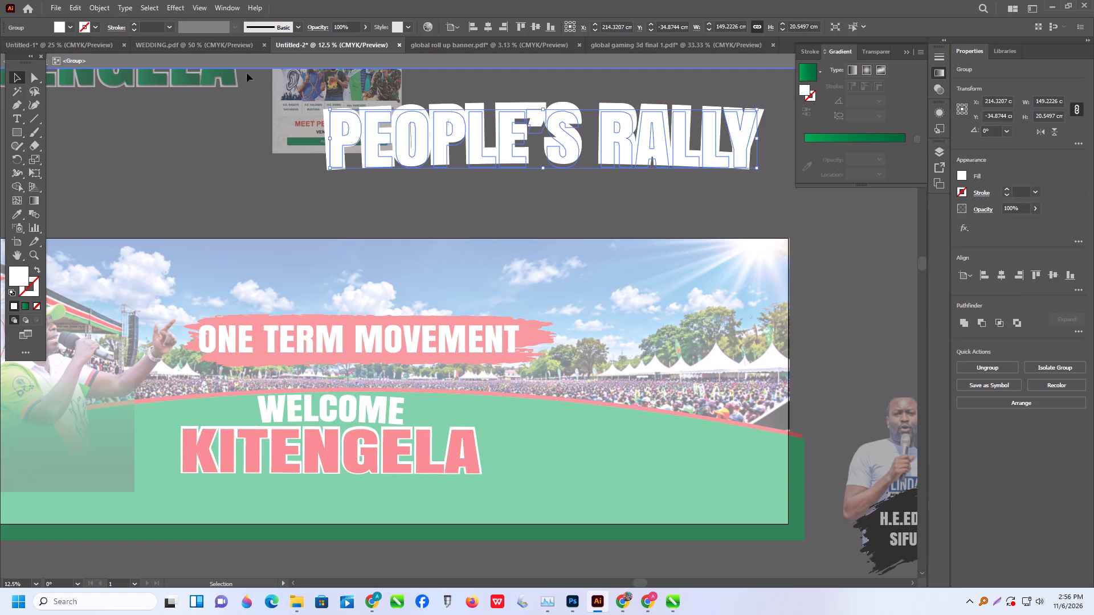
{"action": "left_click", "coordinate": [21, 211]}
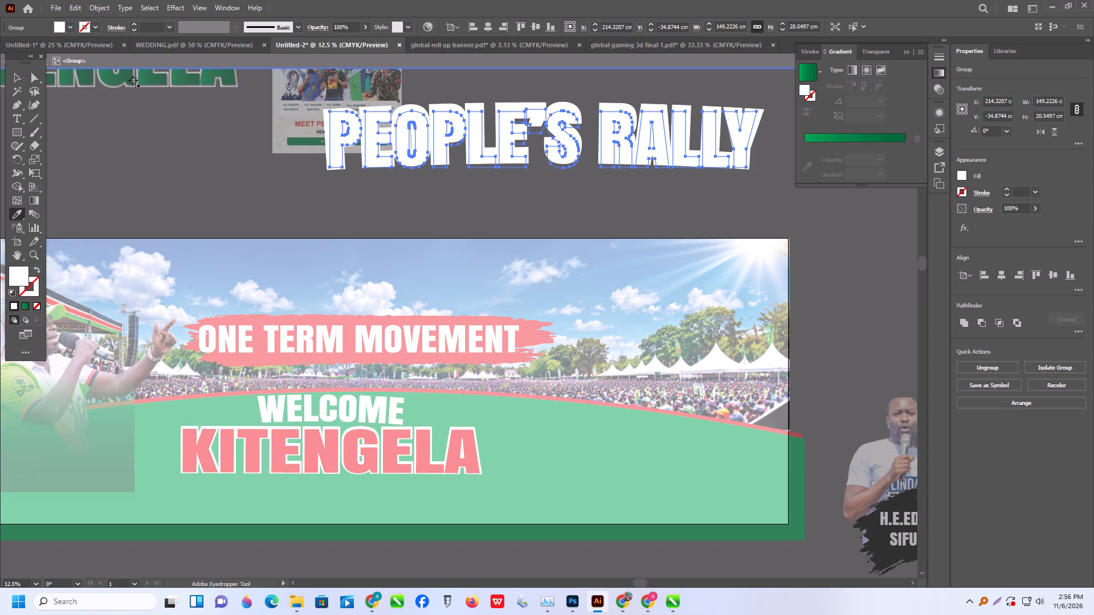
{"action": "left_click", "coordinate": [144, 80]}
{"action": "left_click", "coordinate": [18, 75]}
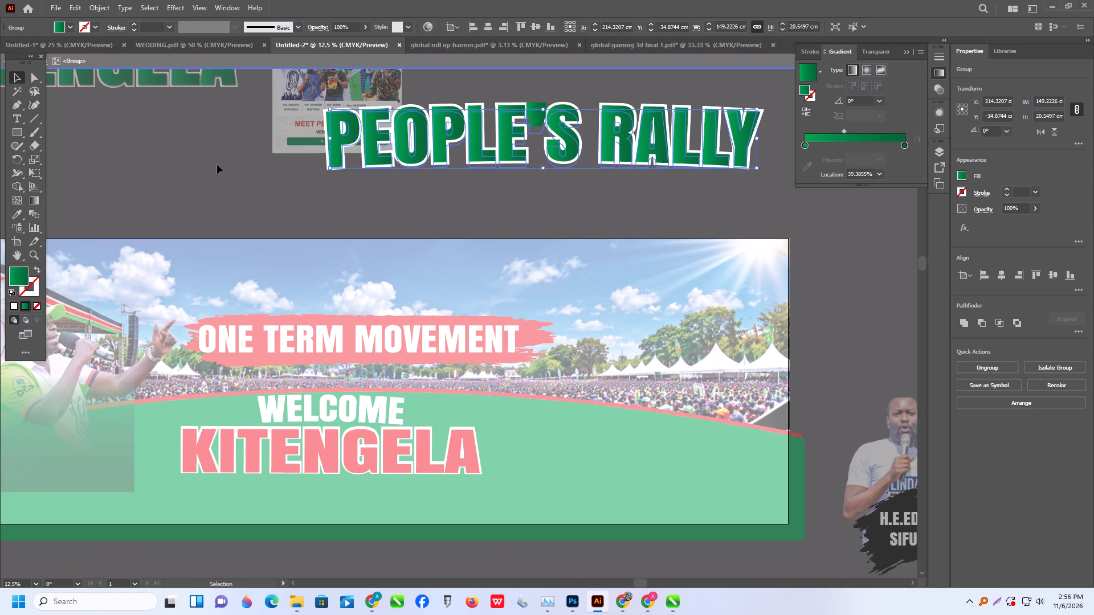
{"action": "triple_click", "coordinate": [217, 165]}
{"action": "left_click", "coordinate": [217, 165]}
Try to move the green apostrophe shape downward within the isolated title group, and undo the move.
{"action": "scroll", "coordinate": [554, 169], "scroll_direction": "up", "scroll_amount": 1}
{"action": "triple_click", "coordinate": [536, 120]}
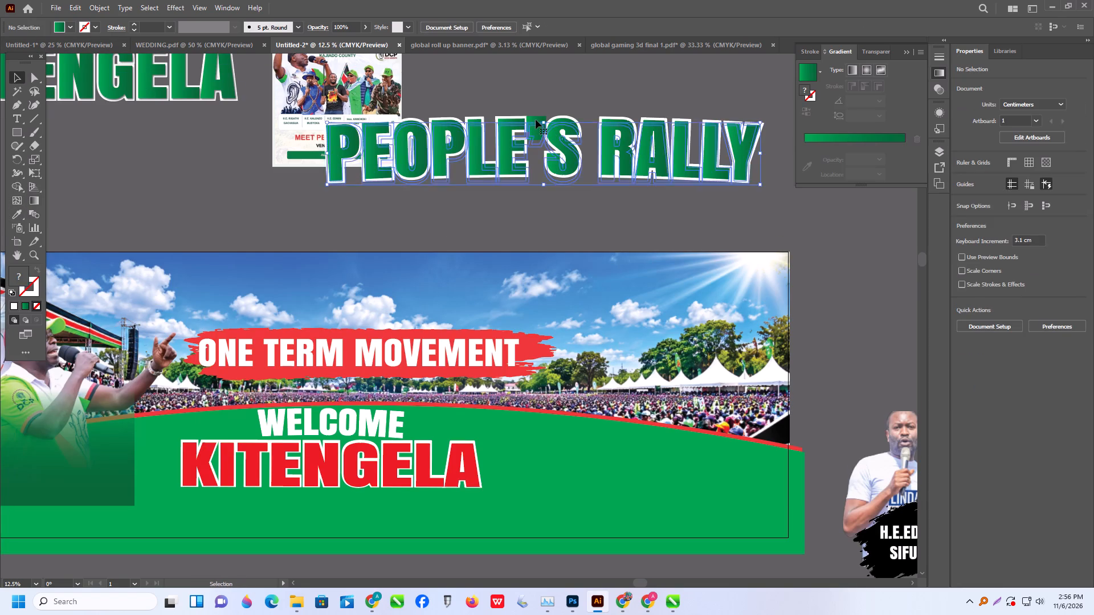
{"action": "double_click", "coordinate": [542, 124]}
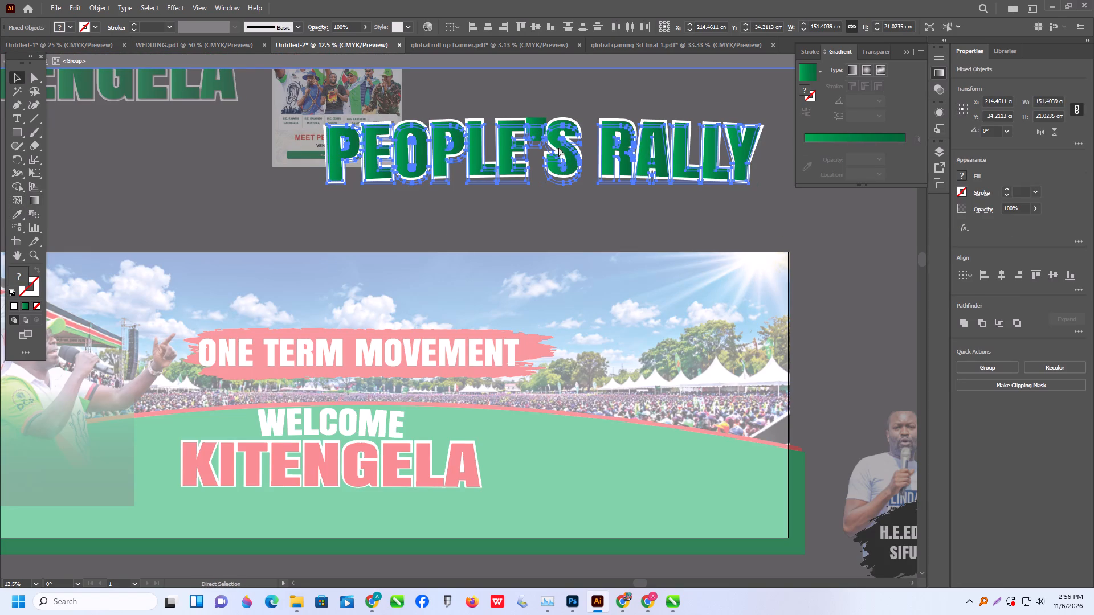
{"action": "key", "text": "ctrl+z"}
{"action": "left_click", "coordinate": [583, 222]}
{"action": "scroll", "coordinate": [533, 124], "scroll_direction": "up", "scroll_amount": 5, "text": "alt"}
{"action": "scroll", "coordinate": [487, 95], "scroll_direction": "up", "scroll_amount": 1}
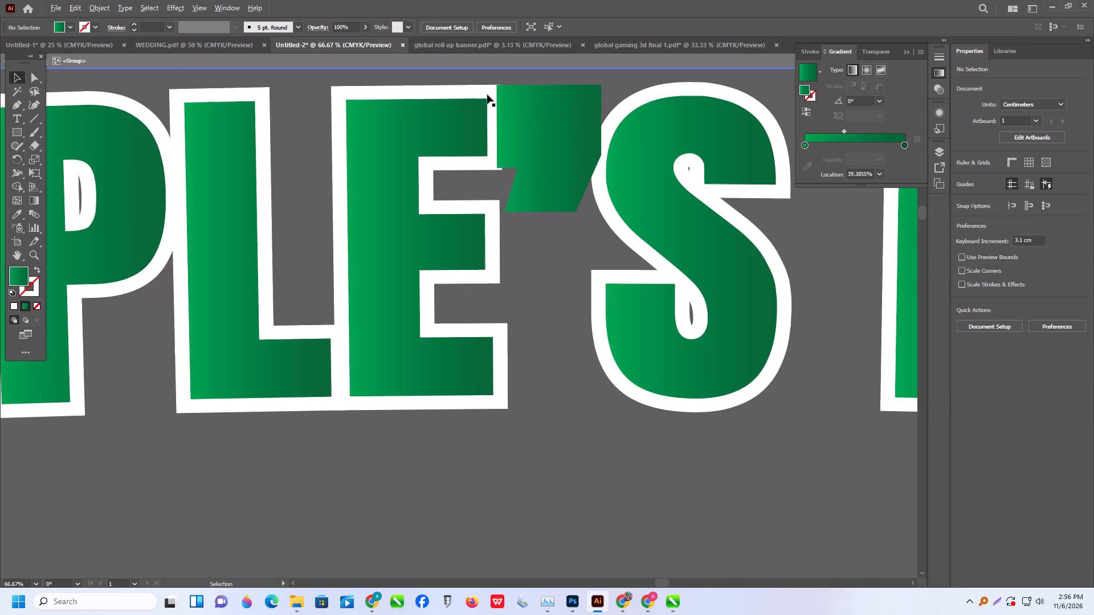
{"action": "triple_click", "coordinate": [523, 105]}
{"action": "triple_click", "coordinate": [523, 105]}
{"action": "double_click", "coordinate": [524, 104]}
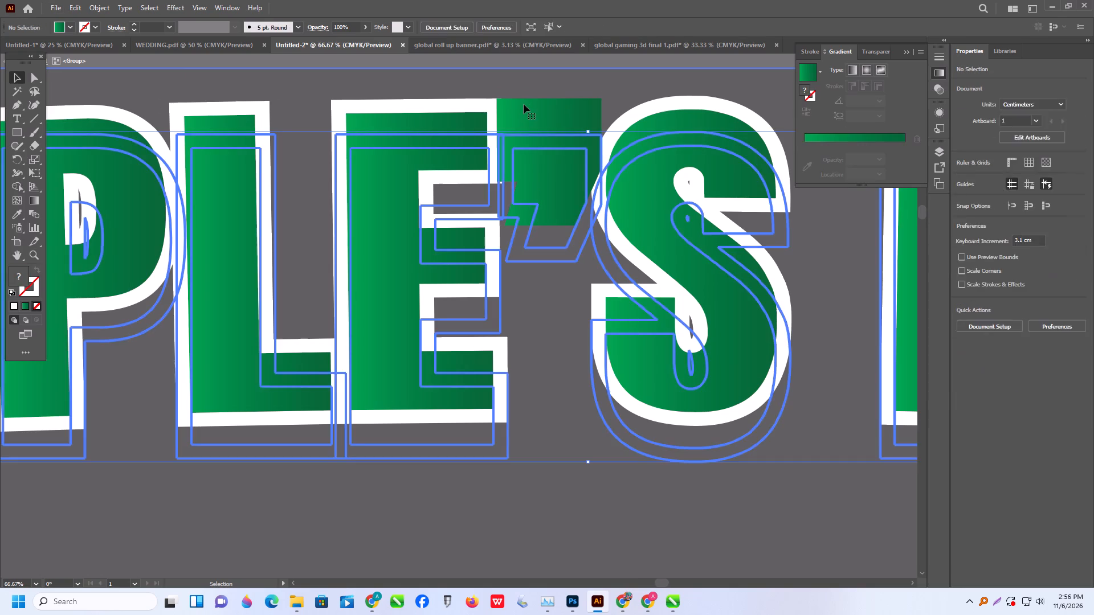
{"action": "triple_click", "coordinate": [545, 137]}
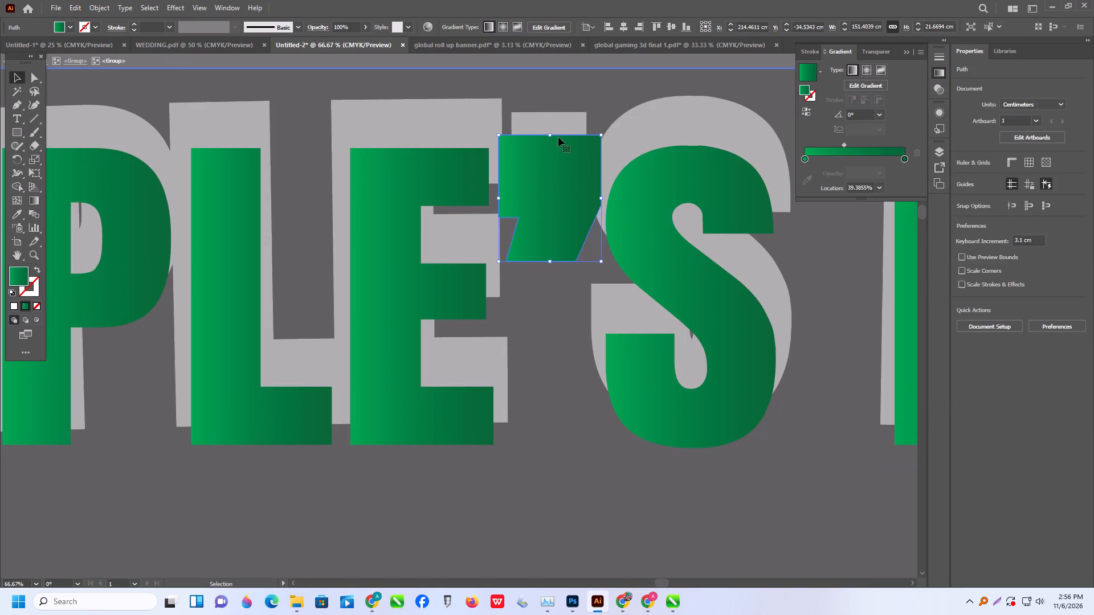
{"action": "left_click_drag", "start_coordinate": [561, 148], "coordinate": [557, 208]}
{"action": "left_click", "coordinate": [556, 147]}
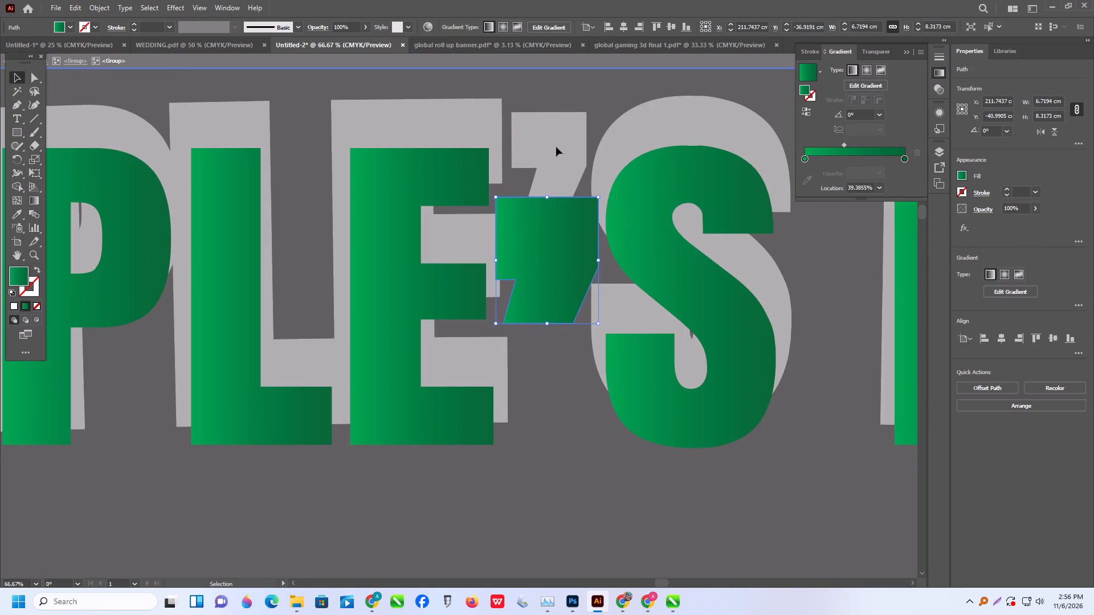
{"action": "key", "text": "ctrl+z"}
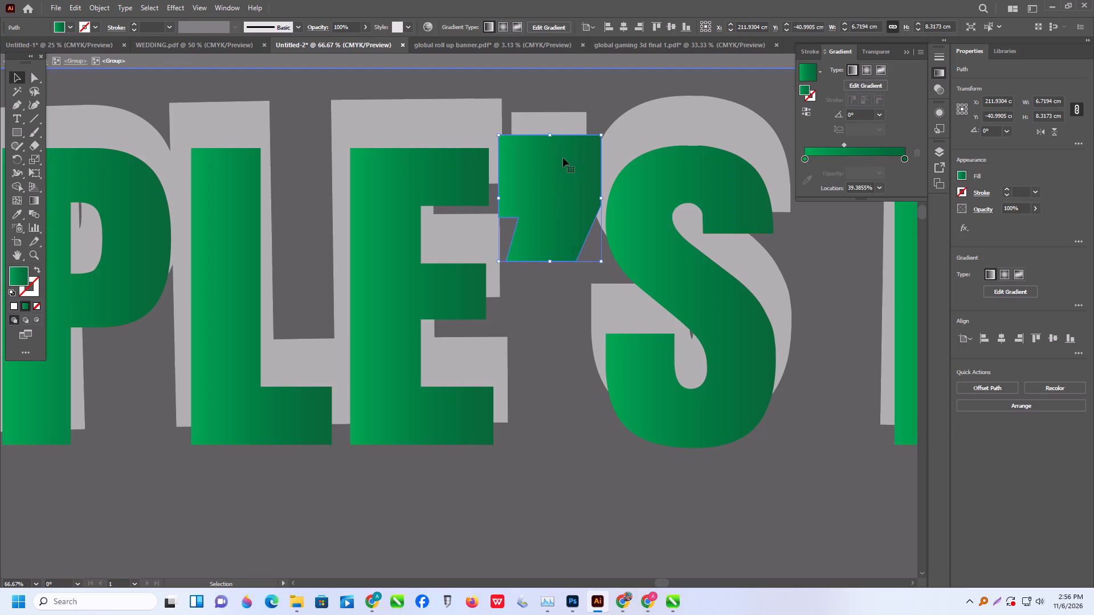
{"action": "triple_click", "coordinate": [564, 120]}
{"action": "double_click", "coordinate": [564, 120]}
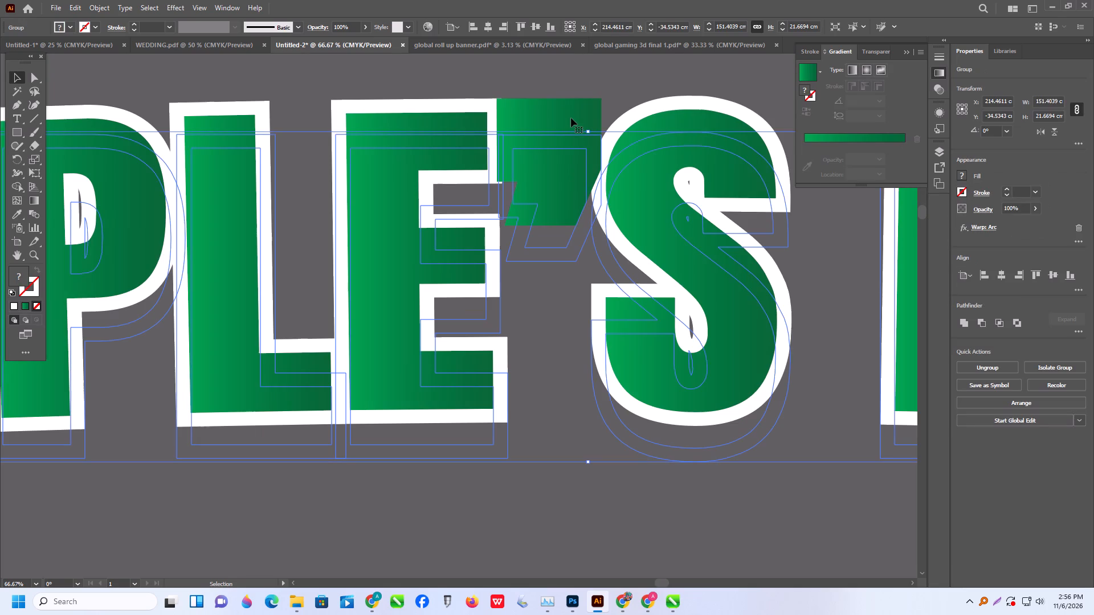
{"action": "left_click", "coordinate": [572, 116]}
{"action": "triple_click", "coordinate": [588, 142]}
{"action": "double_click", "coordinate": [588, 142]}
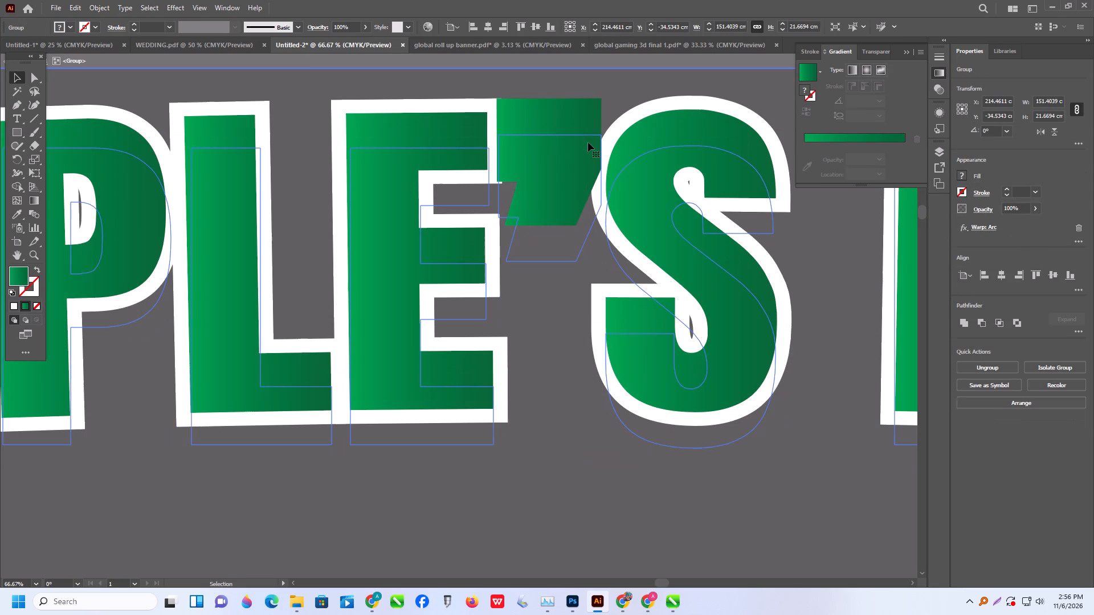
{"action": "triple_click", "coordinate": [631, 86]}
Move the PEOPLE'S RALLY title onto the banner's sky, just above the ONE TERM MOVEMENT brush strip.
{"action": "scroll", "coordinate": [612, 184], "scroll_direction": "down", "scroll_amount": 4, "text": "alt"}
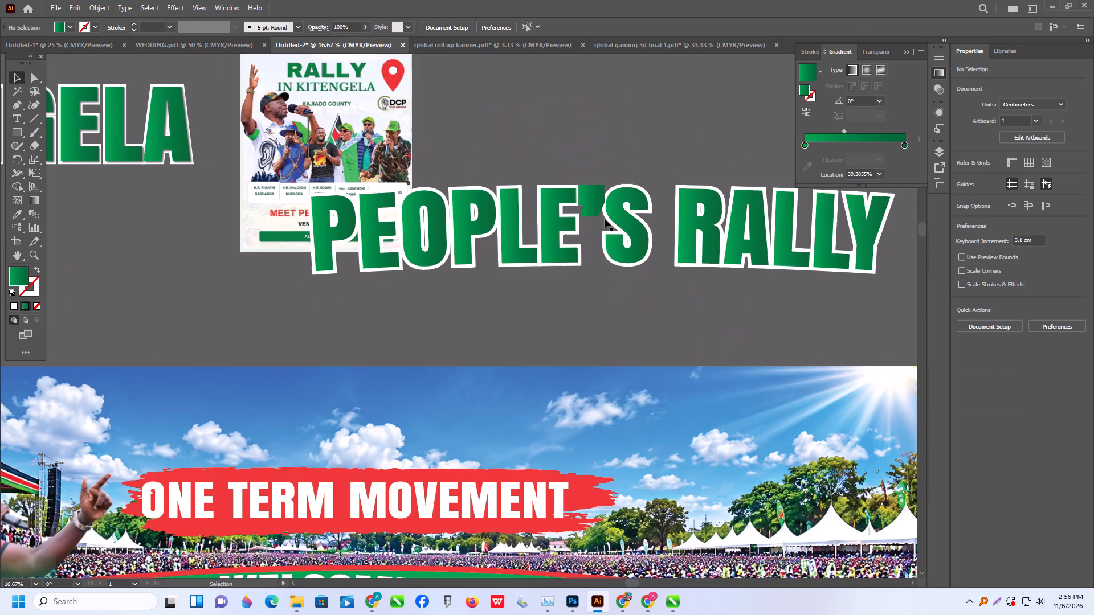
{"action": "scroll", "coordinate": [605, 219], "scroll_direction": "down", "scroll_amount": 3, "text": "alt"}
{"action": "left_click", "coordinate": [579, 218]}
{"action": "left_click_drag", "start_coordinate": [572, 219], "coordinate": [510, 289]}
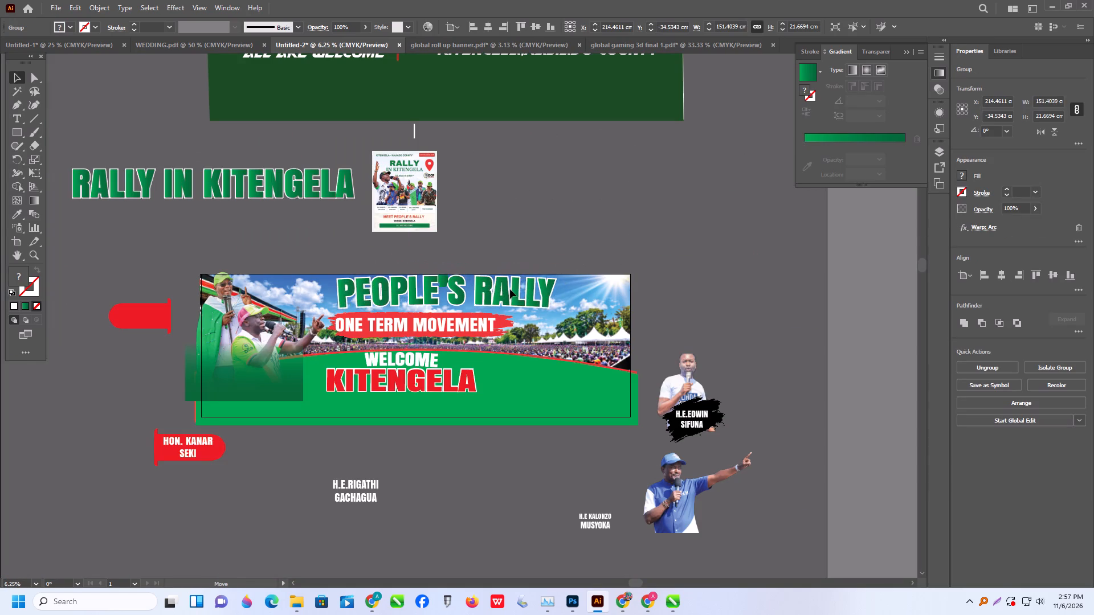
{"action": "left_click_drag", "start_coordinate": [510, 289], "coordinate": [506, 293]}
{"action": "scroll", "coordinate": [473, 304], "scroll_direction": "up", "scroll_amount": 3, "text": "alt"}
{"action": "left_click_drag", "start_coordinate": [519, 290], "coordinate": [518, 290]}
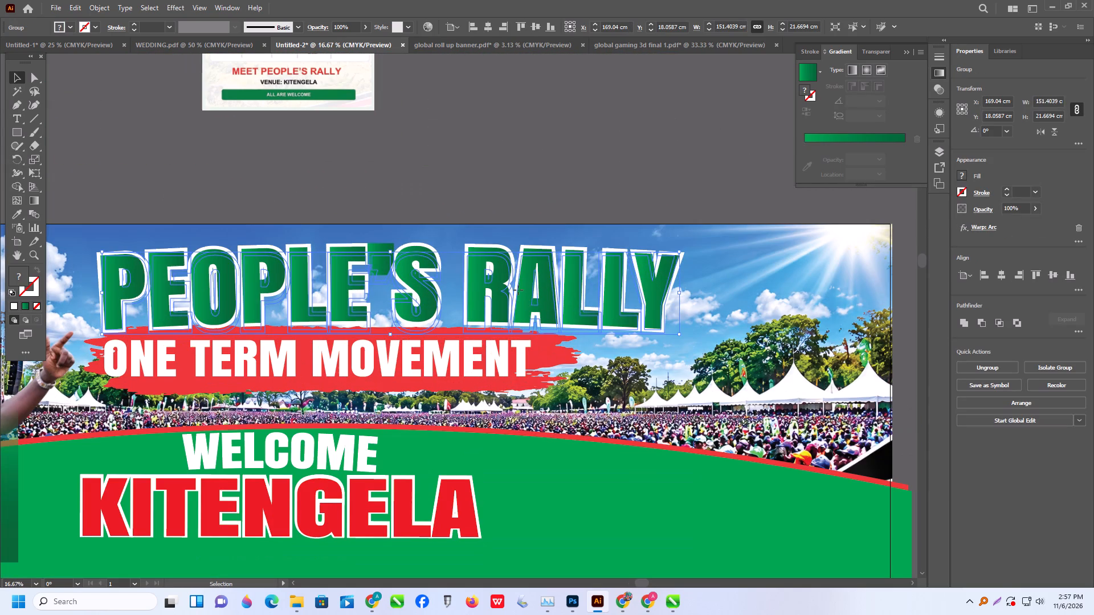
{"action": "left_click_drag", "start_coordinate": [518, 290], "coordinate": [513, 284]}
{"action": "scroll", "coordinate": [508, 284], "scroll_direction": "down", "scroll_amount": 1, "text": "alt"}
{"action": "left_click", "coordinate": [497, 285]}
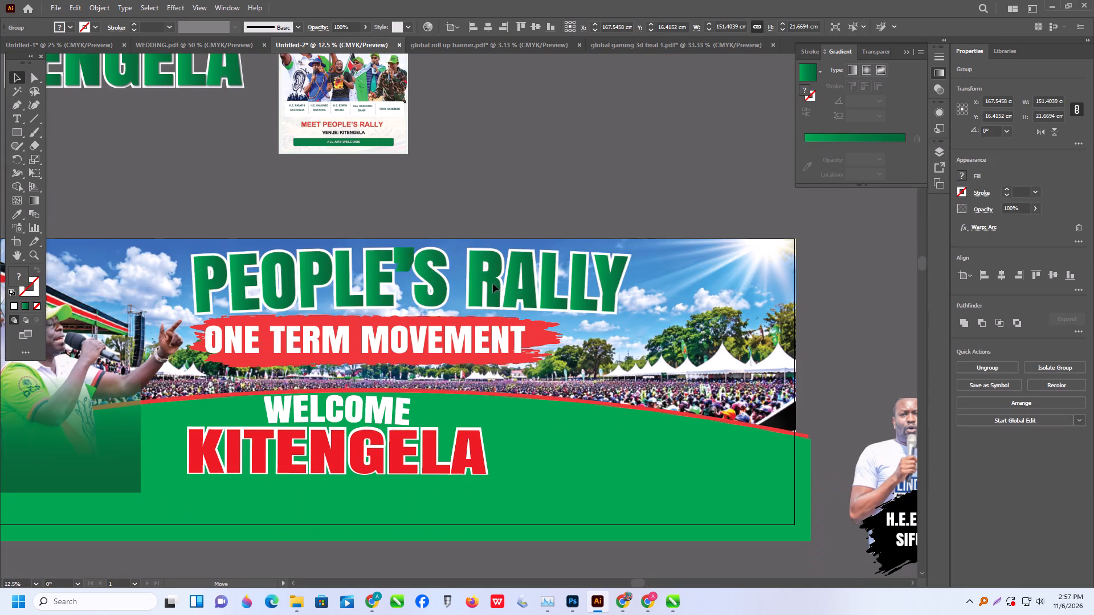
{"action": "left_click_drag", "start_coordinate": [515, 293], "coordinate": [497, 288]}
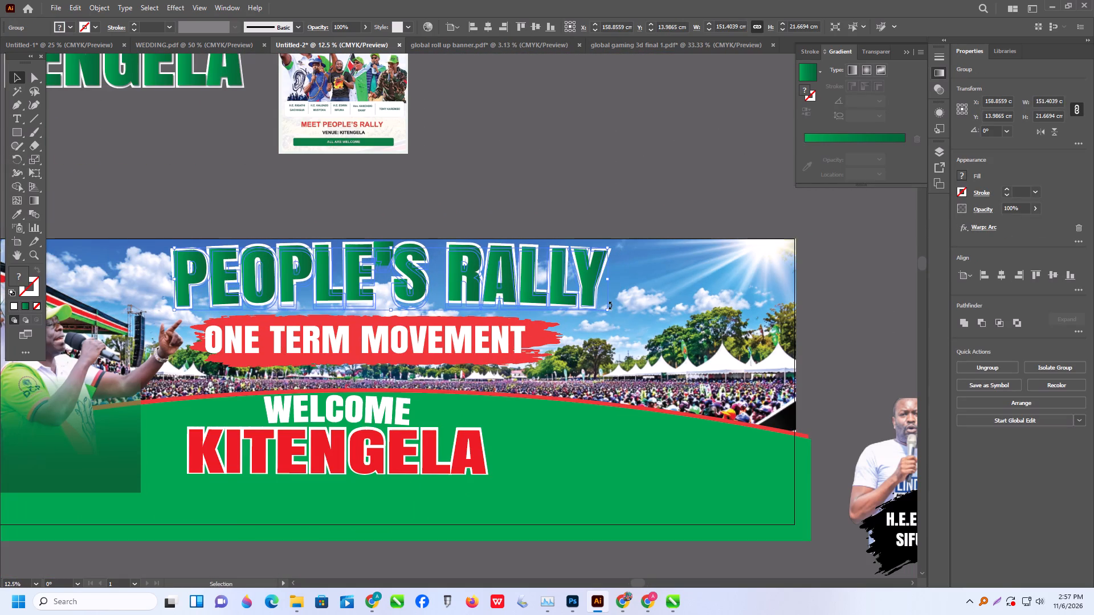
Widen the PEOPLE'S RALLY title to about 154 cm and lower it slightly toward the red brush strip.
{"action": "left_click_drag", "start_coordinate": [609, 281], "coordinate": [615, 283]}
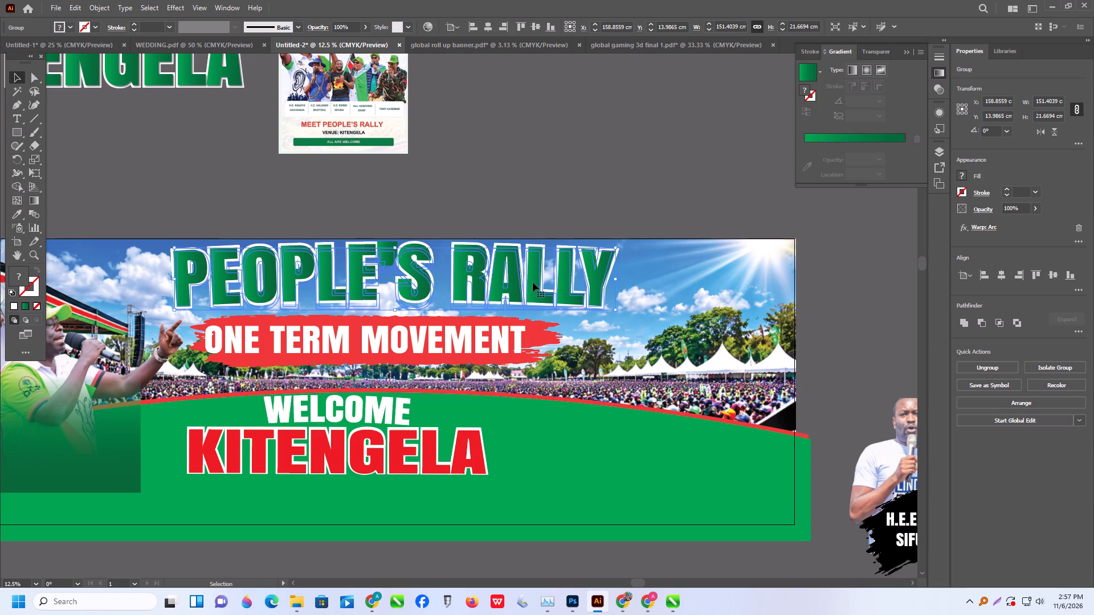
{"action": "left_click_drag", "start_coordinate": [531, 278], "coordinate": [524, 284]}
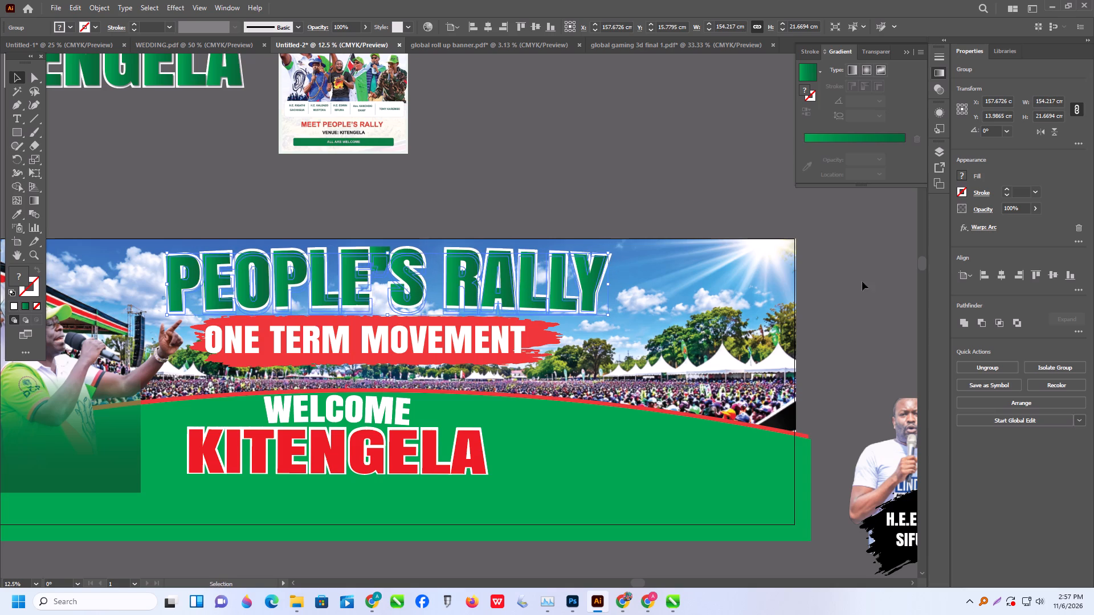
Centre the PEOPLE'S RALLY title horizontally on the artboard and deselect it.
{"action": "left_click", "coordinate": [999, 277]}
{"action": "left_click", "coordinate": [578, 195]}
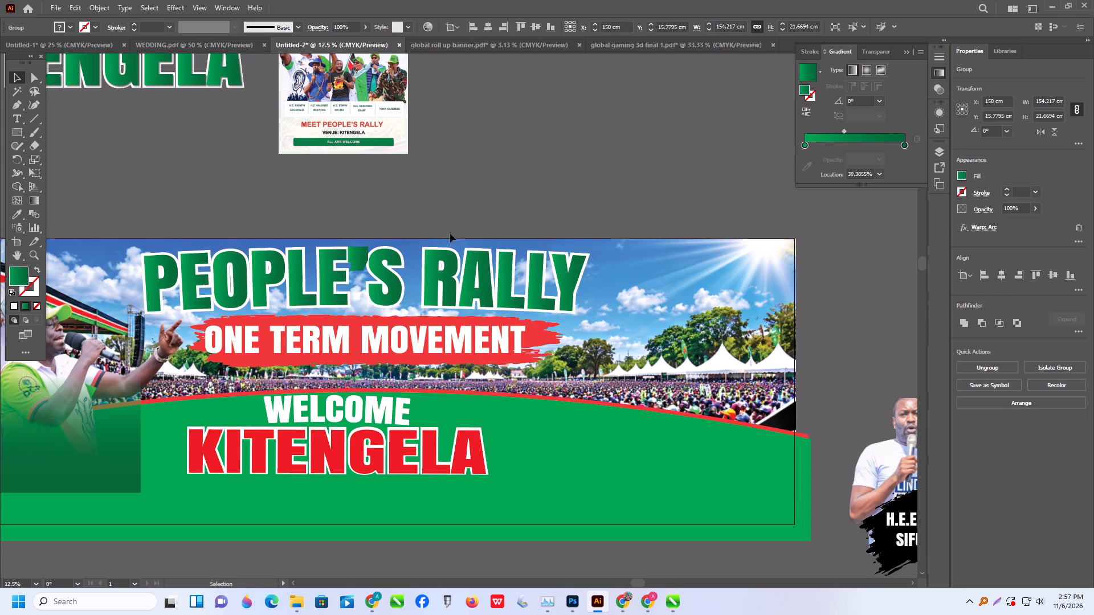
{"action": "scroll", "coordinate": [446, 254], "scroll_direction": "down", "scroll_amount": 3}
{"action": "left_click", "coordinate": [499, 259], "text": "alt"}
{"action": "left_click", "coordinate": [585, 158]}
{"action": "scroll", "coordinate": [490, 187], "scroll_direction": "down", "scroll_amount": 1}
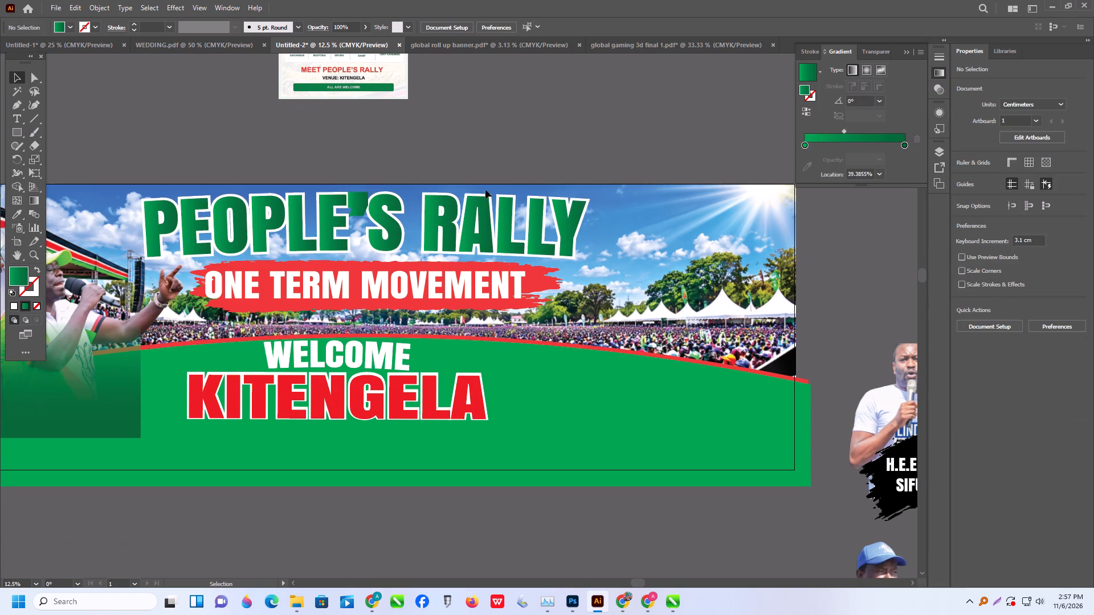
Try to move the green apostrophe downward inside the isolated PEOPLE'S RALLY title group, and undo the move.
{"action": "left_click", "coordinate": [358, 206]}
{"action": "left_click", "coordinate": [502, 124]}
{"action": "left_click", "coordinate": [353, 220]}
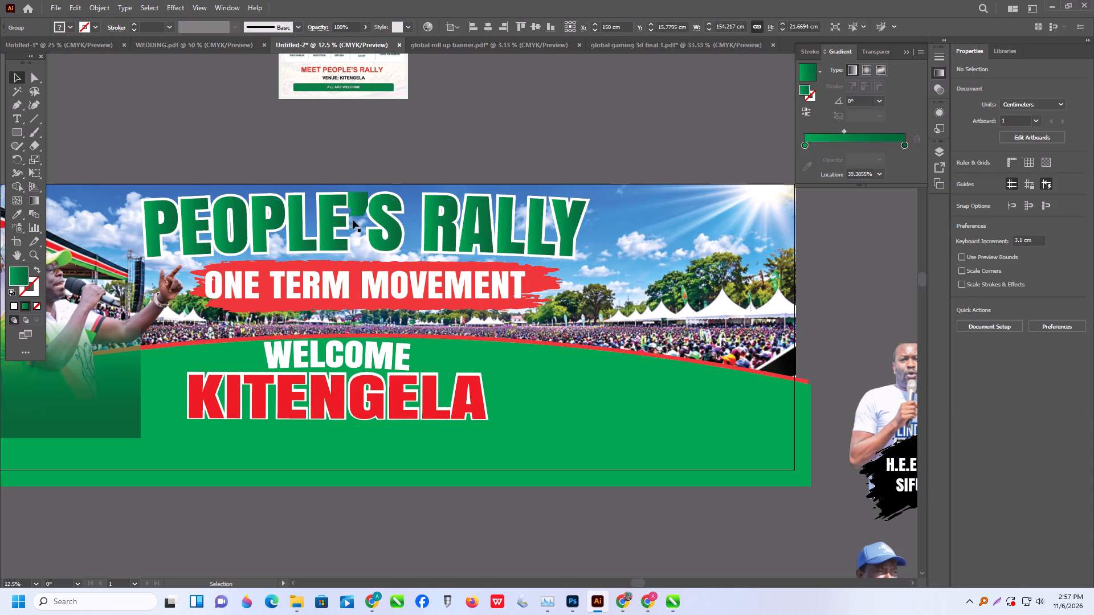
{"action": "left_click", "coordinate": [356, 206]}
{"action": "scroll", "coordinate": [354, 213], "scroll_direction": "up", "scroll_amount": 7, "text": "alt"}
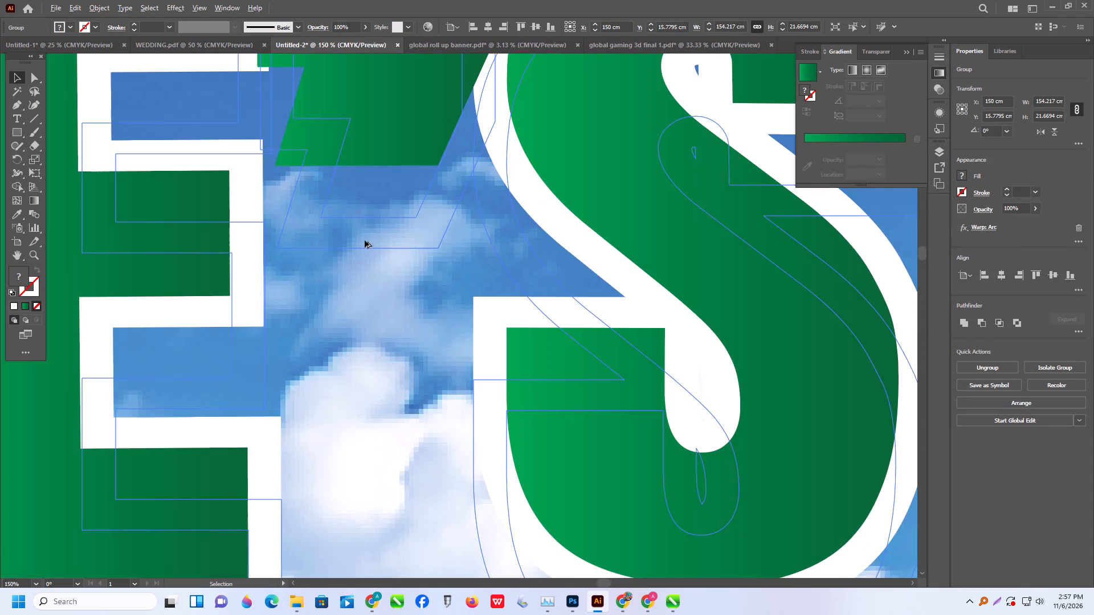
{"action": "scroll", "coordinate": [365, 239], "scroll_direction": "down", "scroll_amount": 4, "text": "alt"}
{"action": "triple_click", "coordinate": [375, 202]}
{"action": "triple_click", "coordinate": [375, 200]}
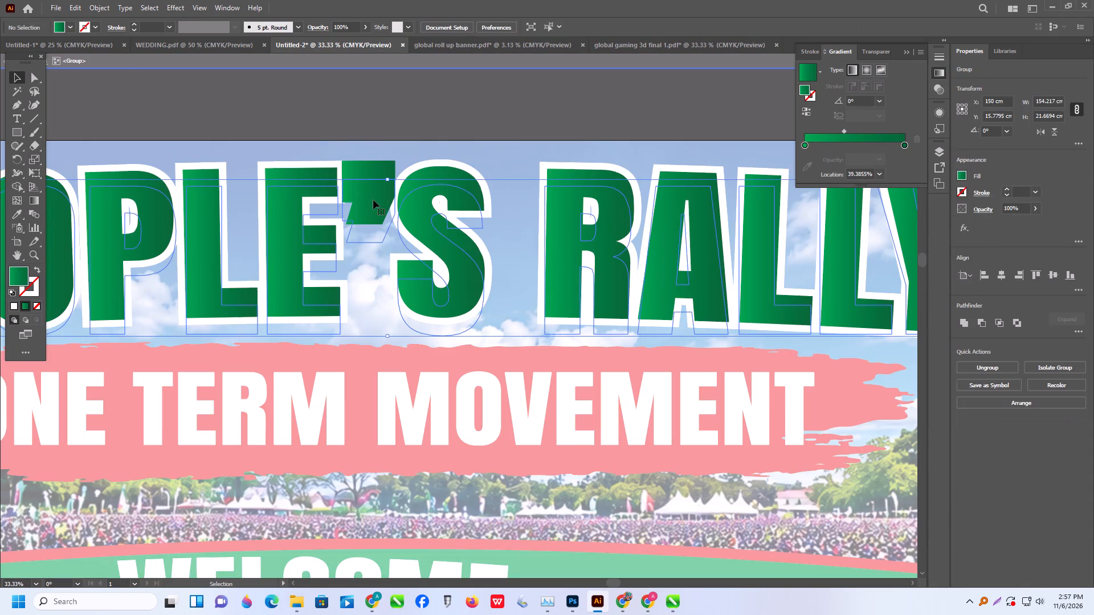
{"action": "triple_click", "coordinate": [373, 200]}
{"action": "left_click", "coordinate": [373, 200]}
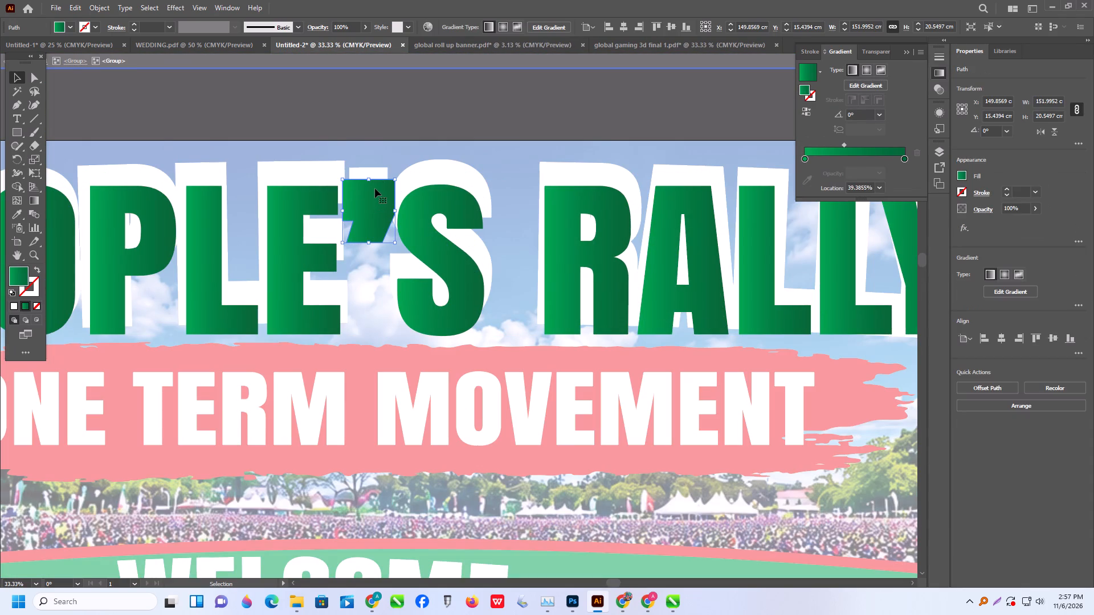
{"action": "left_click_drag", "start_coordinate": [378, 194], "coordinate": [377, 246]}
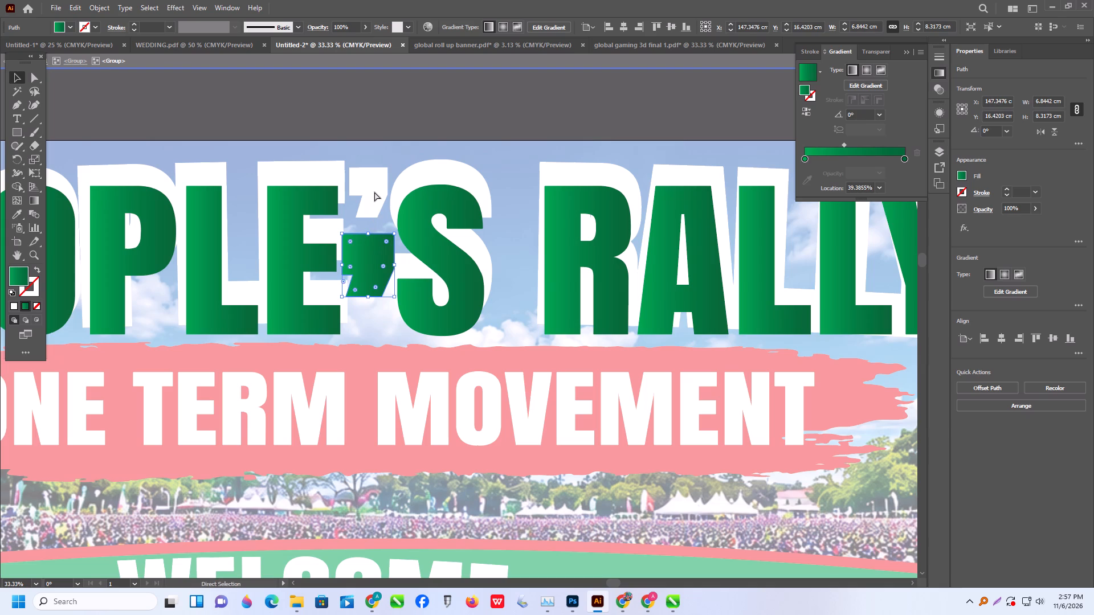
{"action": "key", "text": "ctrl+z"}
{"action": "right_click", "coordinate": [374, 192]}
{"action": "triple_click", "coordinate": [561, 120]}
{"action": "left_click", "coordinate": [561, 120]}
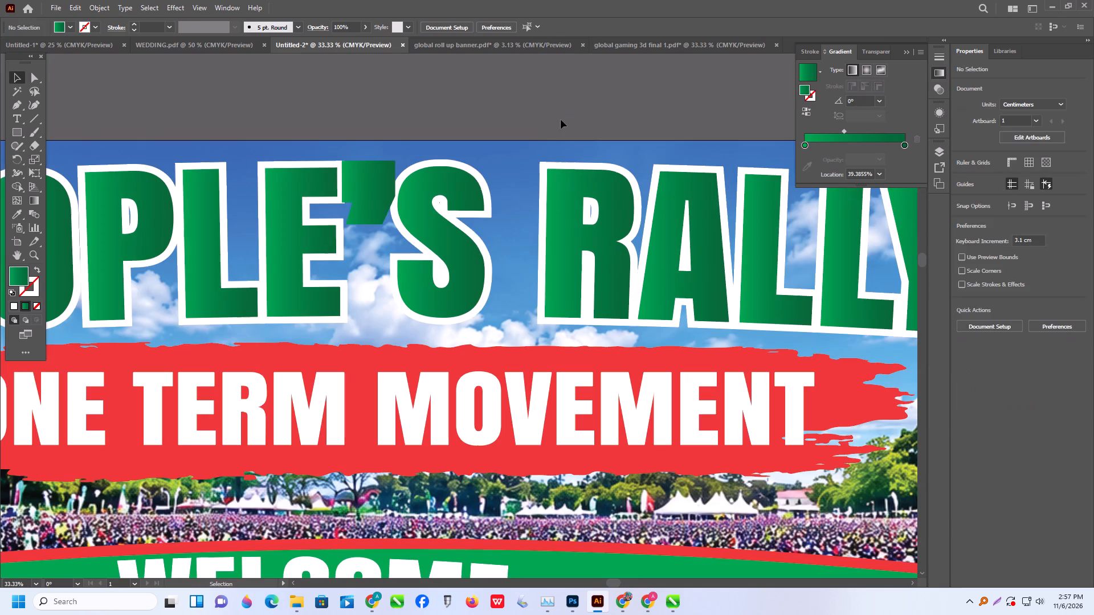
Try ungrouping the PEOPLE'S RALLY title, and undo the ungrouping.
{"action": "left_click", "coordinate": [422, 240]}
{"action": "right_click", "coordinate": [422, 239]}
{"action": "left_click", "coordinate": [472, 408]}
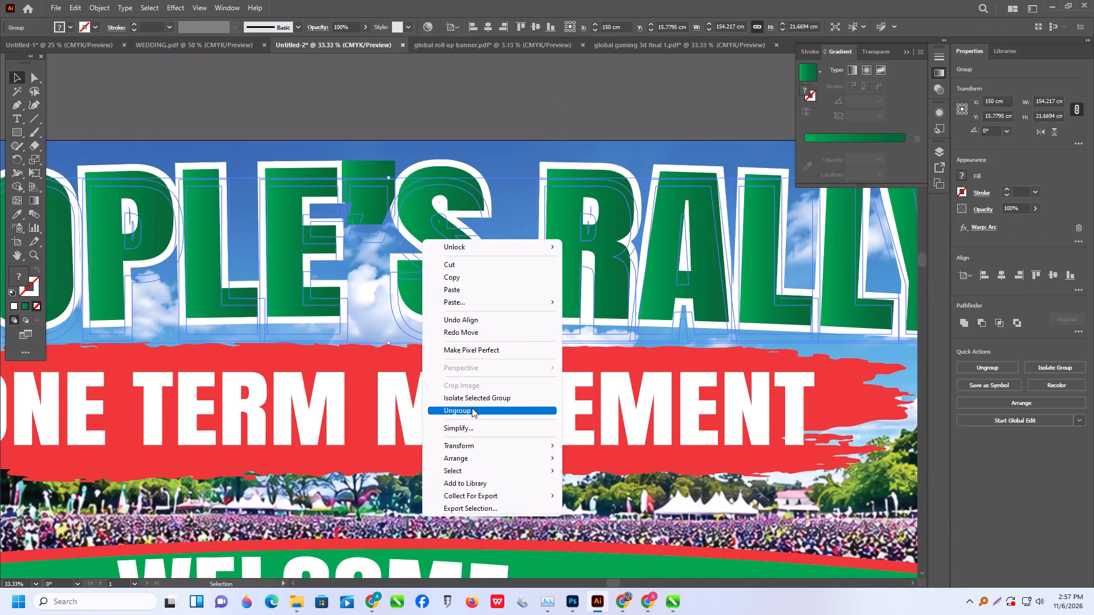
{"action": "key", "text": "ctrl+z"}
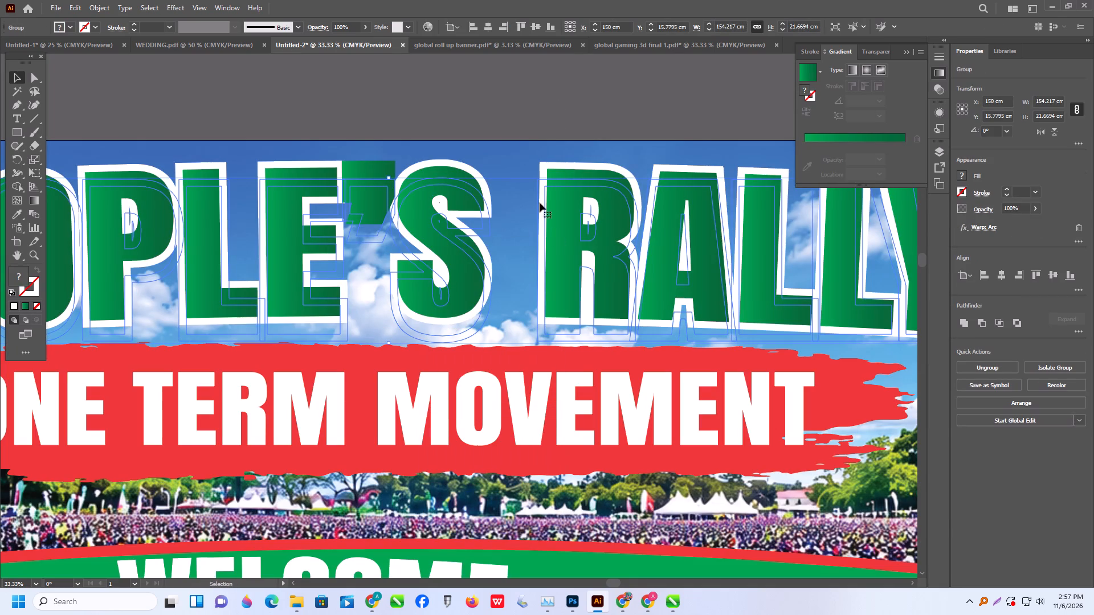
Apply Simplify to the paths of the PEOPLE'S RALLY title and deselect it.
{"action": "left_click", "coordinate": [503, 112]}
{"action": "left_click", "coordinate": [367, 173]}
{"action": "right_click", "coordinate": [367, 173]}
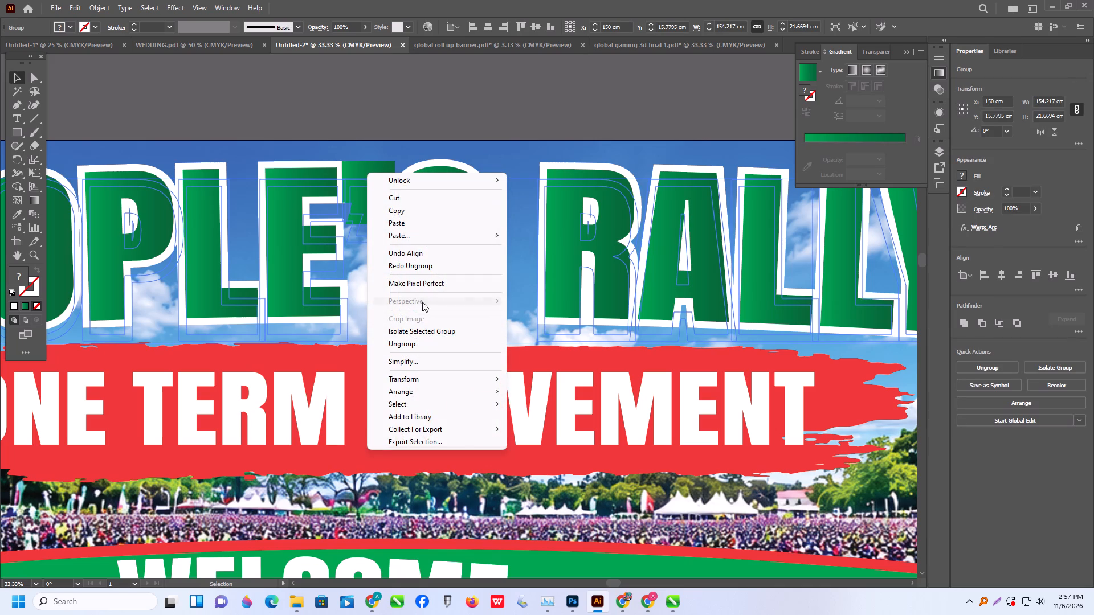
{"action": "left_click", "coordinate": [419, 362]}
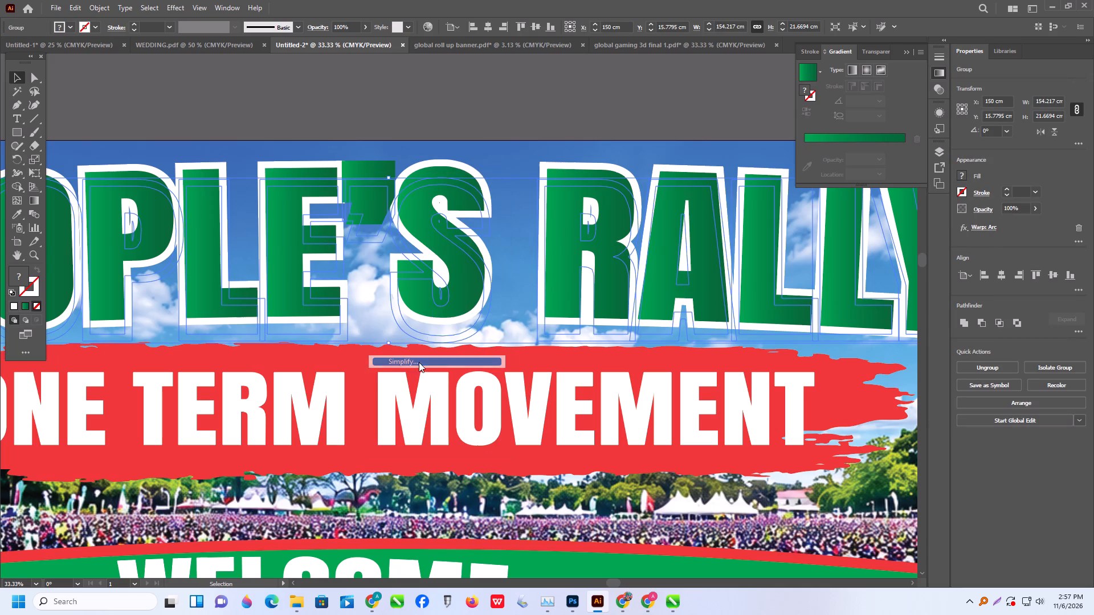
{"action": "left_click", "coordinate": [432, 130]}
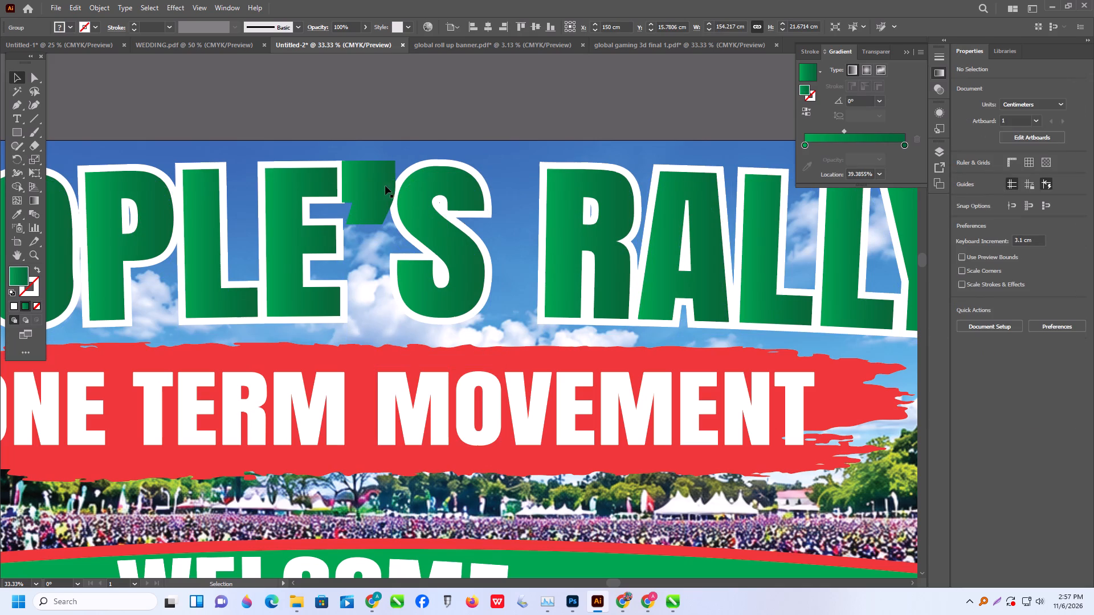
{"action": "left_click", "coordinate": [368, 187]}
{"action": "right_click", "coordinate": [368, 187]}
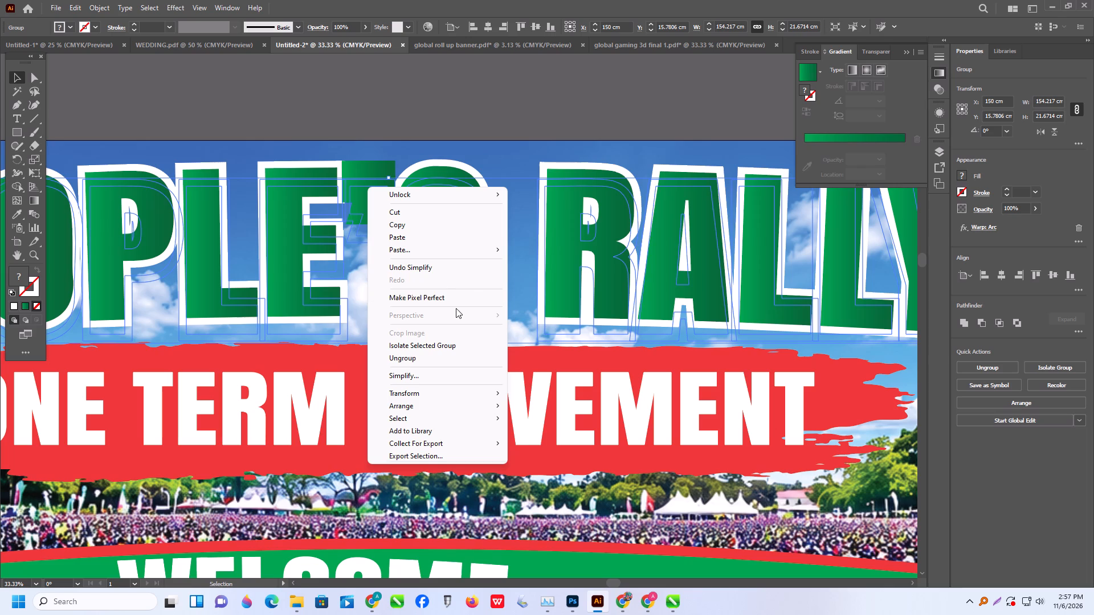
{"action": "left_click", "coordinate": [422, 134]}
Fill the green apostrophe inside the PEOPLE'S RALLY title group with white, undoing a trial move of it first.
{"action": "left_click", "coordinate": [354, 173]}
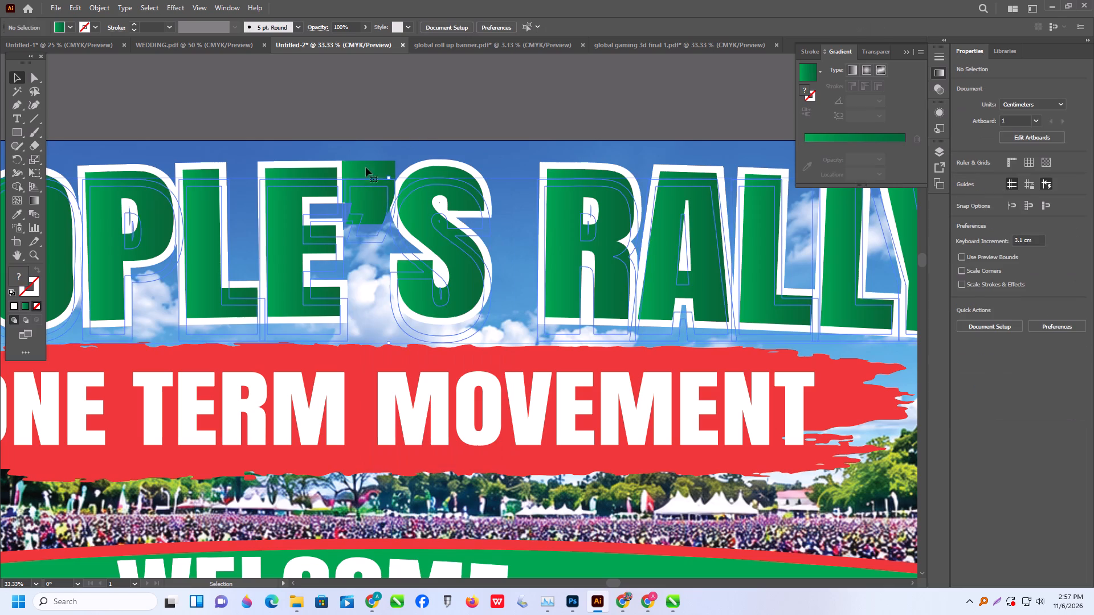
{"action": "scroll", "coordinate": [380, 178], "scroll_direction": "down", "scroll_amount": 2, "text": "alt"}
{"action": "left_click", "coordinate": [378, 179]}
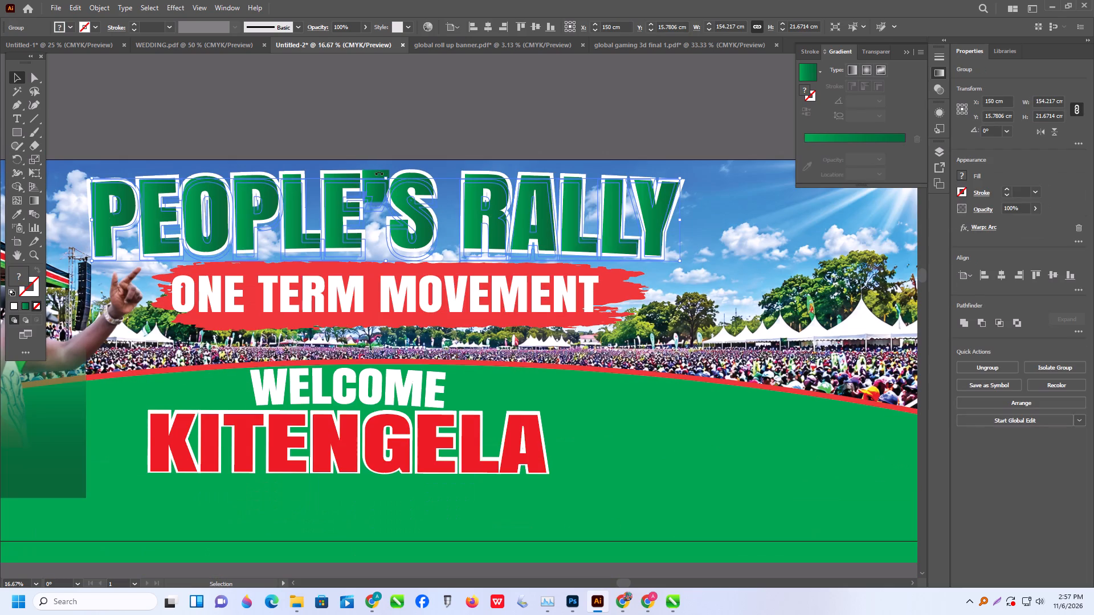
{"action": "scroll", "coordinate": [379, 183], "scroll_direction": "up", "scroll_amount": 2, "text": "alt"}
{"action": "scroll", "coordinate": [370, 228], "scroll_direction": "up", "scroll_amount": 1, "text": "alt"}
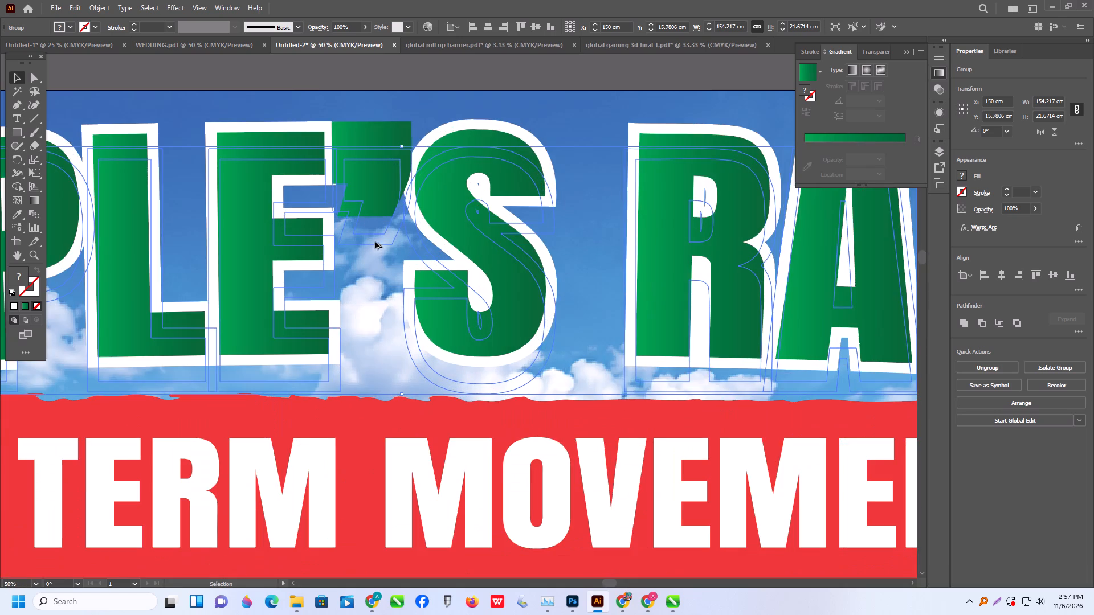
{"action": "scroll", "coordinate": [375, 243], "scroll_direction": "up", "scroll_amount": 3, "text": "alt"}
{"action": "triple_click", "coordinate": [382, 236]}
{"action": "triple_click", "coordinate": [382, 236]}
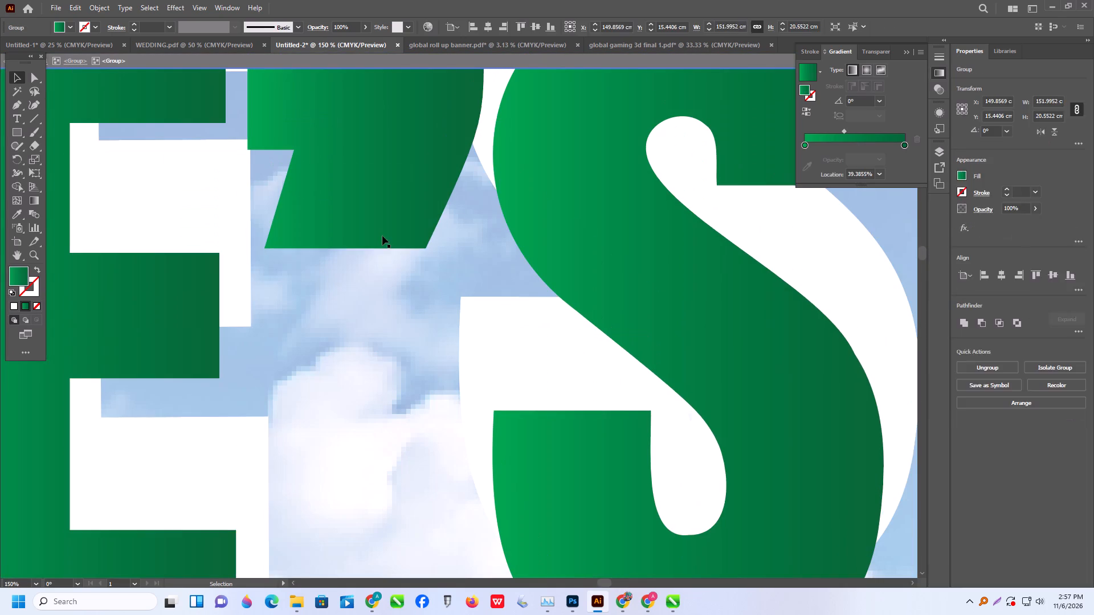
{"action": "double_click", "coordinate": [382, 236]}
{"action": "left_click_drag", "start_coordinate": [381, 233], "coordinate": [481, 223]}
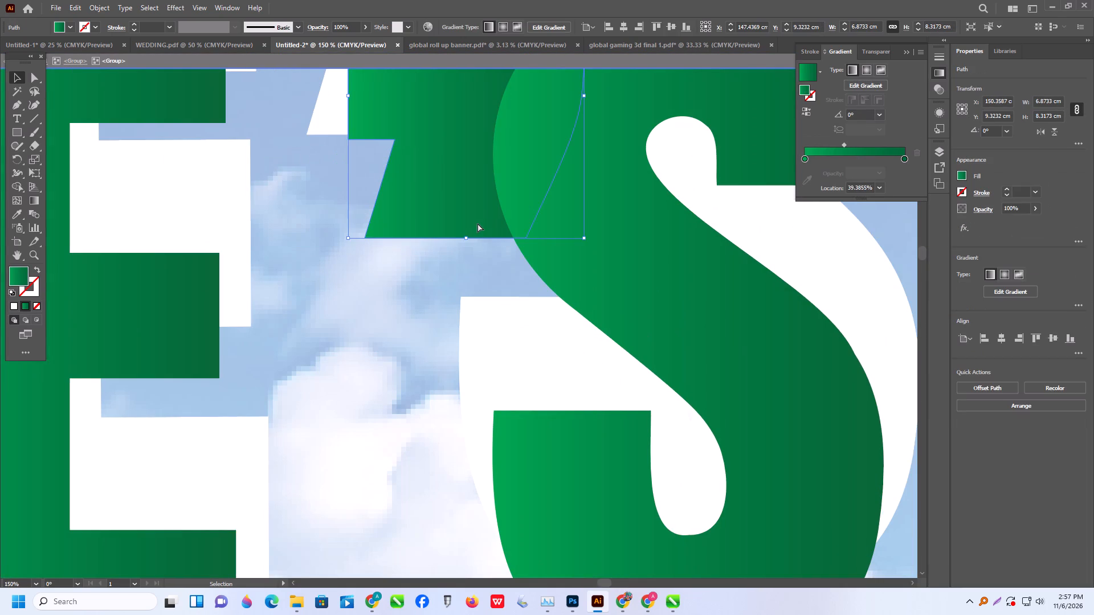
{"action": "key", "text": "ctrl+z"}
{"action": "left_click", "coordinate": [74, 27]}
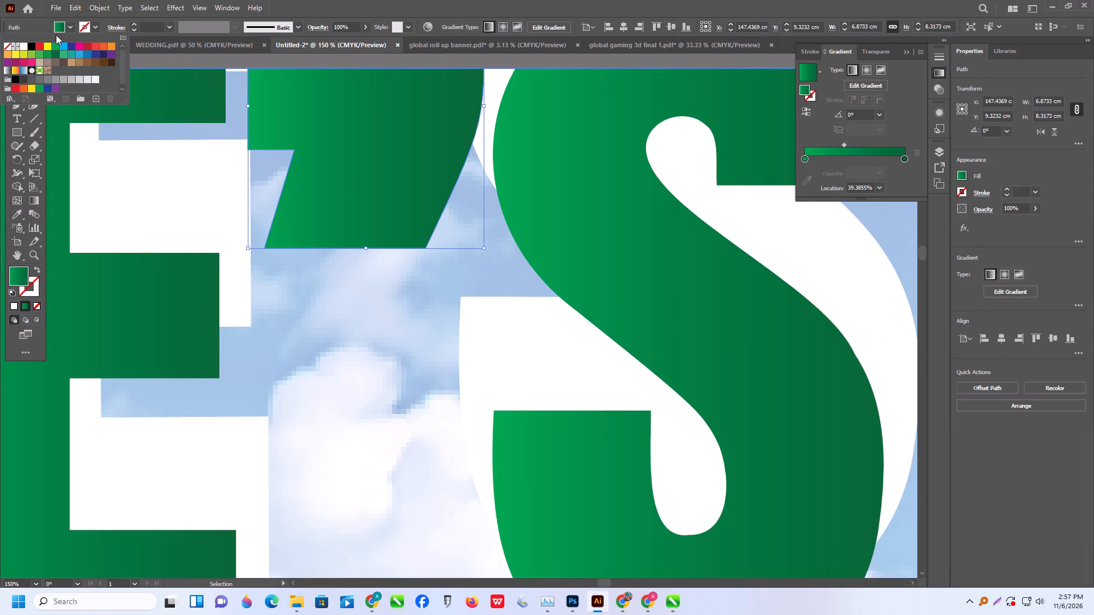
{"action": "left_click", "coordinate": [22, 47]}
{"action": "scroll", "coordinate": [412, 265], "scroll_direction": "down", "scroll_amount": 4, "text": "alt"}
{"action": "scroll", "coordinate": [505, 291], "scroll_direction": "down", "scroll_amount": 1}
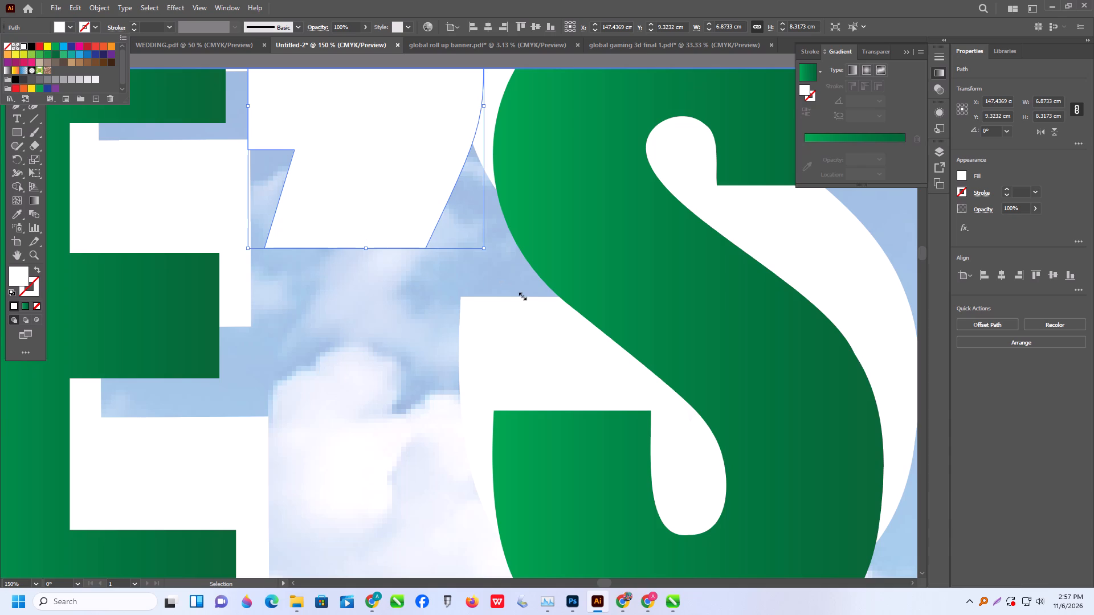
{"action": "triple_click", "coordinate": [523, 296]}
{"action": "left_click", "coordinate": [523, 296]}
{"action": "scroll", "coordinate": [465, 316], "scroll_direction": "down", "scroll_amount": 4, "text": "alt"}
{"action": "triple_click", "coordinate": [505, 175]}
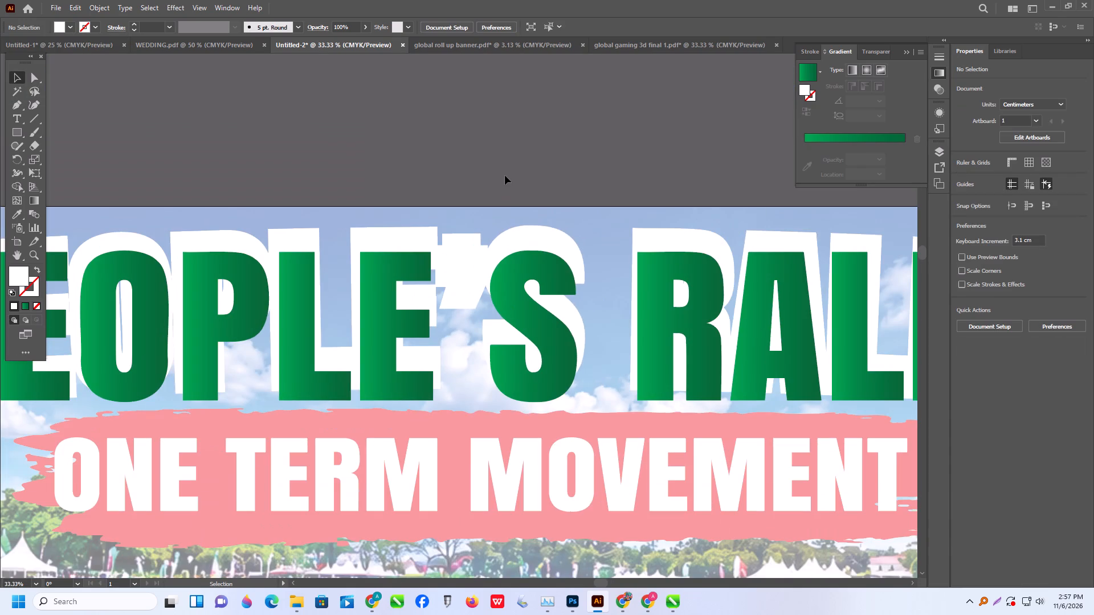
Duplicate the white apostrophe inside the title group and shrink the copy to about 6.0 × 7.3 cm, placed over the original.
{"action": "double_click", "coordinate": [454, 268]}
{"action": "triple_click", "coordinate": [460, 260]}
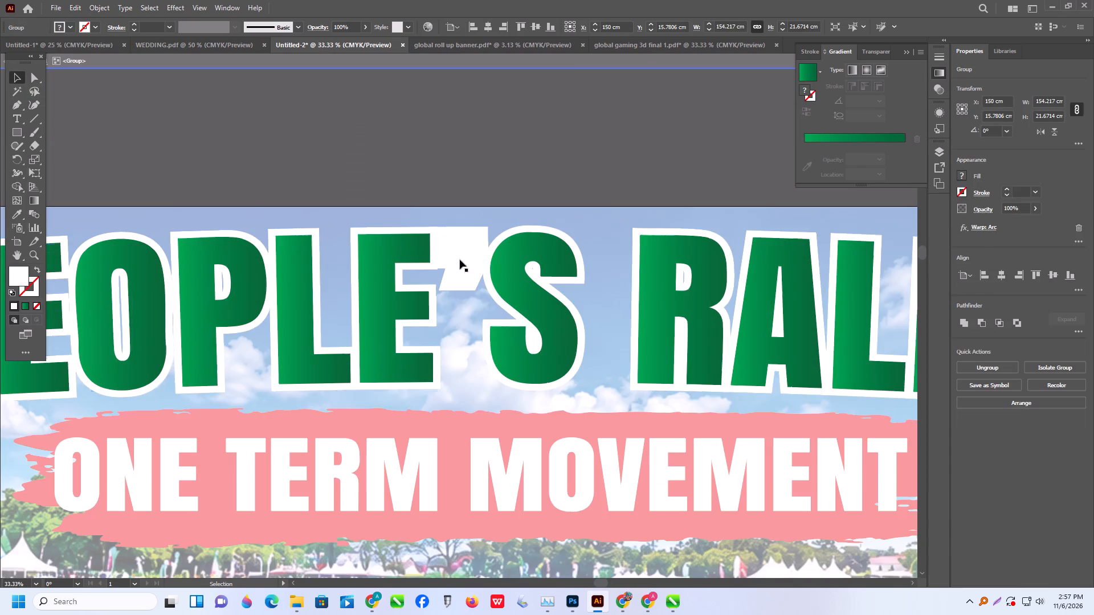
{"action": "left_click", "coordinate": [460, 260]}
{"action": "triple_click", "coordinate": [466, 262]}
{"action": "left_click", "coordinate": [466, 261]}
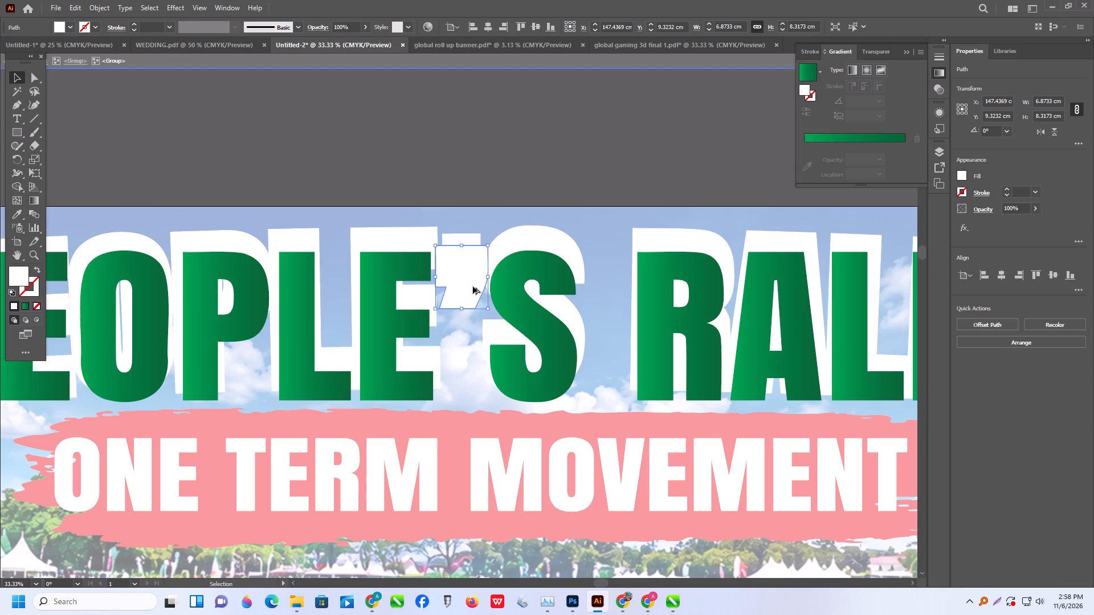
{"action": "left_click_drag", "start_coordinate": [471, 286], "coordinate": [471, 281], "text": "alt"}
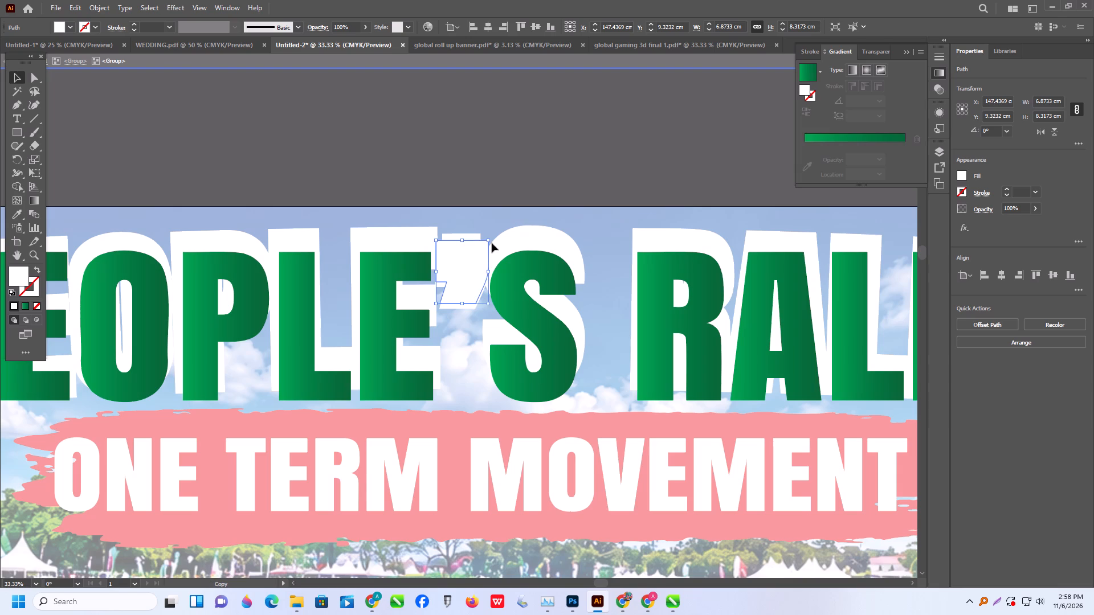
{"action": "left_click_drag", "start_coordinate": [488, 241], "coordinate": [486, 248], "text": "shift"}
{"action": "left_click_drag", "start_coordinate": [456, 266], "coordinate": [462, 269]}
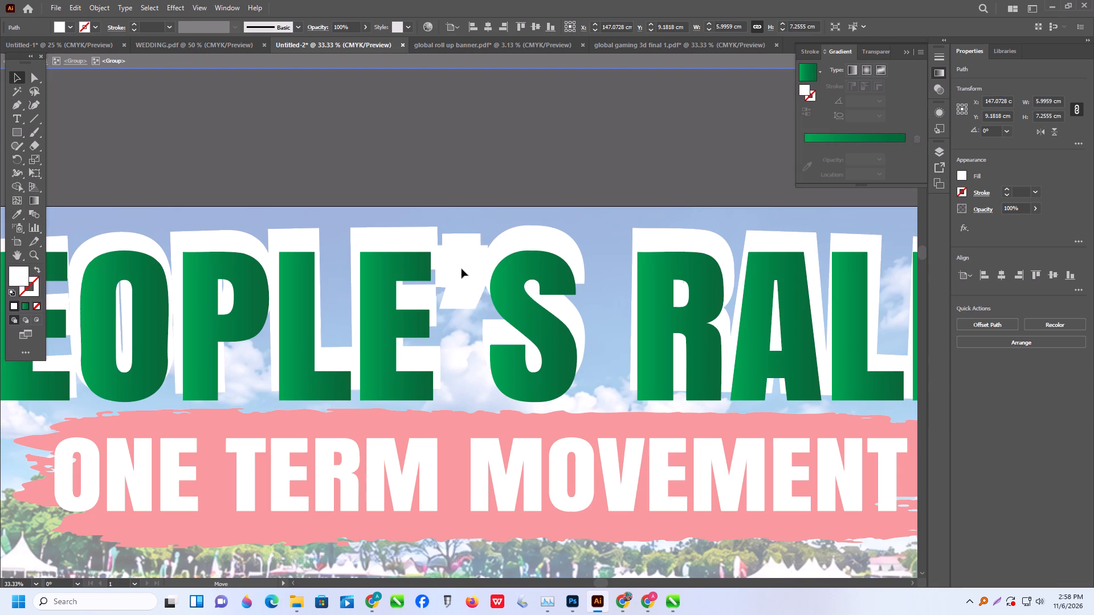
{"action": "left_click_drag", "start_coordinate": [462, 269], "coordinate": [463, 270]}
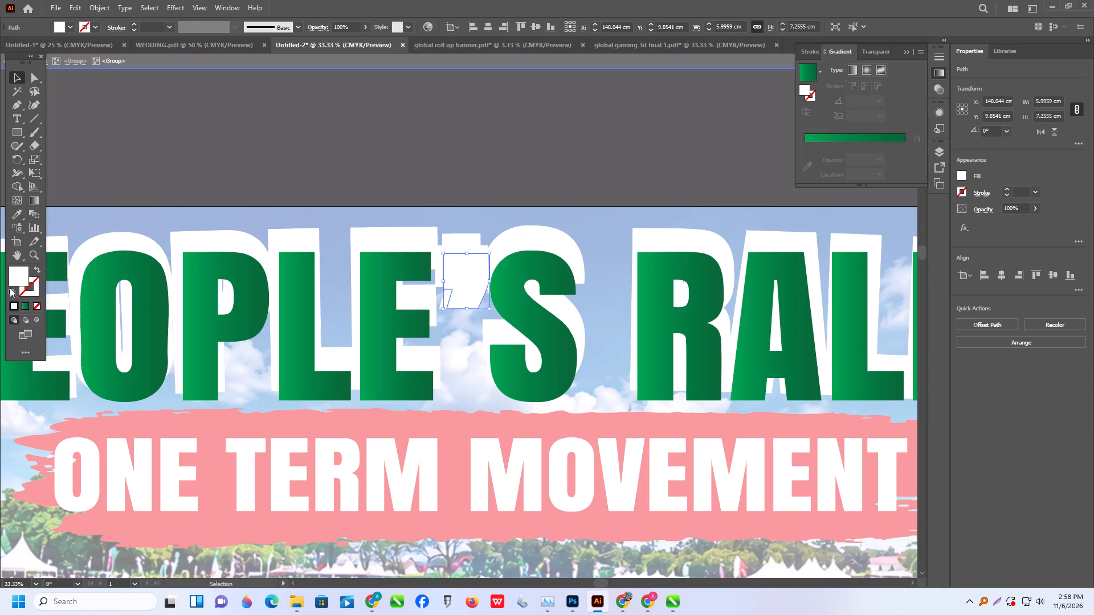
Sample the title letters' green gradient onto the smaller apostrophe copy with the Eyedropper and exit the isolated group.
{"action": "left_click", "coordinate": [14, 217]}
{"action": "left_click", "coordinate": [134, 277]}
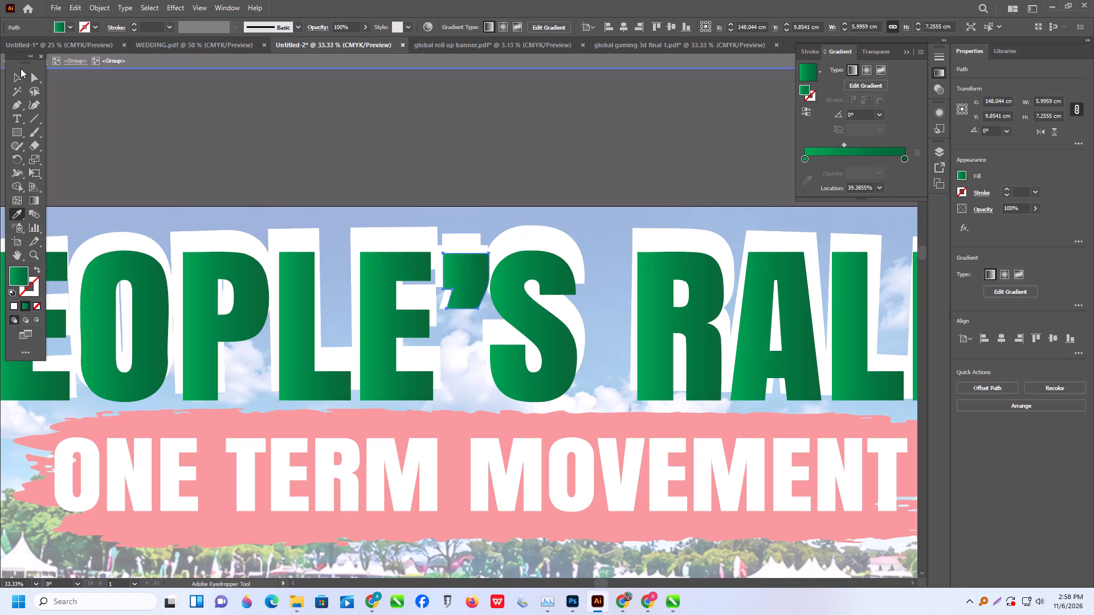
{"action": "left_click", "coordinate": [19, 73]}
{"action": "triple_click", "coordinate": [344, 124]}
{"action": "left_click", "coordinate": [344, 124]}
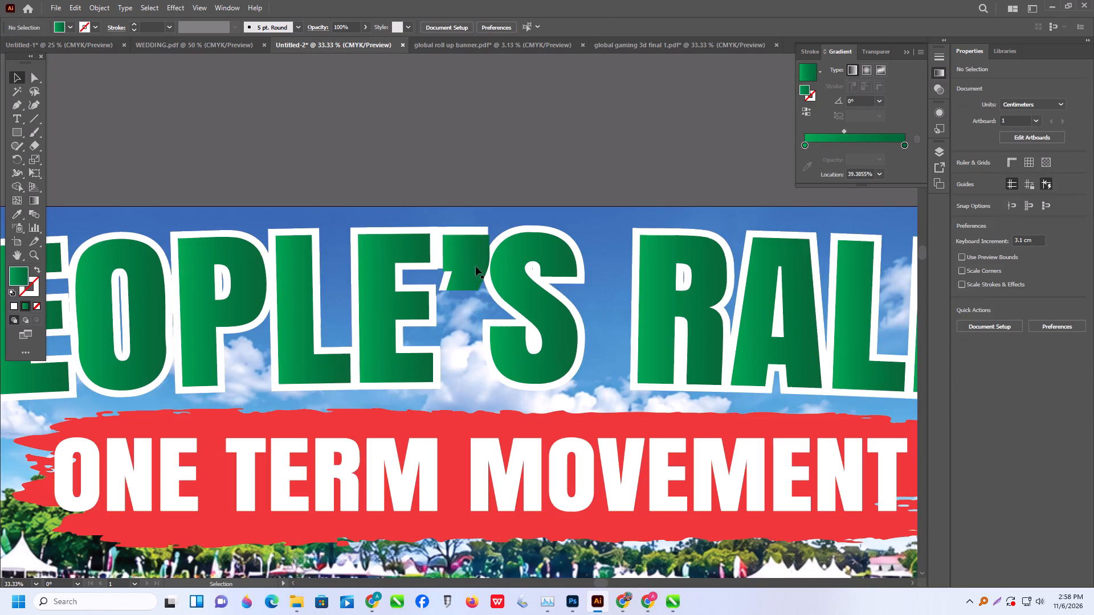
Shift the small green apostrophe slightly up and left over its white backing, and leave the isolated title group.
{"action": "triple_click", "coordinate": [476, 266]}
{"action": "triple_click", "coordinate": [472, 257]}
{"action": "left_click", "coordinate": [472, 256]}
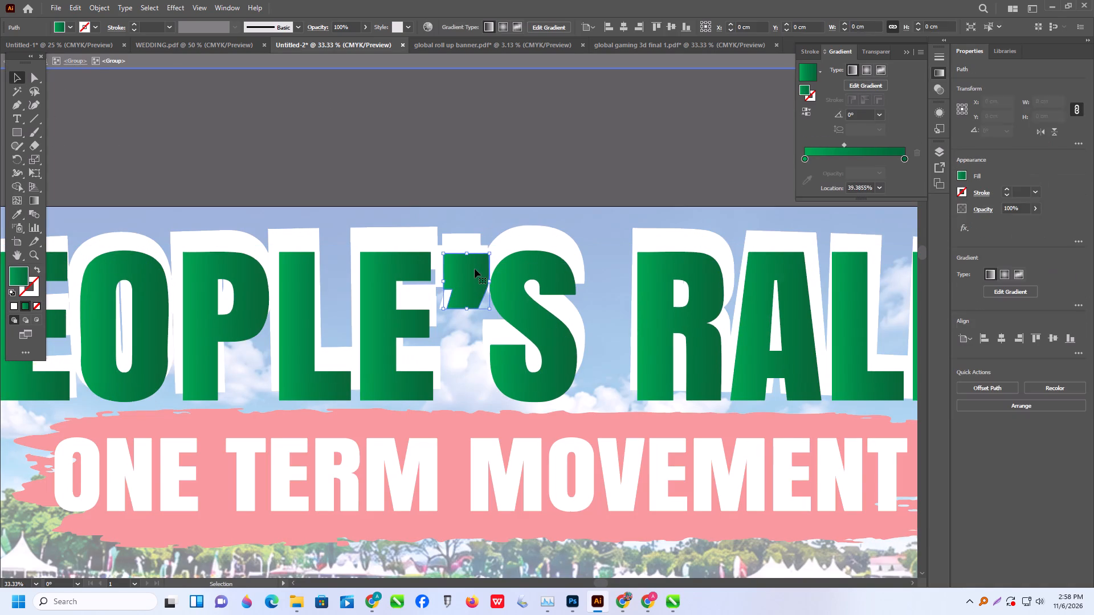
{"action": "left_click", "coordinate": [475, 269]}
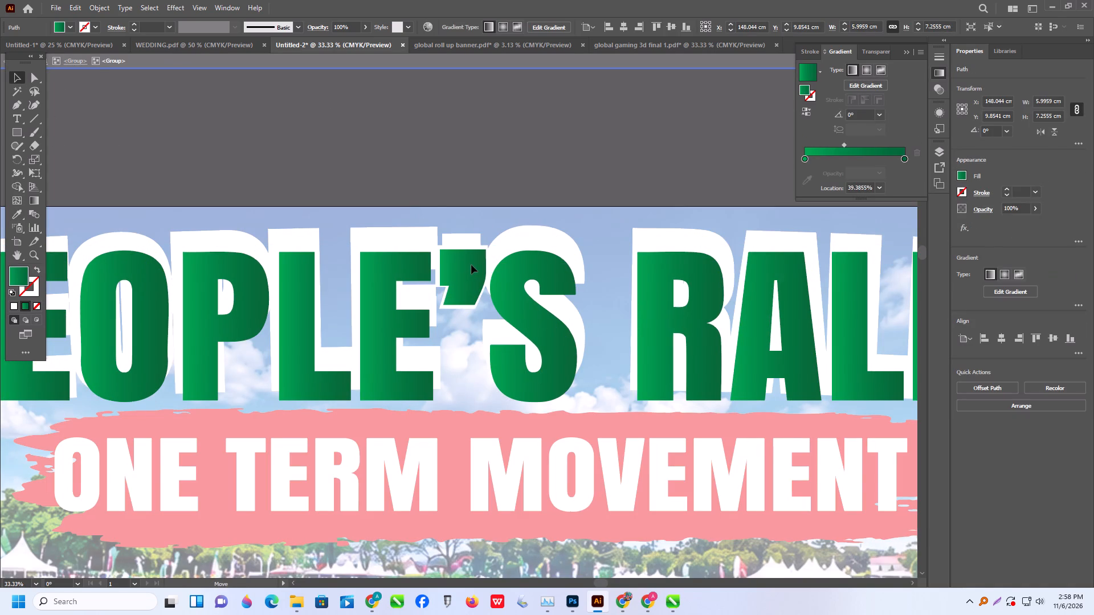
{"action": "triple_click", "coordinate": [495, 170]}
{"action": "double_click", "coordinate": [495, 170]}
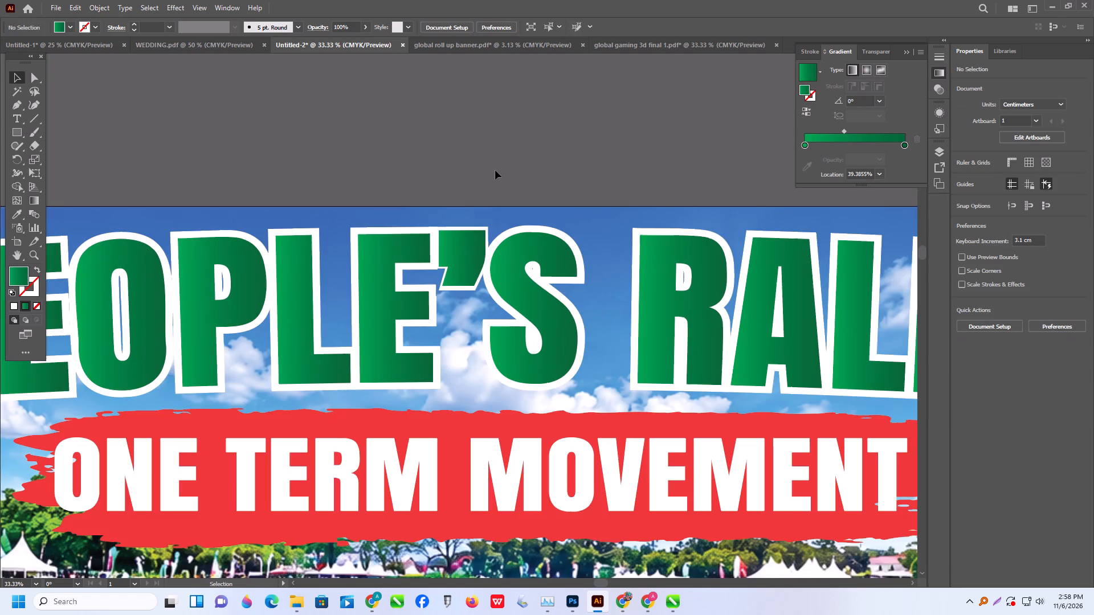
Centre the ONE TERM MOVEMENT text and its red brush strip horizontally on the artboard, and deselect them.
{"action": "scroll", "coordinate": [504, 194], "scroll_direction": "down", "scroll_amount": 4, "text": "alt"}
{"action": "left_click", "coordinate": [551, 187]}
{"action": "scroll", "coordinate": [462, 232], "scroll_direction": "down", "scroll_amount": 1, "text": "alt"}
{"action": "scroll", "coordinate": [436, 269], "scroll_direction": "up", "scroll_amount": 1, "text": "alt"}
{"action": "left_click", "coordinate": [377, 277]}
{"action": "scroll", "coordinate": [391, 280], "scroll_direction": "up", "scroll_amount": 2, "text": "alt"}
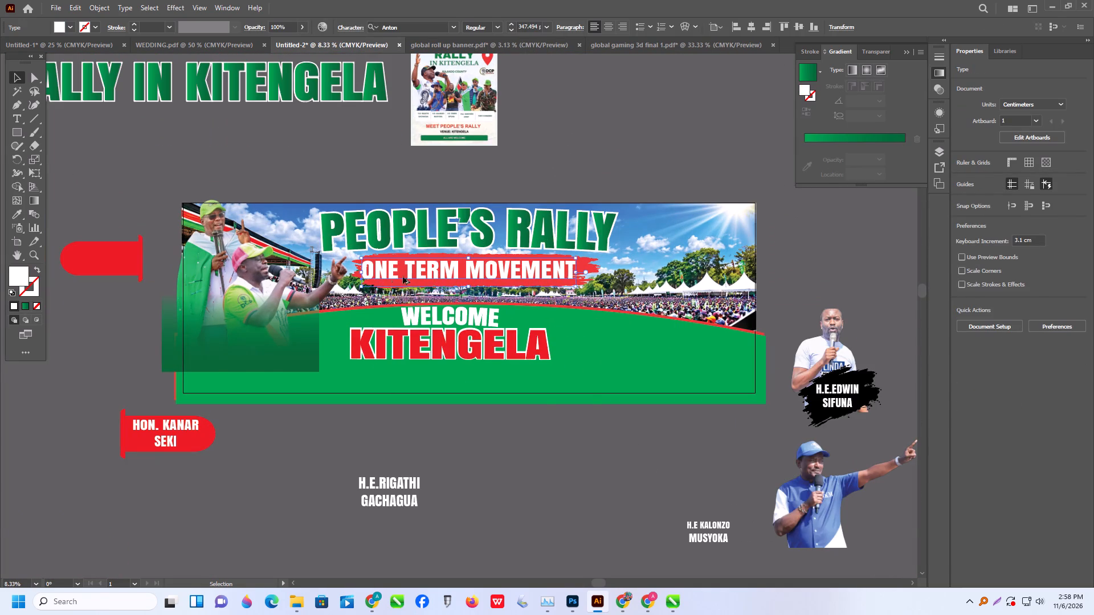
{"action": "left_click", "coordinate": [776, 256], "text": "shift"}
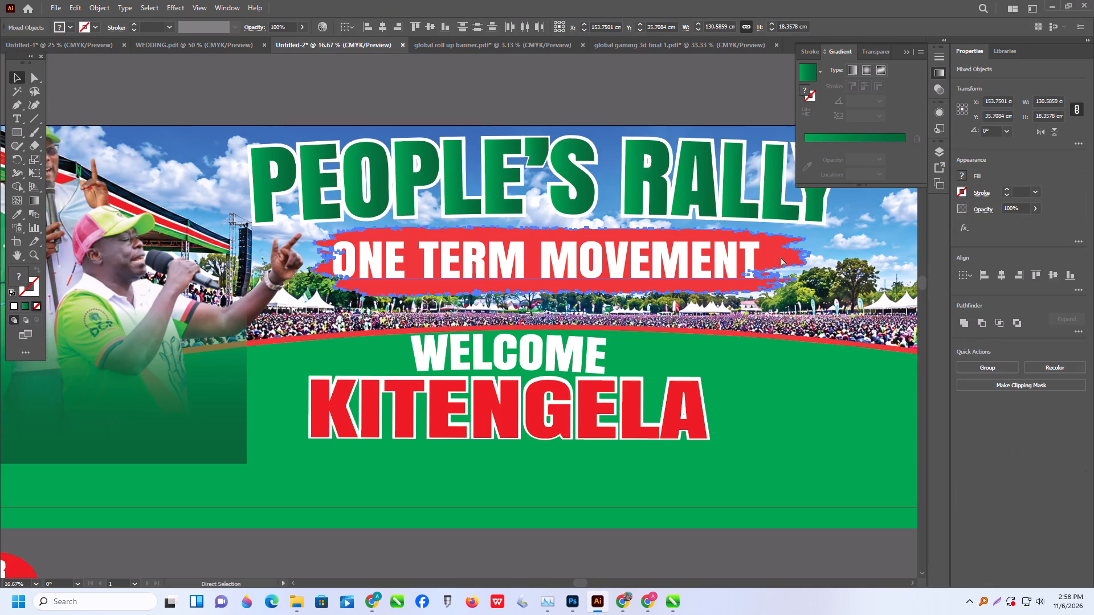
{"action": "left_click", "coordinate": [965, 277]}
{"action": "left_click", "coordinate": [986, 303]}
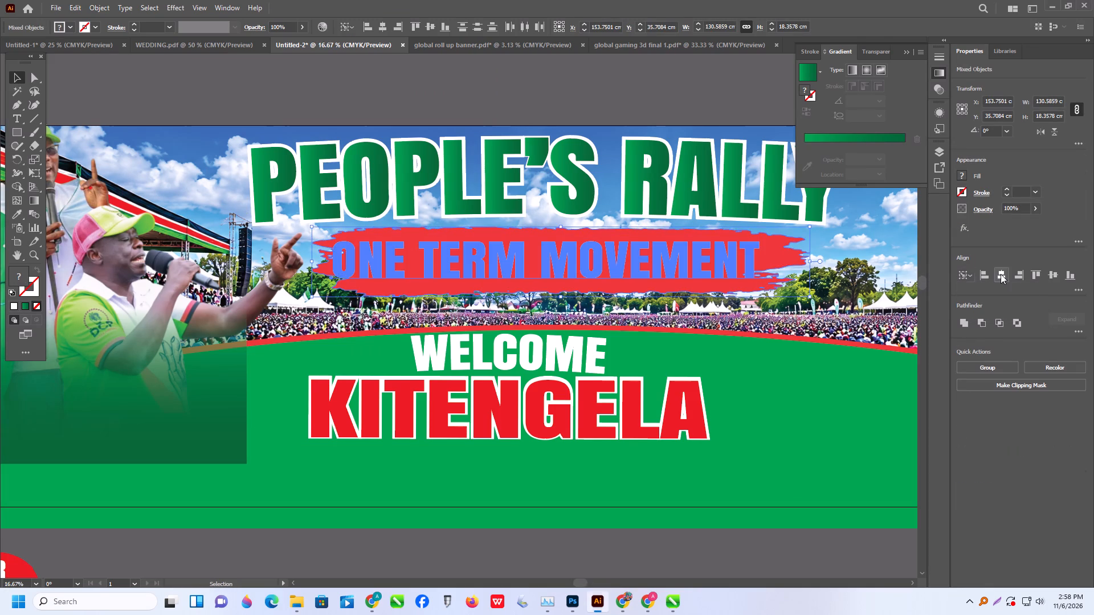
{"action": "left_click", "coordinate": [1001, 274]}
{"action": "left_click", "coordinate": [552, 111]}
Shift the transparent-to-green gradient rectangle slightly right and down over the lower part of the two left-hand speaker photos, and deselect it.
{"action": "scroll", "coordinate": [550, 158], "scroll_direction": "down", "scroll_amount": 2, "text": "alt"}
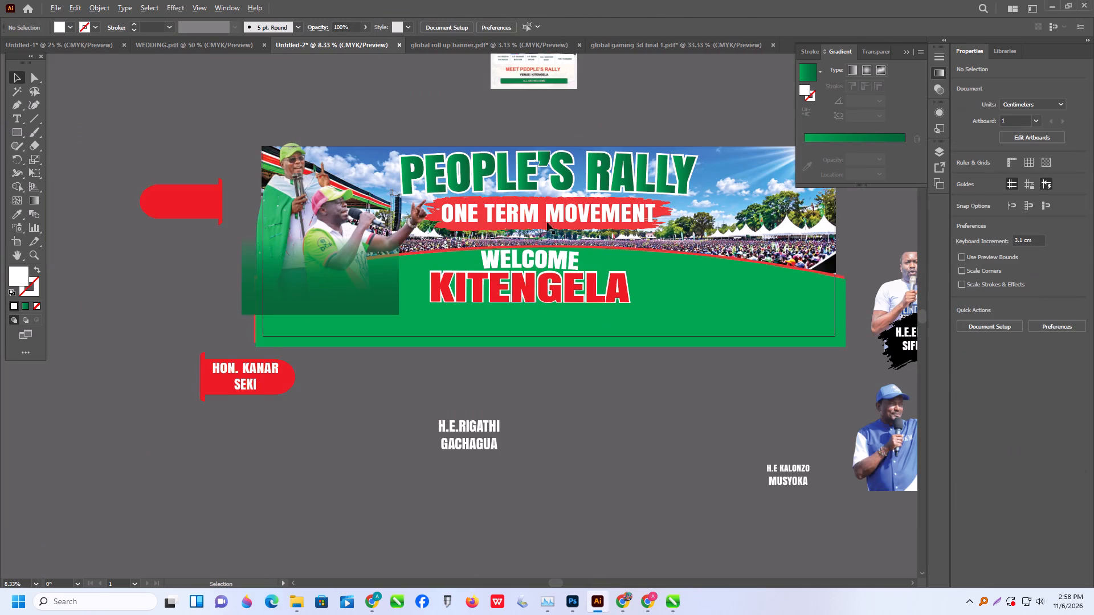
{"action": "scroll", "coordinate": [537, 269], "scroll_direction": "down", "scroll_amount": 1}
{"action": "left_click_drag", "start_coordinate": [308, 265], "coordinate": [311, 272]}
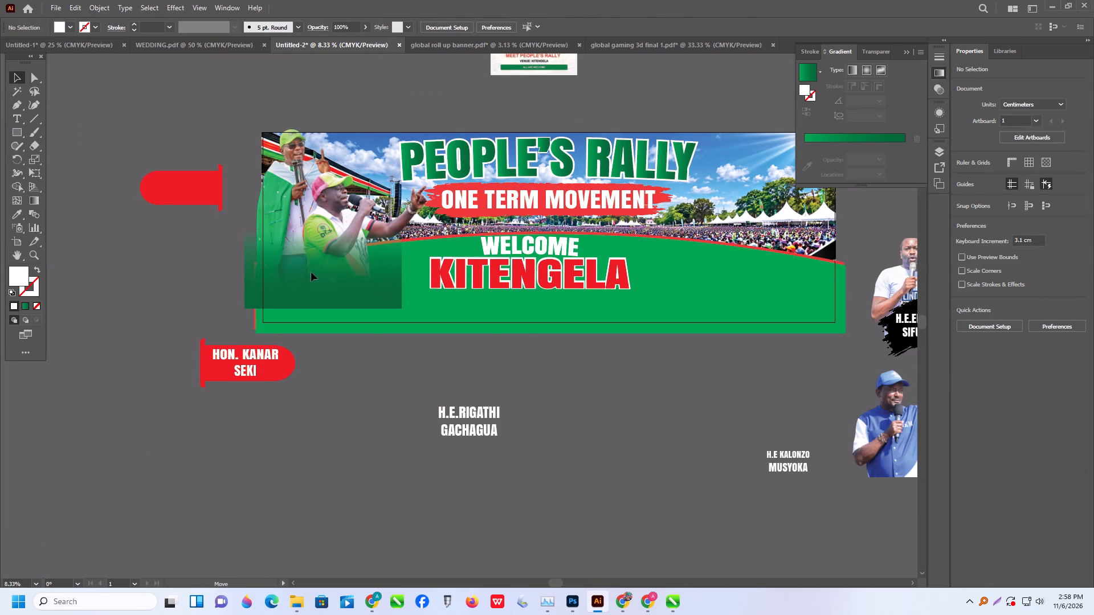
{"action": "left_click_drag", "start_coordinate": [311, 272], "coordinate": [311, 275]}
{"action": "left_click", "coordinate": [341, 293]}
{"action": "left_click", "coordinate": [177, 346]}
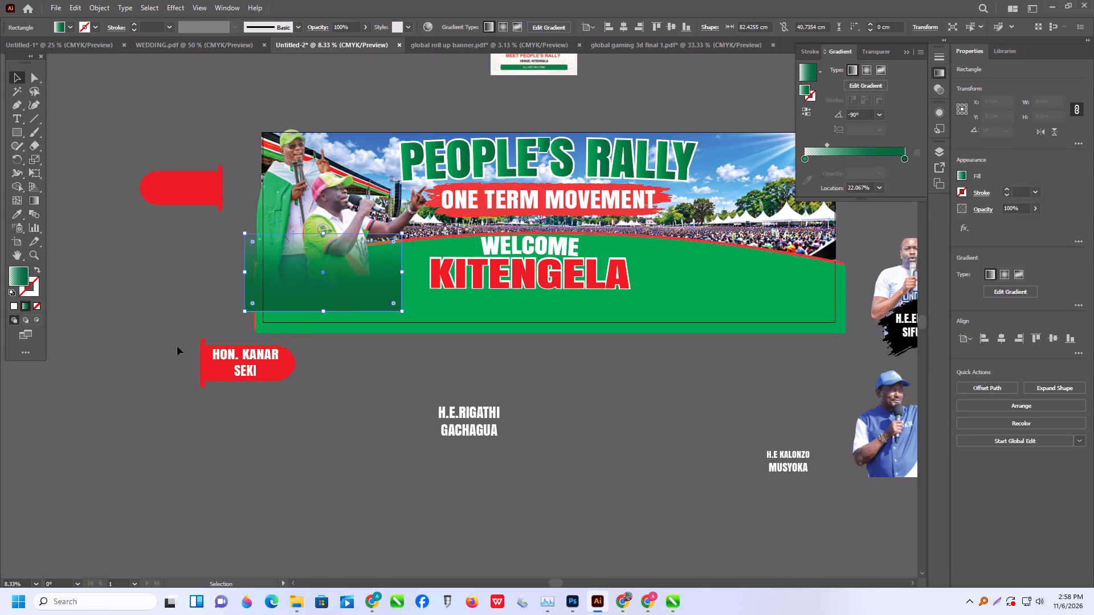
Move the HON. KANAR SEKI label group onto the banner's lower left, below the speakers, and bring it to the front.
{"action": "left_click_drag", "start_coordinate": [142, 341], "coordinate": [266, 387]}
{"action": "left_click_drag", "start_coordinate": [243, 368], "coordinate": [272, 292]}
{"action": "key", "text": "ctrl+shift+bracketright"}
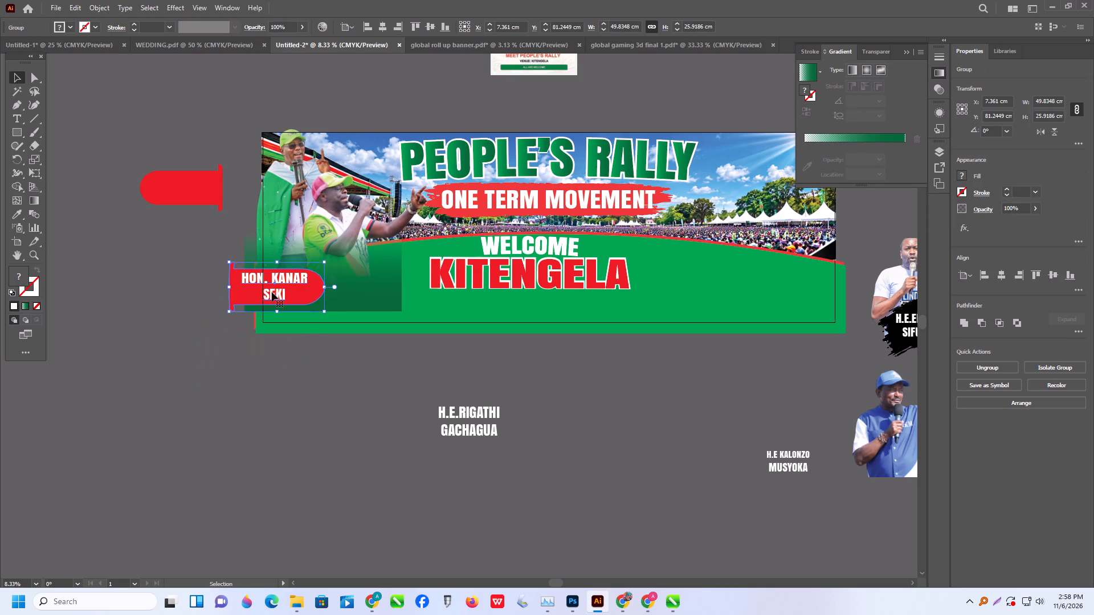
{"action": "scroll", "coordinate": [308, 285], "scroll_direction": "up", "scroll_amount": 2, "text": "alt"}
{"action": "left_click_drag", "start_coordinate": [252, 304], "coordinate": [316, 305]}
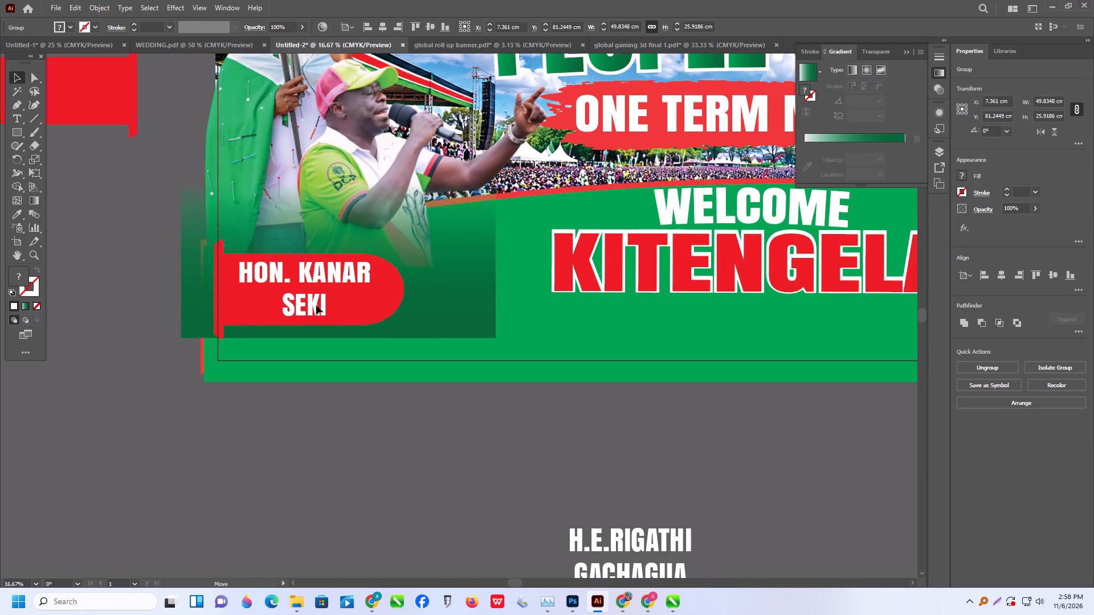
{"action": "left_click_drag", "start_coordinate": [316, 305], "coordinate": [313, 304]}
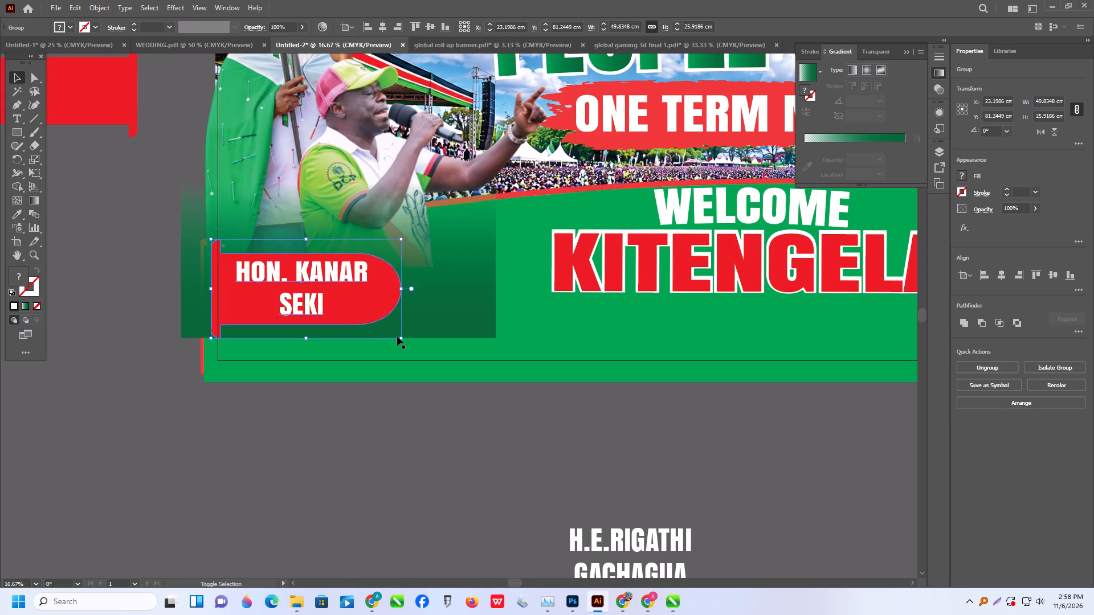
Shrink the HON. KANAR SEKI label group to about 38.2 × 19.9 cm and keep it against the banner's left edge.
{"action": "left_click_drag", "start_coordinate": [399, 339], "coordinate": [368, 328], "text": "shift"}
{"action": "left_click_drag", "start_coordinate": [313, 294], "coordinate": [316, 281]}
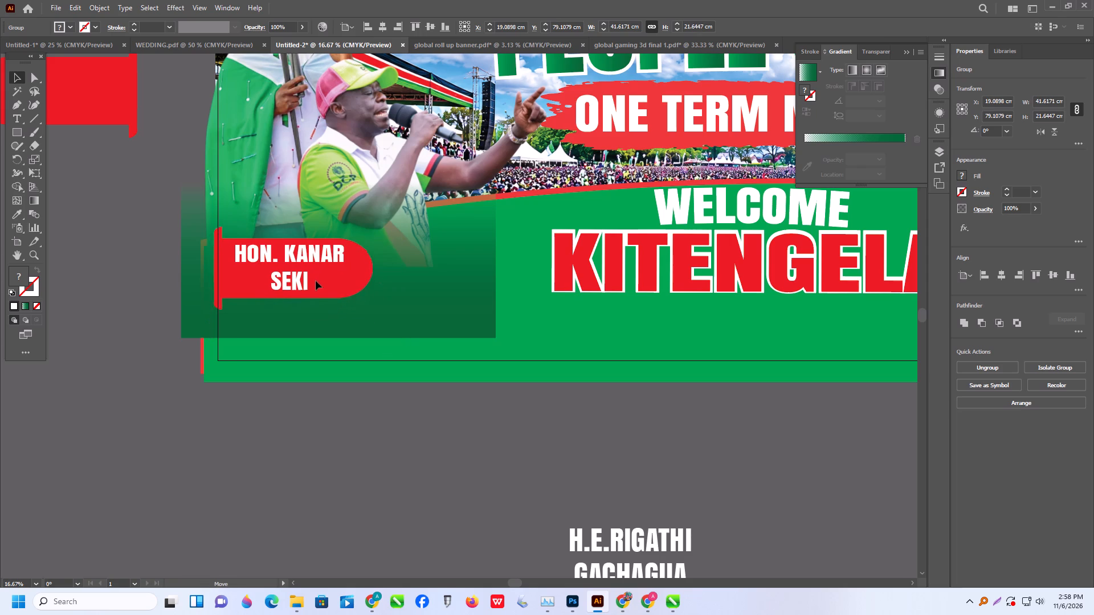
{"action": "left_click_drag", "start_coordinate": [316, 281], "coordinate": [316, 281]}
{"action": "left_click_drag", "start_coordinate": [373, 306], "coordinate": [360, 304], "text": "shift"}
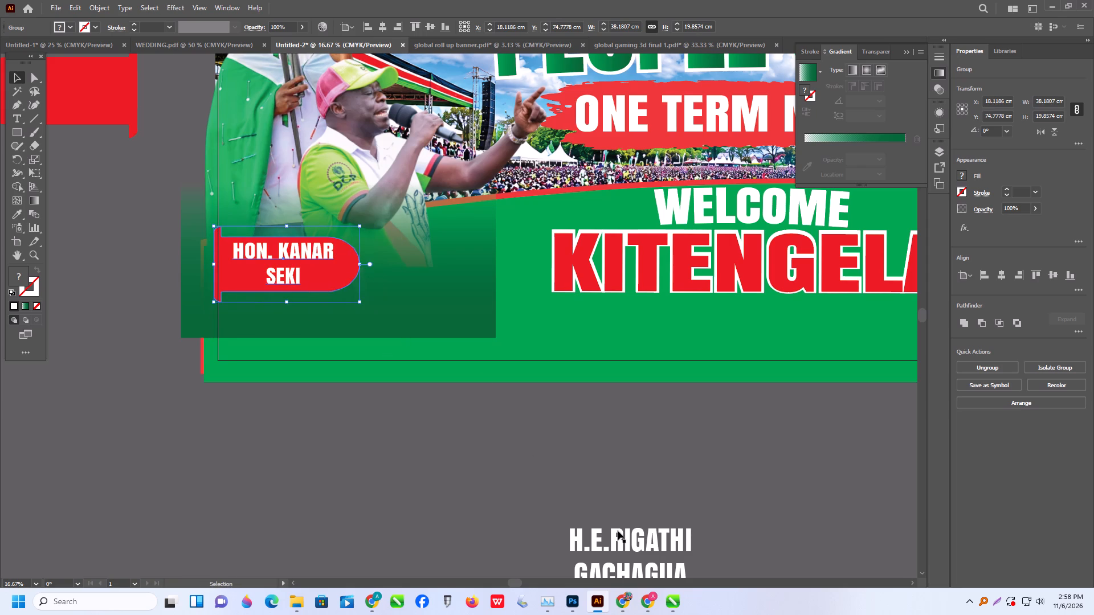
Place the H.E.RIGATHI GACHAGUA text beside the red label, under the second speaker, and bring it to the front.
{"action": "left_click_drag", "start_coordinate": [621, 540], "coordinate": [440, 243]}
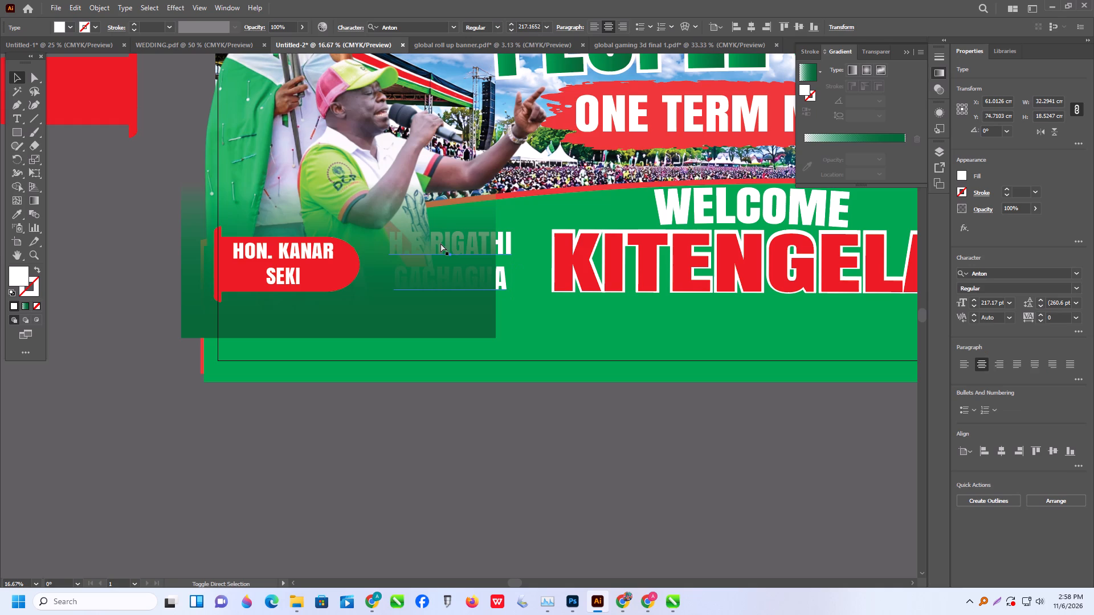
{"action": "key", "text": "ctrl+shift+bracketright"}
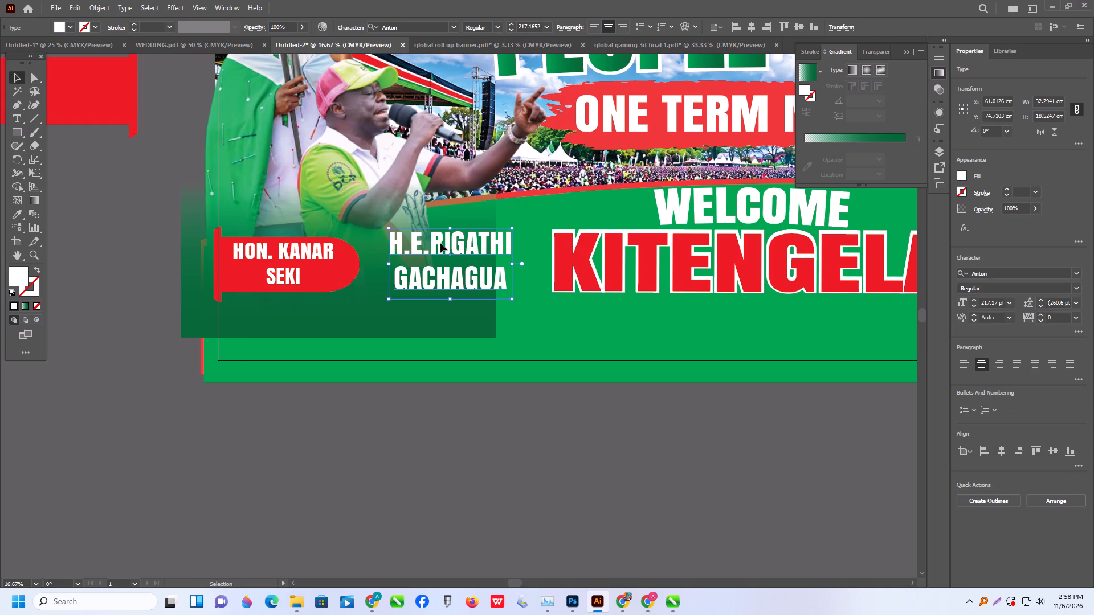
{"action": "left_click_drag", "start_coordinate": [440, 251], "coordinate": [423, 252]}
{"action": "scroll", "coordinate": [291, 282], "scroll_direction": "down", "scroll_amount": 1, "text": "alt"}
{"action": "left_click", "coordinate": [190, 292]}
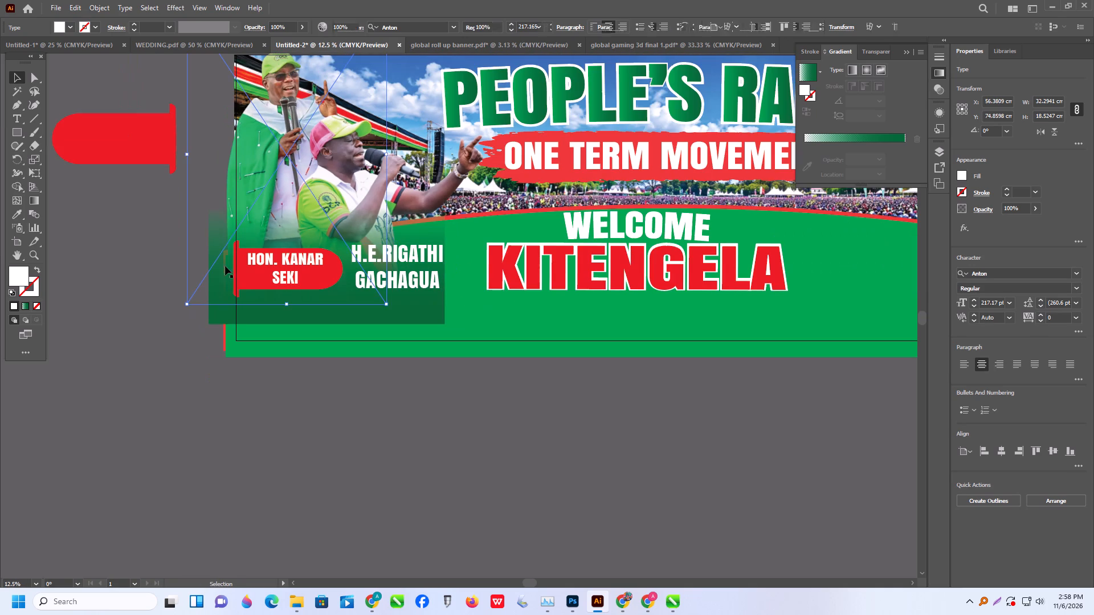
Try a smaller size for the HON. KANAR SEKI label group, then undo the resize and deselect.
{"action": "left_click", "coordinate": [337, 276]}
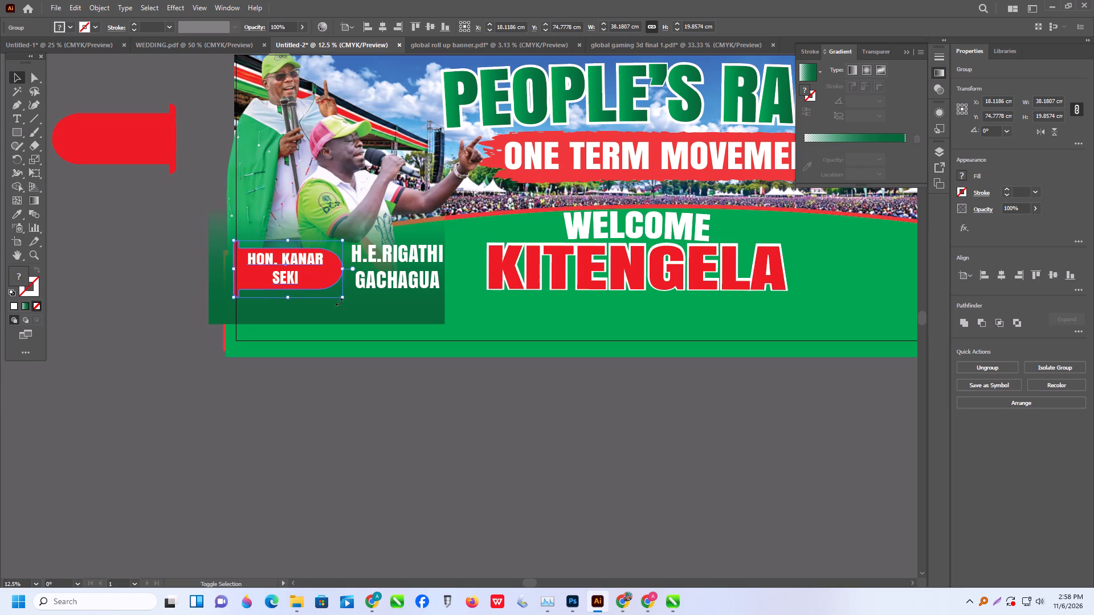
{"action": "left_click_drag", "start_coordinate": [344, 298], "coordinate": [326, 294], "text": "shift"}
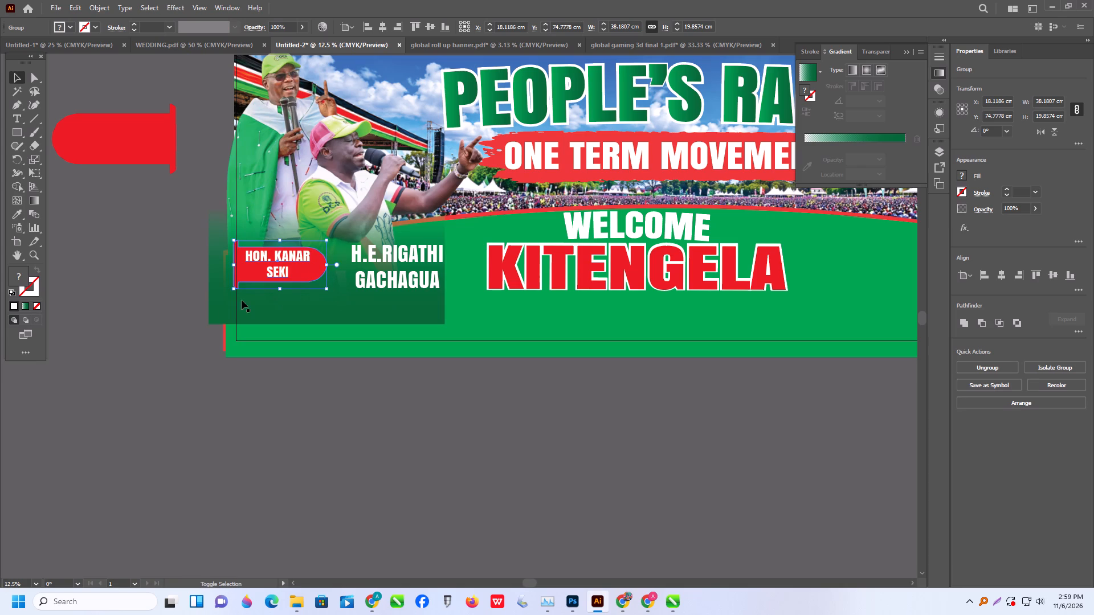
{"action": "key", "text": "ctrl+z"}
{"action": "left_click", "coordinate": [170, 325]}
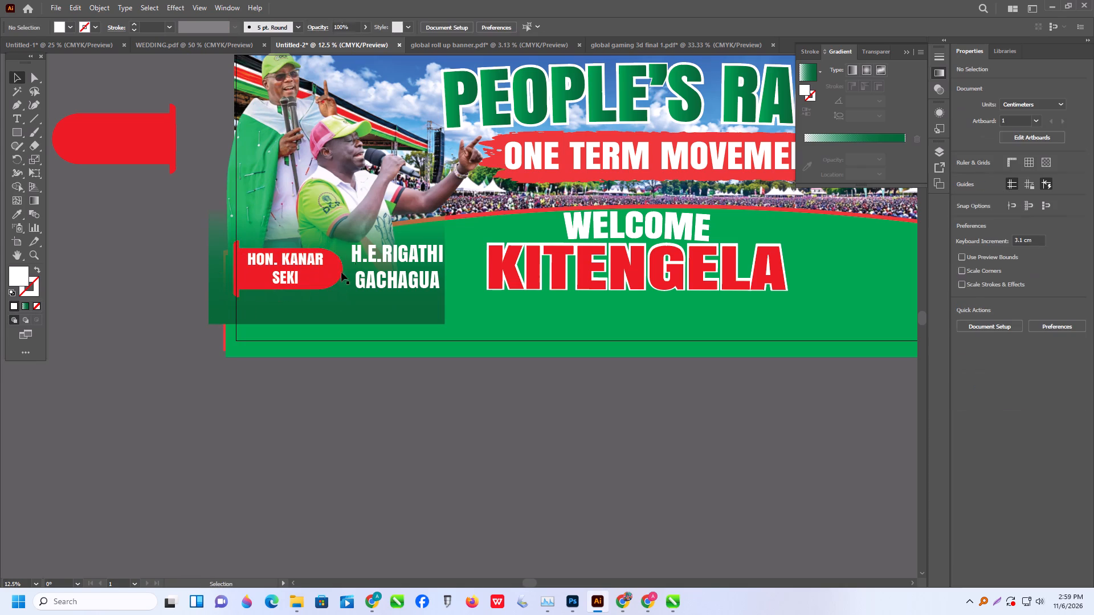
Ungroup the HON. KANAR SEKI label and narrow its red rounded shape to about 34.7 × 19.6 cm.
{"action": "left_click", "coordinate": [325, 269]}
{"action": "right_click", "coordinate": [325, 269]}
{"action": "left_click", "coordinate": [369, 444]}
{"action": "left_click", "coordinate": [369, 468]}
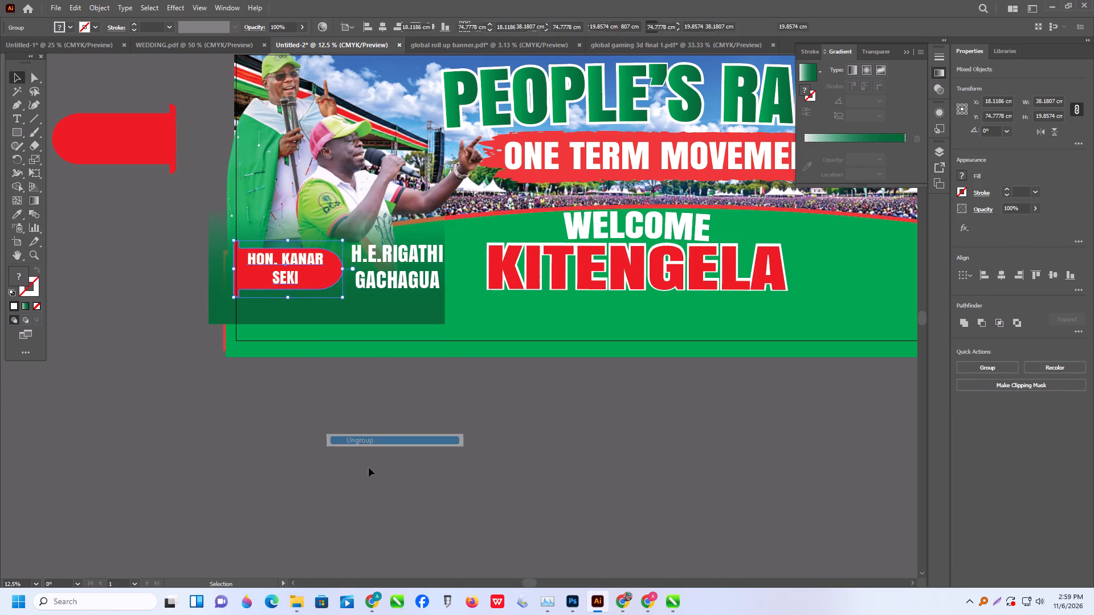
{"action": "scroll", "coordinate": [307, 292], "scroll_direction": "up", "scroll_amount": 2, "text": "alt"}
{"action": "left_click", "coordinate": [336, 261]}
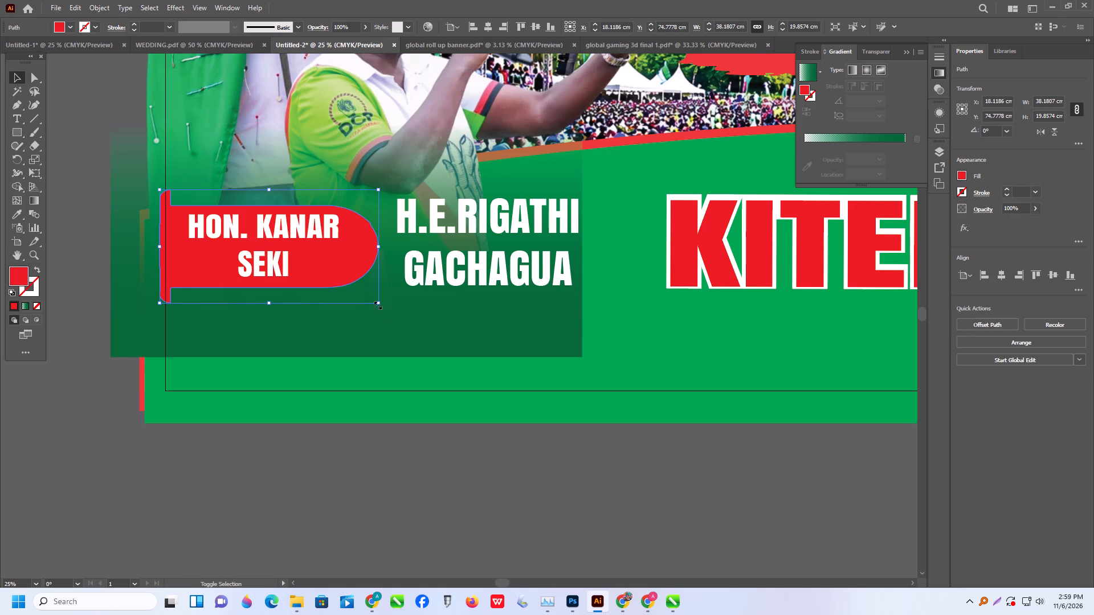
{"action": "left_click_drag", "start_coordinate": [377, 301], "coordinate": [366, 302], "text": "shift"}
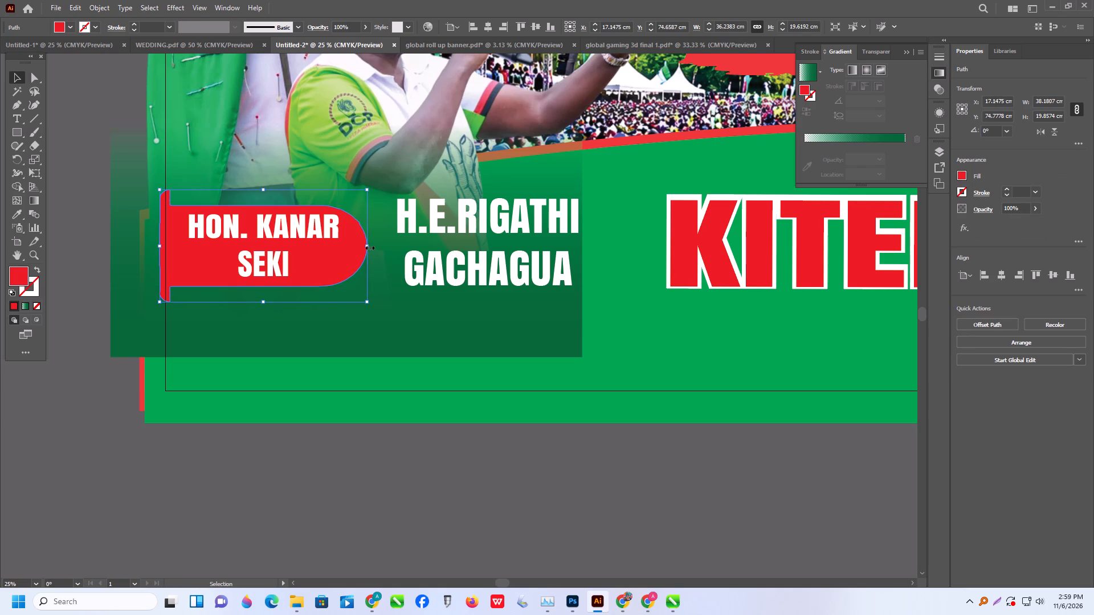
{"action": "left_click_drag", "start_coordinate": [369, 246], "coordinate": [358, 244]}
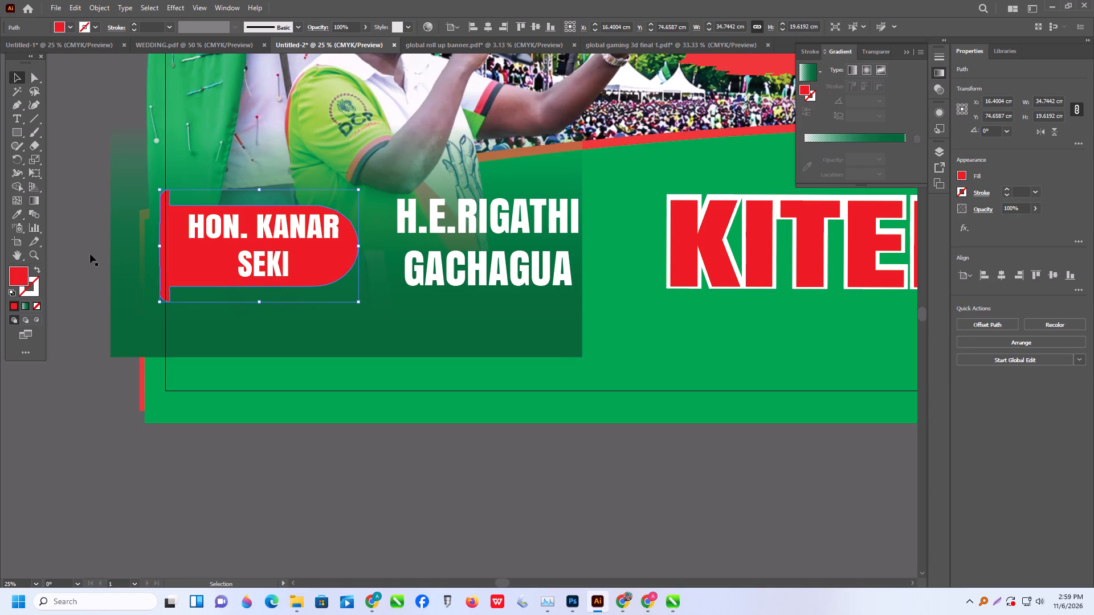
{"action": "left_click", "coordinate": [90, 254]}
Select the HON. KANAR SEKI text with its red shape and align their centres horizontally.
{"action": "left_click", "coordinate": [302, 273]}
{"action": "left_click", "coordinate": [313, 469]}
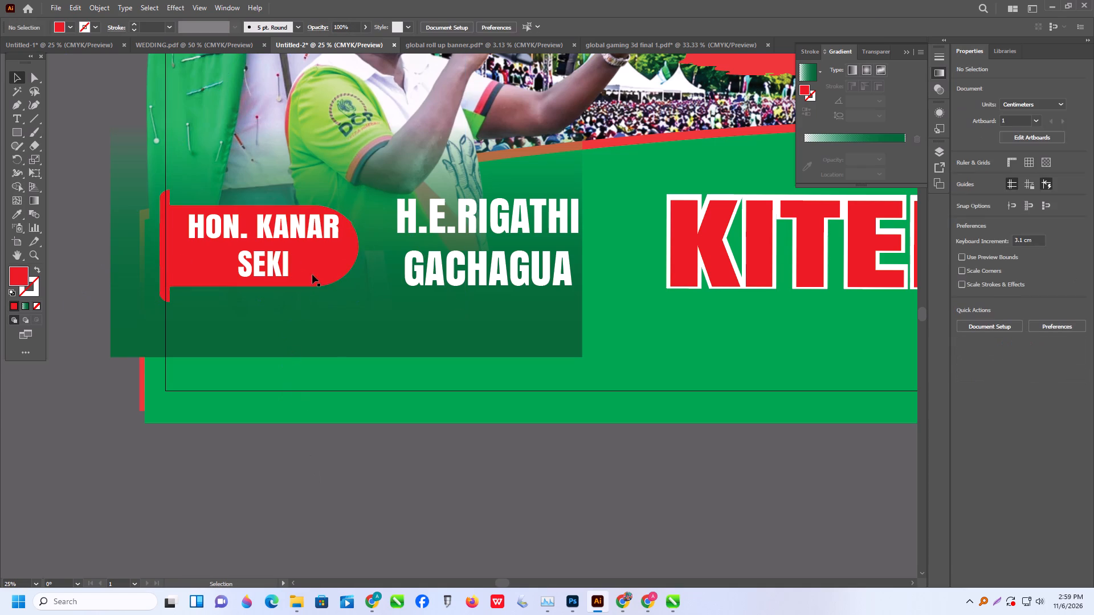
{"action": "left_click", "coordinate": [312, 274]}
{"action": "left_click", "coordinate": [270, 271], "text": "shift"}
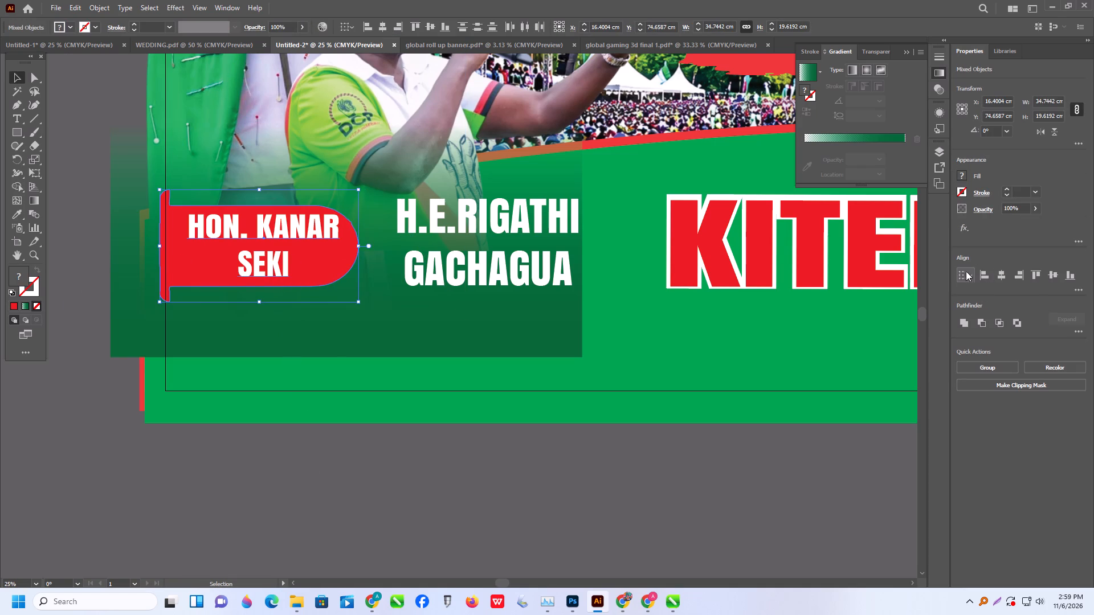
{"action": "left_click", "coordinate": [966, 271]}
{"action": "left_click", "coordinate": [982, 302]}
{"action": "left_click", "coordinate": [1001, 273]}
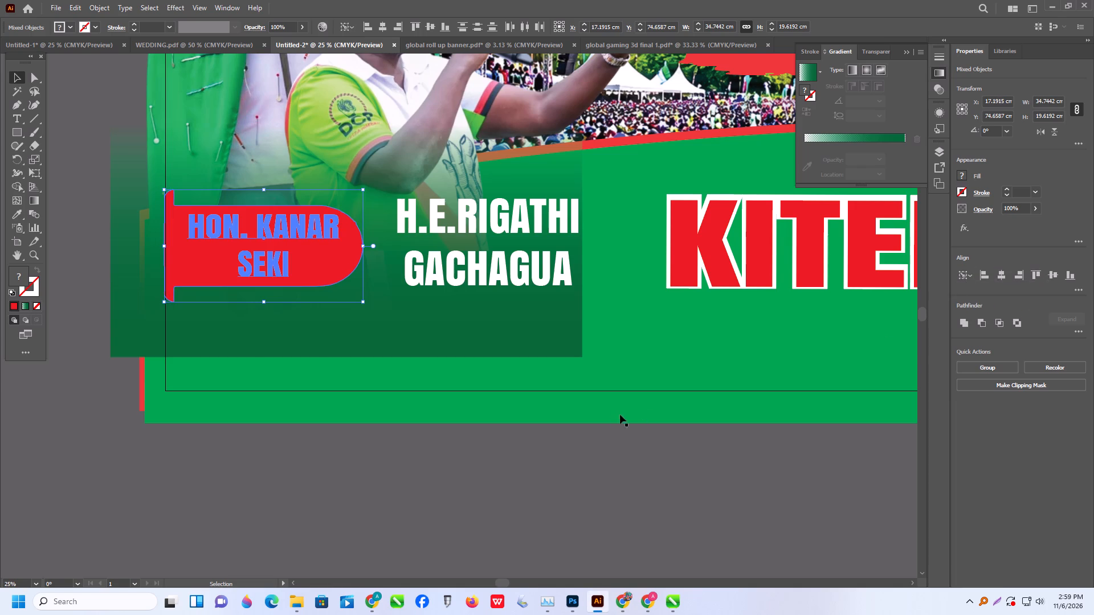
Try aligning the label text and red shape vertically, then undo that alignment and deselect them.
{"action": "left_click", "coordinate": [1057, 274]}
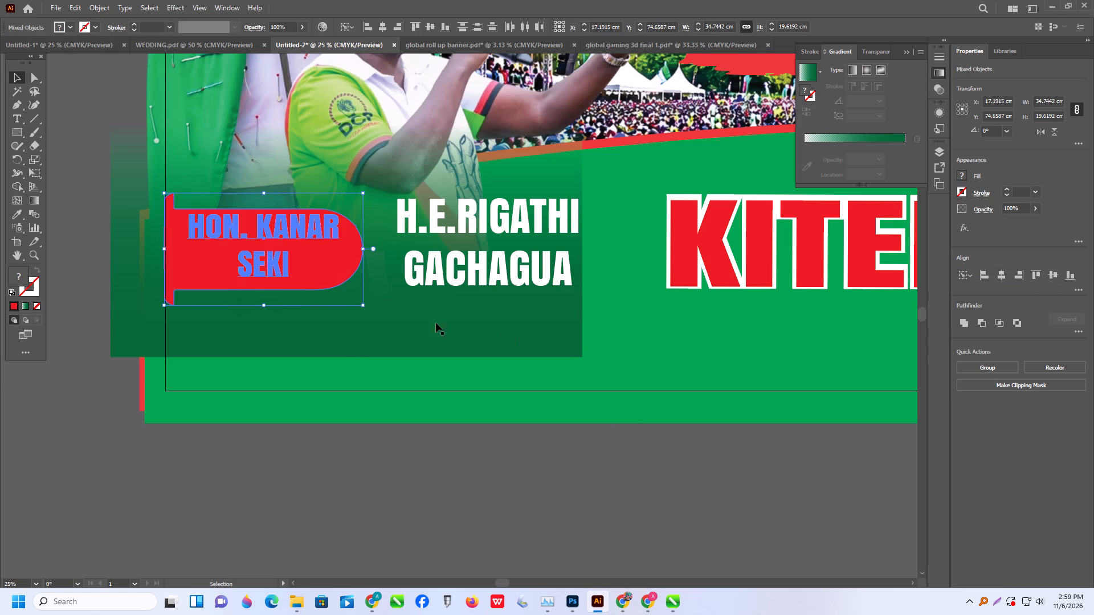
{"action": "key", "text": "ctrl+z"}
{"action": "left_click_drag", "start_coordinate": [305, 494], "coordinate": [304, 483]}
Shift the red label shape slightly left to the banner edge and nudge the HON. KANAR SEKI text to sit centred on it.
{"action": "left_click", "coordinate": [251, 262]}
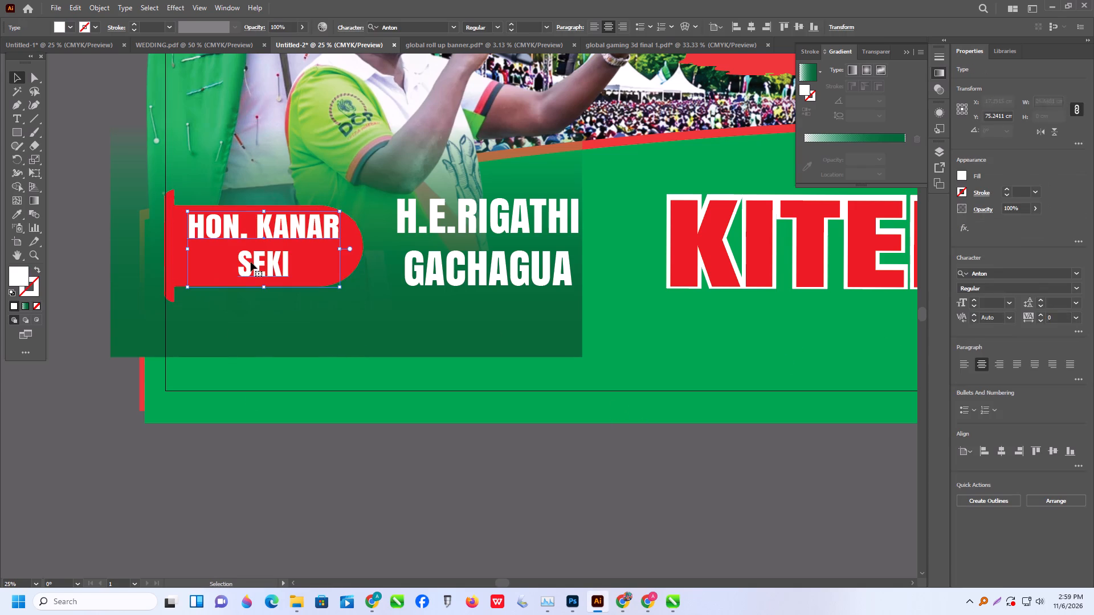
{"action": "left_click", "coordinate": [263, 265]}
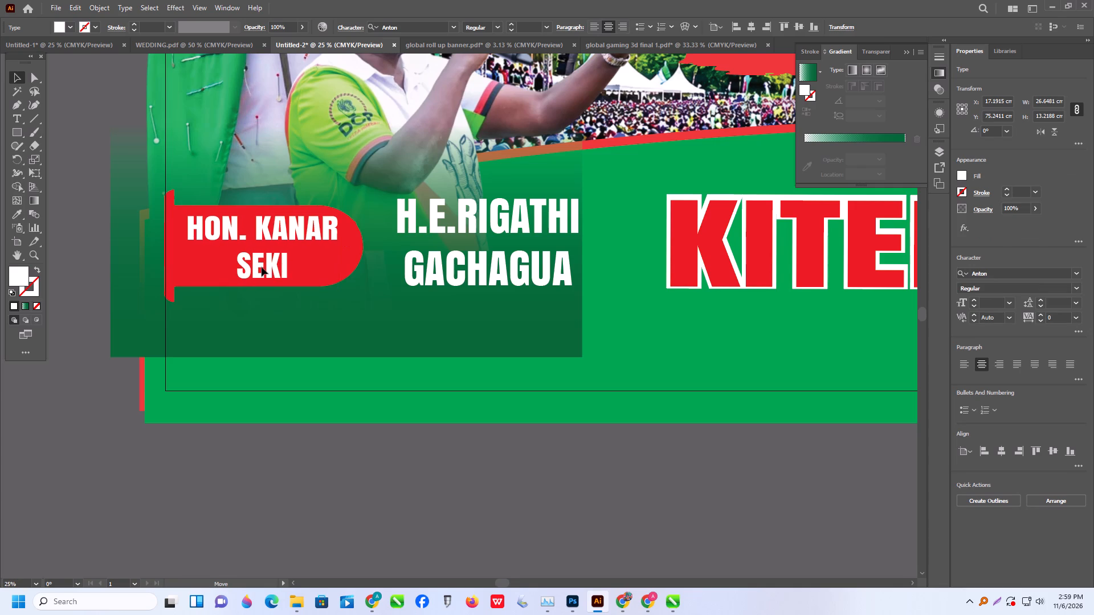
{"action": "left_click", "coordinate": [179, 270]}
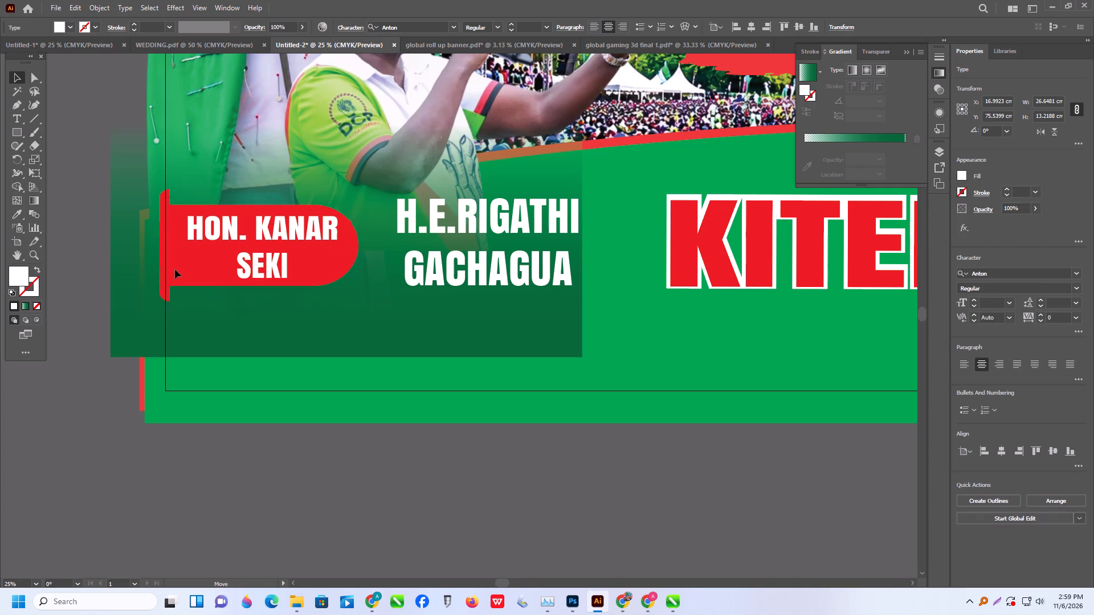
{"action": "left_click", "coordinate": [252, 265]}
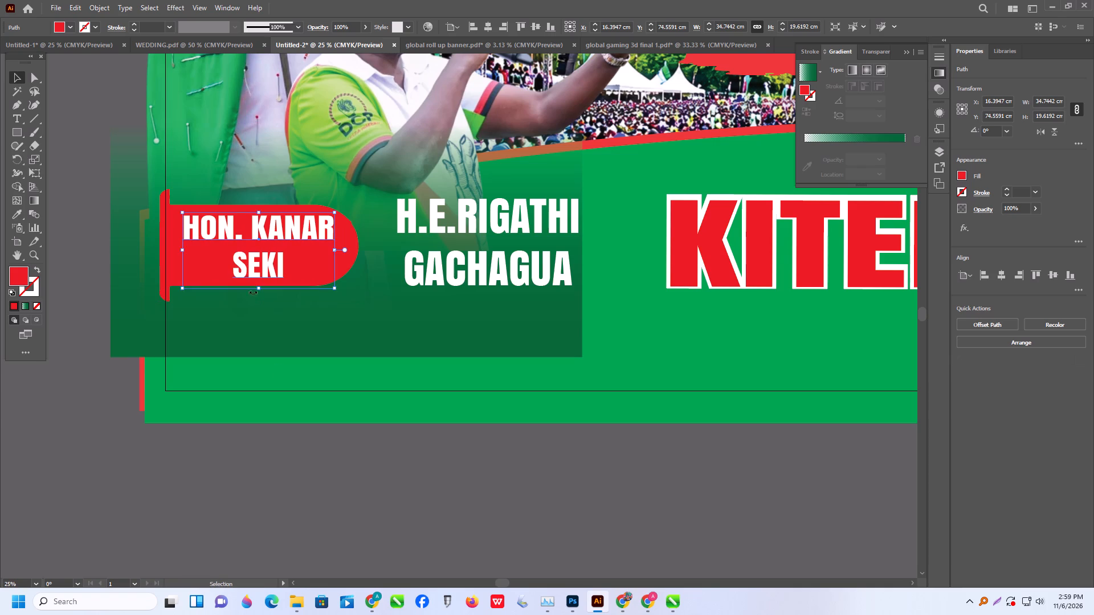
{"action": "left_click", "coordinate": [319, 459]}
Nudge the H.E.RIGATHI GACHAGUA text slightly left, closer to the red label, and deselect it.
{"action": "scroll", "coordinate": [319, 459], "scroll_direction": "down", "scroll_amount": 3, "text": "alt"}
{"action": "scroll", "coordinate": [378, 385], "scroll_direction": "up", "scroll_amount": 2, "text": "alt"}
{"action": "left_click_drag", "start_coordinate": [395, 383], "coordinate": [393, 383]}
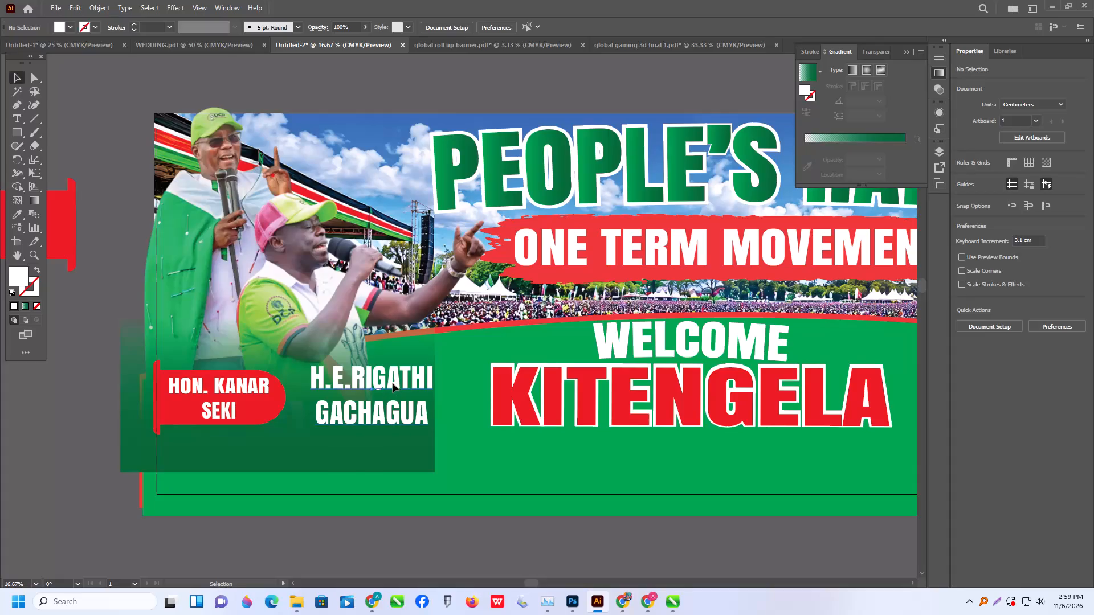
{"action": "left_click_drag", "start_coordinate": [393, 383], "coordinate": [389, 384]}
{"action": "scroll", "coordinate": [390, 386], "scroll_direction": "down", "scroll_amount": 2, "text": "alt"}
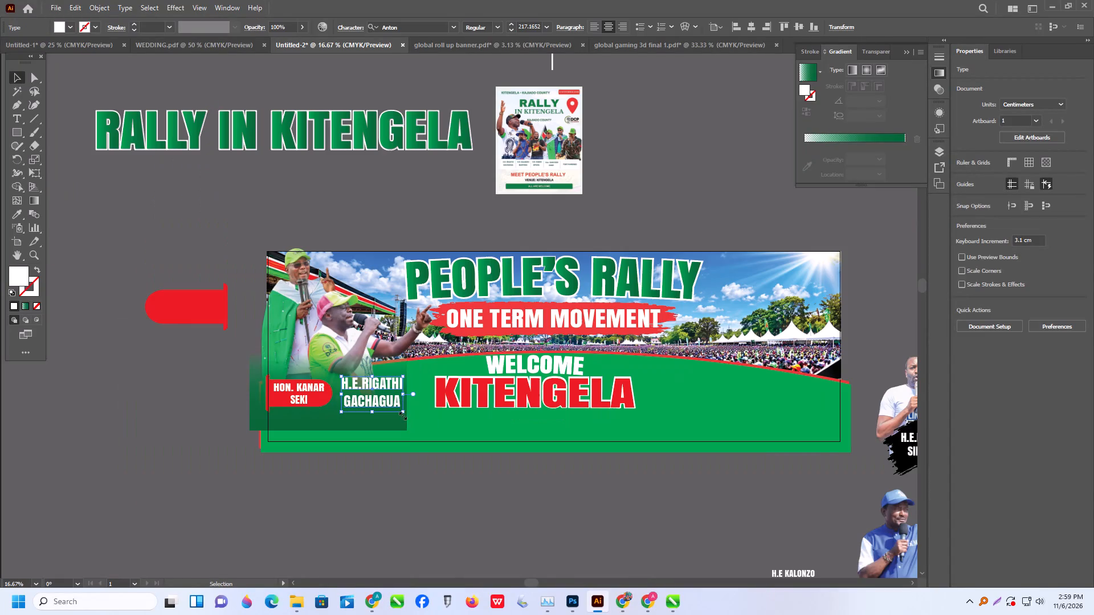
{"action": "left_click", "coordinate": [423, 493]}
Move the photo of the pointing speaker in the blue cap from the pasteboard onto the banner's right end.
{"action": "scroll", "coordinate": [427, 454], "scroll_direction": "down", "scroll_amount": 9}
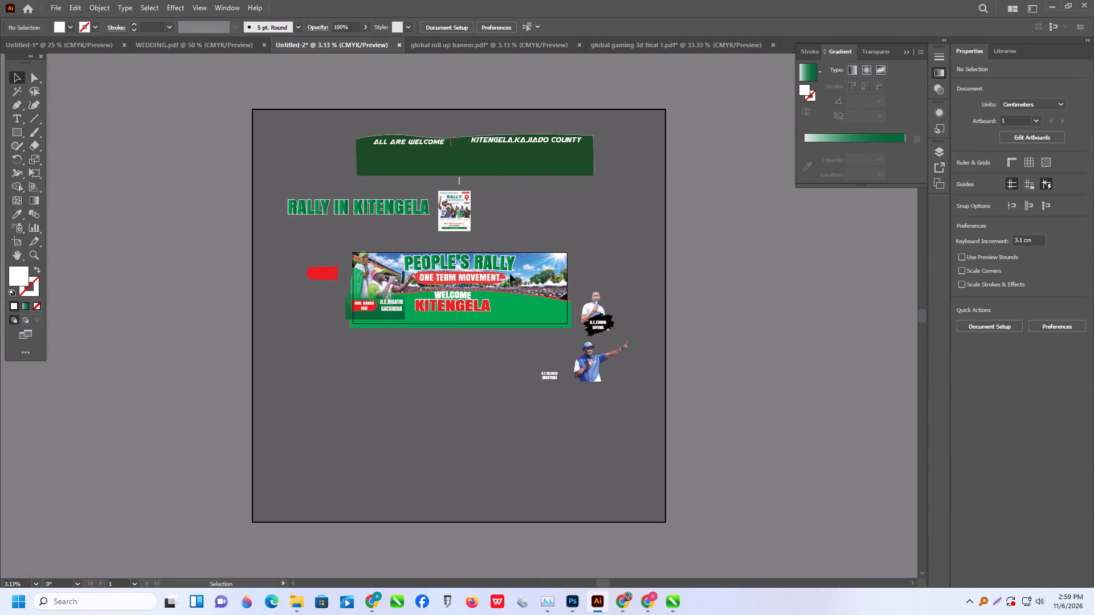
{"action": "scroll", "coordinate": [533, 293], "scroll_direction": "up", "scroll_amount": 1, "text": "alt"}
{"action": "scroll", "coordinate": [624, 306], "scroll_direction": "up", "scroll_amount": 1, "text": "alt"}
{"action": "left_click_drag", "start_coordinate": [769, 445], "coordinate": [754, 415]}
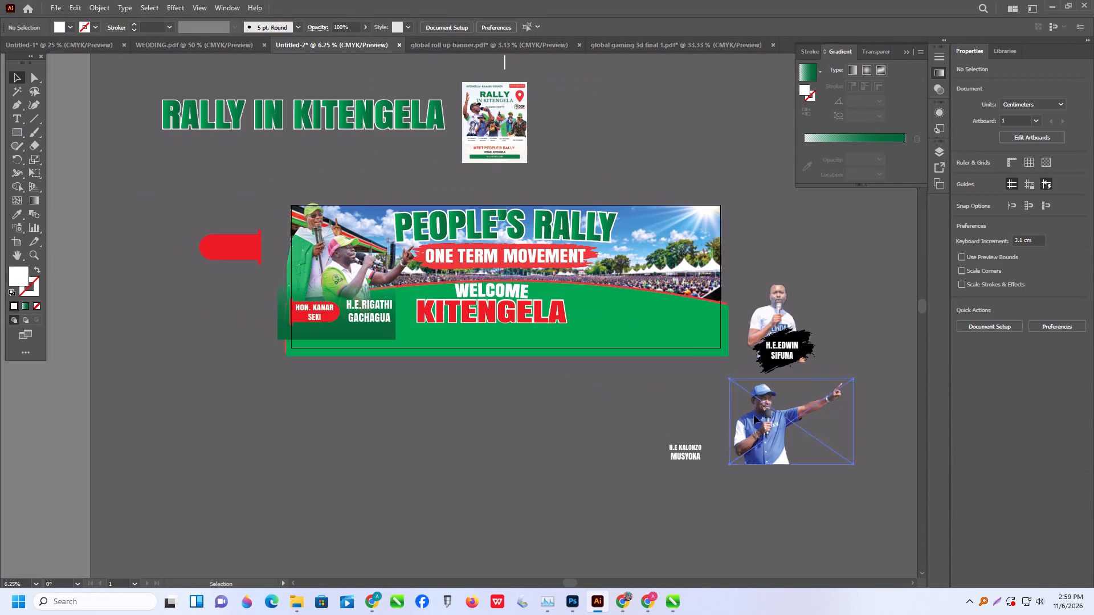
{"action": "left_click_drag", "start_coordinate": [754, 415], "coordinate": [679, 311]}
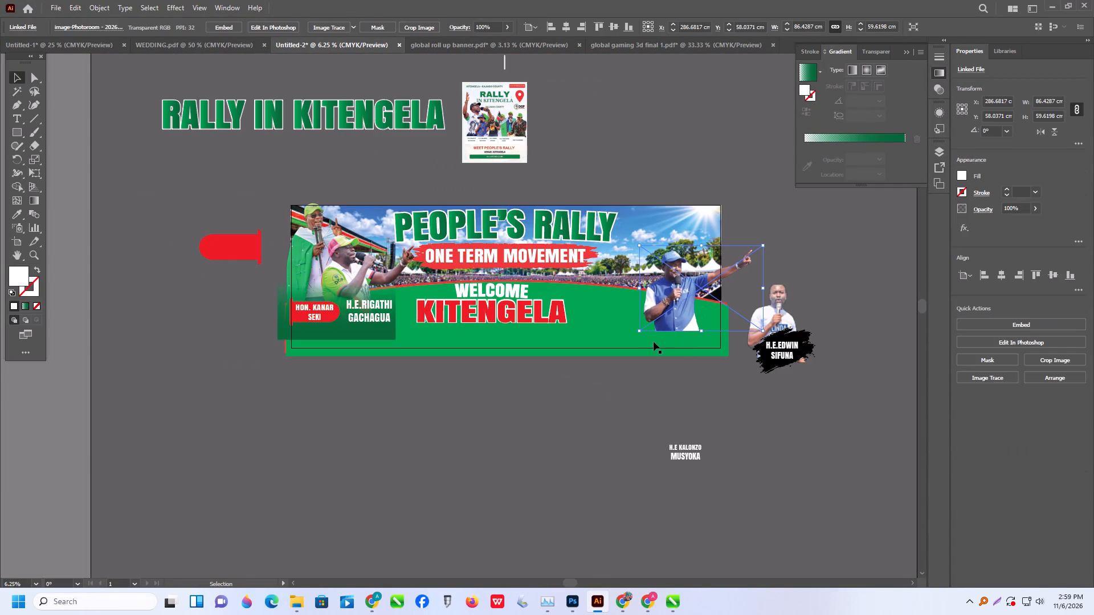
Enlarge the blue-cap speaker photo to about 111.6 × 77.0 cm and reposition it at the banner's right end.
{"action": "left_click_drag", "start_coordinate": [640, 331], "coordinate": [610, 366], "text": "shift"}
{"action": "left_click_drag", "start_coordinate": [652, 322], "coordinate": [675, 310]}
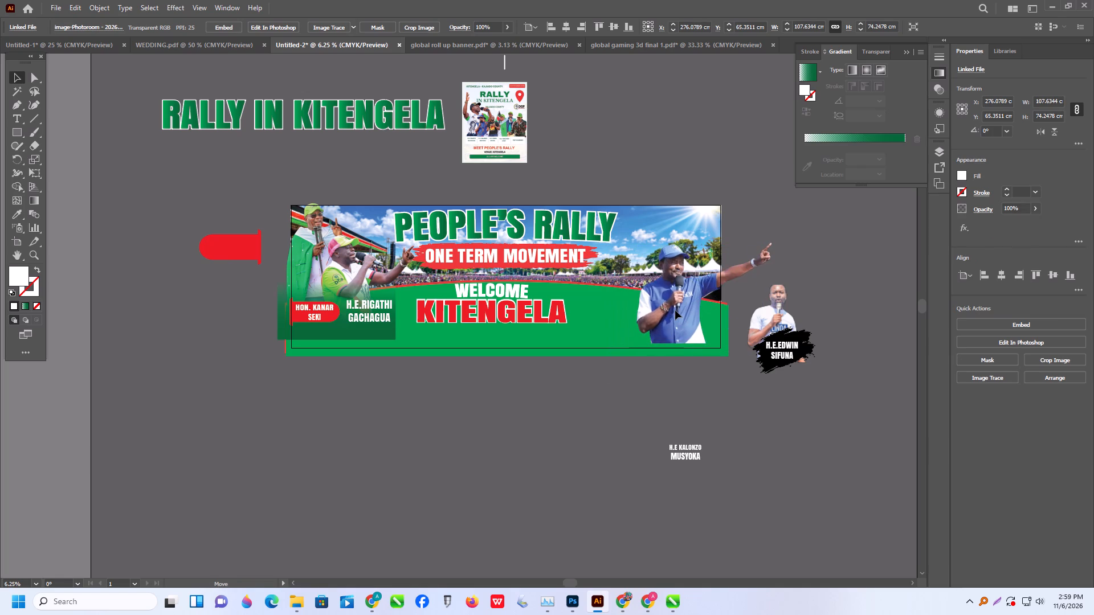
{"action": "left_click_drag", "start_coordinate": [675, 310], "coordinate": [678, 304]}
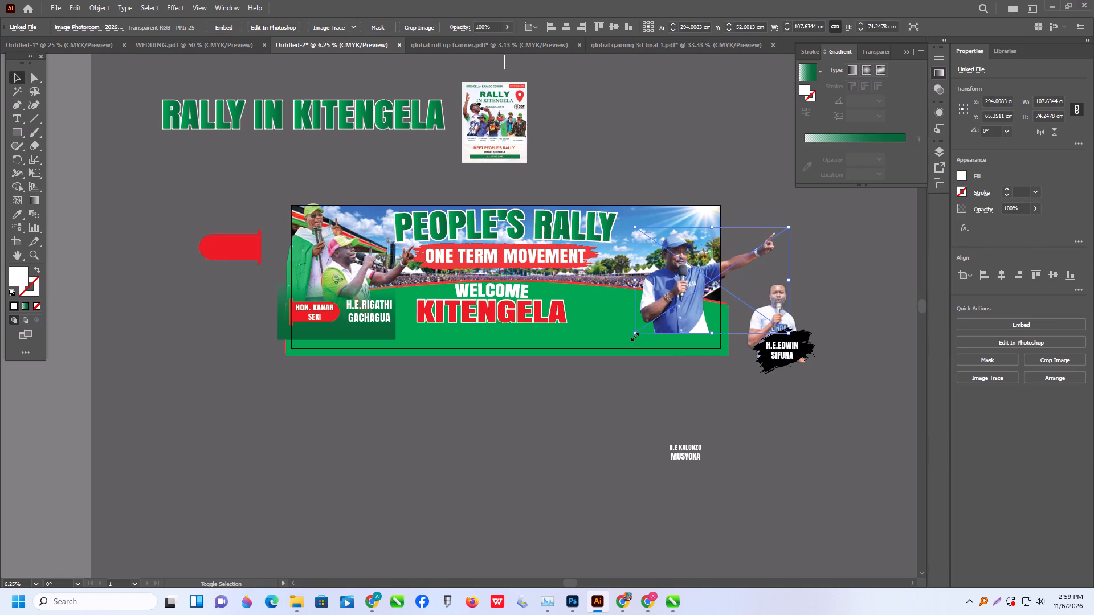
{"action": "left_click_drag", "start_coordinate": [634, 335], "coordinate": [629, 346], "text": "shift"}
{"action": "left_click_drag", "start_coordinate": [672, 318], "coordinate": [679, 318]}
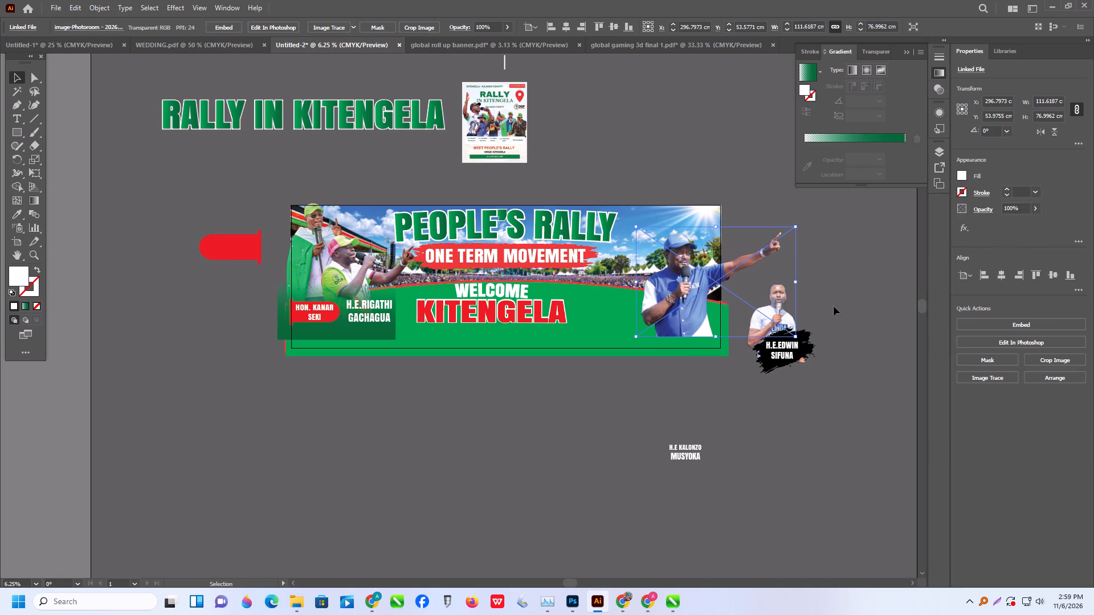
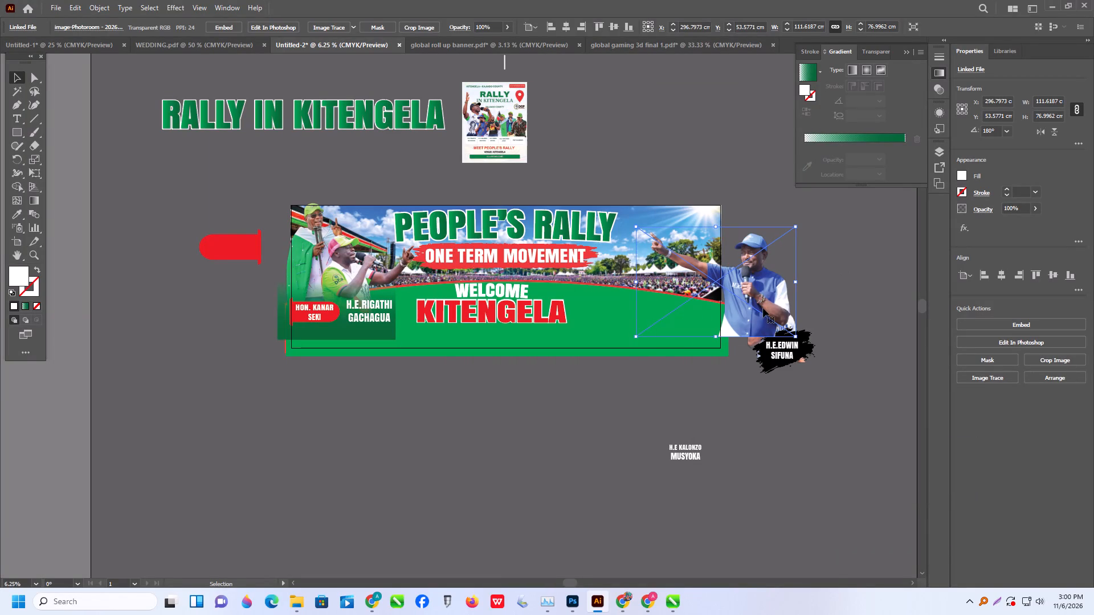
Move the blue-shirted pointing man's image onto the banner's right end, at about X 251 cm, Y 55.6 cm.
{"action": "left_click_drag", "start_coordinate": [763, 308], "coordinate": [695, 311]}
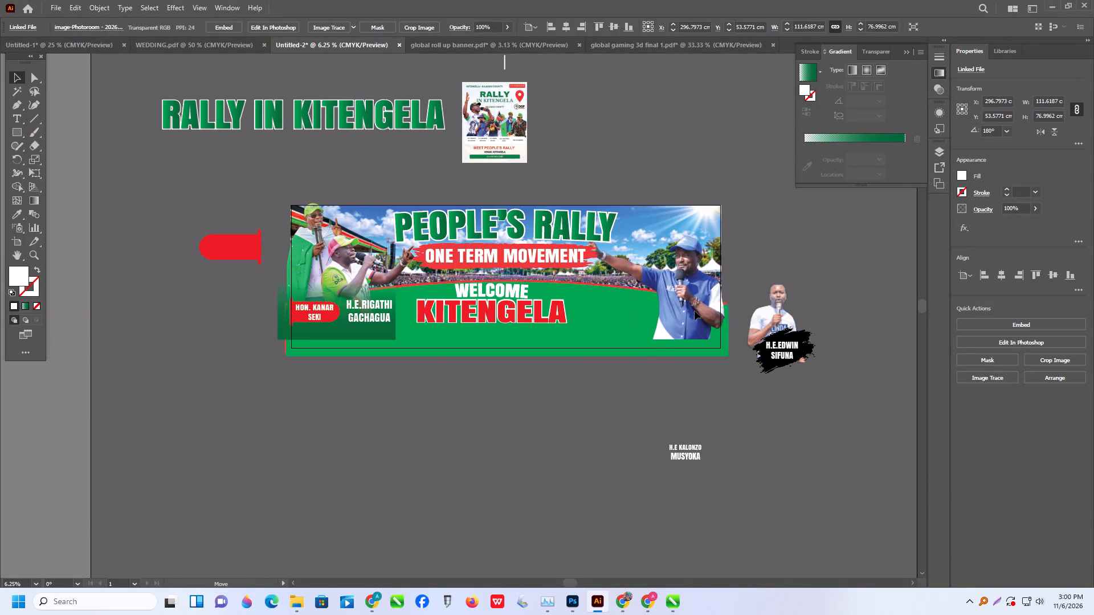
{"action": "left_click_drag", "start_coordinate": [695, 311], "coordinate": [697, 311]}
Move the white-shirted speaker's cutout with its black brush name label to just below the banner's lower right corner.
{"action": "left_click_drag", "start_coordinate": [782, 309], "coordinate": [751, 347]}
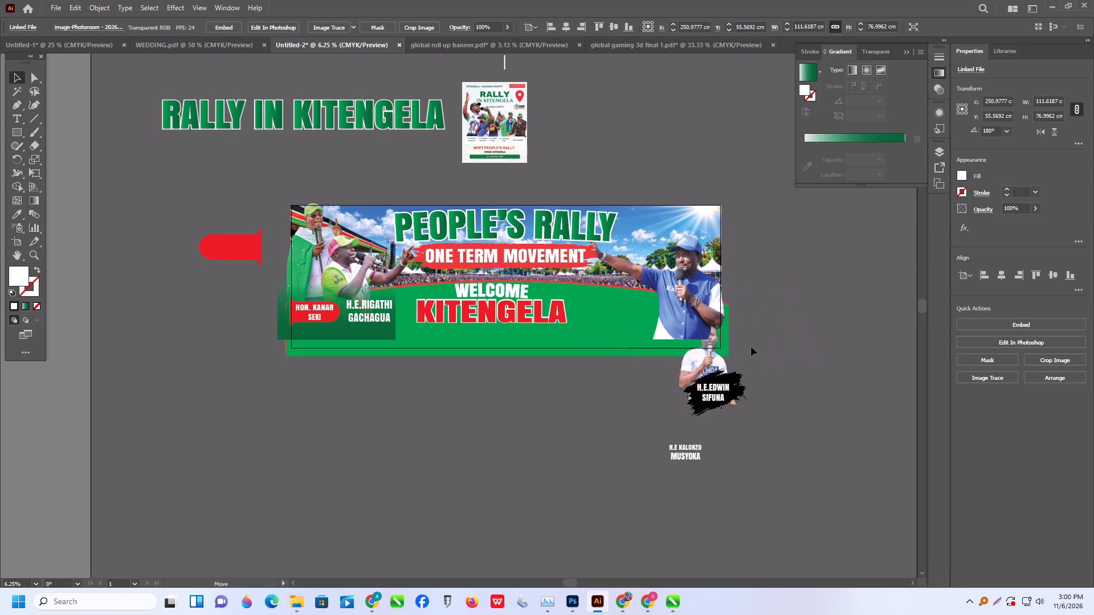
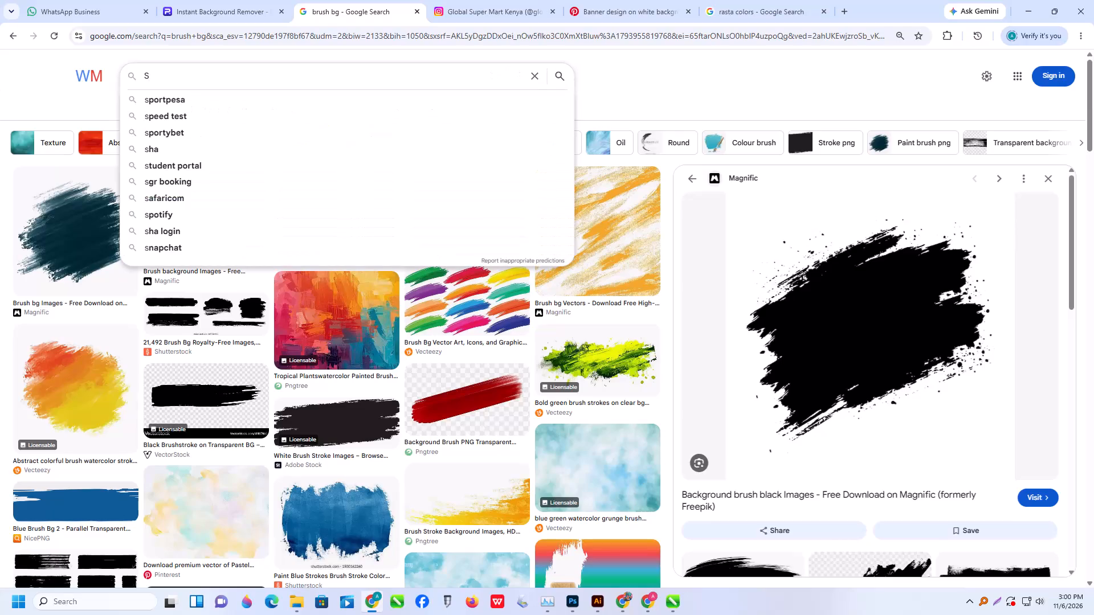
Search images for SIFUNA and copy the photo of the speaker holding a microphone in a blue-and-white T-shirt.
{"action": "type", "text": "FUNA"}
{"action": "key", "text": "Return"}
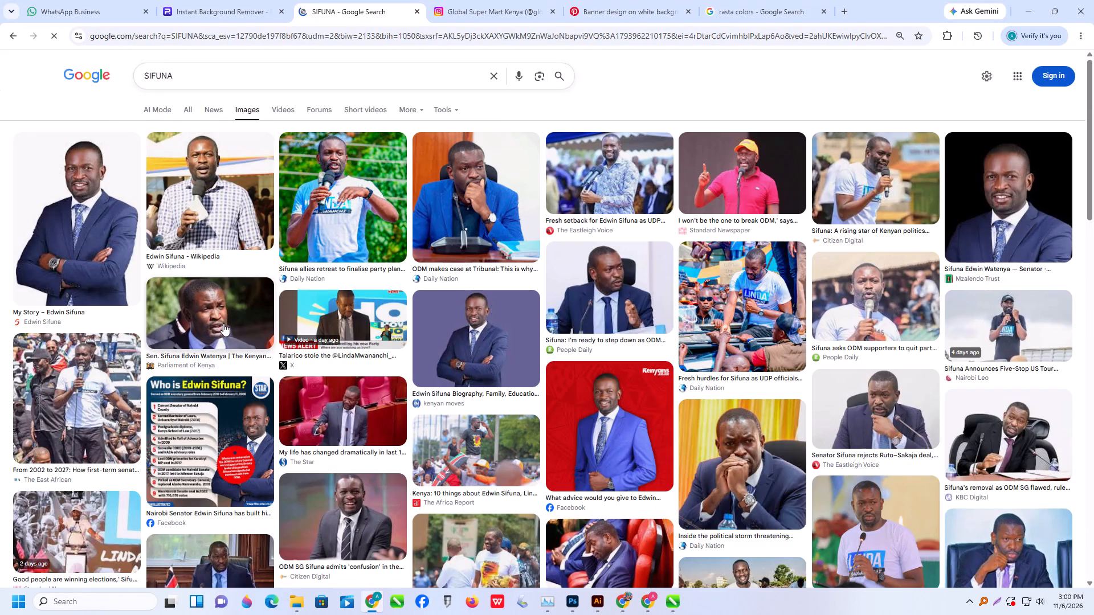
{"action": "left_click", "coordinate": [354, 208]}
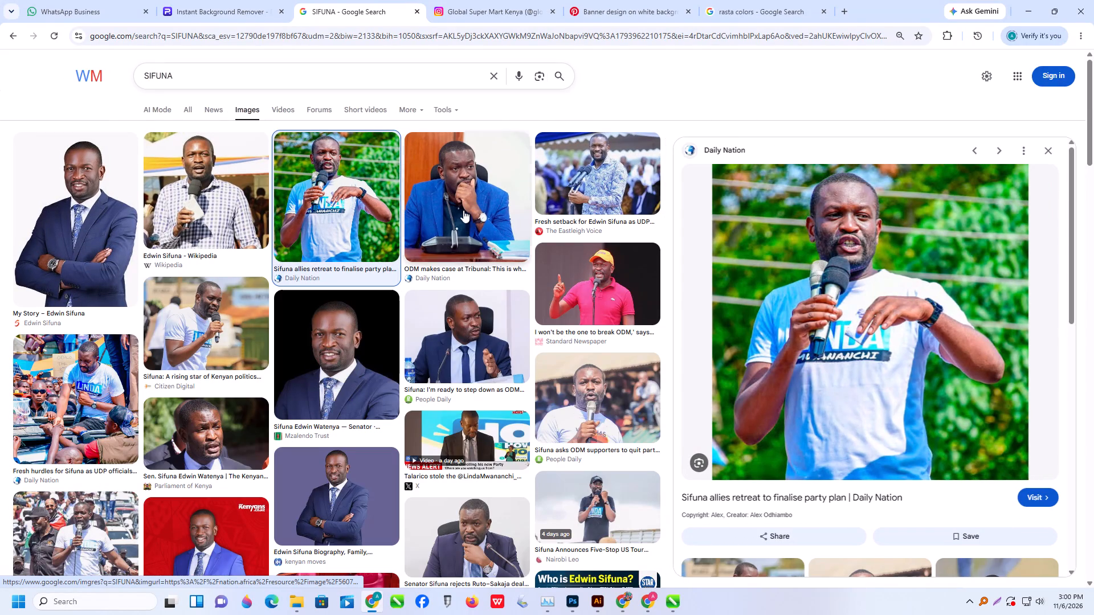
{"action": "right_click", "coordinate": [827, 239]}
{"action": "left_click", "coordinate": [880, 434]}
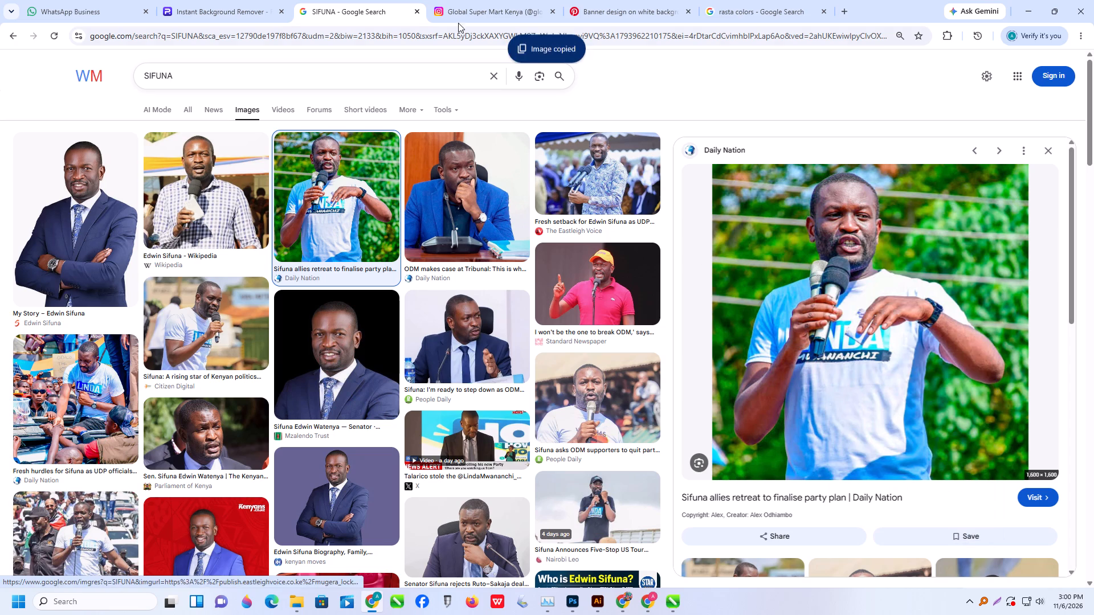
Remove the copied photo's background with Photoroom and download the cutout.
{"action": "left_click", "coordinate": [213, 22]}
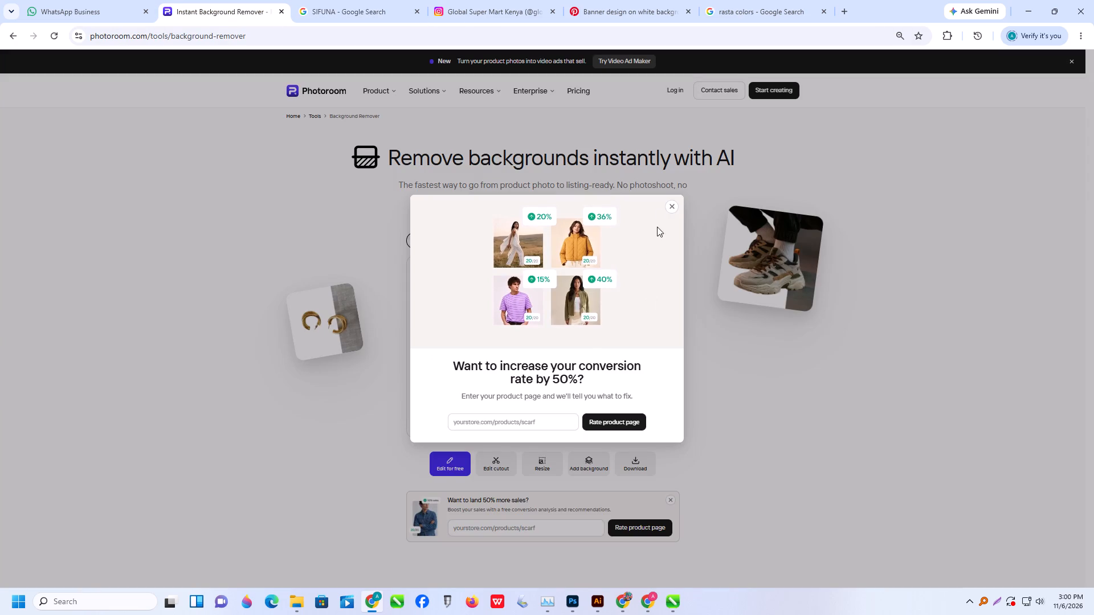
{"action": "left_click", "coordinate": [671, 200]}
{"action": "key", "text": "ctrl+v"}
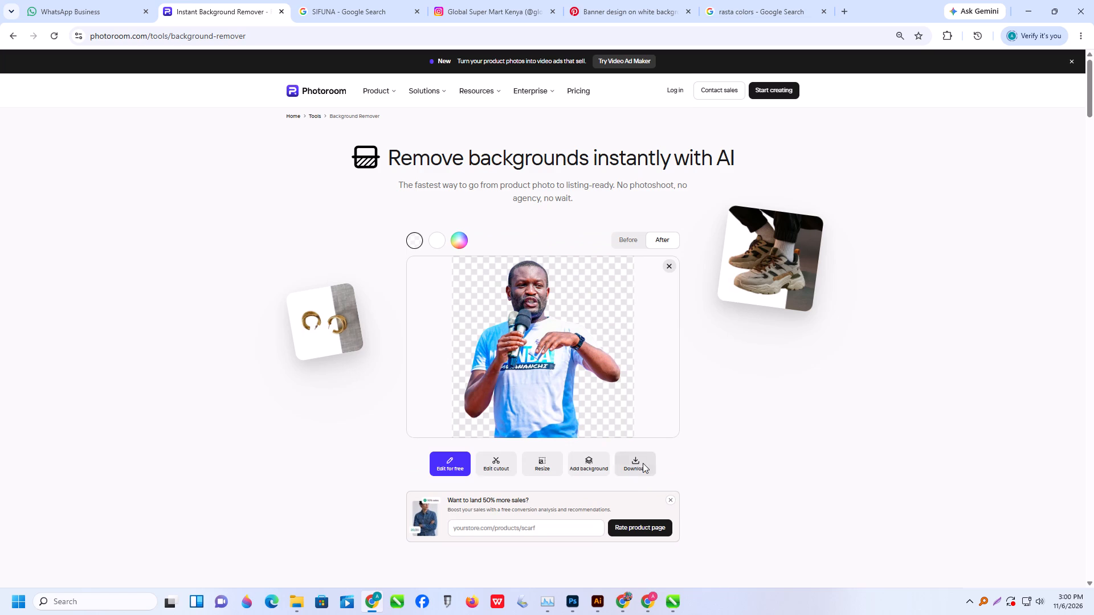
{"action": "left_click", "coordinate": [643, 463]}
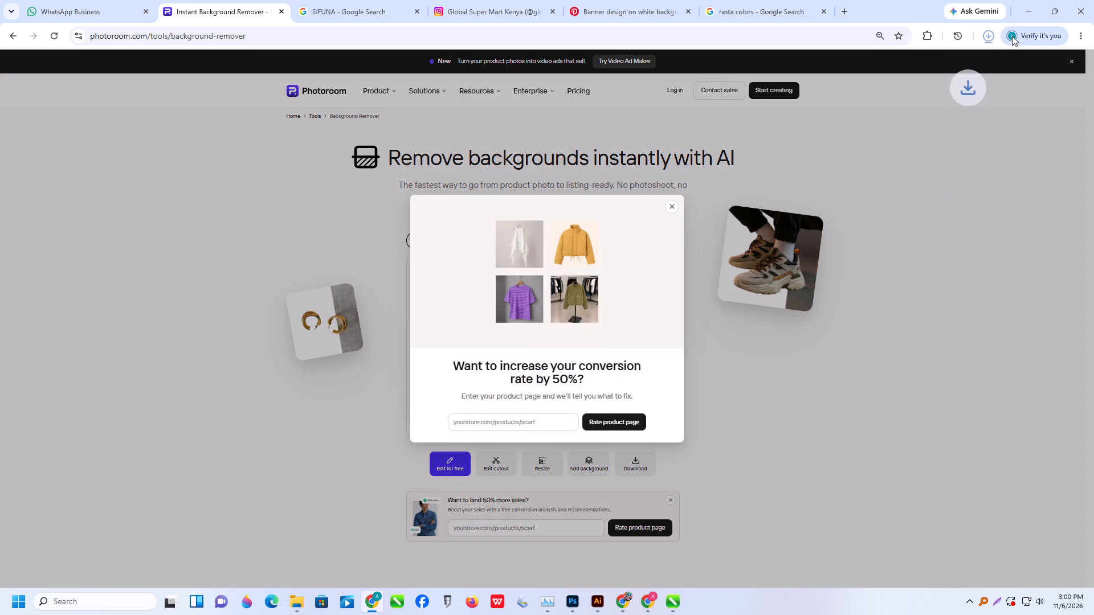
Bring the newly downloaded cutout from the Downloads folder into the Illustrator banner document.
{"action": "left_click", "coordinate": [1059, 11]}
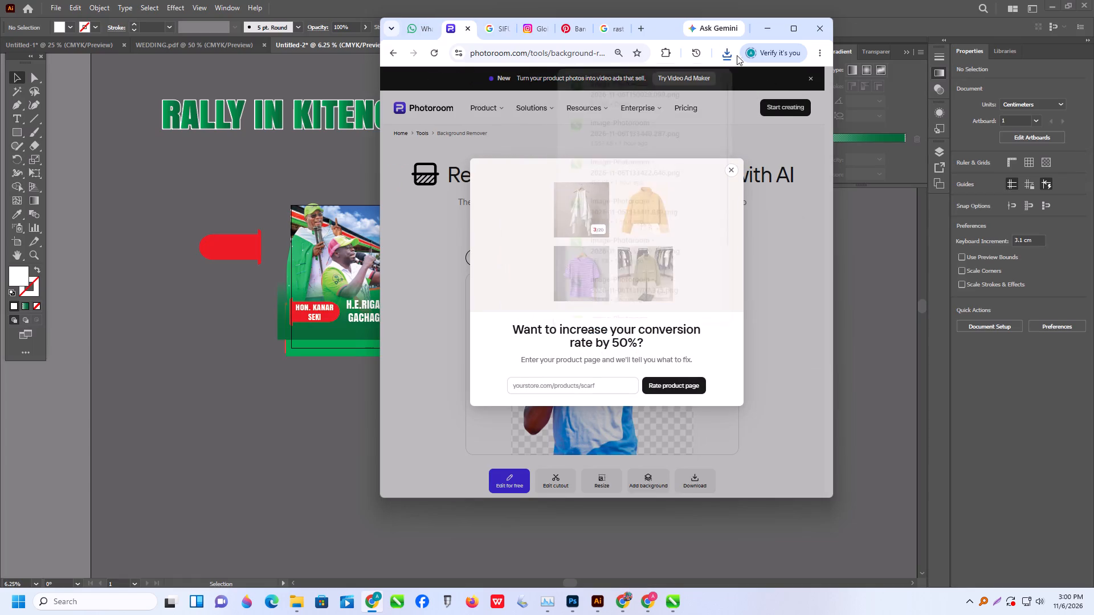
{"action": "left_click", "coordinate": [724, 54]}
{"action": "left_click", "coordinate": [726, 54]}
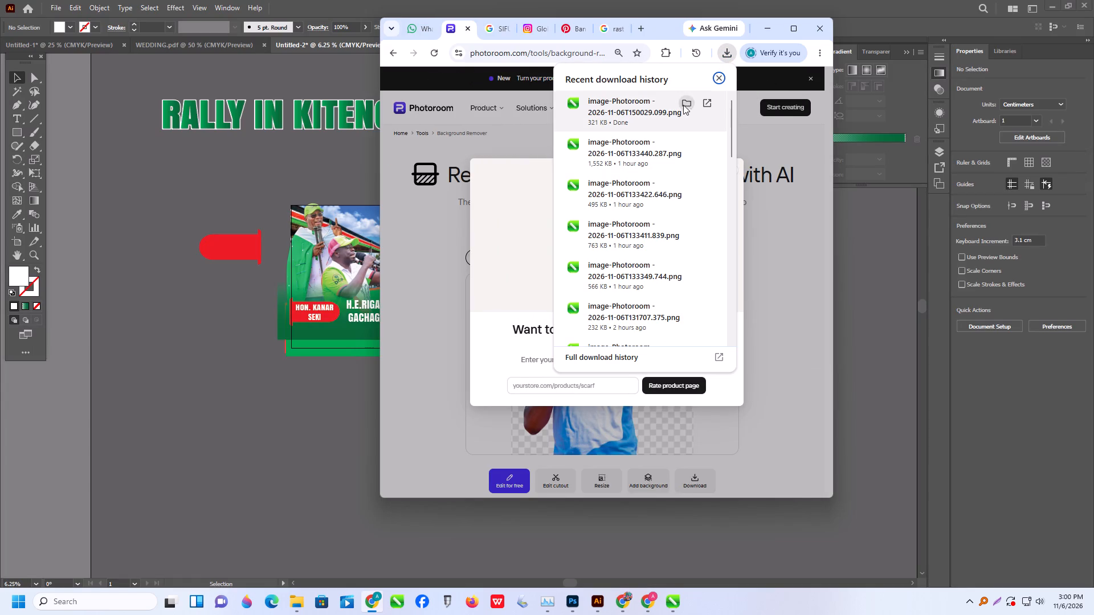
{"action": "left_click", "coordinate": [686, 104]}
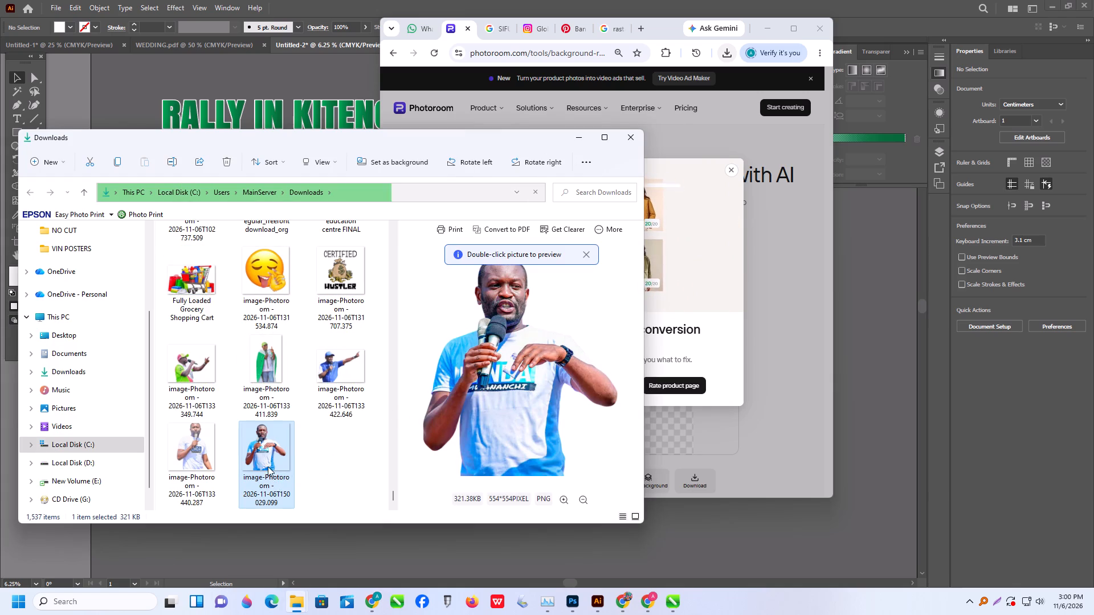
{"action": "left_click_drag", "start_coordinate": [268, 465], "coordinate": [818, 495]}
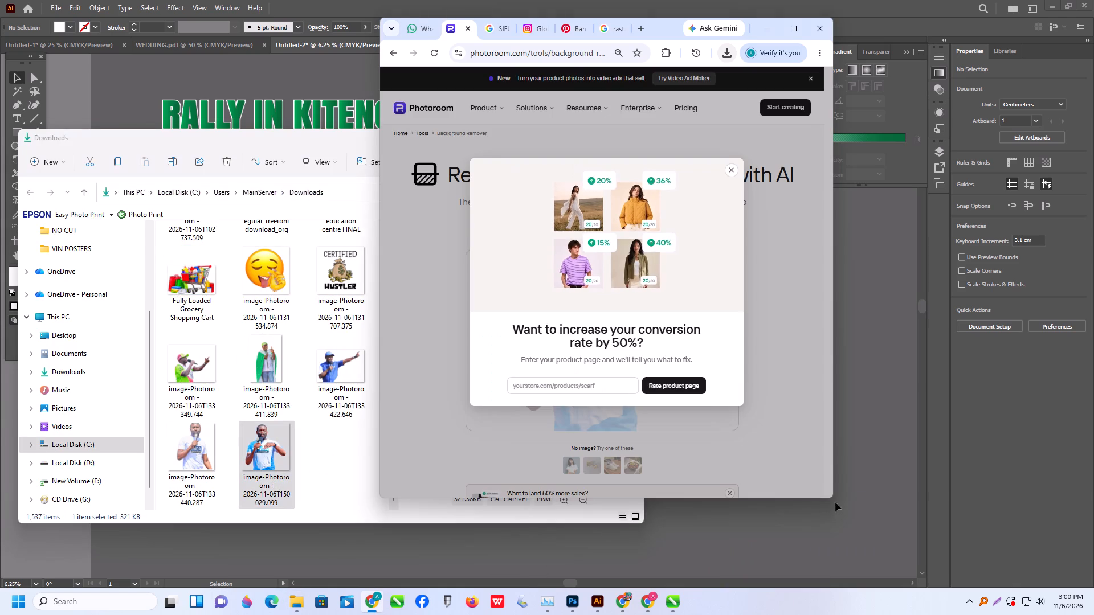
{"action": "left_click_drag", "start_coordinate": [274, 454], "coordinate": [881, 487]}
{"action": "left_click", "coordinate": [881, 493]}
Scale the new cutout to about 71.4 cm square and place it over the blue-shirted man, at about X 245 cm, Y 53 cm.
{"action": "left_click_drag", "start_coordinate": [881, 490], "coordinate": [722, 443]}
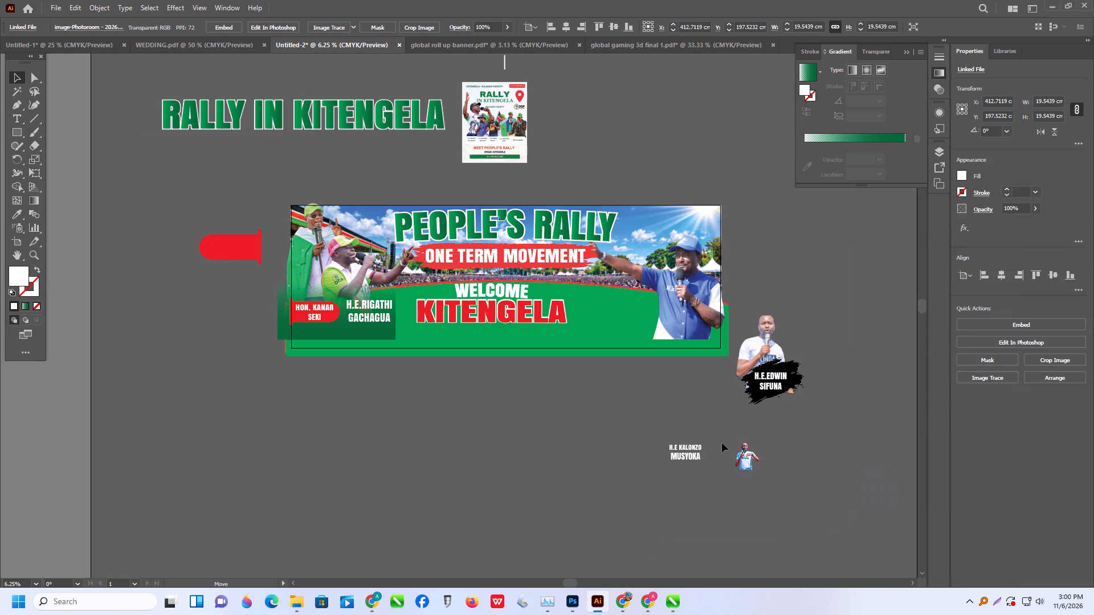
{"action": "left_click_drag", "start_coordinate": [722, 443], "coordinate": [629, 377]}
{"action": "left_click_drag", "start_coordinate": [642, 361], "coordinate": [692, 306], "text": "shift"}
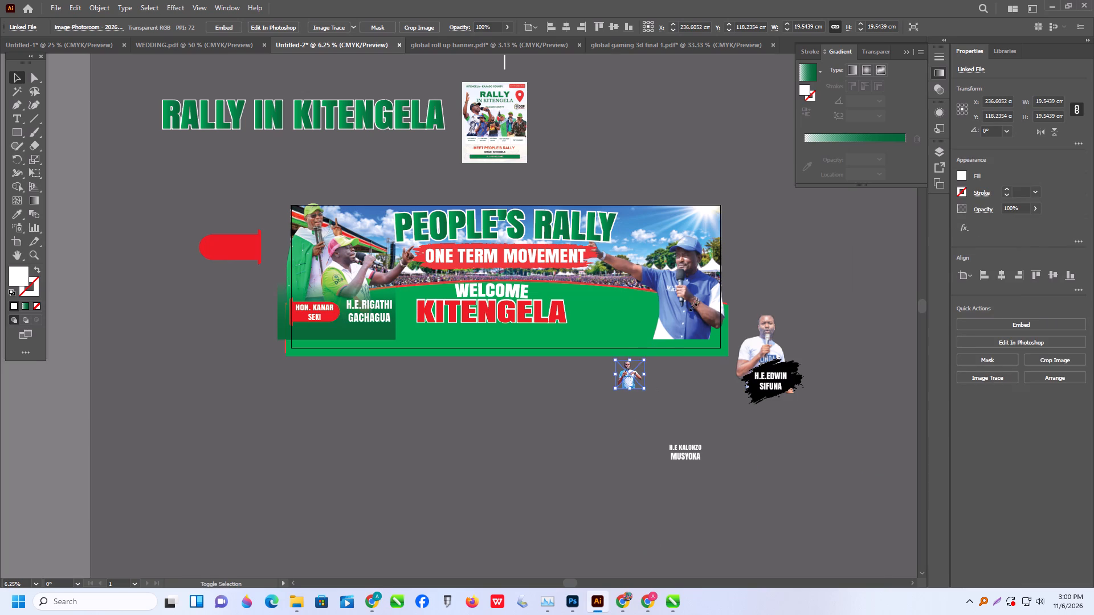
{"action": "left_click_drag", "start_coordinate": [692, 306], "coordinate": [707, 290], "text": "shift"}
{"action": "left_click_drag", "start_coordinate": [646, 368], "coordinate": [633, 325]}
{"action": "scroll", "coordinate": [640, 329], "scroll_direction": "up", "scroll_amount": 3}
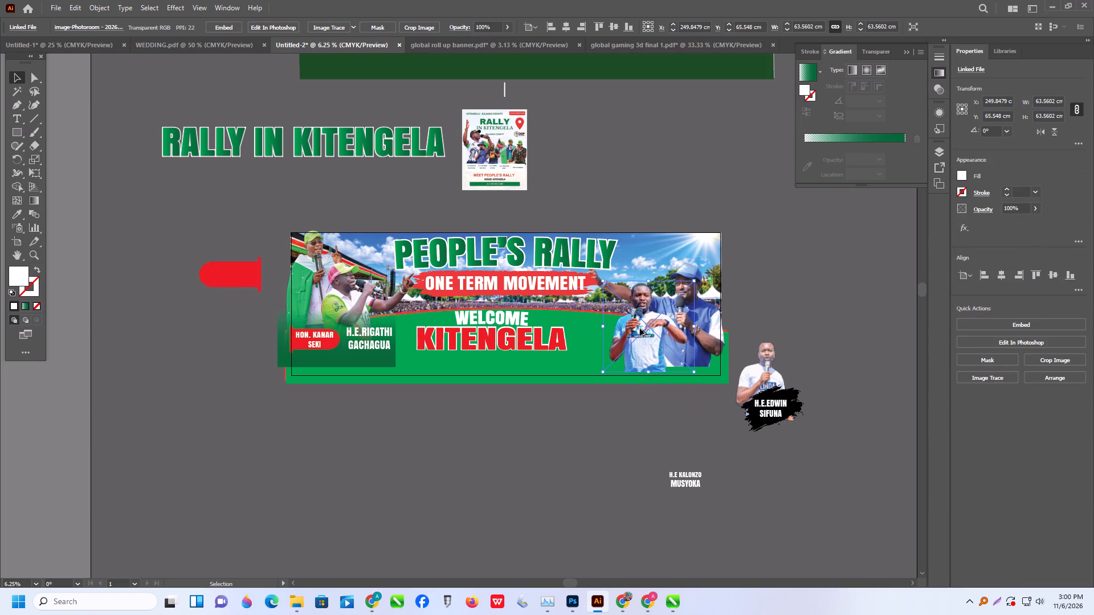
{"action": "scroll", "coordinate": [648, 349], "scroll_direction": "up", "scroll_amount": 1, "text": "alt"}
{"action": "left_click_drag", "start_coordinate": [643, 358], "coordinate": [641, 329]}
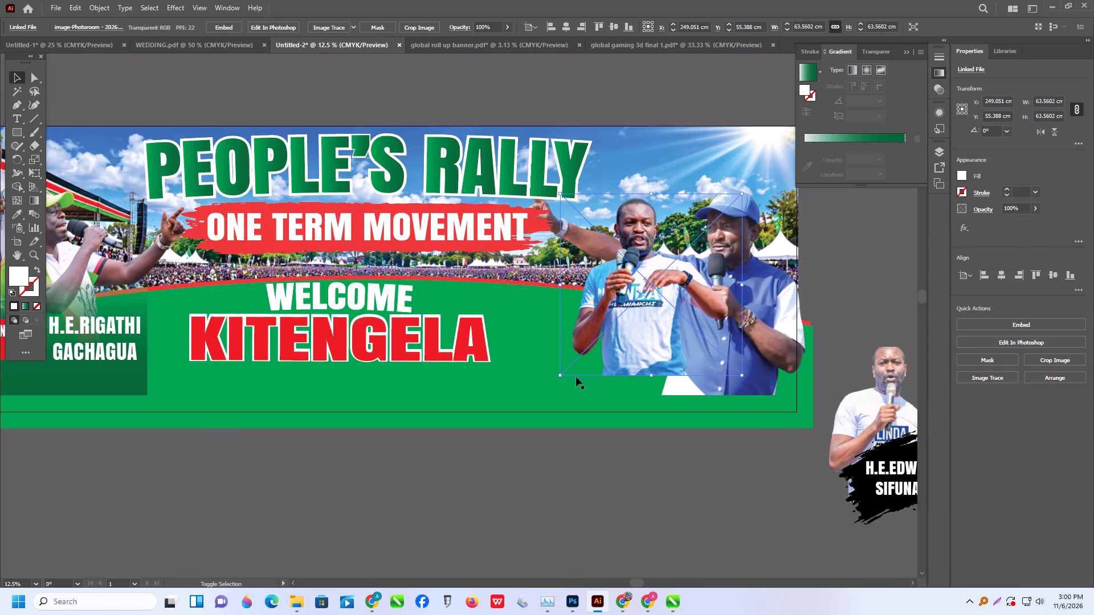
{"action": "left_click_drag", "start_coordinate": [560, 375], "coordinate": [538, 424], "text": "shift"}
{"action": "left_click_drag", "start_coordinate": [609, 350], "coordinate": [610, 333]}
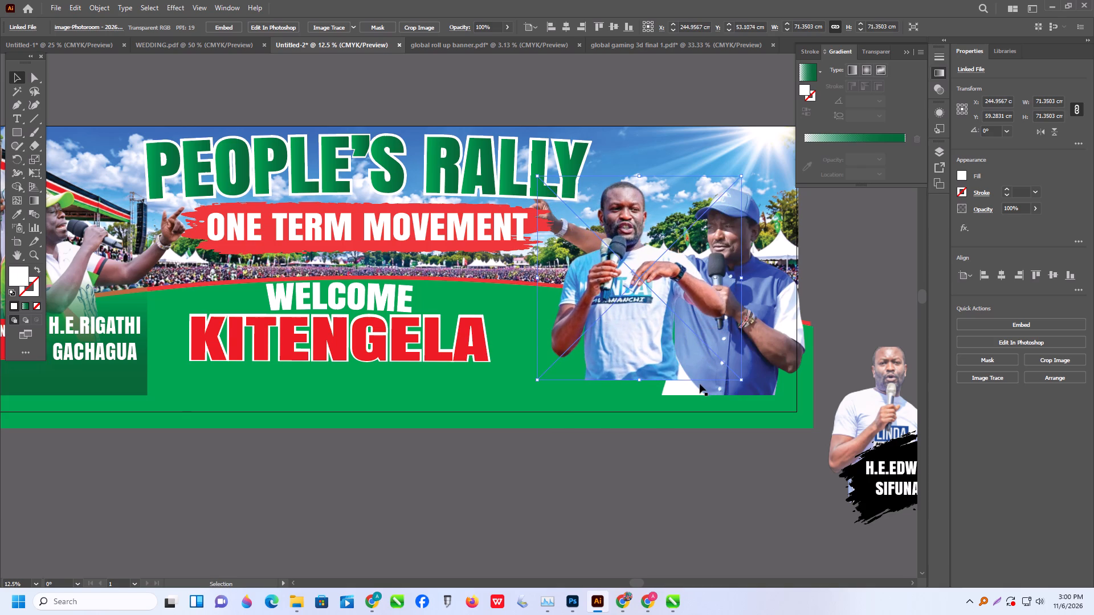
Delete the spare red label shape lying outside the banner's left end.
{"action": "scroll", "coordinate": [700, 384], "scroll_direction": "down", "scroll_amount": 1, "text": "alt"}
{"action": "left_click", "coordinate": [656, 505]}
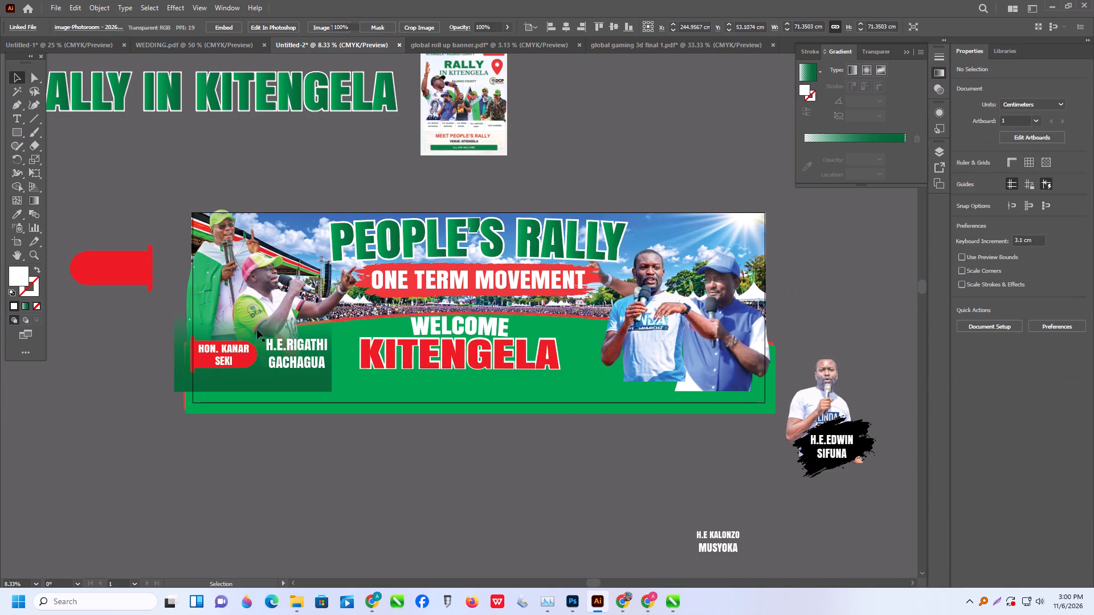
{"action": "left_click_drag", "start_coordinate": [116, 268], "coordinate": [222, 450]}
{"action": "key", "text": "Delete"}
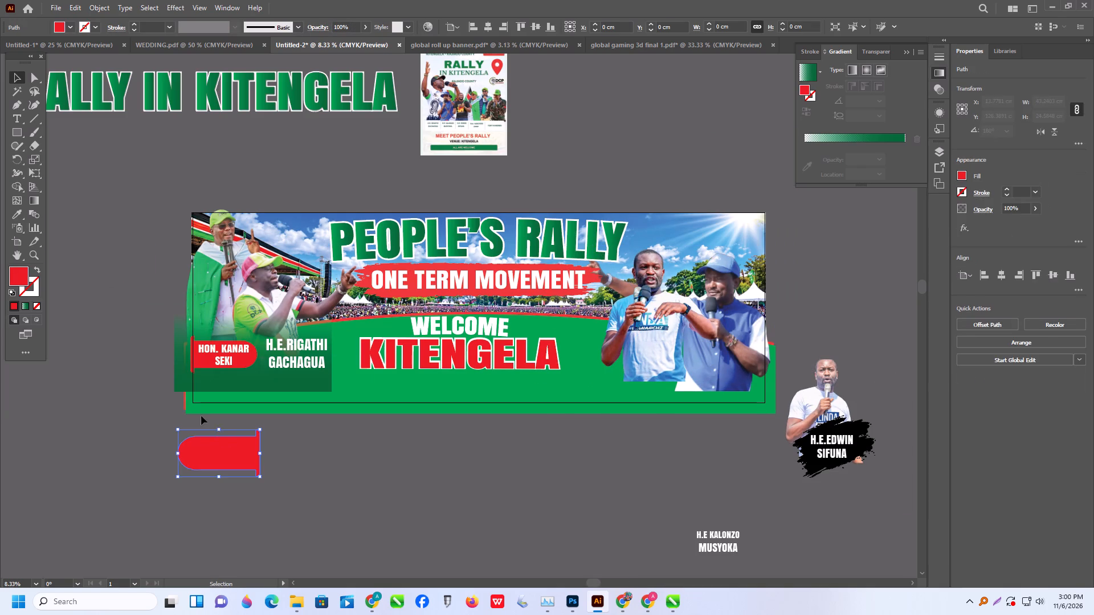
Copy the HON. KANAR SEKI red label shape to the banner's lower right end and flip it, at about X 283 cm, Y 88 cm.
{"action": "left_click_drag", "start_coordinate": [201, 363], "coordinate": [201, 367], "text": "alt"}
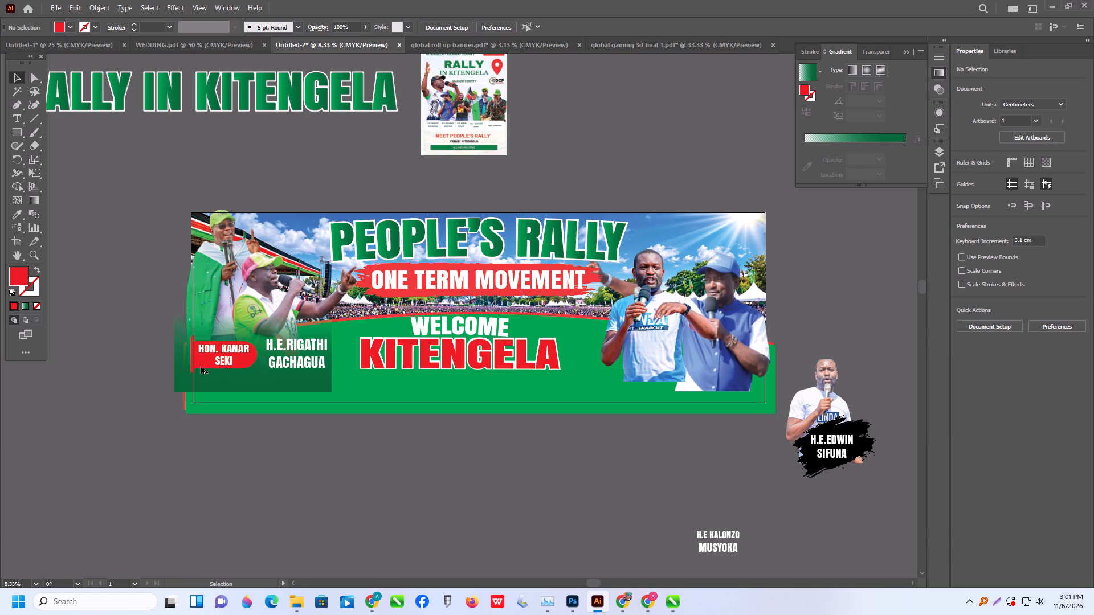
{"action": "left_click_drag", "start_coordinate": [201, 367], "coordinate": [746, 386], "text": "alt"}
{"action": "right_click", "coordinate": [744, 386]}
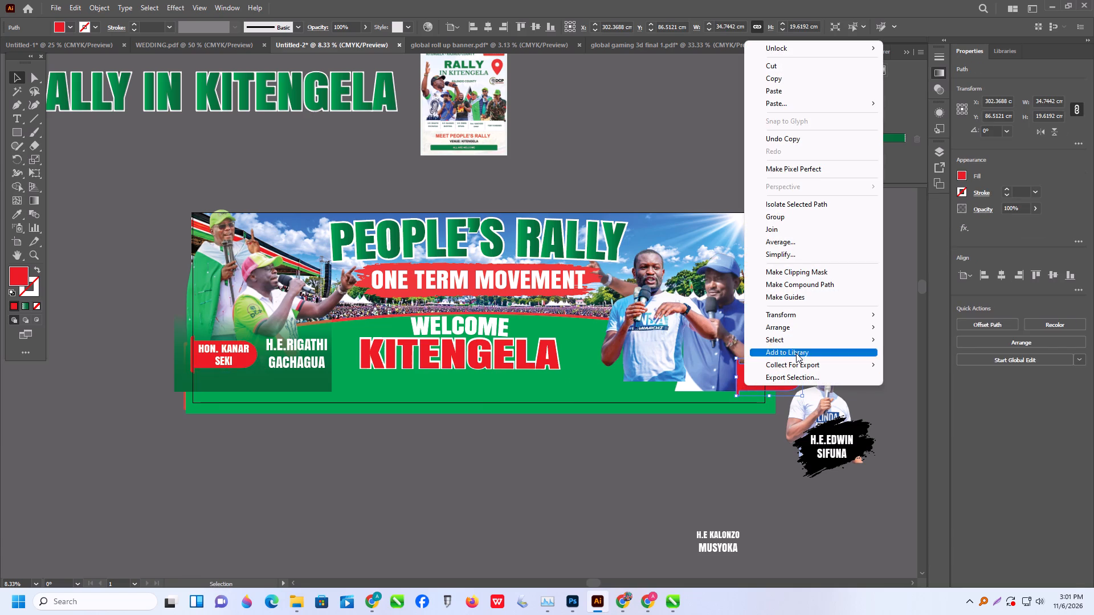
{"action": "left_click", "coordinate": [789, 317]}
{"action": "left_click", "coordinate": [920, 356]}
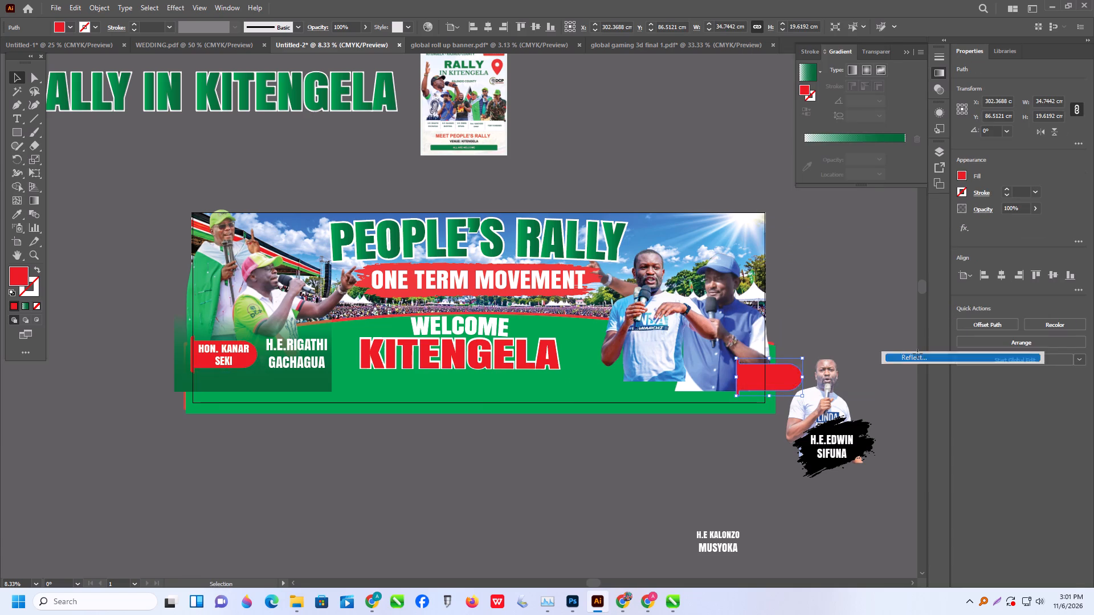
{"action": "left_click", "coordinate": [538, 371]}
{"action": "left_click_drag", "start_coordinate": [766, 376], "coordinate": [761, 378]}
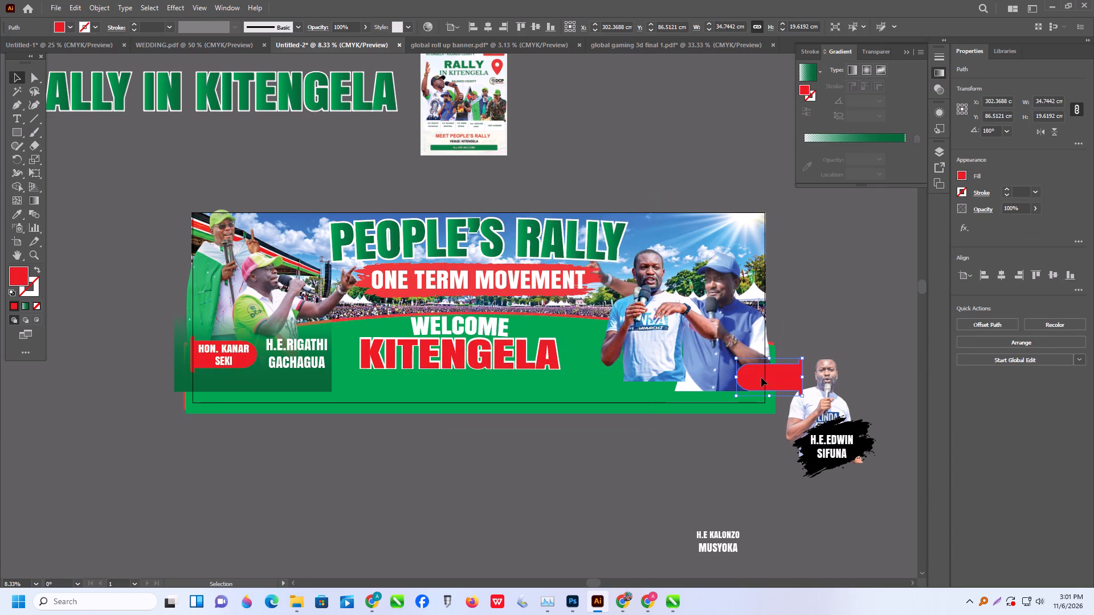
{"action": "left_click_drag", "start_coordinate": [761, 378], "coordinate": [729, 379]}
Place the H.E KALONZO MUSYOKA text in front of the right red label, at about X 287.8 cm, Y 88.8 cm.
{"action": "left_click_drag", "start_coordinate": [718, 538], "coordinate": [742, 394]}
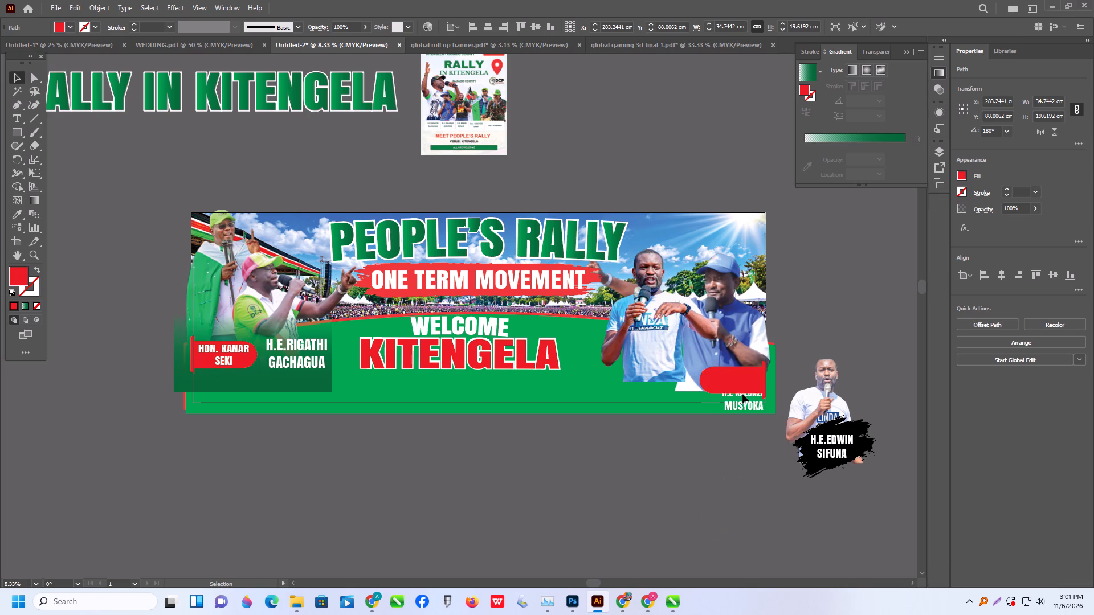
{"action": "left_click_drag", "start_coordinate": [742, 394], "coordinate": [740, 387]}
{"action": "key", "text": "ctrl+shift+bracketright"}
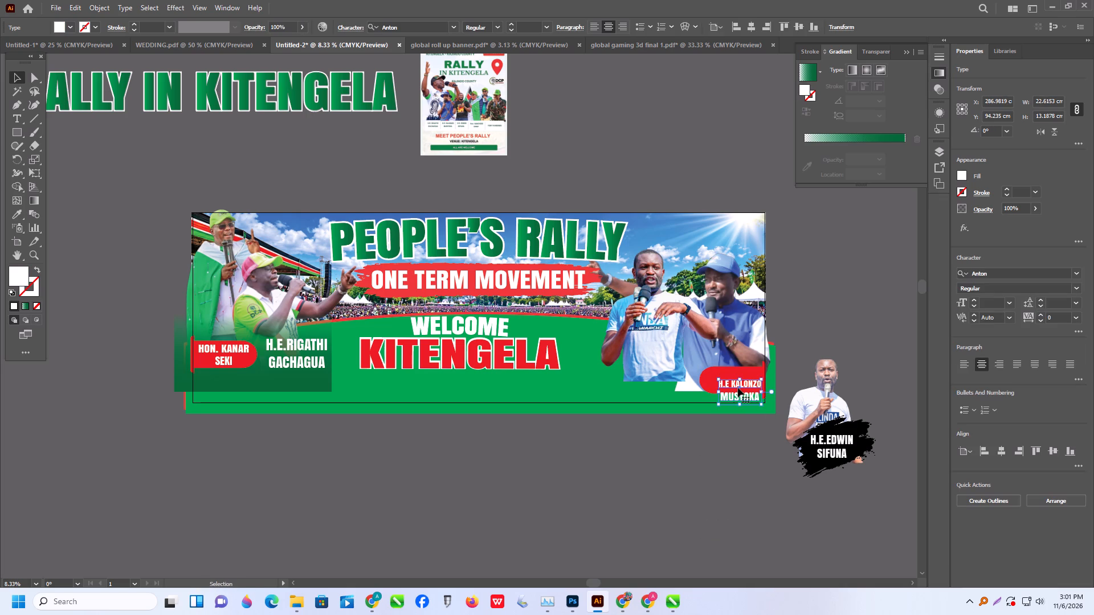
{"action": "scroll", "coordinate": [742, 370], "scroll_direction": "up", "scroll_amount": 2, "text": "alt"}
{"action": "scroll", "coordinate": [790, 401], "scroll_direction": "up", "scroll_amount": 1, "text": "alt"}
{"action": "left_click_drag", "start_coordinate": [756, 405], "coordinate": [758, 374]}
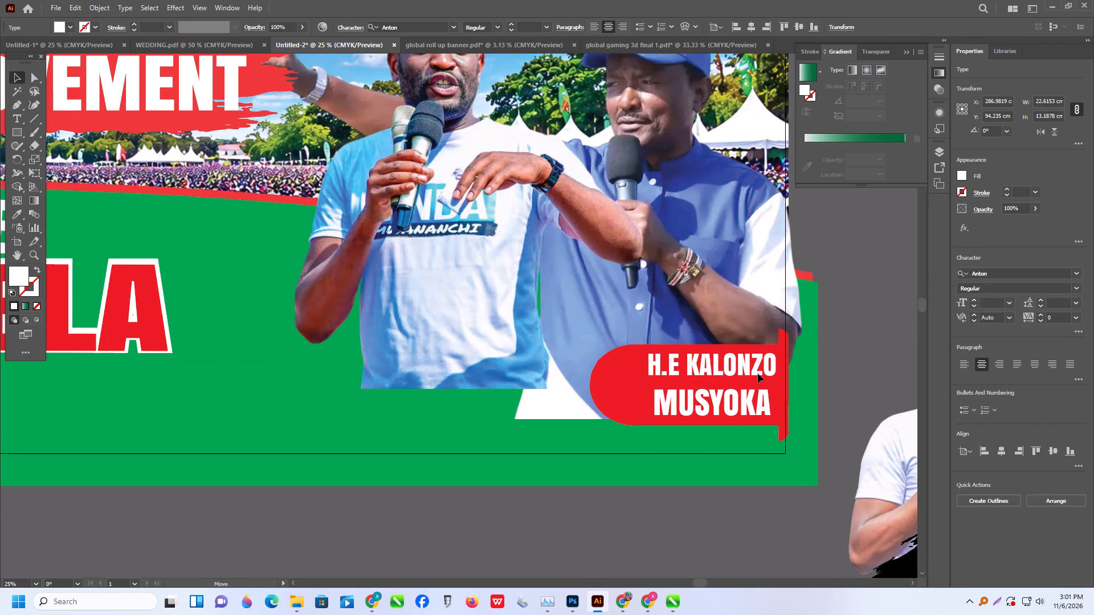
{"action": "left_click_drag", "start_coordinate": [758, 374], "coordinate": [761, 374]}
Set the midpoint of the green gradient rectangle behind the left speakers' names to 13%.
{"action": "scroll", "coordinate": [760, 374], "scroll_direction": "down", "scroll_amount": 2, "text": "alt"}
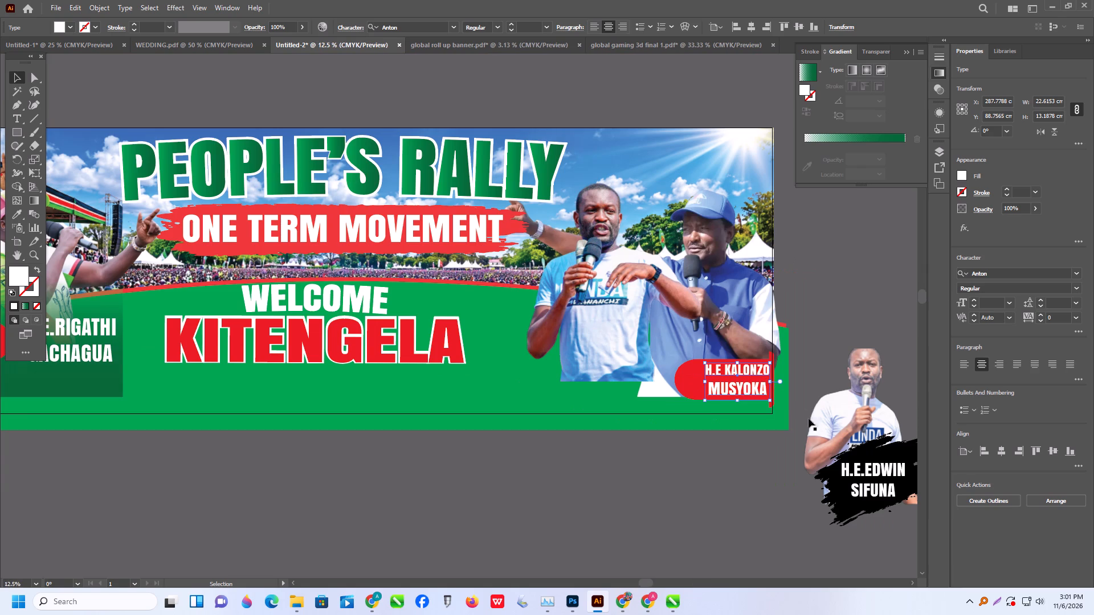
{"action": "left_click", "coordinate": [605, 348]}
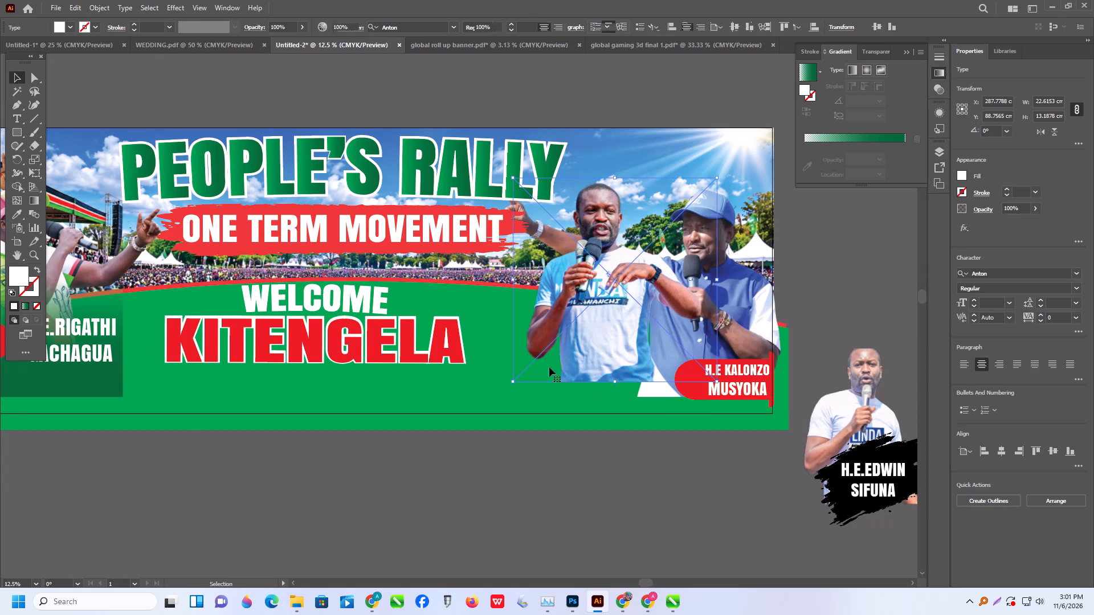
{"action": "left_click", "coordinate": [96, 397]}
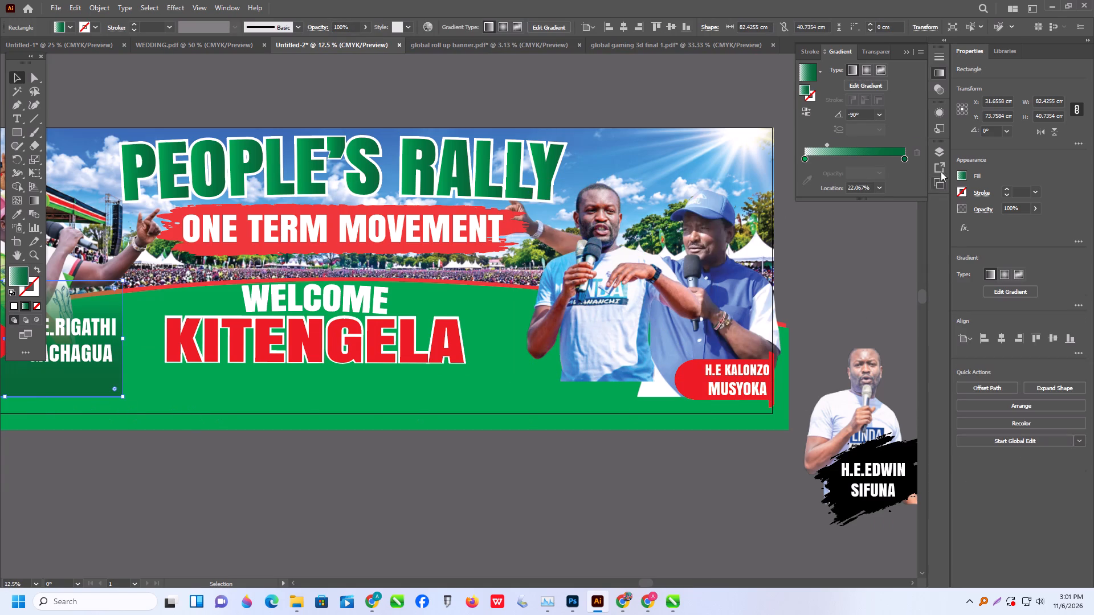
{"action": "left_click_drag", "start_coordinate": [824, 144], "coordinate": [815, 140]}
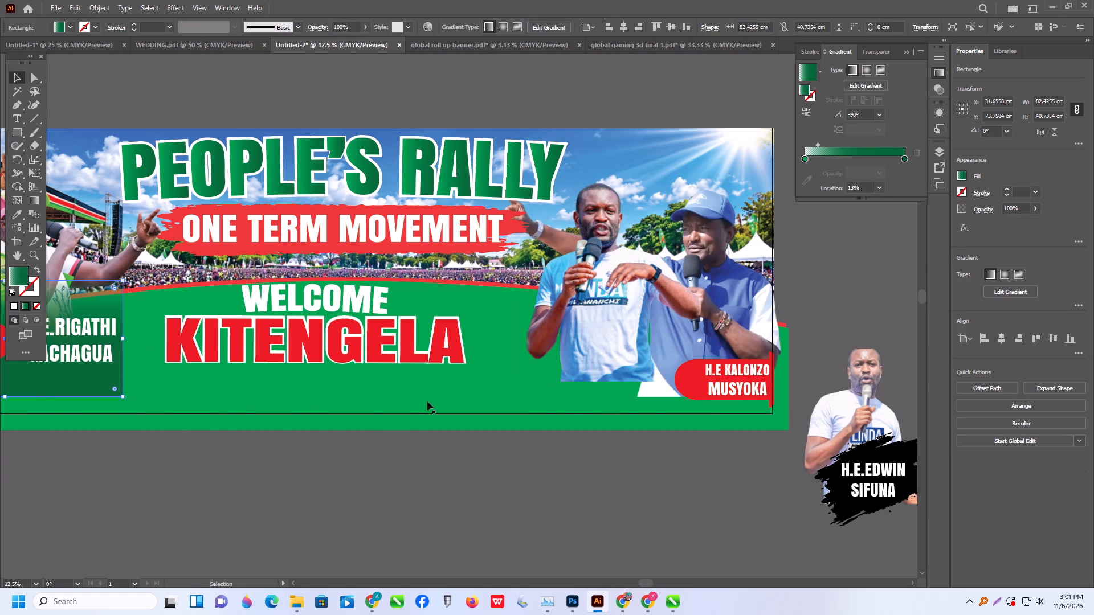
{"action": "scroll", "coordinate": [550, 408], "scroll_direction": "down", "scroll_amount": 2, "text": "alt"}
{"action": "left_click", "coordinate": [447, 486]}
Stretch the left gradient rectangle to about 50.7 cm high and move it to about X 31.3 cm, Y 82.3 cm, covering the banner's lower edge.
{"action": "key", "text": "space"}
{"action": "key", "text": "space"}
{"action": "key", "text": "space"}
{"action": "key", "text": "space"}
{"action": "key", "text": "space"}
{"action": "scroll", "coordinate": [270, 410], "scroll_direction": "up", "scroll_amount": 1}
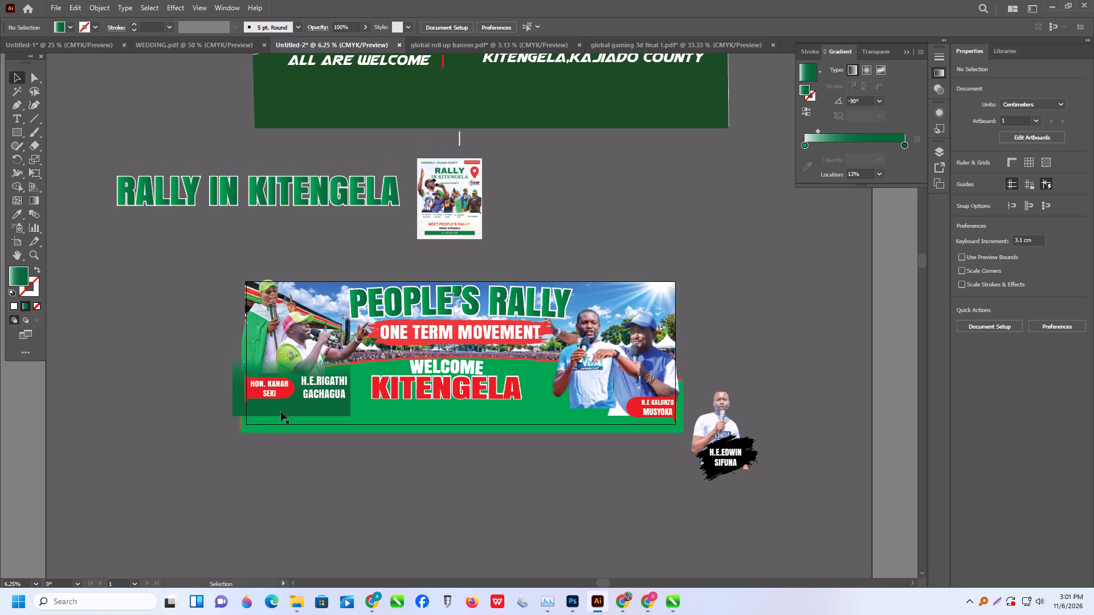
{"action": "scroll", "coordinate": [276, 423], "scroll_direction": "up", "scroll_amount": 2, "text": "alt"}
{"action": "left_click", "coordinate": [297, 401]}
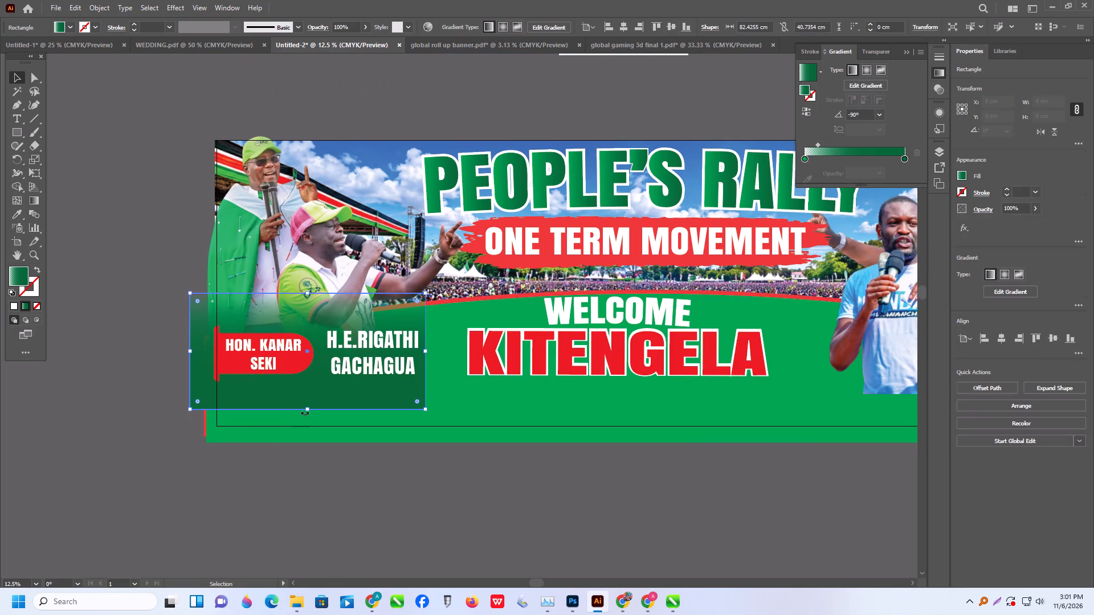
{"action": "left_click_drag", "start_coordinate": [306, 411], "coordinate": [309, 438]}
{"action": "left_click_drag", "start_coordinate": [340, 408], "coordinate": [340, 423]}
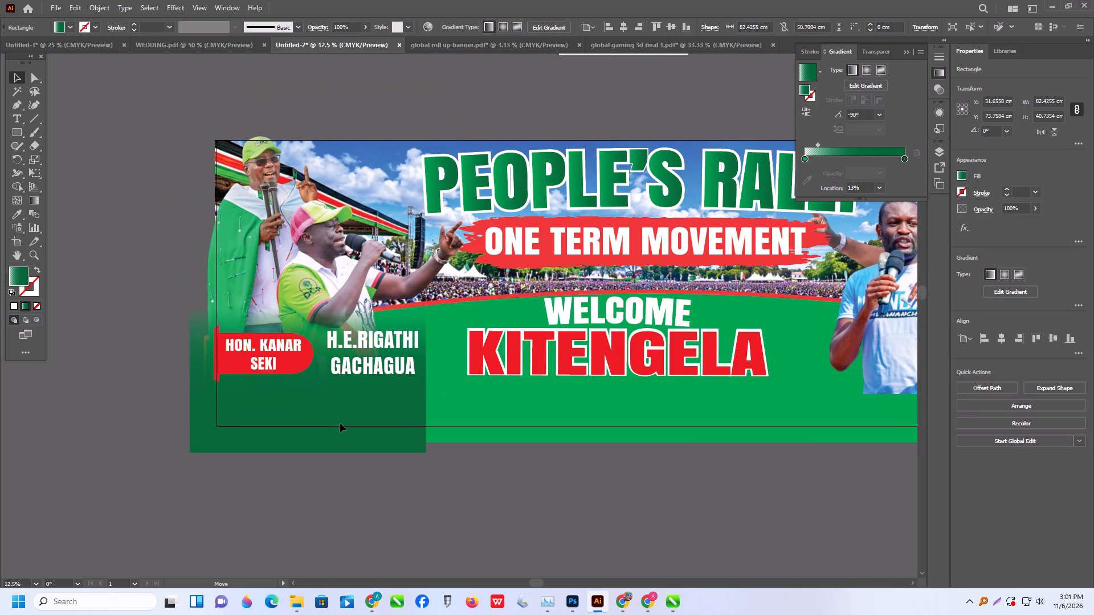
{"action": "left_click_drag", "start_coordinate": [340, 423], "coordinate": [338, 419]}
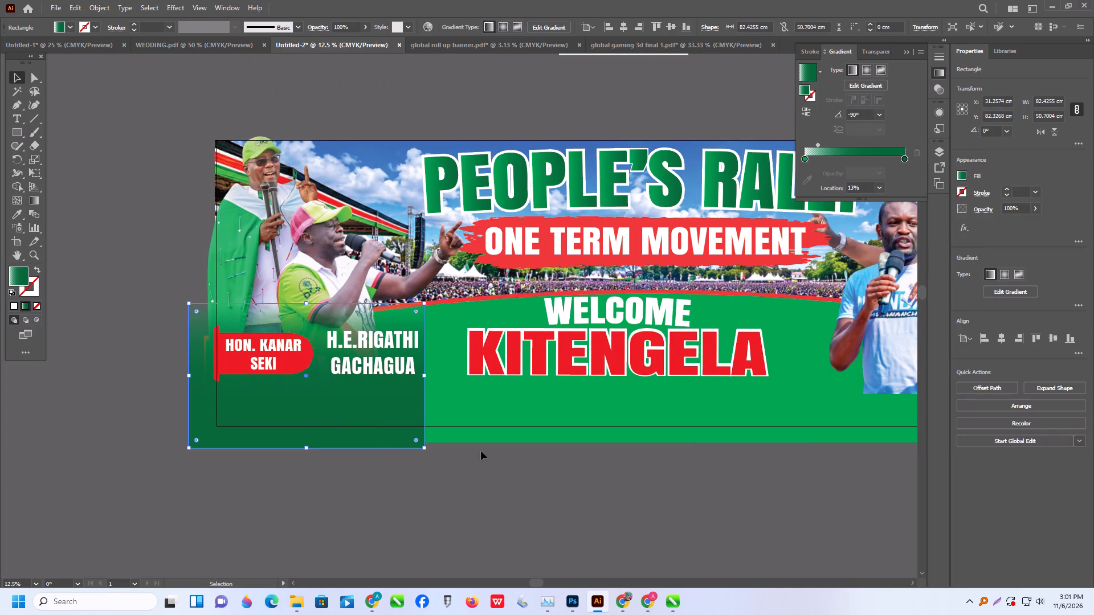
{"action": "left_click", "coordinate": [493, 468]}
Copy the left green gradient rectangle horizontally to the banner's right end, over the lower part of the two speakers there.
{"action": "key", "text": "space"}
{"action": "key", "text": "space"}
{"action": "key", "text": "space"}
{"action": "key", "text": "space"}
{"action": "key", "text": "space"}
{"action": "key", "text": "space"}
{"action": "key", "text": "space"}
{"action": "key", "text": "space"}
{"action": "key", "text": "space"}
{"action": "key", "text": "space"}
{"action": "key", "text": "space"}
{"action": "key", "text": "space"}
{"action": "key", "text": "space"}
{"action": "scroll", "coordinate": [381, 415], "scroll_direction": "down", "scroll_amount": 1}
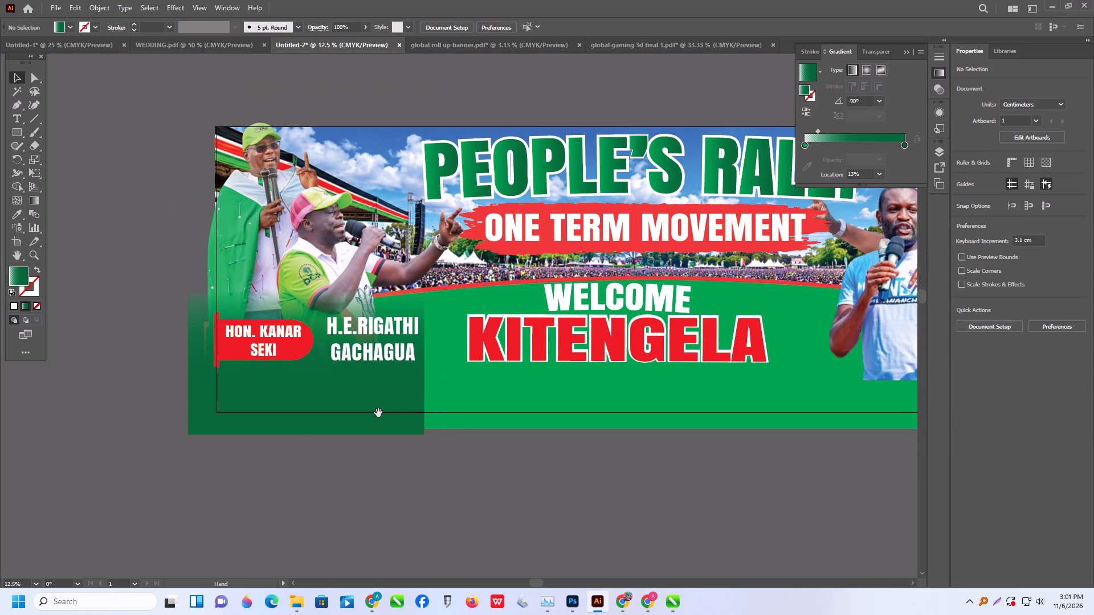
{"action": "scroll", "coordinate": [378, 413], "scroll_direction": "down", "scroll_amount": 1}
{"action": "scroll", "coordinate": [378, 413], "scroll_direction": "down", "scroll_amount": 2, "text": "alt"}
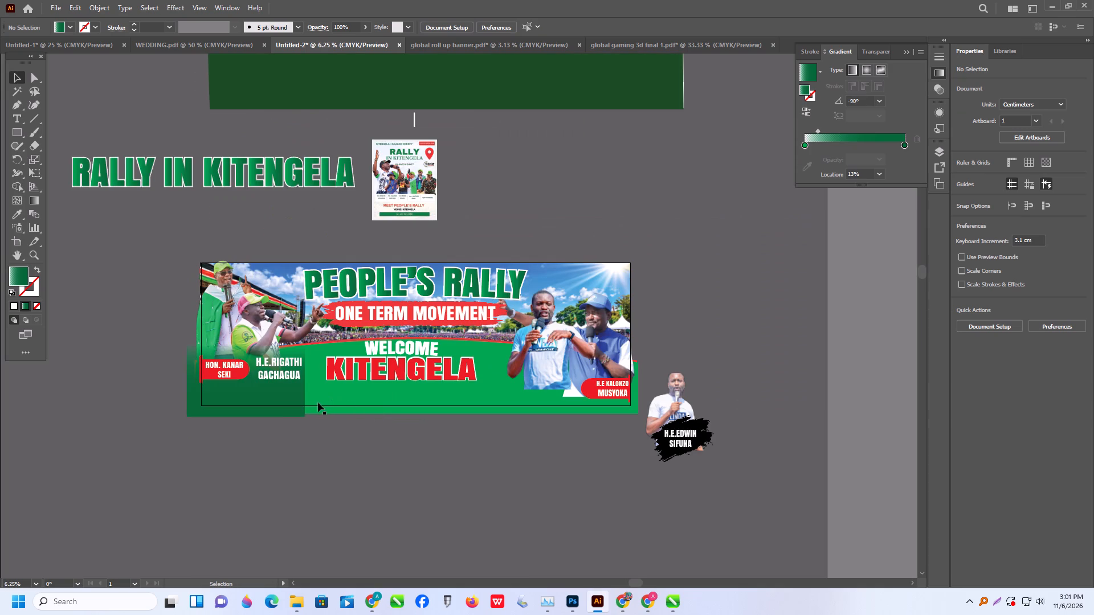
{"action": "left_click_drag", "start_coordinate": [287, 404], "coordinate": [617, 415], "text": "alt"}
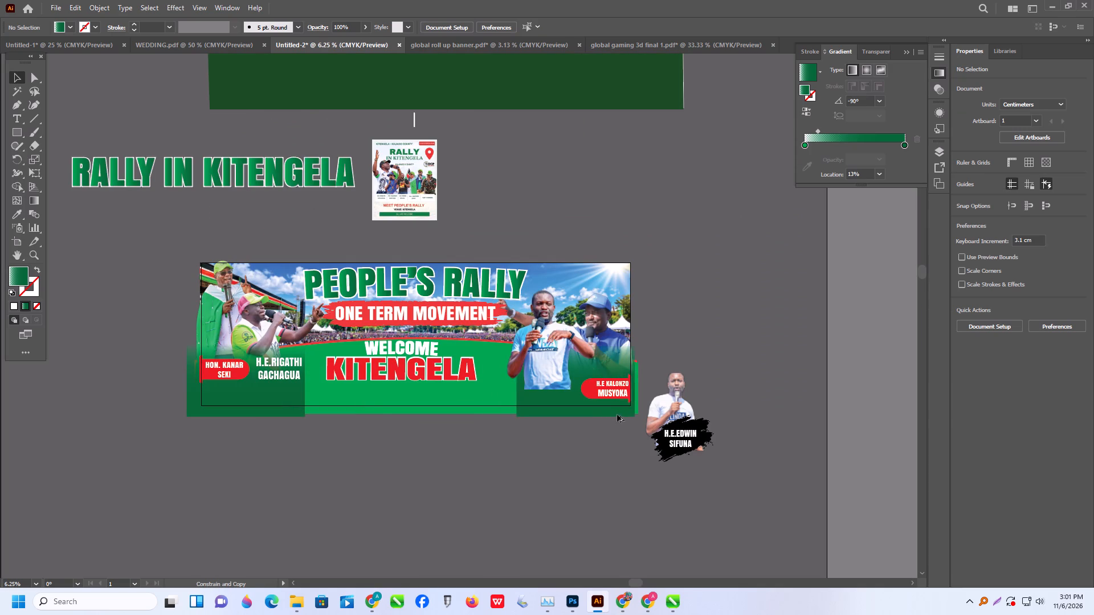
Bring the right gradient rectangle in front of the speakers, keeping the H.E KALONZO MUSYOKA text and its red label above it.
{"action": "left_click_drag", "start_coordinate": [617, 415], "coordinate": [615, 407], "text": "alt"}
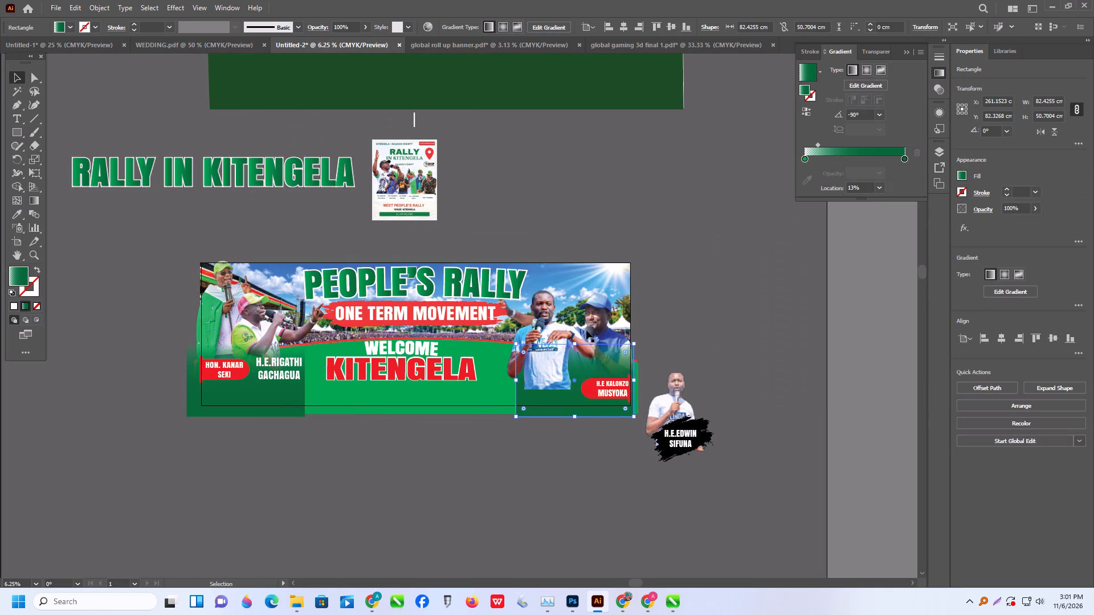
{"action": "scroll", "coordinate": [603, 404], "scroll_direction": "up", "scroll_amount": 3, "text": "alt"}
{"action": "left_click", "coordinate": [629, 377]}
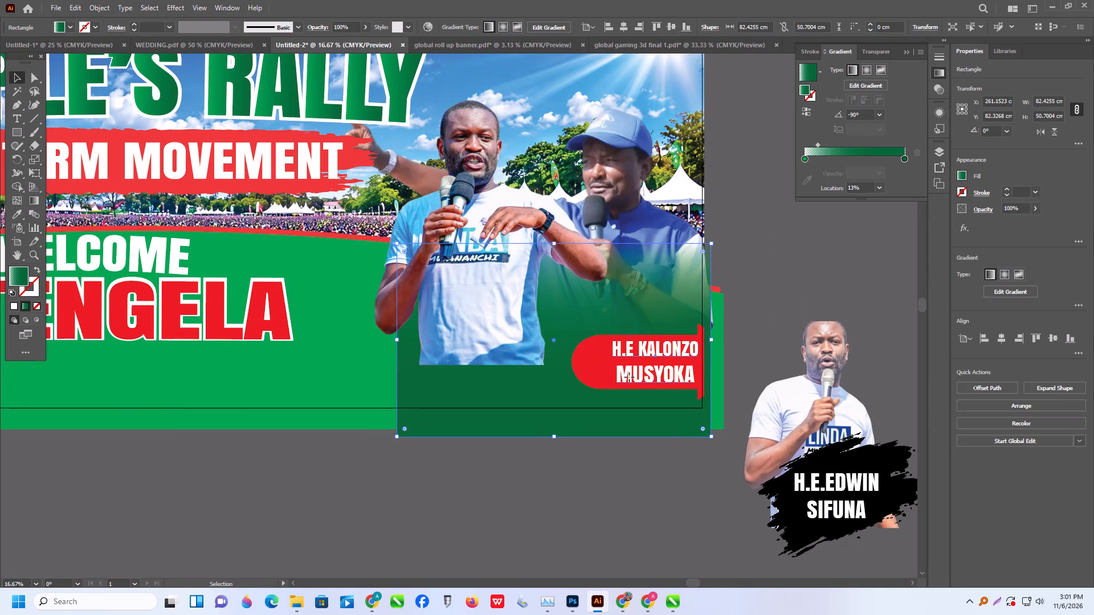
{"action": "left_click", "coordinate": [594, 366], "text": "shift"}
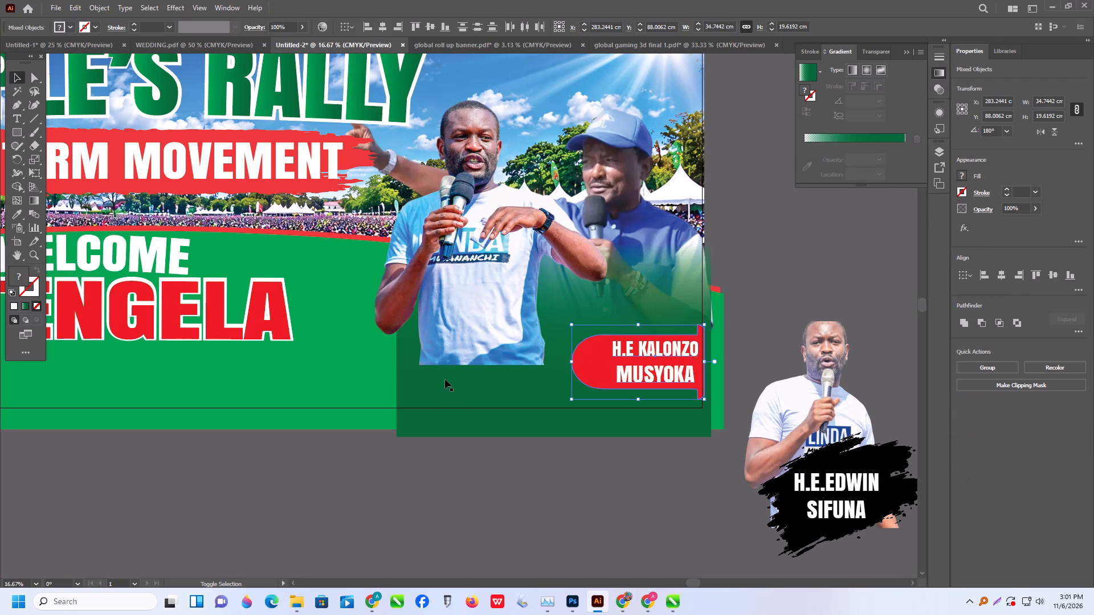
{"action": "left_click", "coordinate": [439, 411], "text": "shift"}
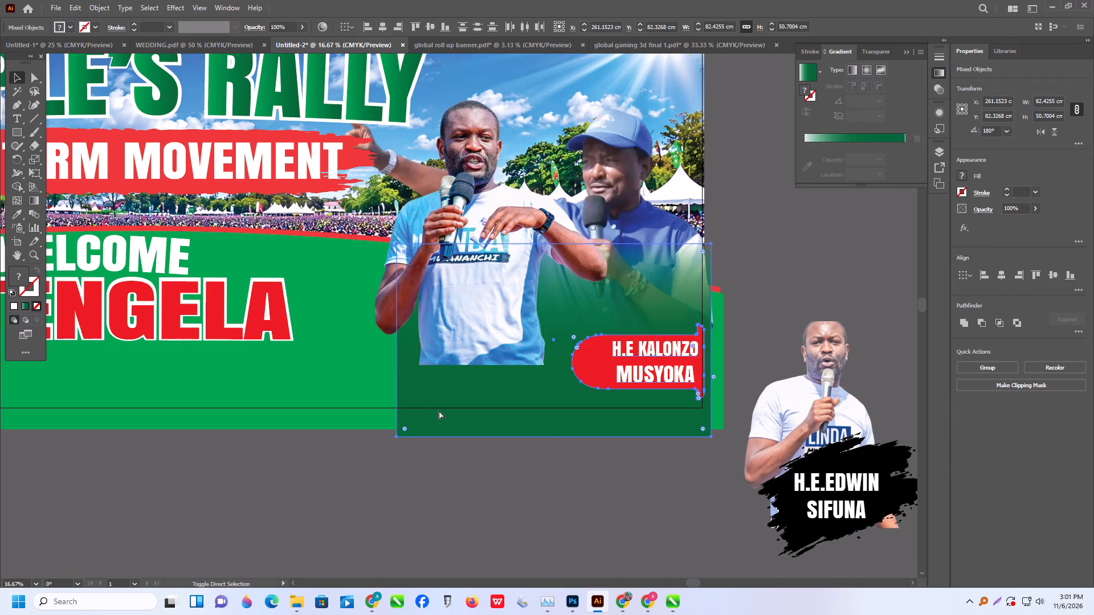
{"action": "key", "text": "ctrl+shift+bracketright"}
{"action": "left_click", "coordinate": [553, 552]}
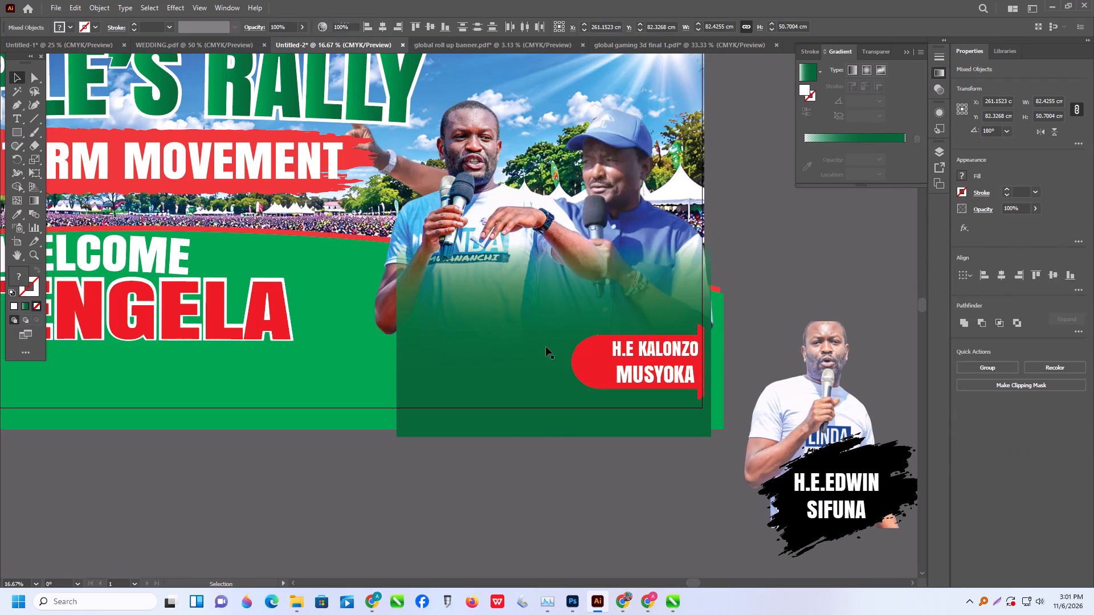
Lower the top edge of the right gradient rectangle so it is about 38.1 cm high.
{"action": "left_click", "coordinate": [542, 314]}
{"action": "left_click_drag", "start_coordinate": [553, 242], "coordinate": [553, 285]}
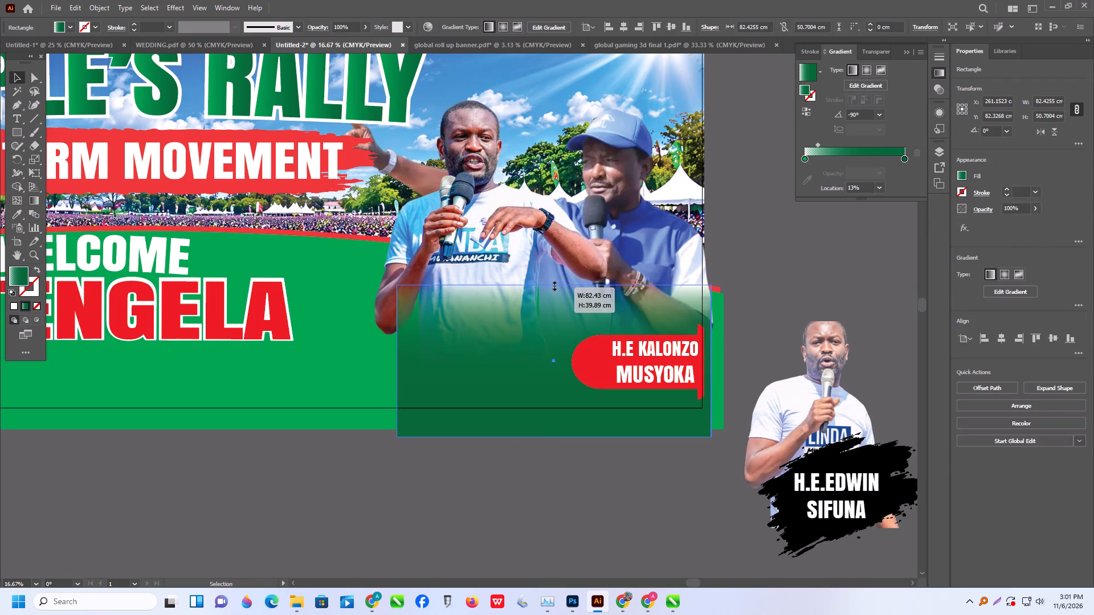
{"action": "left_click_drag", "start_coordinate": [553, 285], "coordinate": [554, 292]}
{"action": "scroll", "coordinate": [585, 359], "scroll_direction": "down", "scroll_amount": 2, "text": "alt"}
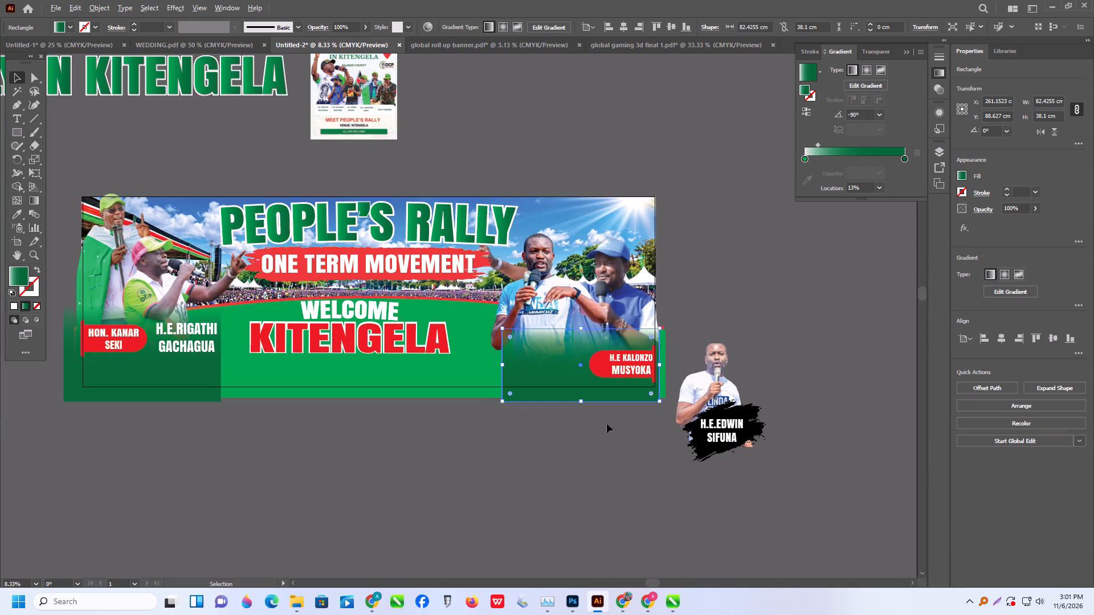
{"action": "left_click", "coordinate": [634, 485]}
Ungroup the H.E.EDWIN SIFUNA artwork beside the banner and delete its photo and black brush shape, keeping the name text.
{"action": "left_click_drag", "start_coordinate": [722, 427], "coordinate": [780, 393]}
{"action": "right_click", "coordinate": [773, 393]}
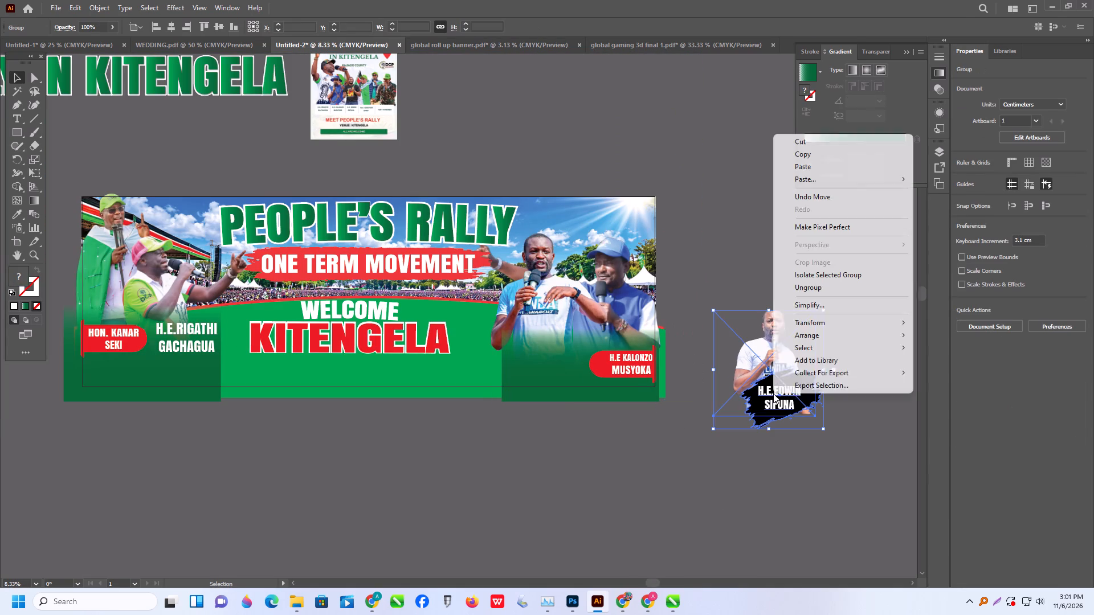
{"action": "left_click", "coordinate": [813, 288]}
{"action": "left_click", "coordinate": [743, 268]}
{"action": "left_click", "coordinate": [777, 325]}
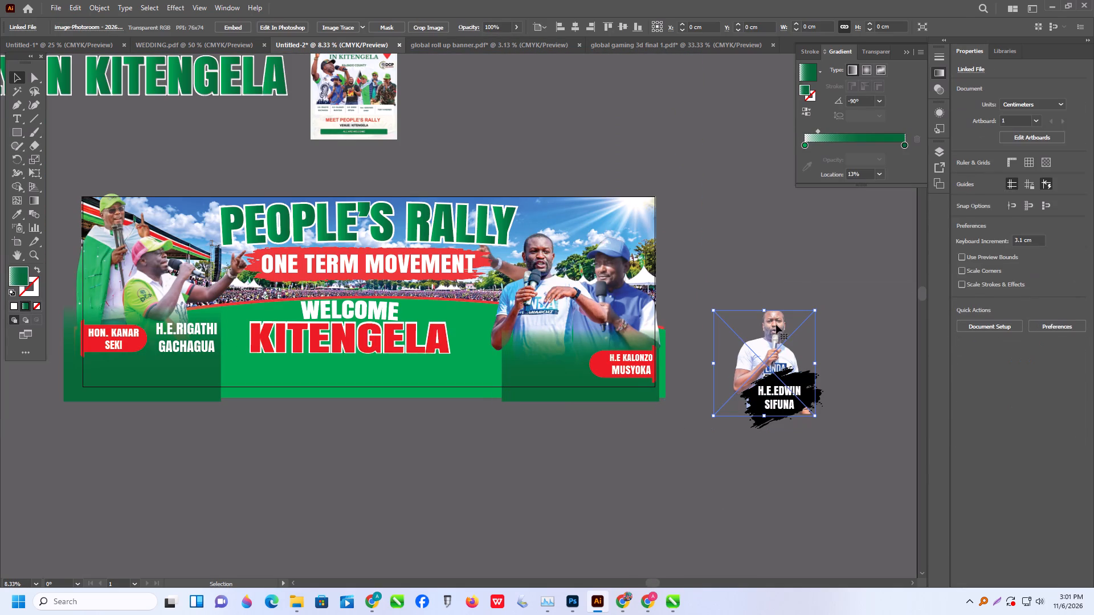
{"action": "key", "text": "Delete"}
{"action": "left_click_drag", "start_coordinate": [793, 373], "coordinate": [809, 257]}
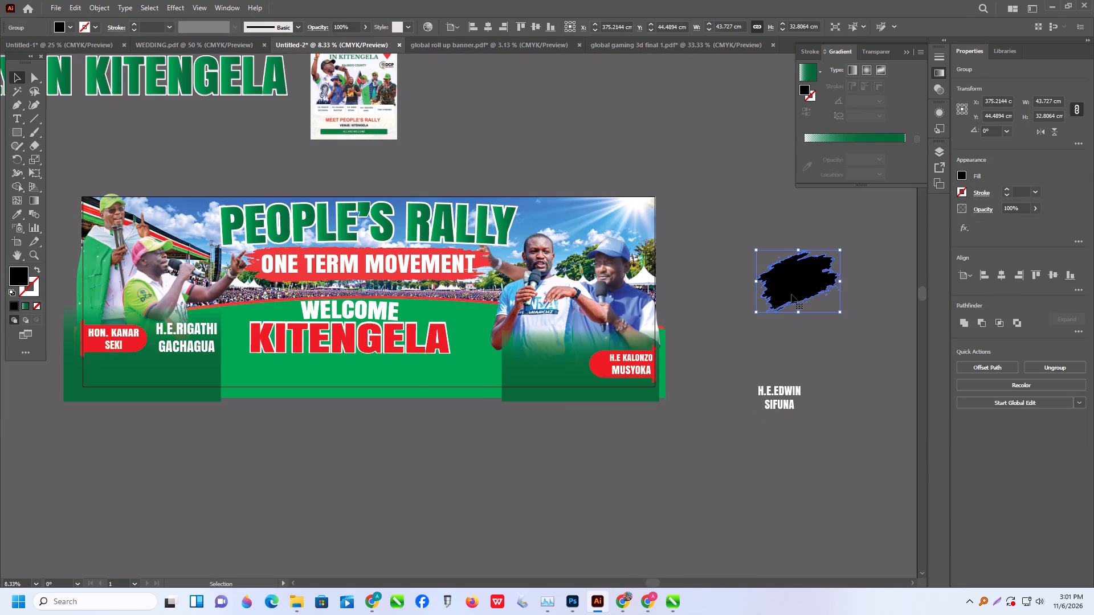
{"action": "key", "text": "Delete"}
Place the H.E.EDWIN SIFUNA text in front of the right gradient at about X 243.7, Y 78.3 cm, matching the H.E.RIGATHI GACHAGUA text style.
{"action": "left_click_drag", "start_coordinate": [787, 396], "coordinate": [568, 367]}
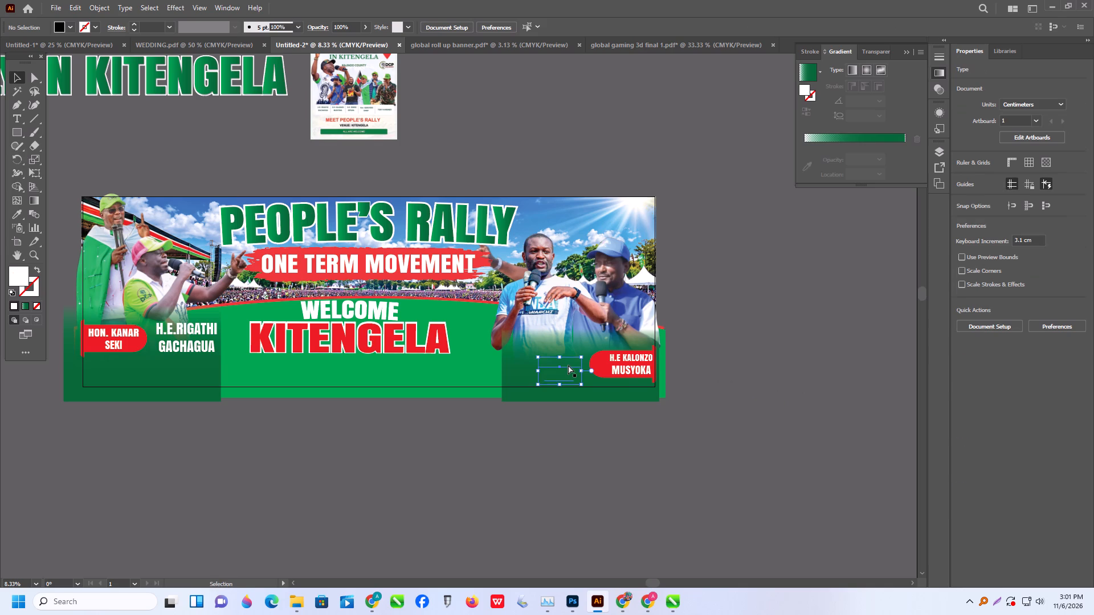
{"action": "key", "text": "ctrl+shift+bracketright"}
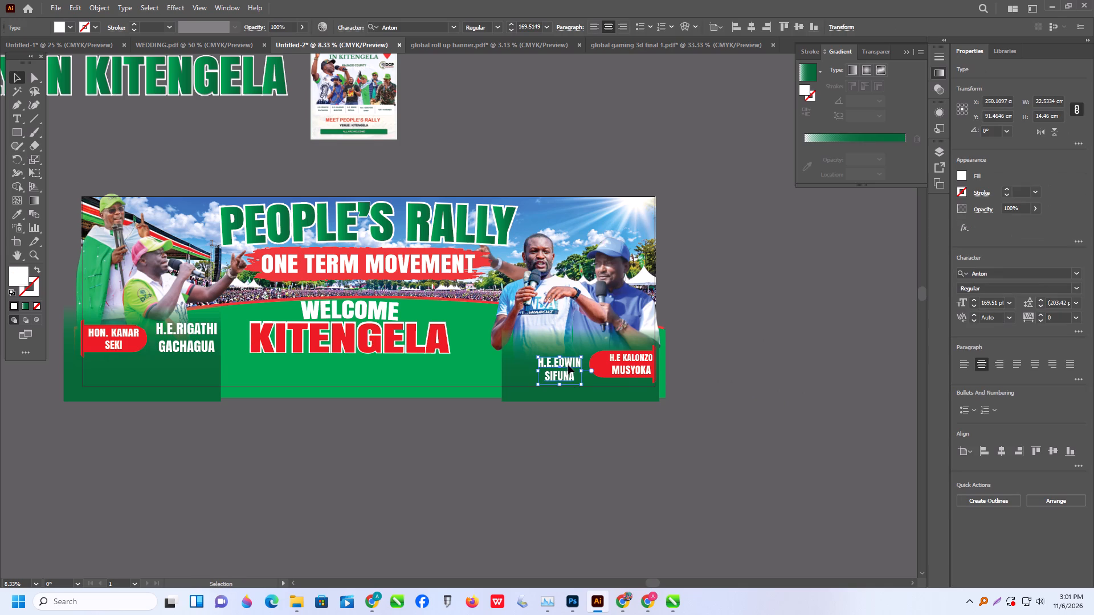
{"action": "left_click", "coordinate": [18, 216]}
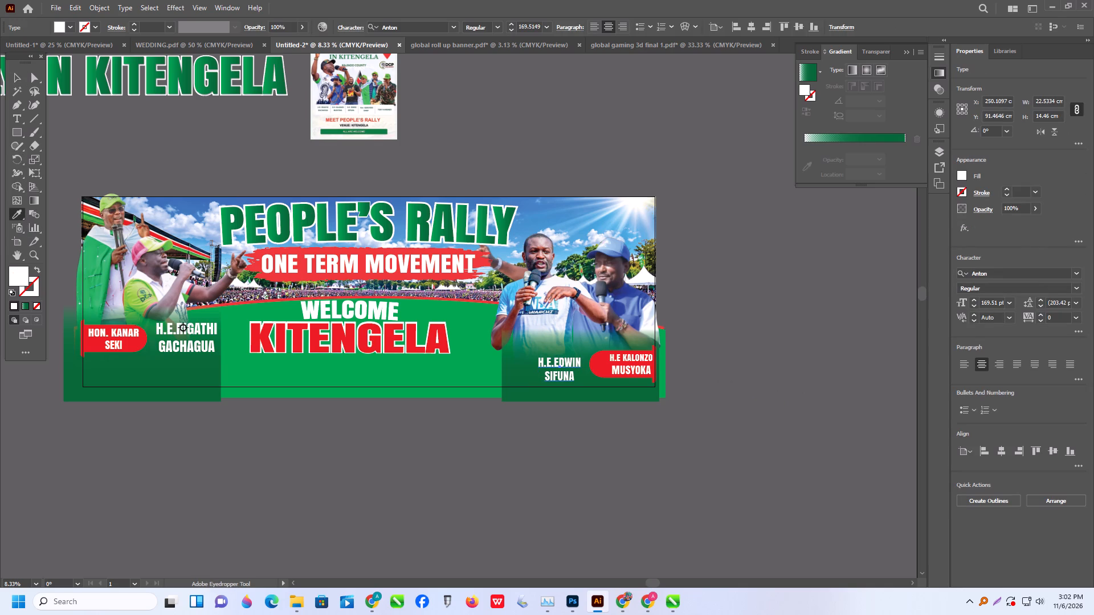
{"action": "left_click", "coordinate": [184, 330]}
{"action": "left_click", "coordinate": [14, 79]}
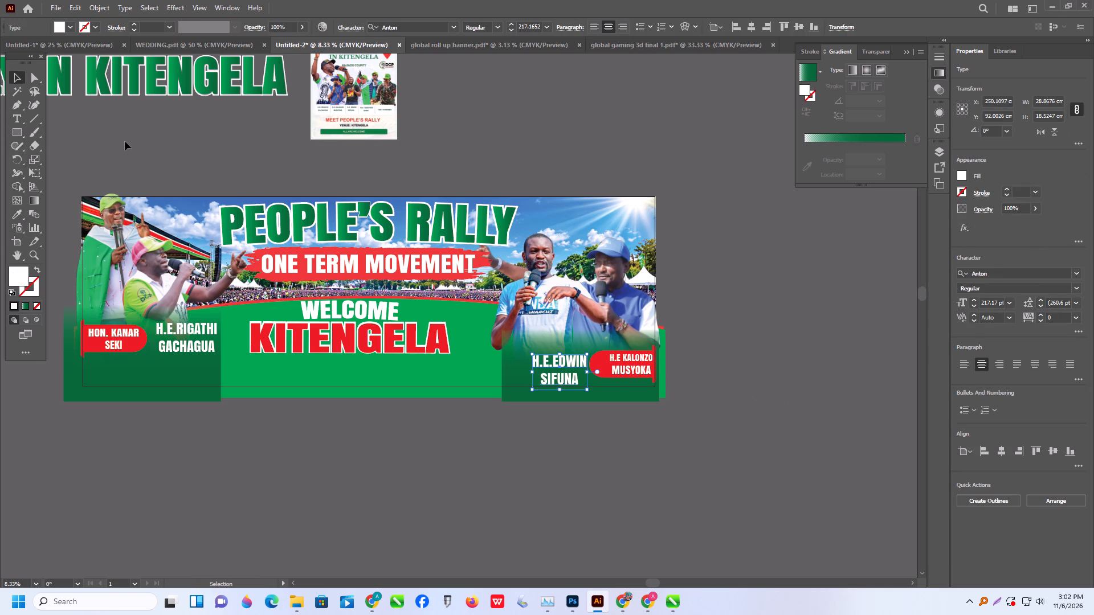
{"action": "scroll", "coordinate": [584, 378], "scroll_direction": "up", "scroll_amount": 1, "text": "alt"}
{"action": "left_click_drag", "start_coordinate": [564, 384], "coordinate": [541, 368]}
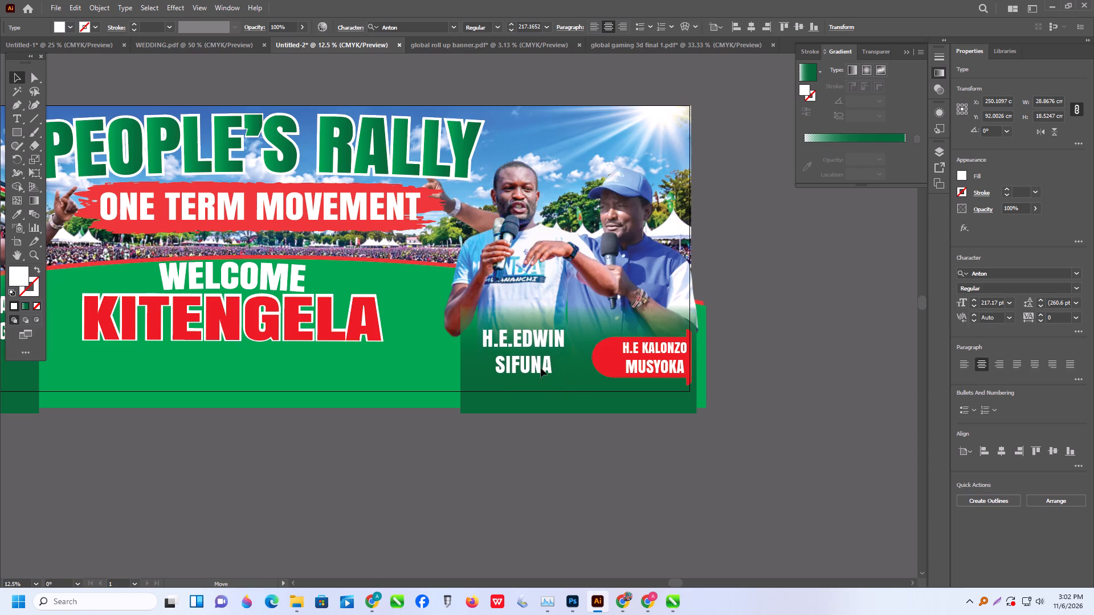
{"action": "left_click_drag", "start_coordinate": [541, 368], "coordinate": [541, 366]}
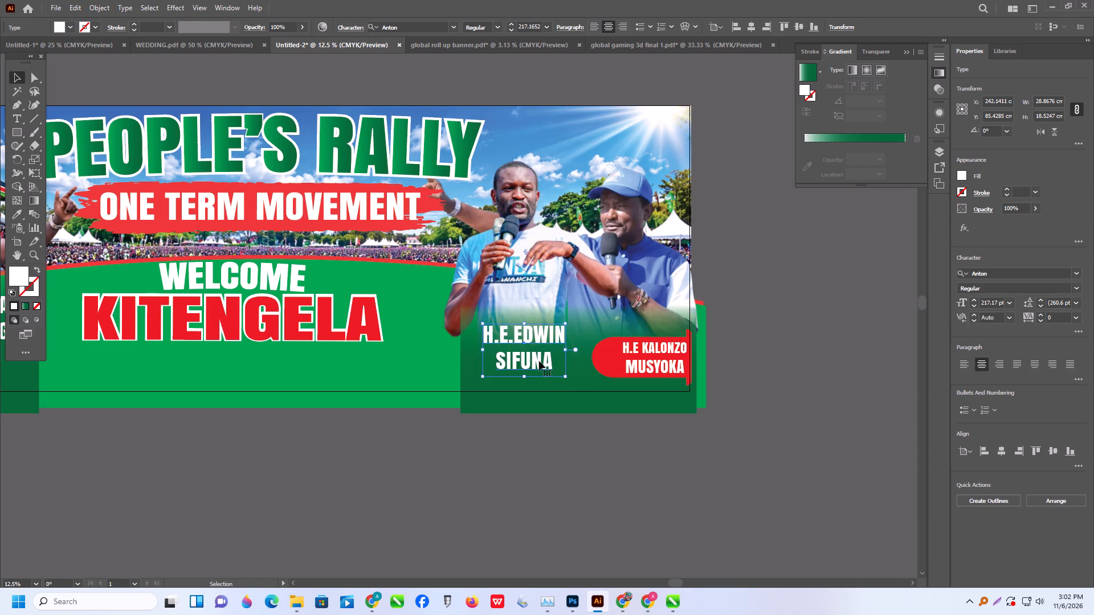
{"action": "left_click_drag", "start_coordinate": [537, 366], "coordinate": [542, 345]}
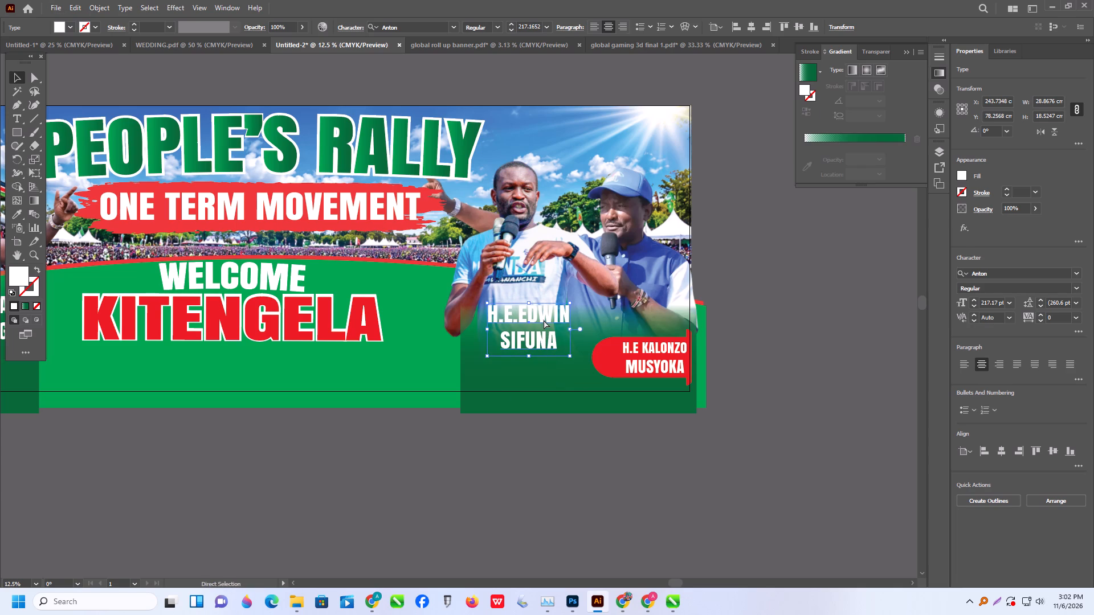
Extend the right gradient rectangle leftward and upward to about 98.7 cm wide and 43.6 cm high.
{"action": "left_click", "coordinate": [476, 347]}
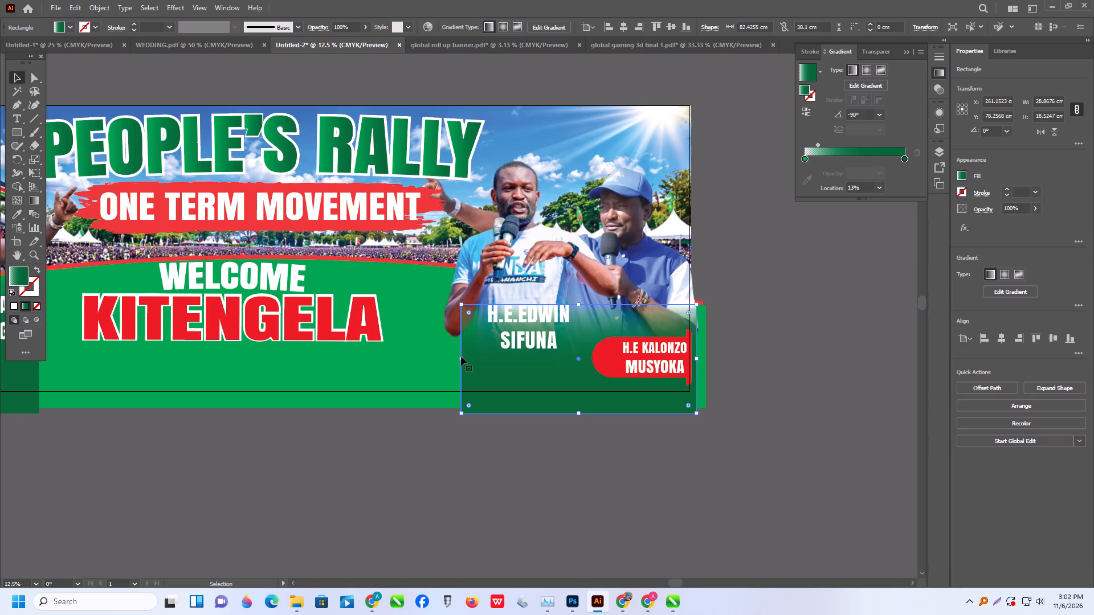
{"action": "left_click_drag", "start_coordinate": [460, 358], "coordinate": [414, 356]}
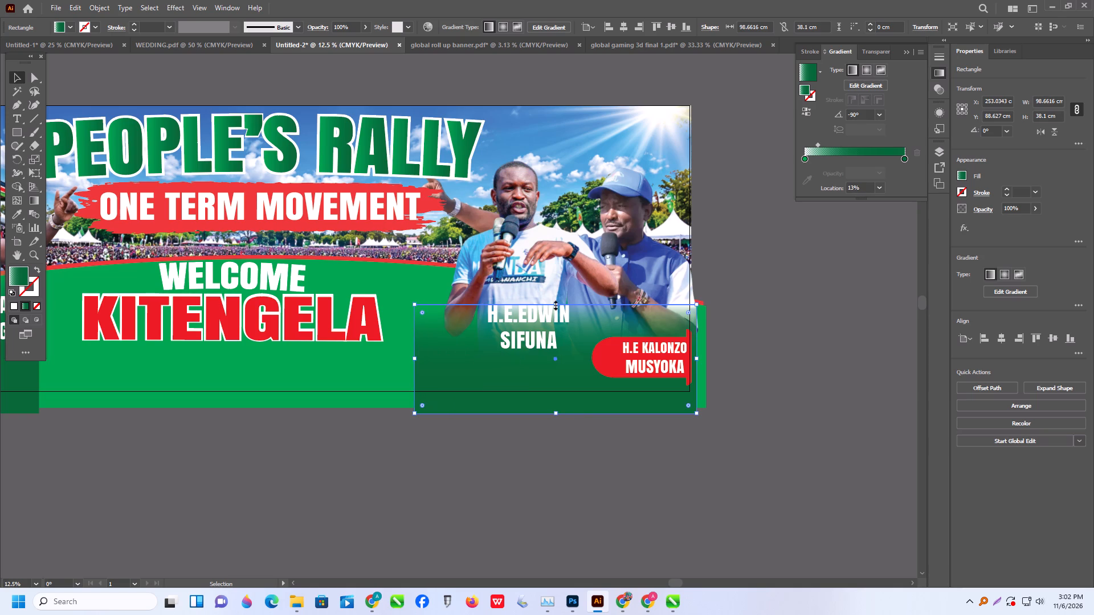
{"action": "left_click_drag", "start_coordinate": [554, 304], "coordinate": [553, 289]}
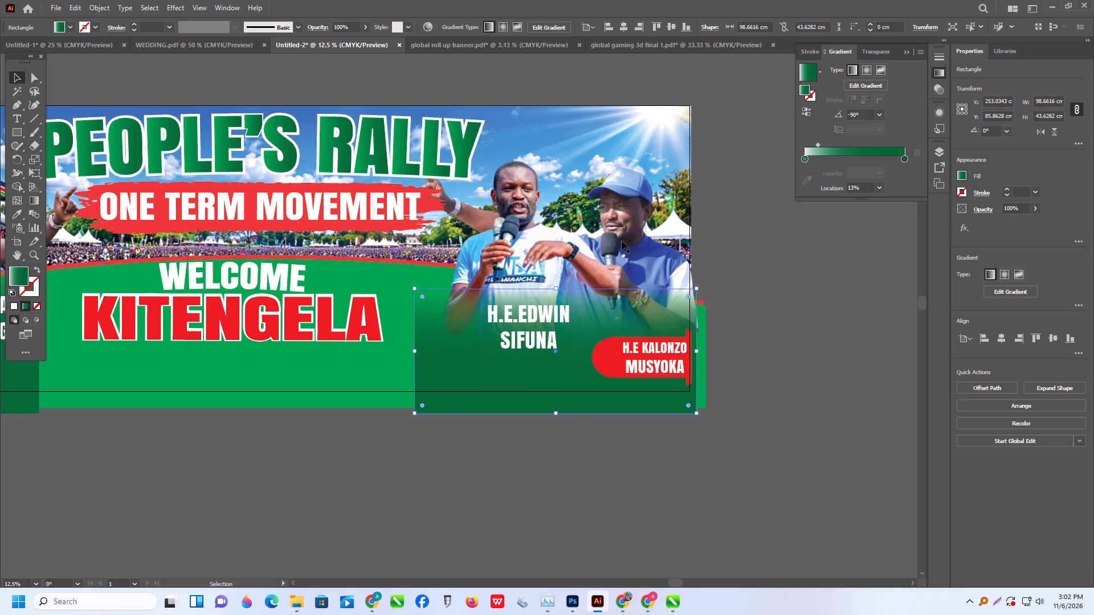
Move the right speakers' cutouts: the front one to about X 246.7, Y 46.1 cm, the blue-capped one to about X 252.4, Y 41.6 cm.
{"action": "left_click_drag", "start_coordinate": [622, 241], "coordinate": [627, 221]}
{"action": "left_click_drag", "start_coordinate": [671, 274], "coordinate": [671, 269]}
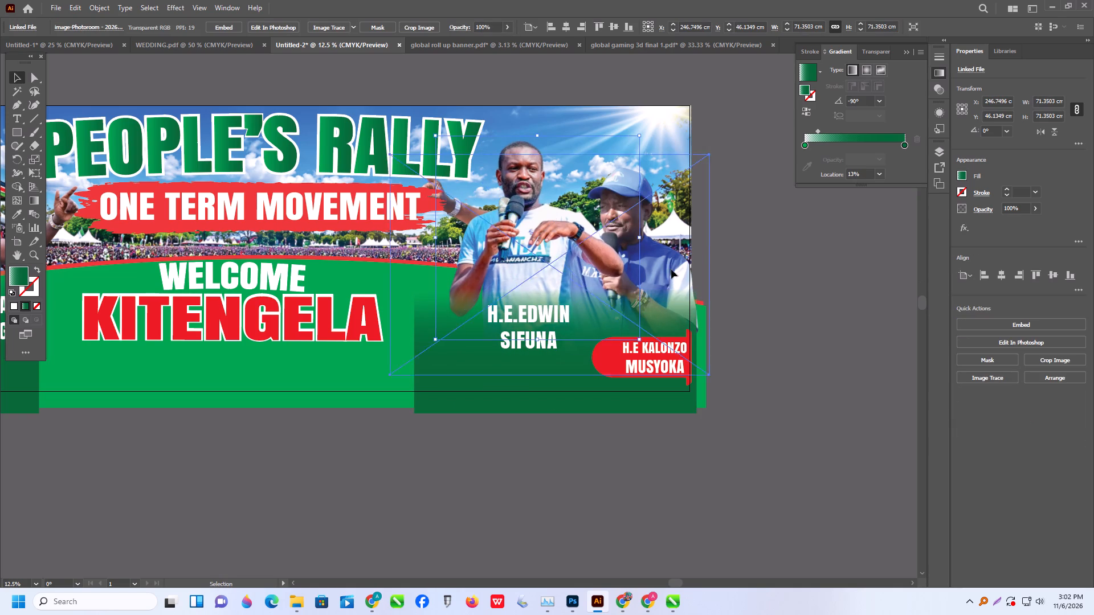
{"action": "left_click_drag", "start_coordinate": [671, 269], "coordinate": [675, 234]}
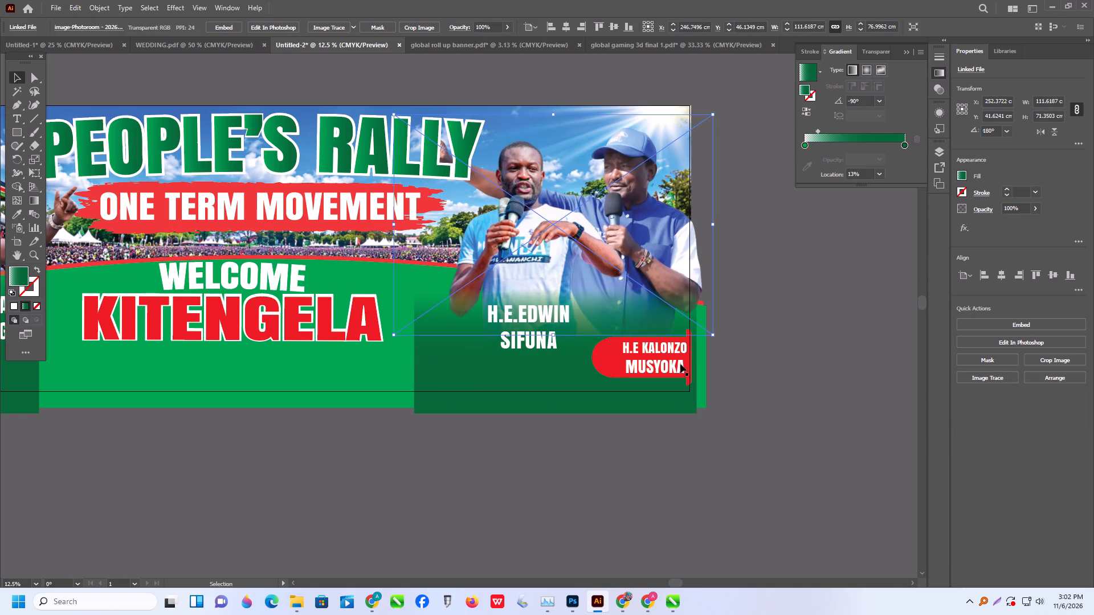
{"action": "left_click", "coordinate": [779, 349]}
Move the H.E KALONZO MUSYOKA text and its red label straight up together, the label to about Y 79.5 cm.
{"action": "scroll", "coordinate": [664, 366], "scroll_direction": "up", "scroll_amount": 2, "text": "alt"}
{"action": "left_click", "coordinate": [670, 368]}
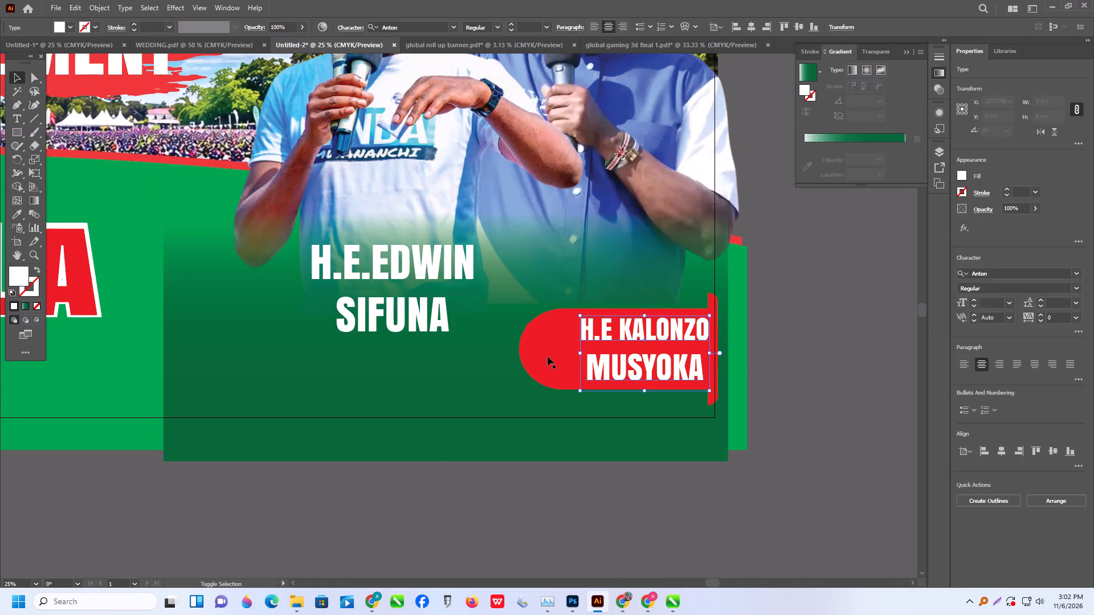
{"action": "left_click", "coordinate": [548, 356], "text": "shift"}
{"action": "left_click_drag", "start_coordinate": [645, 374], "coordinate": [645, 325]}
{"action": "left_click", "coordinate": [775, 346]}
Narrow the right red label from its rounded end and shift the H.E KALONZO MUSYOKA text left to centre it on the label.
{"action": "left_click", "coordinate": [552, 326]}
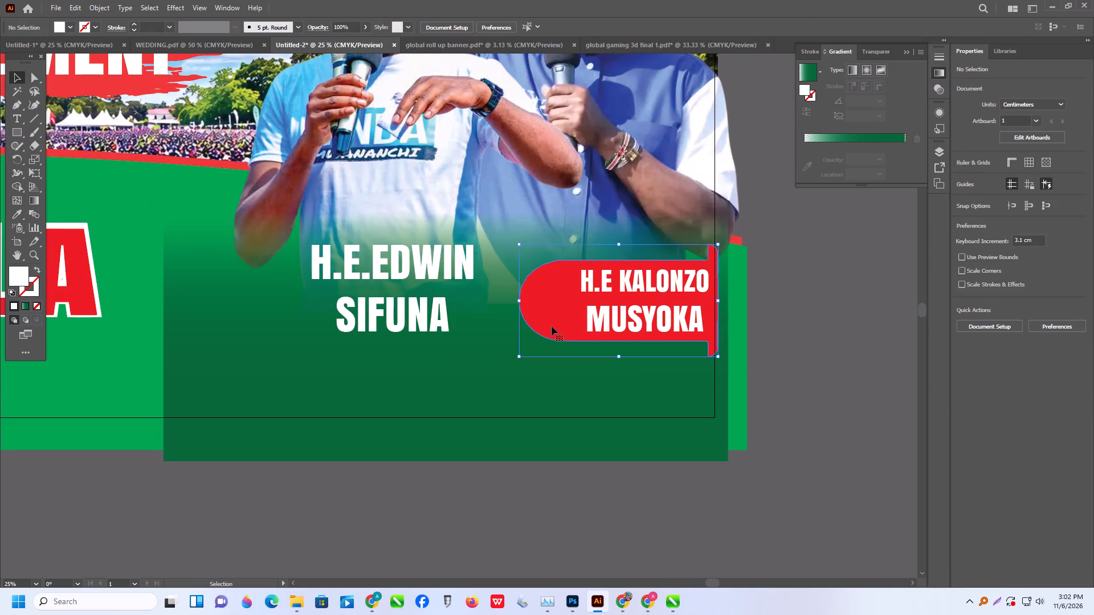
{"action": "left_click_drag", "start_coordinate": [520, 300], "coordinate": [537, 302]}
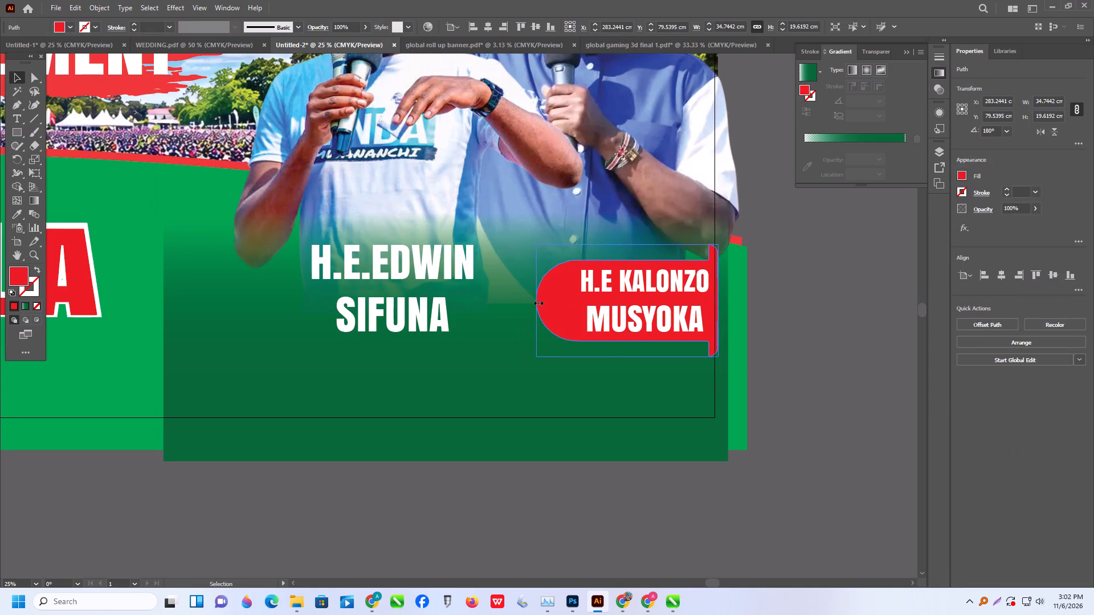
{"action": "left_click_drag", "start_coordinate": [537, 302], "coordinate": [538, 302]}
{"action": "left_click", "coordinate": [590, 320]}
{"action": "left_click_drag", "start_coordinate": [603, 318], "coordinate": [589, 316]}
Stretch the right gradient rectangle upward to about 48.3 cm high behind the two names.
{"action": "left_click", "coordinate": [440, 322]}
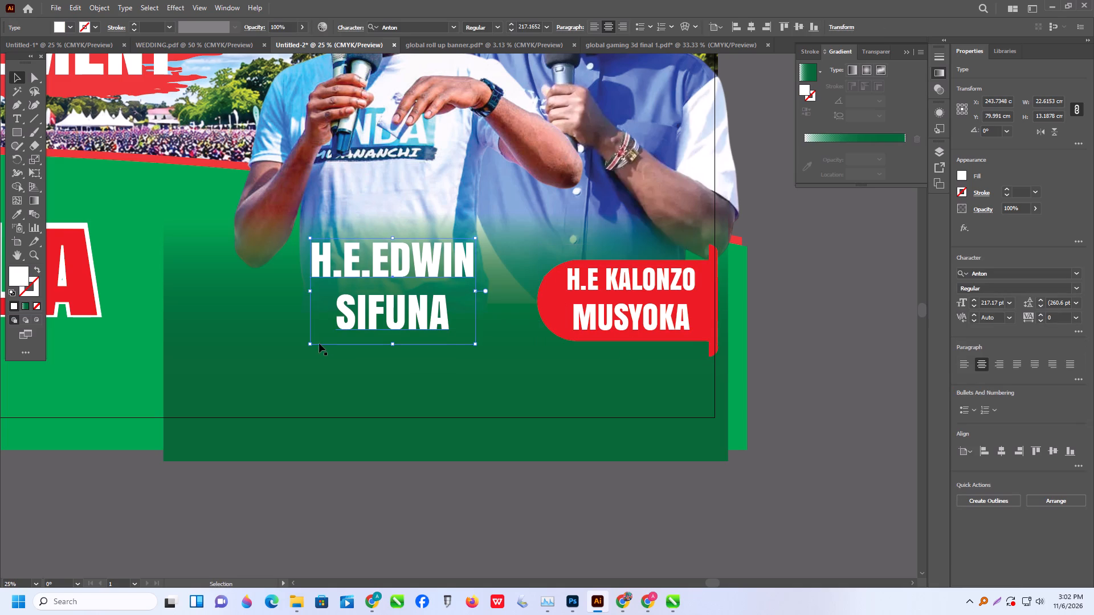
{"action": "left_click", "coordinate": [319, 343]}
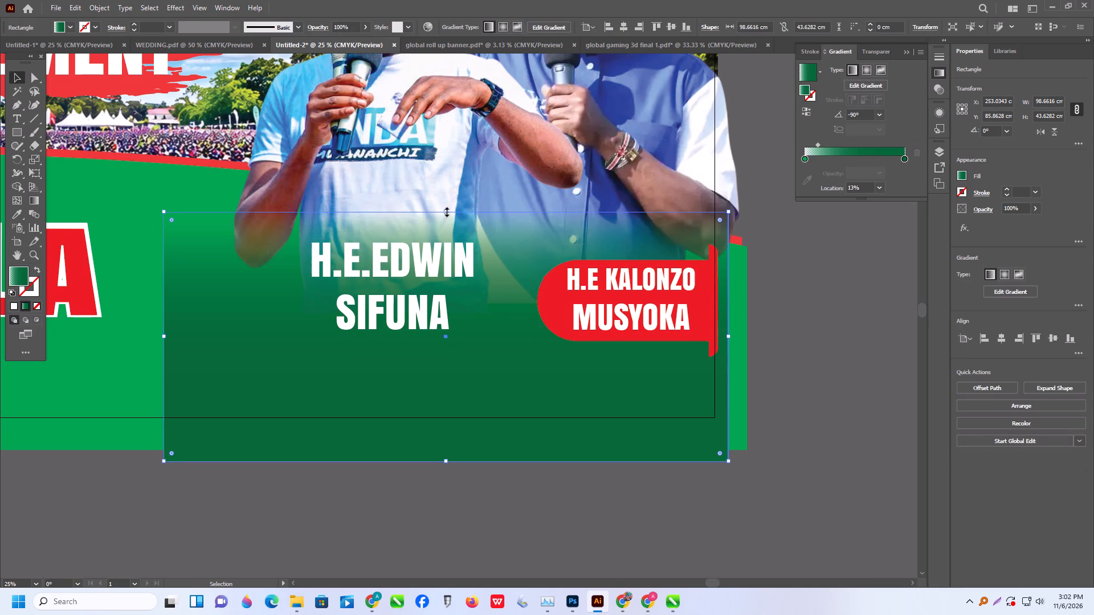
{"action": "left_click_drag", "start_coordinate": [446, 211], "coordinate": [454, 185]}
{"action": "left_click", "coordinate": [454, 185]}
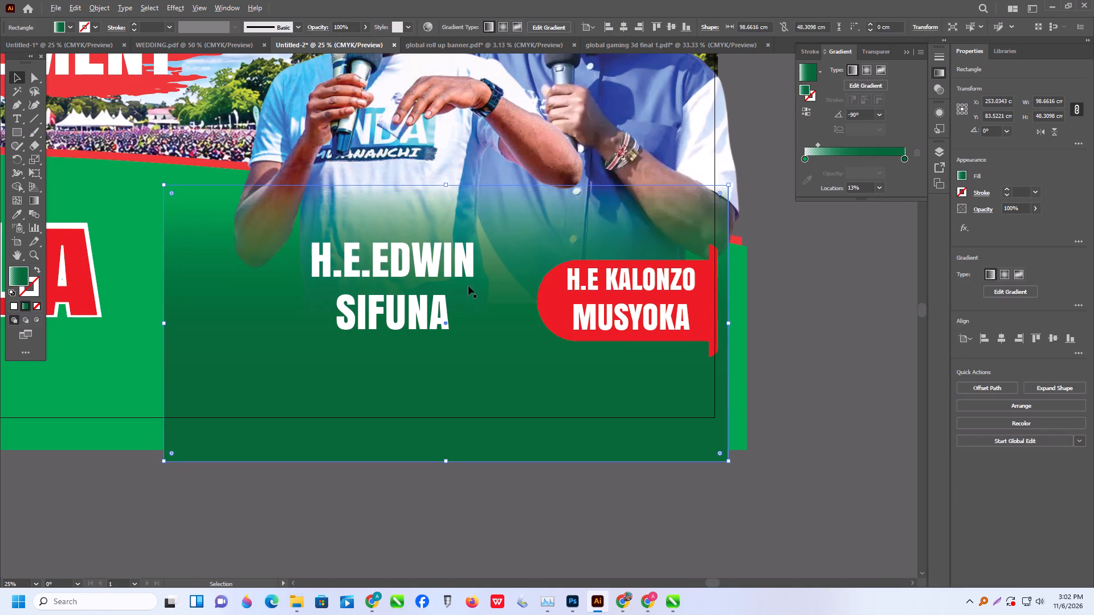
{"action": "scroll", "coordinate": [468, 286], "scroll_direction": "down", "scroll_amount": 3, "text": "alt"}
{"action": "left_click", "coordinate": [466, 403]}
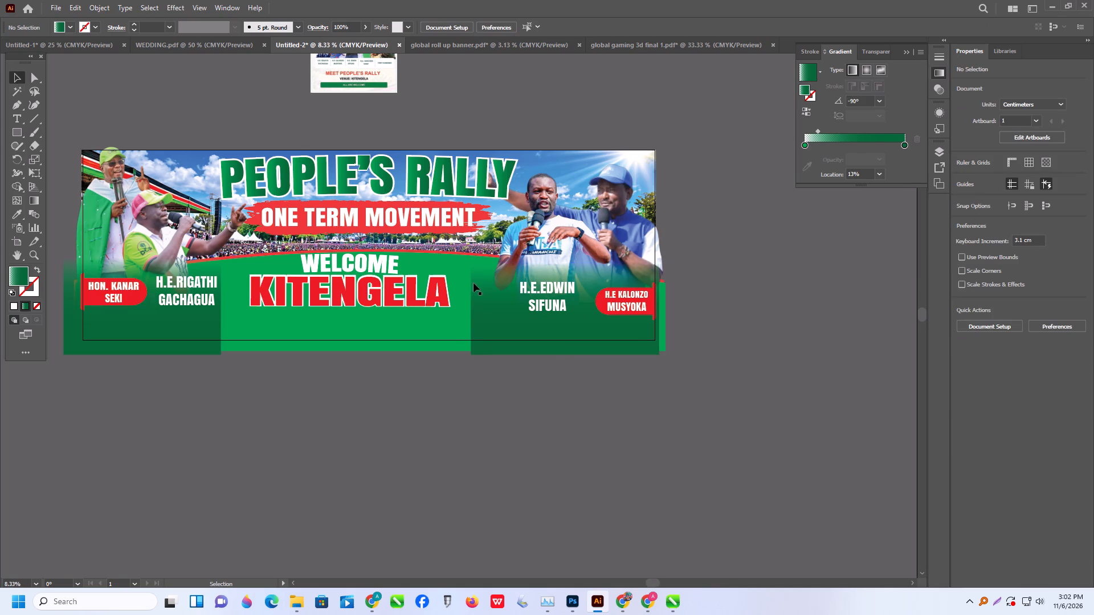
Widen the left gradient rectangle toward the banner's centre to about 88.6 cm.
{"action": "left_click", "coordinate": [198, 325], "text": "alt"}
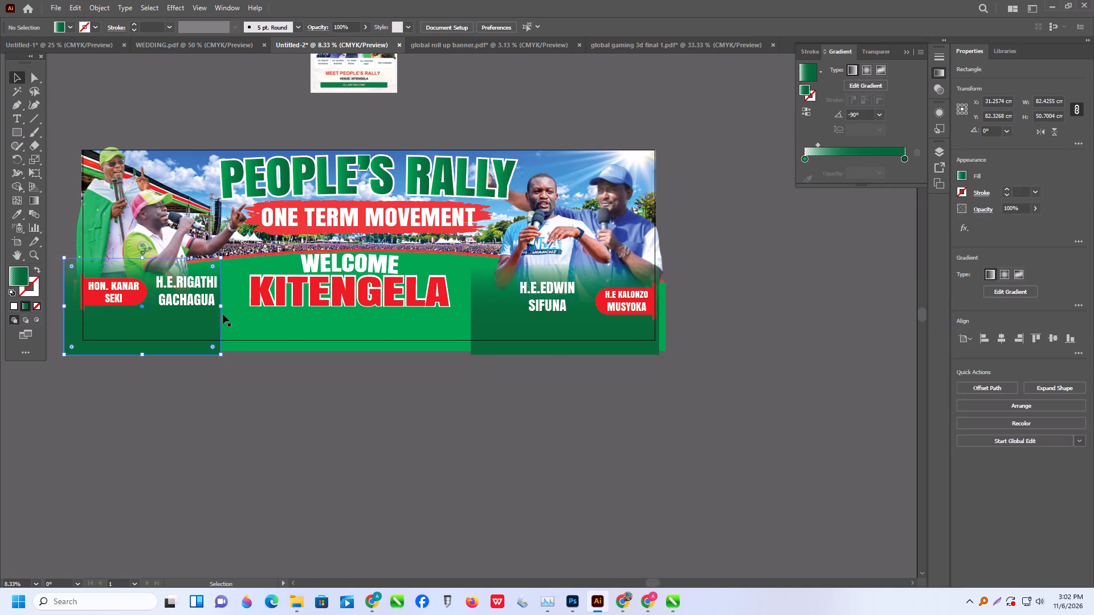
{"action": "left_click_drag", "start_coordinate": [221, 307], "coordinate": [232, 306]}
Move the H.E.RIGATHI GACHAGUA text up and right to about X 59.4, Y 71.7 cm.
{"action": "left_click_drag", "start_coordinate": [203, 301], "coordinate": [202, 301]}
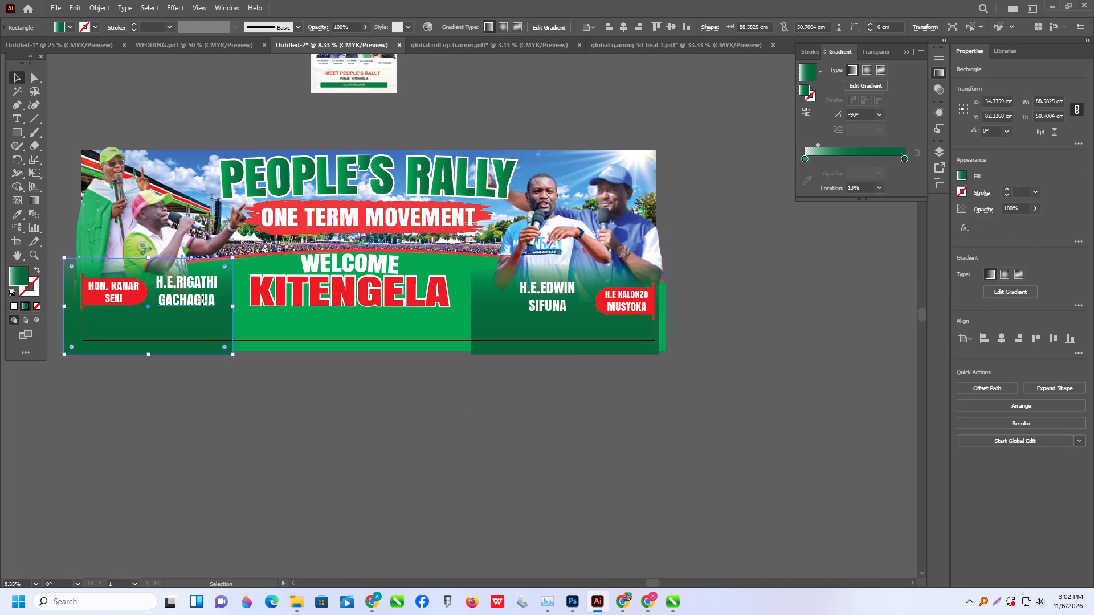
{"action": "left_click_drag", "start_coordinate": [202, 301], "coordinate": [218, 293]}
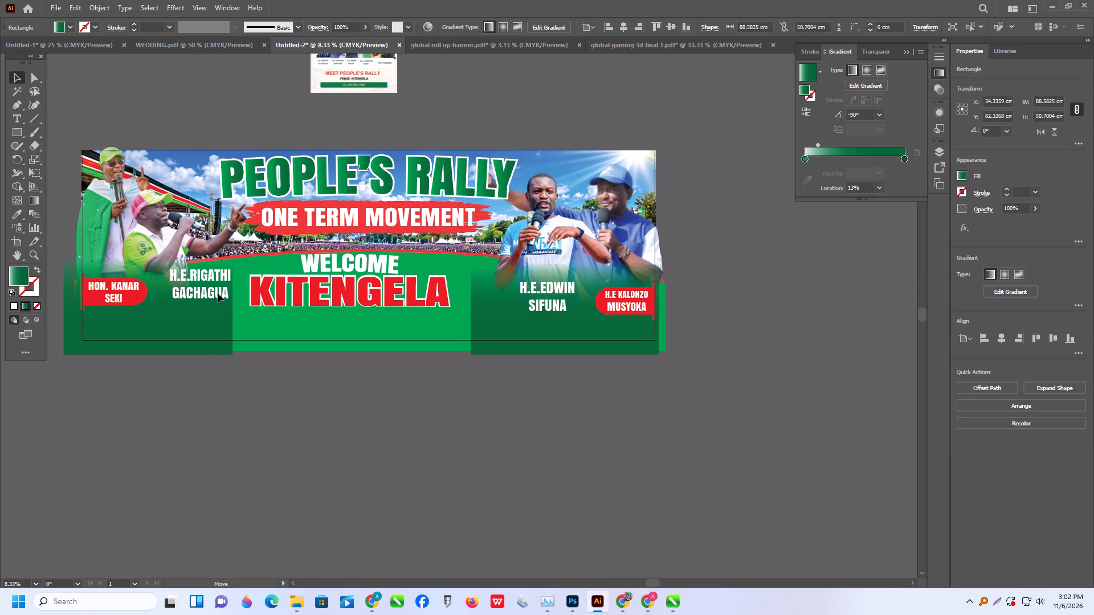
{"action": "left_click_drag", "start_coordinate": [218, 293], "coordinate": [213, 294]}
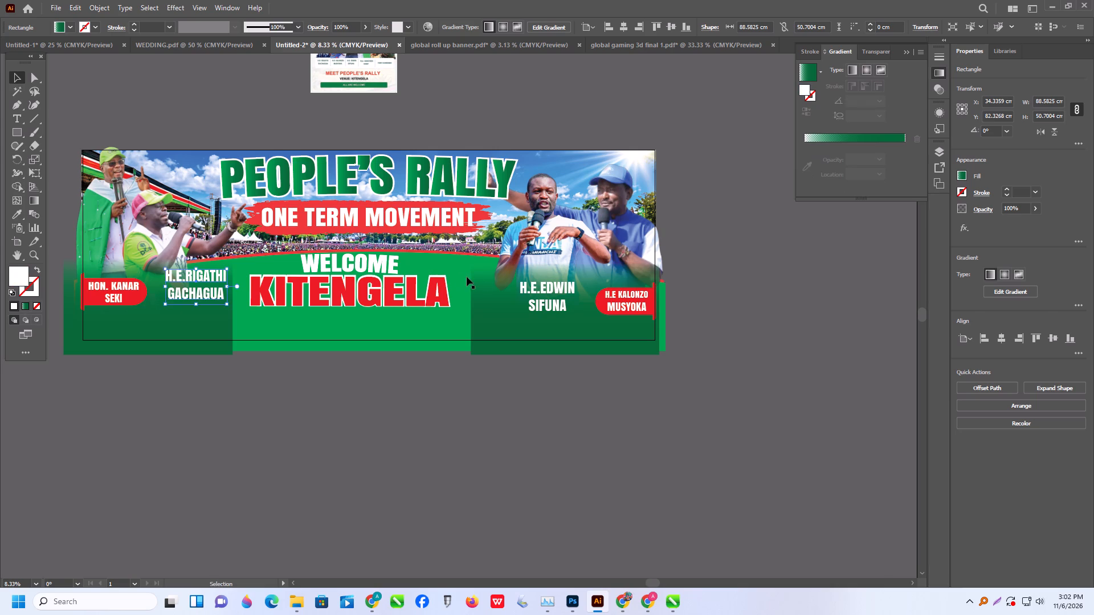
Move the H.E.EDWIN SIFUNA text up and left to about X 237.5, Y 75.8 cm.
{"action": "left_click_drag", "start_coordinate": [562, 294], "coordinate": [554, 290]}
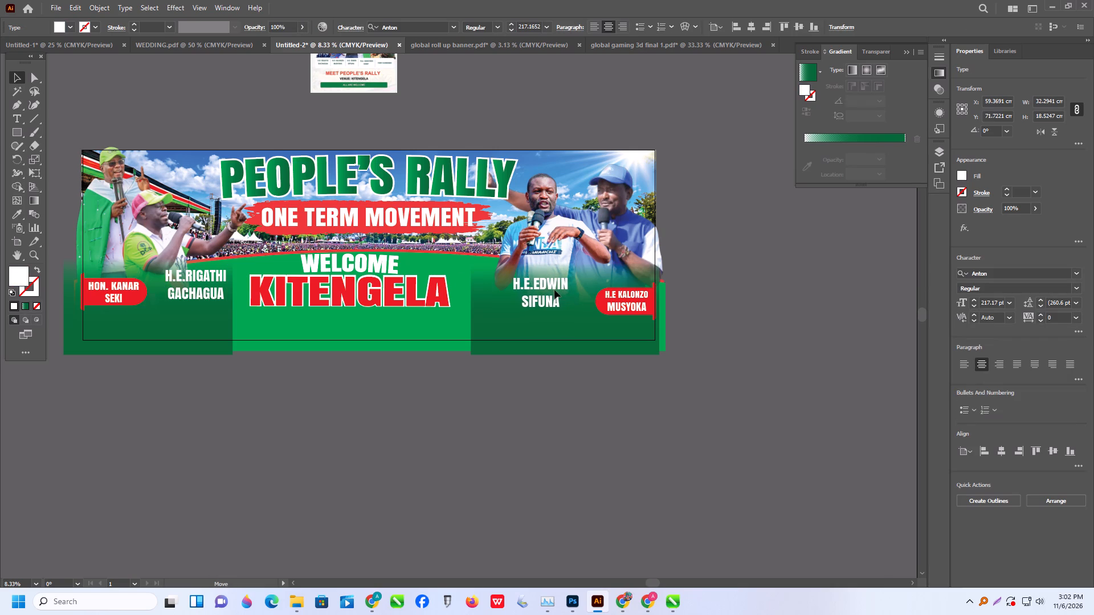
{"action": "left_click_drag", "start_coordinate": [554, 290], "coordinate": [550, 290]}
{"action": "scroll", "coordinate": [462, 370], "scroll_direction": "down", "scroll_amount": 2, "text": "alt"}
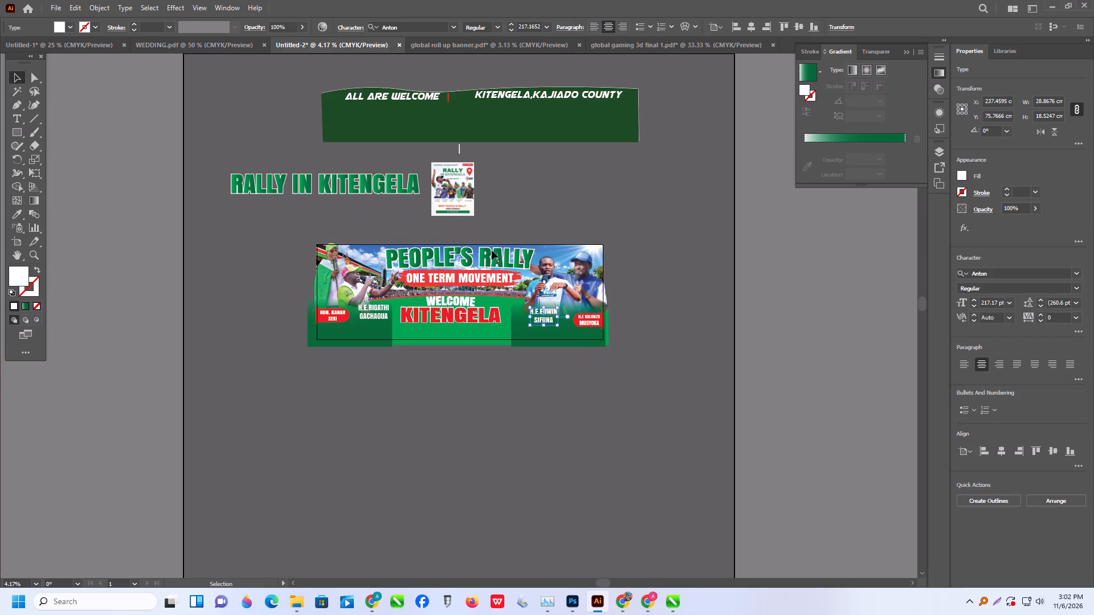
Move the dark green footer band with its ALL ARE WELCOME and KITENGELA,KAJIADO COUNTY texts onto the banner's bottom, in front, at about X 149.6, Y 111.9 cm.
{"action": "left_click_drag", "start_coordinate": [293, 80], "coordinate": [615, 107]}
{"action": "left_click_drag", "start_coordinate": [580, 102], "coordinate": [597, 200]}
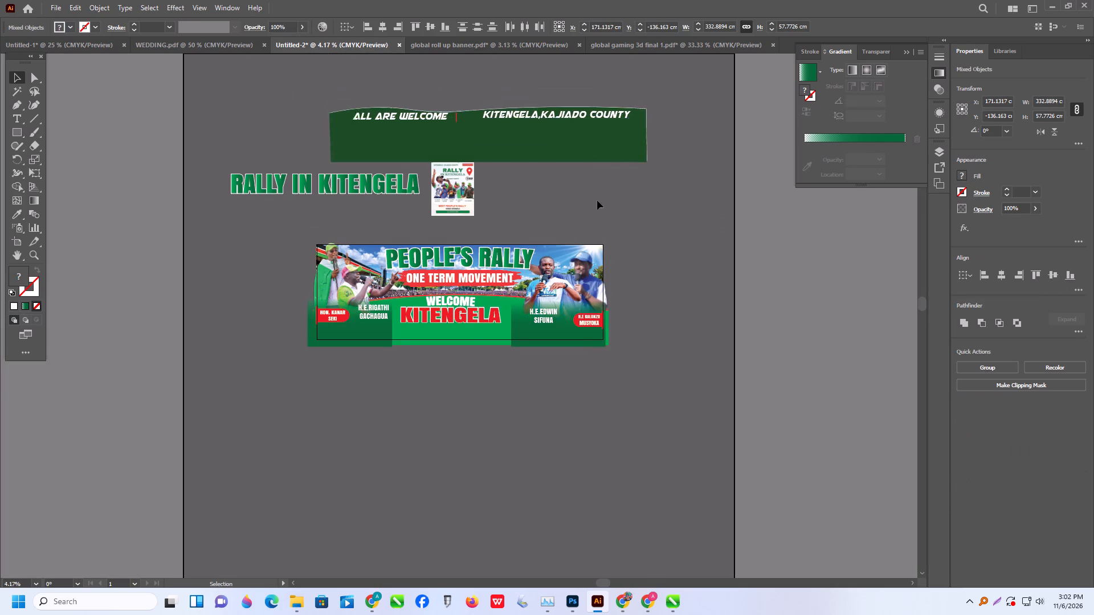
{"action": "left_click_drag", "start_coordinate": [597, 200], "coordinate": [558, 341]}
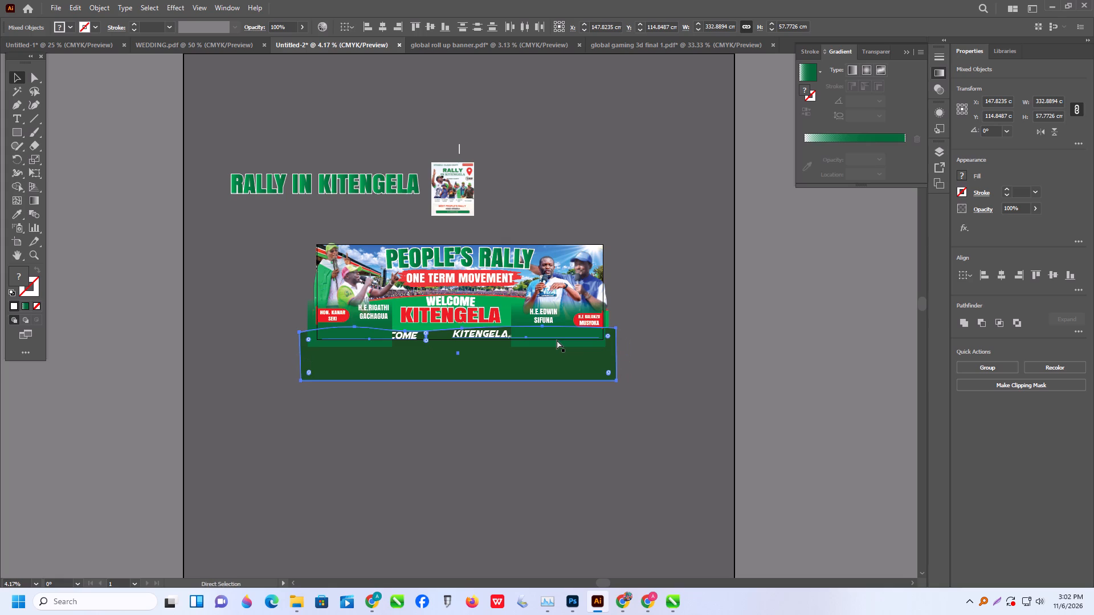
{"action": "key", "text": "ctrl+shift+bracketright"}
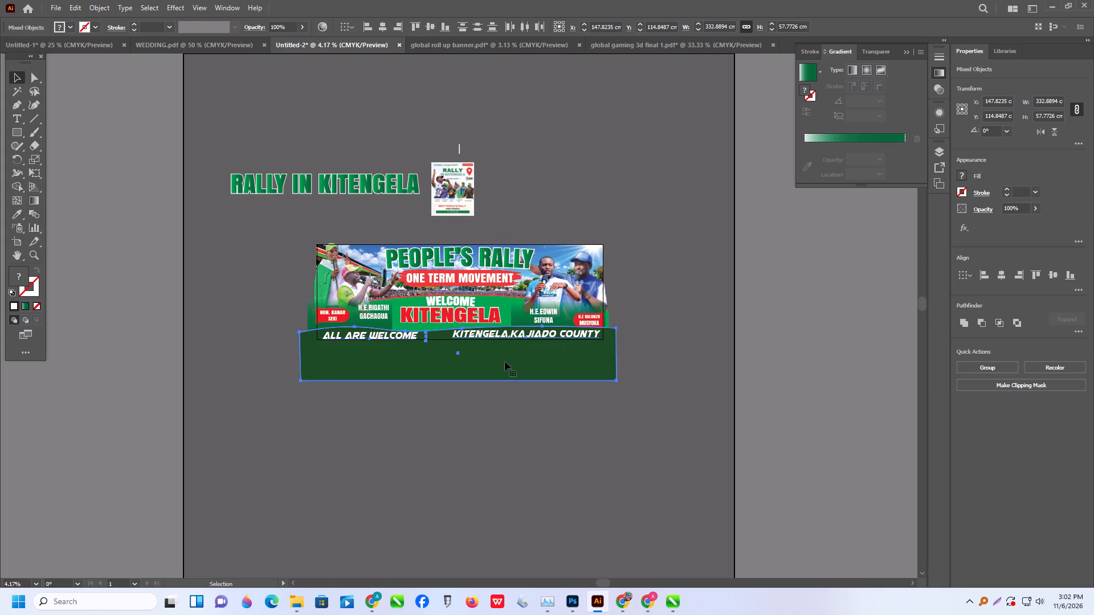
{"action": "scroll", "coordinate": [492, 365], "scroll_direction": "up", "scroll_amount": 3, "text": "alt"}
{"action": "left_click_drag", "start_coordinate": [563, 370], "coordinate": [568, 362]}
{"action": "scroll", "coordinate": [561, 374], "scroll_direction": "down", "scroll_amount": 2, "text": "alt"}
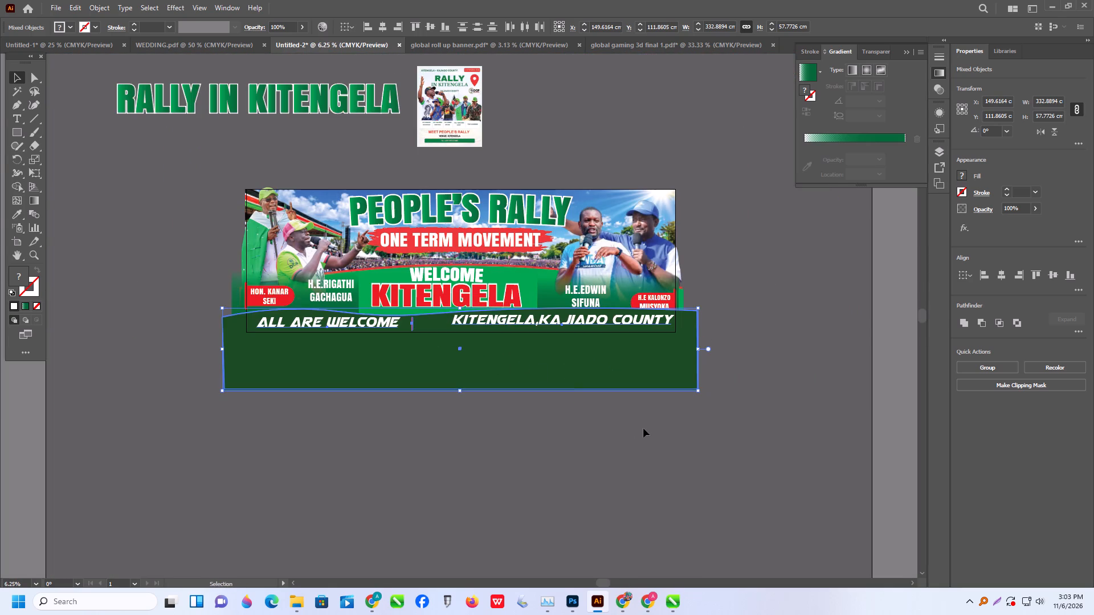
{"action": "left_click", "coordinate": [644, 428]}
Bring the H.E KALONZO MUSYOKA text and its red label to the front and move them up clear of the footer band.
{"action": "scroll", "coordinate": [658, 339], "scroll_direction": "up", "scroll_amount": 2, "text": "alt"}
{"action": "left_click", "coordinate": [666, 266]}
{"action": "scroll", "coordinate": [666, 265], "scroll_direction": "up", "scroll_amount": 2, "text": "alt"}
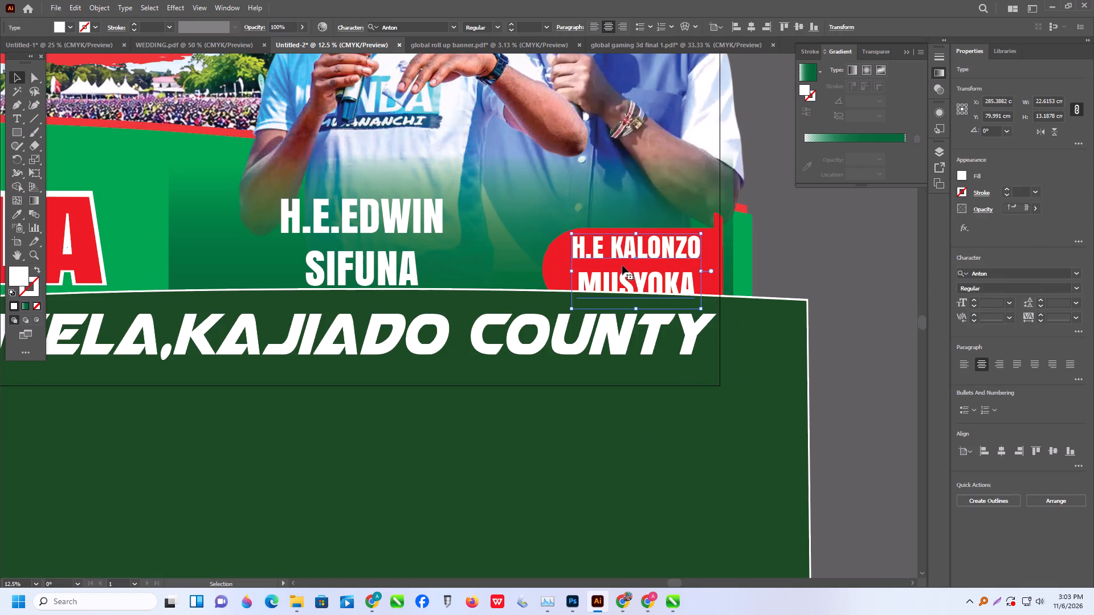
{"action": "left_click", "coordinate": [554, 270], "text": "shift"}
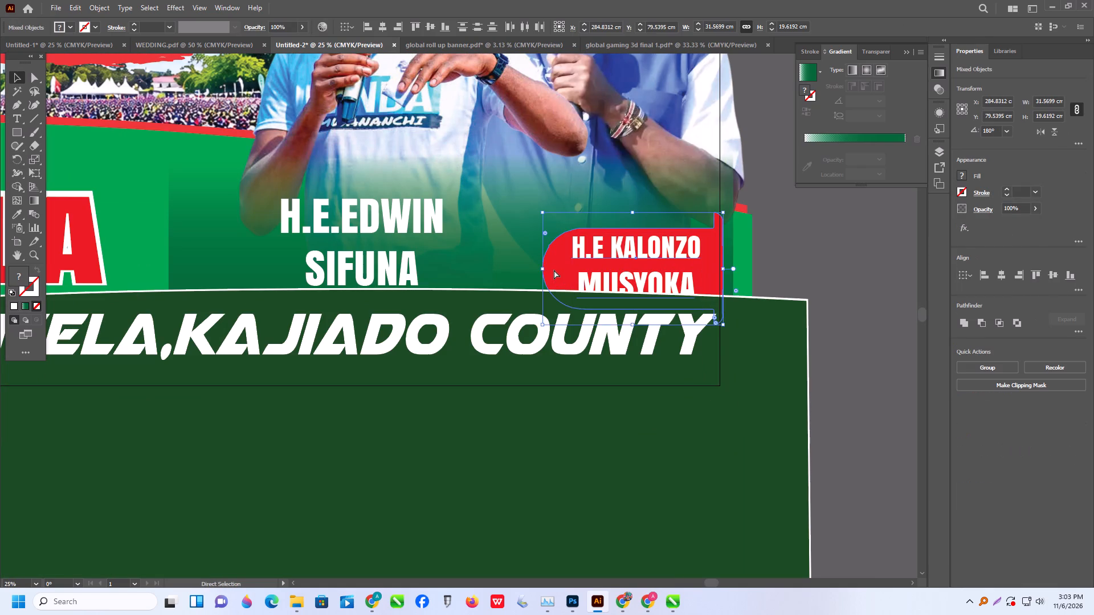
{"action": "key", "text": "ctrl+shift+bracketright"}
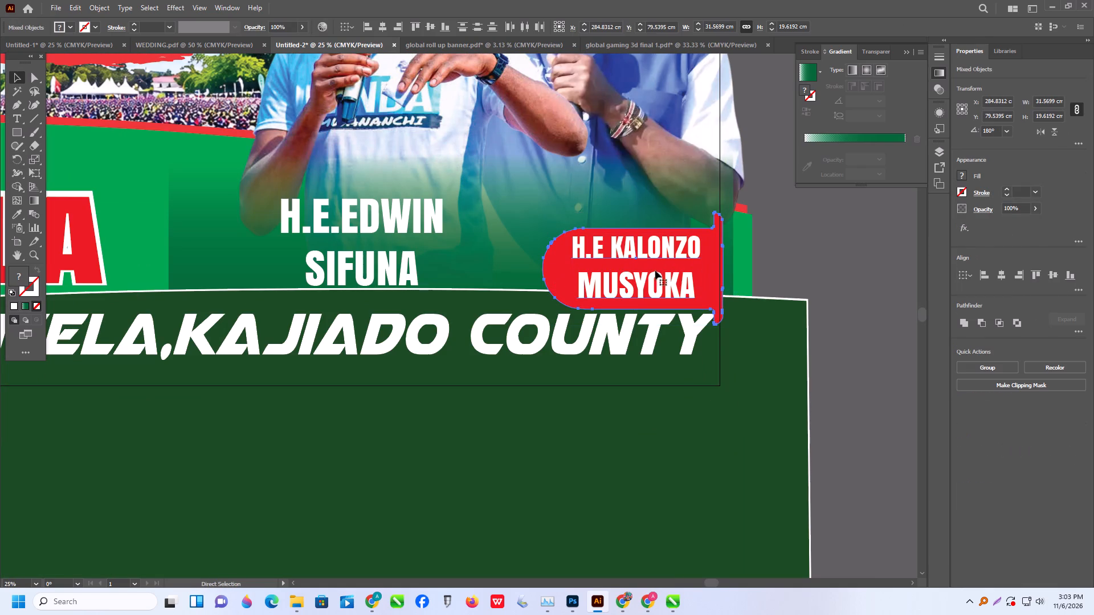
{"action": "left_click_drag", "start_coordinate": [657, 272], "coordinate": [659, 241]}
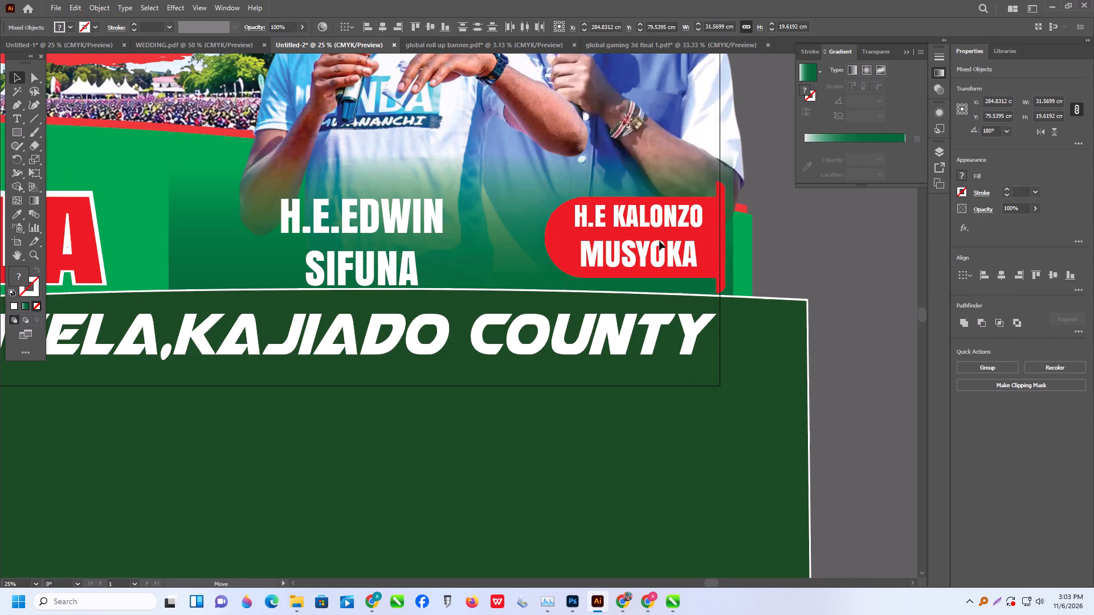
{"action": "left_click_drag", "start_coordinate": [659, 241], "coordinate": [661, 240]}
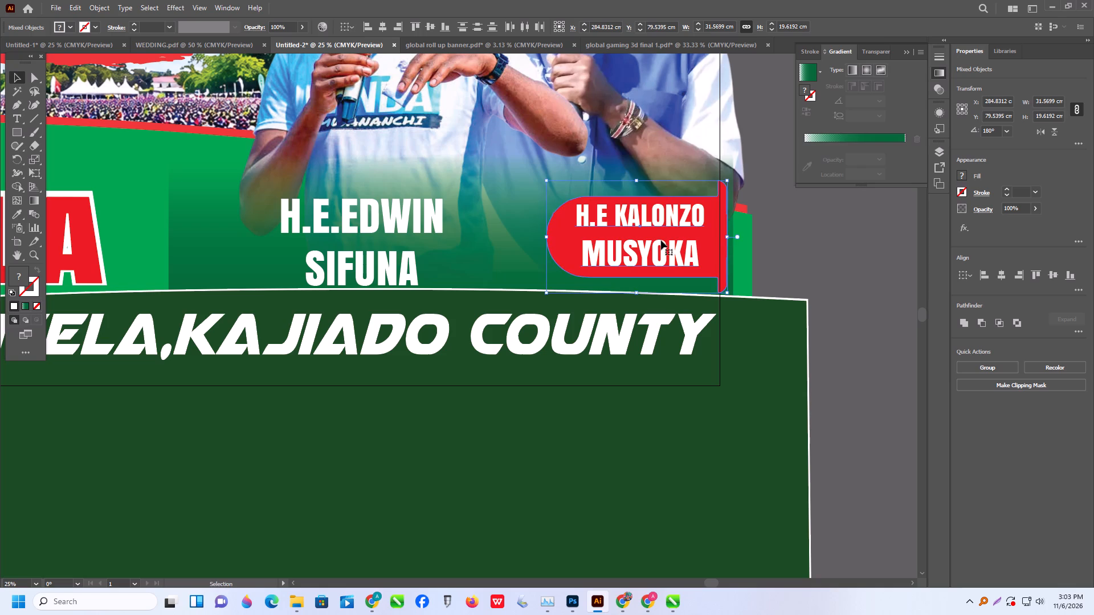
{"action": "scroll", "coordinate": [658, 242], "scroll_direction": "down", "scroll_amount": 2, "text": "alt"}
{"action": "left_click", "coordinate": [798, 235]}
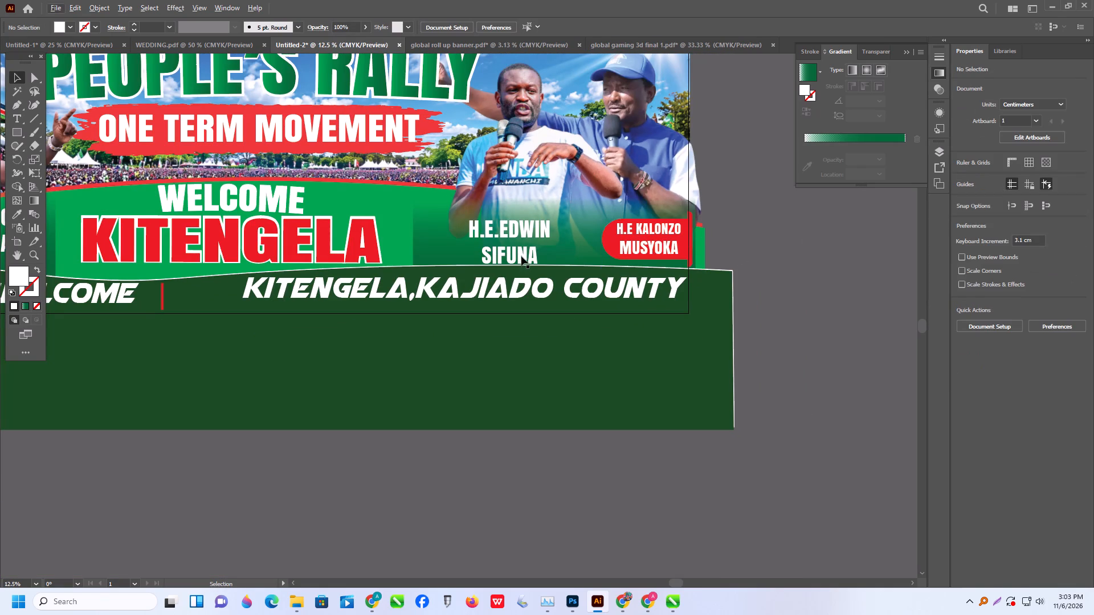
Nudge the H.E.EDWIN SIFUNA text slightly right and up, above the footer band.
{"action": "left_click_drag", "start_coordinate": [521, 256], "coordinate": [528, 253]}
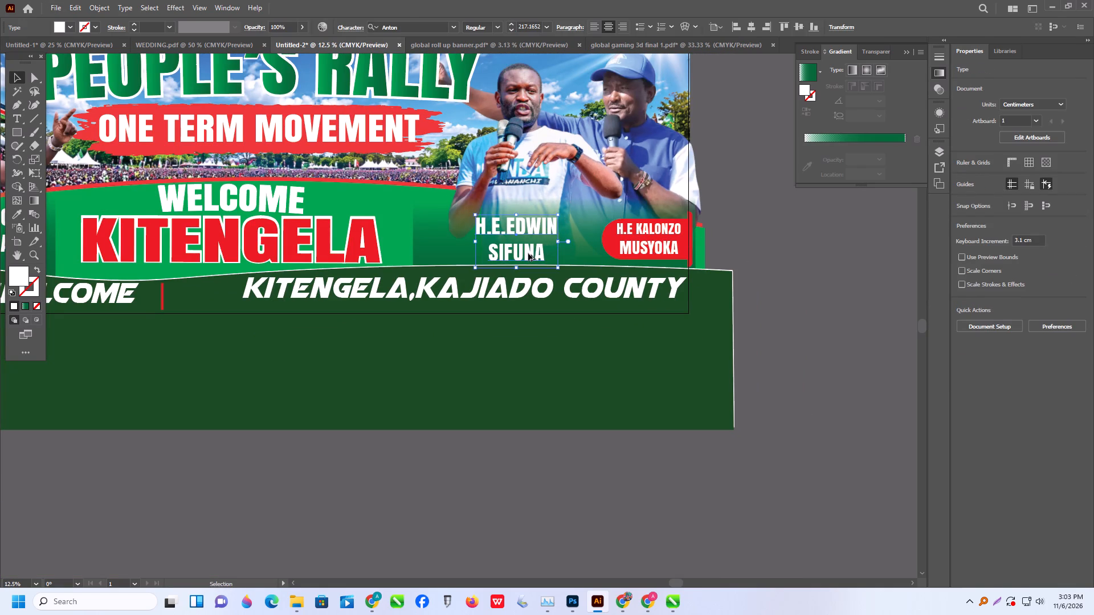
{"action": "scroll", "coordinate": [531, 256], "scroll_direction": "down", "scroll_amount": 2}
{"action": "left_click", "coordinate": [532, 433]}
{"action": "scroll", "coordinate": [666, 425], "scroll_direction": "down", "scroll_amount": 2, "text": "alt"}
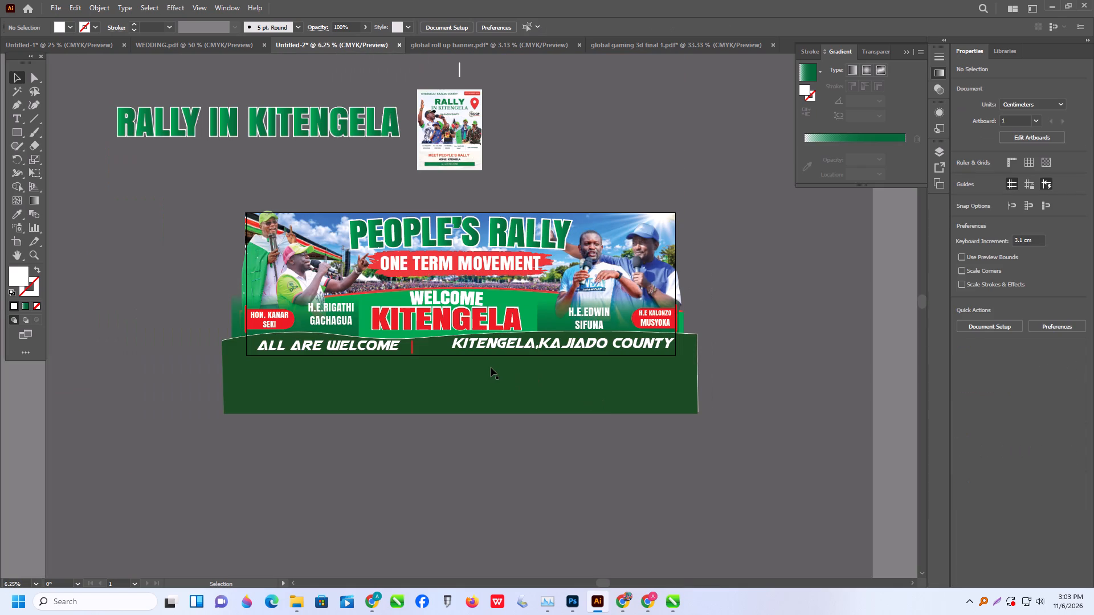
{"action": "scroll", "coordinate": [491, 367], "scroll_direction": "down", "scroll_amount": 1}
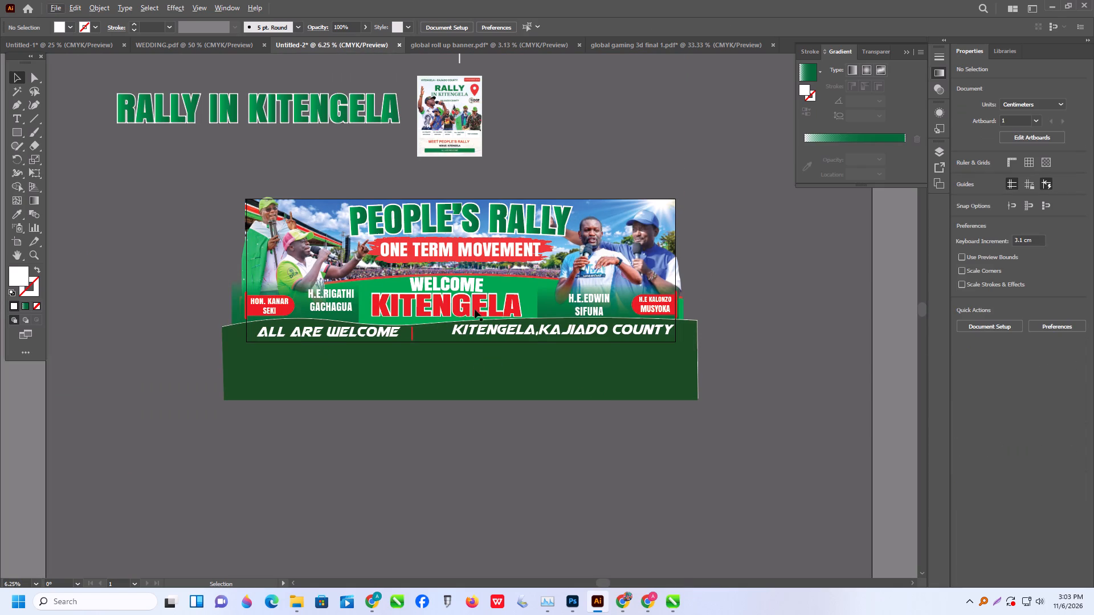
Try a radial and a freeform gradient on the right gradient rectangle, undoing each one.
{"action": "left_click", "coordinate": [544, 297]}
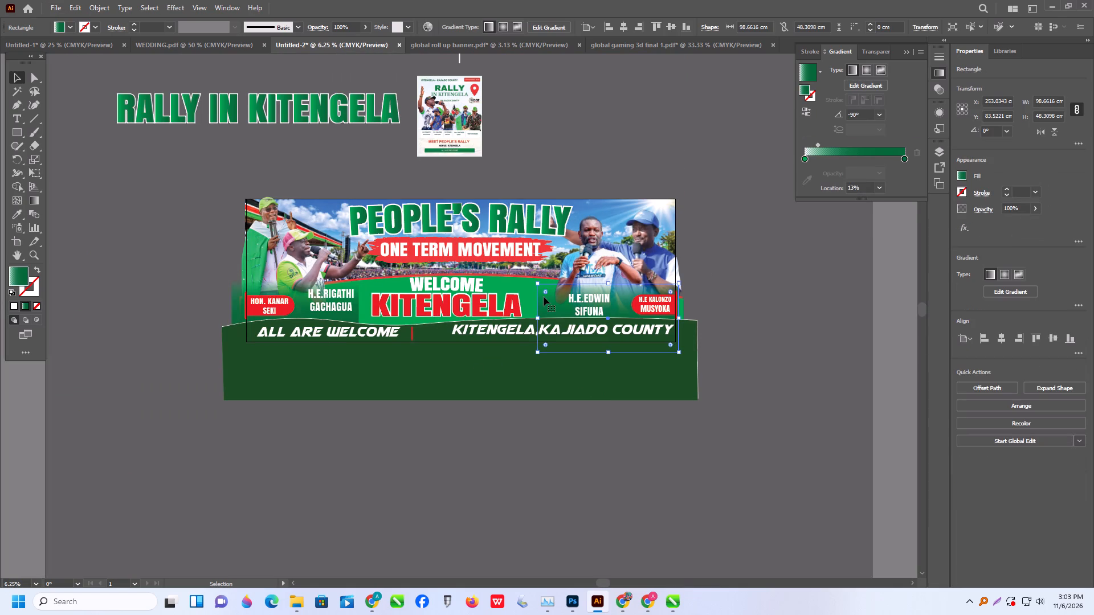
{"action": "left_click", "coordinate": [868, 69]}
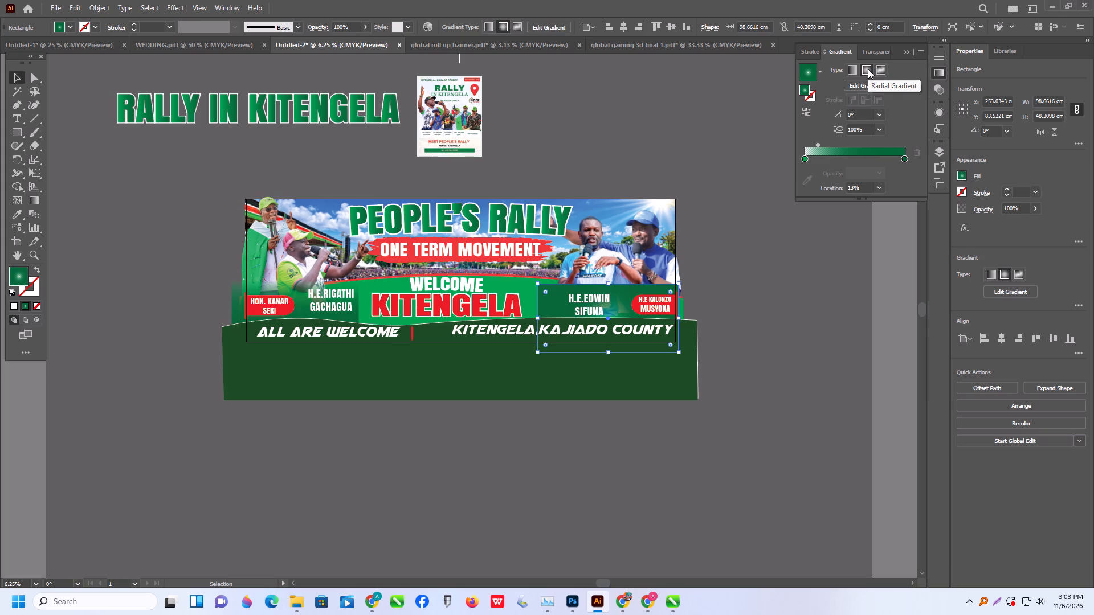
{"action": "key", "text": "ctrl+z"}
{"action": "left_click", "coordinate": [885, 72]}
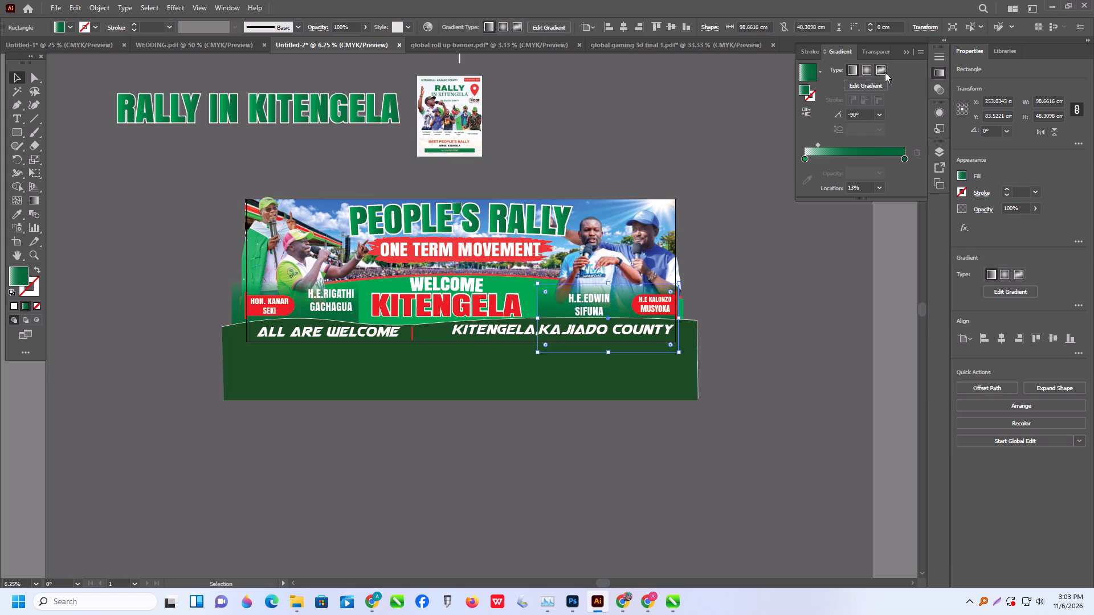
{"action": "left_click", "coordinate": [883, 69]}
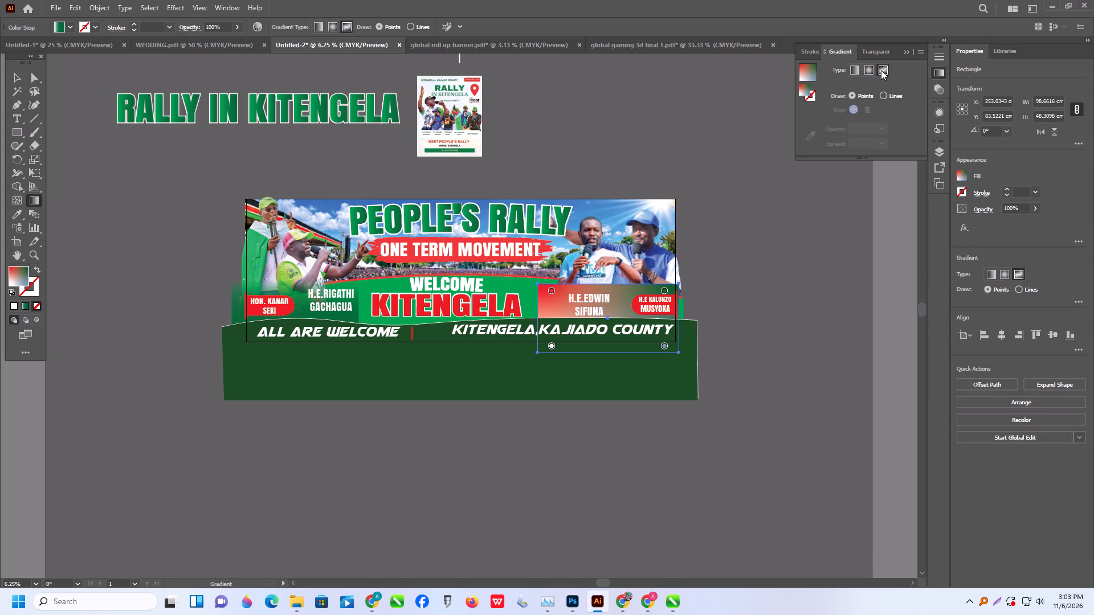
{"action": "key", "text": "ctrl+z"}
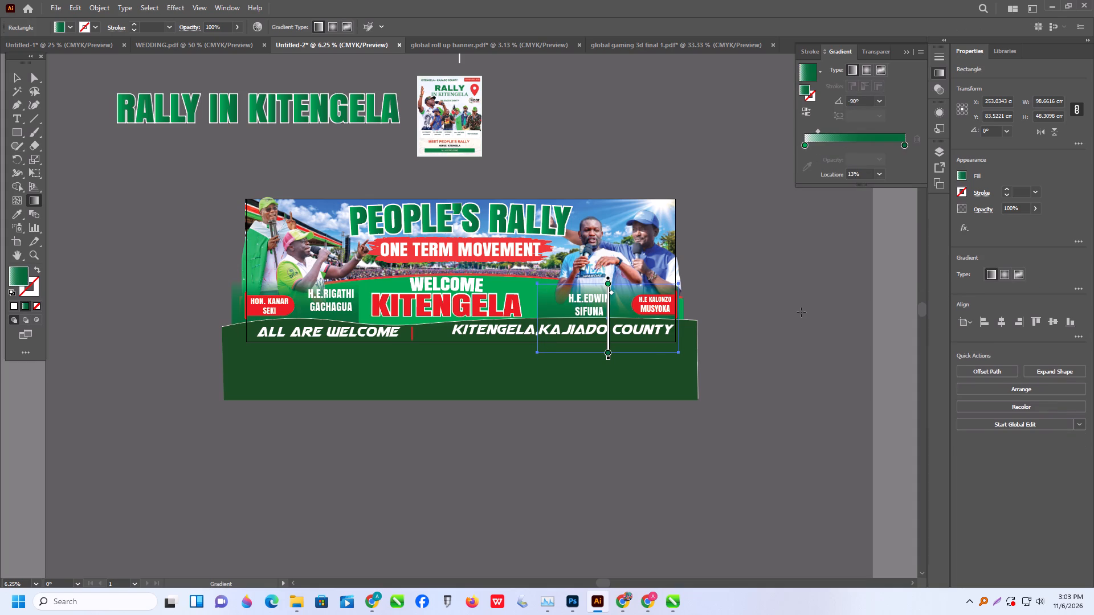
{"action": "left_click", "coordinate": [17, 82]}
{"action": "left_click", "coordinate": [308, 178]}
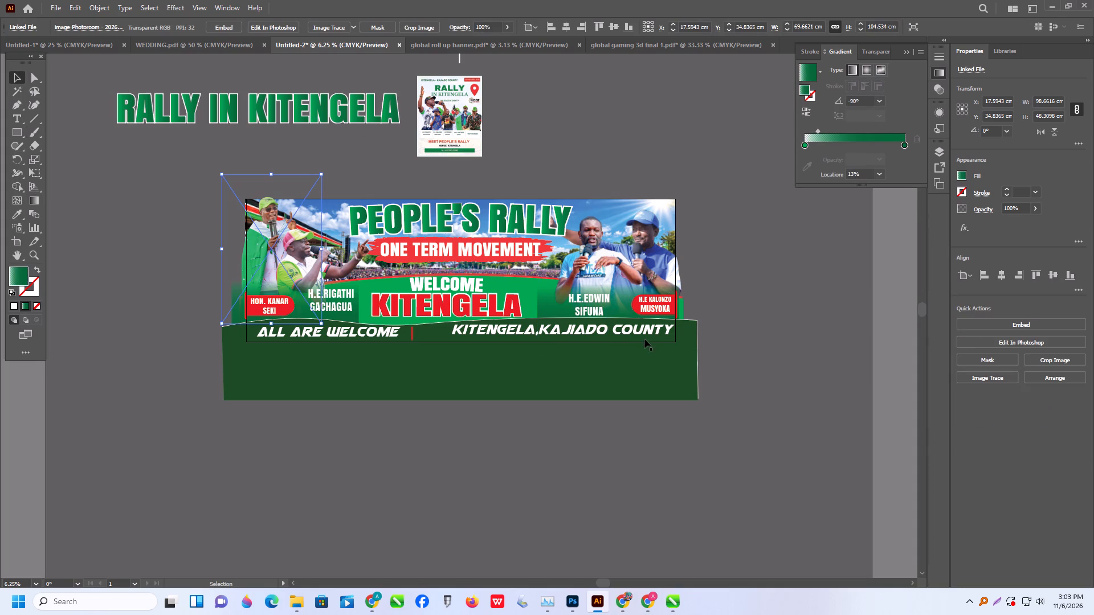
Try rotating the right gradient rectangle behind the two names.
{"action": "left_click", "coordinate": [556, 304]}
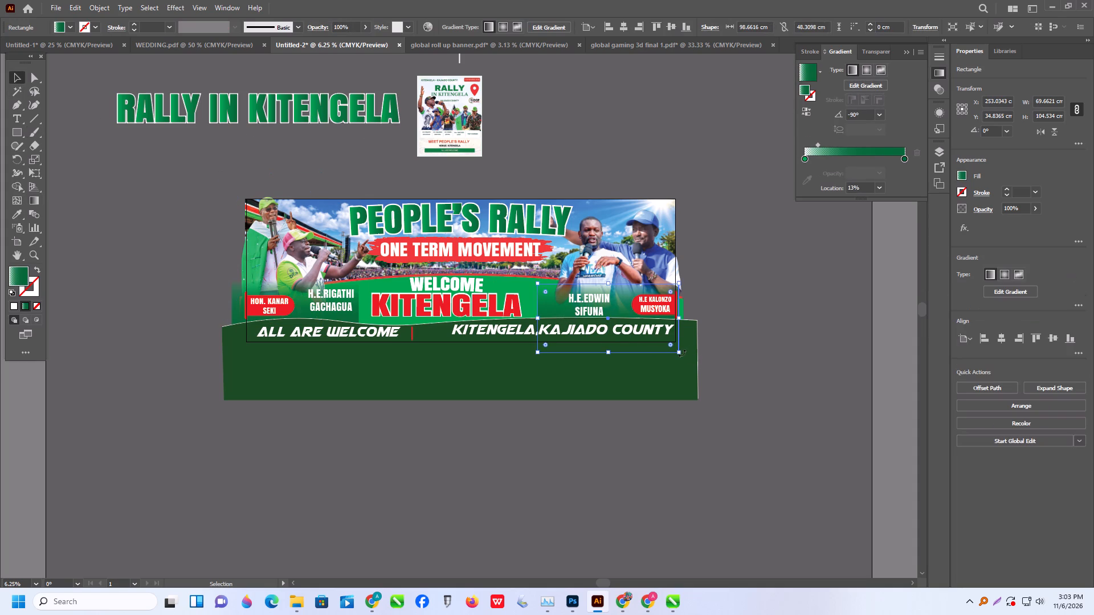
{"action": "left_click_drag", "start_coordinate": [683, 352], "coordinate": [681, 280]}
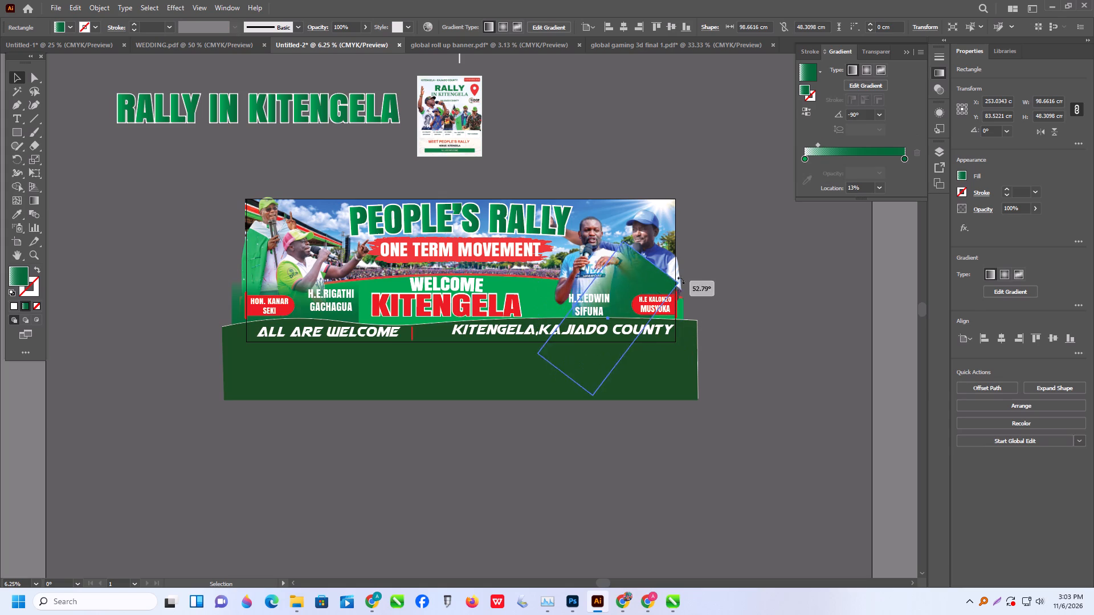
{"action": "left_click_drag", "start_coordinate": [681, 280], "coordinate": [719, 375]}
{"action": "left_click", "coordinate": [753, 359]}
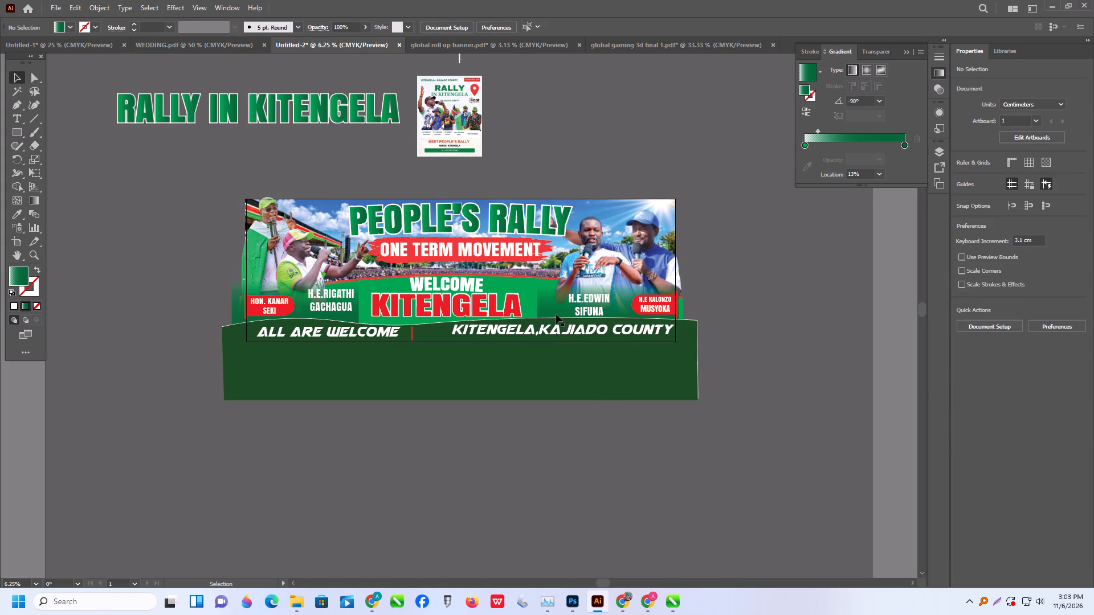
Shift the transparent stop of the right rectangle's gradient to about 15.64% location.
{"action": "scroll", "coordinate": [546, 313], "scroll_direction": "up", "scroll_amount": 1, "text": "alt"}
{"action": "left_click", "coordinate": [548, 311]}
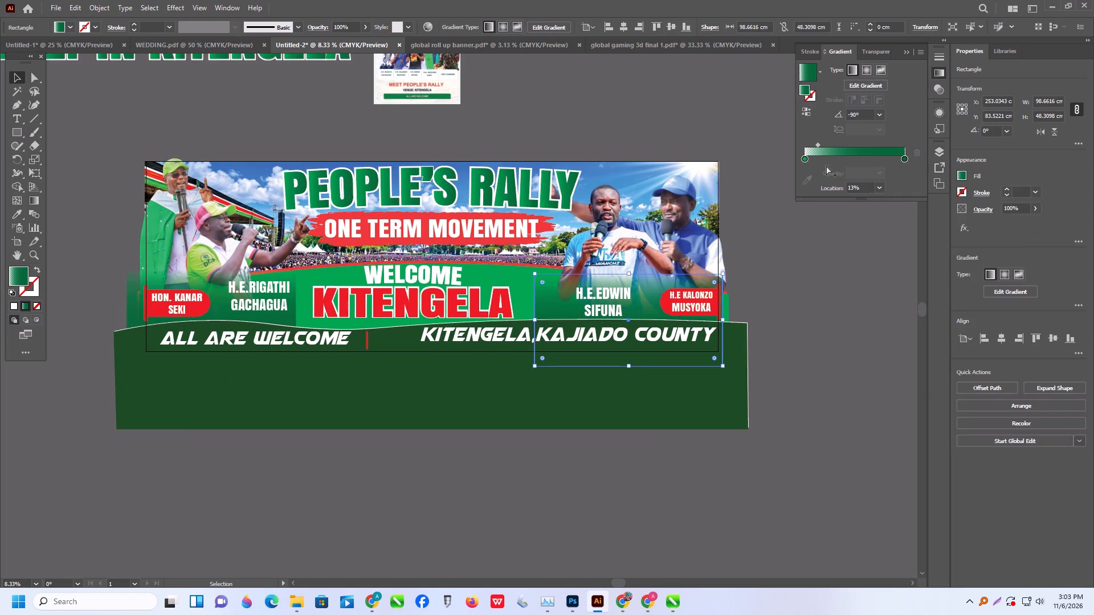
{"action": "left_click_drag", "start_coordinate": [805, 161], "coordinate": [822, 161]}
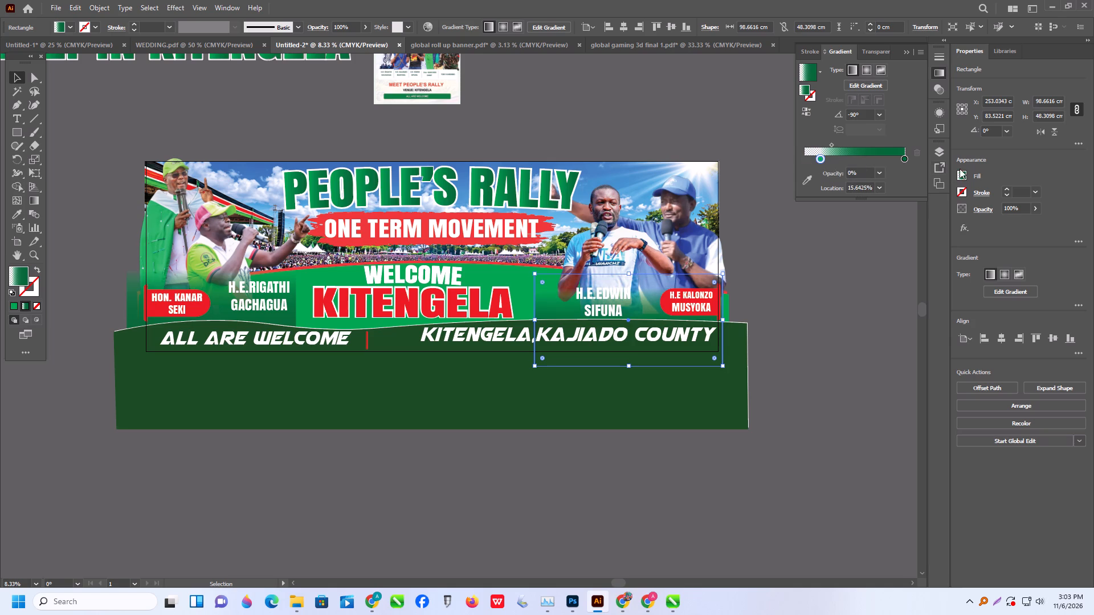
{"action": "left_click", "coordinate": [1005, 196]}
{"action": "left_click", "coordinate": [852, 344]}
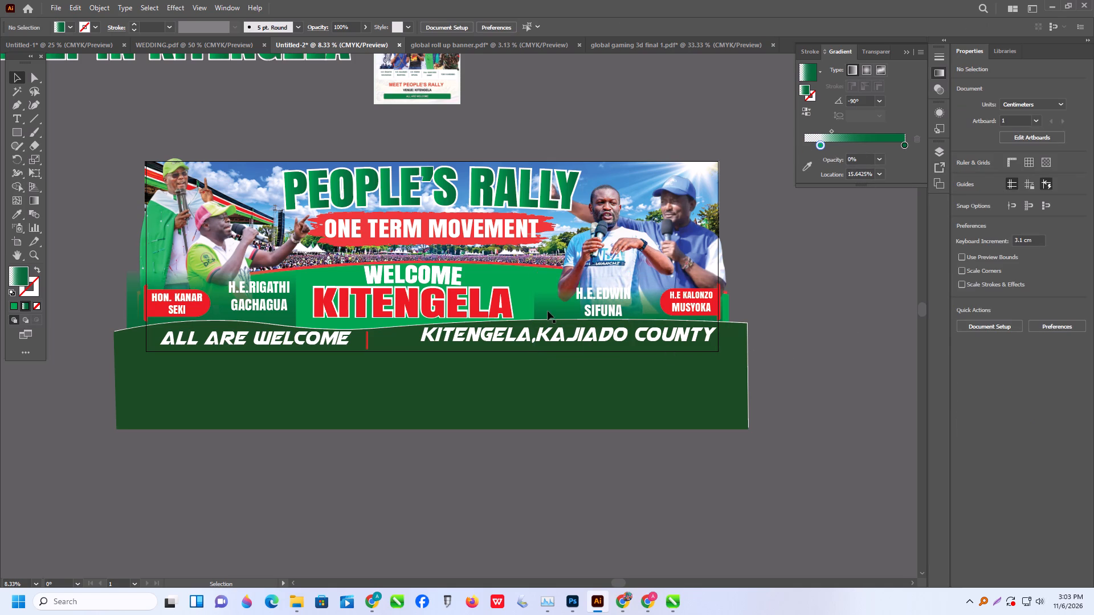
Move the right gradient rectangle slightly up behind the H.E.EDWIN SIFUNA and H.E KALONZO MUSYOKA names.
{"action": "left_click", "coordinate": [548, 310]}
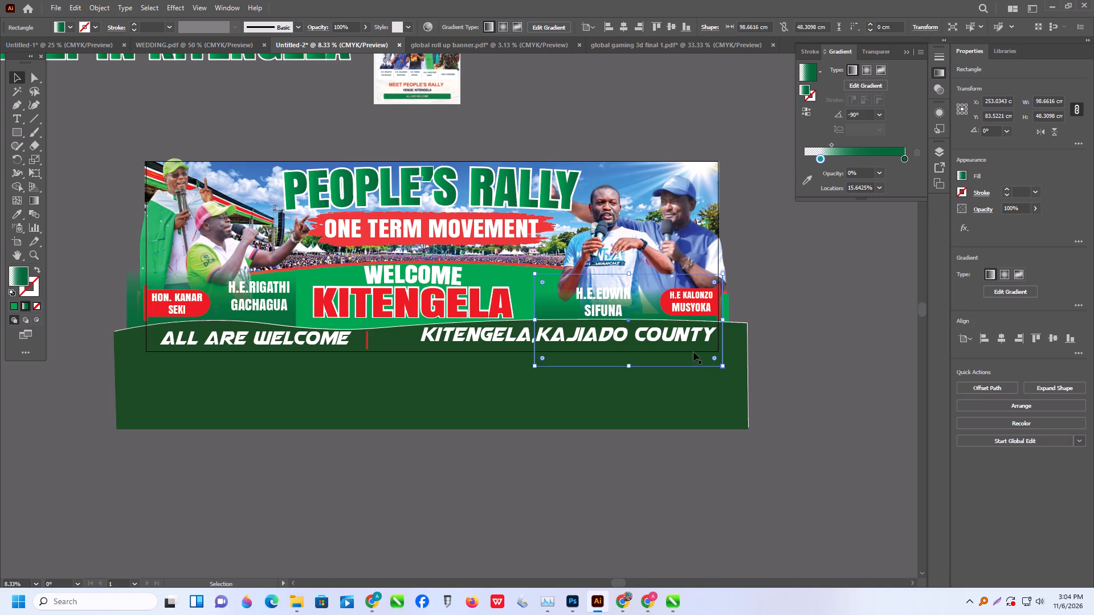
{"action": "left_click_drag", "start_coordinate": [651, 310], "coordinate": [651, 302]}
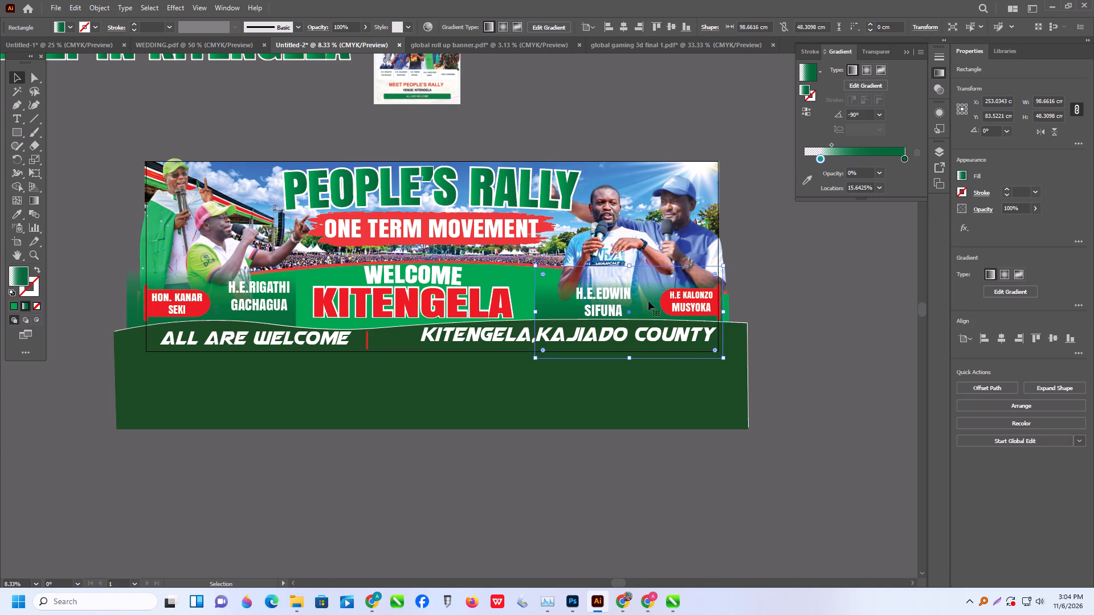
{"action": "left_click", "coordinate": [805, 300]}
Enlarge the WELCOME KITENGELA group to about 107.8 by 29.3 cm and shift it right to about X 143 cm.
{"action": "left_click", "coordinate": [480, 318]}
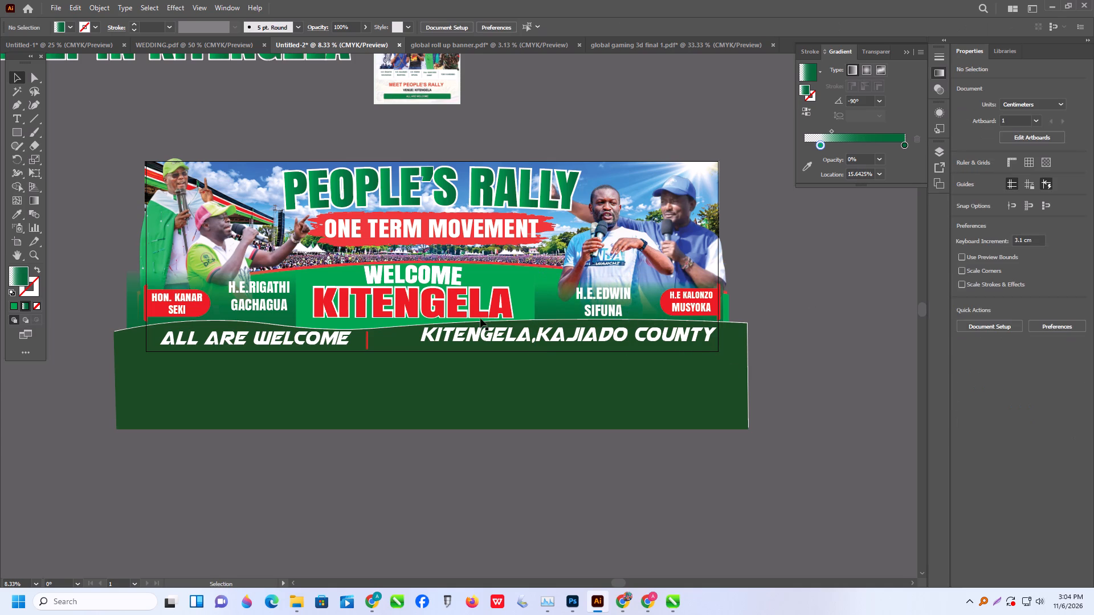
{"action": "left_click", "coordinate": [515, 320], "text": "shift"}
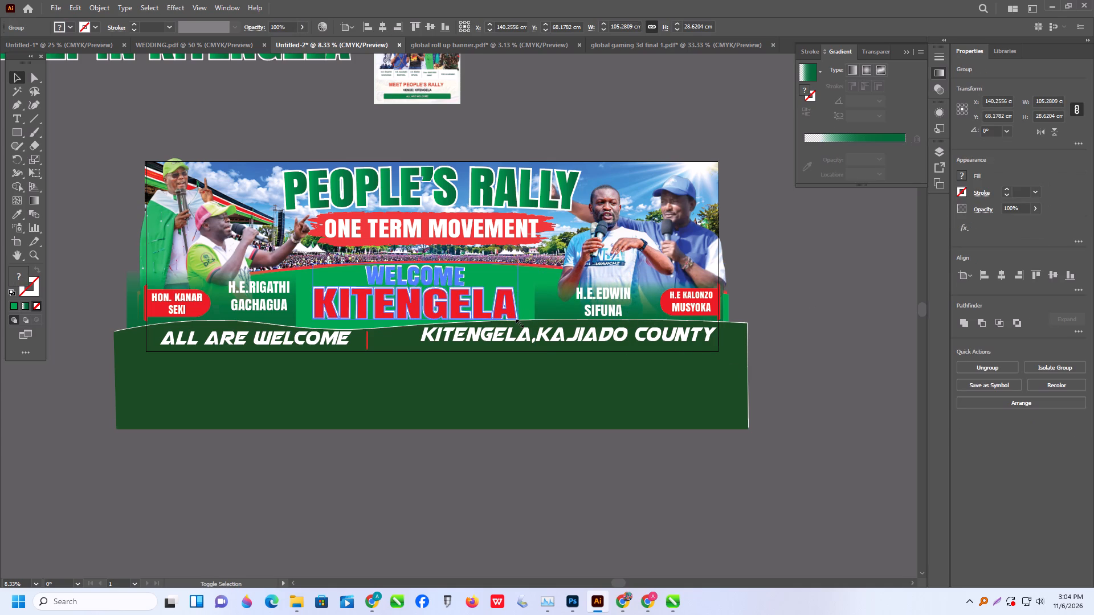
{"action": "left_click", "coordinate": [513, 314]}
{"action": "left_click", "coordinate": [511, 315]}
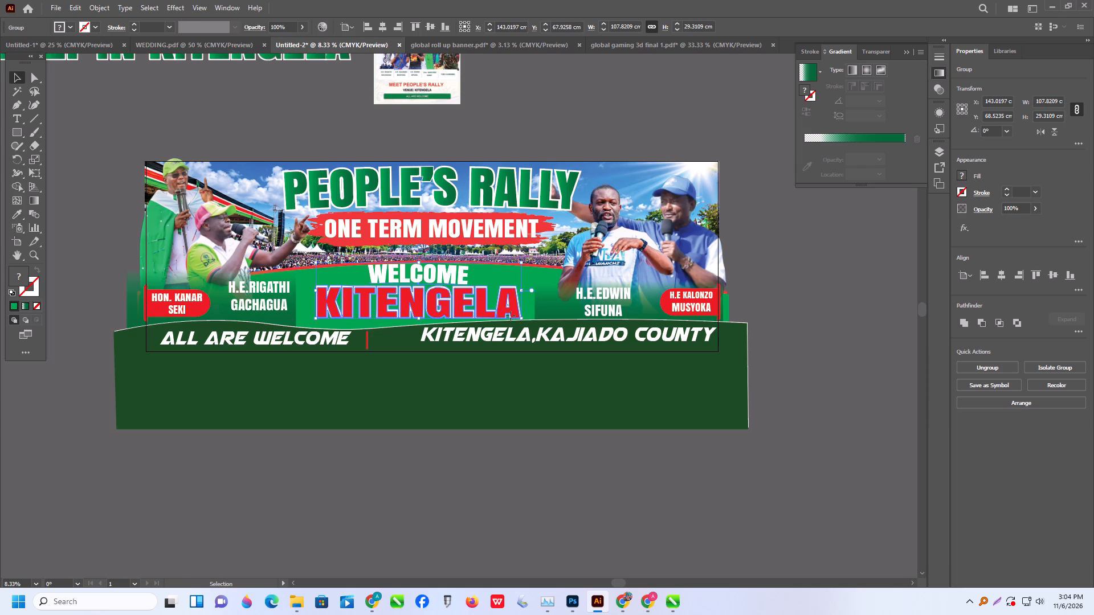
{"action": "left_click", "coordinate": [426, 145]}
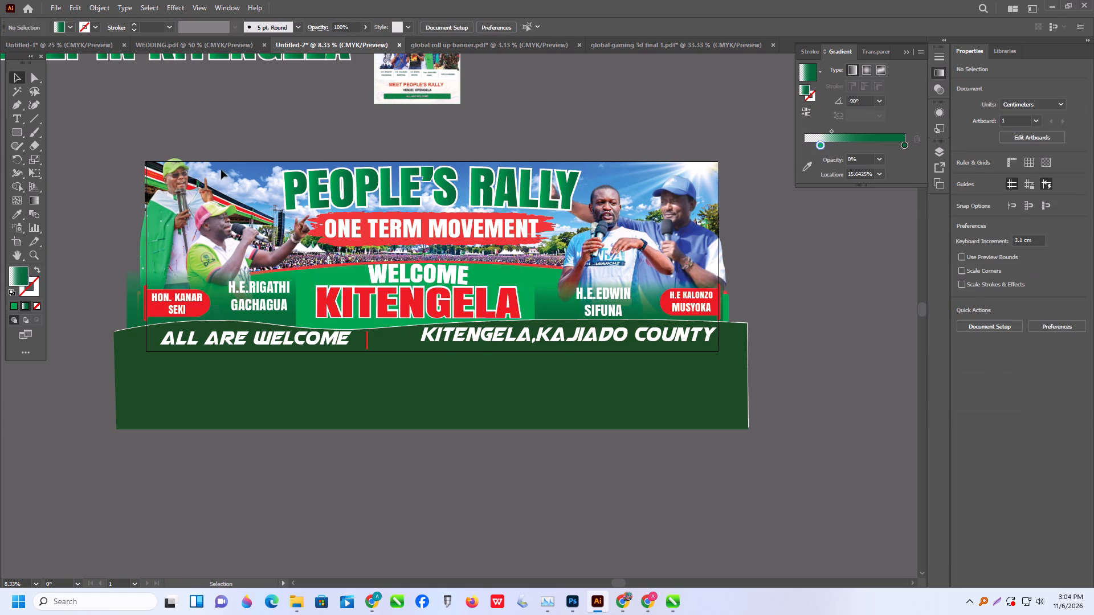
Move the green-capped speaker's cutout at the banner's left edge slightly down and right to about X 19.0, Y 39.8 cm.
{"action": "scroll", "coordinate": [185, 204], "scroll_direction": "up", "scroll_amount": 1, "text": "alt"}
{"action": "left_click_drag", "start_coordinate": [168, 191], "coordinate": [172, 206]}
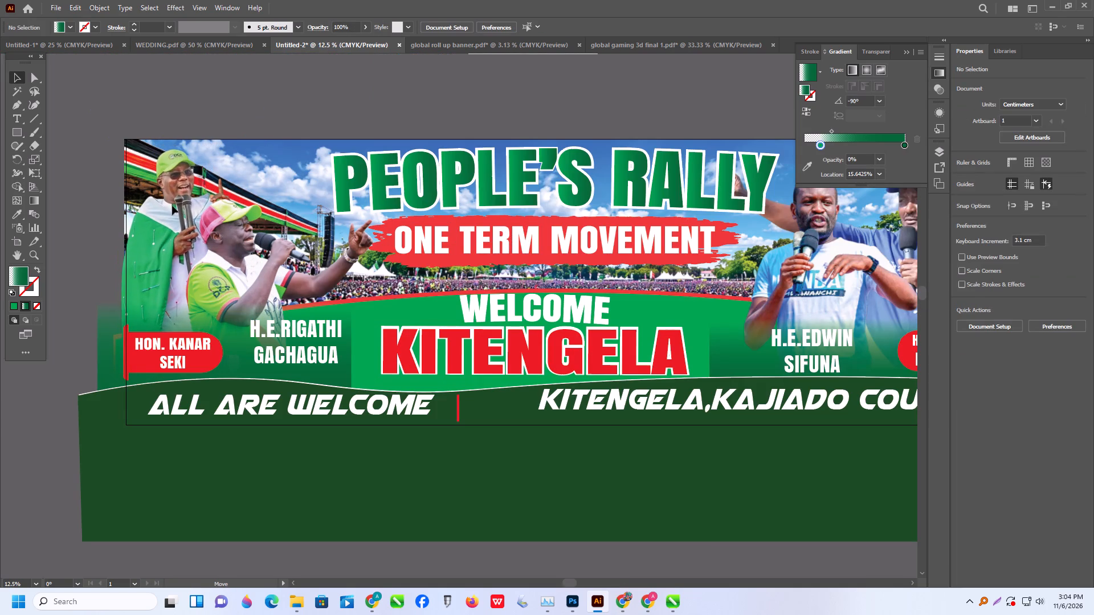
{"action": "left_click_drag", "start_coordinate": [172, 206], "coordinate": [172, 206]}
Move the pink-capped speaker's cutout right and slightly up to about X 59.7, Y 42.2 cm.
{"action": "left_click_drag", "start_coordinate": [336, 269], "coordinate": [350, 267]}
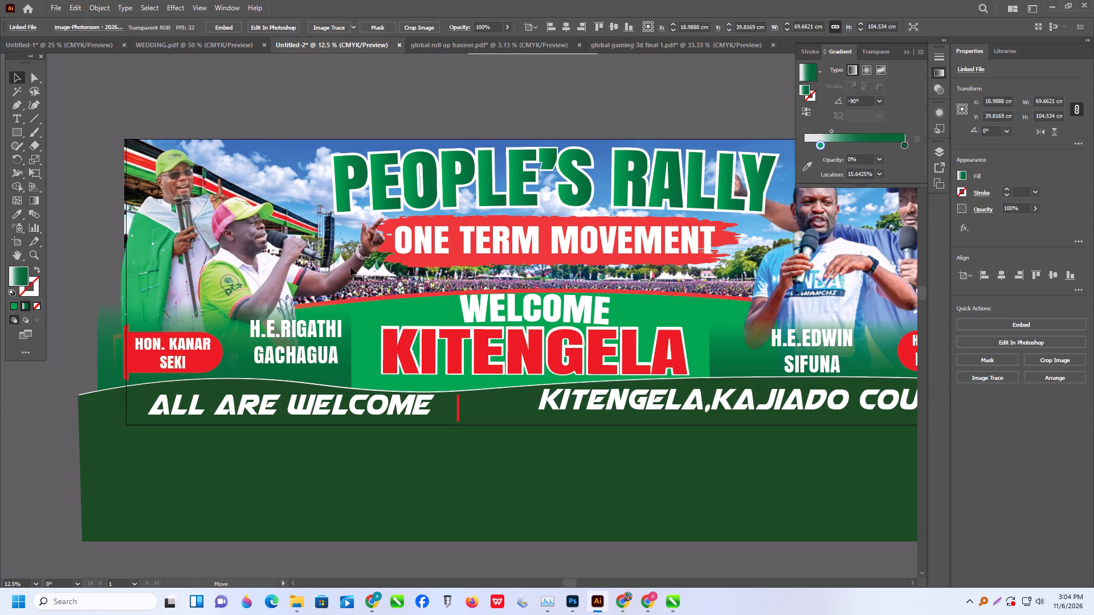
{"action": "left_click_drag", "start_coordinate": [350, 267], "coordinate": [356, 266]}
{"action": "scroll", "coordinate": [356, 265], "scroll_direction": "down", "scroll_amount": 1, "text": "alt"}
{"action": "scroll", "coordinate": [529, 310], "scroll_direction": "up", "scroll_amount": 1, "text": "alt"}
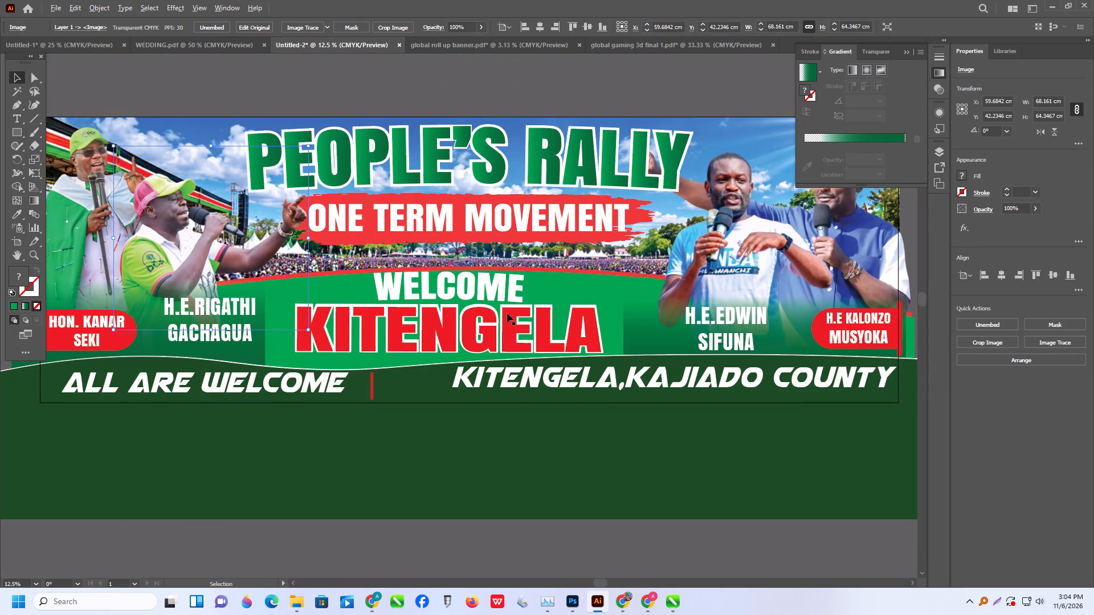
{"action": "scroll", "coordinate": [507, 313], "scroll_direction": "down", "scroll_amount": 3}
{"action": "scroll", "coordinate": [507, 313], "scroll_direction": "down", "scroll_amount": 2, "text": "alt"}
{"action": "left_click", "coordinate": [650, 431]}
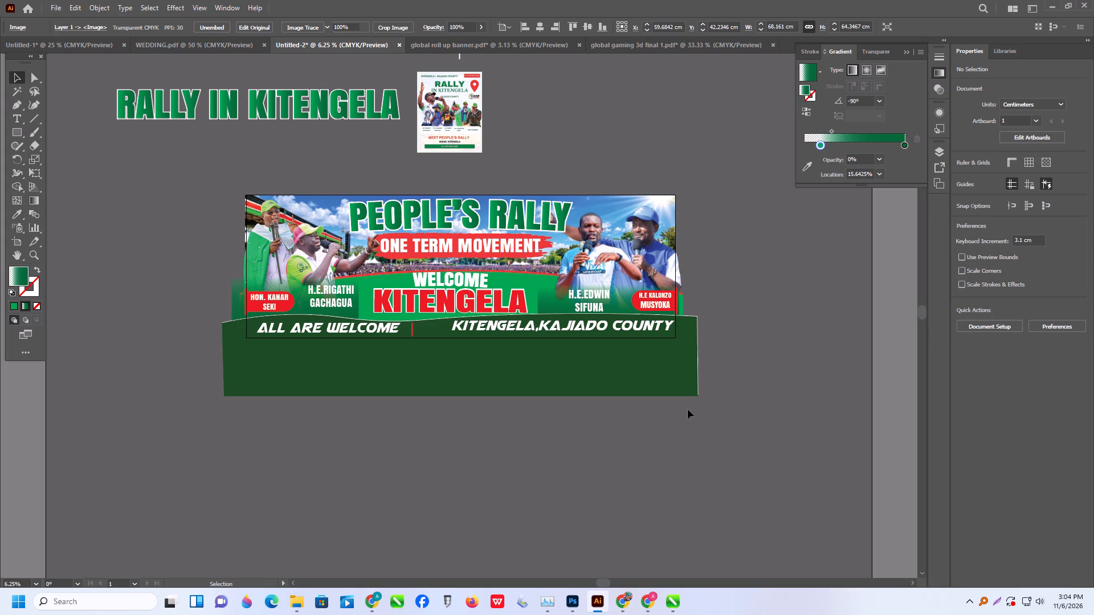
Widen the PEOPLE'S RALLY headline leftward to about 165 cm and tilt it very slightly, to about 359.9°.
{"action": "left_click", "coordinate": [379, 223]}
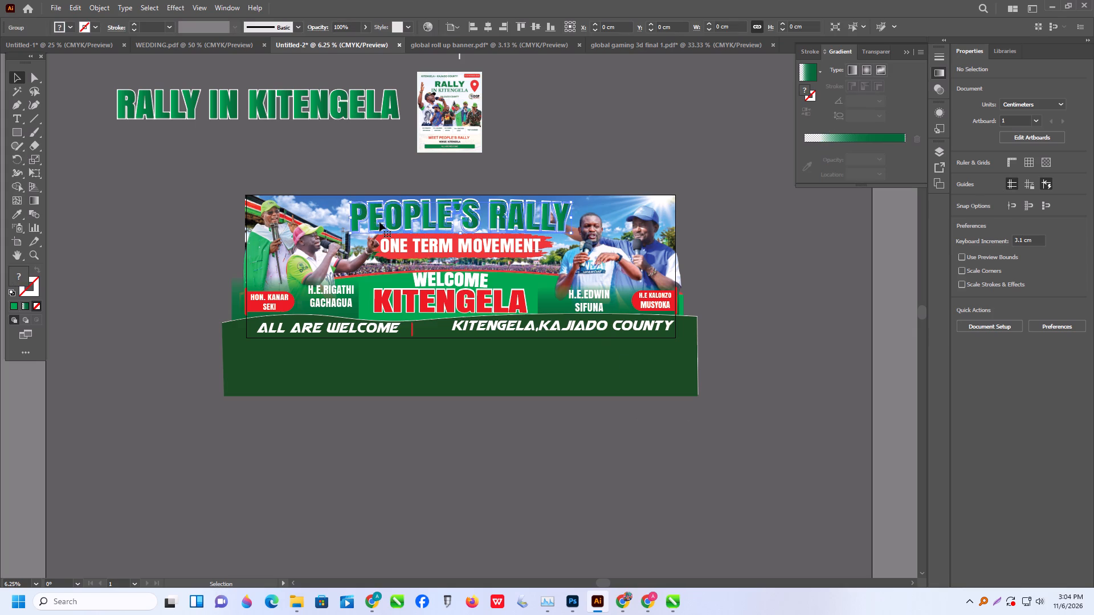
{"action": "left_click_drag", "start_coordinate": [350, 216], "coordinate": [334, 212]}
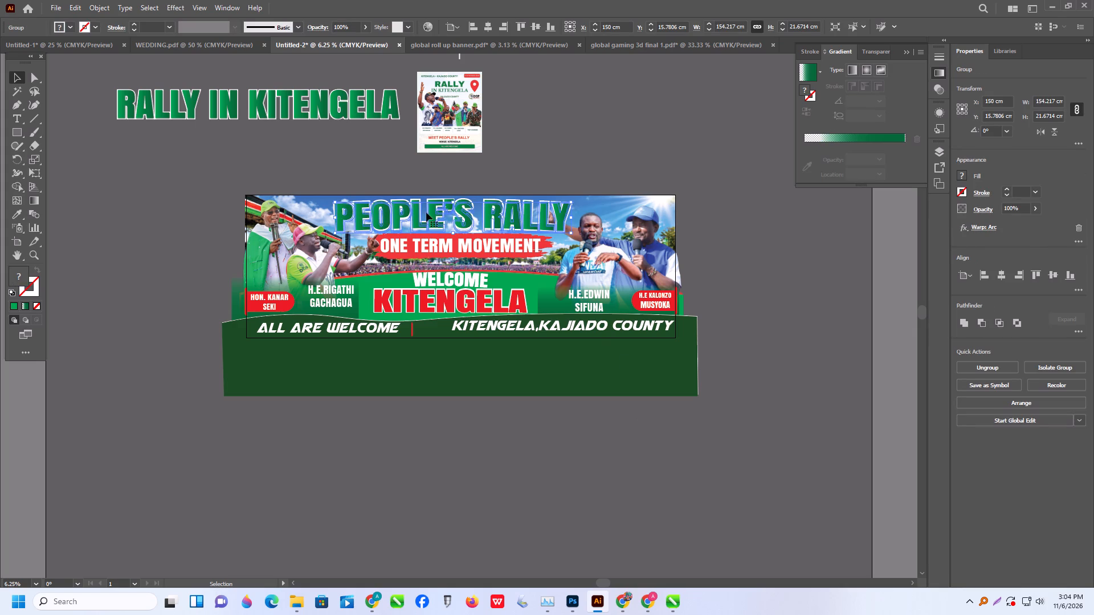
{"action": "left_click", "coordinate": [647, 146]}
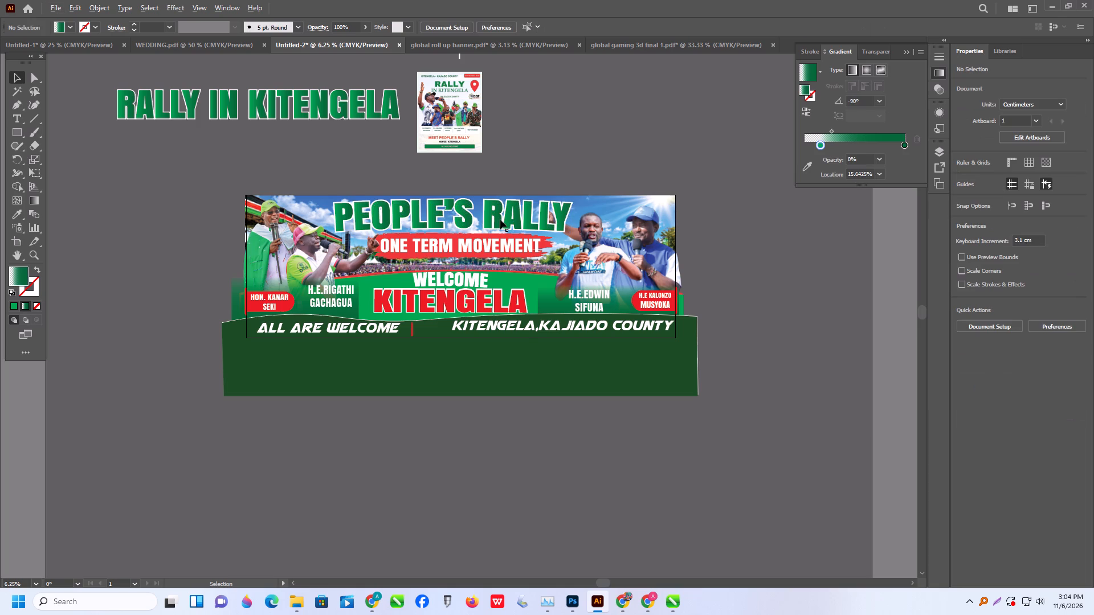
{"action": "scroll", "coordinate": [500, 220], "scroll_direction": "up", "scroll_amount": 1, "text": "alt"}
{"action": "left_click", "coordinate": [533, 219]}
{"action": "left_click", "coordinate": [536, 218]}
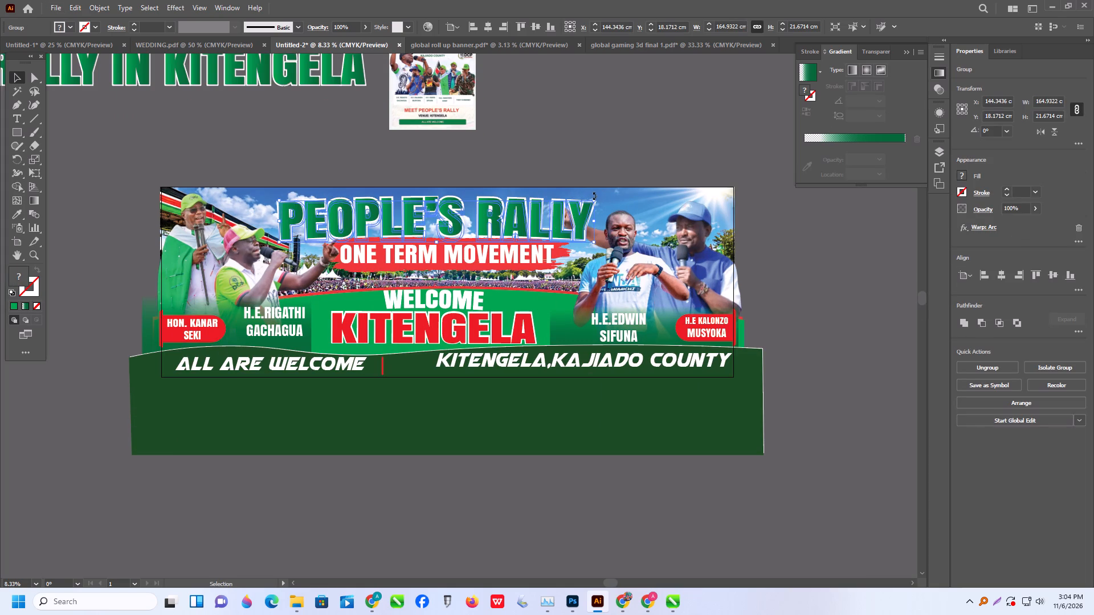
{"action": "left_click", "coordinate": [598, 196]}
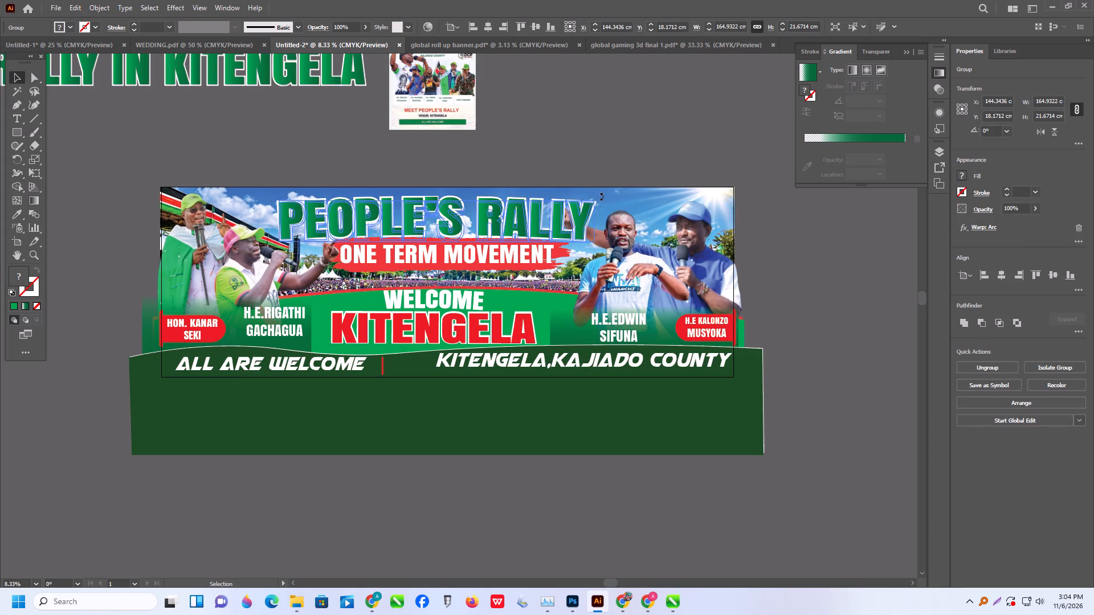
{"action": "left_click", "coordinate": [590, 164]}
Centre the PEOPLE'S RALLY headline horizontally on the artboard at X 150 cm and nudge it slightly up.
{"action": "scroll", "coordinate": [493, 224], "scroll_direction": "up", "scroll_amount": 1, "text": "alt"}
{"action": "left_click", "coordinate": [500, 222]}
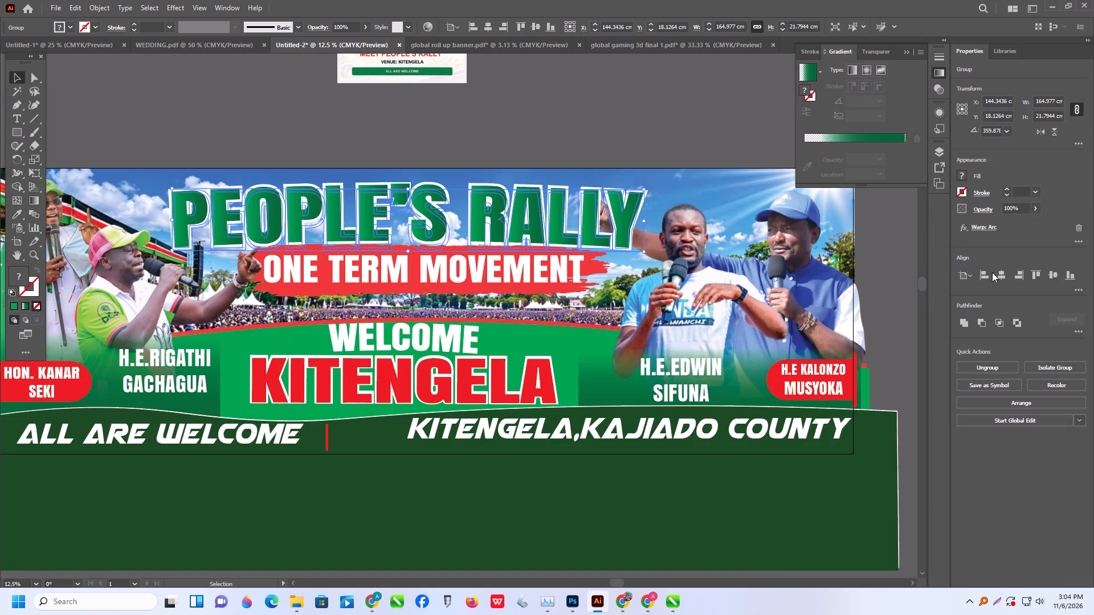
{"action": "left_click", "coordinate": [998, 272]}
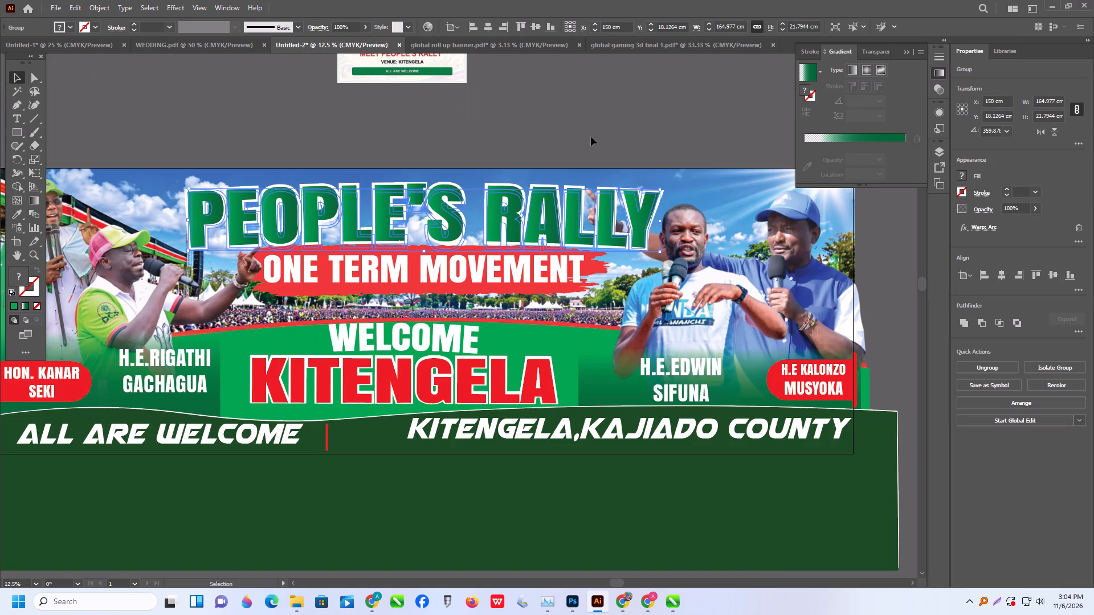
{"action": "left_click", "coordinate": [589, 124]}
{"action": "left_click_drag", "start_coordinate": [526, 215], "coordinate": [526, 210]}
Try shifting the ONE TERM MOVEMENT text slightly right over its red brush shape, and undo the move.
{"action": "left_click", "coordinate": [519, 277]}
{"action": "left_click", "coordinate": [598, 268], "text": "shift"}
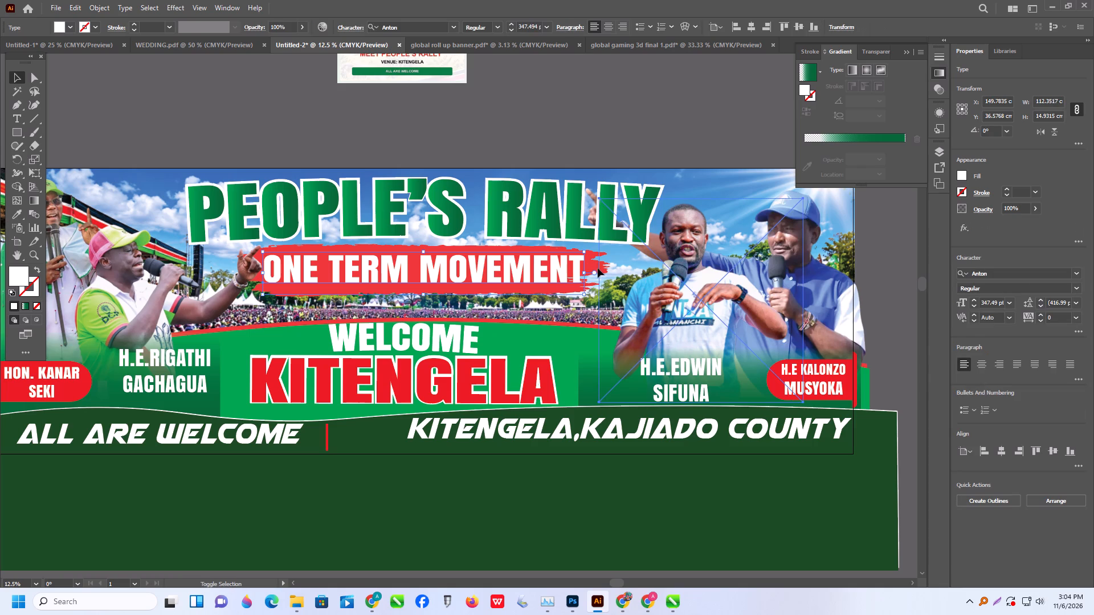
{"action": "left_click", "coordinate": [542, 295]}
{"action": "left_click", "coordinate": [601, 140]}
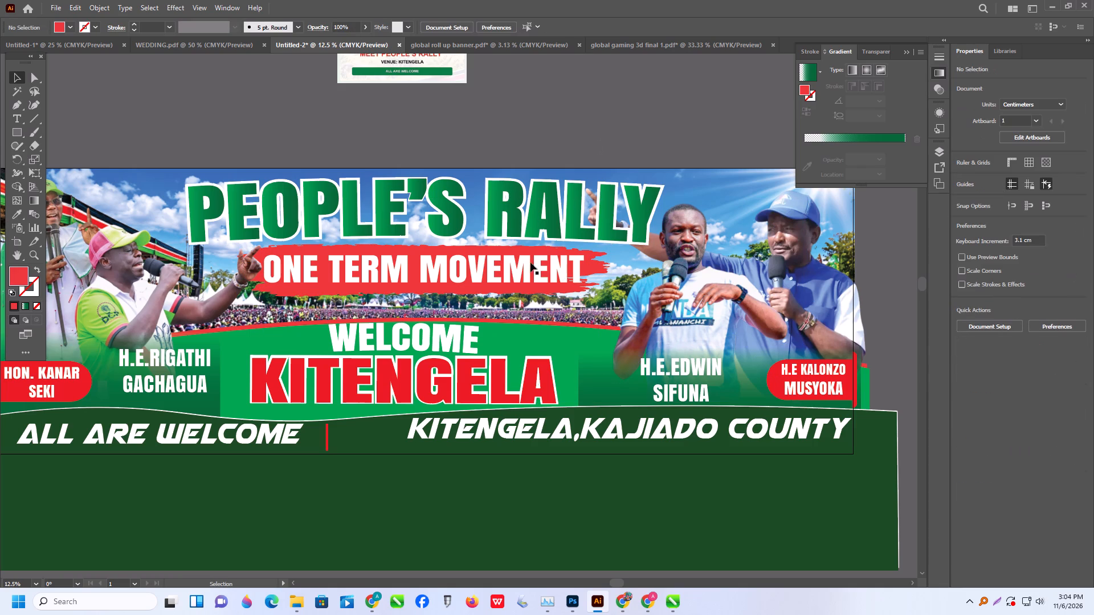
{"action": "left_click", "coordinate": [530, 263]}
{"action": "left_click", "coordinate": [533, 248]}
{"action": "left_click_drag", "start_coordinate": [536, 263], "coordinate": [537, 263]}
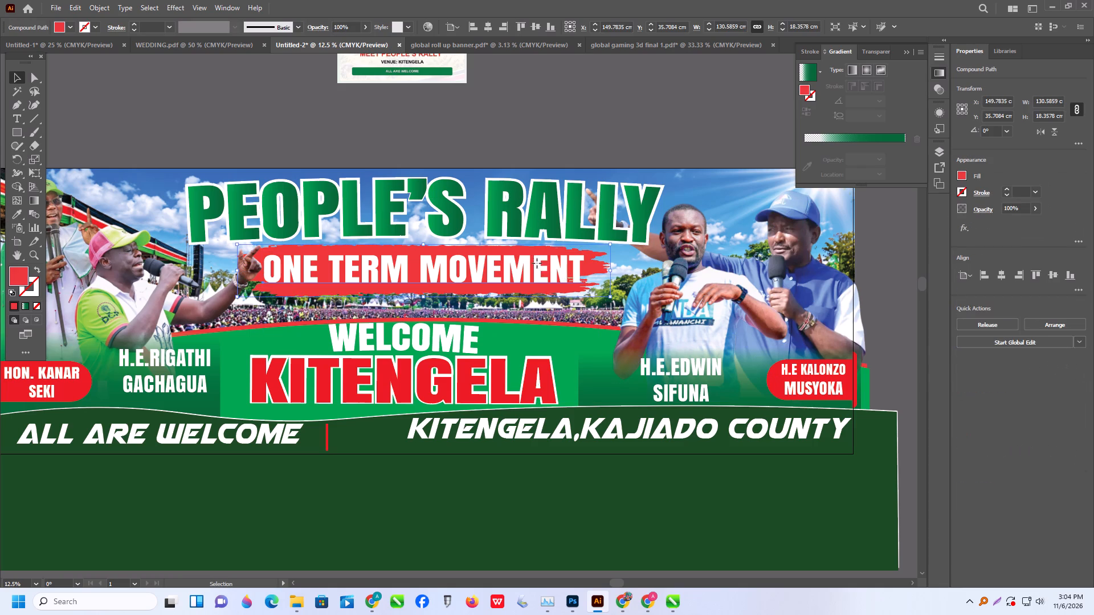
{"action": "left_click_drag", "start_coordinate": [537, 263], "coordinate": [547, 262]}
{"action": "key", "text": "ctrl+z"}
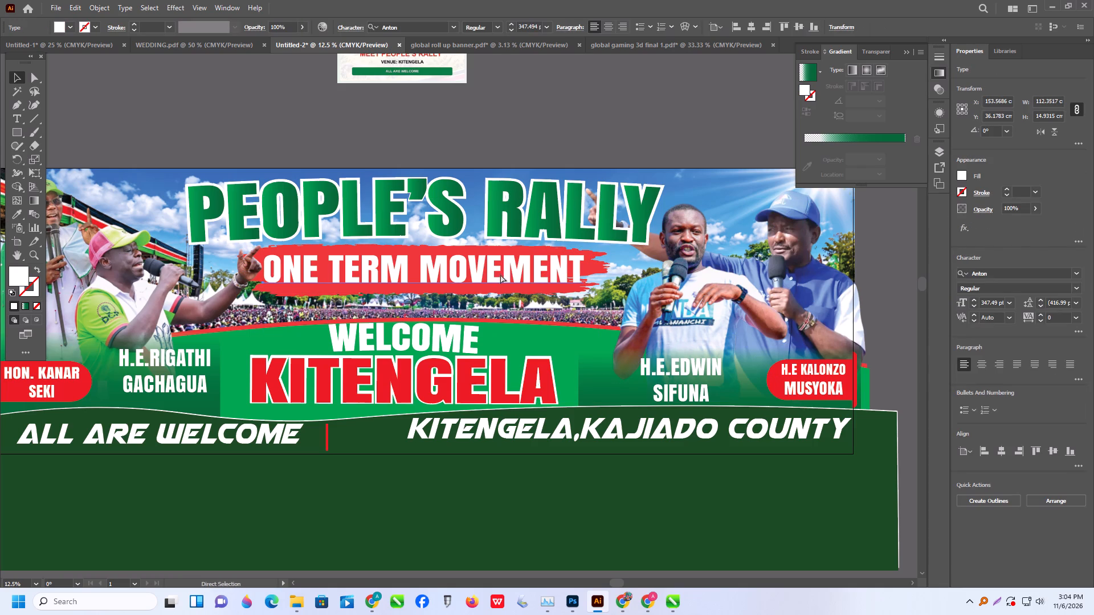
Nudge the ONE TERM MOVEMENT text up, and move it with its red brush shape right to about X 158, Y 36 cm.
{"action": "scroll", "coordinate": [342, 259], "scroll_direction": "up", "scroll_amount": 1, "text": "alt"}
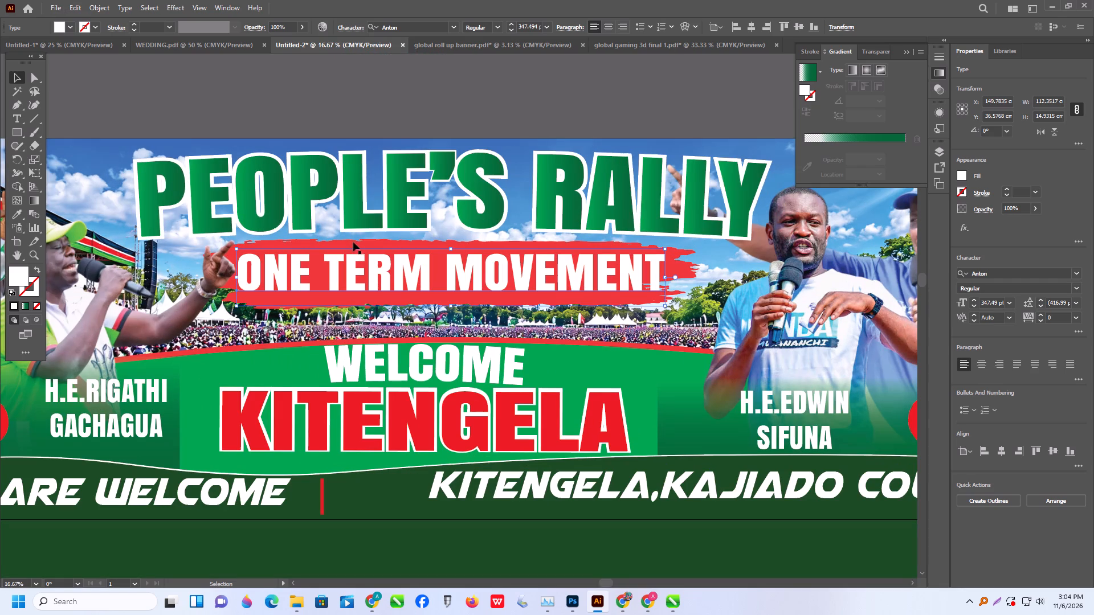
{"action": "left_click", "coordinate": [354, 241], "text": "shift"}
{"action": "left_click", "coordinate": [492, 83]}
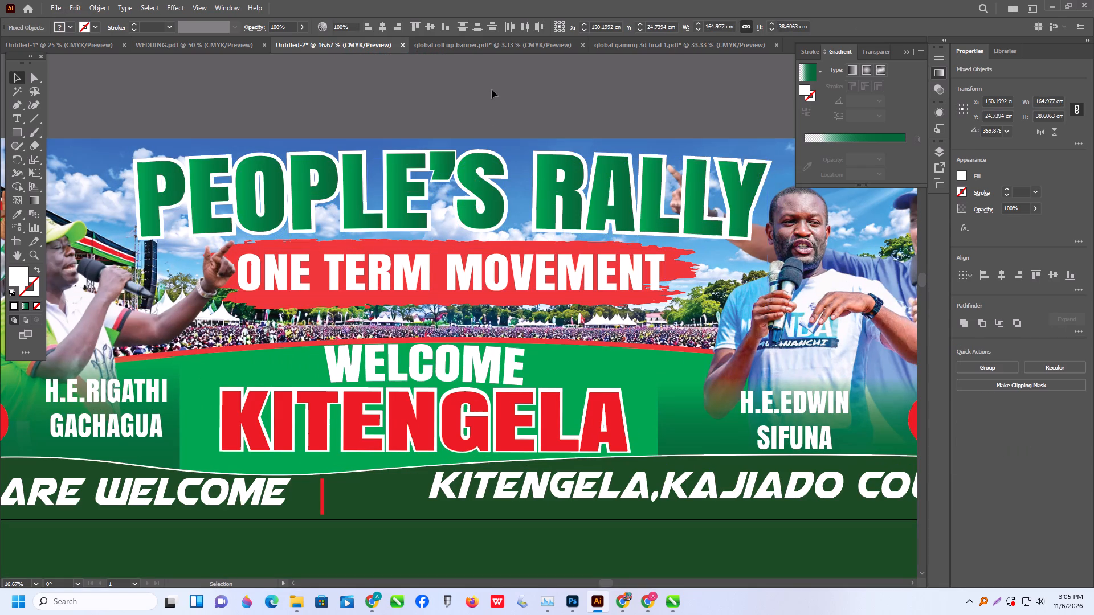
{"action": "left_click_drag", "start_coordinate": [537, 279], "coordinate": [535, 274]}
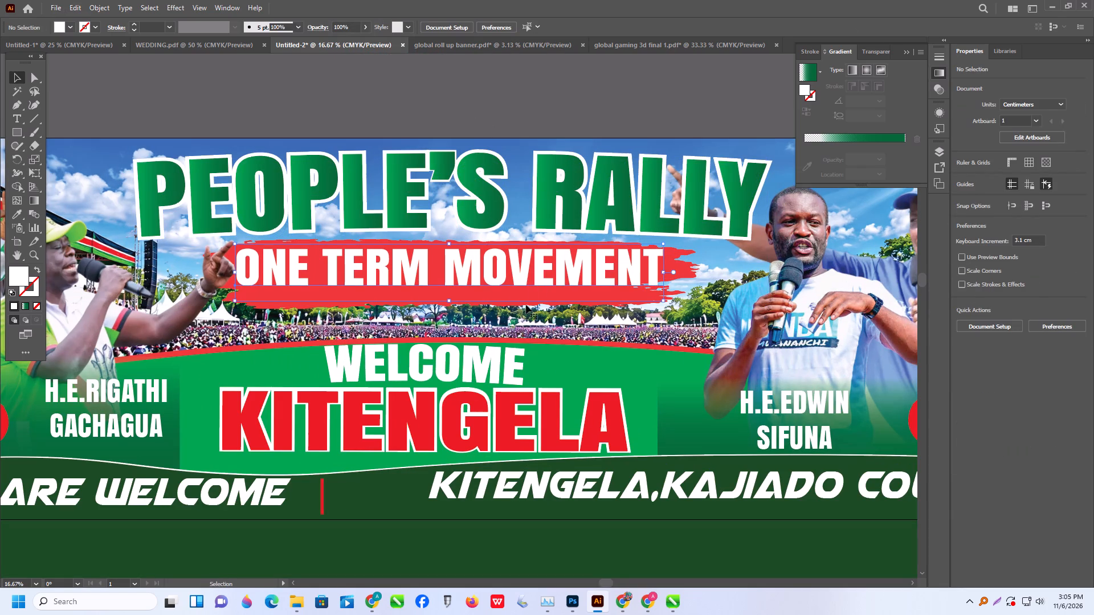
{"action": "left_click", "coordinate": [513, 307], "text": "shift"}
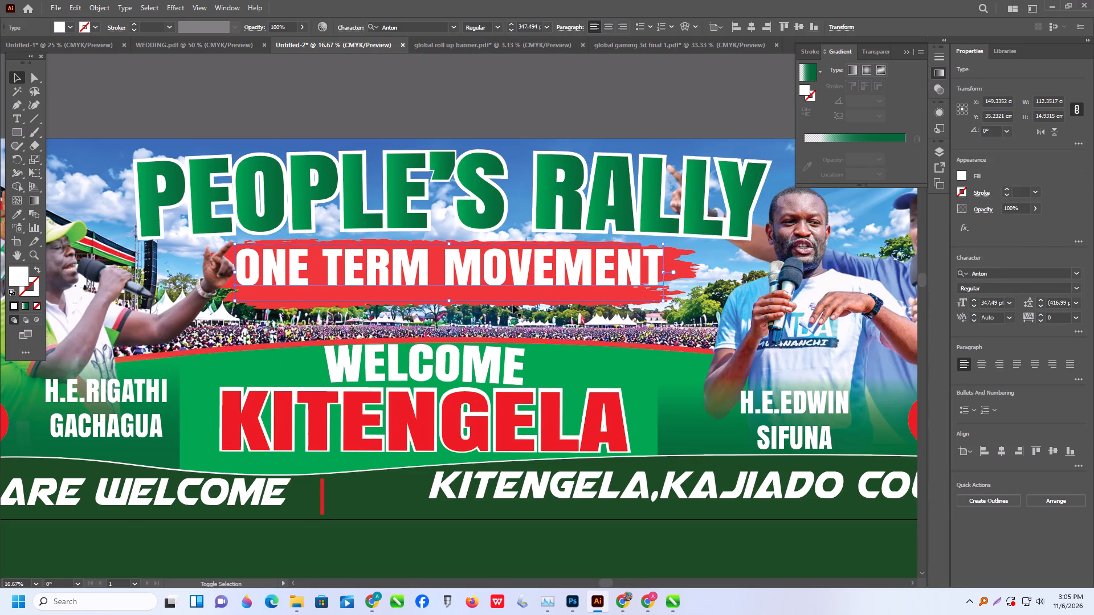
{"action": "left_click", "coordinate": [513, 305], "text": "shift"}
{"action": "left_click_drag", "start_coordinate": [513, 302], "coordinate": [554, 305]}
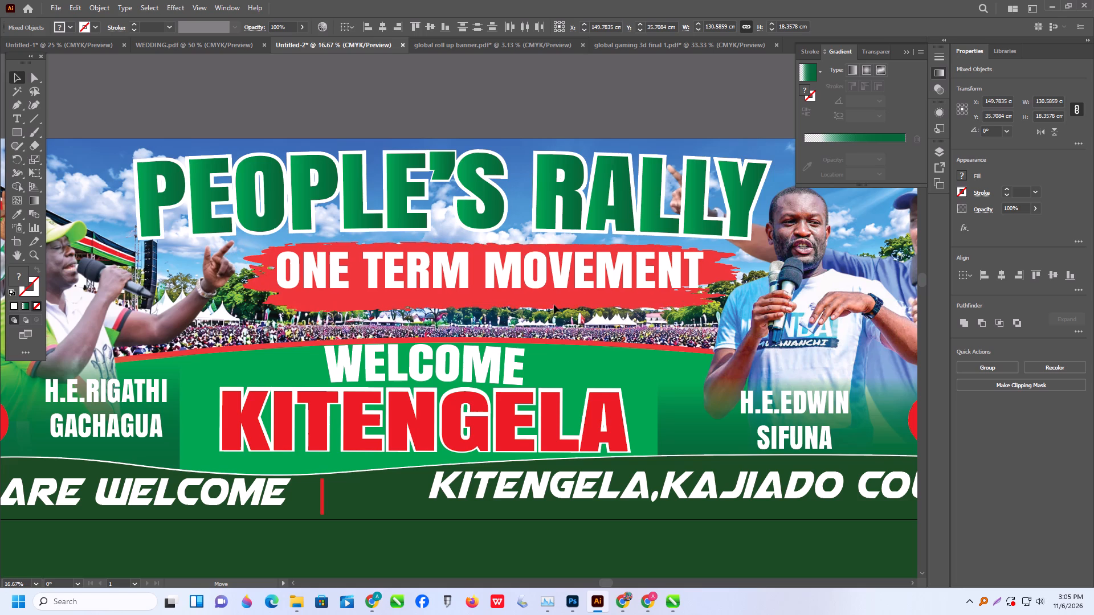
{"action": "left_click_drag", "start_coordinate": [554, 305], "coordinate": [545, 304]}
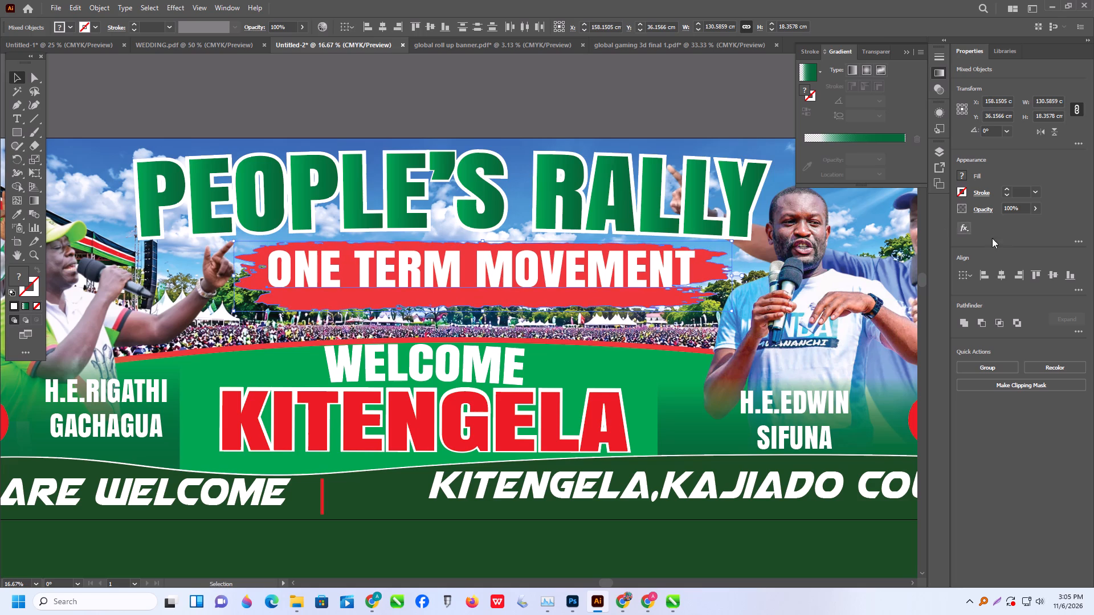
Centre the red brush shape horizontally and vertically on the ONE TERM MOVEMENT text as key object.
{"action": "left_click", "coordinate": [968, 279]}
{"action": "left_click", "coordinate": [986, 301]}
{"action": "left_click", "coordinate": [994, 275]}
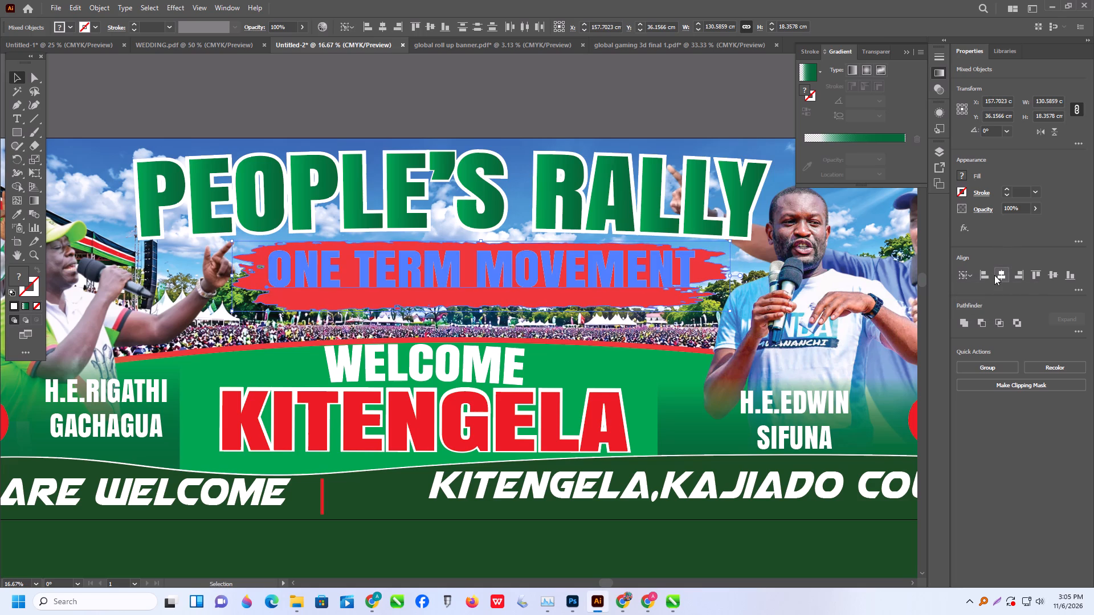
{"action": "left_click", "coordinate": [1052, 274]}
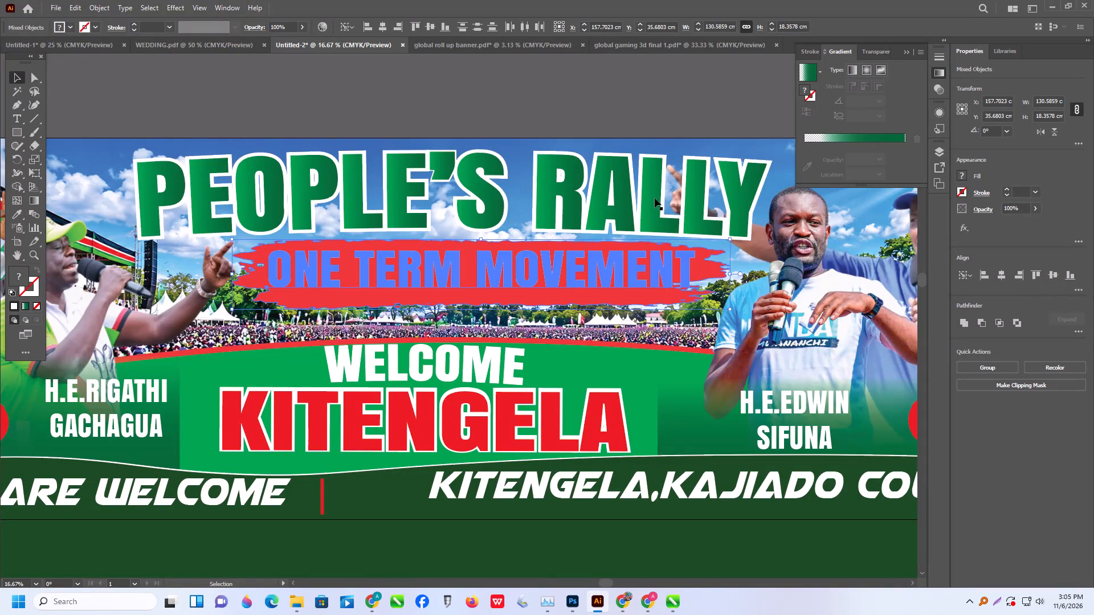
{"action": "left_click", "coordinate": [570, 113]}
Shrink the ONE TERM MOVEMENT text to about 102.6 by 13.6 cm and lower it to about X 153.1, Y 36.8 cm.
{"action": "left_click", "coordinate": [622, 275]}
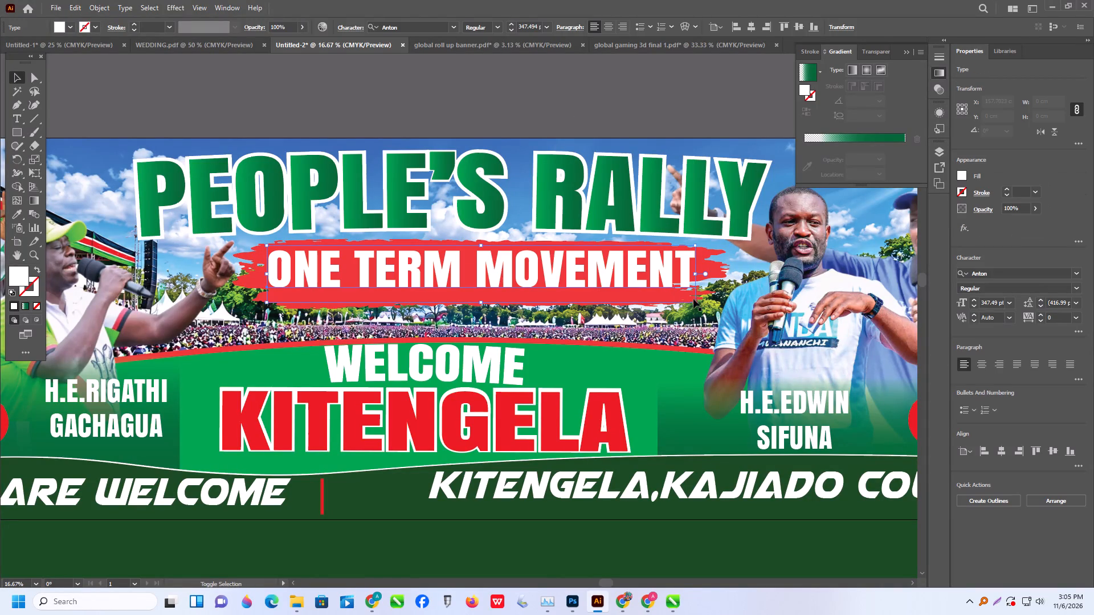
{"action": "left_click_drag", "start_coordinate": [693, 301], "coordinate": [658, 310], "text": "shift"}
{"action": "left_click_drag", "start_coordinate": [621, 276], "coordinate": [621, 281]}
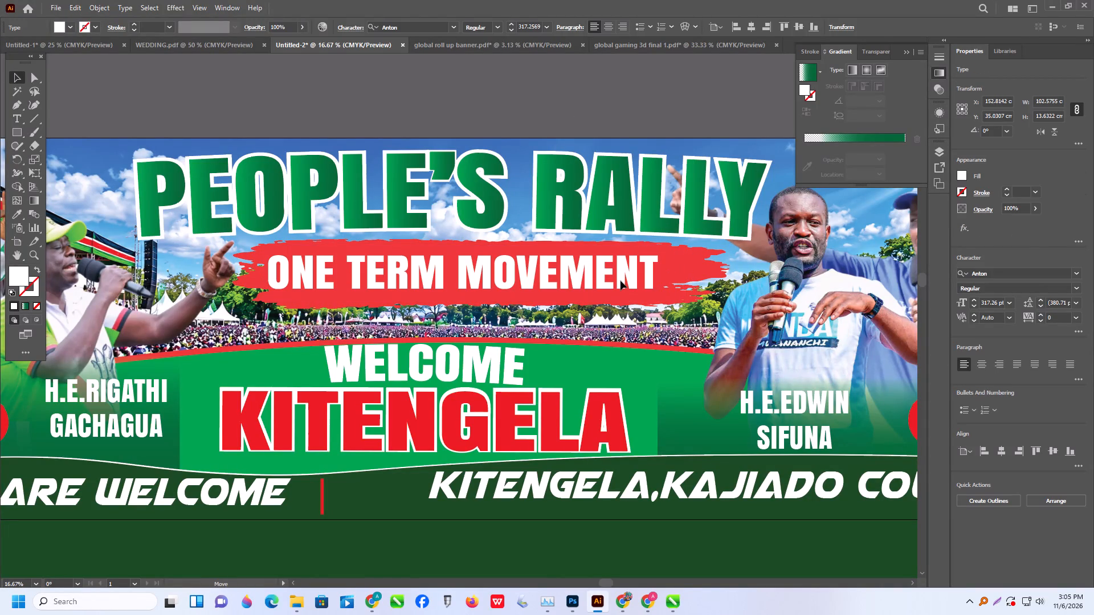
{"action": "left_click_drag", "start_coordinate": [621, 281], "coordinate": [622, 282]}
{"action": "scroll", "coordinate": [622, 282], "scroll_direction": "down", "scroll_amount": 2, "text": "alt"}
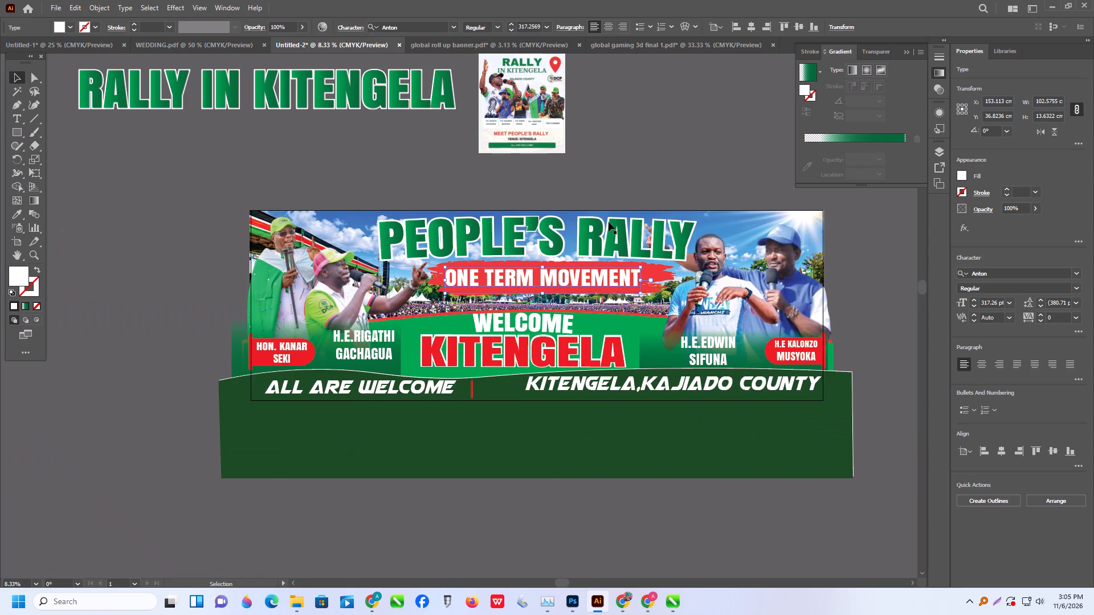
{"action": "left_click", "coordinate": [627, 177]}
{"action": "scroll", "coordinate": [615, 207], "scroll_direction": "up", "scroll_amount": 1}
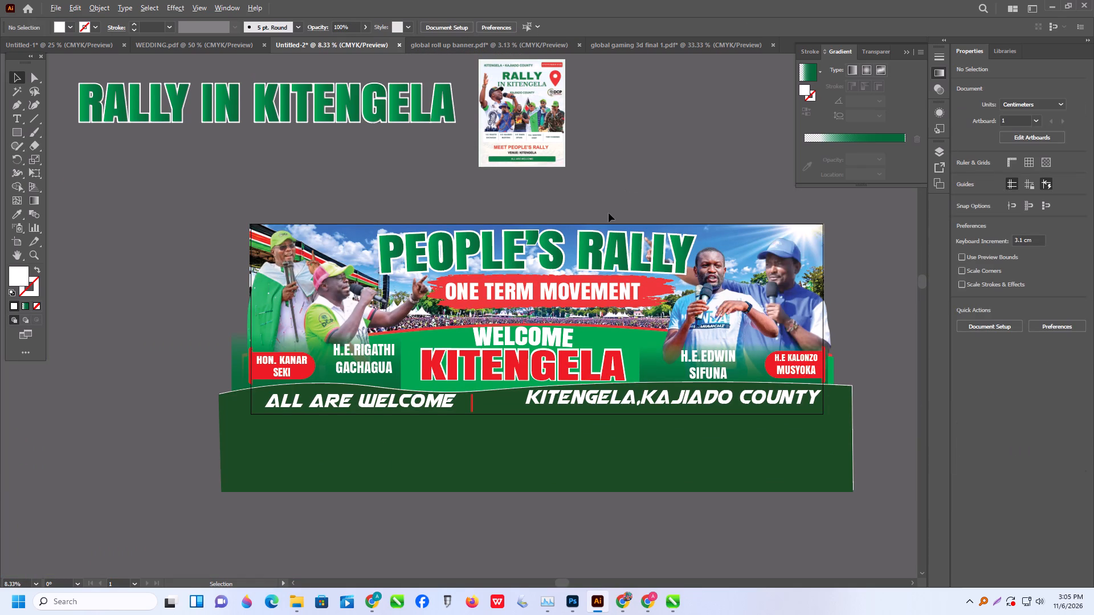
{"action": "scroll", "coordinate": [609, 213], "scroll_direction": "down", "scroll_amount": 1, "text": "alt"}
{"action": "left_click", "coordinate": [623, 163]}
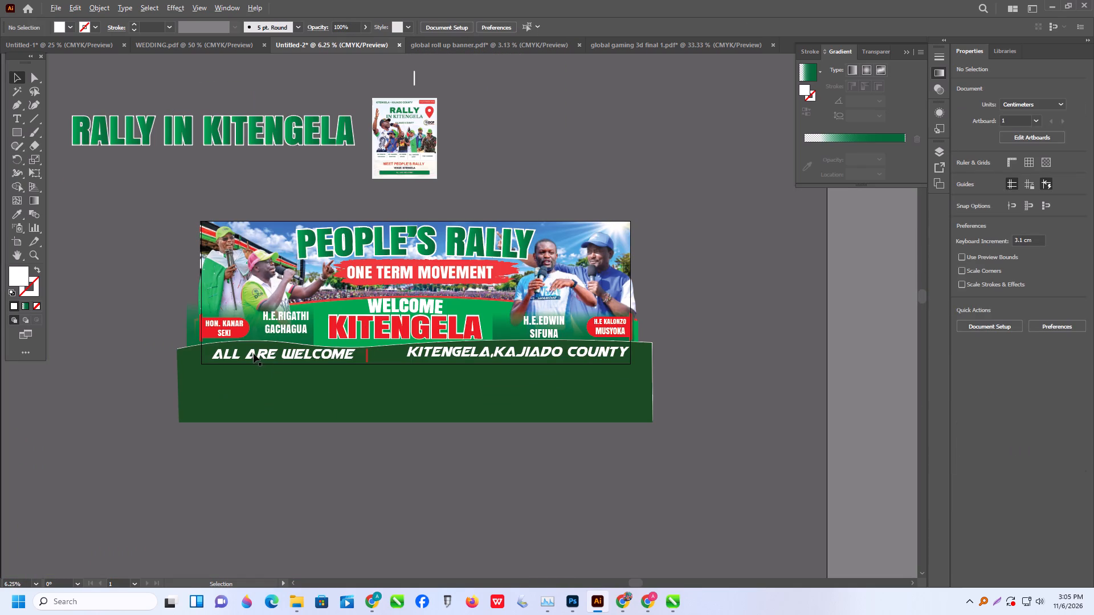
Rotate the gradient rectangle behind the HON. KANAR SEKI and H.E.RIGATHI GACHAGUA names to about 358.5°.
{"action": "scroll", "coordinate": [254, 354], "scroll_direction": "up", "scroll_amount": 2, "text": "alt"}
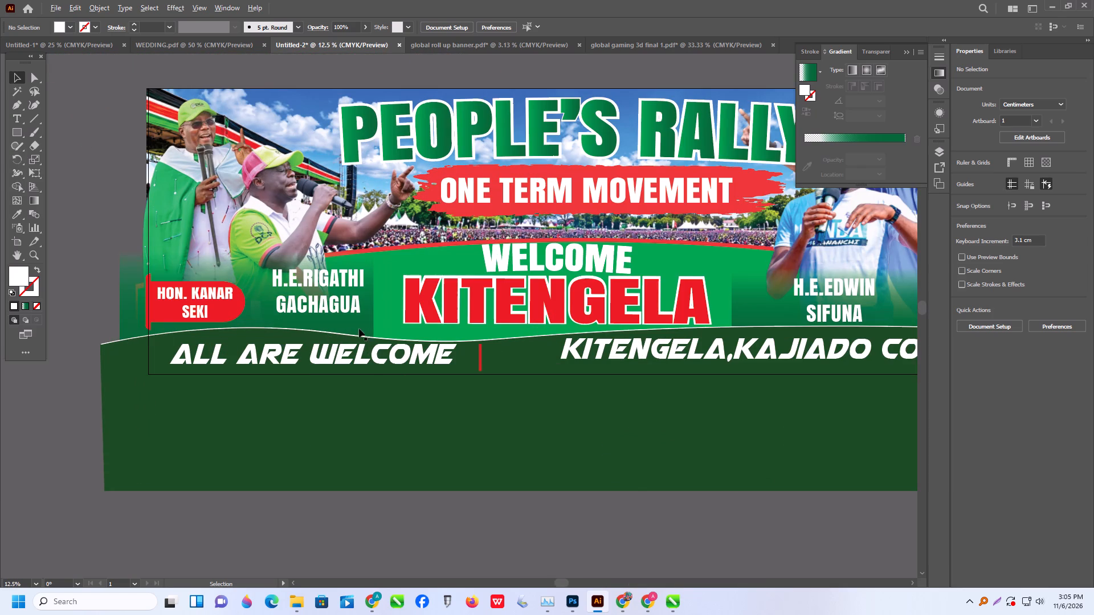
{"action": "left_click", "coordinate": [362, 327]}
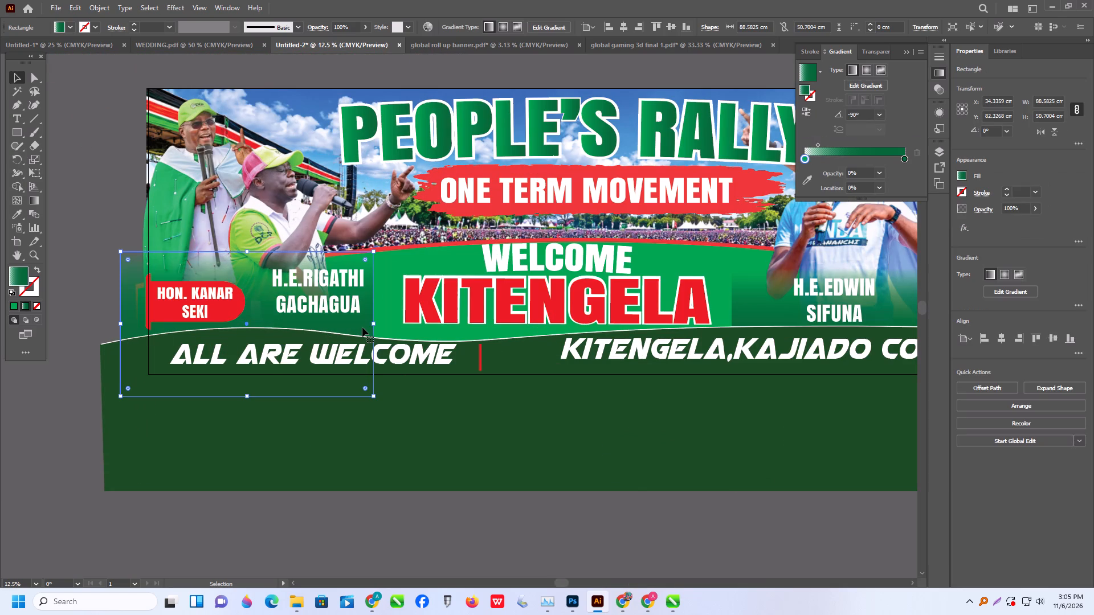
{"action": "left_click_drag", "start_coordinate": [378, 249], "coordinate": [389, 337]}
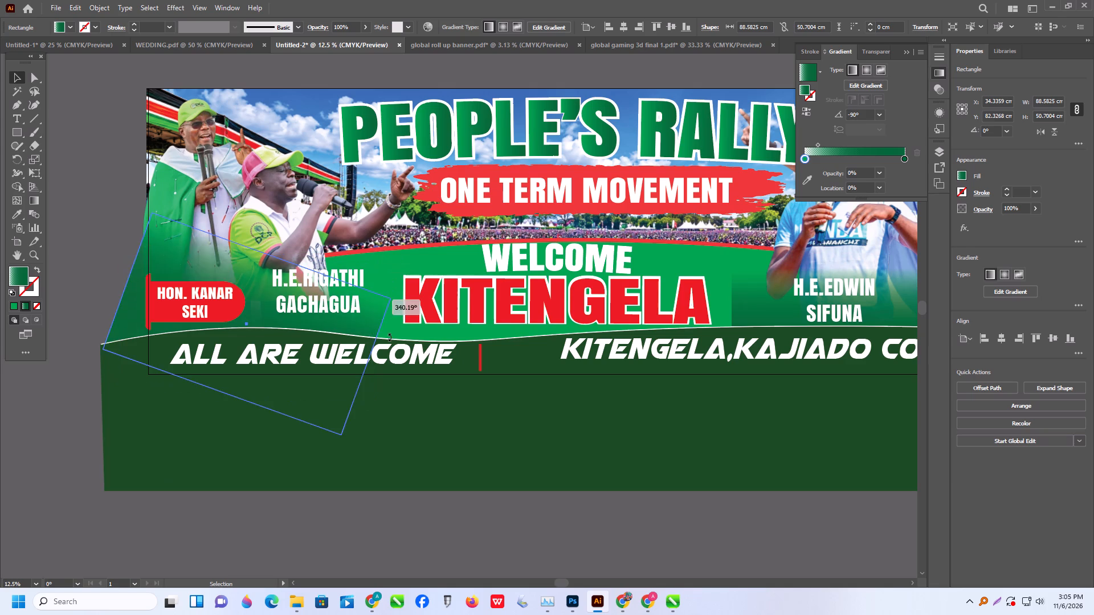
{"action": "left_click_drag", "start_coordinate": [389, 337], "coordinate": [293, 400]}
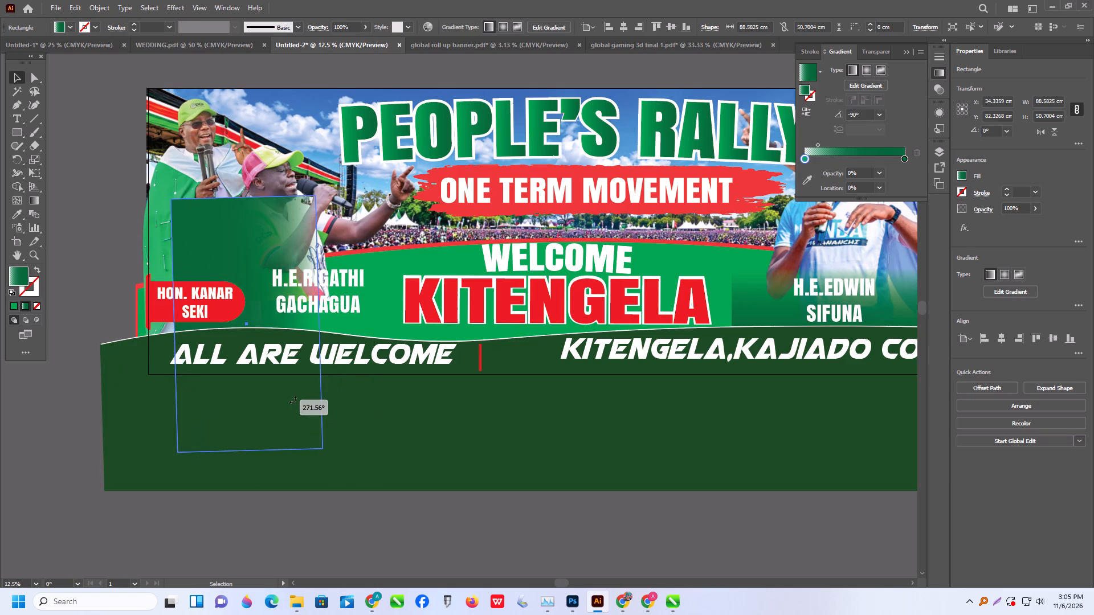
{"action": "left_click_drag", "start_coordinate": [293, 400], "coordinate": [353, 268]}
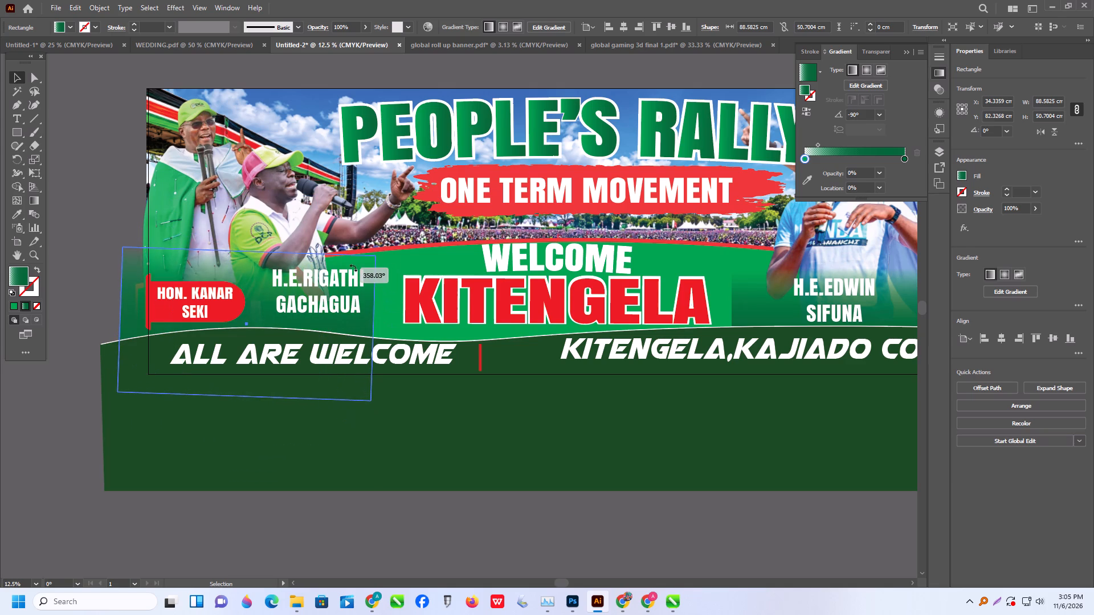
{"action": "left_click_drag", "start_coordinate": [353, 268], "coordinate": [352, 267]}
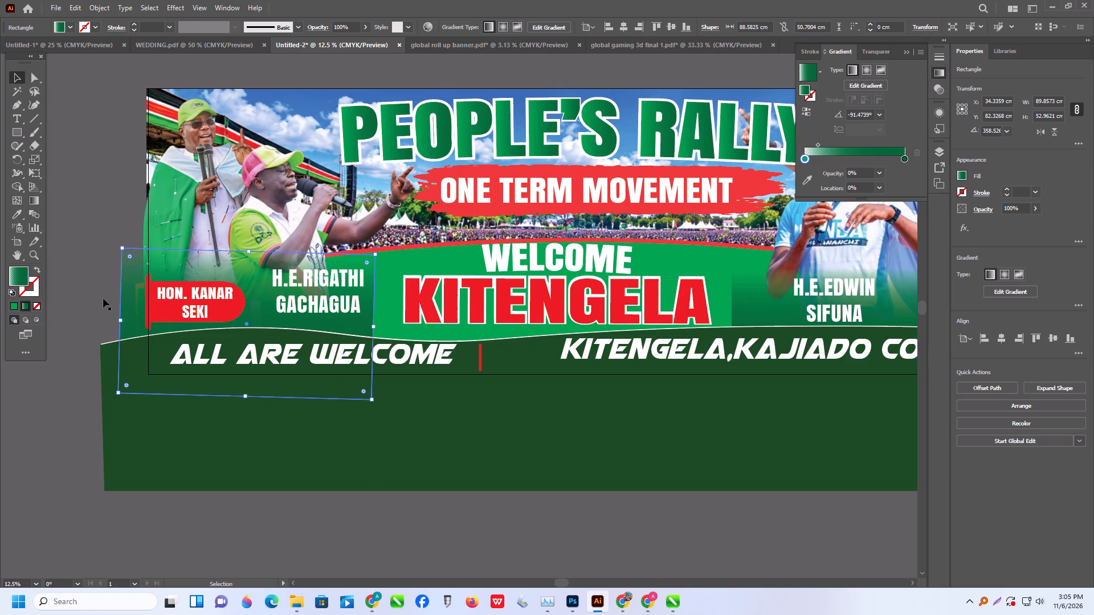
{"action": "left_click", "coordinate": [103, 298]}
{"action": "left_click", "coordinate": [95, 465]}
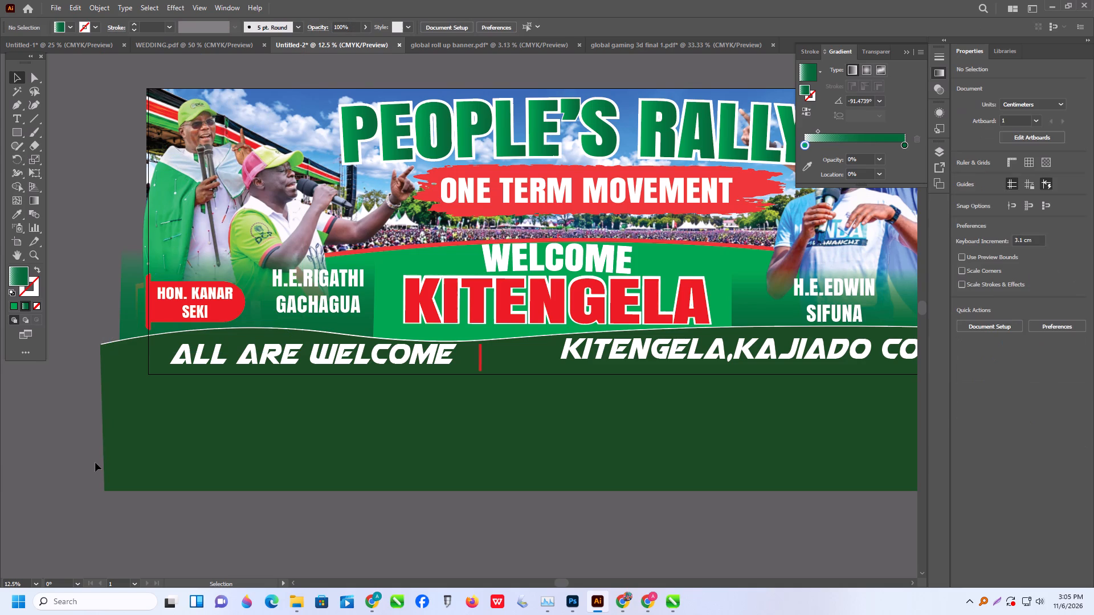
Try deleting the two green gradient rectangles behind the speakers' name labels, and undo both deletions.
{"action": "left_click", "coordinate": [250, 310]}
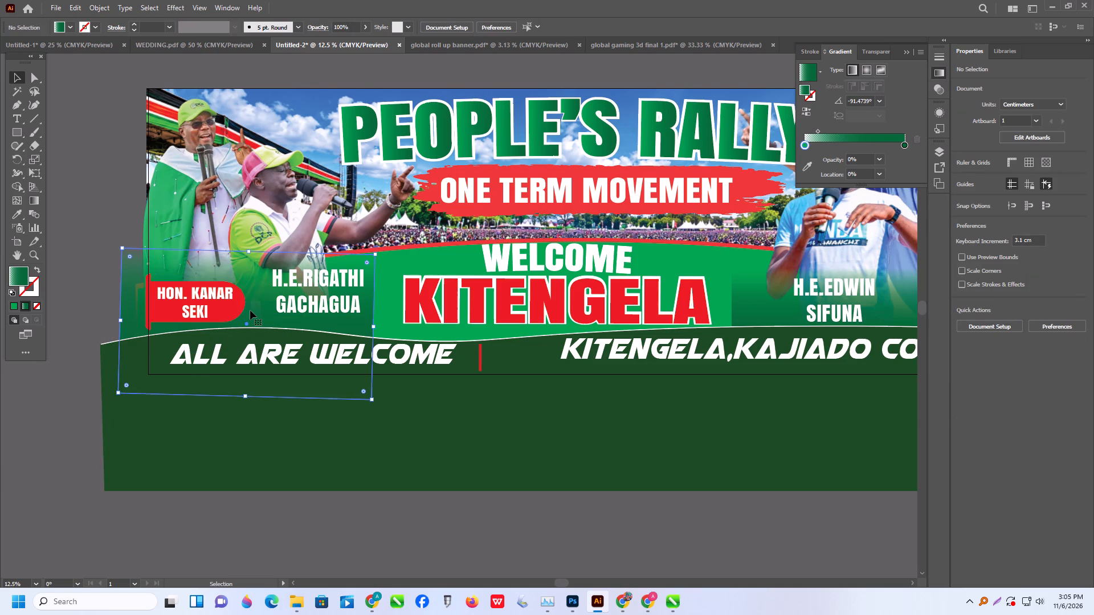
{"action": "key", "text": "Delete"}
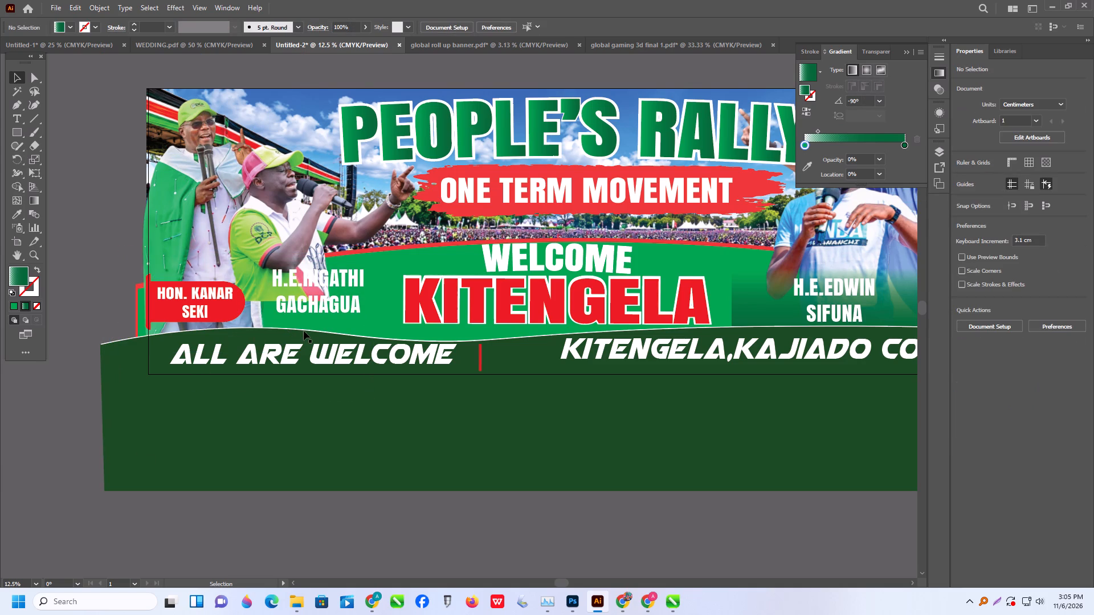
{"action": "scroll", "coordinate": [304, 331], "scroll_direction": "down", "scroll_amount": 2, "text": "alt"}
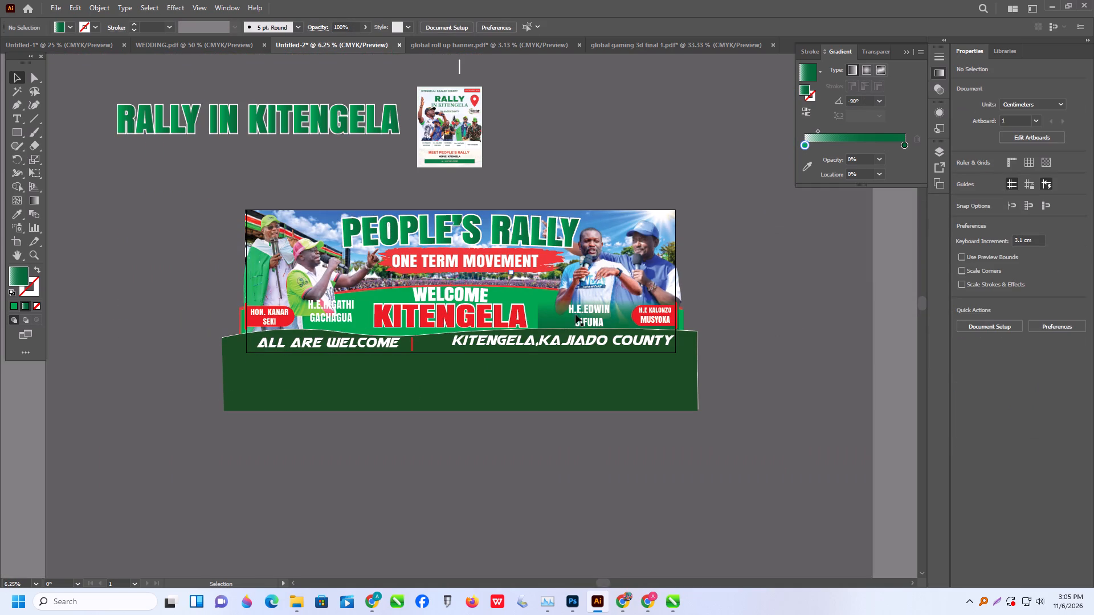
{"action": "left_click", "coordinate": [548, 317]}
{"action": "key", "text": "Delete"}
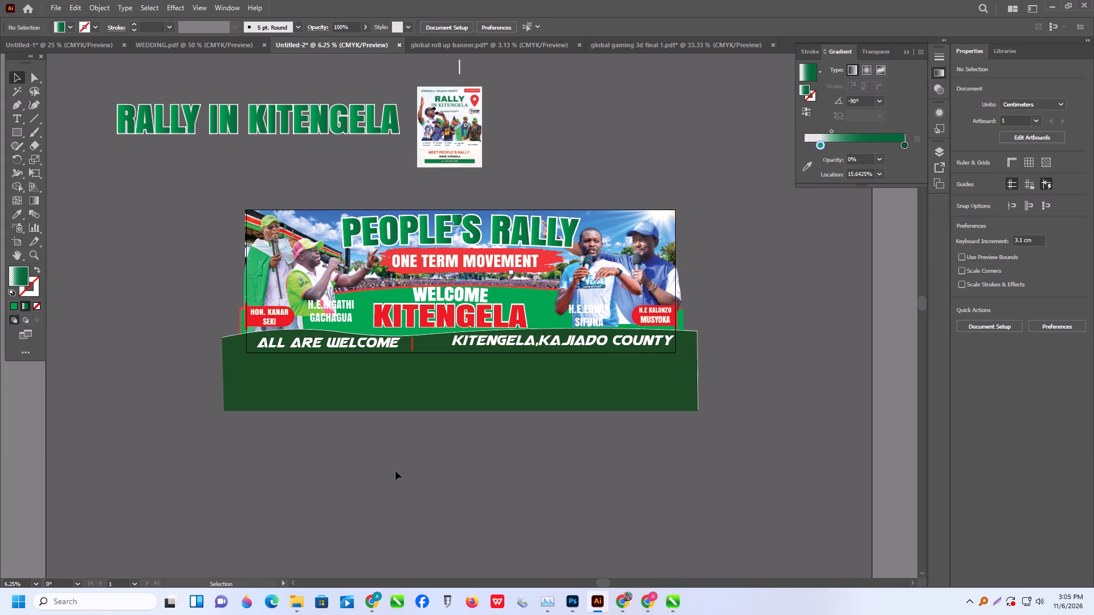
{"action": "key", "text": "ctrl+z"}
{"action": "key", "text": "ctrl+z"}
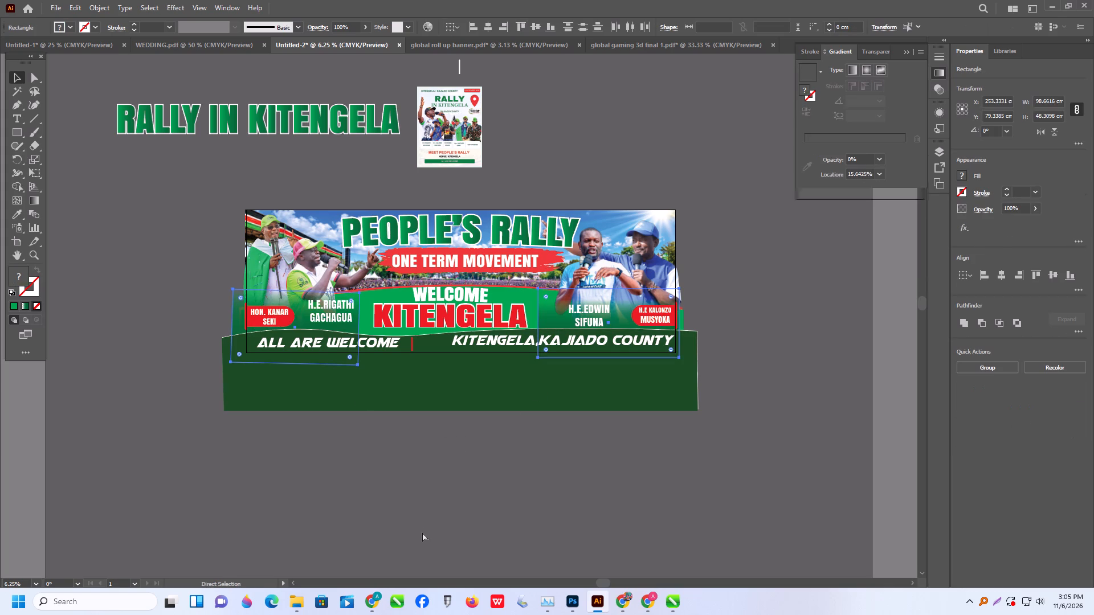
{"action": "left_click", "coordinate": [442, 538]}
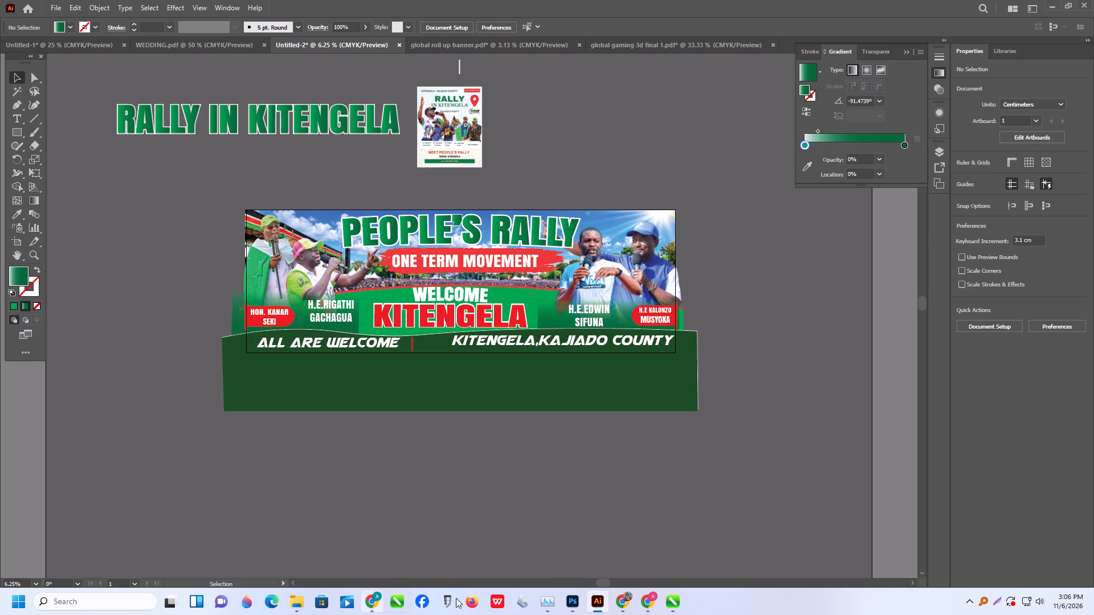
Switch to CorelDRAW and bring in the blue-and-white T-shirt, blue-cap and green-shirt speaker cutouts from the Downloads folder.
{"action": "left_click", "coordinate": [673, 606]}
{"action": "left_click", "coordinate": [612, 567]}
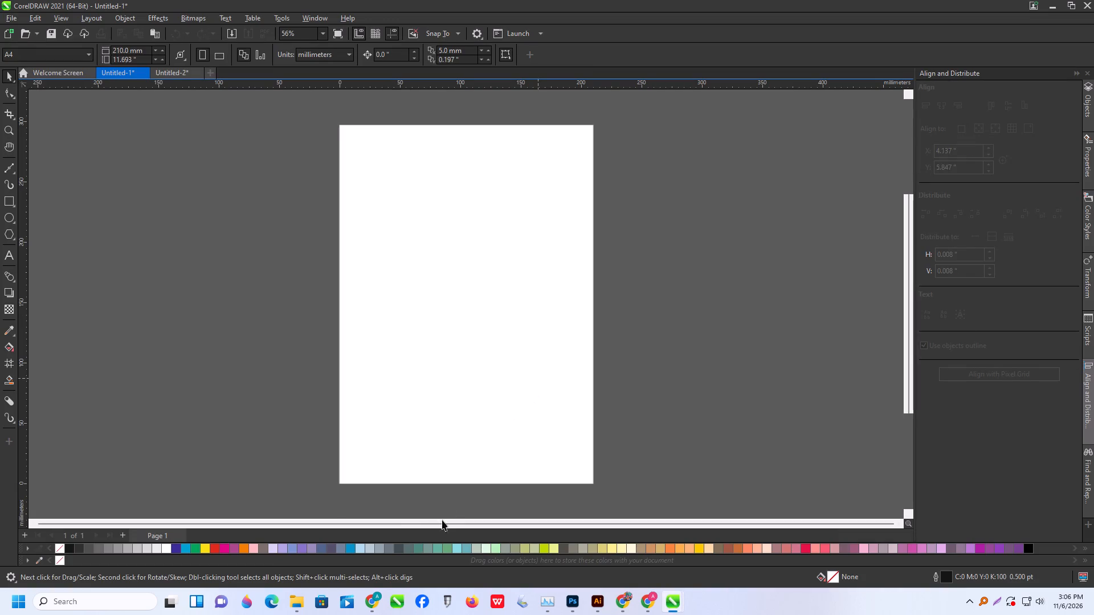
{"action": "left_click", "coordinate": [373, 599]}
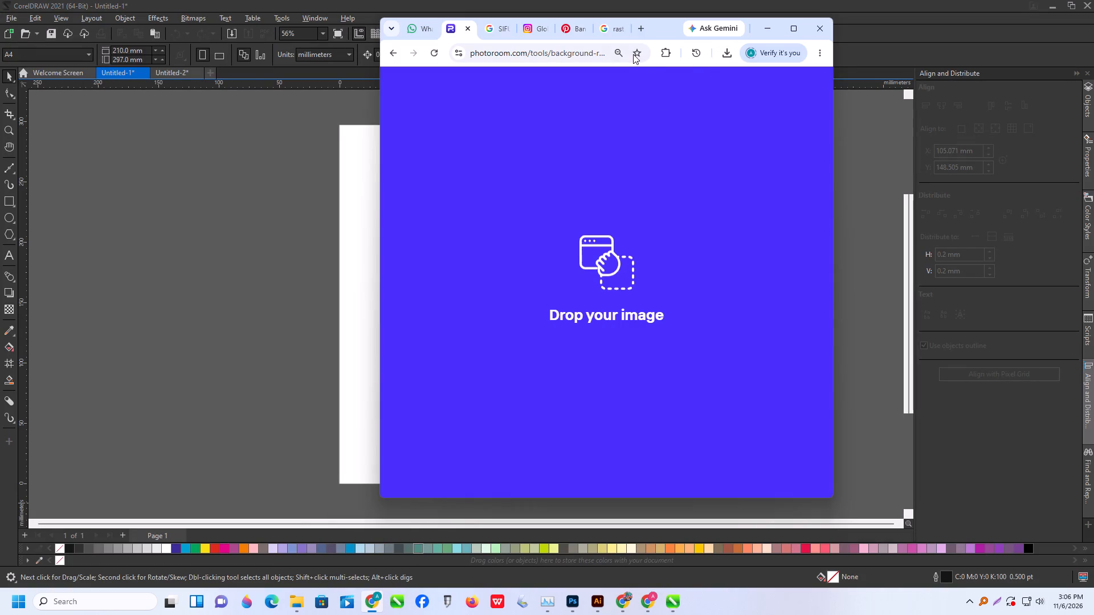
{"action": "left_click", "coordinate": [725, 58]}
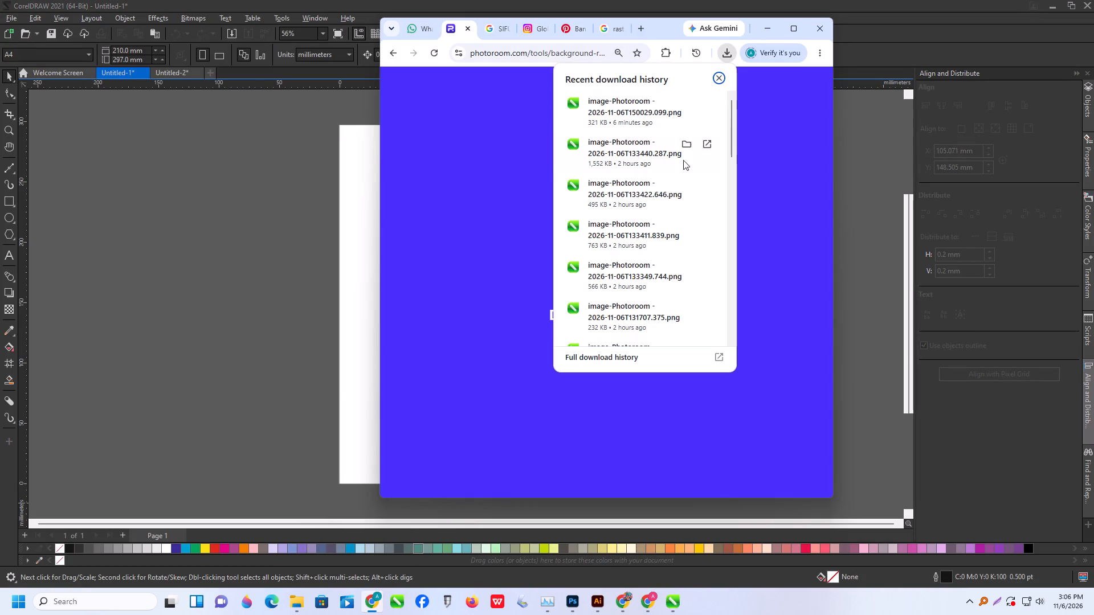
{"action": "left_click", "coordinate": [689, 102]}
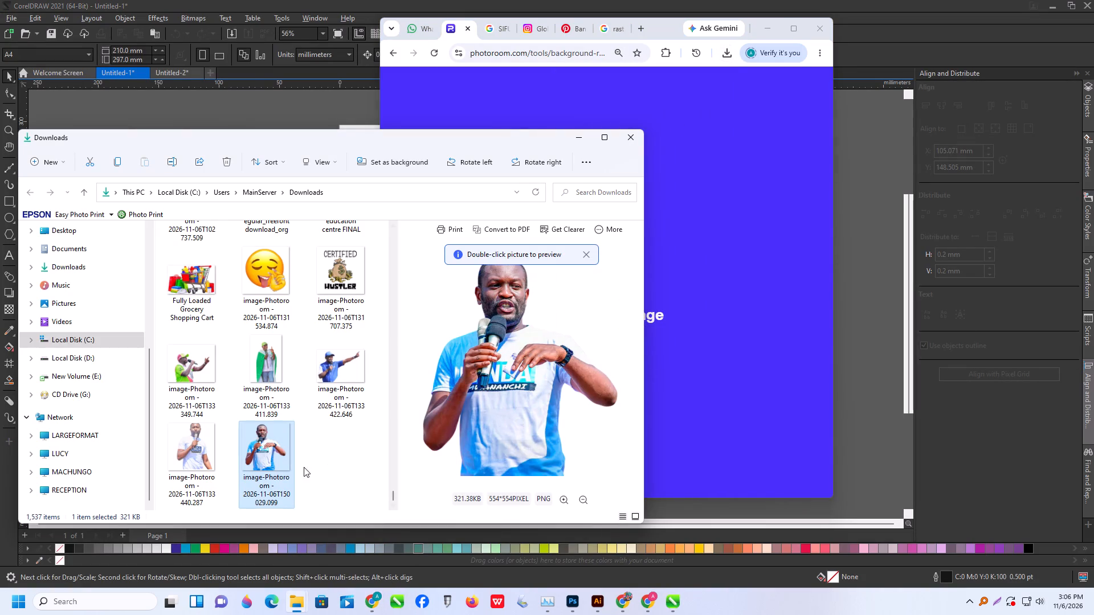
{"action": "left_click_drag", "start_coordinate": [273, 466], "coordinate": [863, 364]}
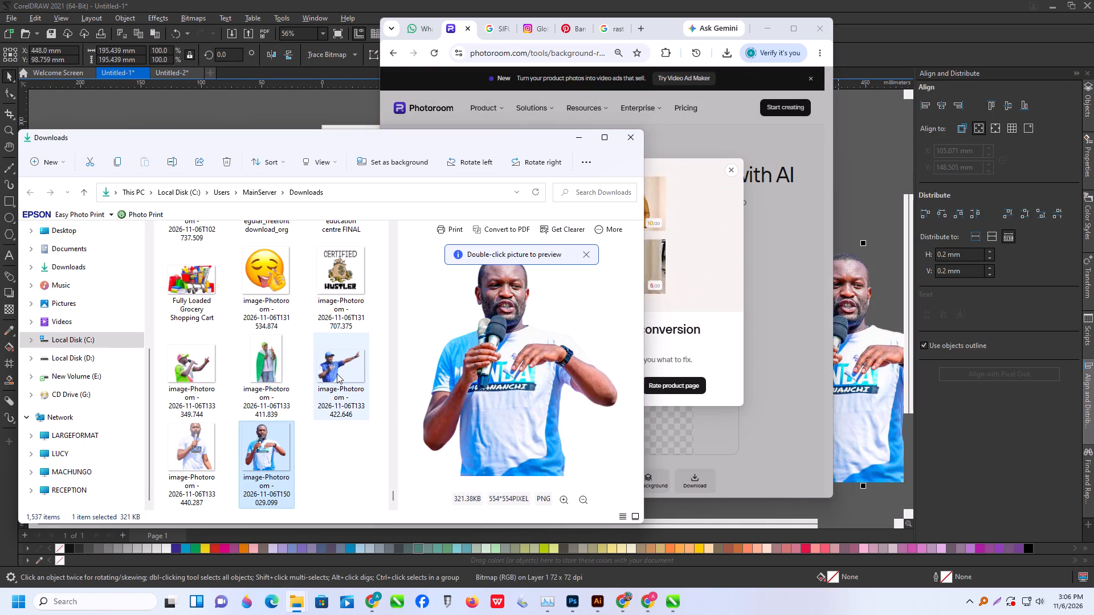
{"action": "left_click_drag", "start_coordinate": [337, 374], "coordinate": [852, 187]}
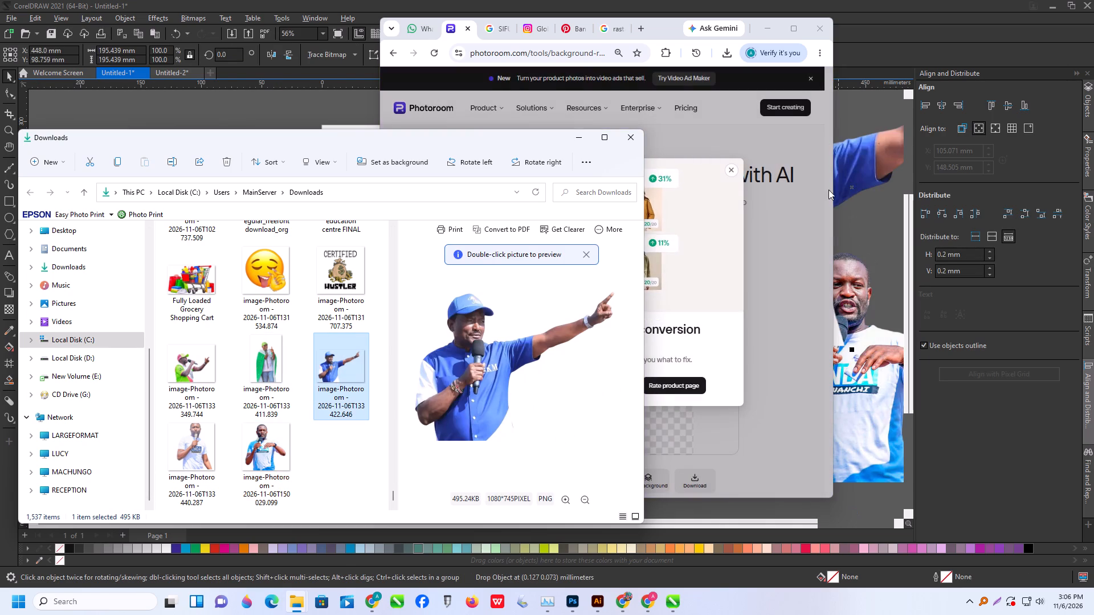
{"action": "left_click_drag", "start_coordinate": [186, 375], "coordinate": [139, 122]}
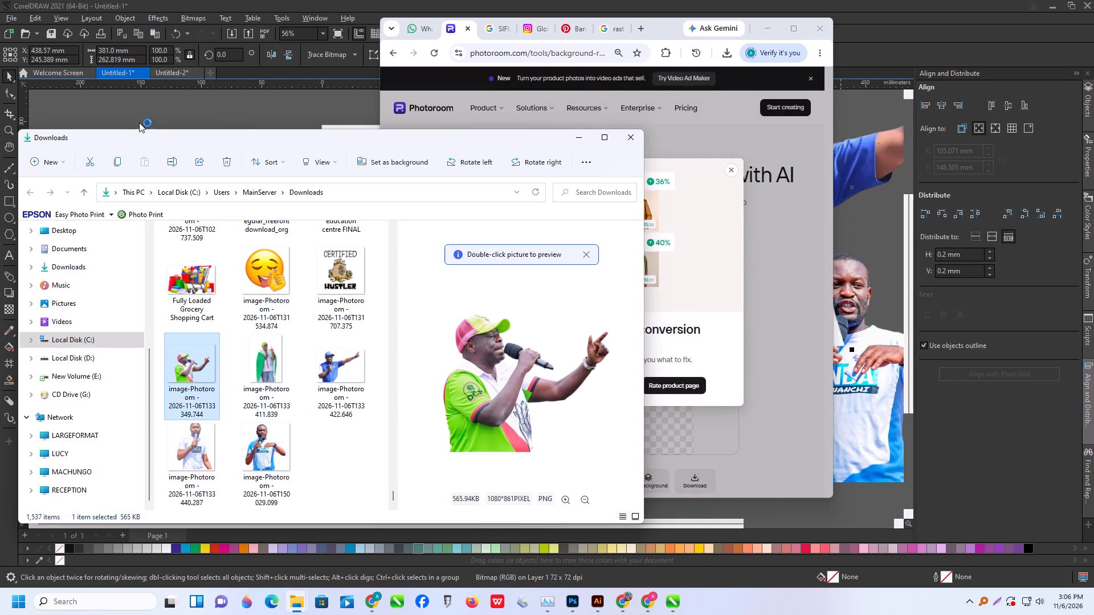
{"action": "left_click_drag", "start_coordinate": [139, 122], "coordinate": [110, 112]}
{"action": "left_click", "coordinate": [173, 112]}
{"action": "left_click_drag", "start_coordinate": [283, 288], "coordinate": [291, 301]}
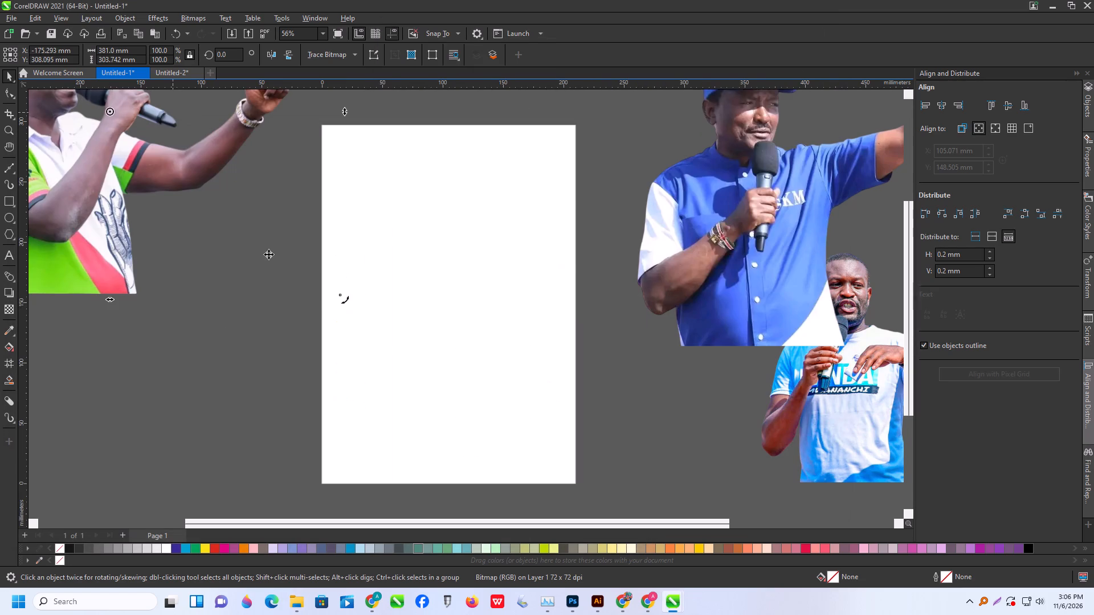
Scale the green-shirt speaker cutout to 55.6% and place it on the page at about X 119, Y 184 mm.
{"action": "scroll", "coordinate": [237, 331], "scroll_direction": "down", "scroll_amount": 5}
{"action": "left_click_drag", "start_coordinate": [141, 283], "coordinate": [297, 333]}
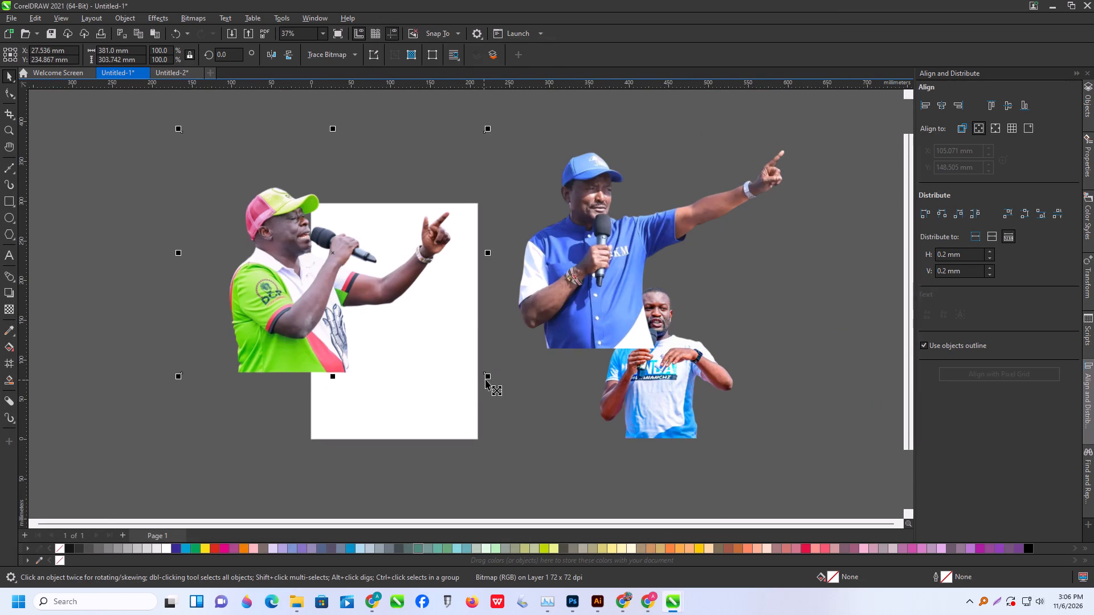
{"action": "left_click_drag", "start_coordinate": [487, 378], "coordinate": [420, 360], "text": "shift"}
{"action": "left_click_drag", "start_coordinate": [315, 280], "coordinate": [387, 320]}
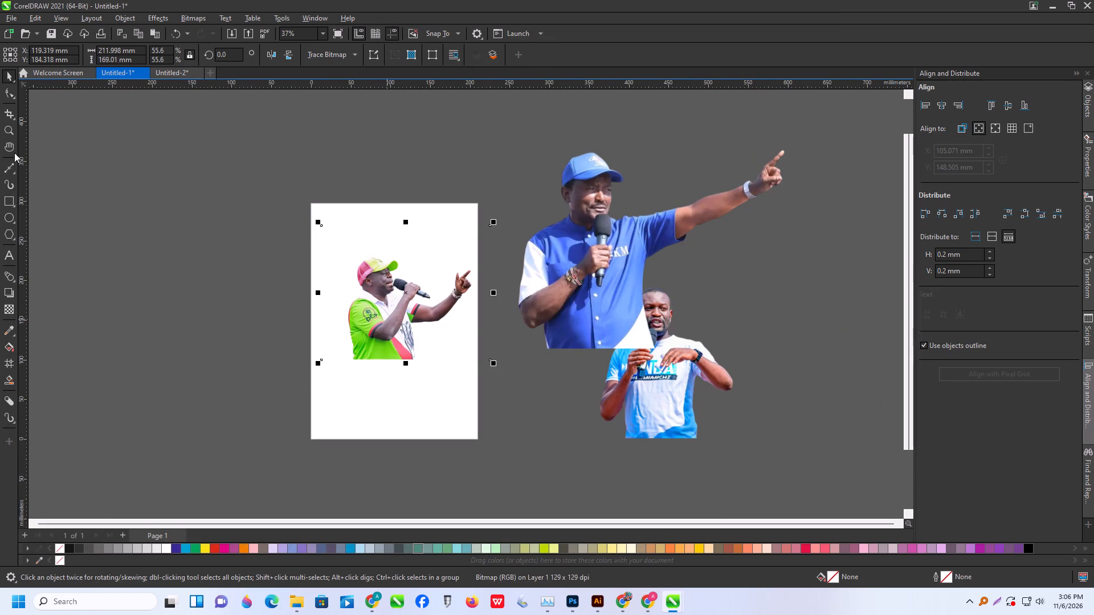
Trim the empty margins around the green-shirt cutout with the Shape tool, leaving a frame about 165 by 138 mm.
{"action": "left_click", "coordinate": [9, 96]}
{"action": "left_click_drag", "start_coordinate": [251, 194], "coordinate": [554, 273]}
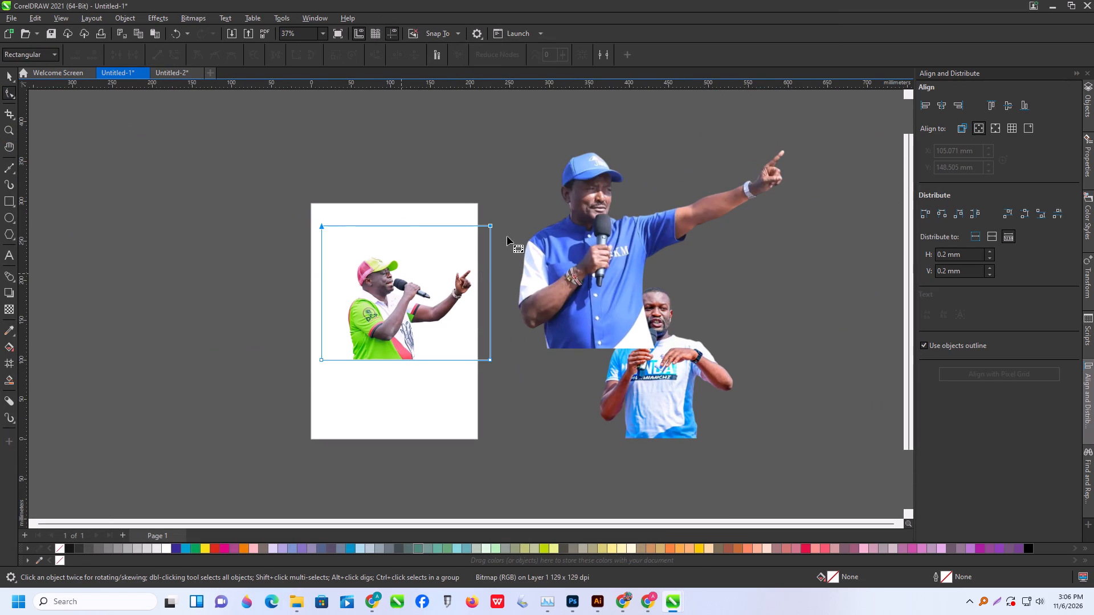
{"action": "left_click_drag", "start_coordinate": [489, 226], "coordinate": [493, 253]}
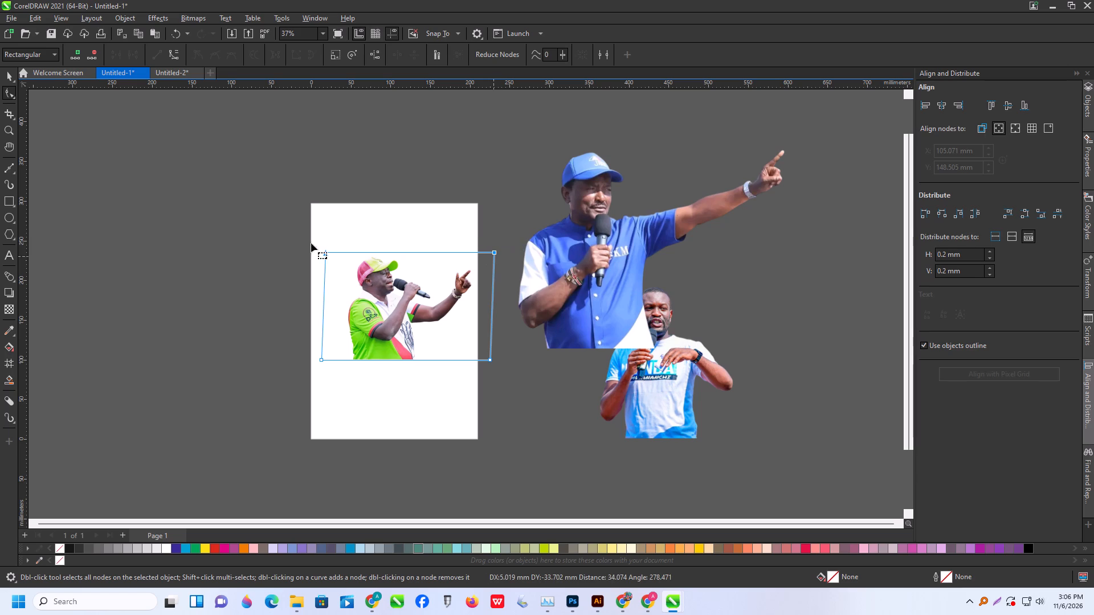
{"action": "left_click_drag", "start_coordinate": [303, 231], "coordinate": [336, 397]}
{"action": "left_click_drag", "start_coordinate": [321, 361], "coordinate": [328, 361]}
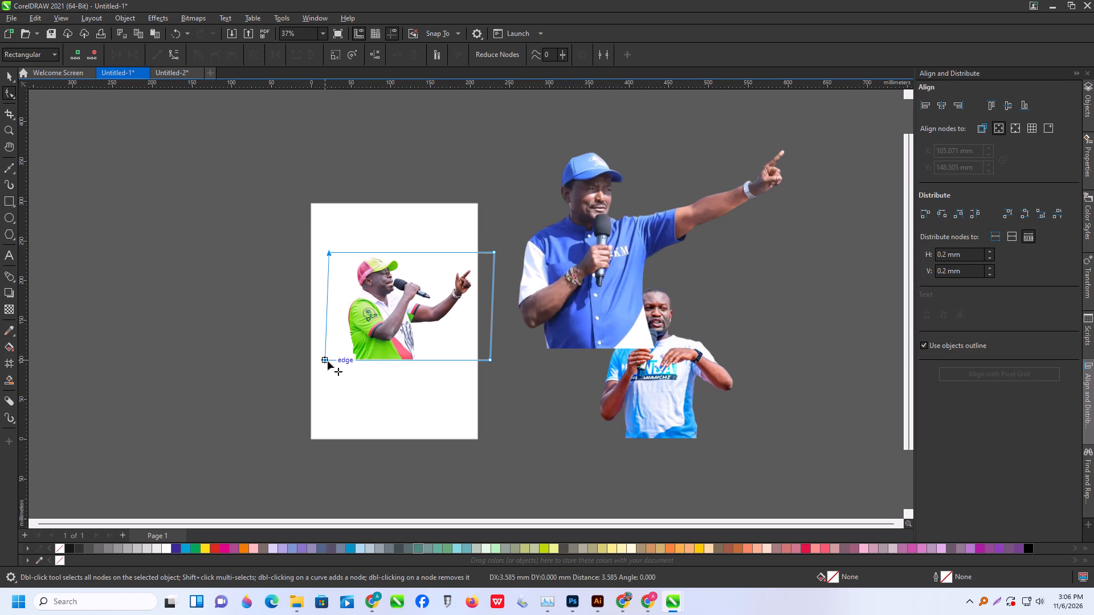
{"action": "left_click_drag", "start_coordinate": [328, 361], "coordinate": [344, 364]}
{"action": "left_click_drag", "start_coordinate": [471, 211], "coordinate": [524, 417]}
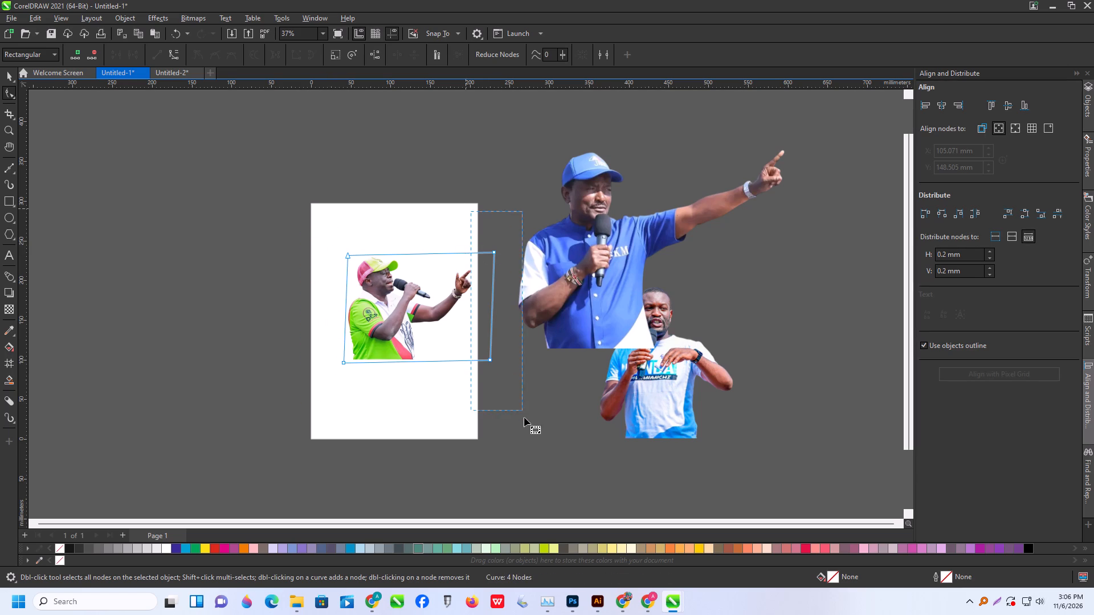
{"action": "left_click_drag", "start_coordinate": [524, 417], "coordinate": [521, 415]}
{"action": "left_click_drag", "start_coordinate": [492, 359], "coordinate": [473, 362]}
{"action": "left_click_drag", "start_coordinate": [301, 351], "coordinate": [502, 391]}
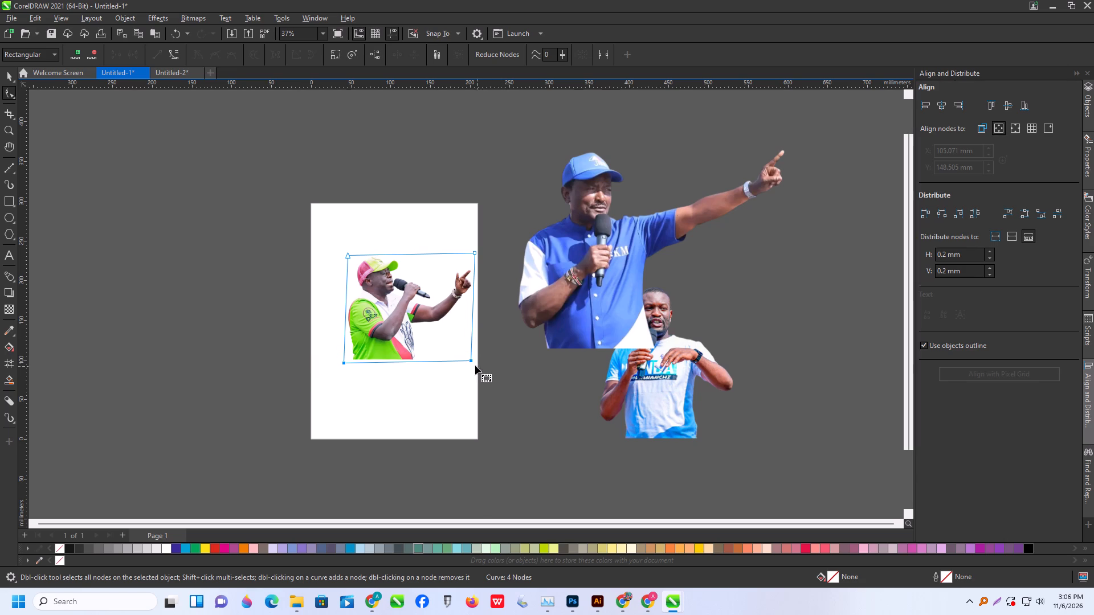
{"action": "left_click", "coordinate": [471, 362]}
{"action": "left_click", "coordinate": [10, 79]}
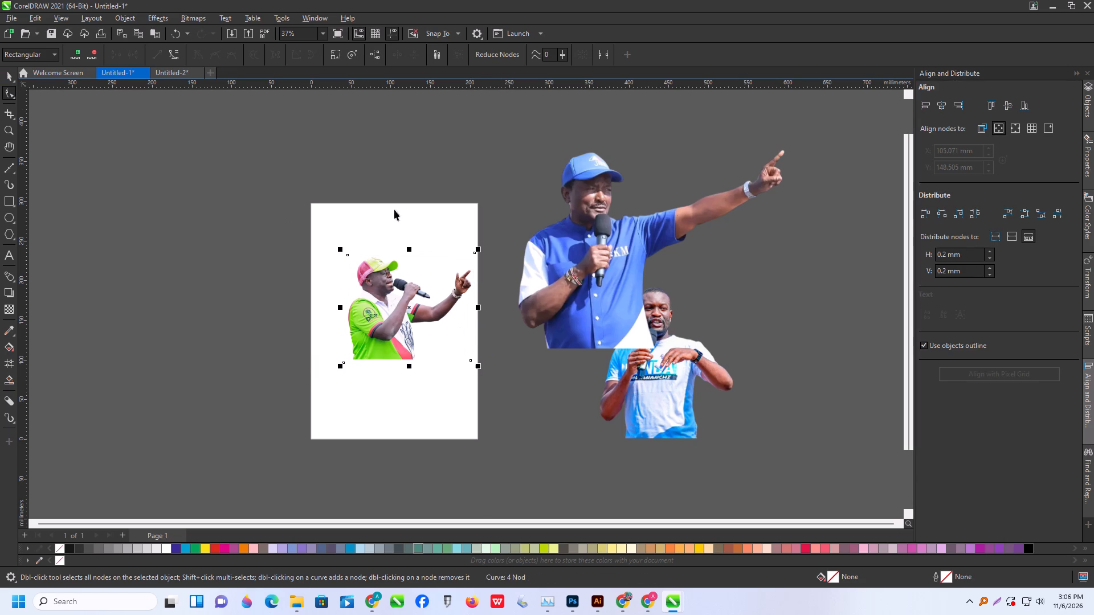
Move the blue-cap speaker cutout to about X 399, Y 310 mm and trim its left margin with the Shape tool.
{"action": "left_click_drag", "start_coordinate": [572, 259], "coordinate": [559, 235]}
{"action": "scroll", "coordinate": [410, 238], "scroll_direction": "down", "scroll_amount": 3}
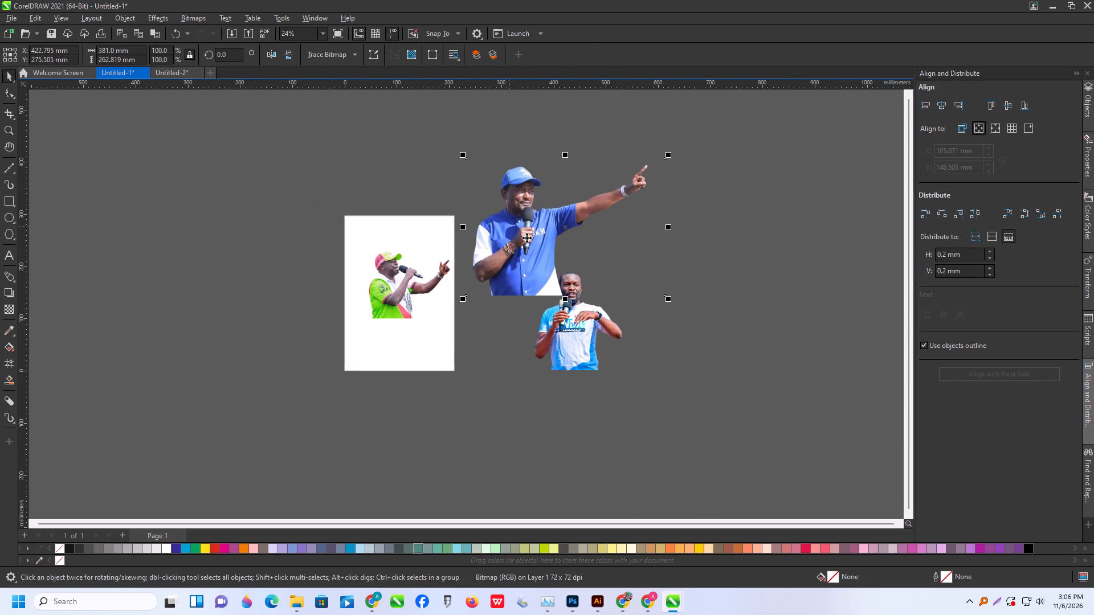
{"action": "left_click_drag", "start_coordinate": [526, 237], "coordinate": [514, 219]}
{"action": "left_click", "coordinate": [10, 98]}
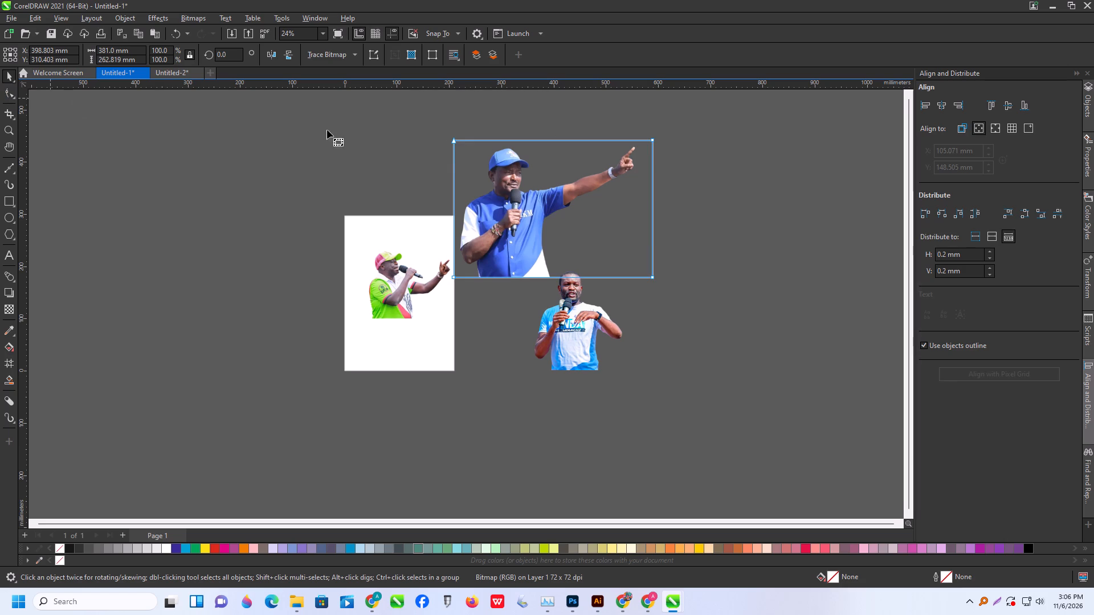
{"action": "left_click_drag", "start_coordinate": [428, 119], "coordinate": [473, 298]}
{"action": "left_click_drag", "start_coordinate": [455, 276], "coordinate": [460, 278]}
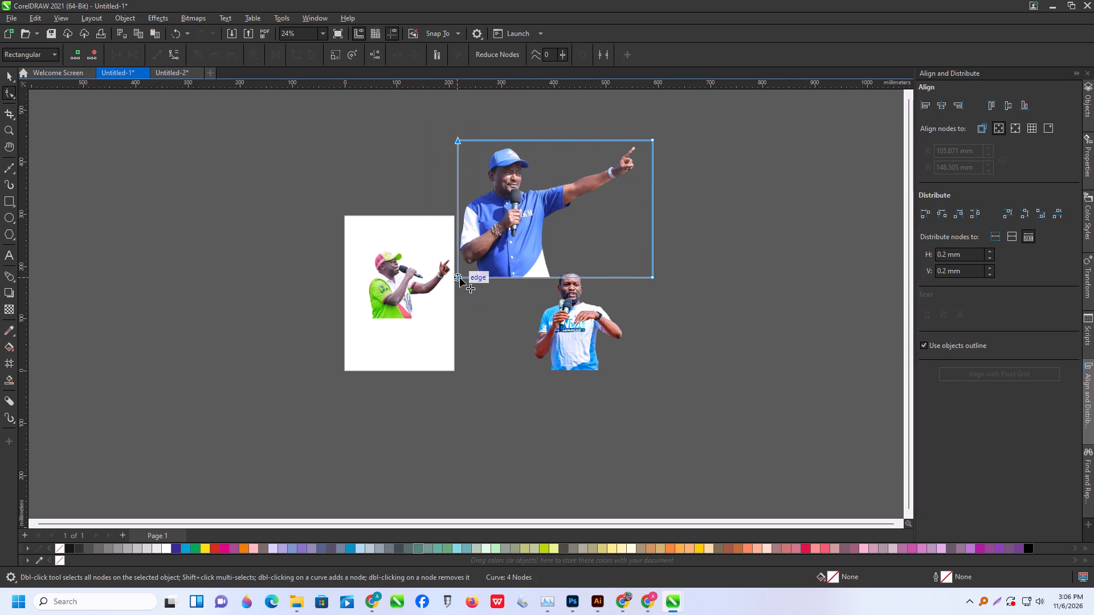
{"action": "left_click_drag", "start_coordinate": [460, 278], "coordinate": [460, 279]}
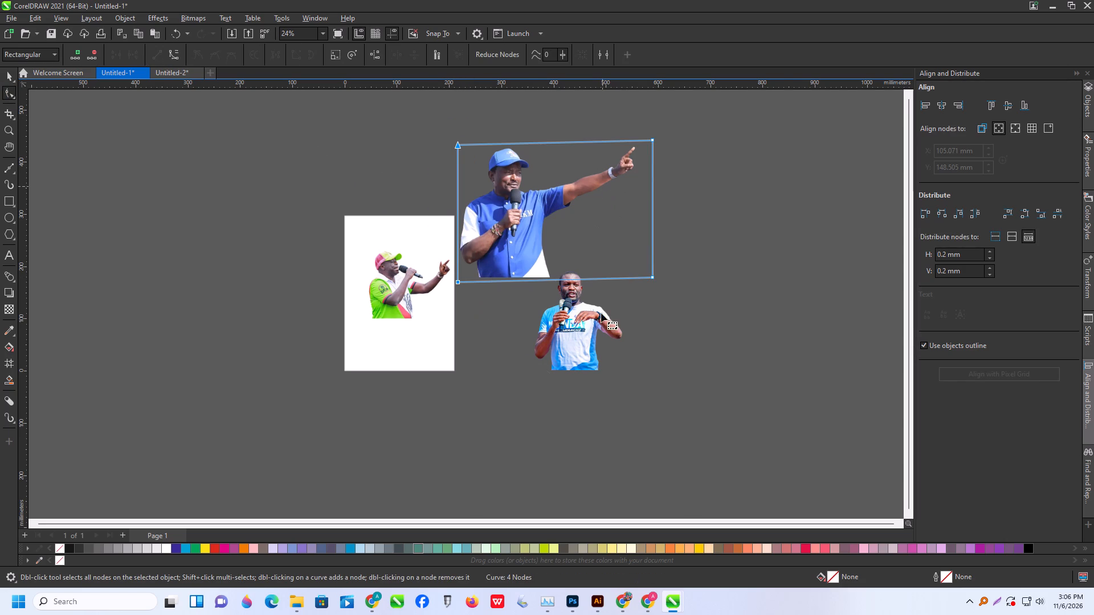
{"action": "left_click", "coordinate": [590, 324]}
{"action": "left_click", "coordinate": [6, 71]}
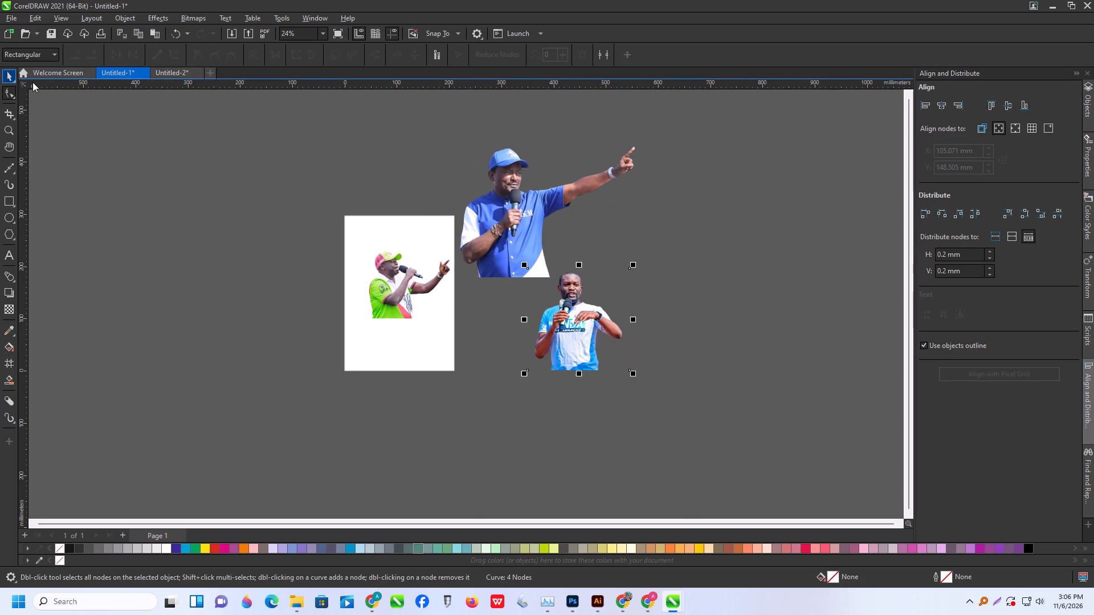
Apply a fountain transparency at about -81.6° to the green-shirt cutout, fading out the bottom of the shirt.
{"action": "left_click", "coordinate": [401, 294]}
{"action": "scroll", "coordinate": [411, 292], "scroll_direction": "up", "scroll_amount": 3}
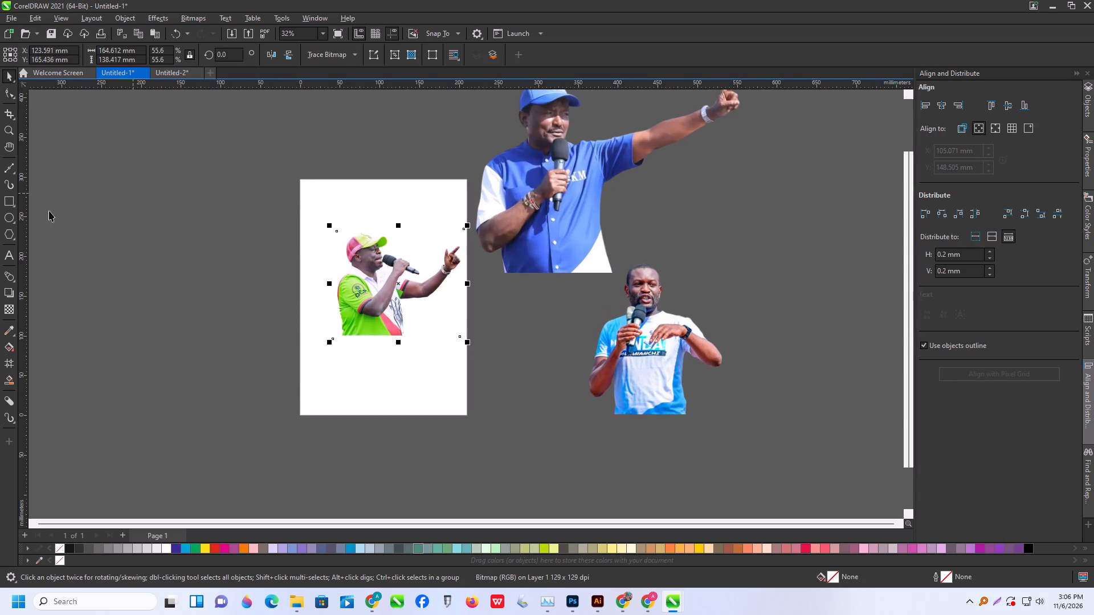
{"action": "left_click", "coordinate": [12, 310]}
{"action": "left_click_drag", "start_coordinate": [348, 306], "coordinate": [358, 342]}
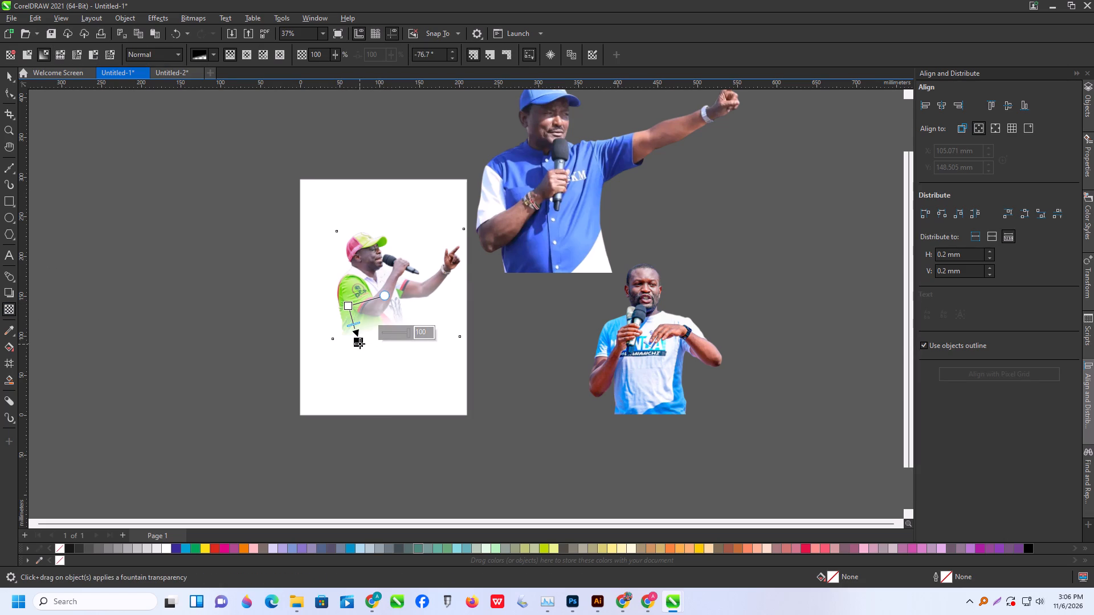
{"action": "left_click_drag", "start_coordinate": [384, 297], "coordinate": [389, 306]}
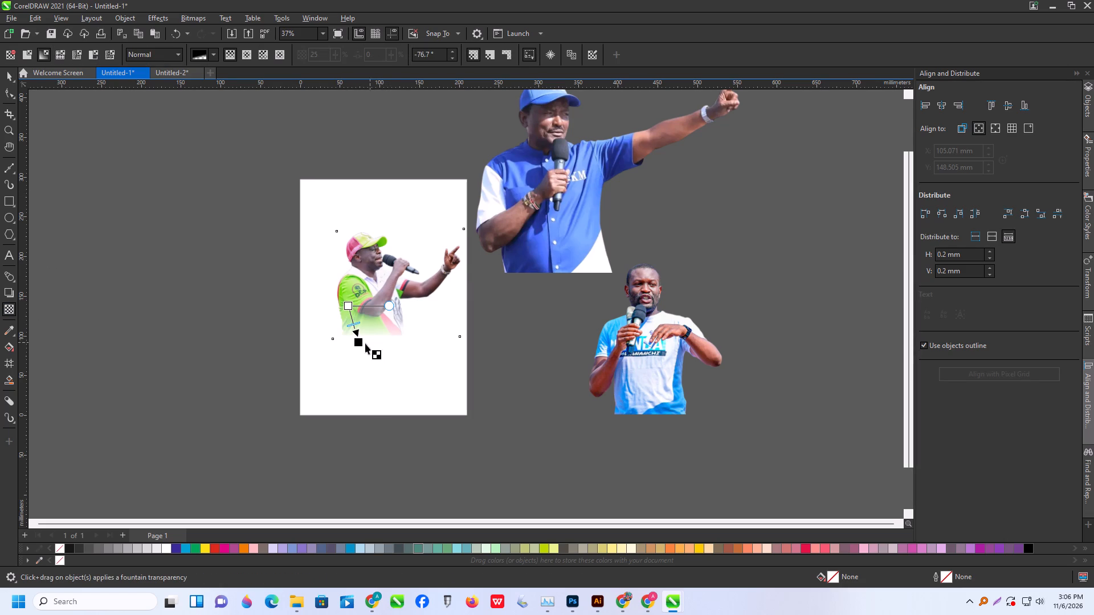
{"action": "left_click_drag", "start_coordinate": [361, 345], "coordinate": [354, 337]}
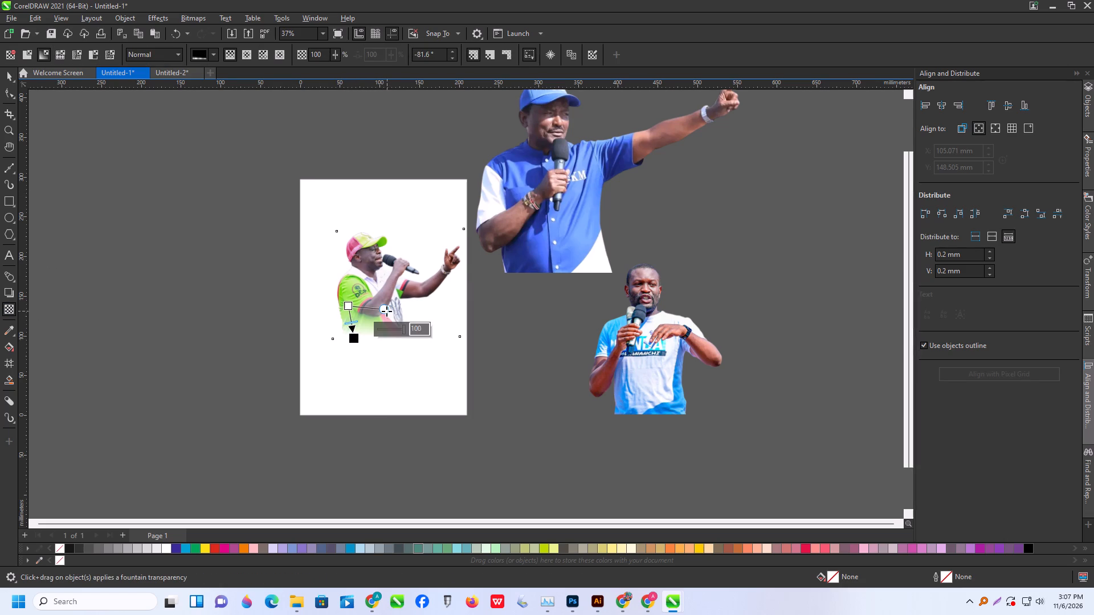
{"action": "left_click_drag", "start_coordinate": [386, 310], "coordinate": [386, 304]}
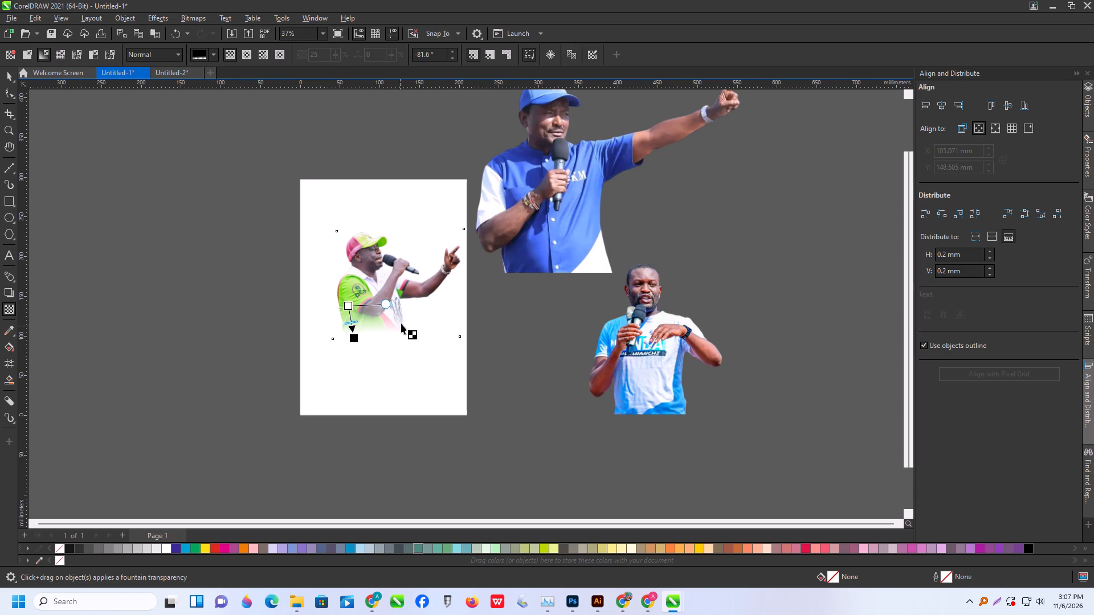
{"action": "left_click_drag", "start_coordinate": [387, 302], "coordinate": [387, 296]}
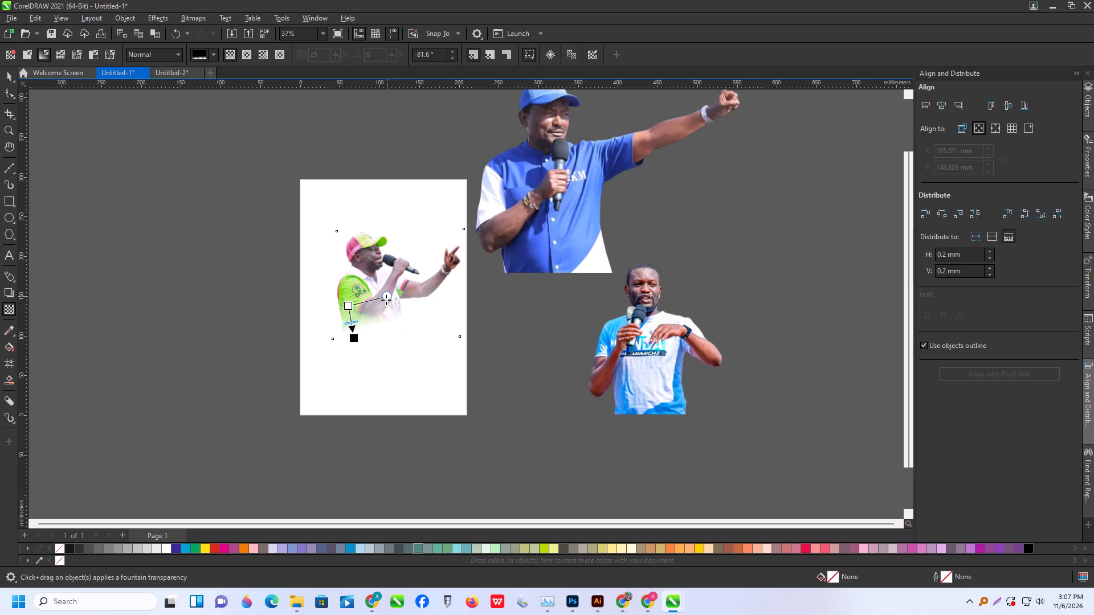
{"action": "left_click_drag", "start_coordinate": [390, 297], "coordinate": [383, 302]}
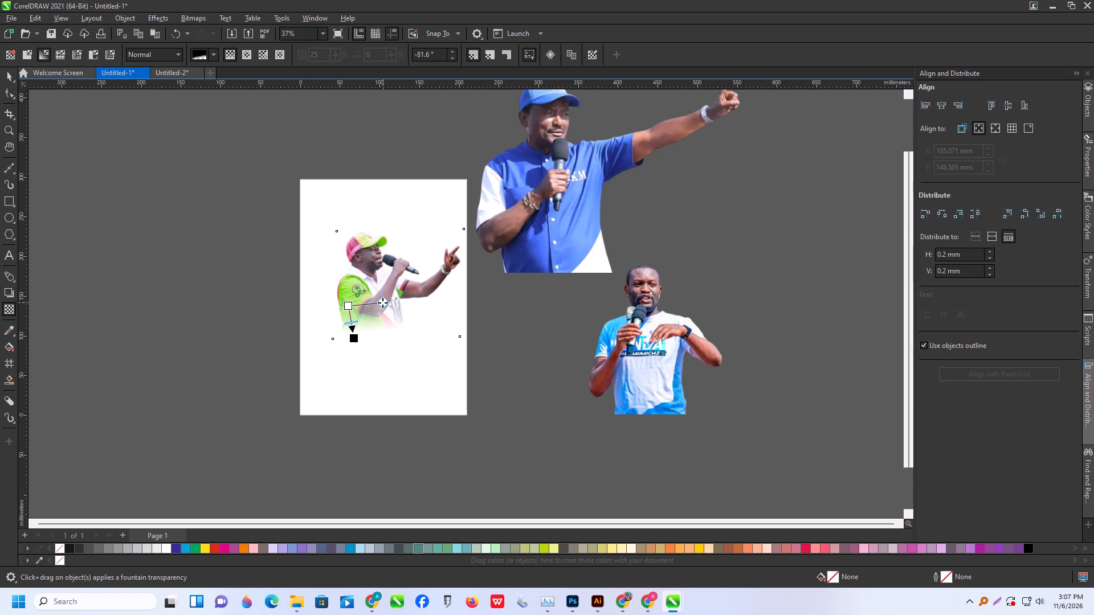
Convert the faded green-shirt cutout to a 150 dpi CMYK bitmap and move it off the page's left side.
{"action": "left_click", "coordinate": [7, 77]}
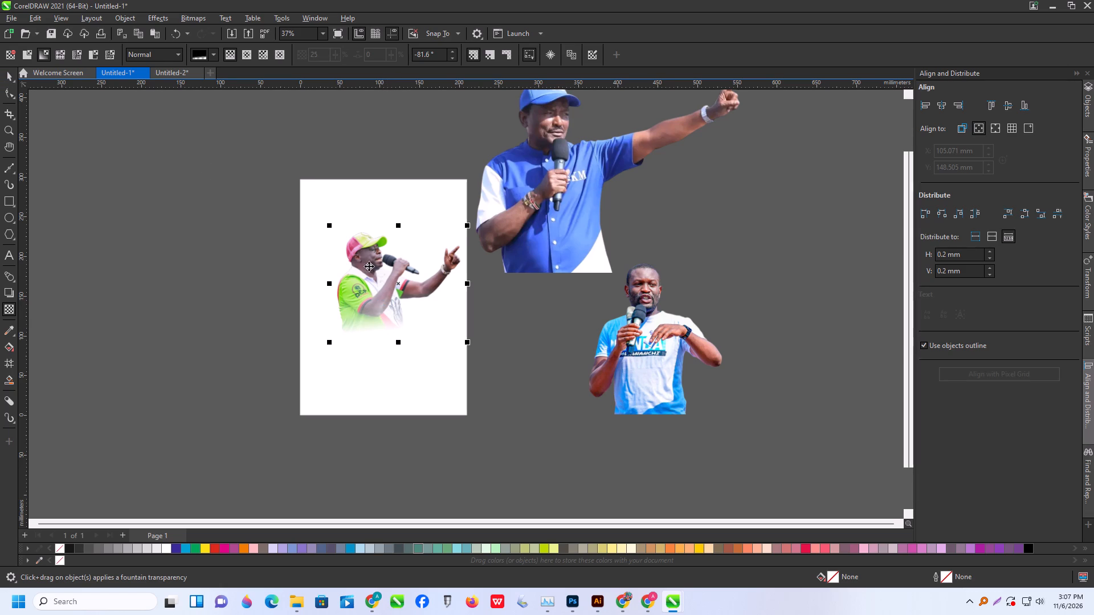
{"action": "left_click", "coordinate": [186, 20]}
{"action": "left_click", "coordinate": [239, 33]}
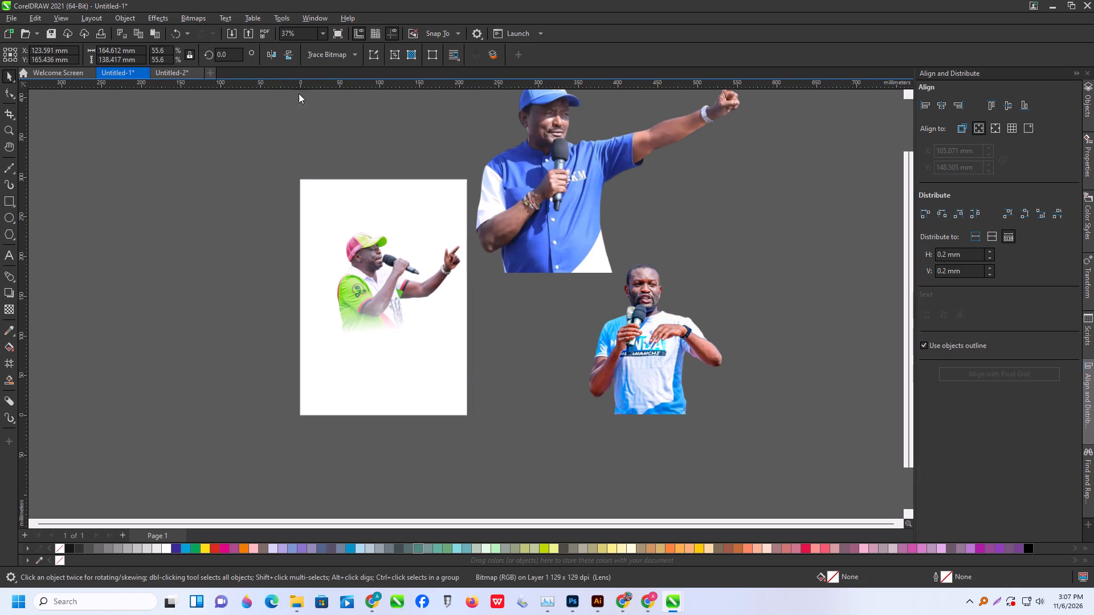
{"action": "left_click", "coordinate": [560, 359]}
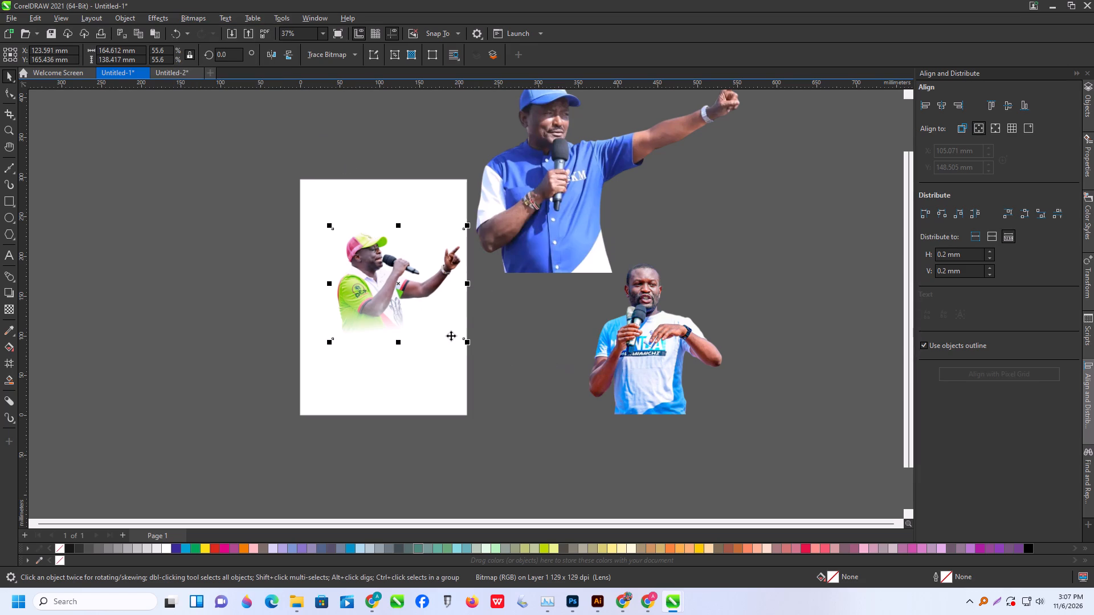
{"action": "left_click_drag", "start_coordinate": [372, 289], "coordinate": [101, 252]}
Place the blue-cap cutout at about X 167, Y 210 mm and fade out its shirt bottom with a fountain transparency at about -87.7°.
{"action": "left_click_drag", "start_coordinate": [518, 211], "coordinate": [388, 284]}
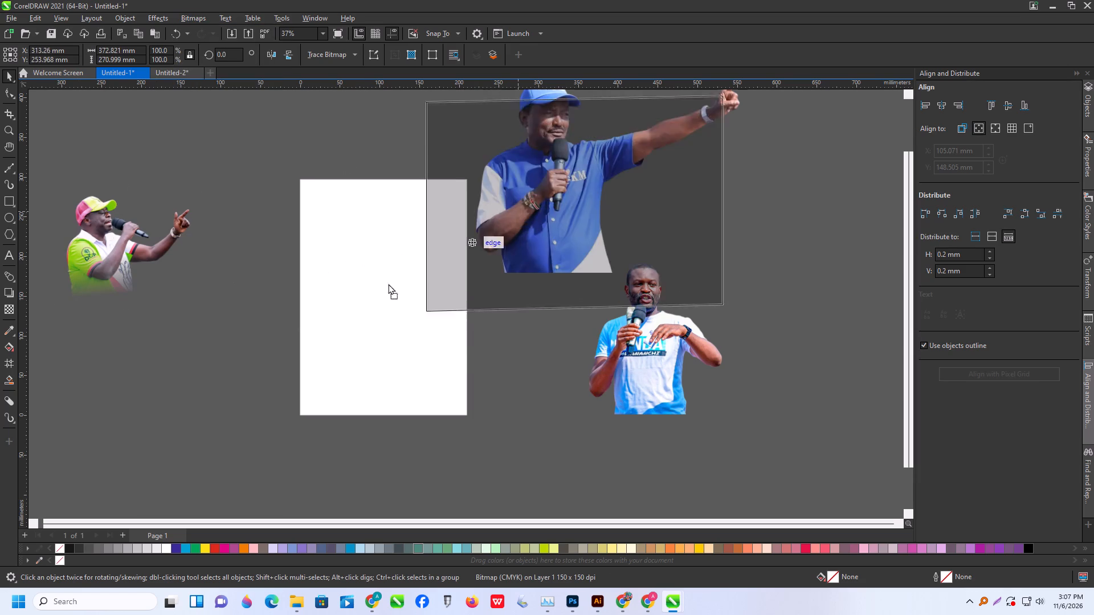
{"action": "left_click_drag", "start_coordinate": [388, 284], "coordinate": [378, 296]}
{"action": "left_click_drag", "start_coordinate": [423, 308], "coordinate": [376, 301]}
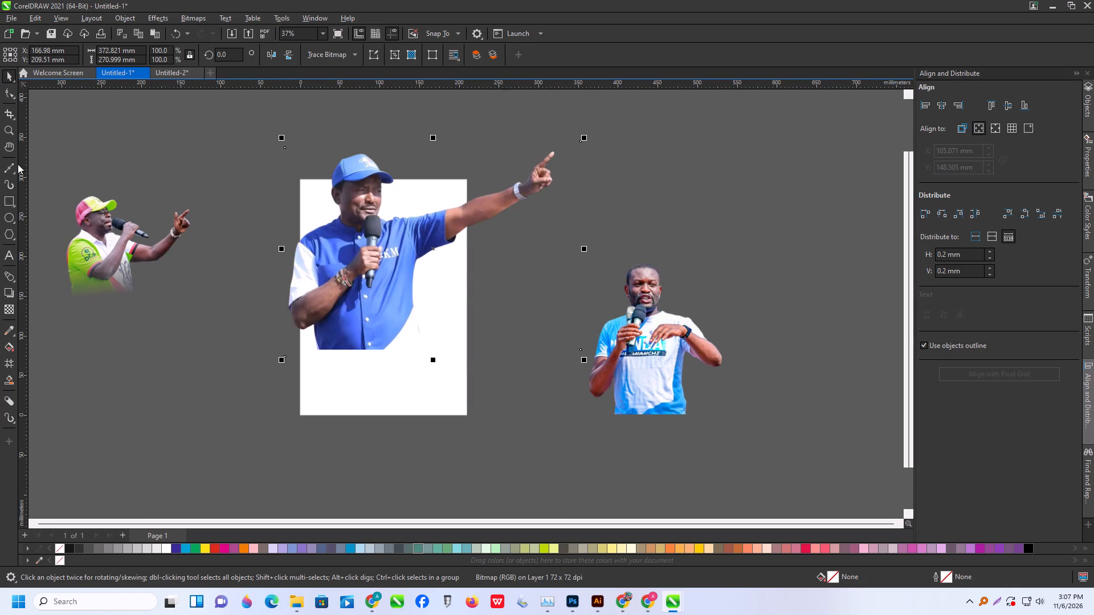
{"action": "left_click", "coordinate": [6, 310]}
{"action": "left_click_drag", "start_coordinate": [353, 297], "coordinate": [371, 376]}
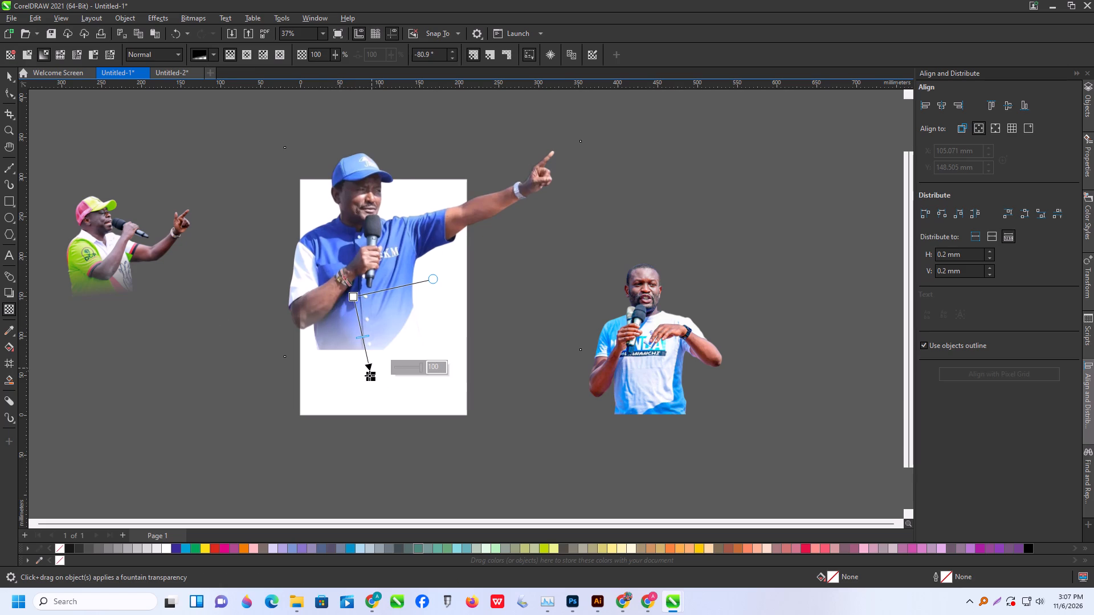
{"action": "left_click_drag", "start_coordinate": [369, 376], "coordinate": [356, 347]}
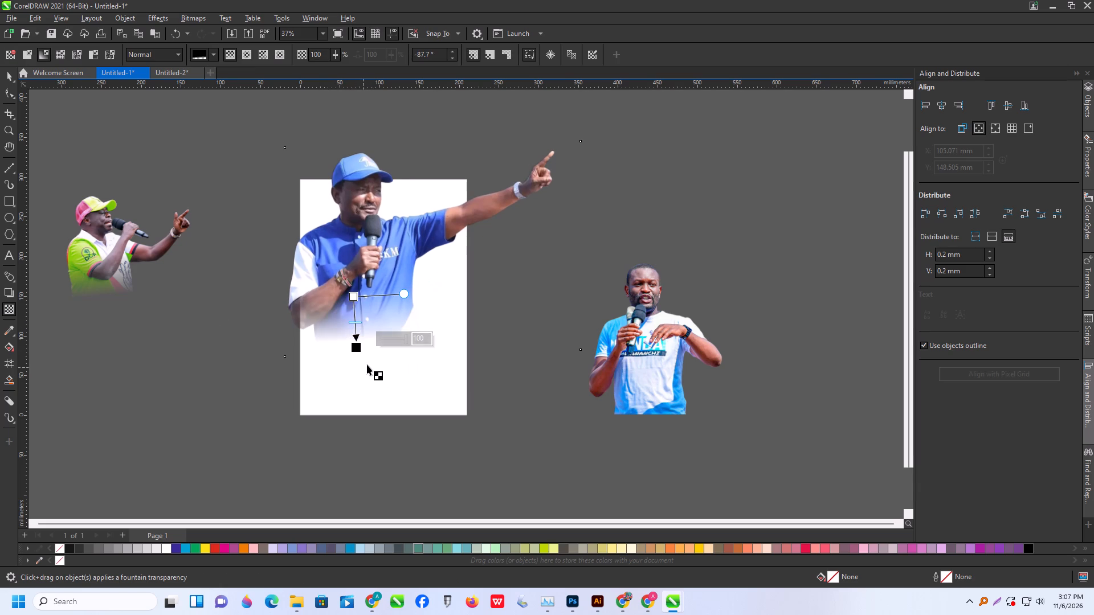
{"action": "left_click", "coordinate": [8, 75]}
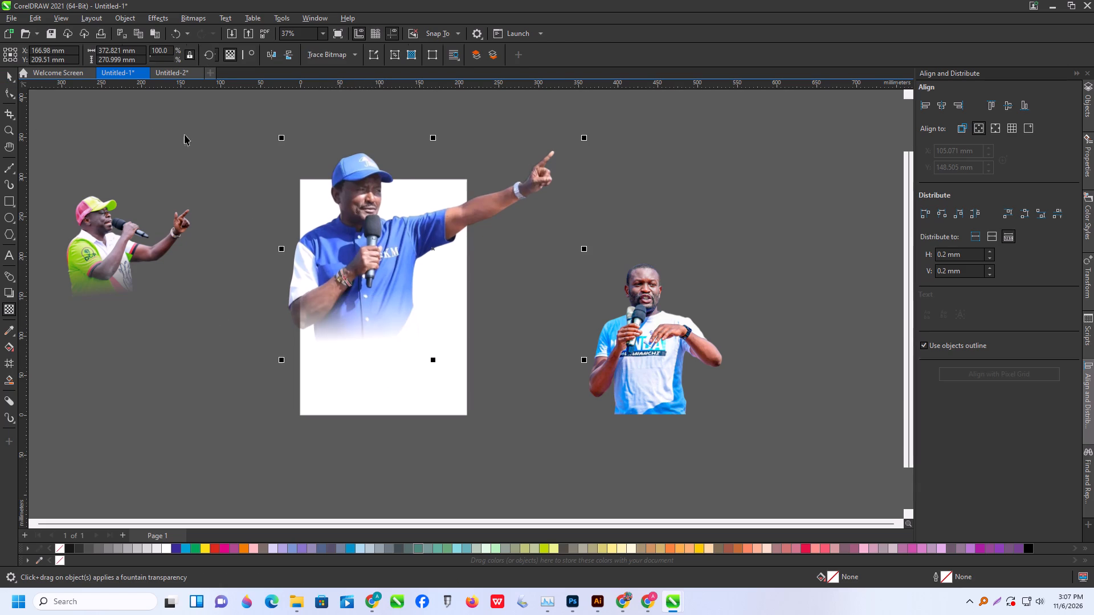
Convert the blue-cap cutout to a 200 dpi CMYK bitmap with transparent background.
{"action": "left_click", "coordinate": [195, 18]}
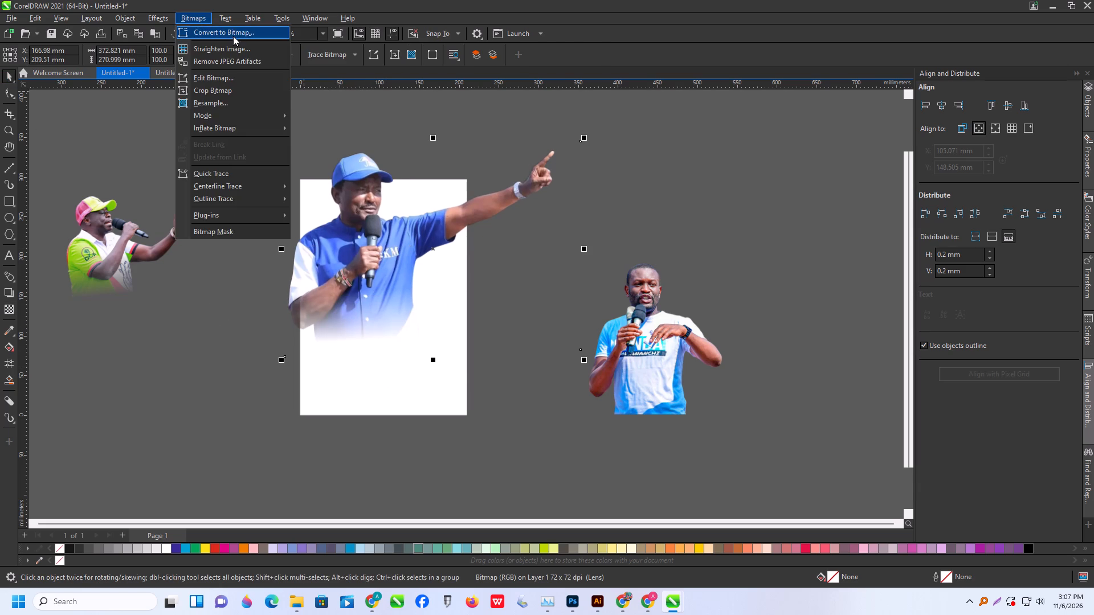
{"action": "left_click", "coordinate": [234, 32]}
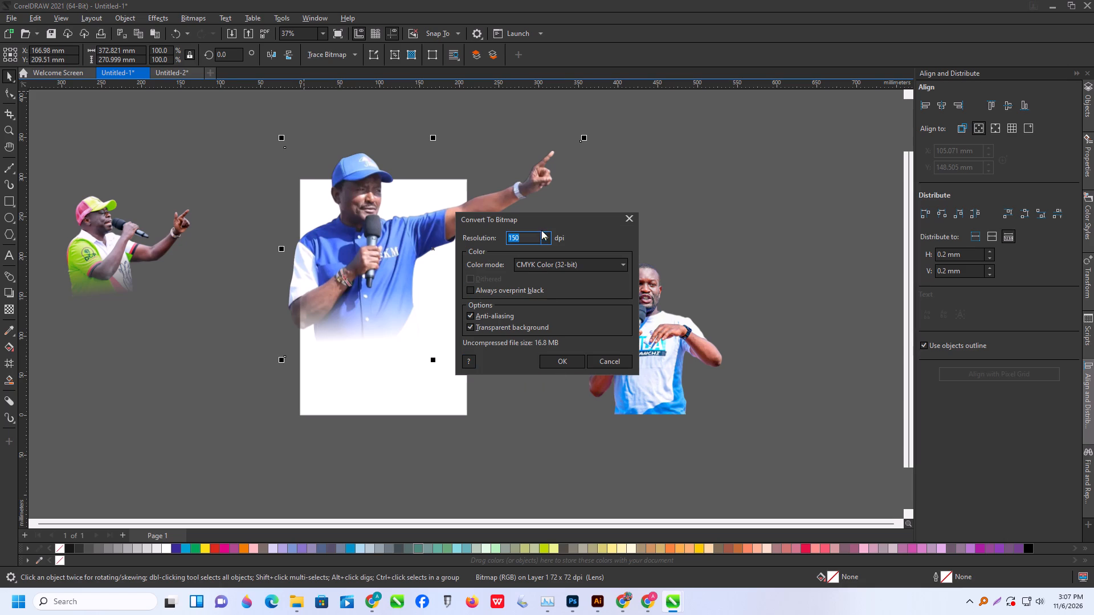
{"action": "left_click", "coordinate": [546, 236]}
{"action": "left_click", "coordinate": [525, 282]}
{"action": "left_click", "coordinate": [561, 360]}
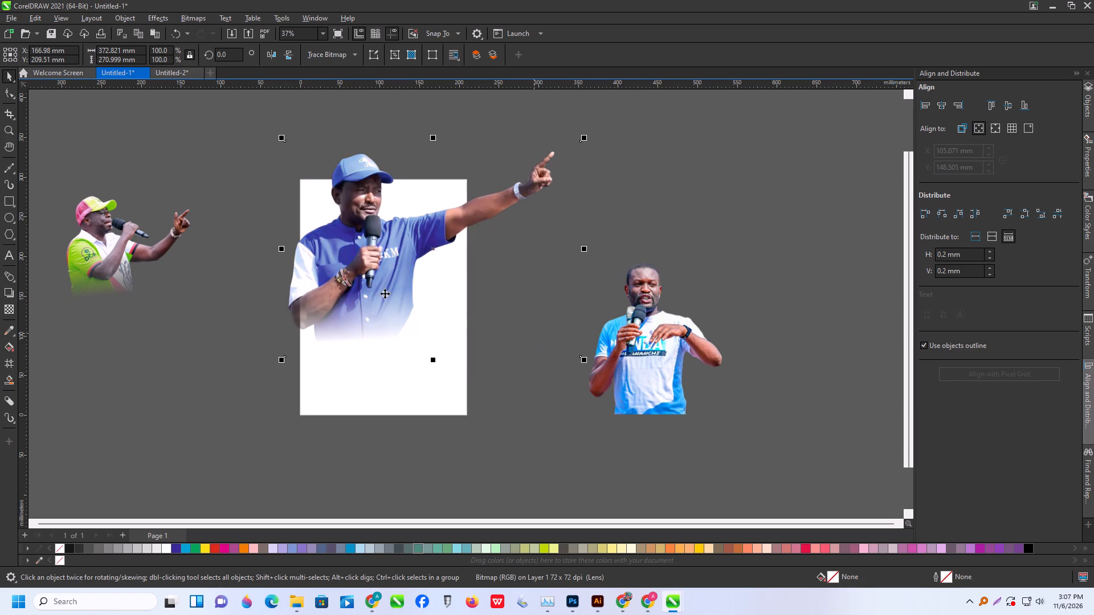
Move the blue-cap cutout off the page below the green-shirt one and scale it down to about 47.2%.
{"action": "left_click_drag", "start_coordinate": [385, 293], "coordinate": [182, 417]}
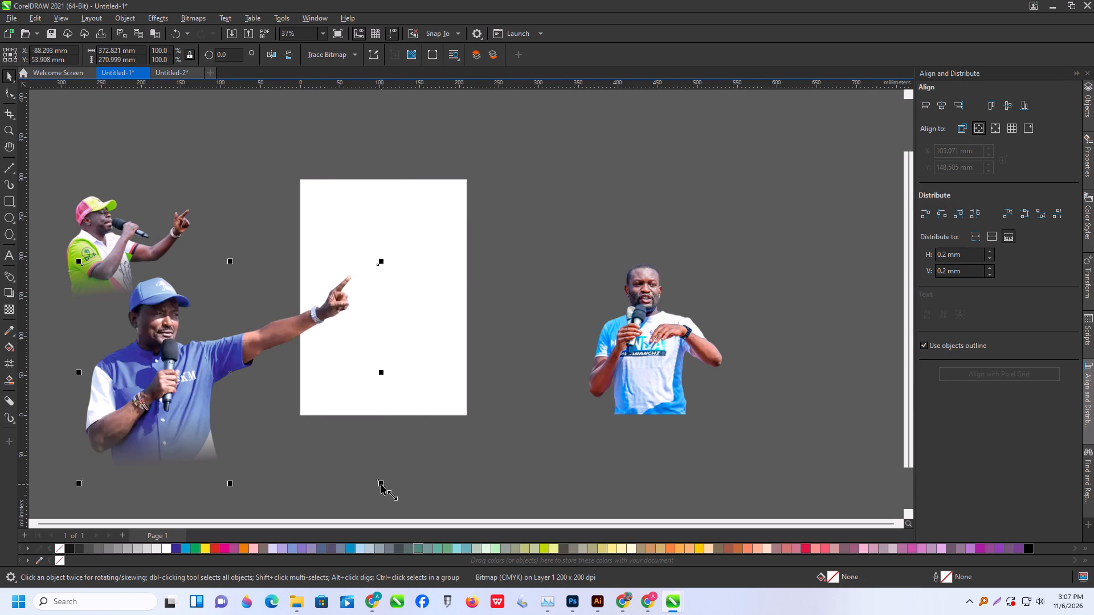
{"action": "left_click_drag", "start_coordinate": [381, 484], "coordinate": [224, 449]}
Place the blue-and-white T-shirt cutout at about X 108, Y 179 mm and fade its bottom with a fountain transparency at about -84.2°.
{"action": "left_click_drag", "start_coordinate": [679, 377], "coordinate": [358, 292]}
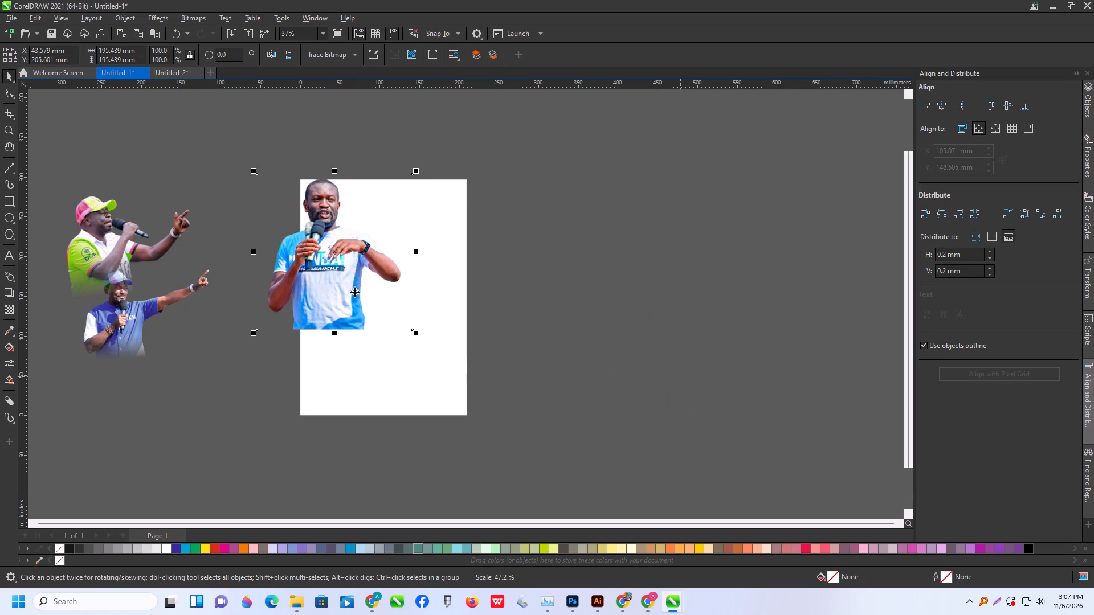
{"action": "left_click_drag", "start_coordinate": [342, 261], "coordinate": [393, 282]}
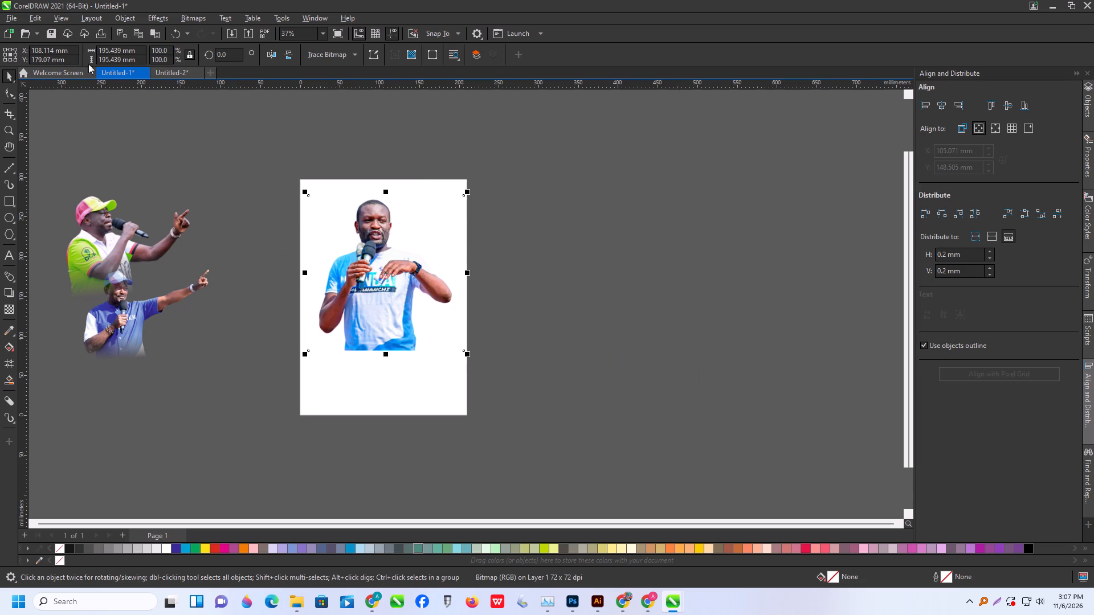
{"action": "left_click", "coordinate": [13, 314]}
{"action": "left_click_drag", "start_coordinate": [386, 305], "coordinate": [378, 367]}
{"action": "left_click_drag", "start_coordinate": [378, 367], "coordinate": [389, 343]}
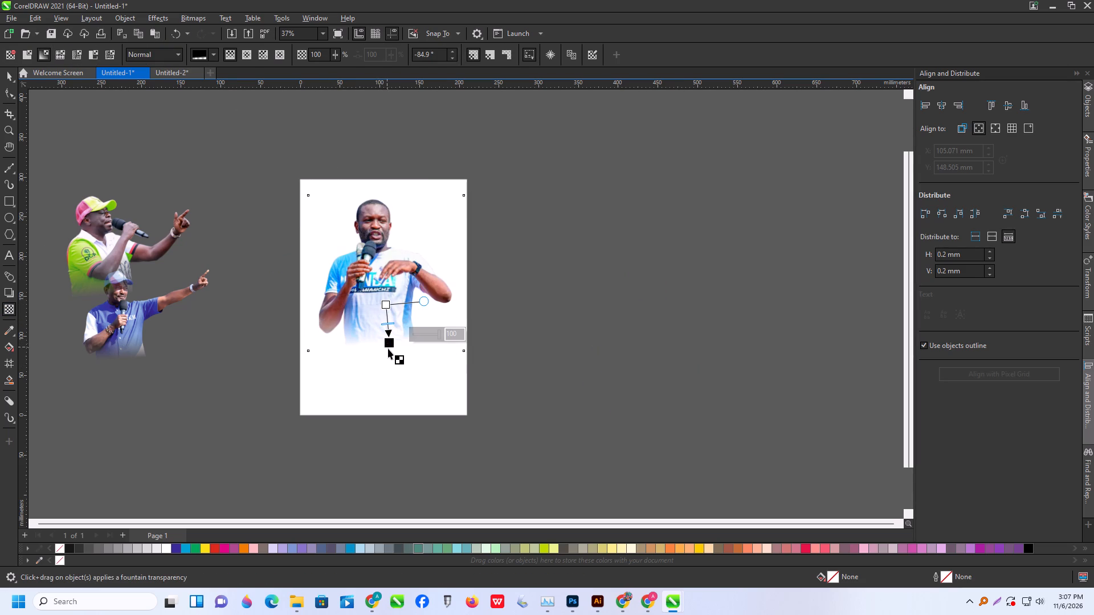
{"action": "left_click_drag", "start_coordinate": [389, 343], "coordinate": [389, 338]}
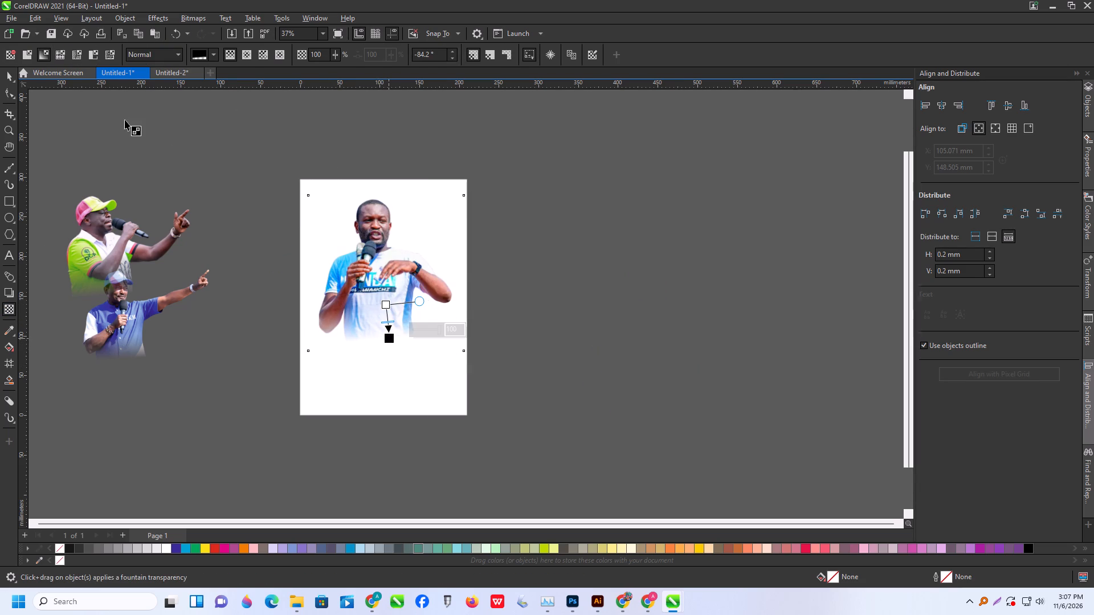
{"action": "left_click", "coordinate": [7, 77]}
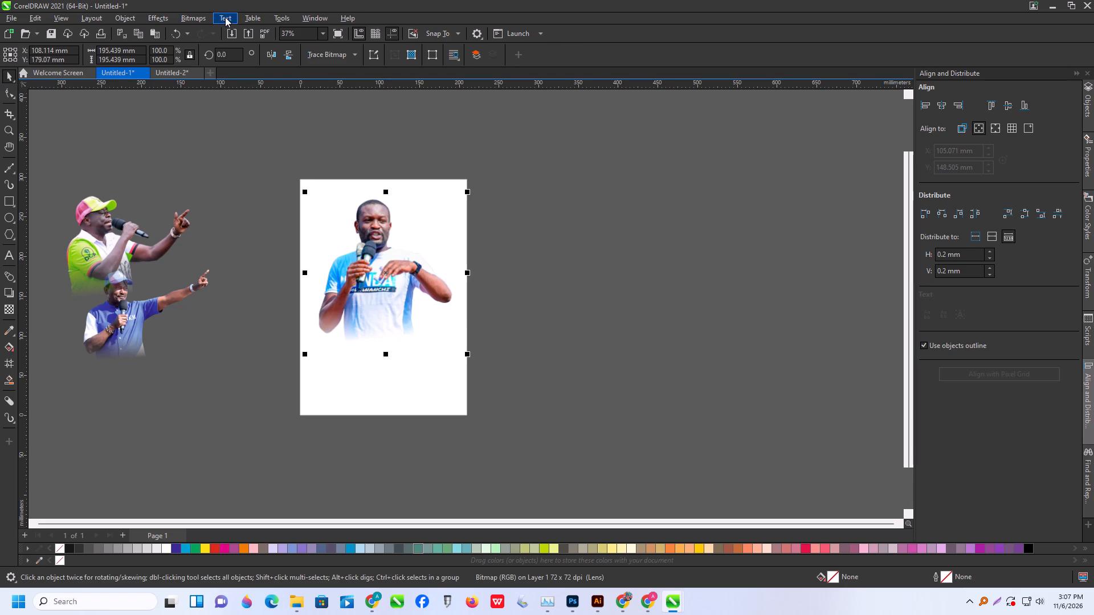
Convert the blue-and-white T-shirt cutout to a 300 dpi CMYK bitmap and move it beside the page with the other two cutouts.
{"action": "left_click", "coordinate": [188, 17]}
{"action": "left_click", "coordinate": [218, 34]}
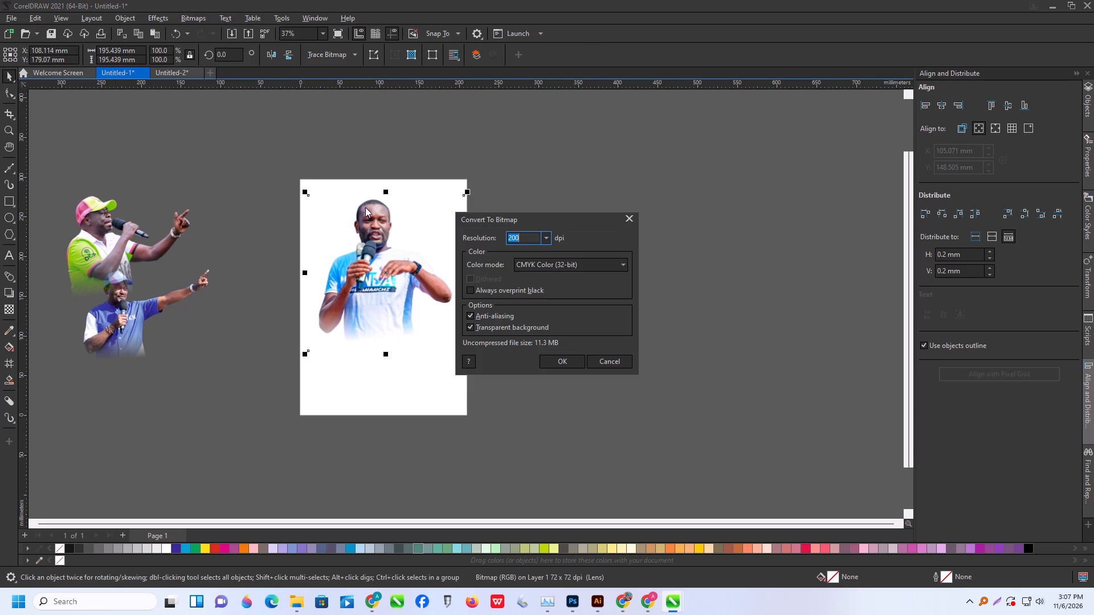
{"action": "left_click", "coordinate": [546, 237]}
{"action": "left_click", "coordinate": [519, 291]}
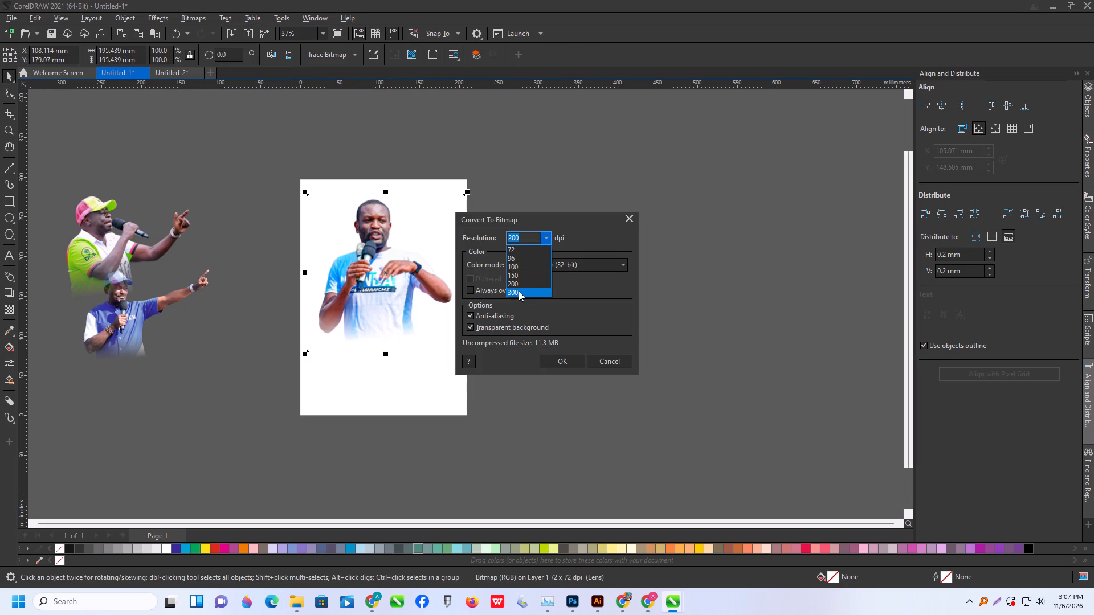
{"action": "left_click", "coordinate": [562, 364]}
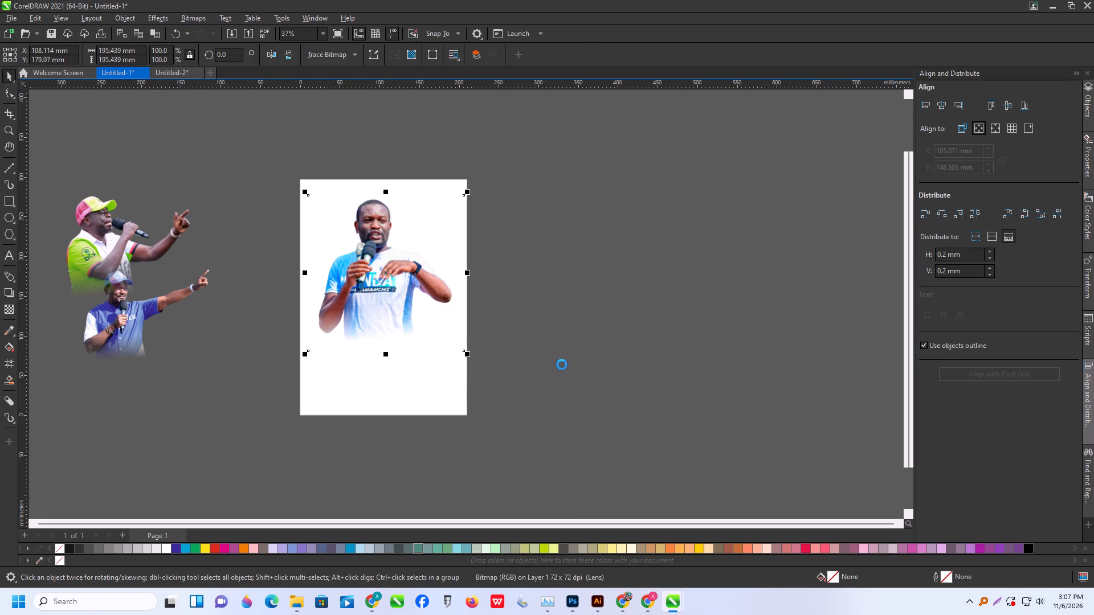
{"action": "scroll", "coordinate": [307, 257], "scroll_direction": "down", "scroll_amount": 2}
{"action": "left_click_drag", "start_coordinate": [361, 288], "coordinate": [314, 289]}
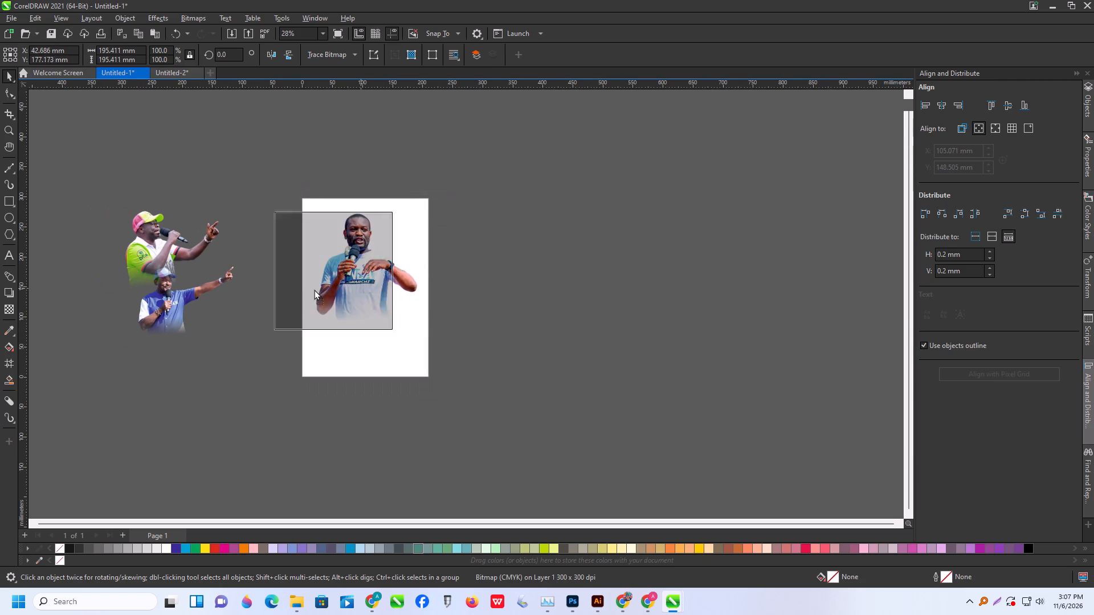
{"action": "left_click_drag", "start_coordinate": [314, 289], "coordinate": [242, 293]}
Move all three speaker cutouts together onto the page at about X 129, Y 137 mm and shrink them to about 142 by 101 mm.
{"action": "left_click_drag", "start_coordinate": [76, 177], "coordinate": [304, 338]}
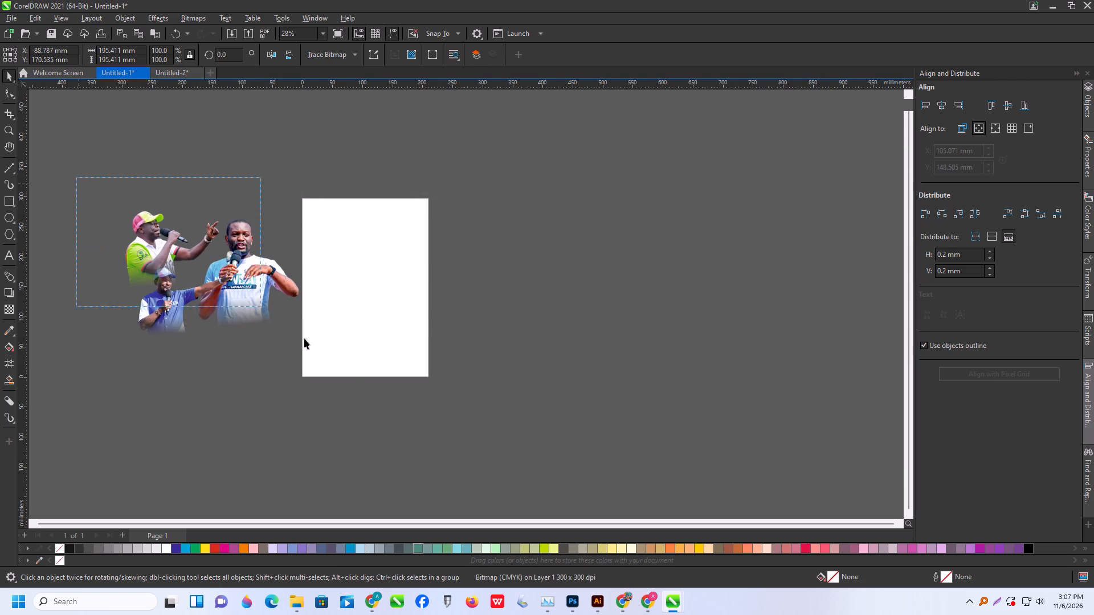
{"action": "left_click_drag", "start_coordinate": [304, 338], "coordinate": [355, 376]}
{"action": "left_click_drag", "start_coordinate": [250, 296], "coordinate": [415, 317]}
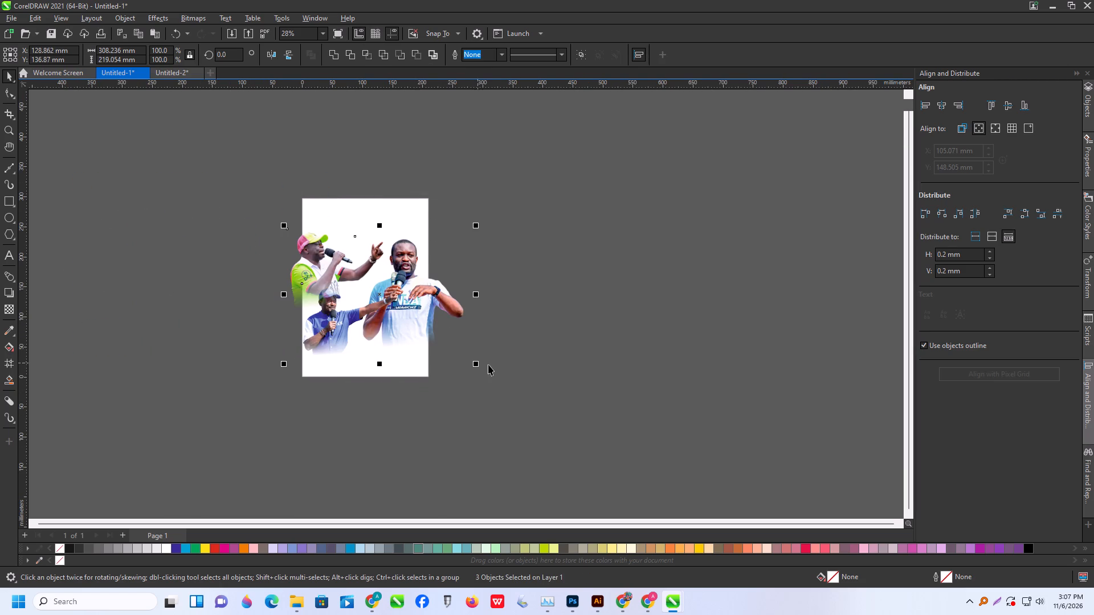
{"action": "left_click_drag", "start_coordinate": [474, 365], "coordinate": [436, 362], "text": "shift"}
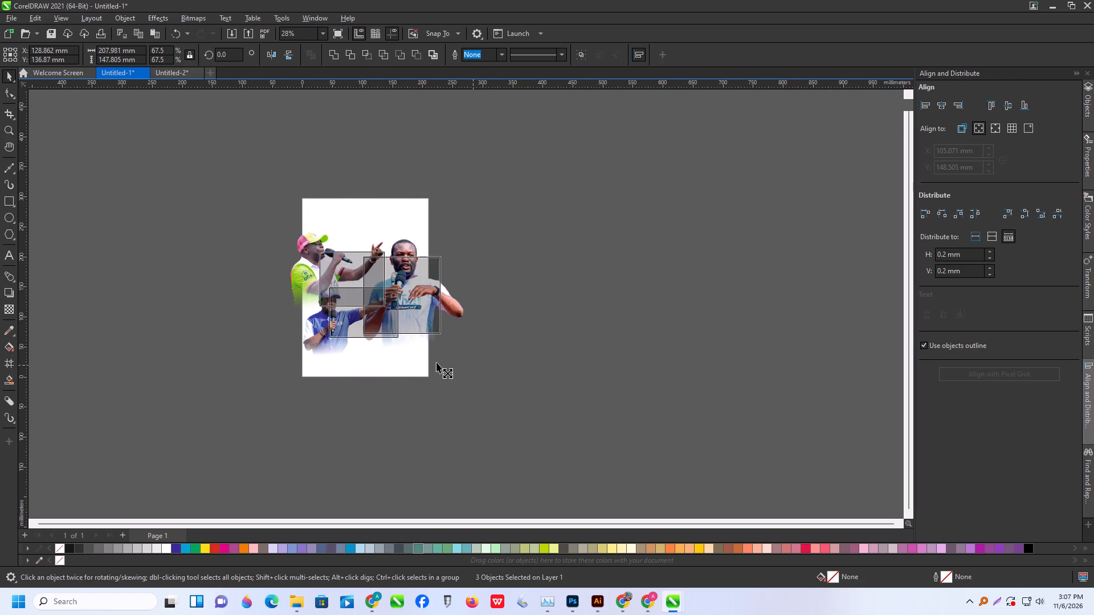
{"action": "left_click_drag", "start_coordinate": [436, 362], "coordinate": [424, 361], "text": "shift"}
Enlarge the three cutouts together to about 203 by 144 mm and reposition them at about X 107, Y 173 mm.
{"action": "scroll", "coordinate": [382, 310], "scroll_direction": "up", "scroll_amount": 5}
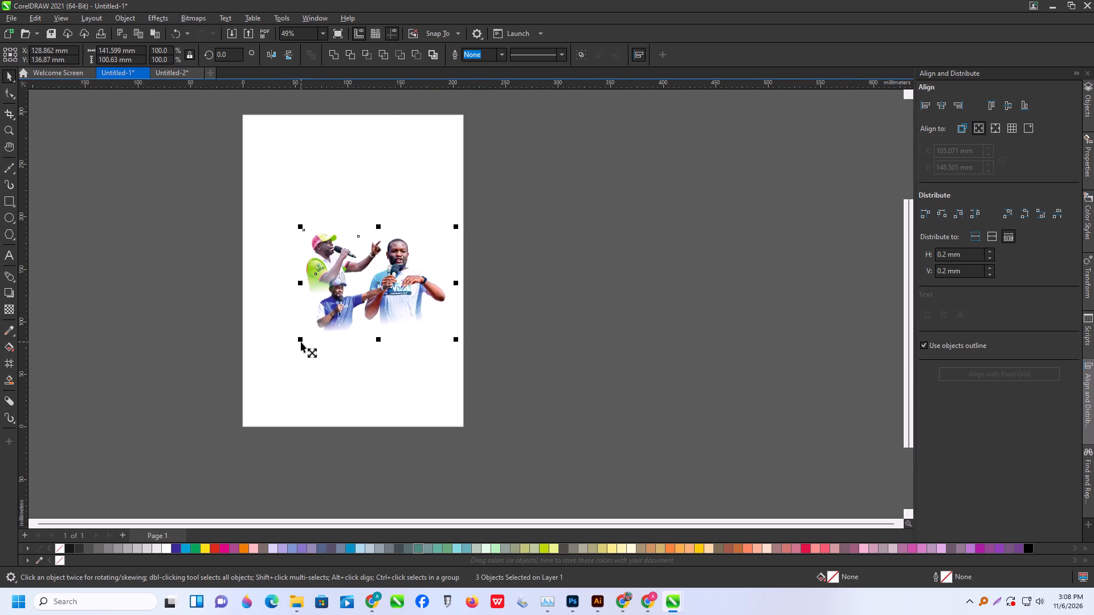
{"action": "left_click_drag", "start_coordinate": [298, 340], "coordinate": [271, 408], "text": "shift"}
{"action": "left_click_drag", "start_coordinate": [385, 317], "coordinate": [359, 289]}
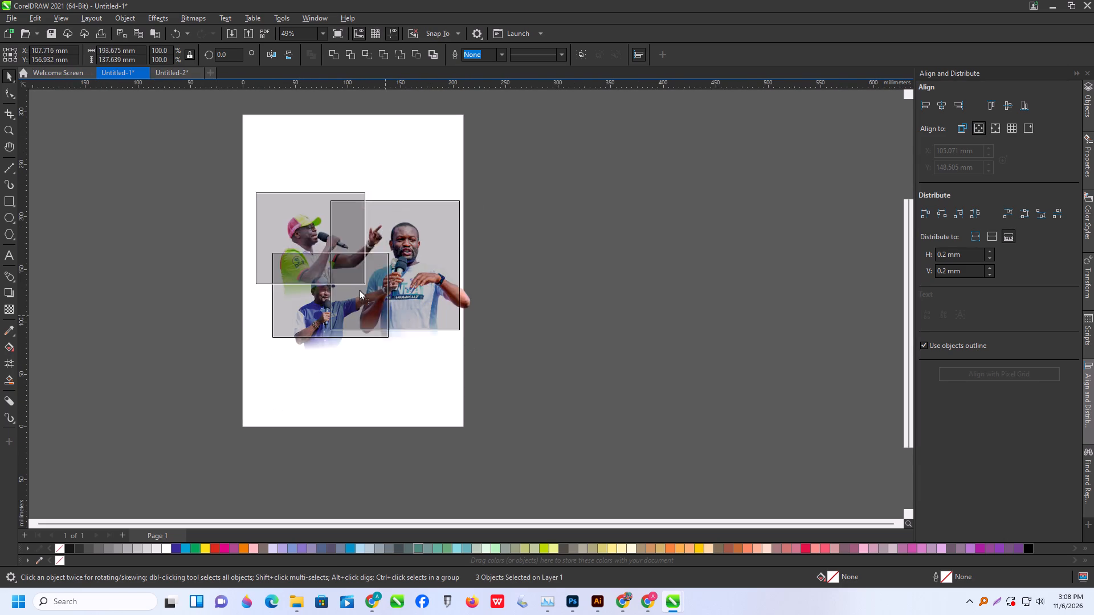
{"action": "left_click_drag", "start_coordinate": [359, 289], "coordinate": [357, 275]}
{"action": "scroll", "coordinate": [364, 272], "scroll_direction": "up", "scroll_amount": 1}
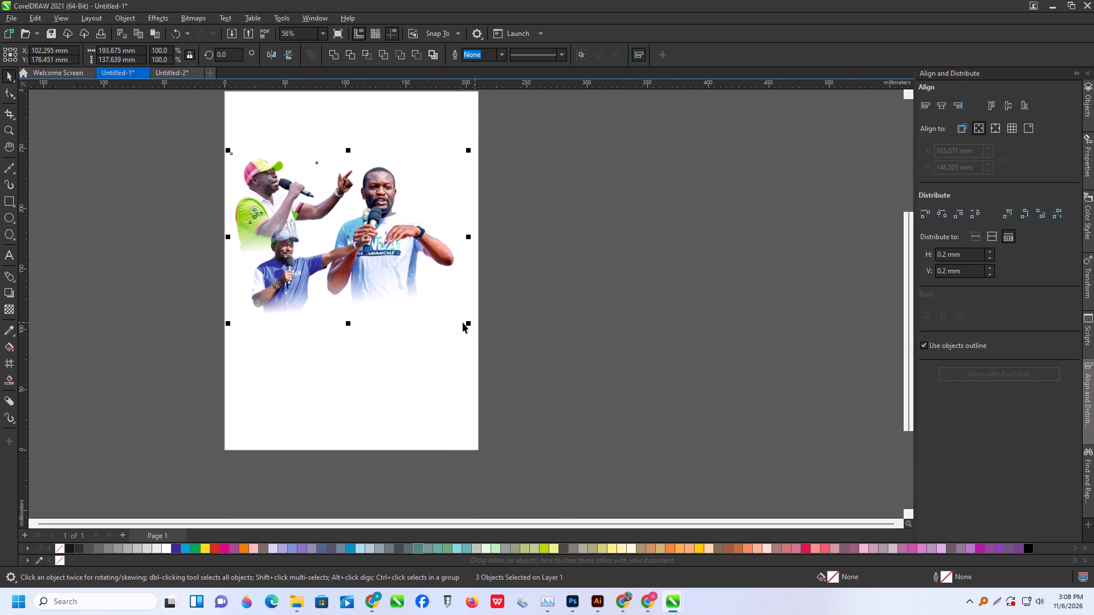
{"action": "left_click_drag", "start_coordinate": [469, 323], "coordinate": [480, 344]}
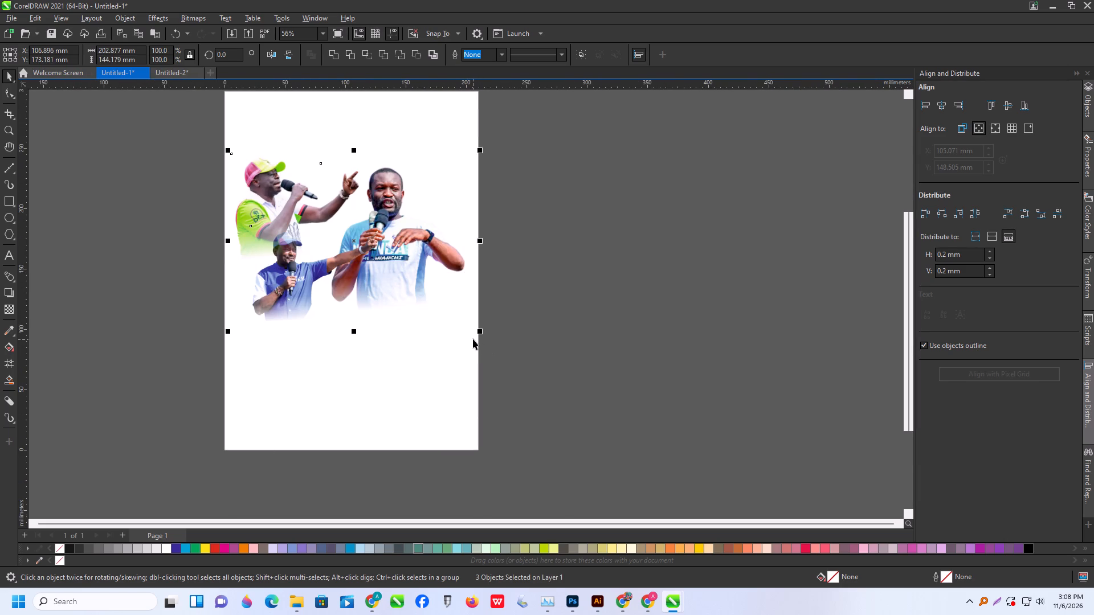
Publish the page with the three cutouts to PDF in the ALEKH folder under the name IMAGES.
{"action": "scroll", "coordinate": [473, 339], "scroll_direction": "down", "scroll_amount": 3}
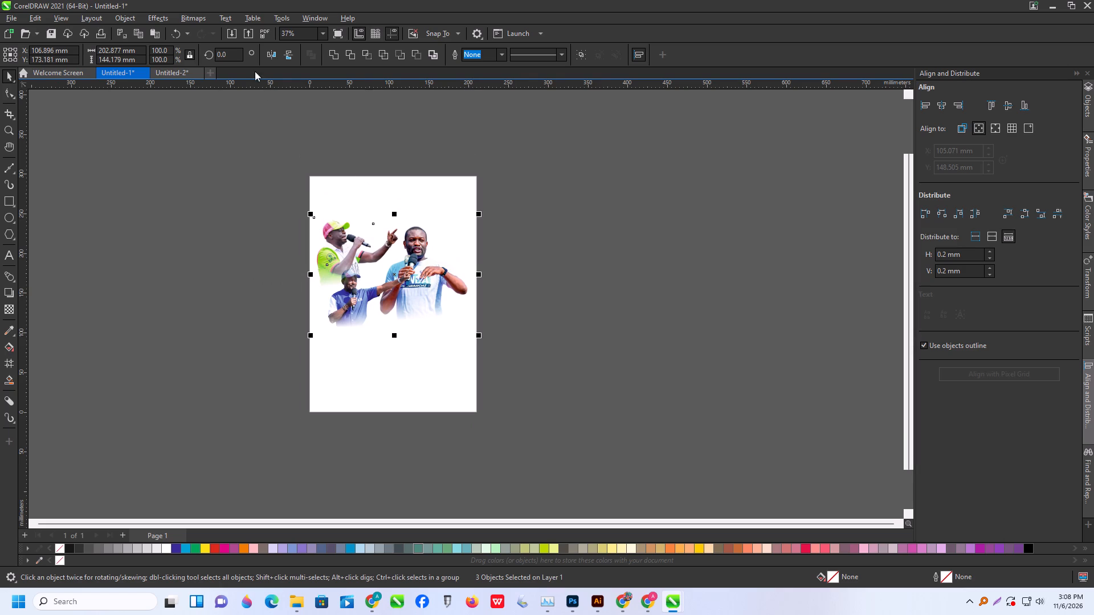
{"action": "left_click", "coordinate": [263, 34]}
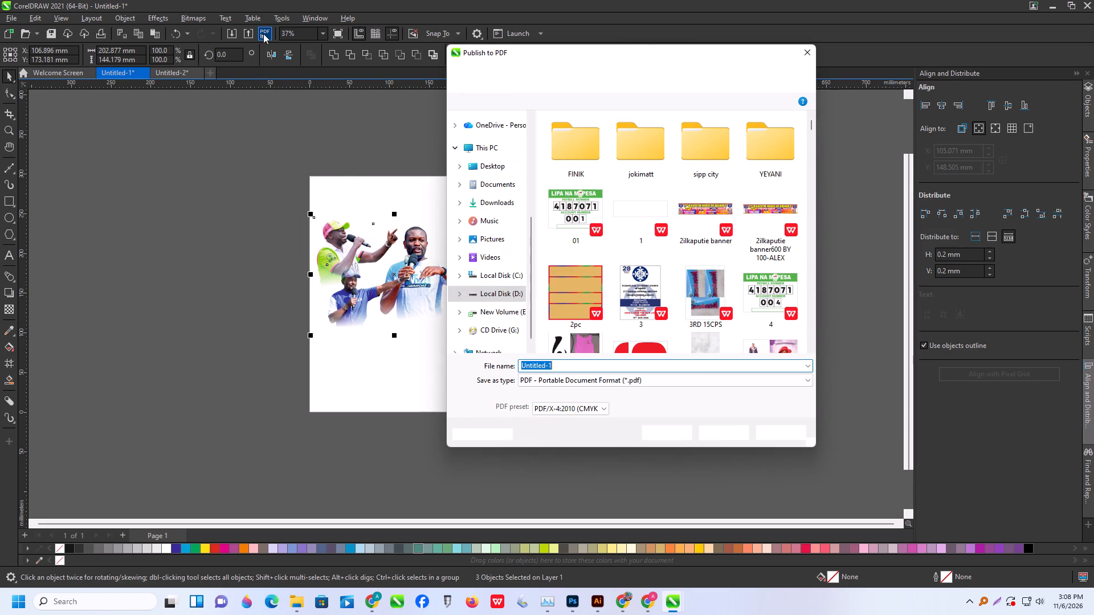
{"action": "type", "text": "IMAGES"}
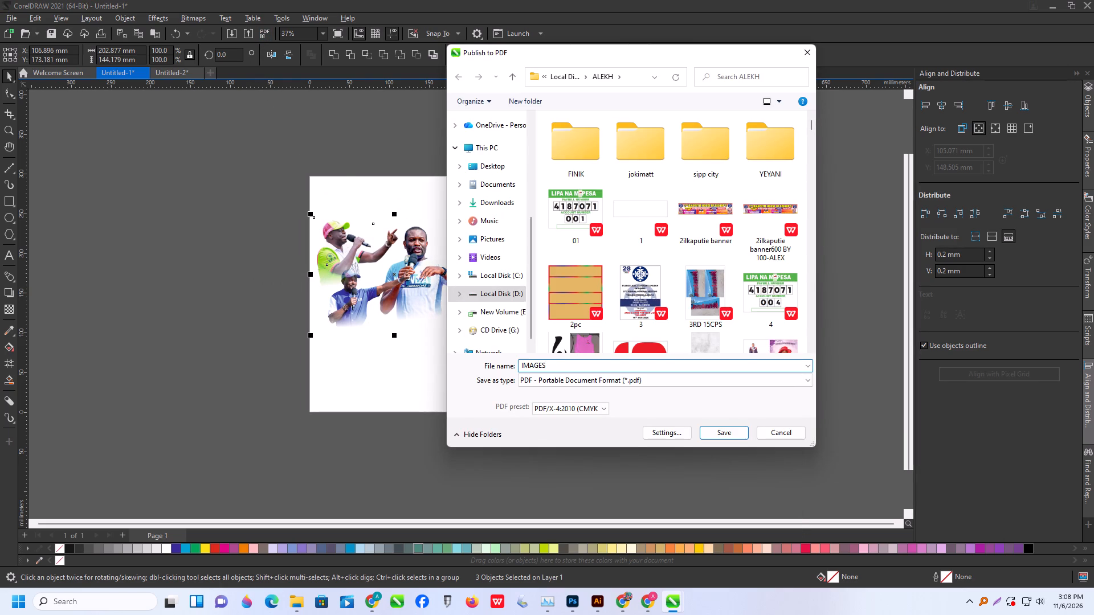
{"action": "key", "text": "Return"}
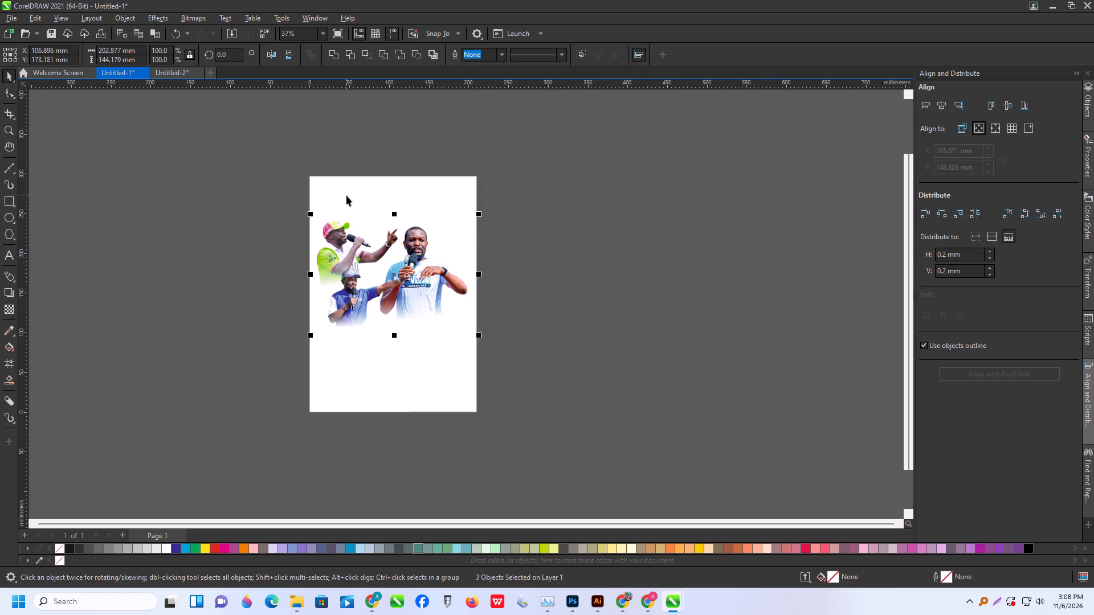
Switch from CorelDRAW to File Explorer and open the recent IMAGES PDF in Adobe Illustrator 2023.
{"action": "left_click", "coordinate": [1051, 6]}
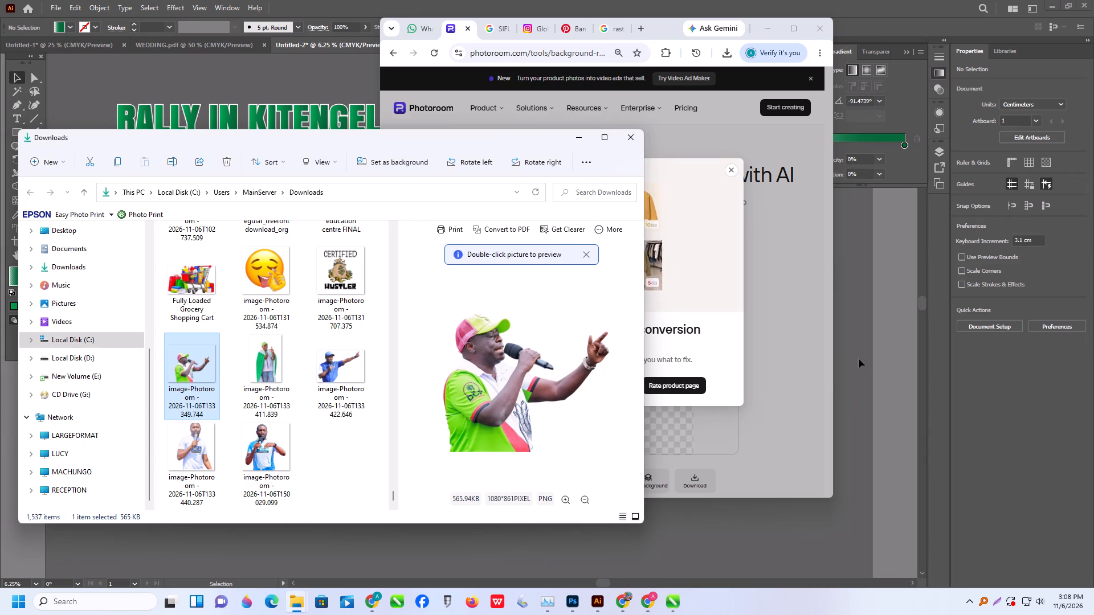
{"action": "scroll", "coordinate": [62, 231], "scroll_direction": "up", "scroll_amount": 7}
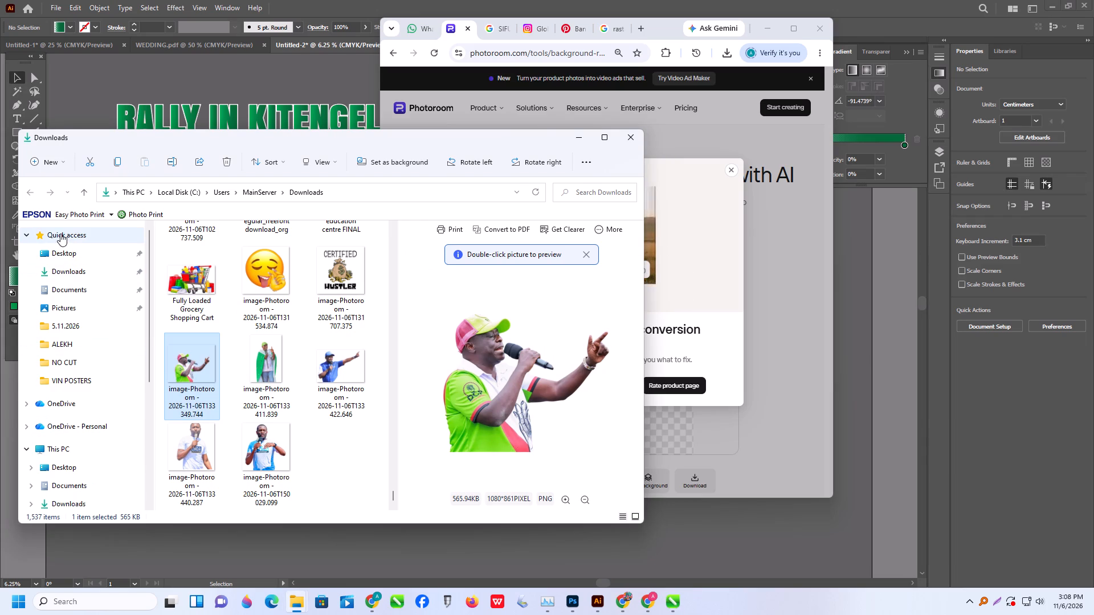
{"action": "scroll", "coordinate": [60, 233], "scroll_direction": "up", "scroll_amount": 4}
{"action": "left_click", "coordinate": [66, 235]}
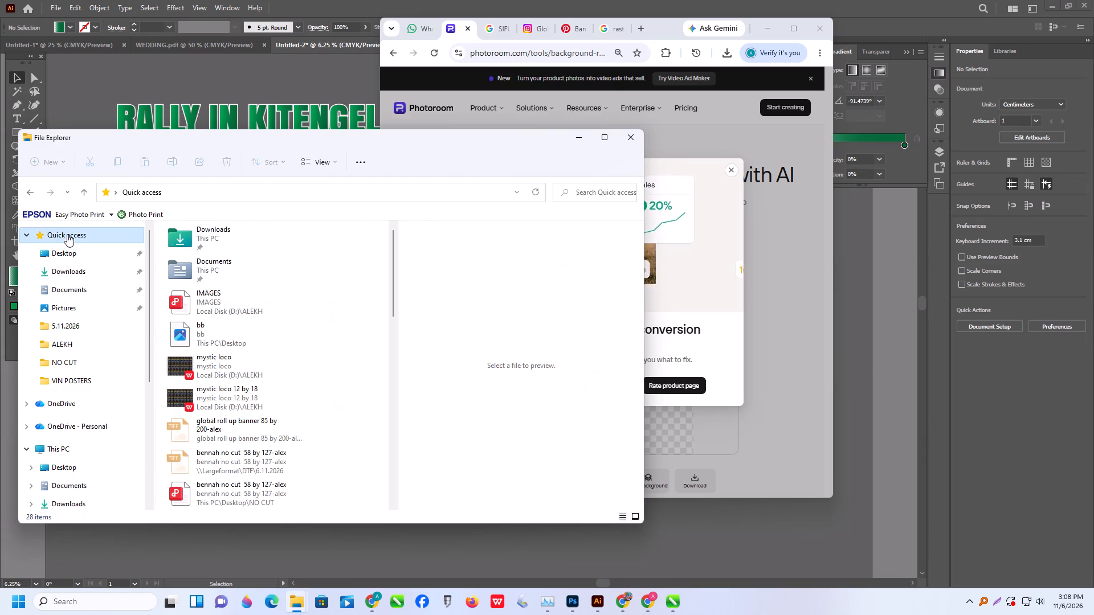
{"action": "left_click", "coordinate": [200, 307]}
{"action": "right_click", "coordinate": [206, 299]}
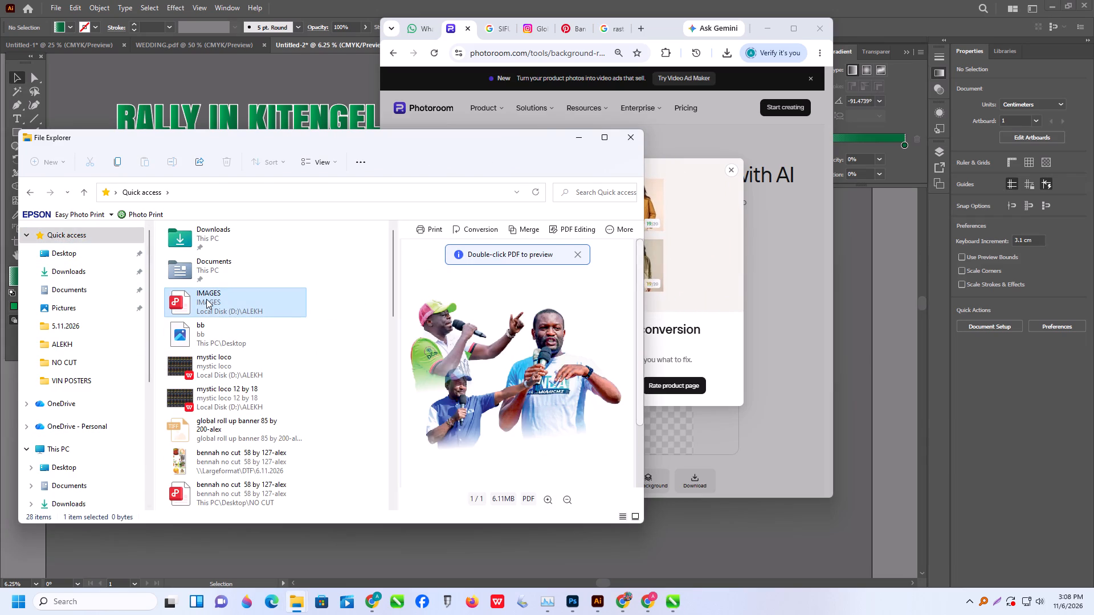
{"action": "left_click", "coordinate": [259, 356]}
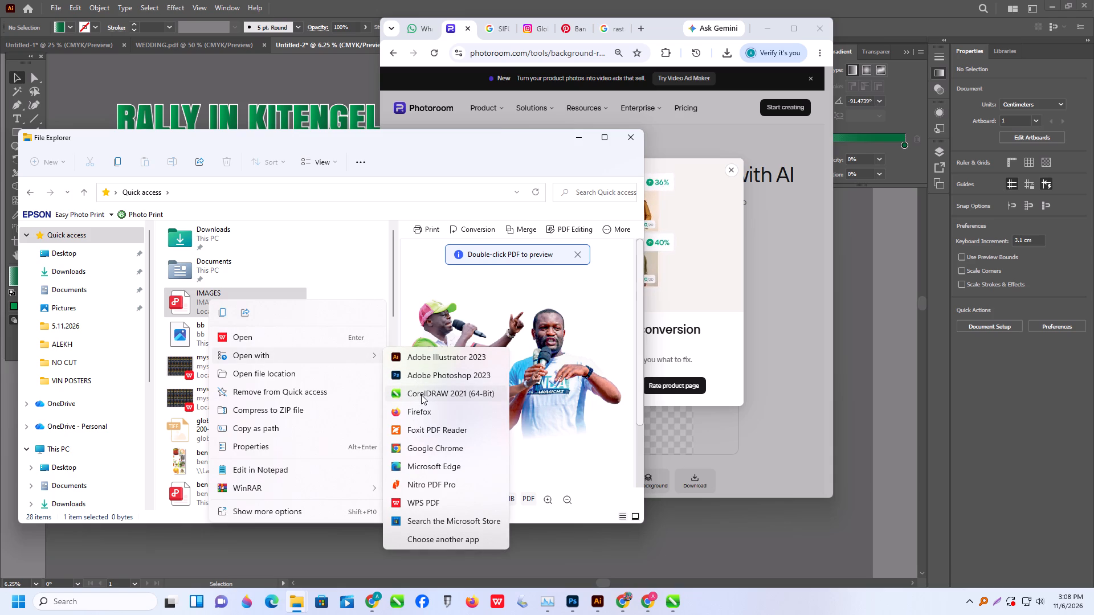
{"action": "left_click", "coordinate": [426, 359]}
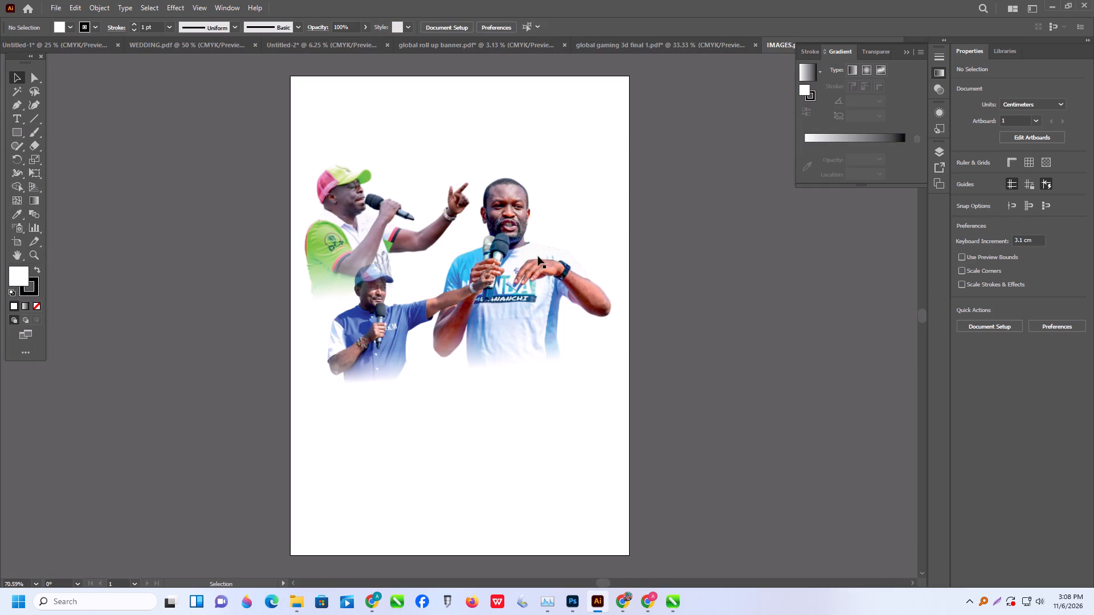
Separate the opened IMAGES artwork into individual objects and cut the blue-and-white T-shirt speaker's cutout out of the document.
{"action": "left_click", "coordinate": [538, 256]}
{"action": "right_click", "coordinate": [505, 281]}
{"action": "left_click", "coordinate": [589, 434]}
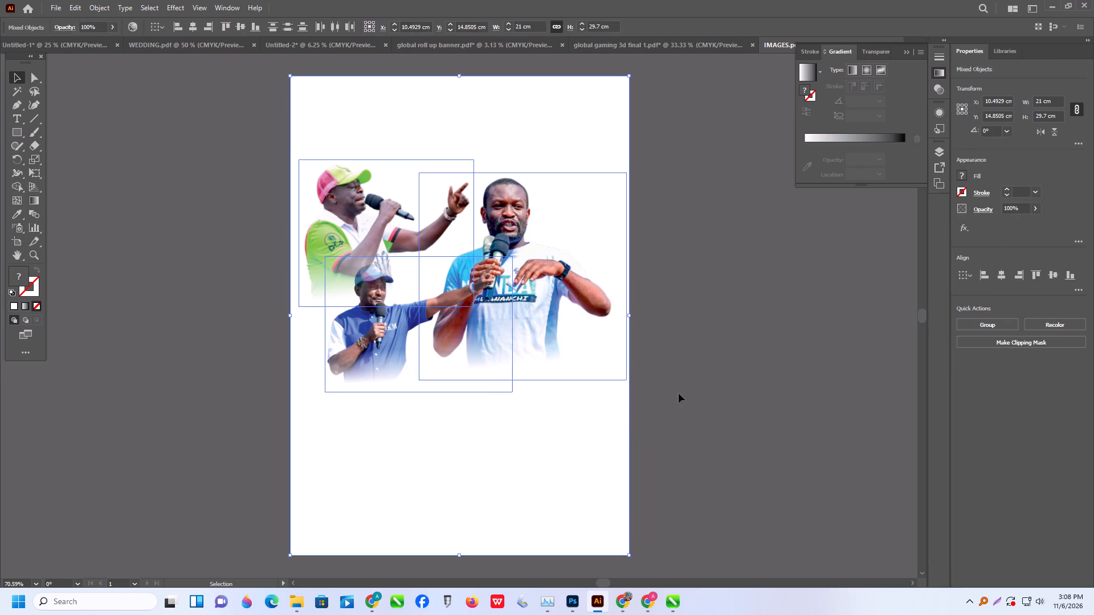
{"action": "left_click", "coordinate": [679, 393]}
{"action": "left_click_drag", "start_coordinate": [533, 320], "coordinate": [734, 335]}
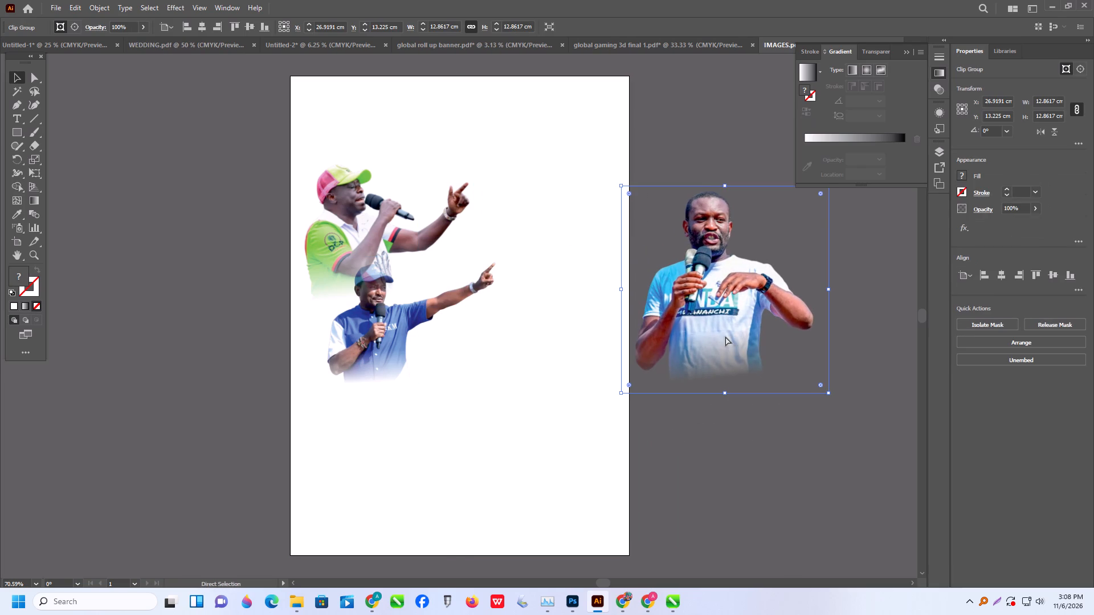
{"action": "key", "text": "ctrl+x"}
Close the document global gaming 3d final 1.pdf without saving its changes.
{"action": "left_click", "coordinate": [609, 46]}
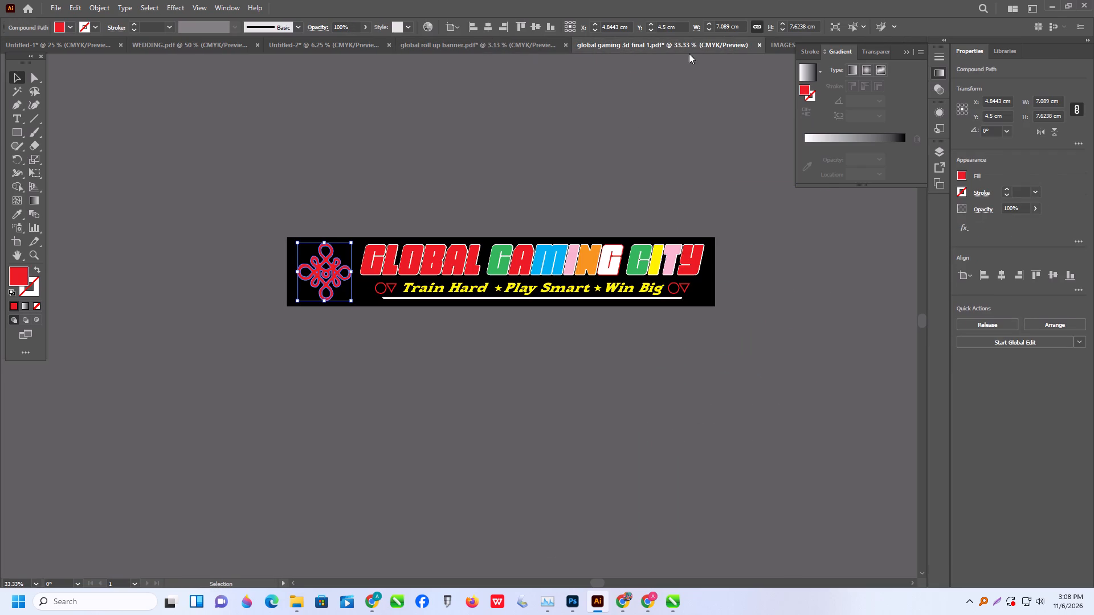
{"action": "left_click", "coordinate": [757, 46]}
{"action": "left_click", "coordinate": [606, 316]}
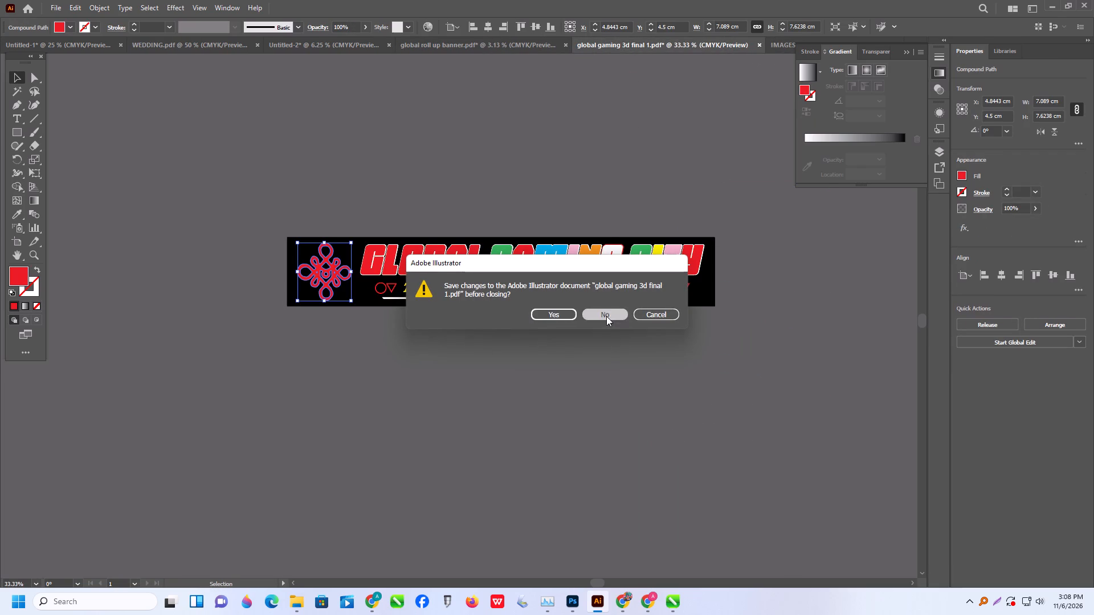
Paste the cutout into the Untitled-2 banner document, enlarge it to about 92 by 92 cm and park it off the banner's upper-right corner.
{"action": "left_click", "coordinate": [516, 47]}
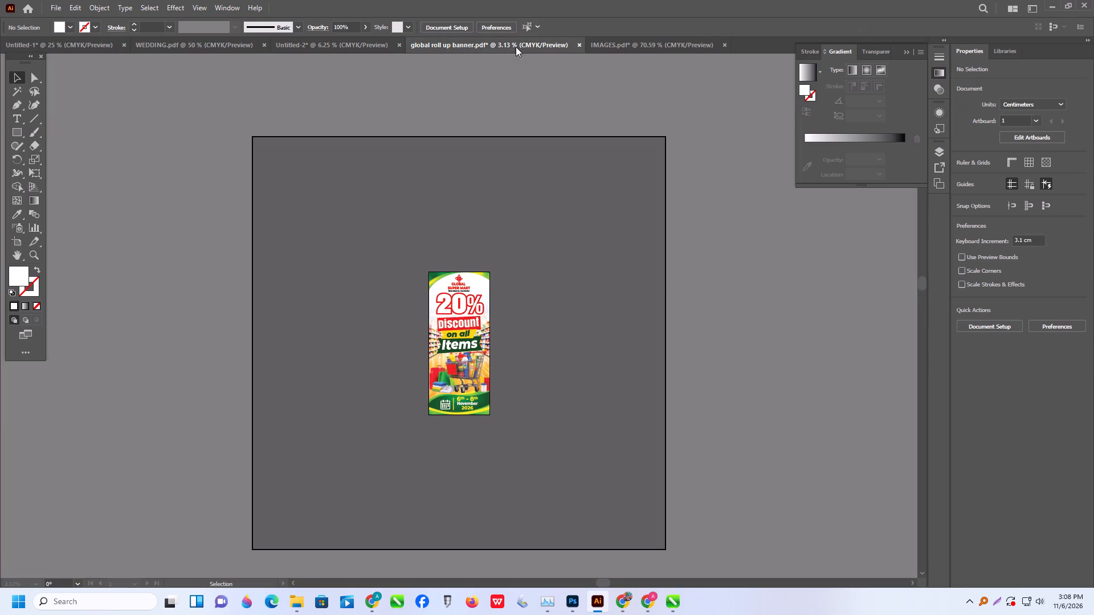
{"action": "left_click", "coordinate": [356, 42]}
{"action": "scroll", "coordinate": [460, 241], "scroll_direction": "up", "scroll_amount": 2}
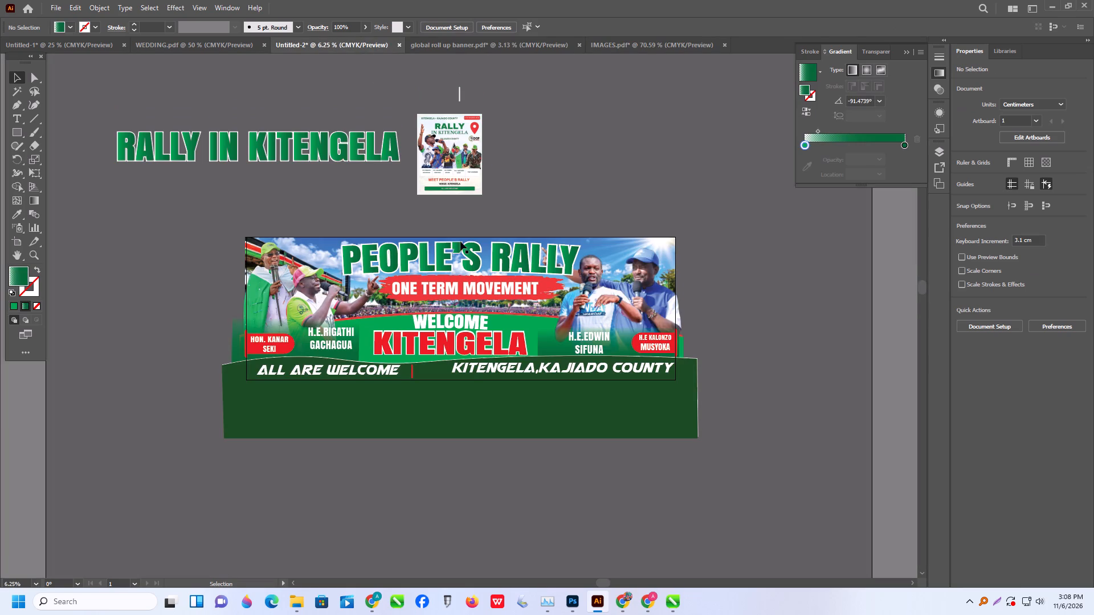
{"action": "key", "text": "ctrl+v"}
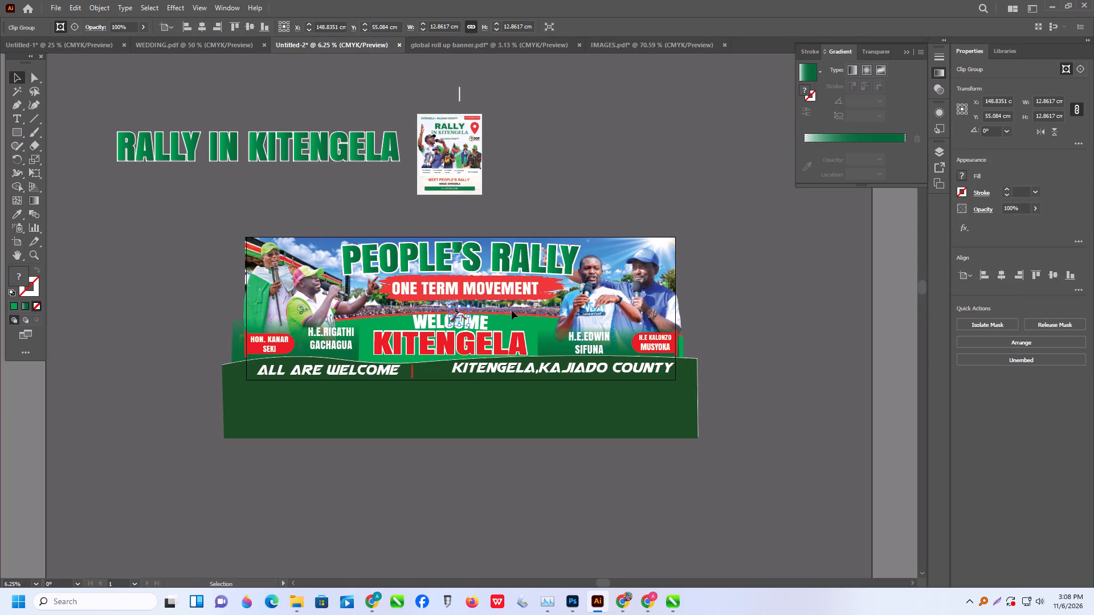
{"action": "left_click_drag", "start_coordinate": [467, 306], "coordinate": [617, 193], "text": "shift"}
{"action": "left_click_drag", "start_coordinate": [504, 249], "coordinate": [644, 174]}
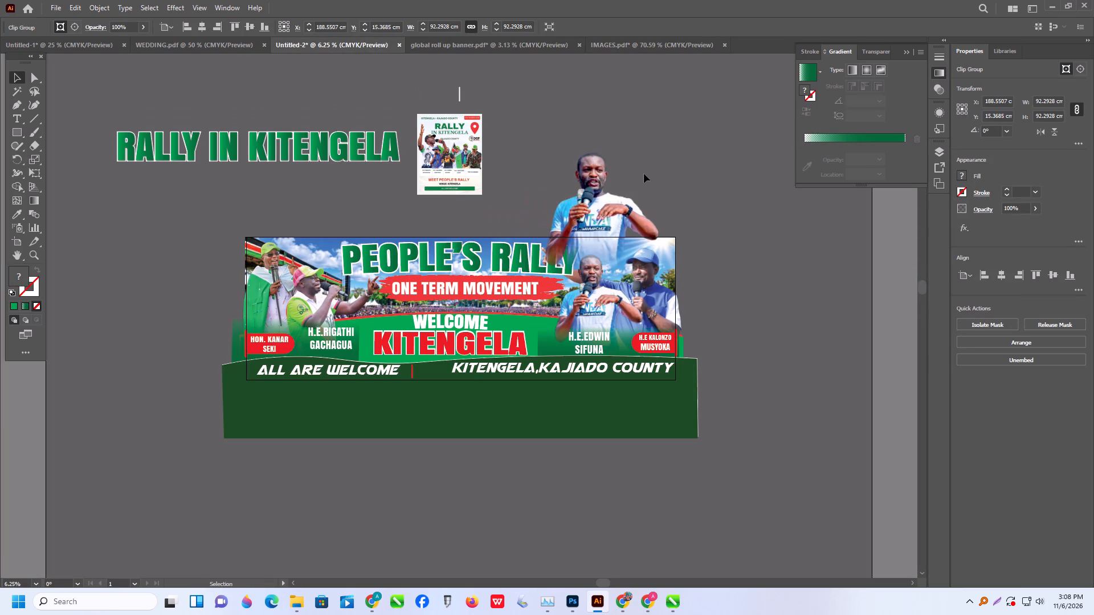
{"action": "left_click_drag", "start_coordinate": [644, 174], "coordinate": [707, 150]}
Move the old T-shirt speaker photo above the banner and delete the green gradient rectangle behind the H.E.EDWIN SIFUNA label.
{"action": "left_click_drag", "start_coordinate": [580, 301], "coordinate": [581, 101]}
{"action": "left_click", "coordinate": [557, 342]}
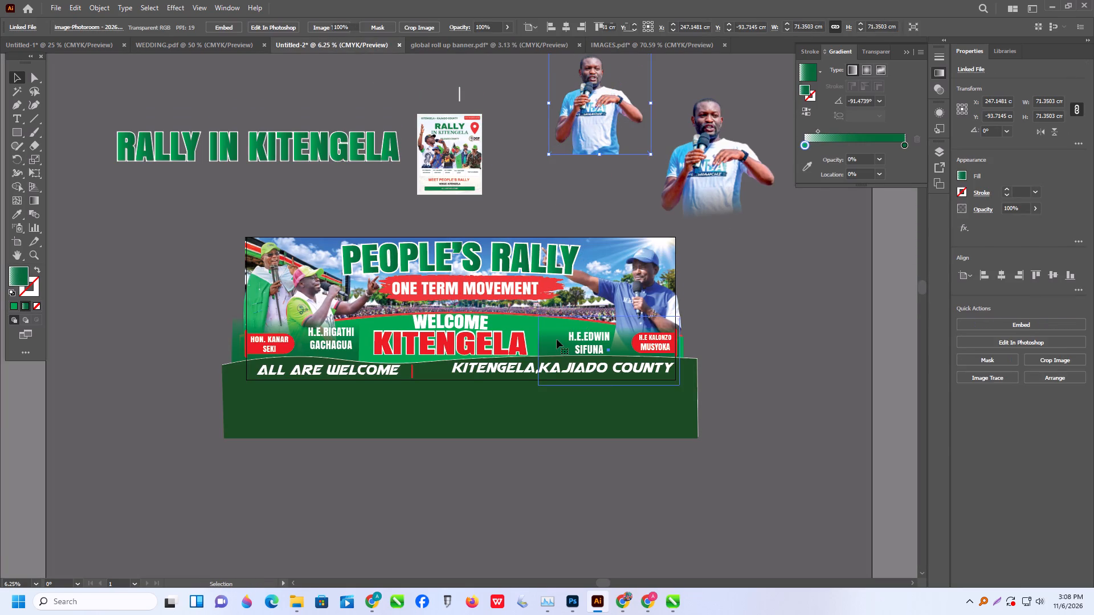
{"action": "key", "text": "Delete"}
Move the faded T-shirt cutout onto the right part of the banner, beside the blue-cap speaker.
{"action": "left_click_drag", "start_coordinate": [697, 198], "coordinate": [573, 343]}
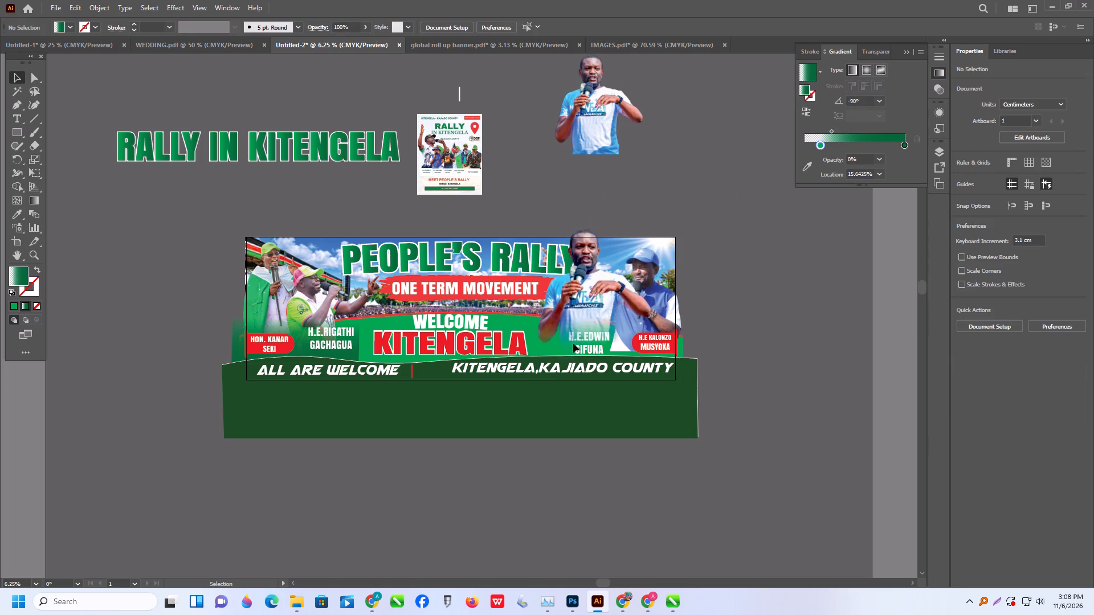
{"action": "left_click_drag", "start_coordinate": [573, 343], "coordinate": [575, 348]}
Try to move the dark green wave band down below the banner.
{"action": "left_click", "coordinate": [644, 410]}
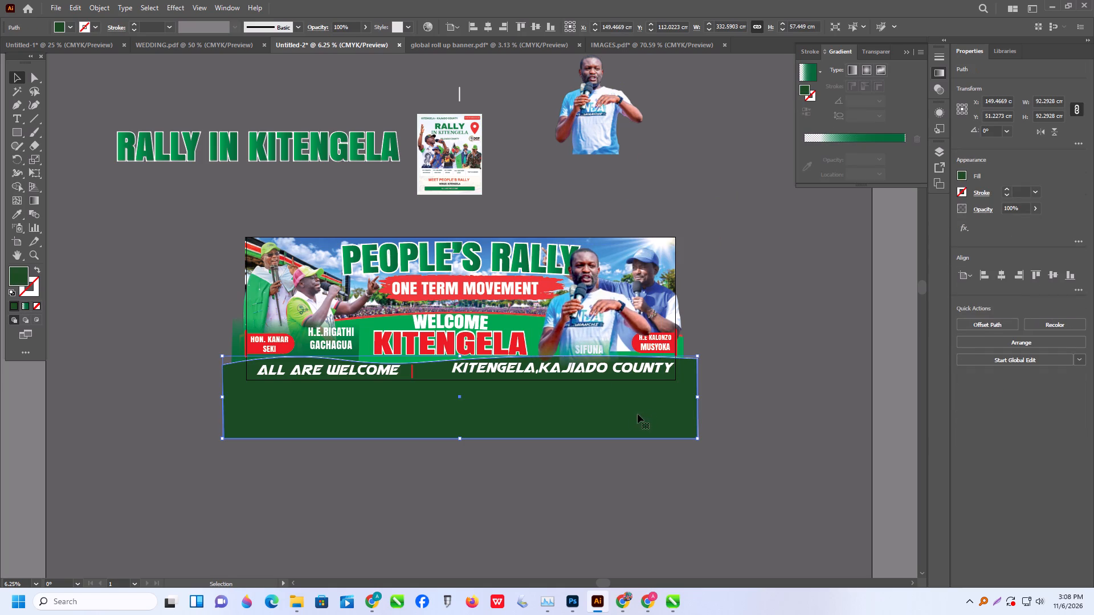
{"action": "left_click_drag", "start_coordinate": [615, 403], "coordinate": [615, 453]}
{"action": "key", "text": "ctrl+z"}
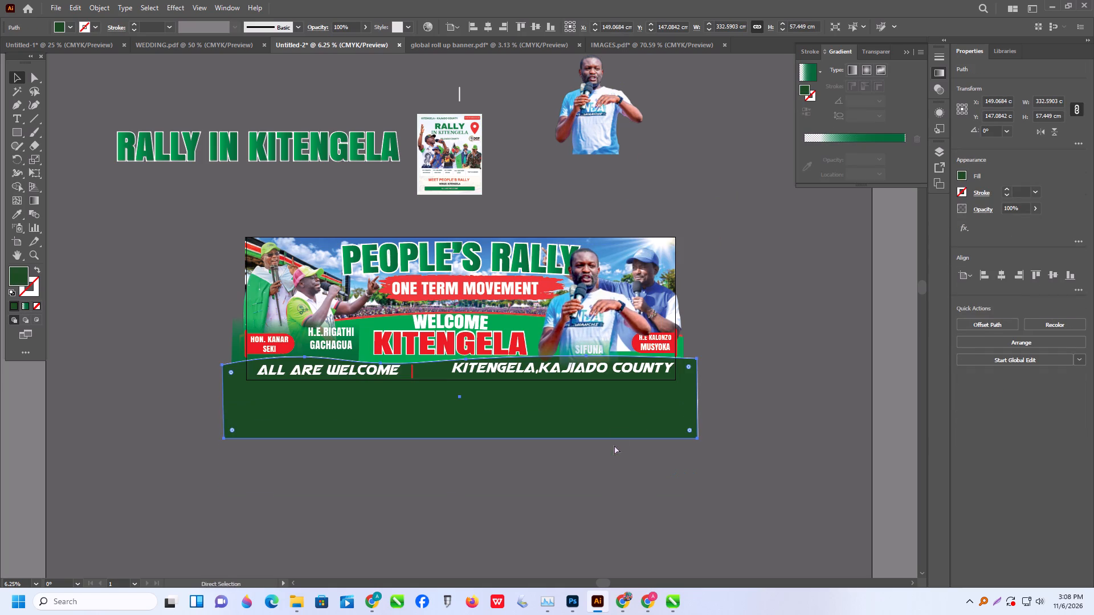
Select the dark green wave band together with the edge shape behind it and group them.
{"action": "left_click_drag", "start_coordinate": [205, 358], "coordinate": [218, 397]}
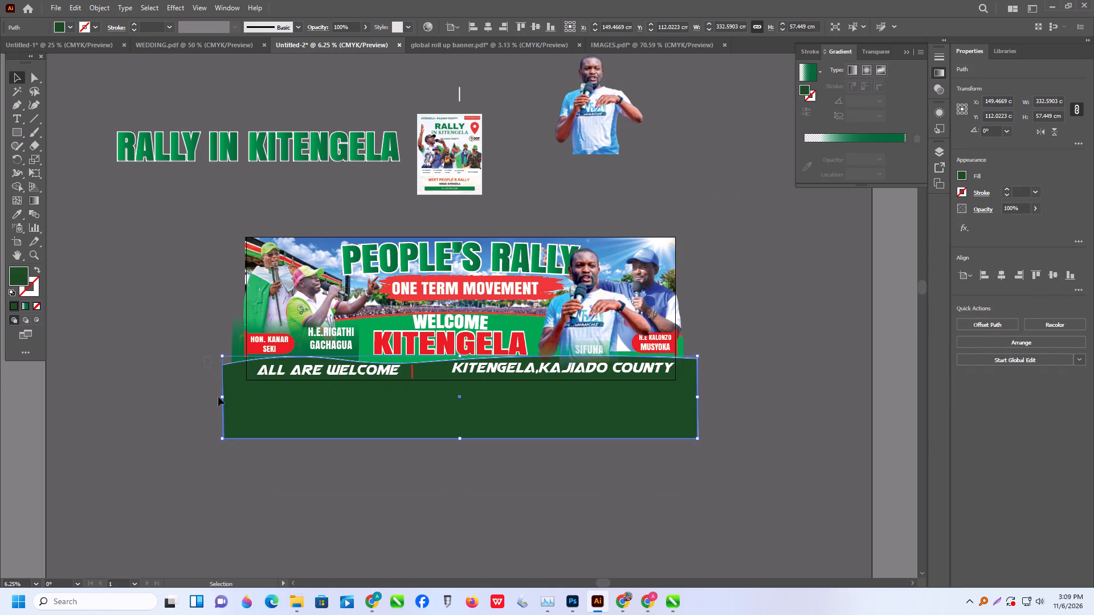
{"action": "left_click_drag", "start_coordinate": [218, 397], "coordinate": [227, 434]}
{"action": "left_click", "coordinate": [222, 457]}
{"action": "left_click_drag", "start_coordinate": [198, 406], "coordinate": [247, 441]}
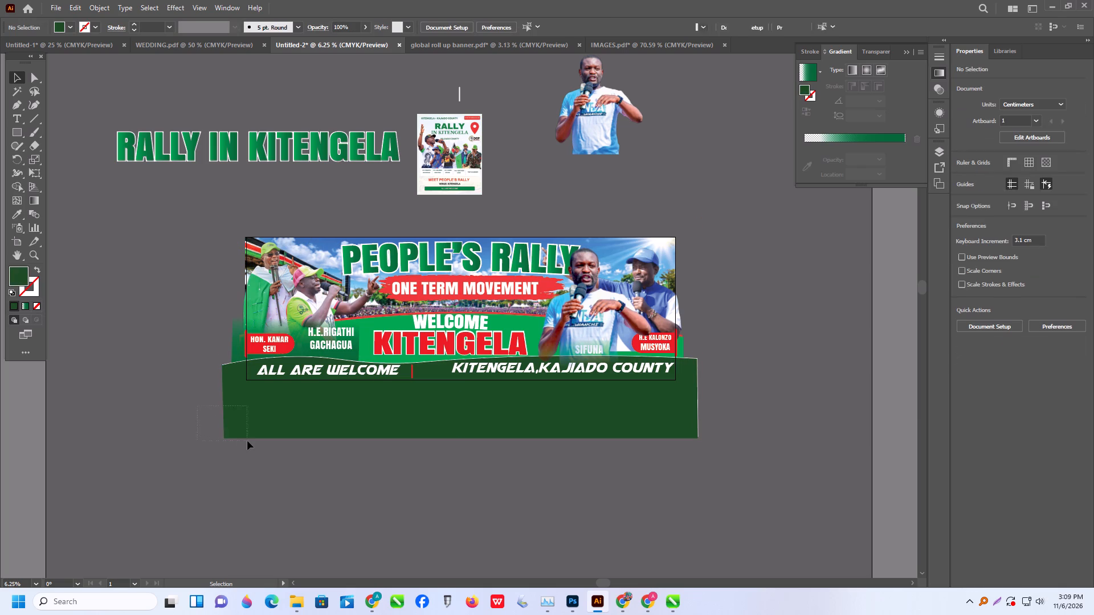
{"action": "key", "text": "ctrl+g"}
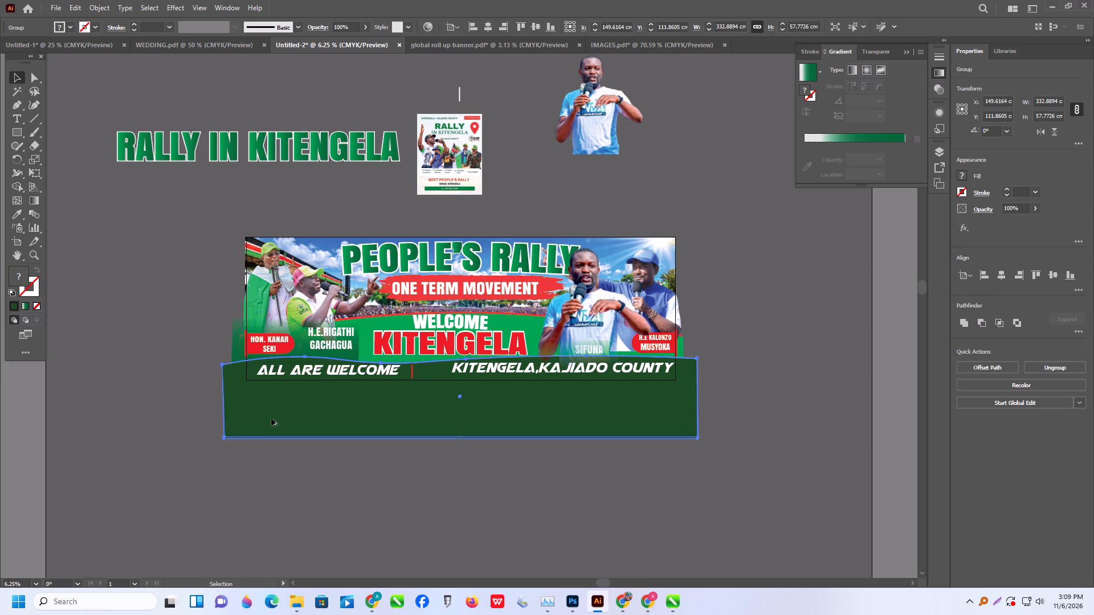
Group the band with the ALL ARE WELCOME text, red divider and KITENGELA,KAJIADO COUNTY text, and move the group below the banner.
{"action": "scroll", "coordinate": [379, 469], "scroll_direction": "up", "scroll_amount": 2, "text": "alt"}
{"action": "left_click", "coordinate": [385, 290], "text": "shift"}
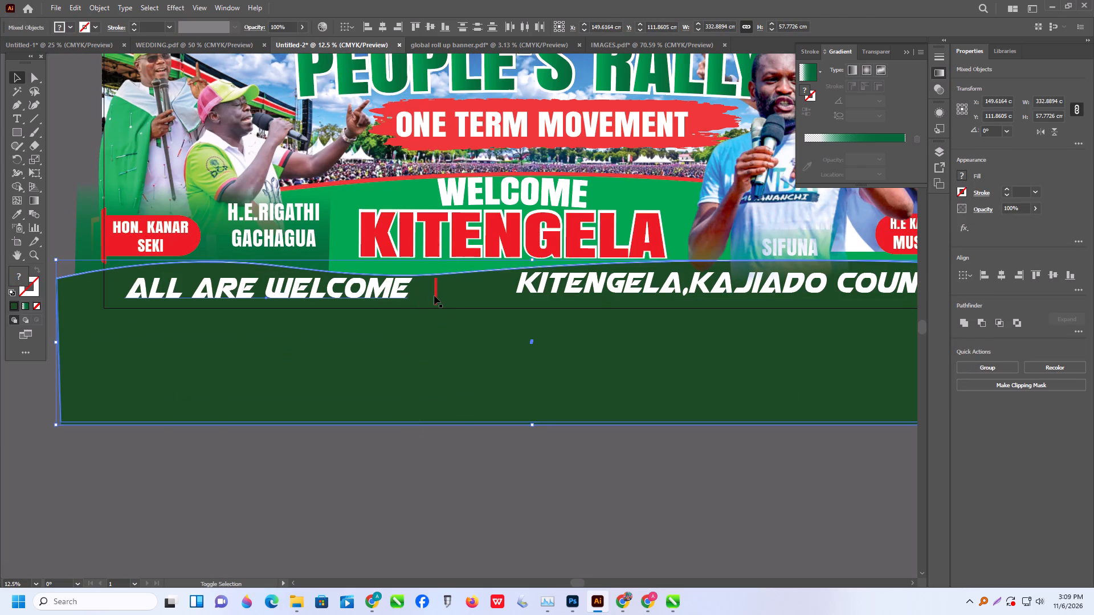
{"action": "left_click", "coordinate": [435, 296], "text": "shift"}
{"action": "left_click", "coordinate": [537, 288], "text": "shift"}
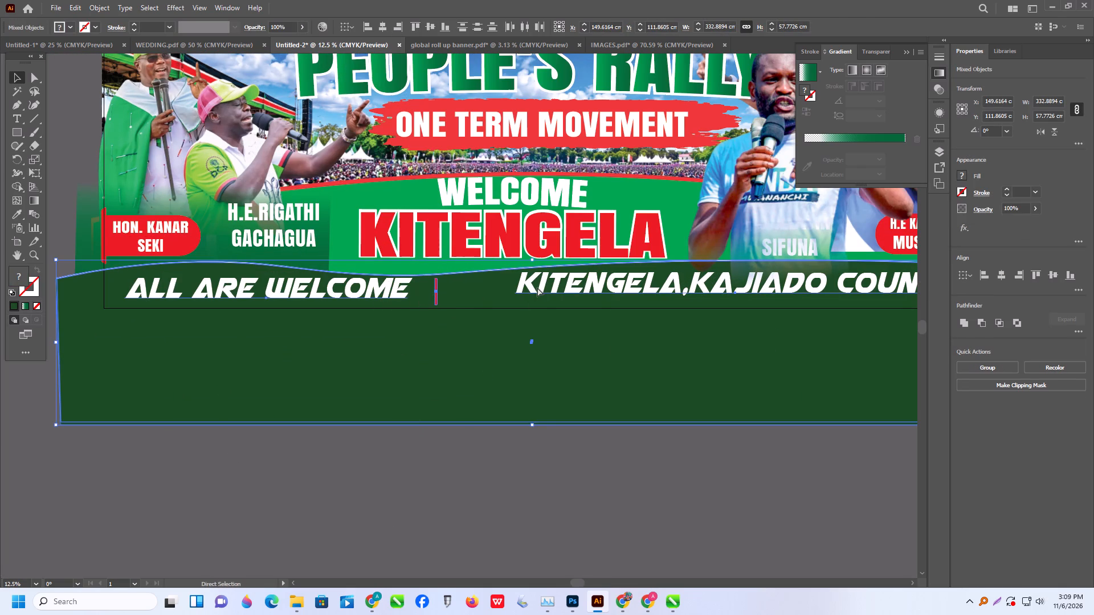
{"action": "key", "text": "ctrl+g"}
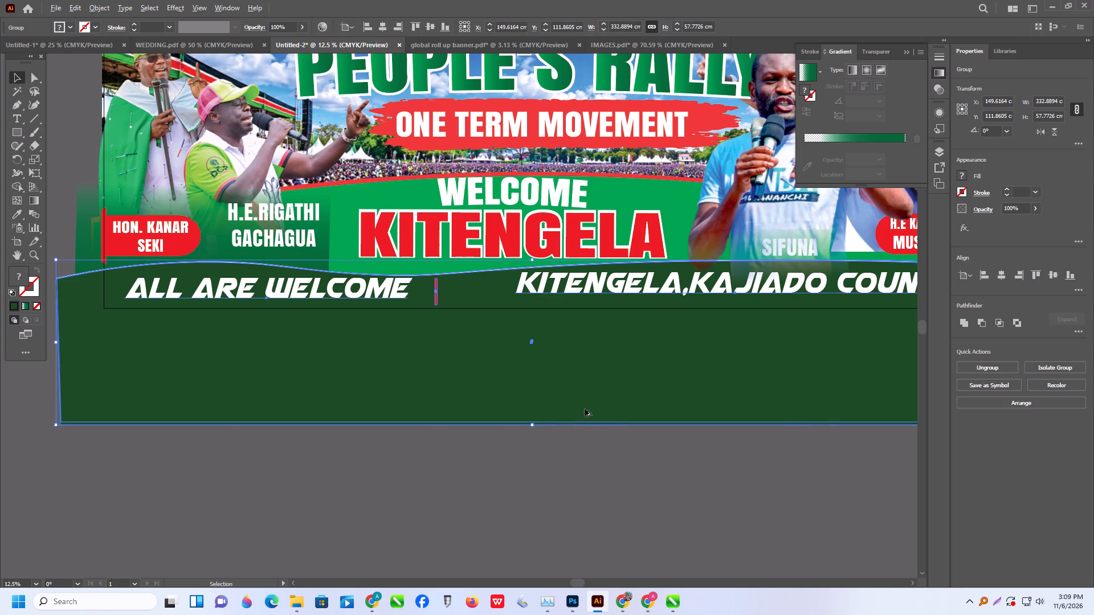
{"action": "scroll", "coordinate": [566, 442], "scroll_direction": "down", "scroll_amount": 2, "text": "alt"}
{"action": "left_click_drag", "start_coordinate": [583, 403], "coordinate": [586, 528]}
Shift the T-shirt cutout upward to expose the H.E.EDWIN SIFUNA label and move that label outside the banner's right edge.
{"action": "scroll", "coordinate": [636, 397], "scroll_direction": "up", "scroll_amount": 2, "text": "alt"}
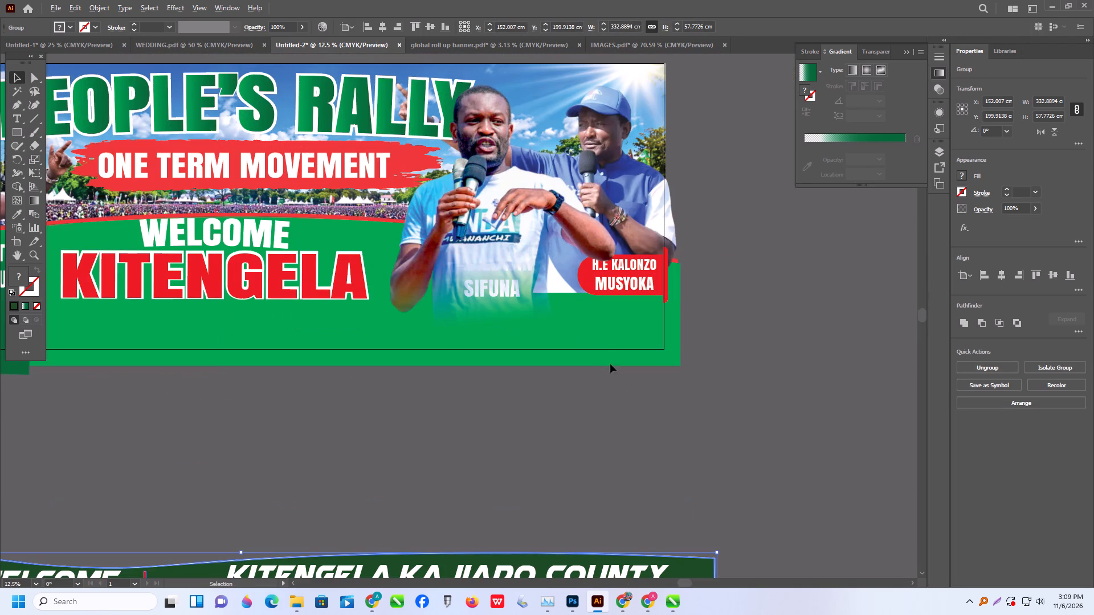
{"action": "scroll", "coordinate": [561, 400], "scroll_direction": "down", "scroll_amount": 3}
{"action": "scroll", "coordinate": [602, 352], "scroll_direction": "up", "scroll_amount": 2, "text": "alt"}
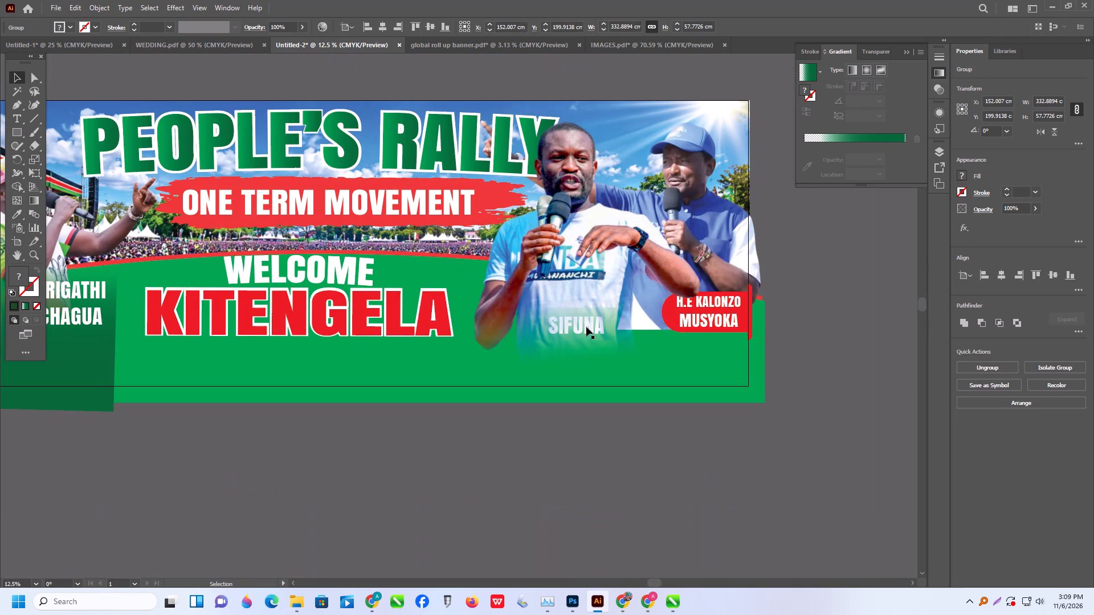
{"action": "left_click_drag", "start_coordinate": [586, 325], "coordinate": [602, 334]}
{"action": "left_click_drag", "start_coordinate": [602, 333], "coordinate": [587, 272]}
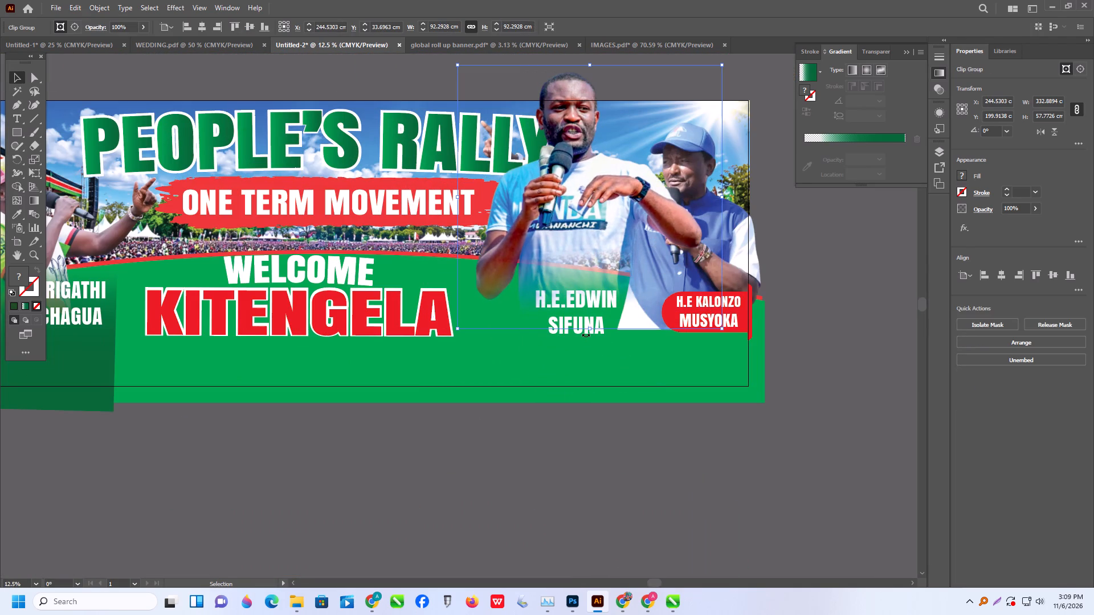
{"action": "left_click_drag", "start_coordinate": [598, 332], "coordinate": [864, 399]}
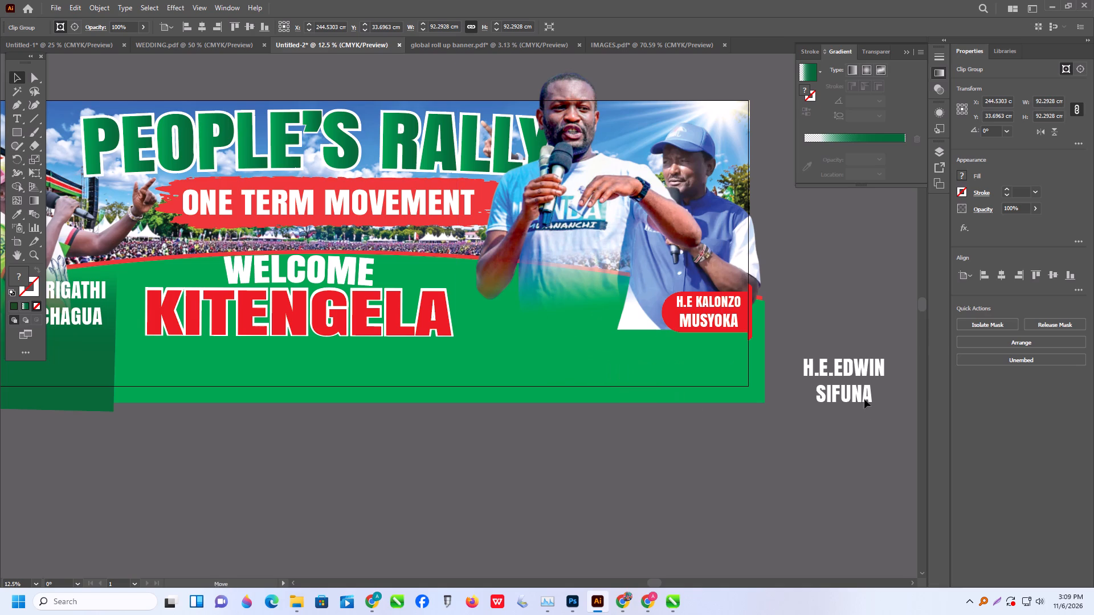
{"action": "left_click_drag", "start_coordinate": [864, 399], "coordinate": [852, 395]}
Shrink the T-shirt cutout to about 64 by 64 cm and reposition it at about X 241, Y 49 cm.
{"action": "left_click_drag", "start_coordinate": [560, 256], "coordinate": [557, 284]}
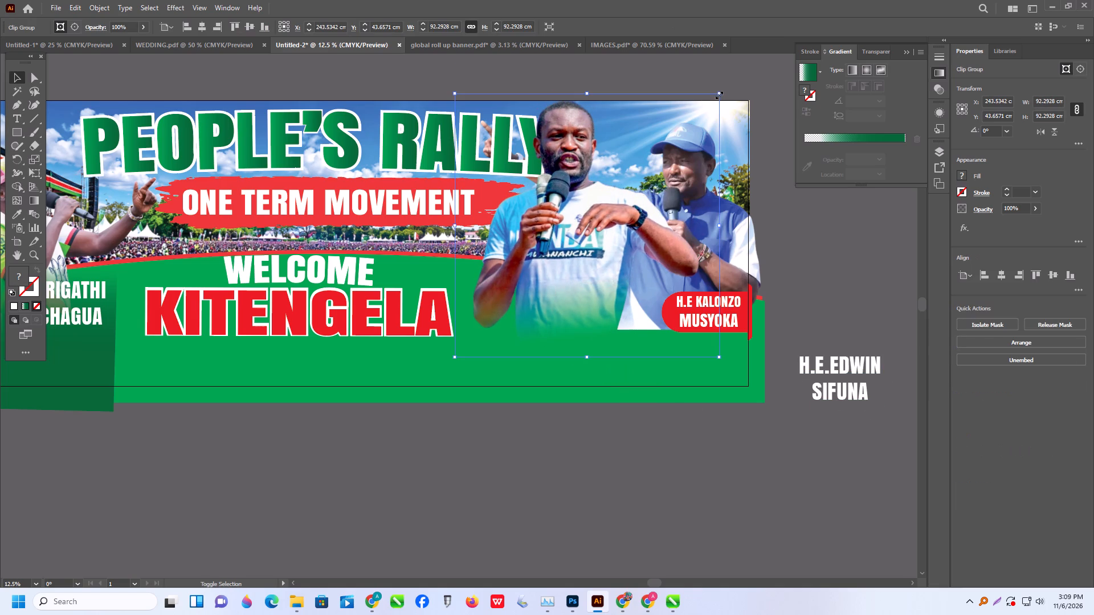
{"action": "left_click_drag", "start_coordinate": [718, 95], "coordinate": [683, 184], "text": "shift"}
{"action": "left_click_drag", "start_coordinate": [527, 272], "coordinate": [571, 261]}
{"action": "left_click_drag", "start_coordinate": [499, 348], "coordinate": [488, 359], "text": "shift"}
{"action": "left_click_drag", "start_coordinate": [554, 306], "coordinate": [554, 293]}
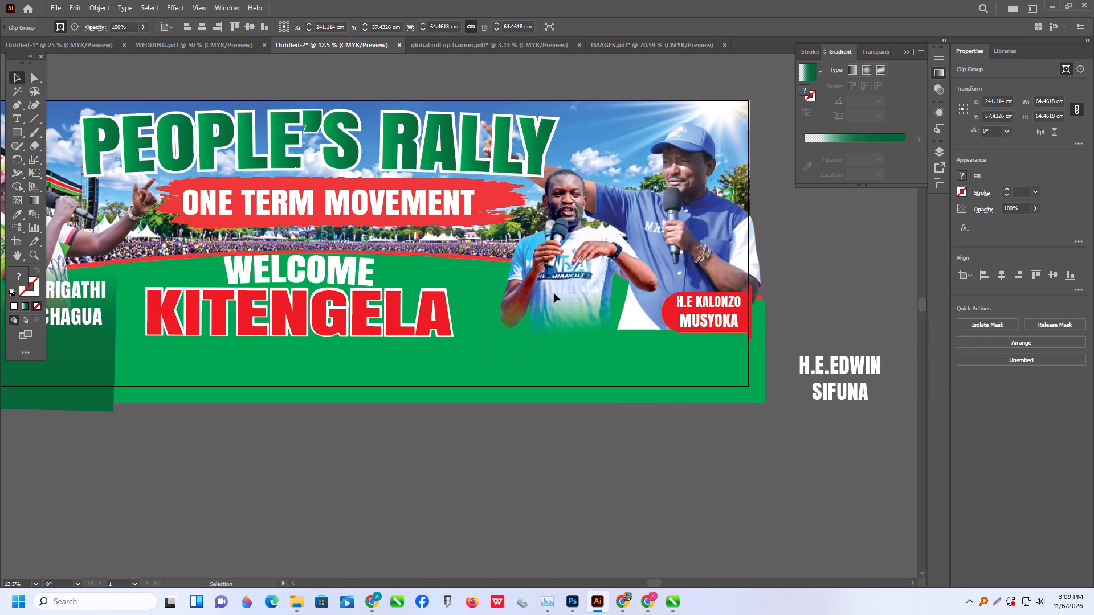
{"action": "left_click_drag", "start_coordinate": [554, 293], "coordinate": [553, 283]}
Delete the old blue-cap speaker photo from the banner's right end and the old T-shirt speaker photo above the banner.
{"action": "scroll", "coordinate": [399, 263], "scroll_direction": "down", "scroll_amount": 2, "text": "alt"}
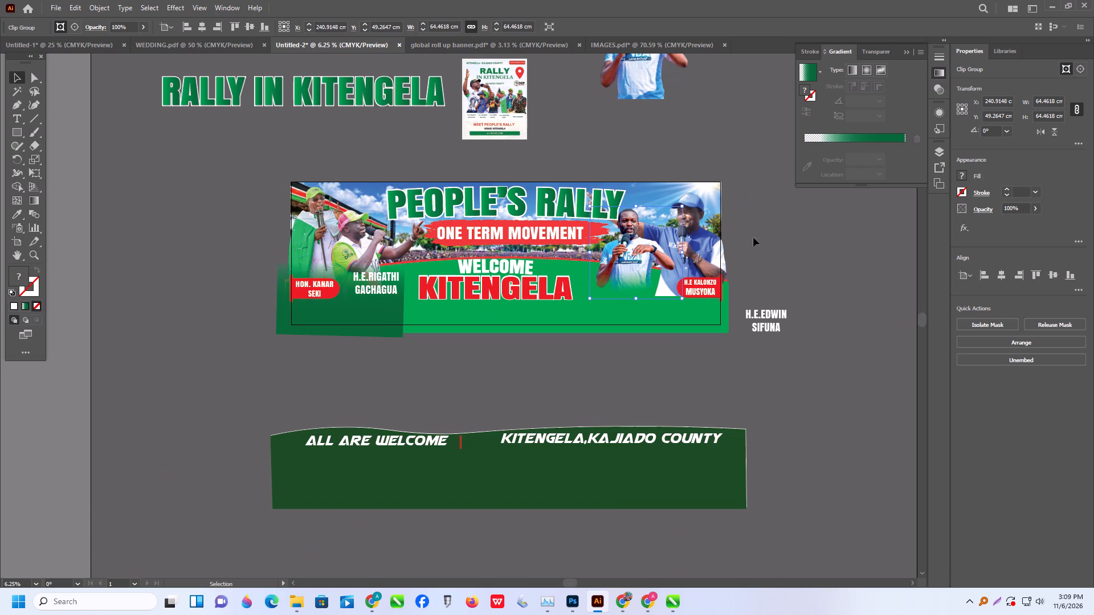
{"action": "left_click", "coordinate": [711, 251]}
{"action": "key", "text": "Delete"}
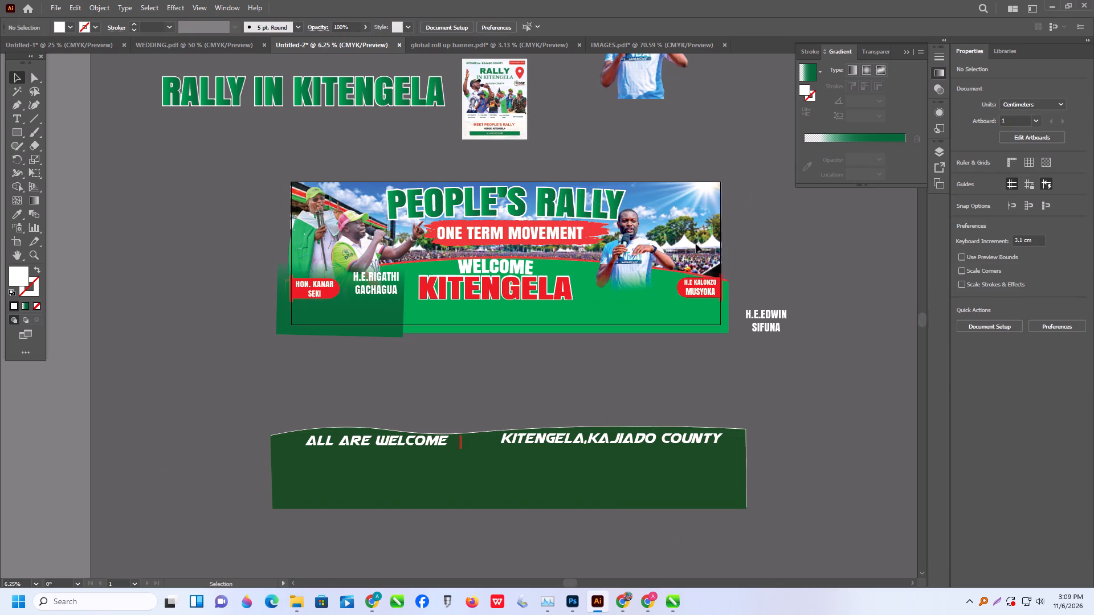
{"action": "scroll", "coordinate": [617, 273], "scroll_direction": "down", "scroll_amount": 2, "text": "alt"}
{"action": "left_click", "coordinate": [521, 210]}
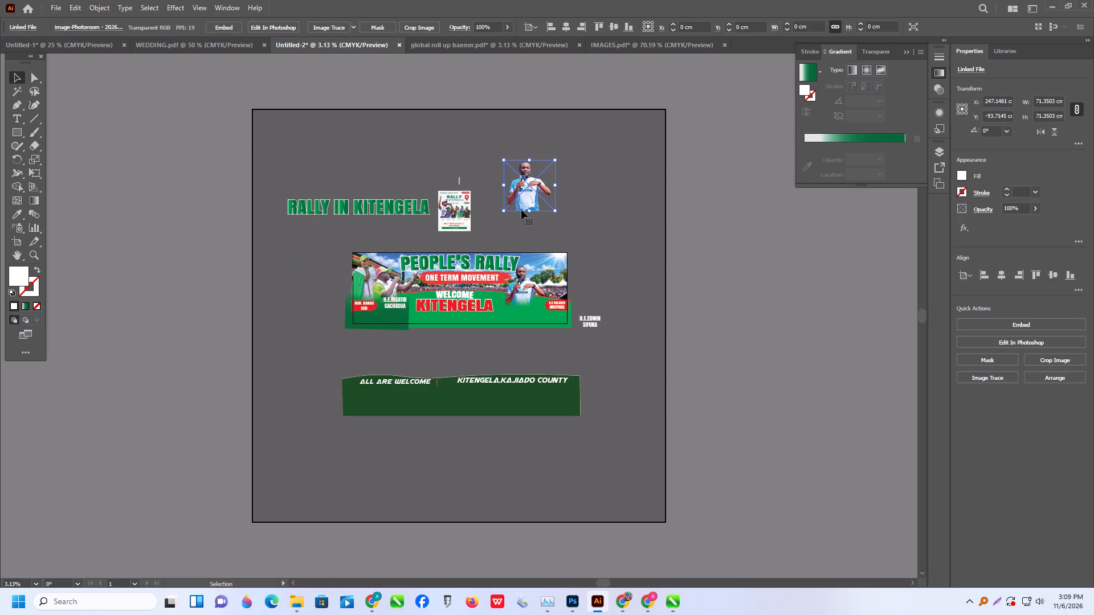
{"action": "key", "text": "Delete"}
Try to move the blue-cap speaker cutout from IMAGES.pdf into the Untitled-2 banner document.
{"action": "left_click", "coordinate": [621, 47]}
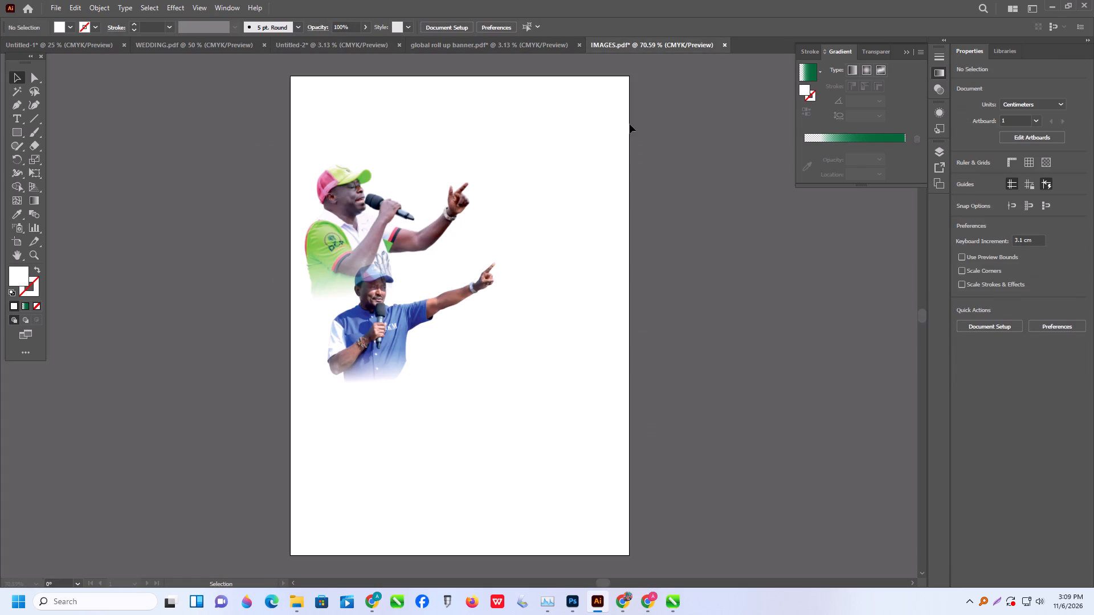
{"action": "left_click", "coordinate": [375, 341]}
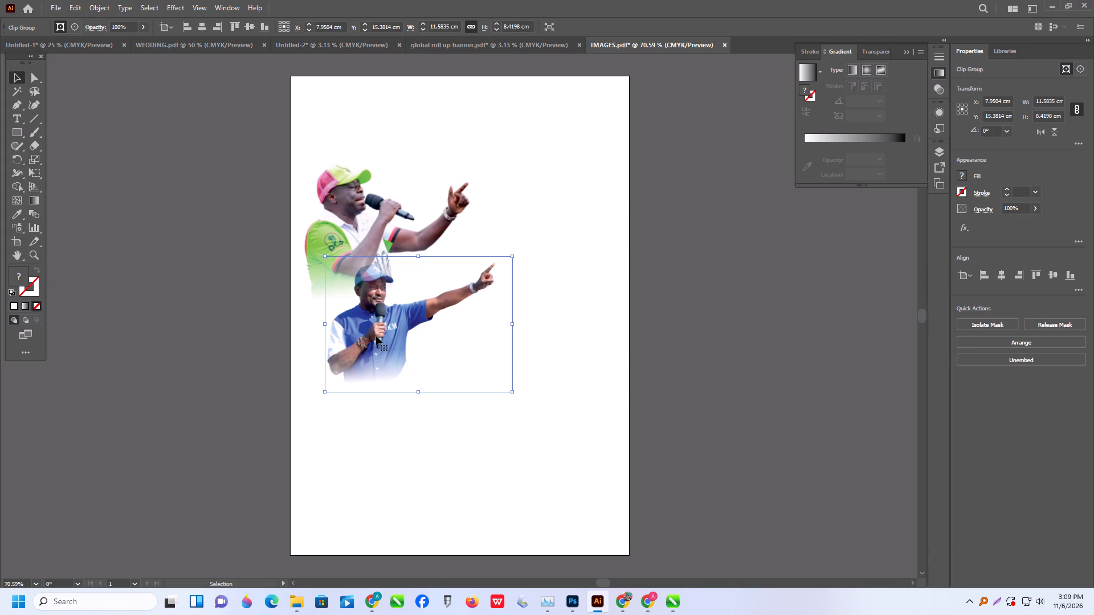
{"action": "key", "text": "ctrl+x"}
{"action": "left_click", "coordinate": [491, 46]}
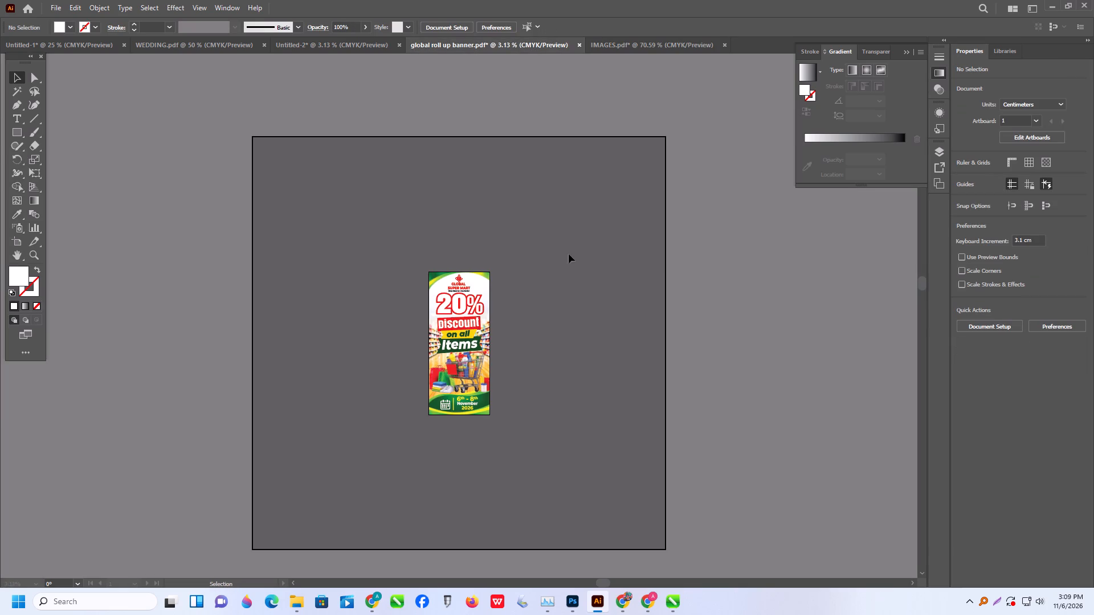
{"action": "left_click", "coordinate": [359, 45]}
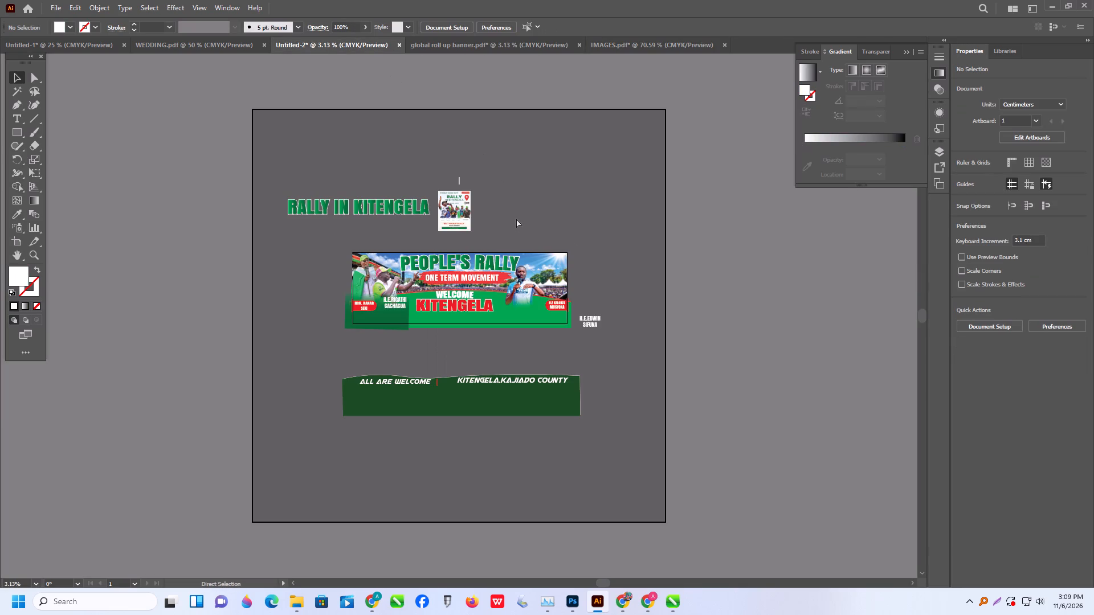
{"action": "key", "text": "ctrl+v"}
Delete the dark green gradient shape overlapping the banner's lower-left corner in Untitled-2.
{"action": "scroll", "coordinate": [535, 255], "scroll_direction": "up", "scroll_amount": 1, "text": "alt"}
{"action": "scroll", "coordinate": [535, 255], "scroll_direction": "up", "scroll_amount": 1}
{"action": "left_click", "coordinate": [287, 408]}
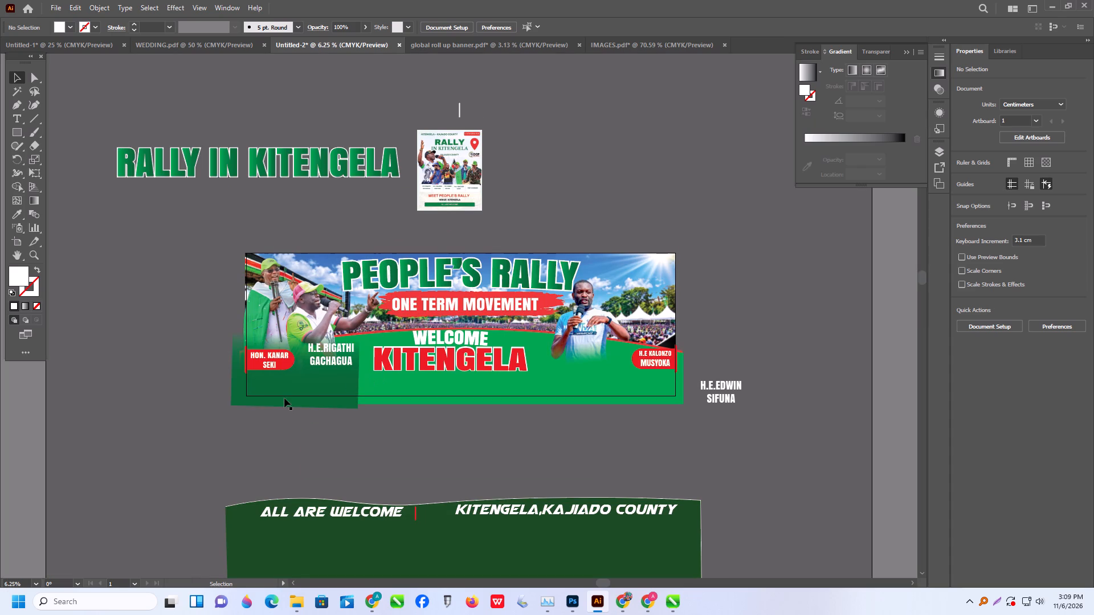
{"action": "left_click", "coordinate": [284, 398]}
{"action": "key", "text": "Delete"}
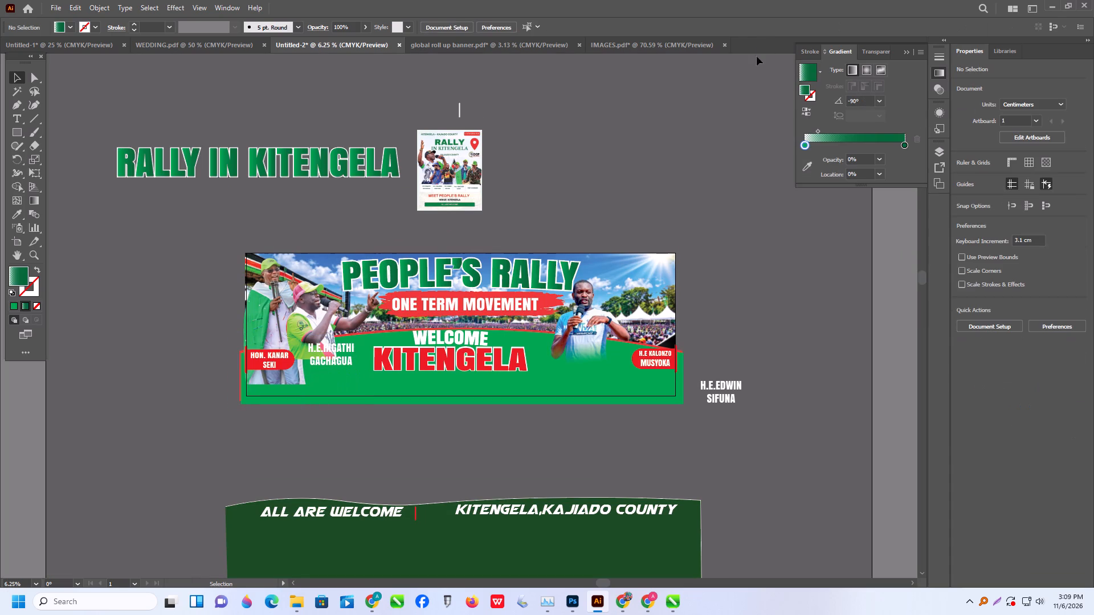
Restore the cut blue-cap cutout in IMAGES.pdf and move it clear of the green-shirt speaker cutout.
{"action": "left_click", "coordinate": [638, 50]}
{"action": "left_click", "coordinate": [346, 268]}
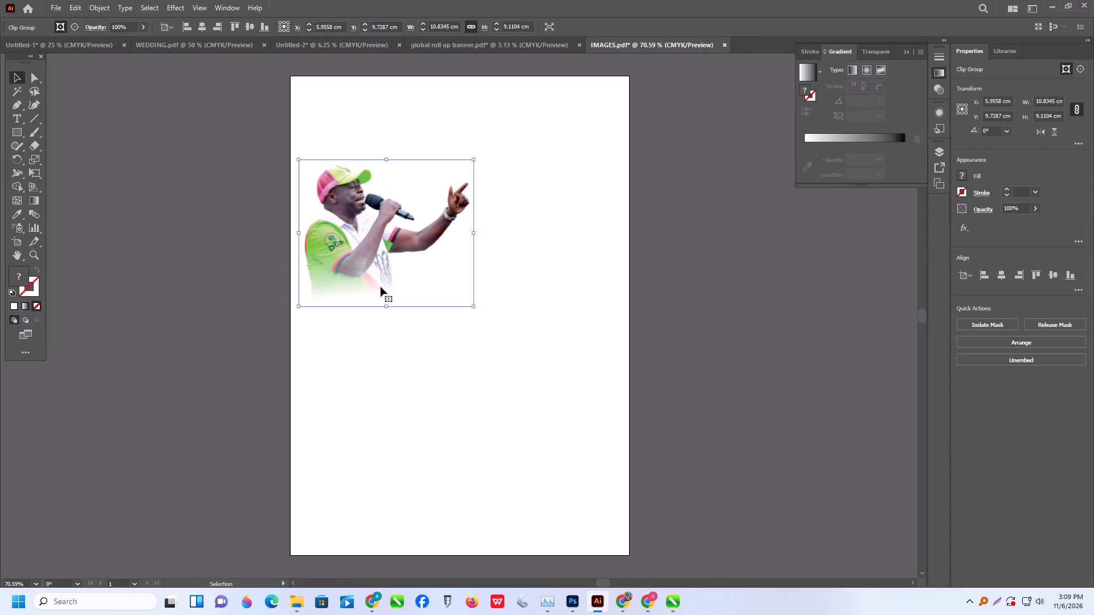
{"action": "key", "text": "ctrl+z"}
{"action": "left_click_drag", "start_coordinate": [397, 359], "coordinate": [599, 379]}
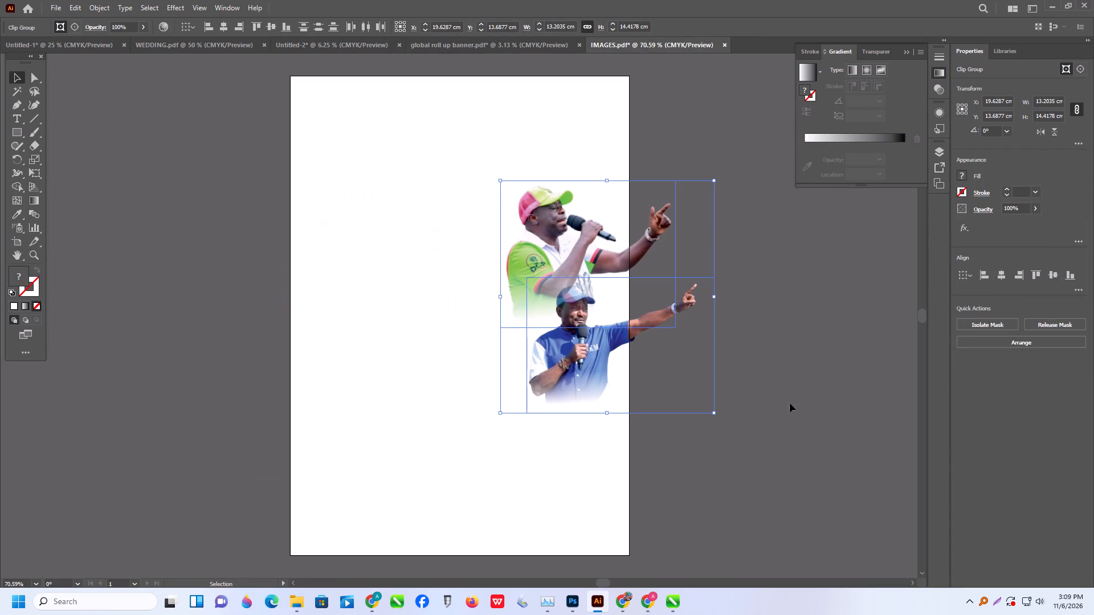
{"action": "left_click_drag", "start_coordinate": [807, 390], "coordinate": [798, 395]}
{"action": "left_click_drag", "start_coordinate": [587, 383], "coordinate": [366, 371]}
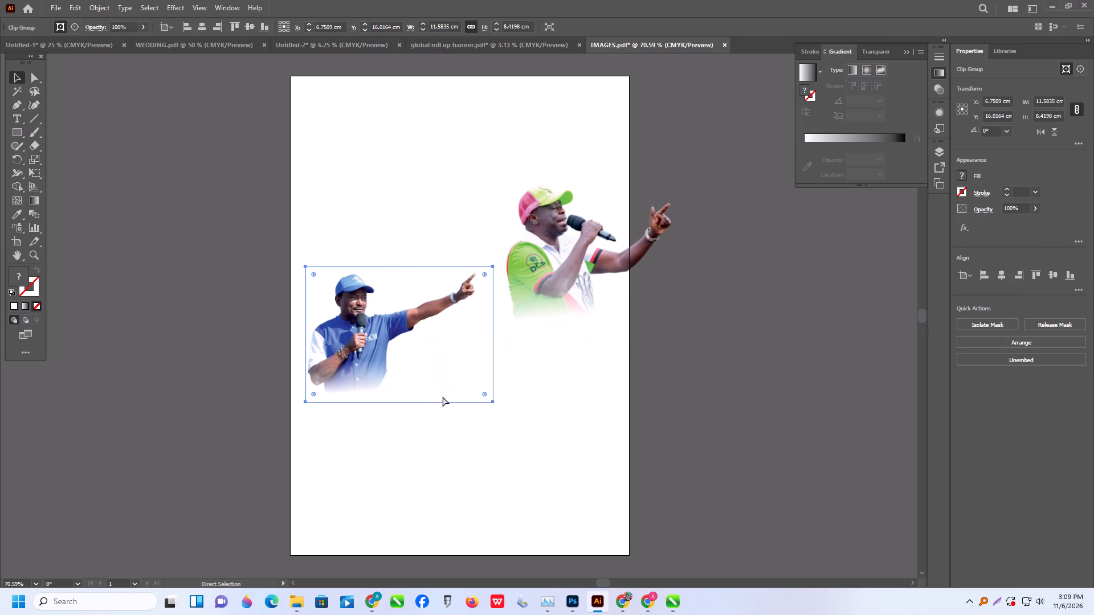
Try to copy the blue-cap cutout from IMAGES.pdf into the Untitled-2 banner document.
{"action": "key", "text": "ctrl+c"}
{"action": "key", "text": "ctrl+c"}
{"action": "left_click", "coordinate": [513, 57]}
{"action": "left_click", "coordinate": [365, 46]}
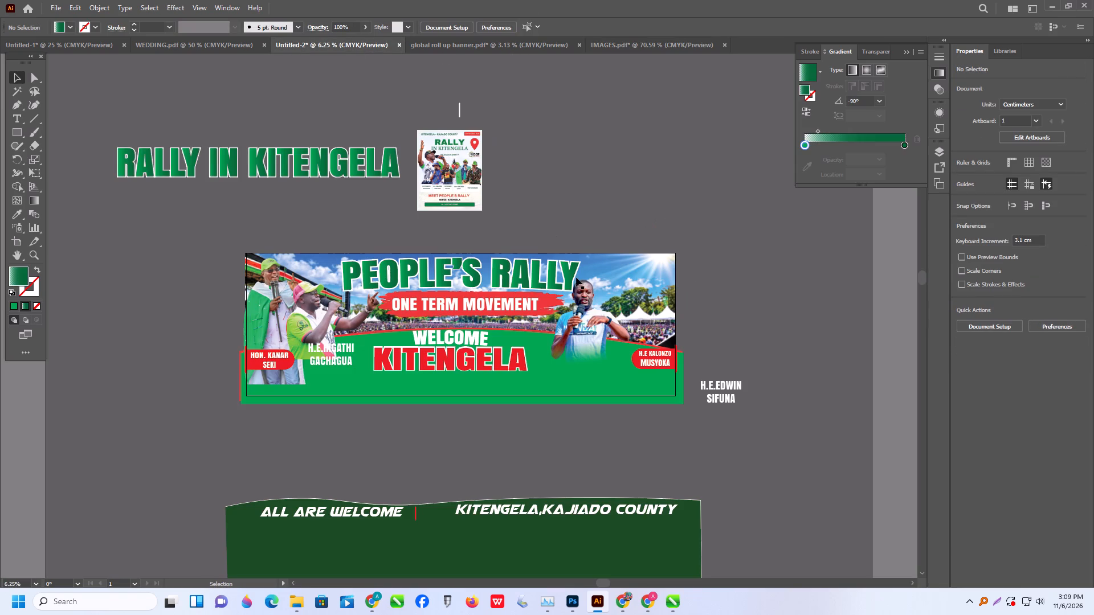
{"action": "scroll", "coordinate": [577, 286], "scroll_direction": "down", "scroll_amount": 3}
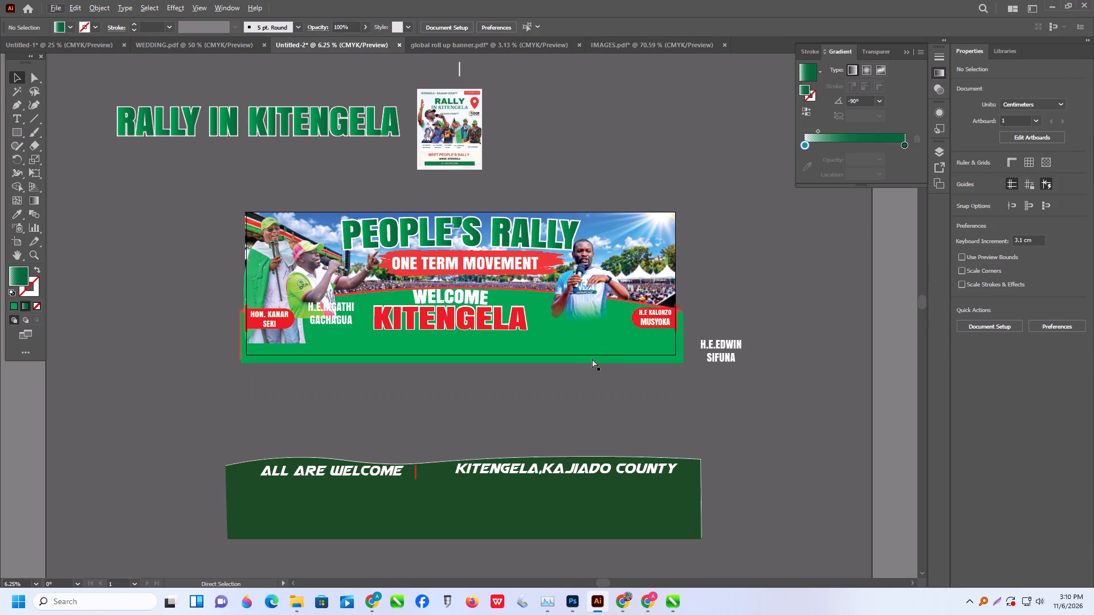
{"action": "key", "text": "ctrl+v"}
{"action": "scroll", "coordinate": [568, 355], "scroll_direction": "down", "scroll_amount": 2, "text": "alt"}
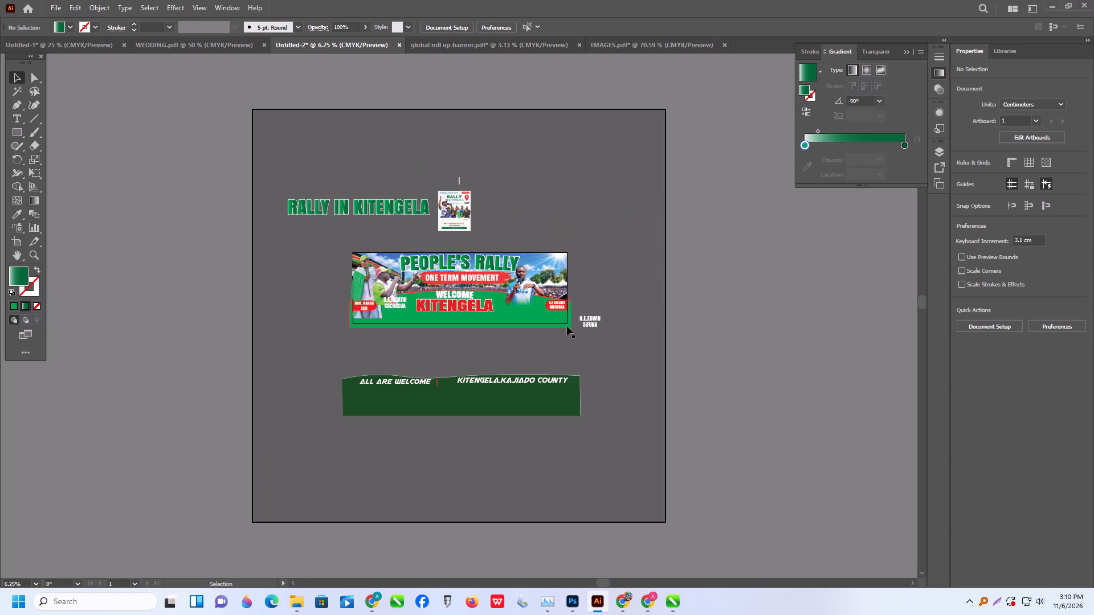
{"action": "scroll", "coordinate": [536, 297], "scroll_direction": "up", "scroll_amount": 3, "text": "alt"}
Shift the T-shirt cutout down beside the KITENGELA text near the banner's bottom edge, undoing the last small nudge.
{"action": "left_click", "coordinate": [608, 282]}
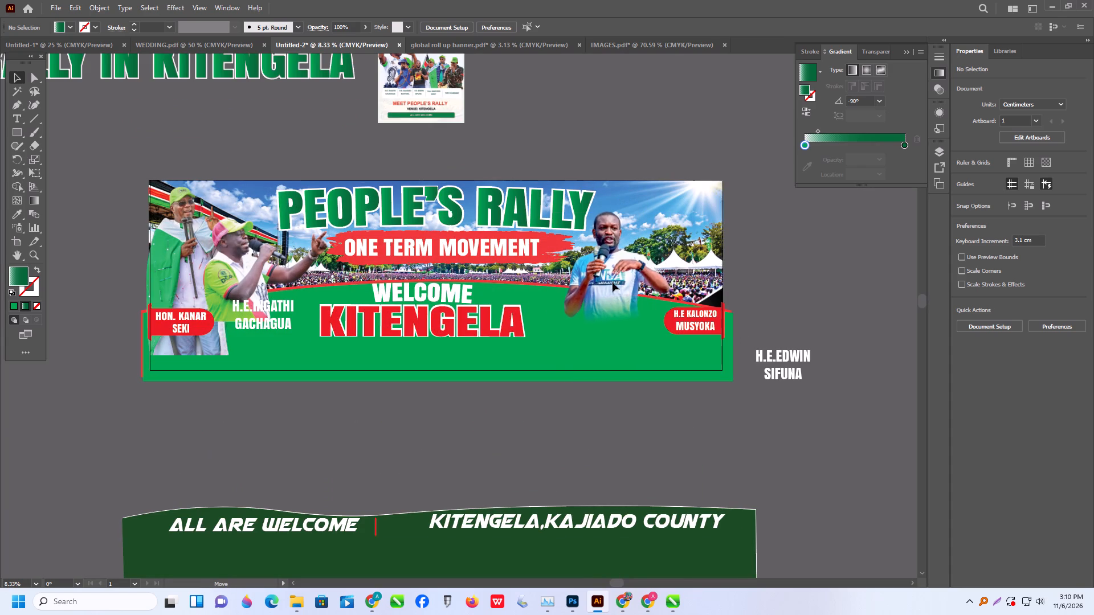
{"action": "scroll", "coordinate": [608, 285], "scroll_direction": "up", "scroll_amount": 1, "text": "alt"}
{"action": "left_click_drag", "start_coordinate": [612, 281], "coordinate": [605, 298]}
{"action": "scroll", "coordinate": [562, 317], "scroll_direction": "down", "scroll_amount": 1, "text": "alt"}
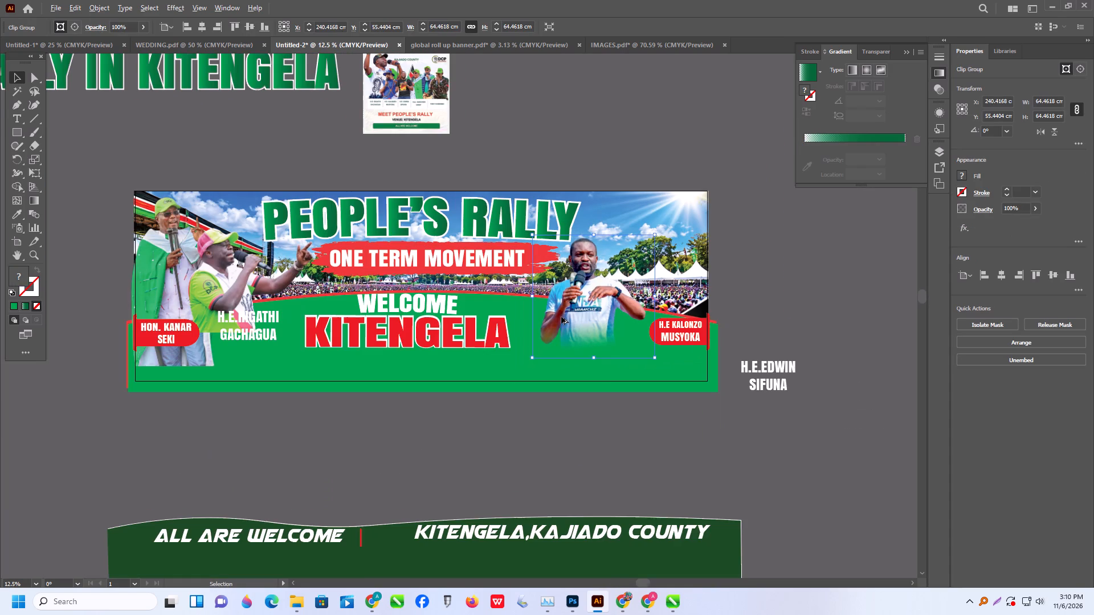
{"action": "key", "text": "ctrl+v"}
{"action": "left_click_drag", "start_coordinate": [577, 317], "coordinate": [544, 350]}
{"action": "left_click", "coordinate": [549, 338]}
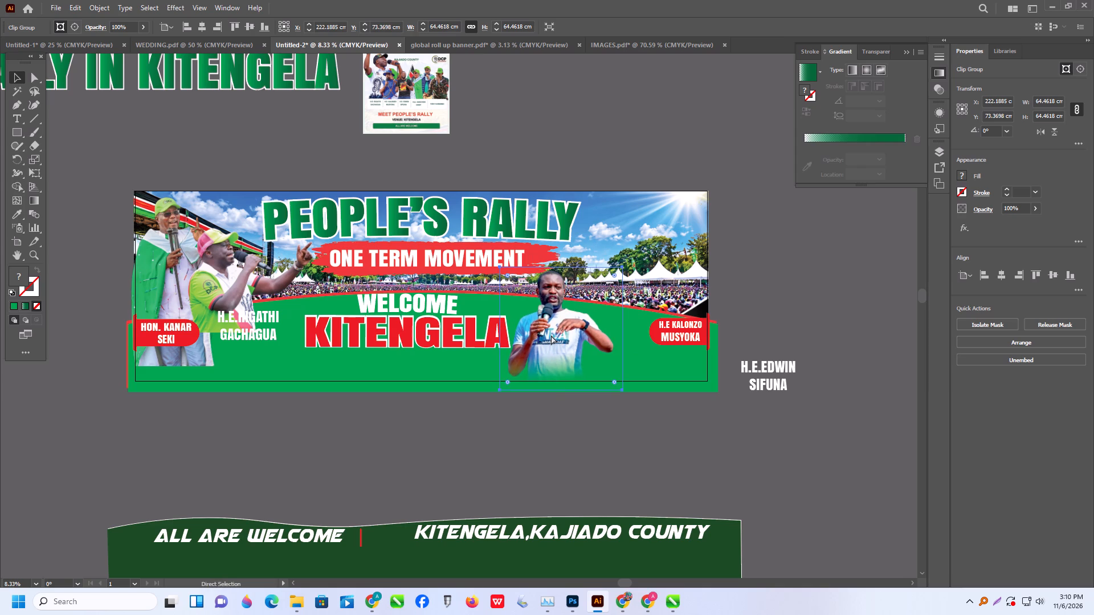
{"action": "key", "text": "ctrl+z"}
Cut the blue-cap cutout from IMAGES.pdf, paste it onto the Untitled-2 banner and enlarge it to about 81.5 by 59.3 cm.
{"action": "left_click", "coordinate": [607, 50]}
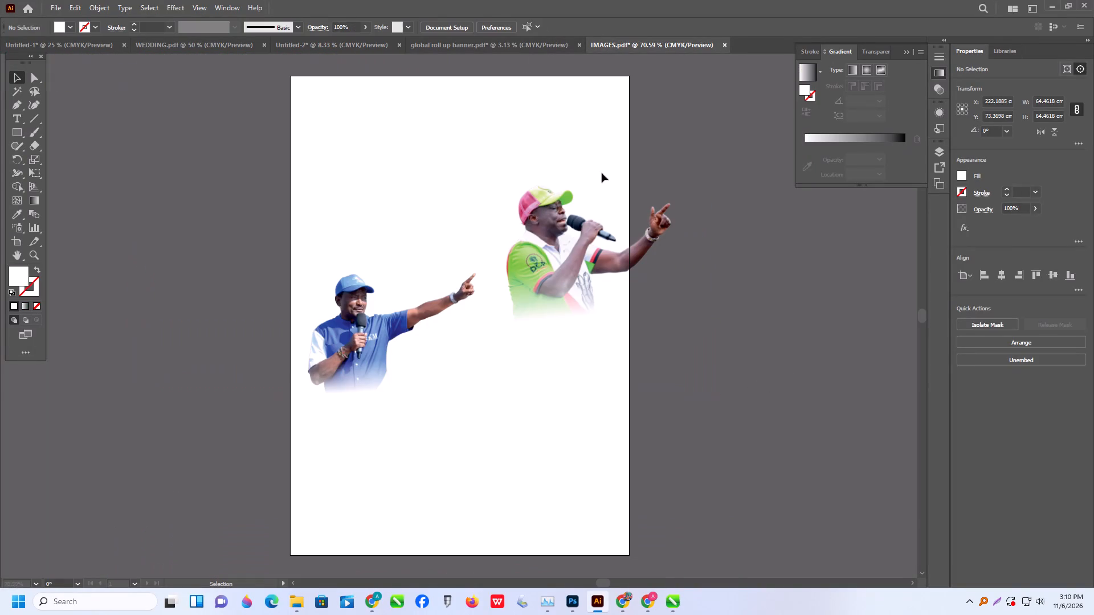
{"action": "left_click", "coordinate": [348, 348]}
{"action": "key", "text": "ctrl+x"}
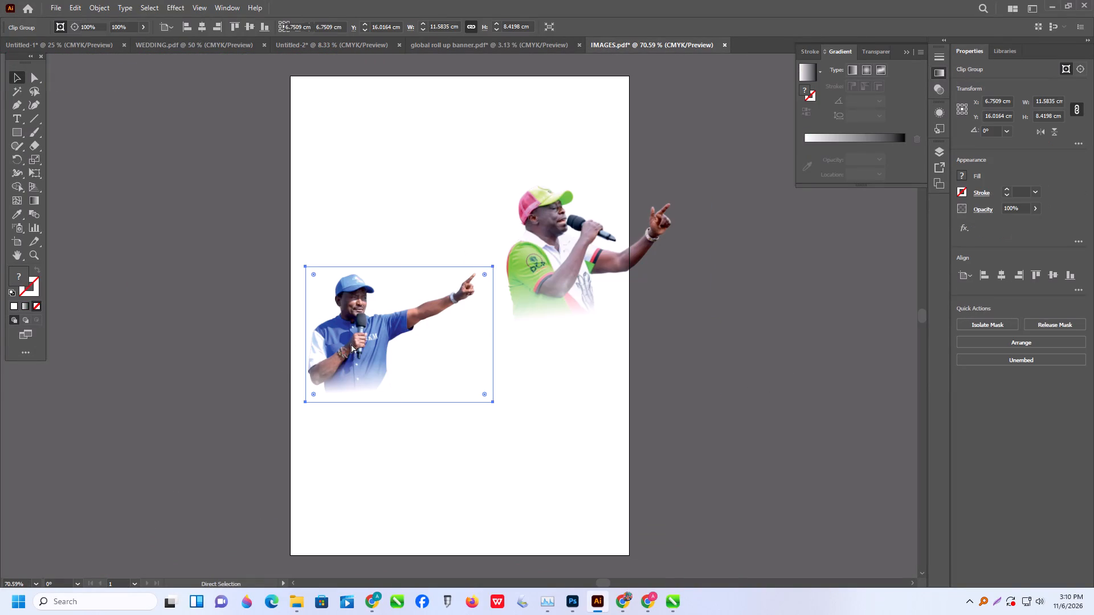
{"action": "left_click", "coordinate": [474, 47]}
{"action": "left_click", "coordinate": [383, 43]}
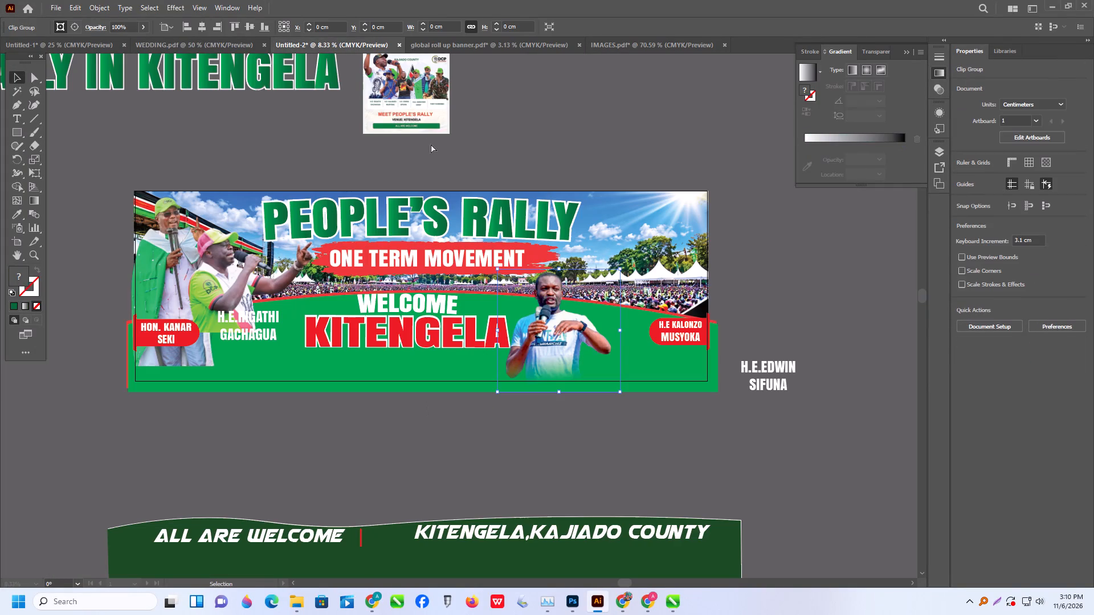
{"action": "key", "text": "ctrl+v"}
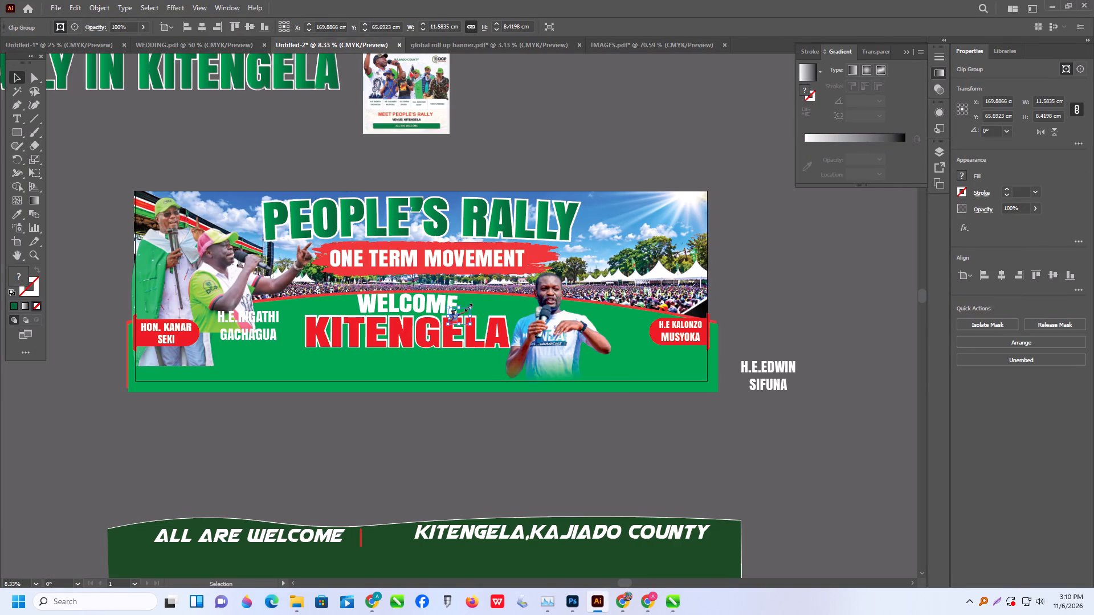
{"action": "left_click_drag", "start_coordinate": [469, 310], "coordinate": [603, 206], "text": "shift"}
{"action": "left_click_drag", "start_coordinate": [487, 277], "coordinate": [497, 272]}
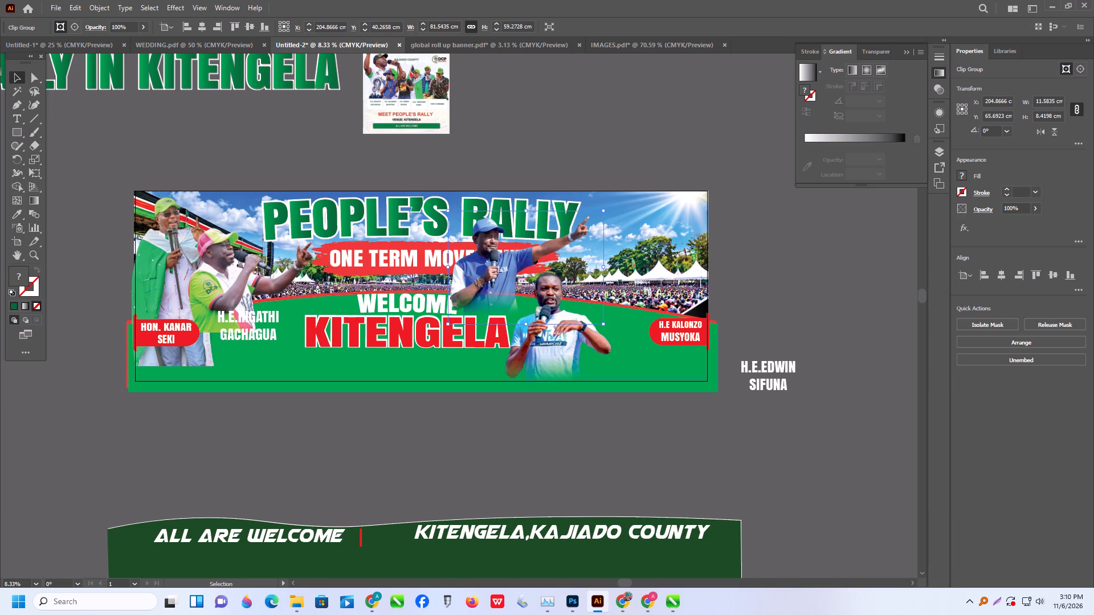
Reflect the blue-cap cutout across the vertical axis and place it at the banner's right end, about X 255, Y 50 cm.
{"action": "left_click_drag", "start_coordinate": [497, 272], "coordinate": [652, 274]}
{"action": "right_click", "coordinate": [652, 274]}
{"action": "left_click", "coordinate": [696, 479]}
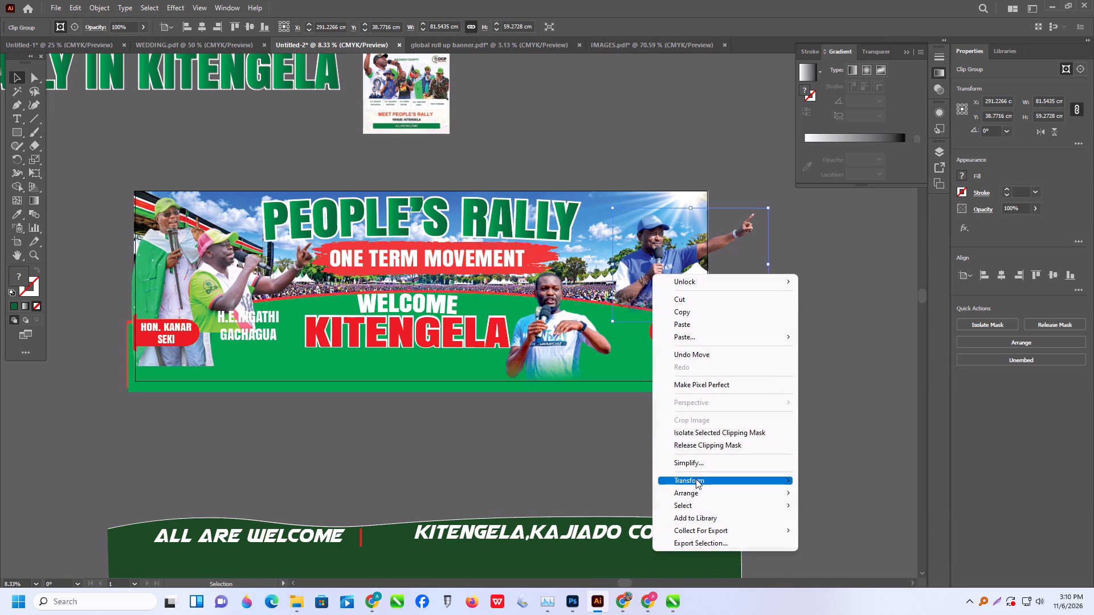
{"action": "left_click", "coordinate": [836, 522]}
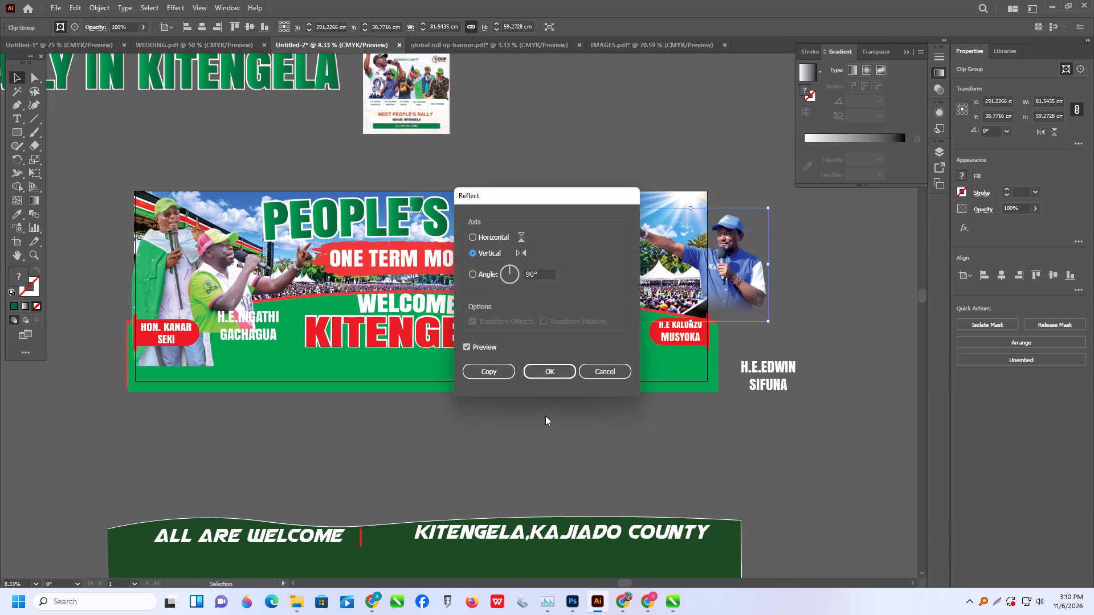
{"action": "left_click", "coordinate": [554, 370]}
{"action": "left_click", "coordinate": [768, 315]}
{"action": "left_click_drag", "start_coordinate": [738, 278], "coordinate": [685, 288]}
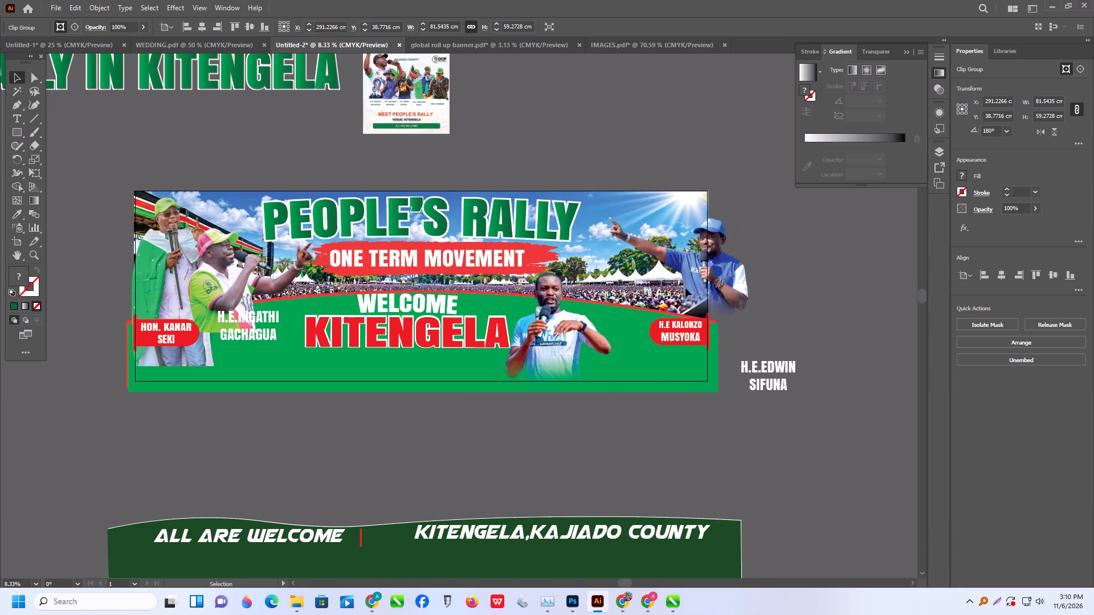
{"action": "left_click_drag", "start_coordinate": [685, 288], "coordinate": [670, 300]}
Shift the blue-cap cutout up off the H.E KALONZO MUSYOKA label, group the label's text and red shapes, and bring the group to front.
{"action": "scroll", "coordinate": [745, 357], "scroll_direction": "up", "scroll_amount": 5}
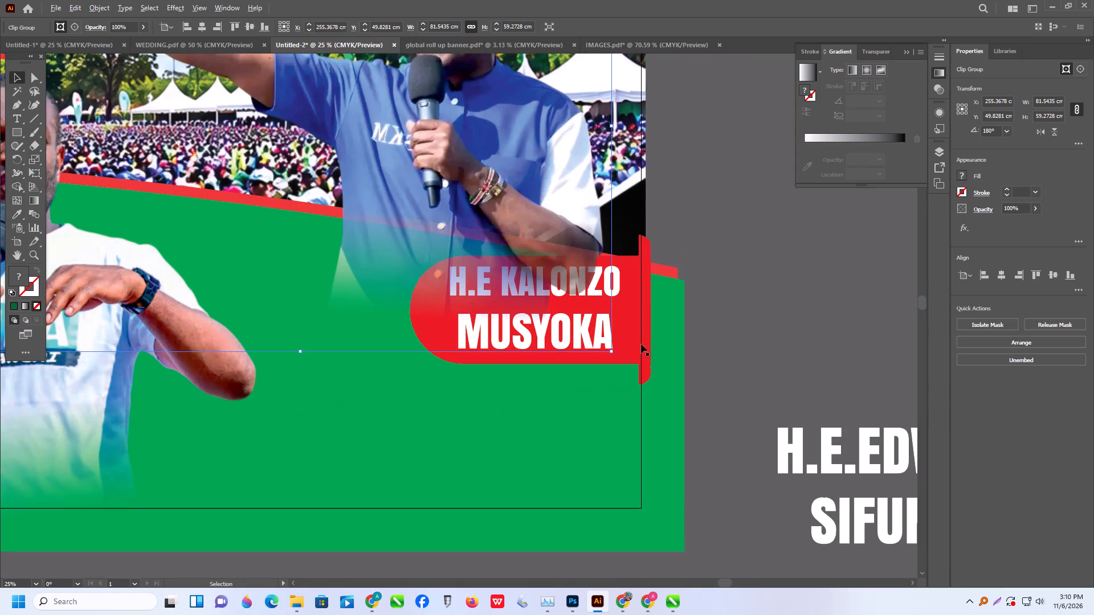
{"action": "left_click", "coordinate": [637, 342]}
{"action": "left_click", "coordinate": [610, 341], "text": "shift"}
{"action": "left_click", "coordinate": [762, 333]}
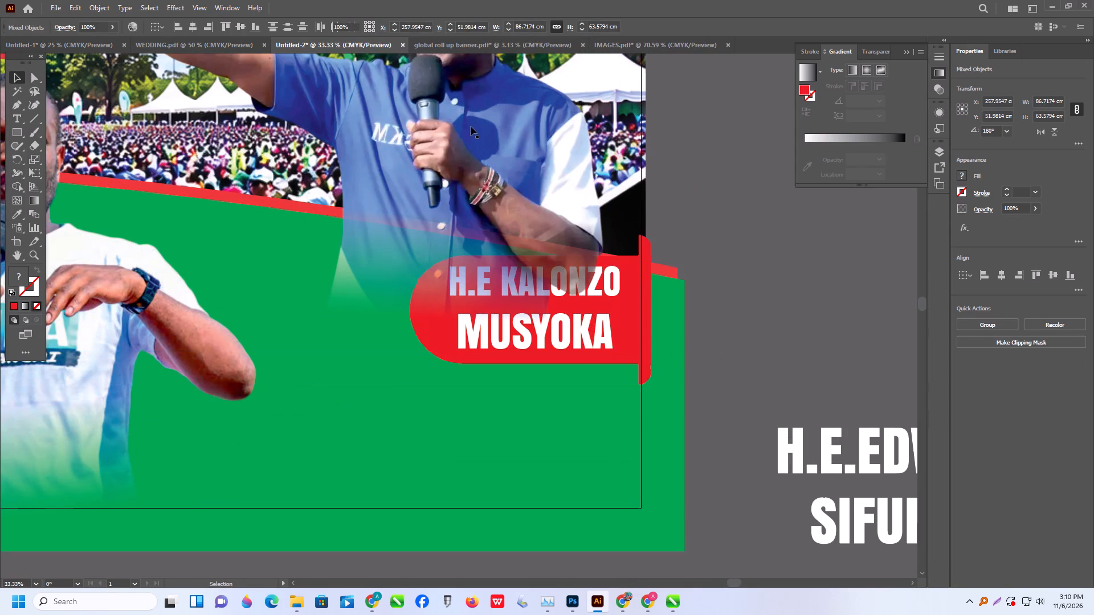
{"action": "left_click_drag", "start_coordinate": [475, 126], "coordinate": [526, 16]}
{"action": "left_click_drag", "start_coordinate": [534, 193], "coordinate": [577, 58]}
{"action": "left_click", "coordinate": [581, 280]}
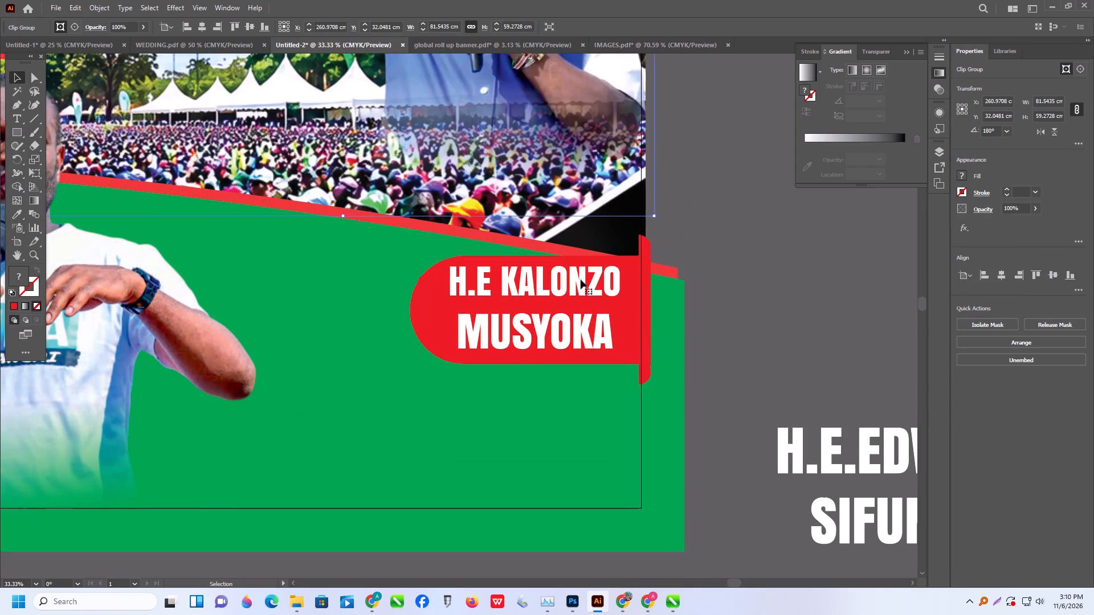
{"action": "left_click", "coordinate": [644, 305], "text": "shift"}
{"action": "key", "text": "ctrl+g"}
{"action": "right_click", "coordinate": [635, 301], "text": "ctrl"}
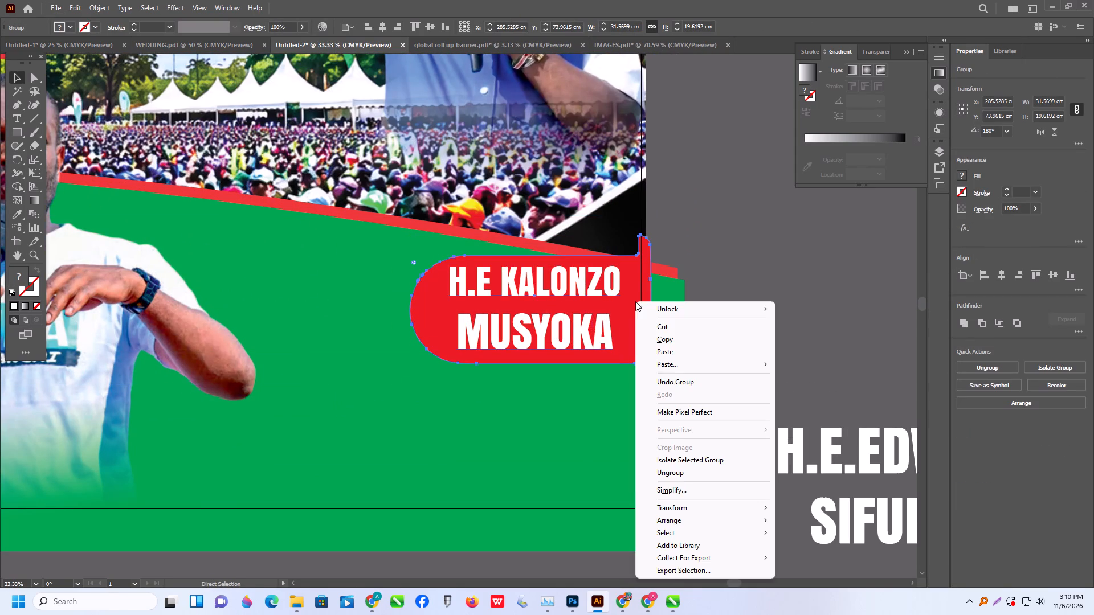
{"action": "left_click", "coordinate": [676, 518]}
{"action": "left_click", "coordinate": [806, 516]}
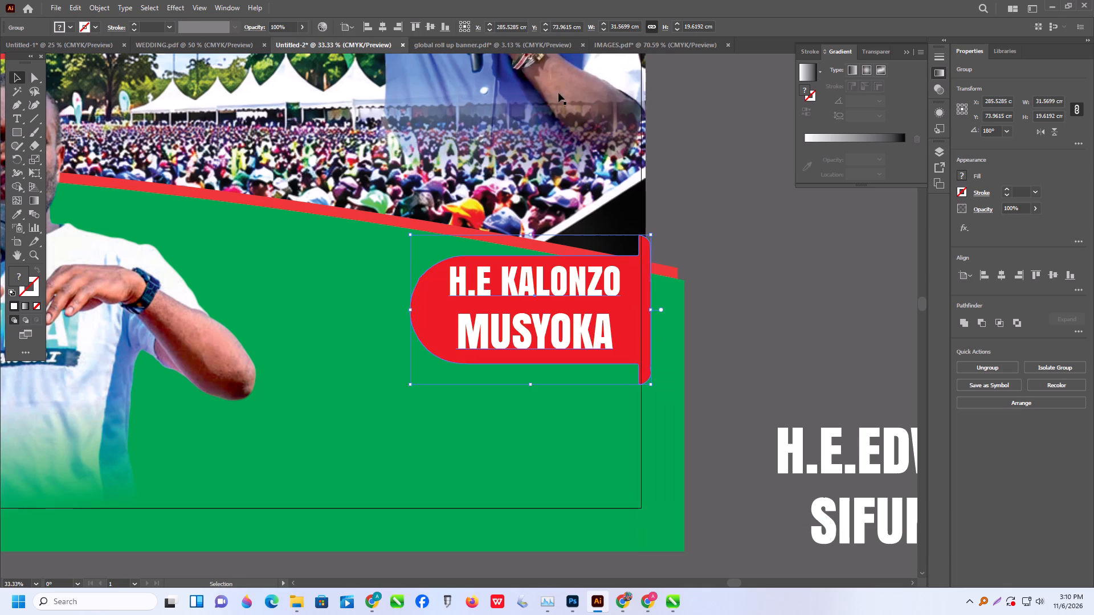
Move the blue-cap cutout back down so its faded bottom edge sits behind the H.E KALONZO MUSYOKA label.
{"action": "left_click_drag", "start_coordinate": [558, 91], "coordinate": [525, 196]}
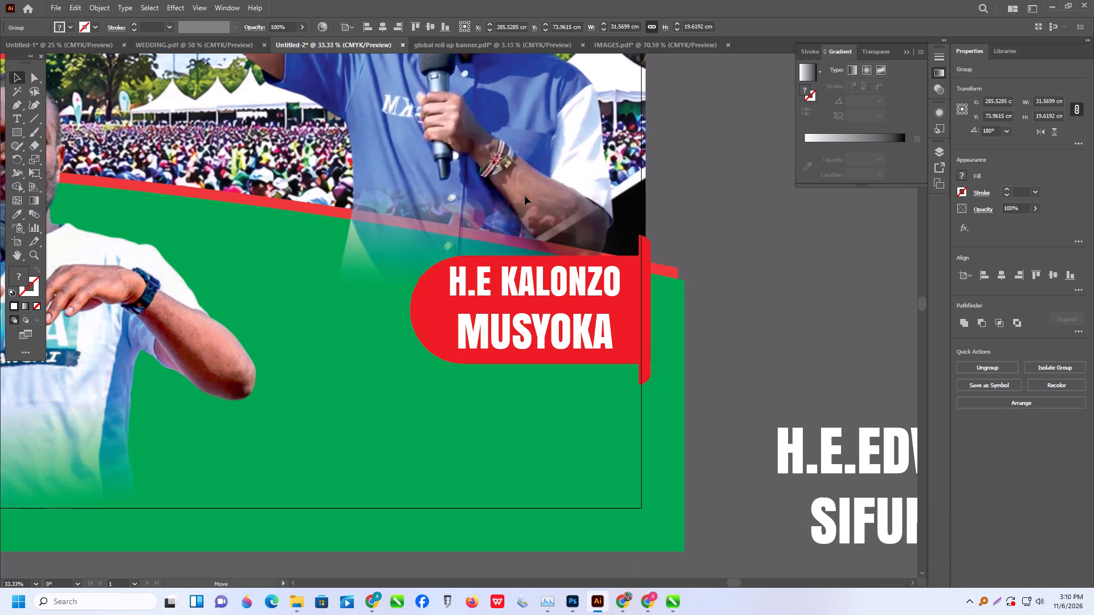
{"action": "left_click_drag", "start_coordinate": [525, 196], "coordinate": [526, 192]}
{"action": "scroll", "coordinate": [578, 219], "scroll_direction": "down", "scroll_amount": 3, "text": "alt"}
{"action": "left_click", "coordinate": [700, 277]}
{"action": "left_click_drag", "start_coordinate": [725, 219], "coordinate": [715, 220]}
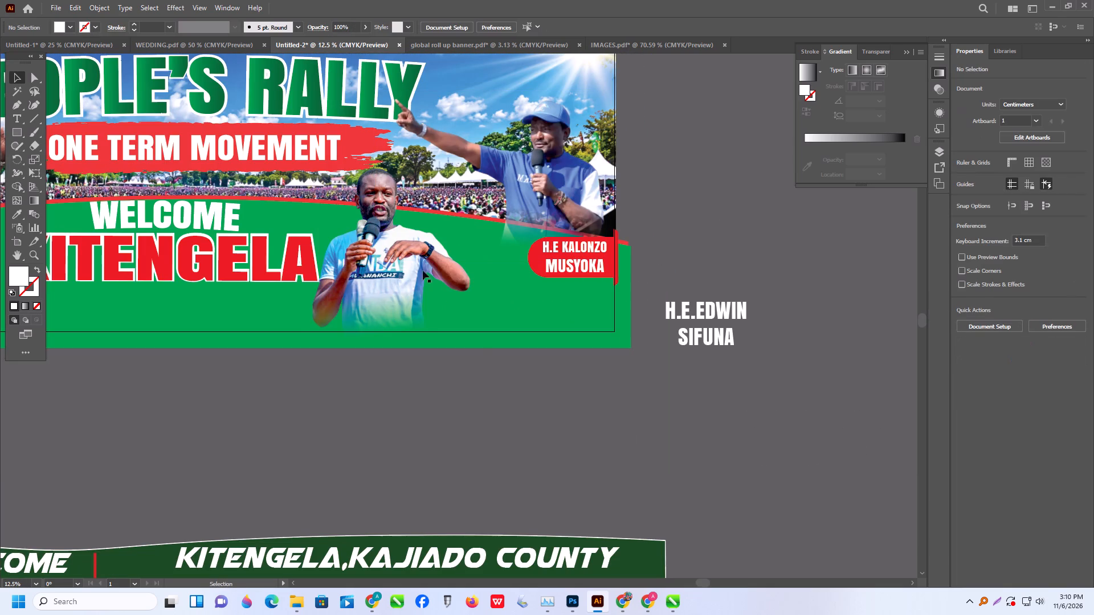
Move the T-shirt cutout up beside the blue-cap speaker, to about X 257, Y 47 cm.
{"action": "left_click_drag", "start_coordinate": [396, 277], "coordinate": [495, 202]}
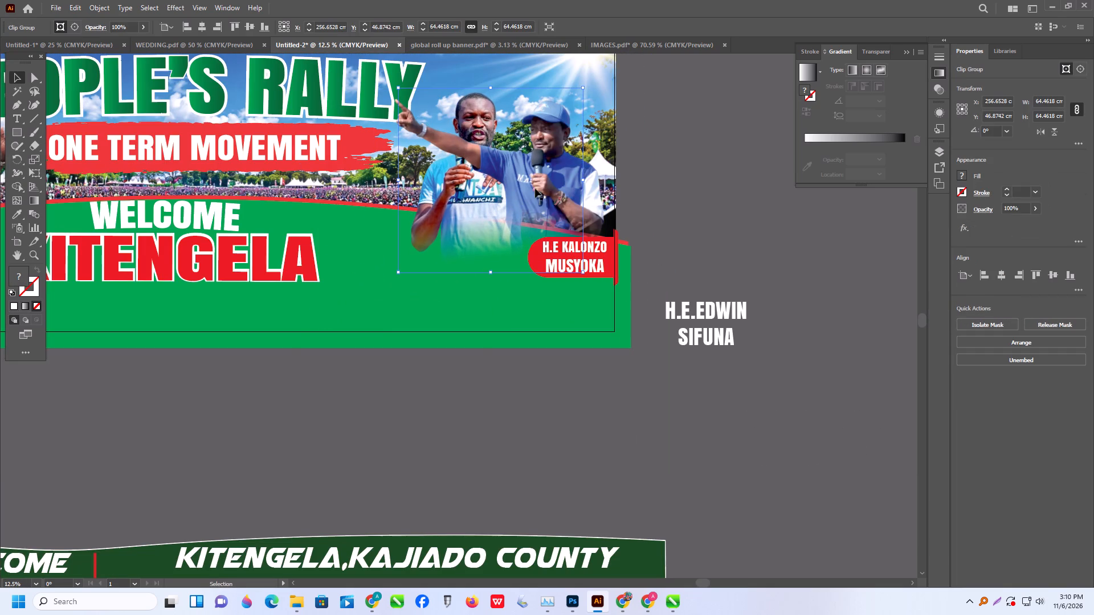
{"action": "left_click", "coordinate": [688, 157]}
Nudge the blue-cap cutout toward the banner's right edge to separate it more from the T-shirt speaker.
{"action": "left_click_drag", "start_coordinate": [593, 186], "coordinate": [607, 184]}
{"action": "left_click_drag", "start_coordinate": [467, 408], "coordinate": [468, 401]}
{"action": "left_click_drag", "start_coordinate": [580, 159], "coordinate": [615, 159]}
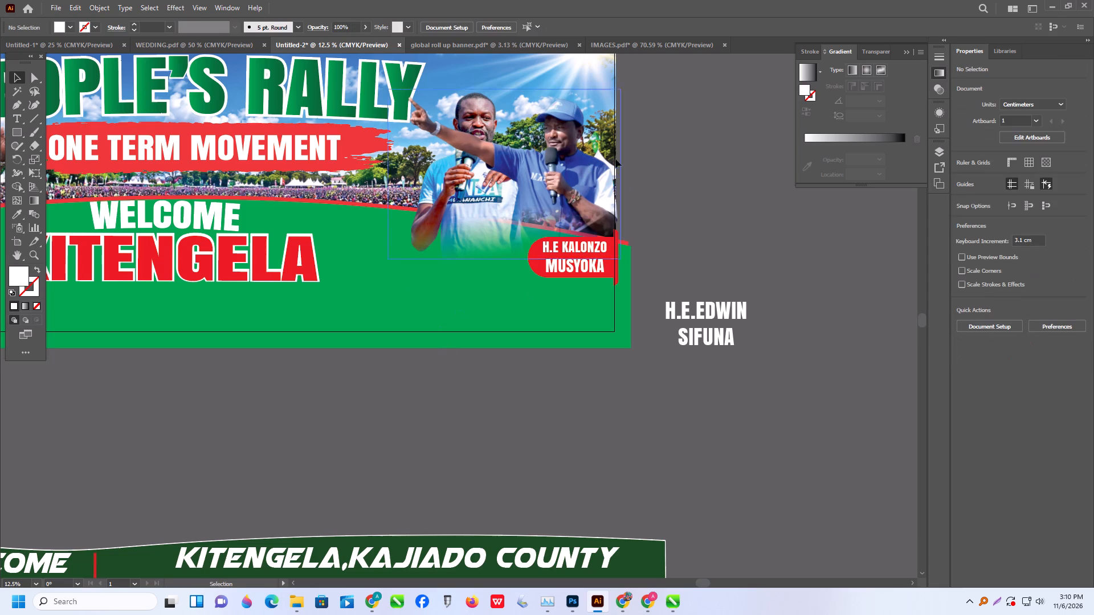
Move the blue-cap cutout off the banner's right edge and bring the T-shirt speaker's cutout to the front.
{"action": "left_click_drag", "start_coordinate": [615, 159], "coordinate": [677, 152]}
{"action": "left_click", "coordinate": [451, 200]}
{"action": "right_click", "coordinate": [450, 200]}
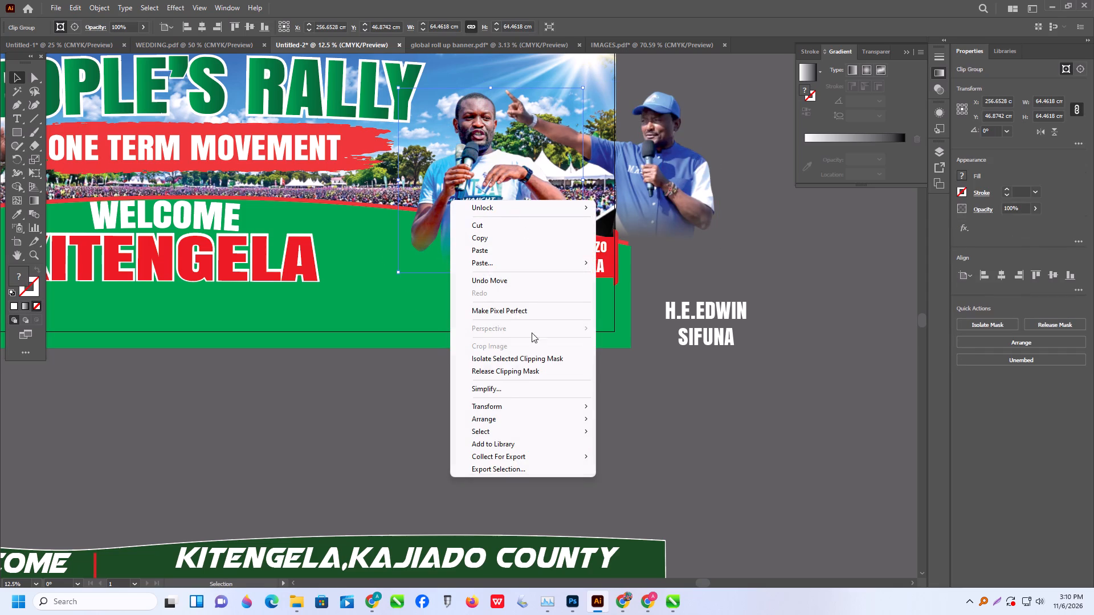
{"action": "left_click", "coordinate": [495, 423]}
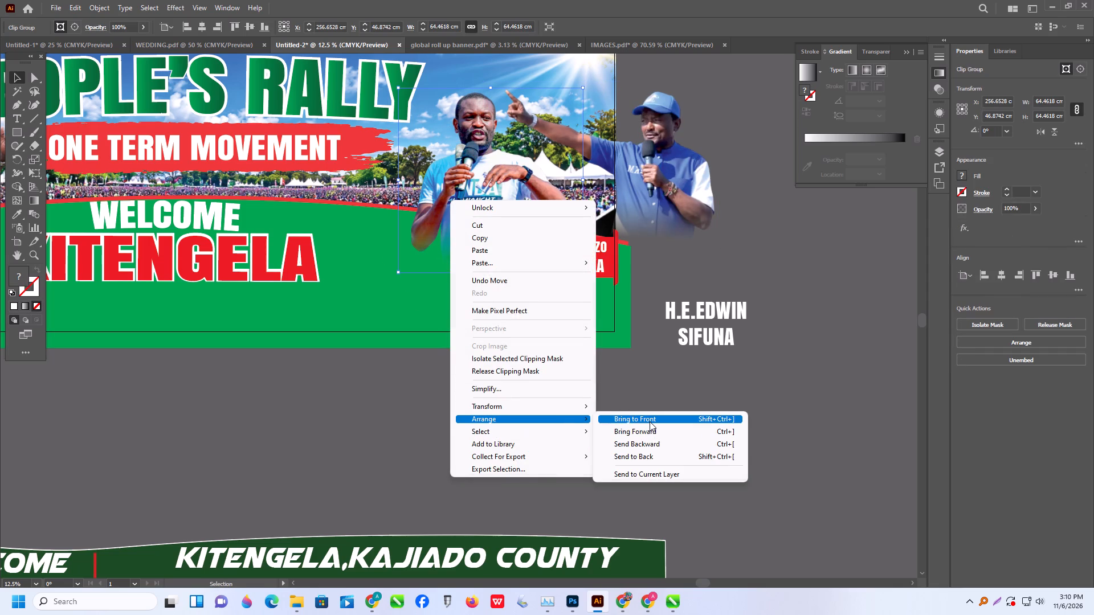
{"action": "left_click", "coordinate": [650, 421]}
{"action": "left_click", "coordinate": [831, 420]}
Move the H.E KALONZO MUSYOKA label below the banner, tuck the blue-cap cutout behind the T-shirt speaker, and shift the T-shirt cutout slightly right.
{"action": "scroll", "coordinate": [564, 296], "scroll_direction": "up", "scroll_amount": 1, "text": "alt"}
{"action": "left_click", "coordinate": [595, 245]}
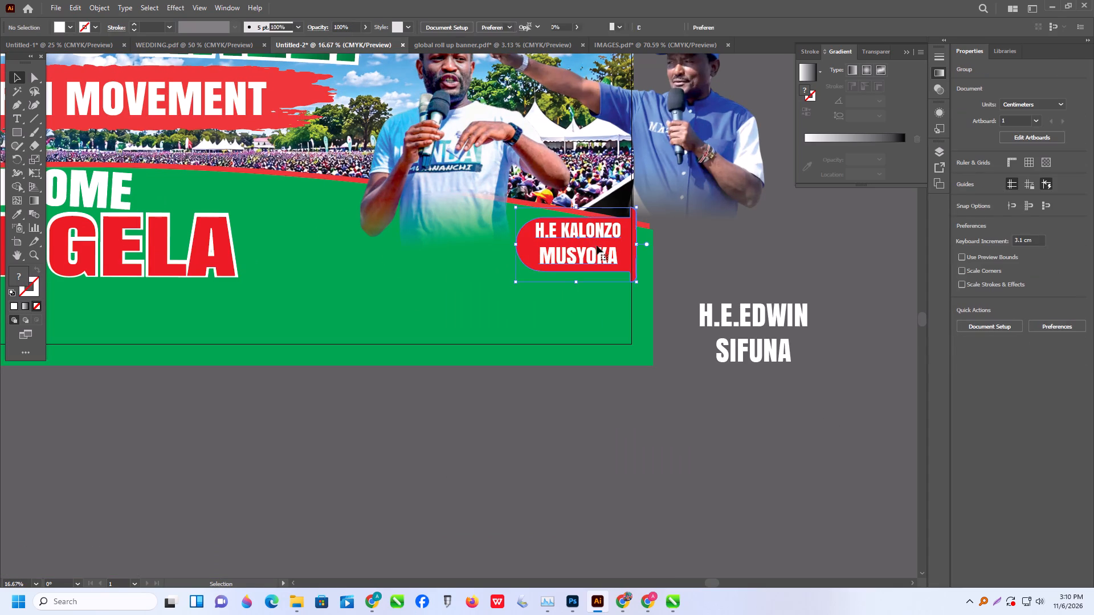
{"action": "left_click_drag", "start_coordinate": [603, 245], "coordinate": [632, 420]}
{"action": "left_click_drag", "start_coordinate": [709, 138], "coordinate": [597, 174]}
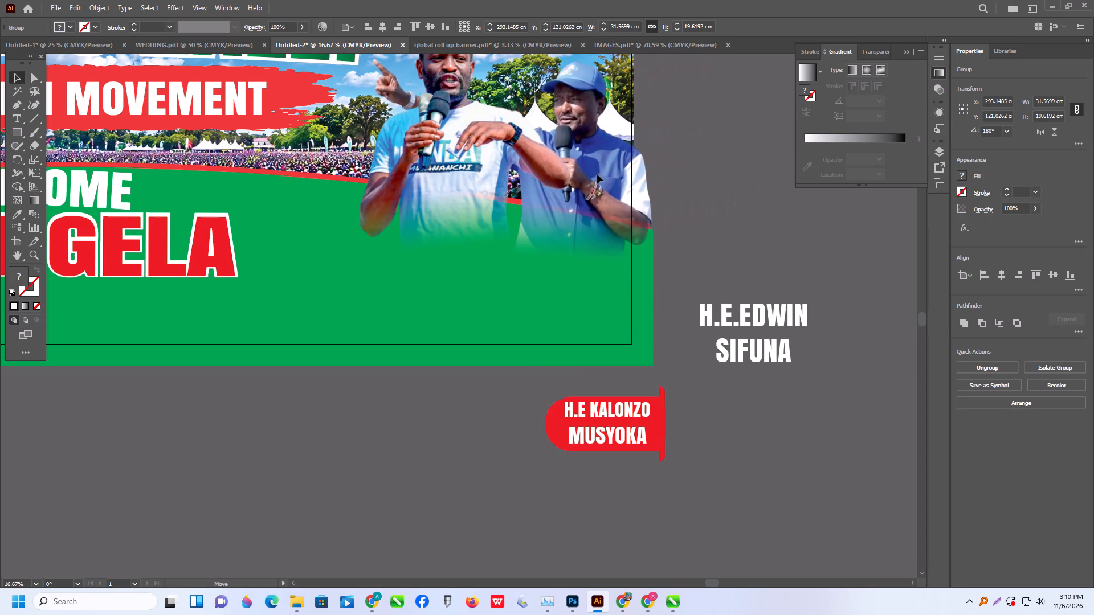
{"action": "left_click_drag", "start_coordinate": [597, 174], "coordinate": [577, 162]}
{"action": "left_click_drag", "start_coordinate": [444, 170], "coordinate": [467, 168]}
{"action": "scroll", "coordinate": [509, 280], "scroll_direction": "down", "scroll_amount": 1, "text": "alt"}
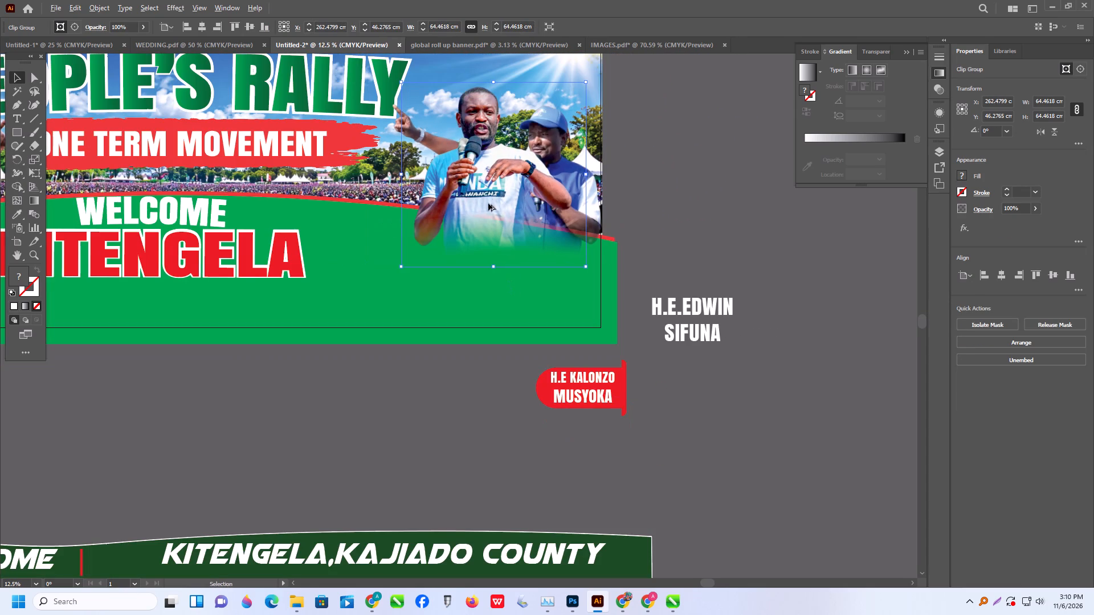
Enlarge the blue-cap cutout to about 103.6 x 75.3 cm and reposition both speakers so the larger one stands behind the T-shirt speaker.
{"action": "left_click", "coordinate": [474, 173]}
{"action": "left_click", "coordinate": [598, 198]}
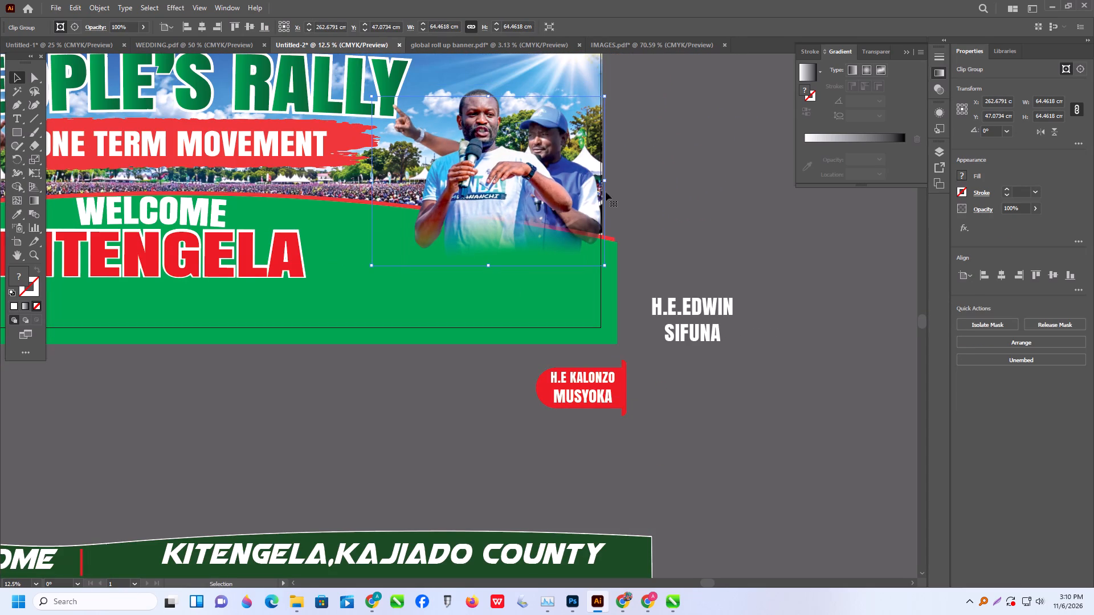
{"action": "left_click_drag", "start_coordinate": [602, 100], "coordinate": [630, 59], "text": "shift"}
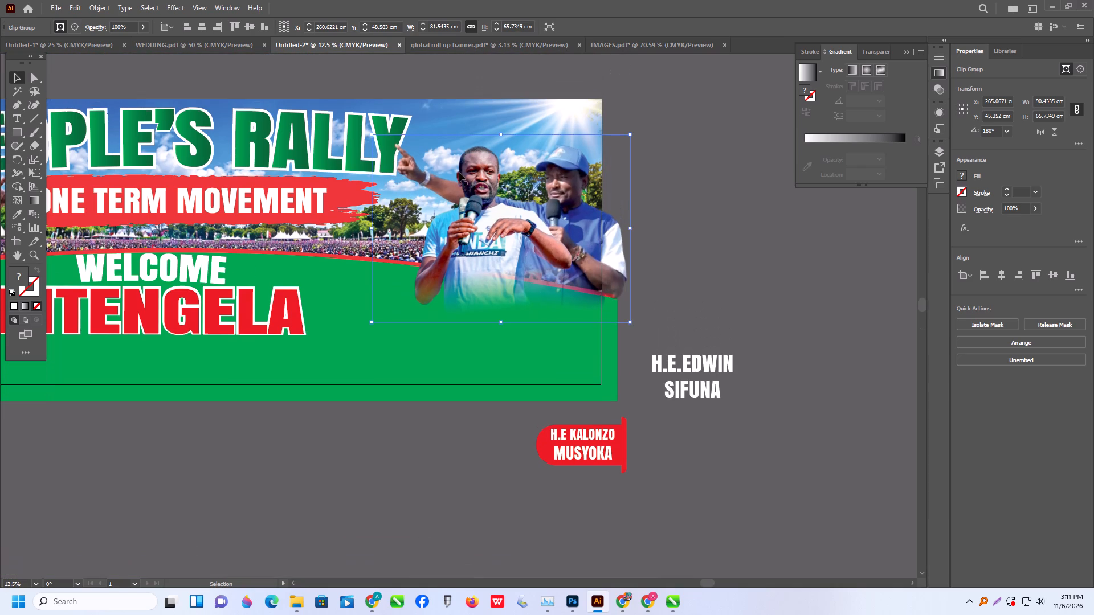
{"action": "left_click_drag", "start_coordinate": [372, 136], "coordinate": [321, 107], "text": "shift"}
{"action": "left_click_drag", "start_coordinate": [570, 166], "coordinate": [554, 173]}
{"action": "left_click_drag", "start_coordinate": [566, 143], "coordinate": [557, 149]}
{"action": "key", "text": "ctrl+z"}
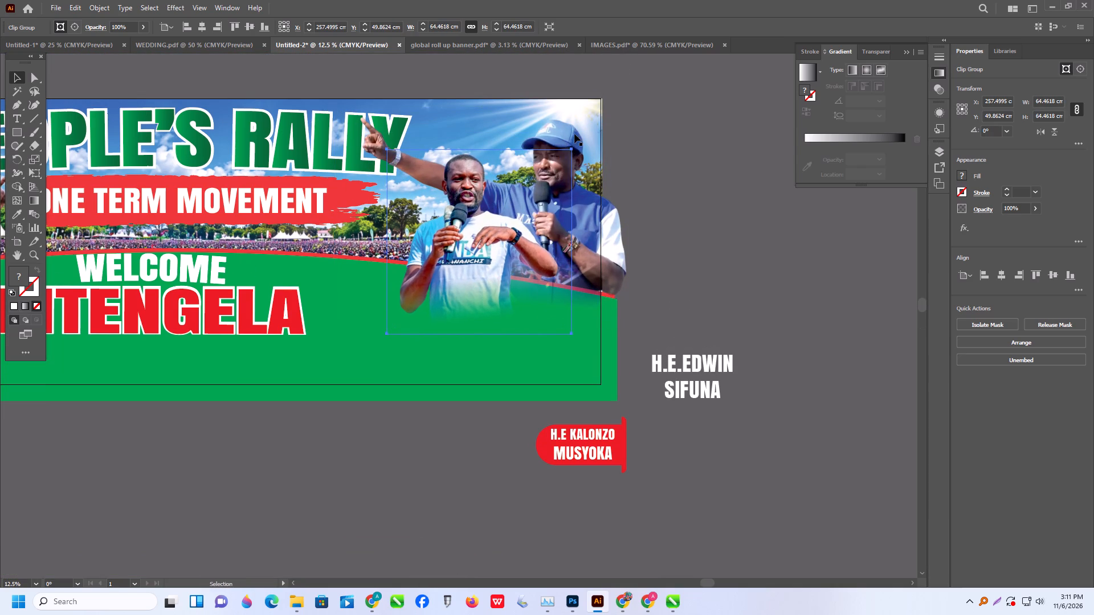
{"action": "left_click_drag", "start_coordinate": [570, 132], "coordinate": [556, 141]}
{"action": "left_click", "coordinate": [685, 178]}
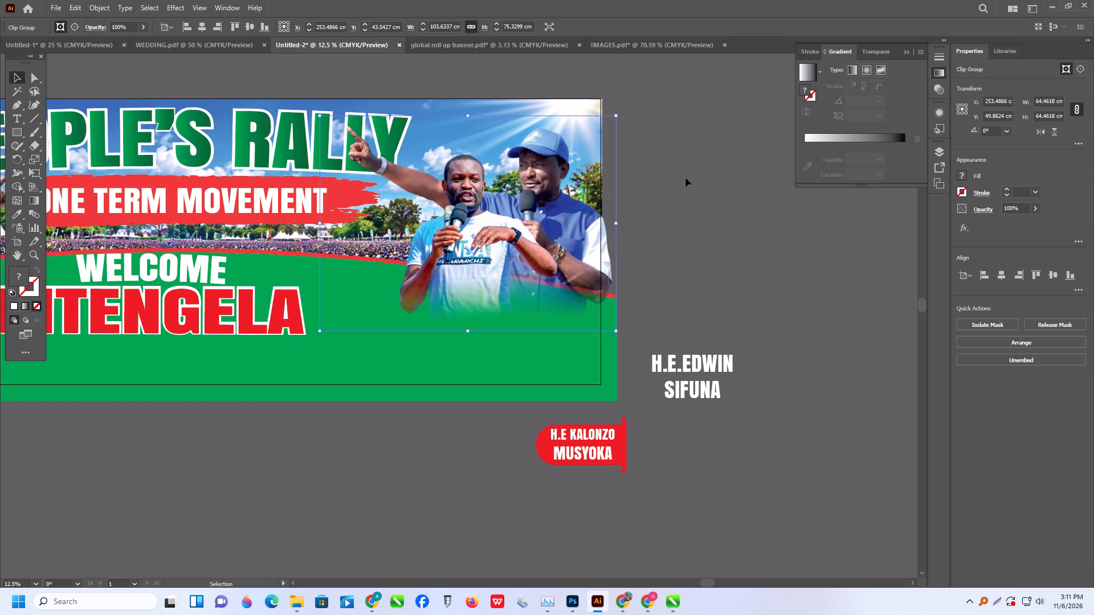
Shrink the T-shirt cutout to about 53 x 53 cm and place it in front of the blue-cap speaker's left side.
{"action": "left_click", "coordinate": [477, 253]}
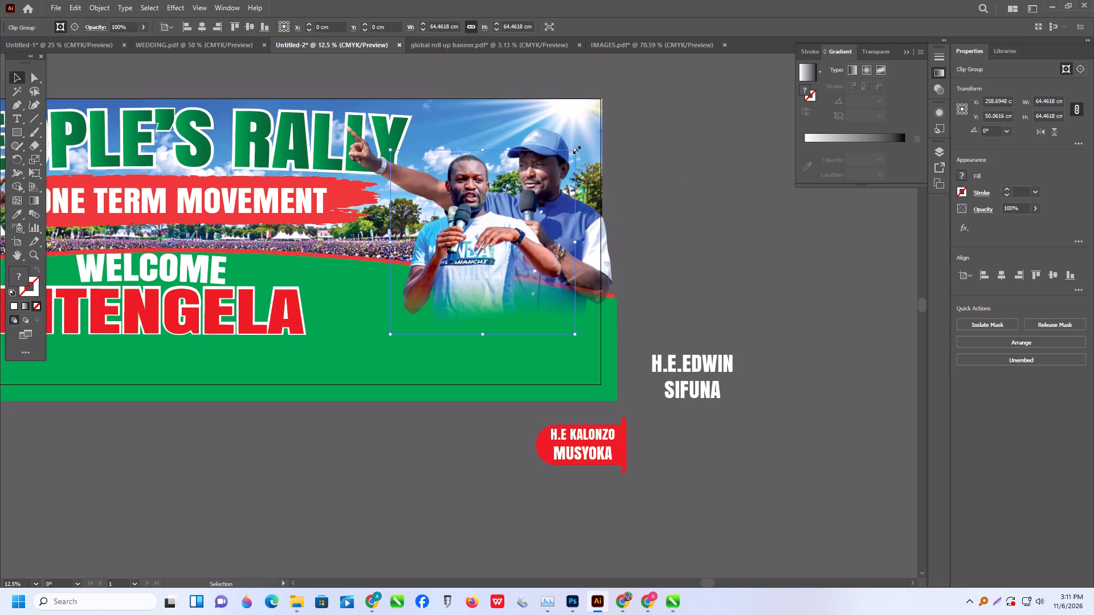
{"action": "left_click_drag", "start_coordinate": [575, 149], "coordinate": [553, 183], "text": "shift"}
{"action": "left_click_drag", "start_coordinate": [478, 279], "coordinate": [488, 269]}
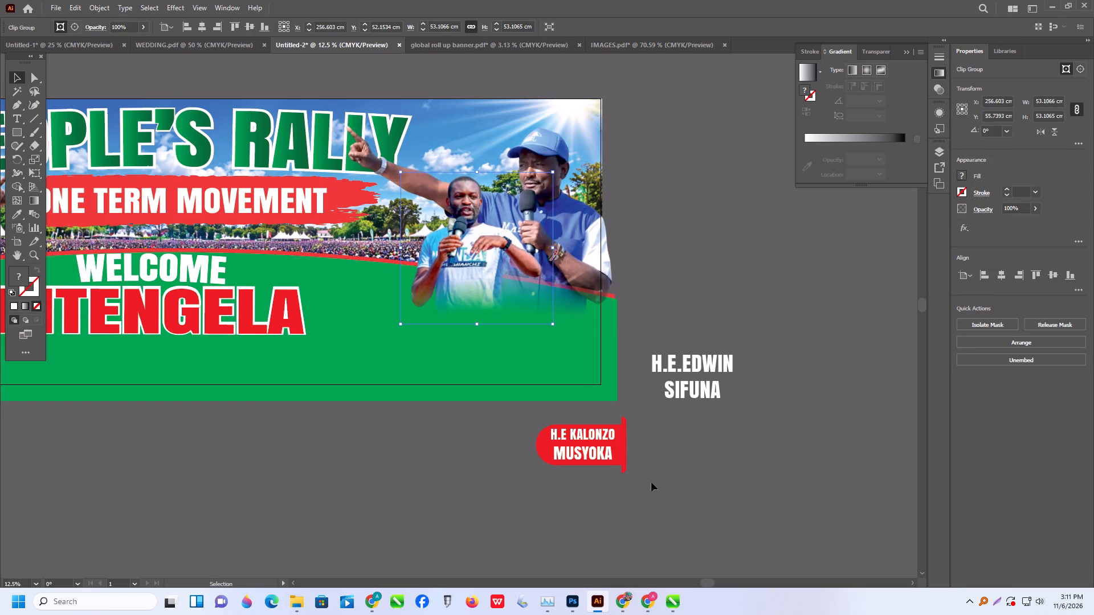
Move the H.E KALONZO MUSYOKA label back onto the banner over the blue-cap cutout's faded bottom edge.
{"action": "left_click_drag", "start_coordinate": [658, 486], "coordinate": [579, 459]}
{"action": "left_click_drag", "start_coordinate": [613, 454], "coordinate": [594, 317]}
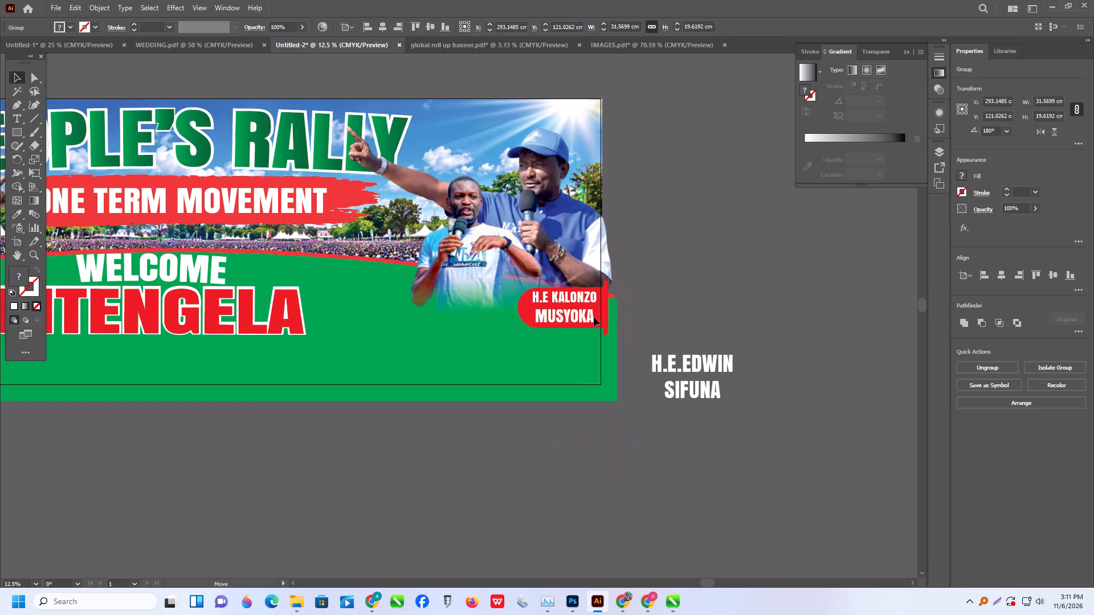
{"action": "left_click_drag", "start_coordinate": [594, 317], "coordinate": [592, 317]}
Place the H.E.EDWIN SIFUNA label under the T-shirt speaker, bring it to front, and scale it to about 26.3 x 15 cm.
{"action": "left_click_drag", "start_coordinate": [720, 324], "coordinate": [696, 429]}
{"action": "left_click_drag", "start_coordinate": [692, 386], "coordinate": [517, 354]}
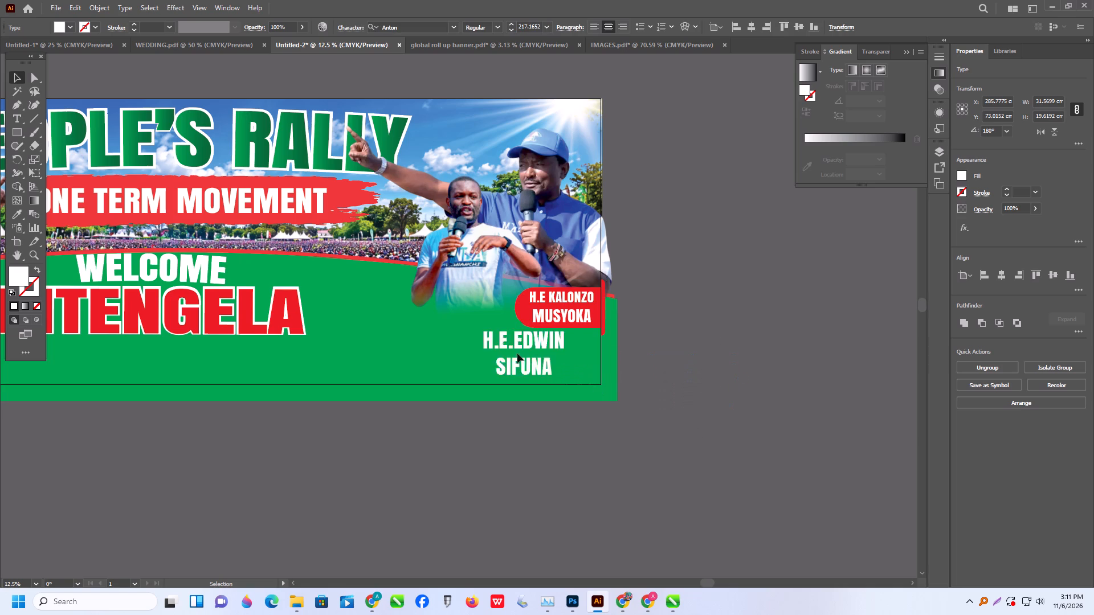
{"action": "left_click_drag", "start_coordinate": [517, 354], "coordinate": [471, 322]}
{"action": "key", "text": "ctrl+shift+bracketright"}
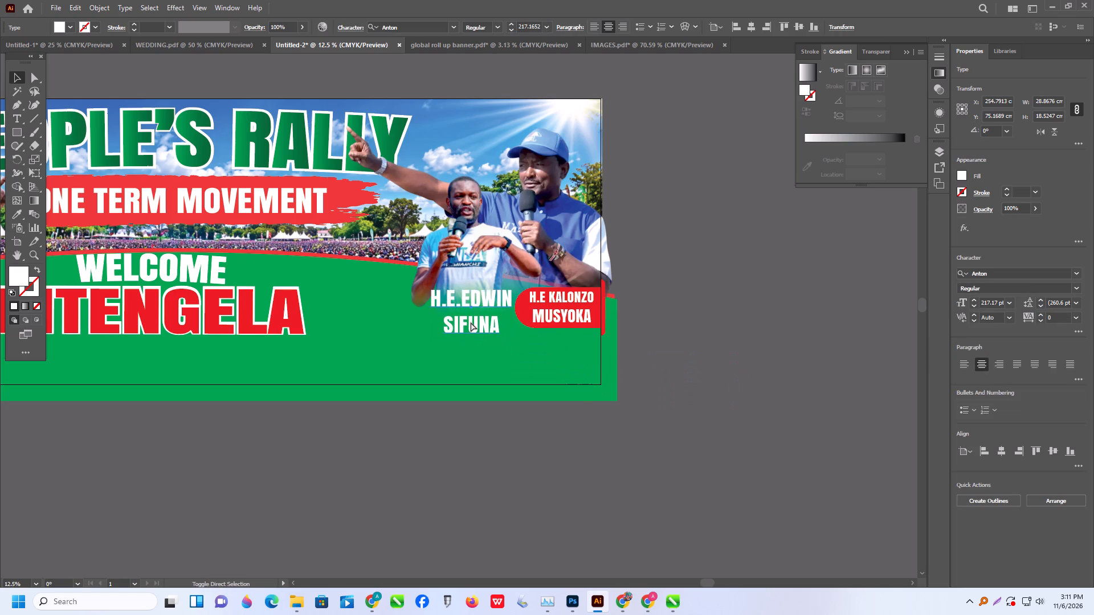
{"action": "scroll", "coordinate": [443, 325], "scroll_direction": "up", "scroll_amount": 1, "text": "alt"}
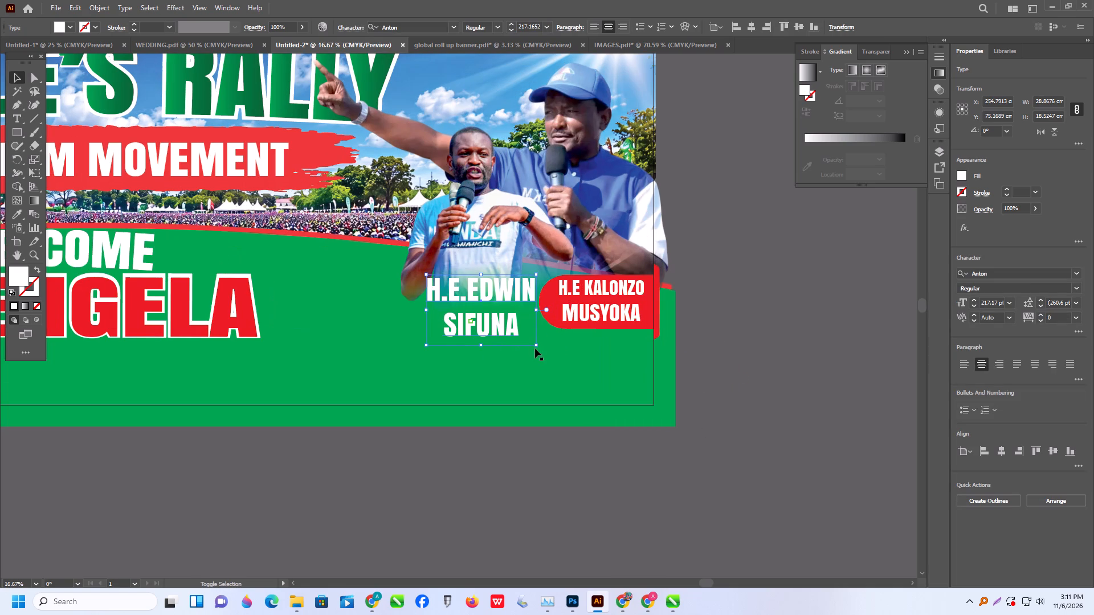
{"action": "left_click_drag", "start_coordinate": [535, 347], "coordinate": [526, 341], "text": "shift"}
{"action": "left_click_drag", "start_coordinate": [477, 339], "coordinate": [477, 338]}
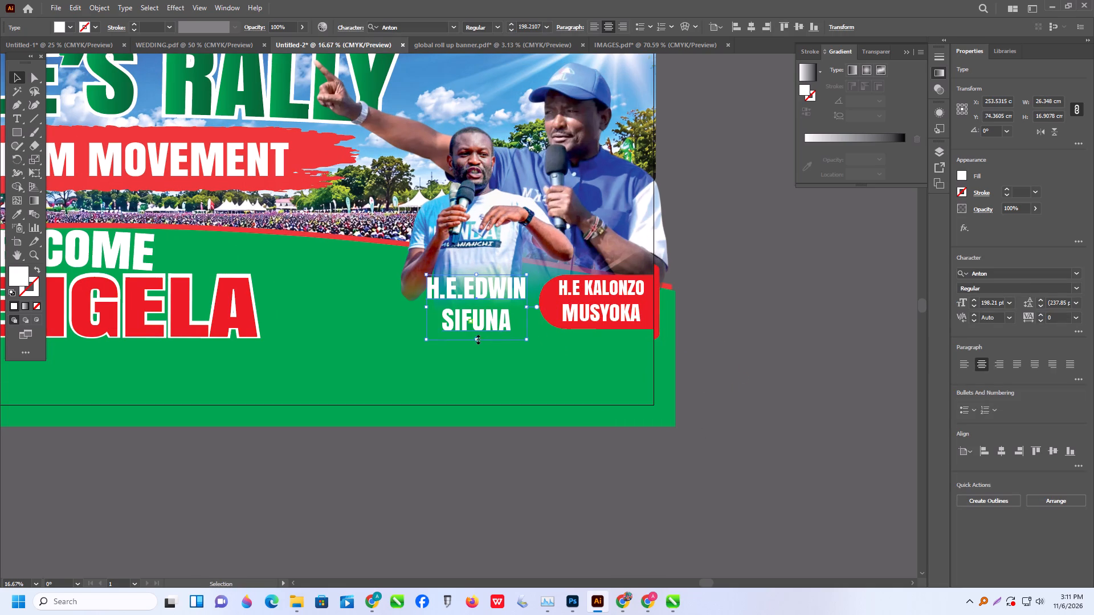
{"action": "left_click_drag", "start_coordinate": [477, 338], "coordinate": [477, 332]}
{"action": "left_click_drag", "start_coordinate": [484, 321], "coordinate": [495, 318]}
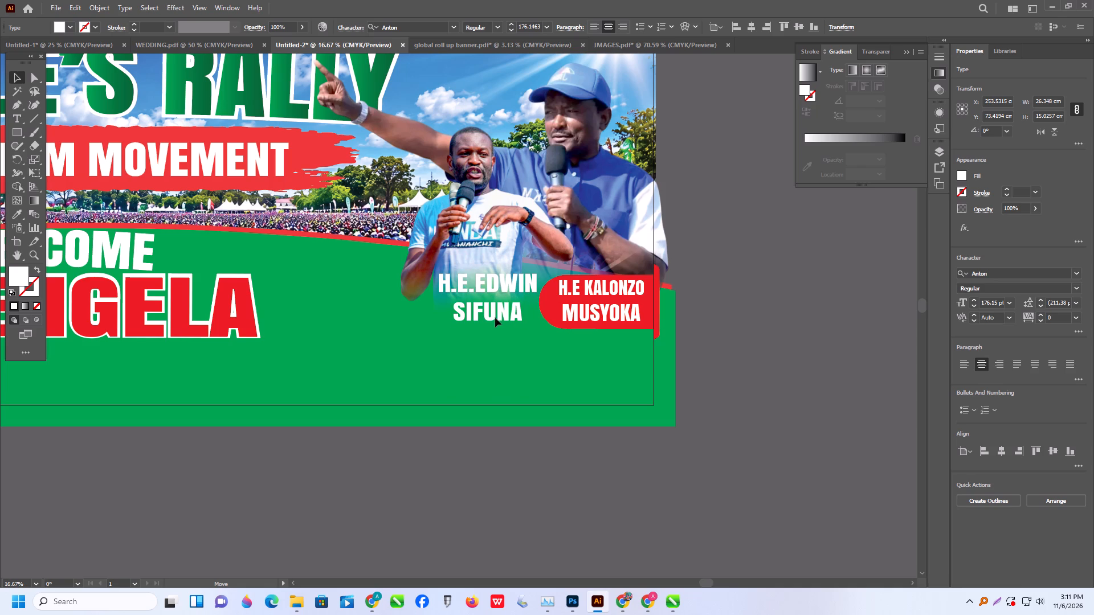
{"action": "left_click_drag", "start_coordinate": [495, 318], "coordinate": [489, 326]}
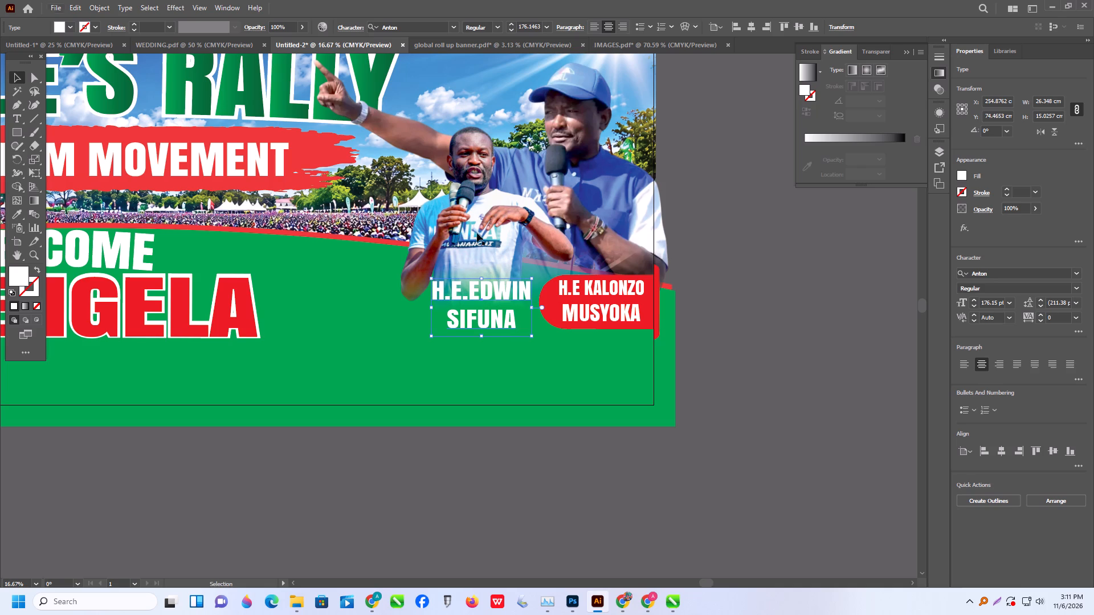
Raise the T-shirt cutout to about Y 46.6 cm and its H.E.EDWIN SIFUNA label to about Y 71.3 cm.
{"action": "left_click_drag", "start_coordinate": [476, 221], "coordinate": [477, 200]}
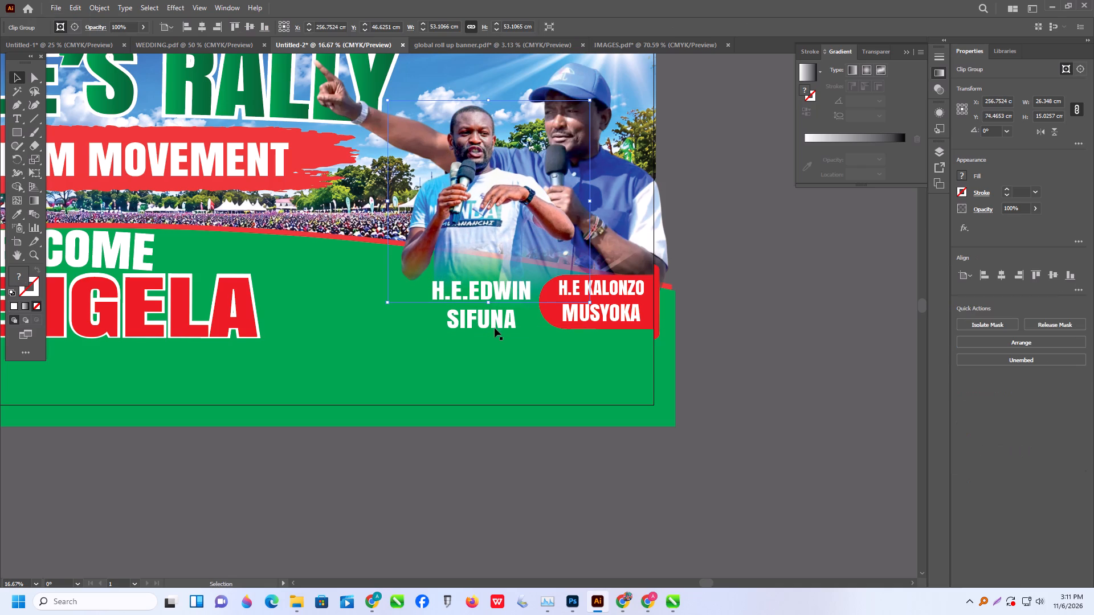
{"action": "left_click_drag", "start_coordinate": [496, 320], "coordinate": [496, 308]}
{"action": "scroll", "coordinate": [510, 311], "scroll_direction": "down", "scroll_amount": 3, "text": "alt"}
{"action": "left_click", "coordinate": [722, 294]}
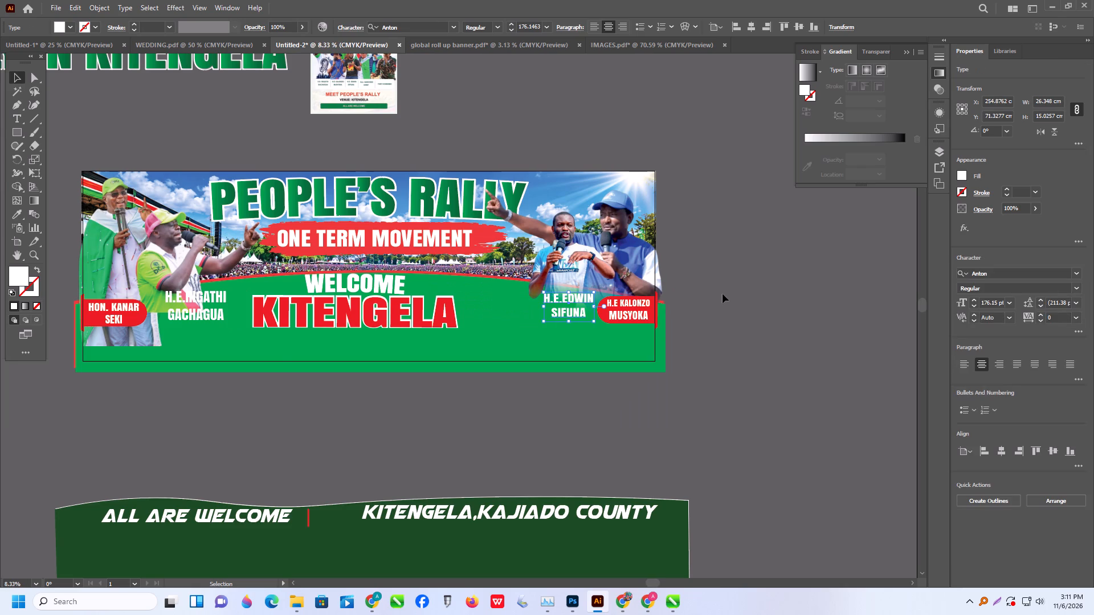
Delete the old image of the pink-and-green-cap speaker from the banner's left side.
{"action": "scroll", "coordinate": [541, 332], "scroll_direction": "down", "scroll_amount": 1, "text": "alt"}
{"action": "left_click", "coordinate": [357, 282]}
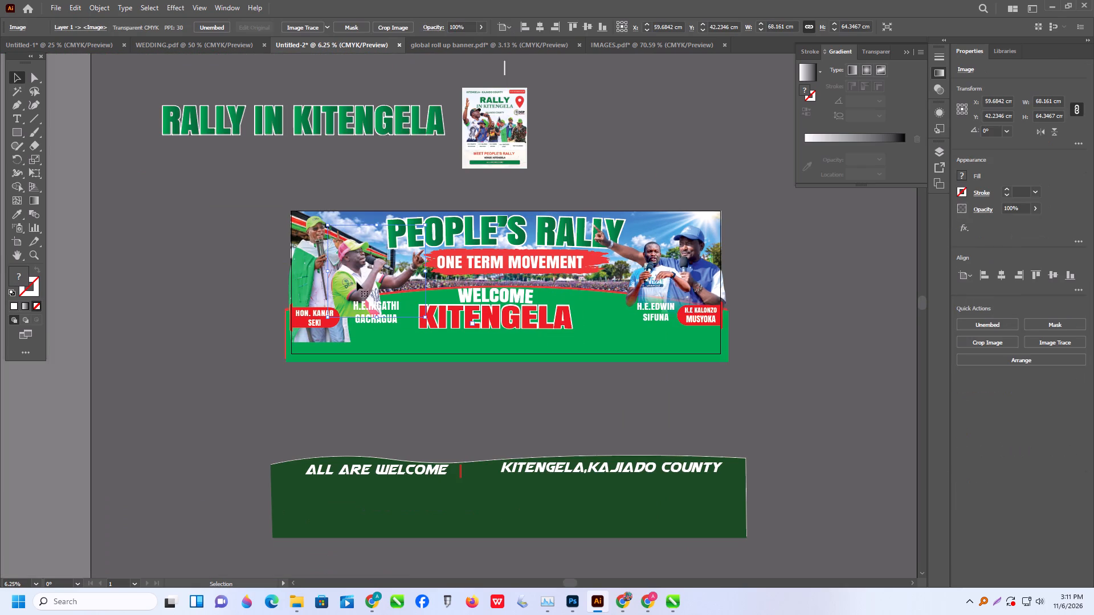
{"action": "key", "text": "Delete"}
Move the H.E.RIGATHI GACHAGUA label off the banner onto the empty canvas to its left.
{"action": "left_click_drag", "start_coordinate": [384, 319], "coordinate": [382, 325]}
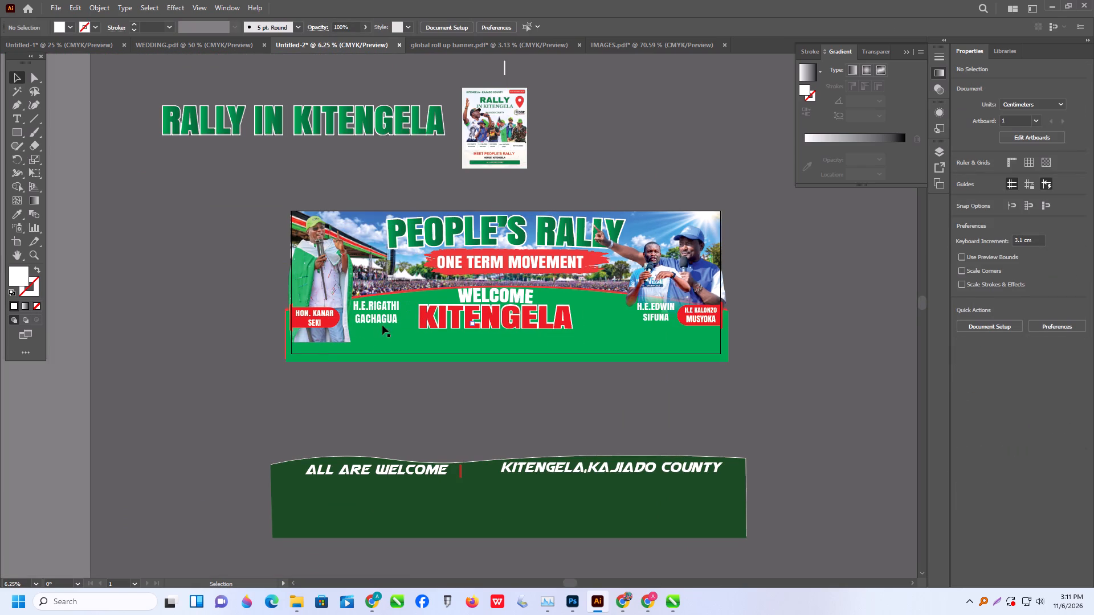
{"action": "left_click_drag", "start_coordinate": [382, 325], "coordinate": [201, 268]}
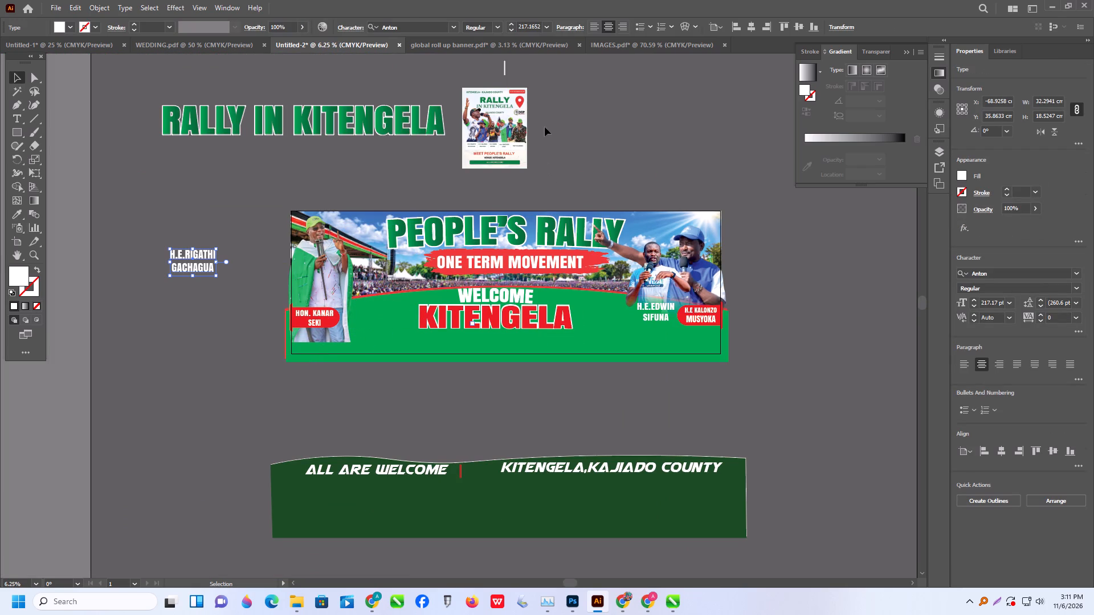
Cut the faded pink-and-green-cap cutout from IMAGES.pdf, paste it into the banner document, and place it beside the green-robed speaker at about 69 x 58 cm.
{"action": "left_click", "coordinate": [619, 48]}
{"action": "left_click", "coordinate": [586, 256]}
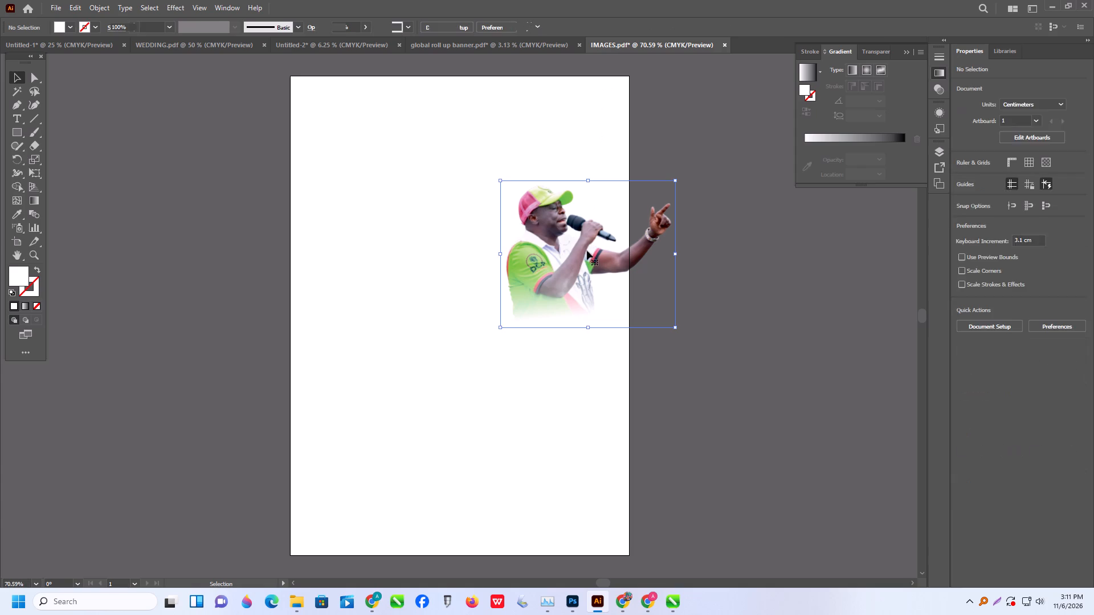
{"action": "key", "text": "ctrl+x"}
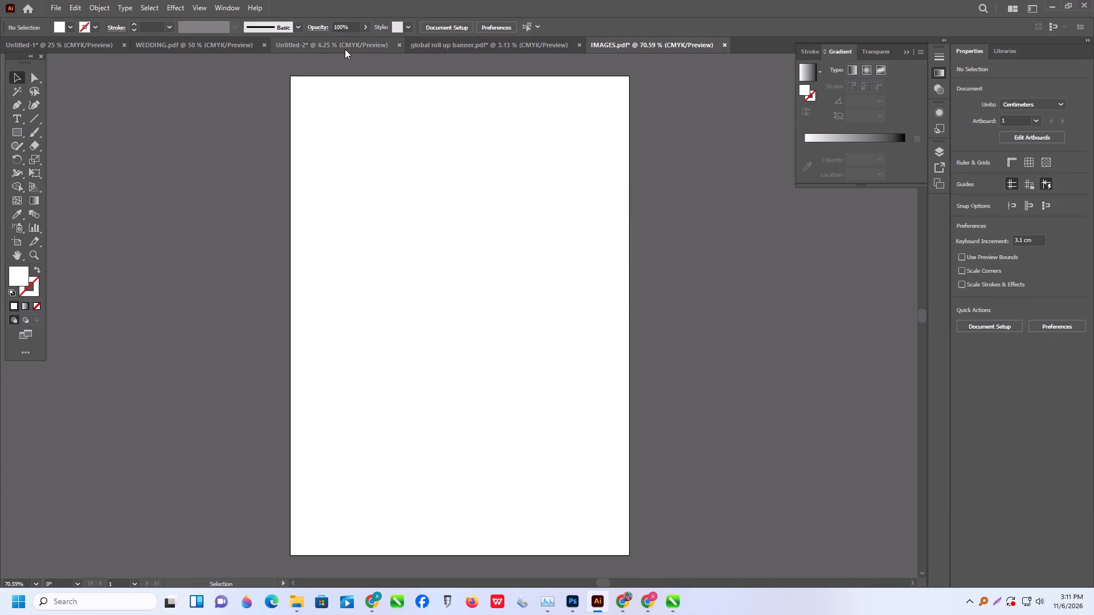
{"action": "left_click", "coordinate": [337, 48]}
{"action": "key", "text": "ctrl+v"}
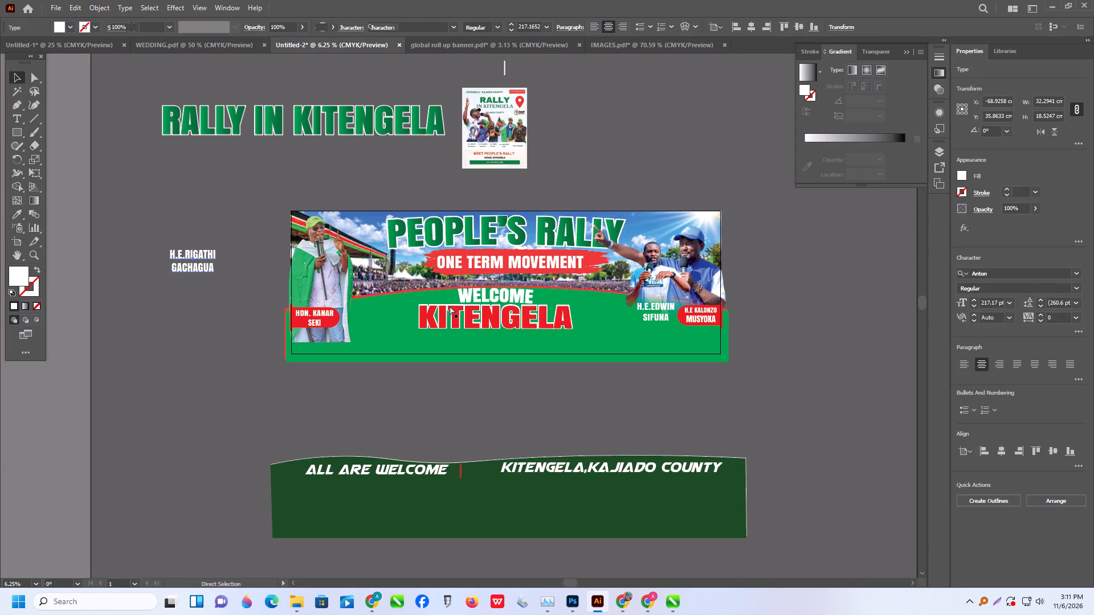
{"action": "left_click_drag", "start_coordinate": [467, 308], "coordinate": [561, 248], "text": "shift"}
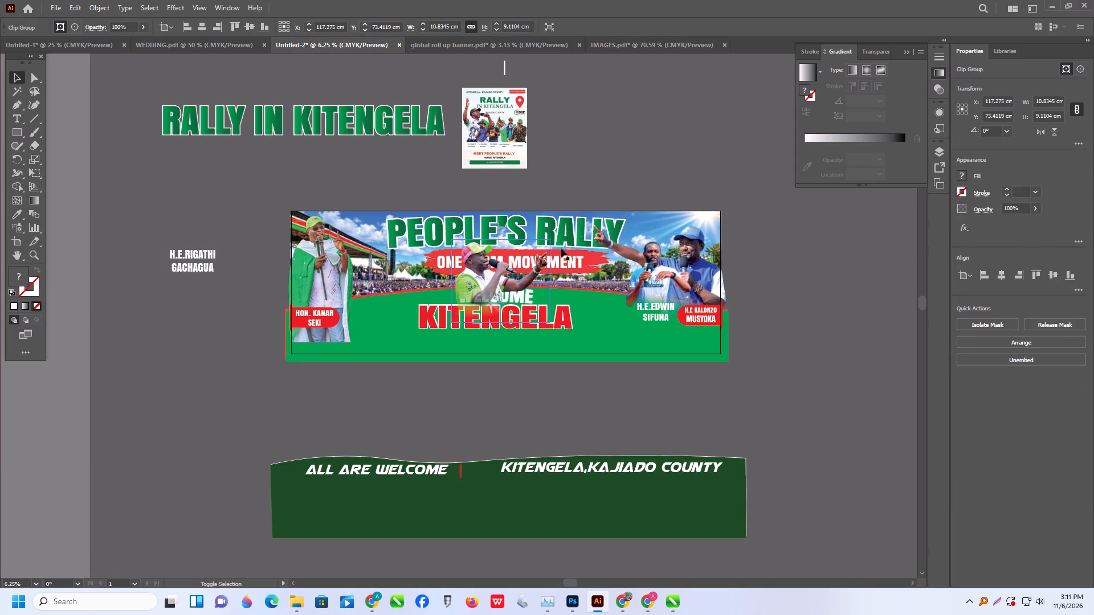
{"action": "left_click_drag", "start_coordinate": [561, 248], "coordinate": [578, 239], "text": "shift"}
{"action": "left_click_drag", "start_coordinate": [483, 283], "coordinate": [360, 300]}
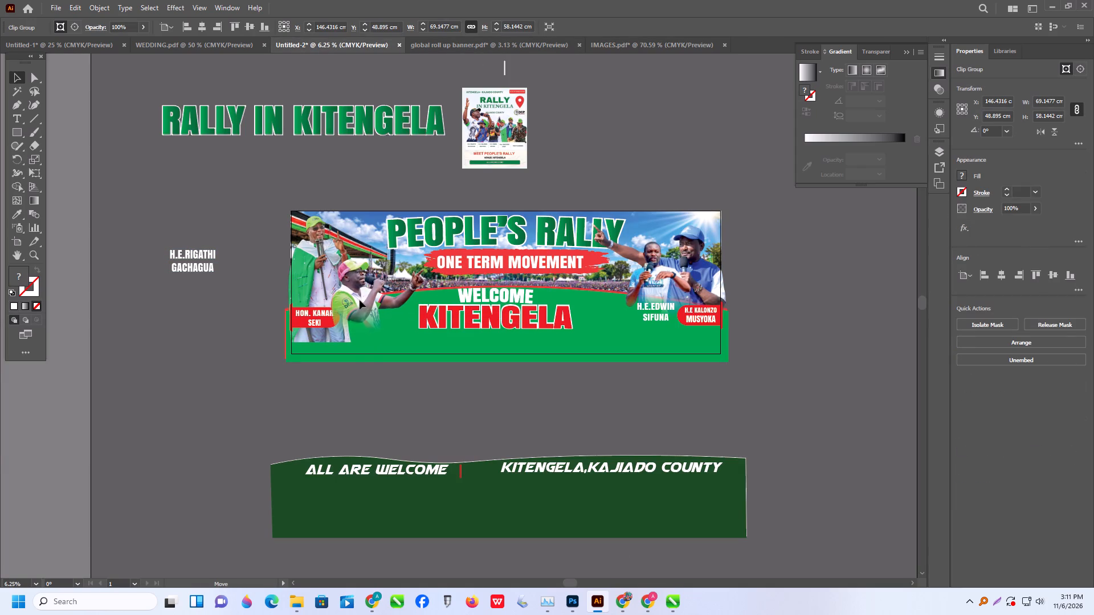
{"action": "left_click_drag", "start_coordinate": [360, 300], "coordinate": [364, 300]}
Group the HON. KANAR SEKI text with its red label shapes and bring the group to the front.
{"action": "scroll", "coordinate": [326, 320], "scroll_direction": "up", "scroll_amount": 2, "text": "alt"}
{"action": "left_click", "coordinate": [282, 310]}
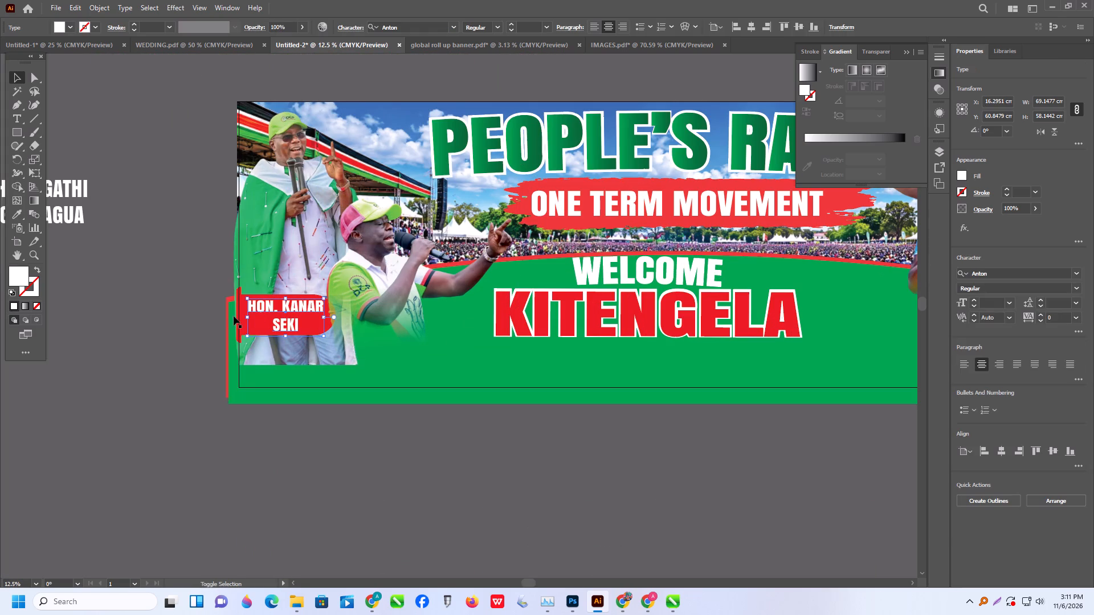
{"action": "left_click", "coordinate": [240, 321], "text": "shift"}
{"action": "scroll", "coordinate": [242, 334], "scroll_direction": "up", "scroll_amount": 2, "text": "alt"}
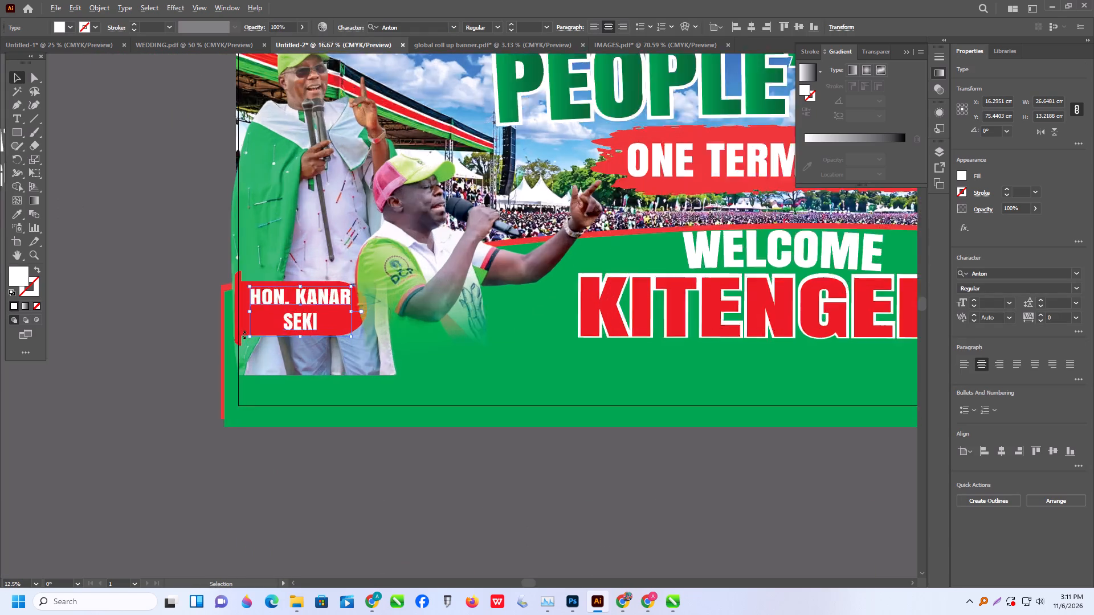
{"action": "scroll", "coordinate": [243, 335], "scroll_direction": "up", "scroll_amount": 1, "text": "alt"}
{"action": "left_click", "coordinate": [255, 289]}
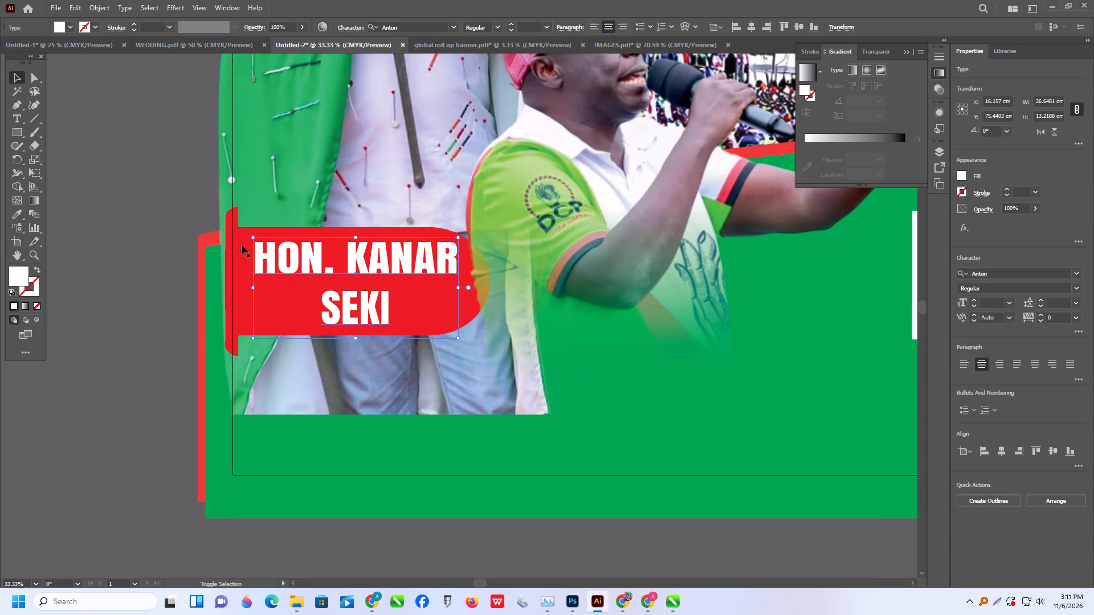
{"action": "left_click", "coordinate": [241, 242], "text": "shift"}
{"action": "key", "text": "ctrl+g"}
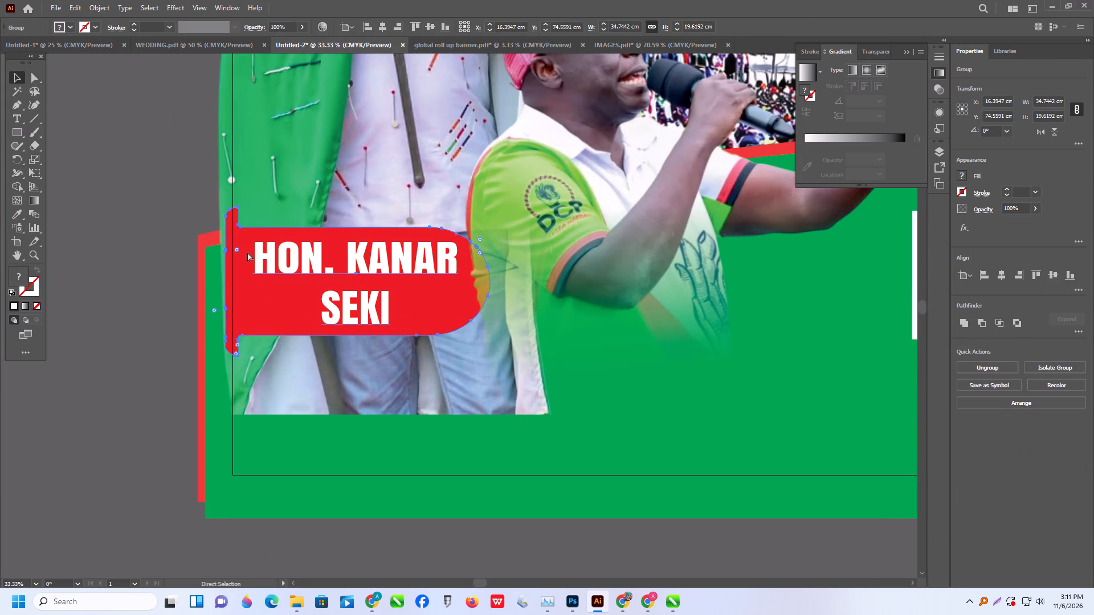
{"action": "key", "text": "ctrl+shift+bracketright"}
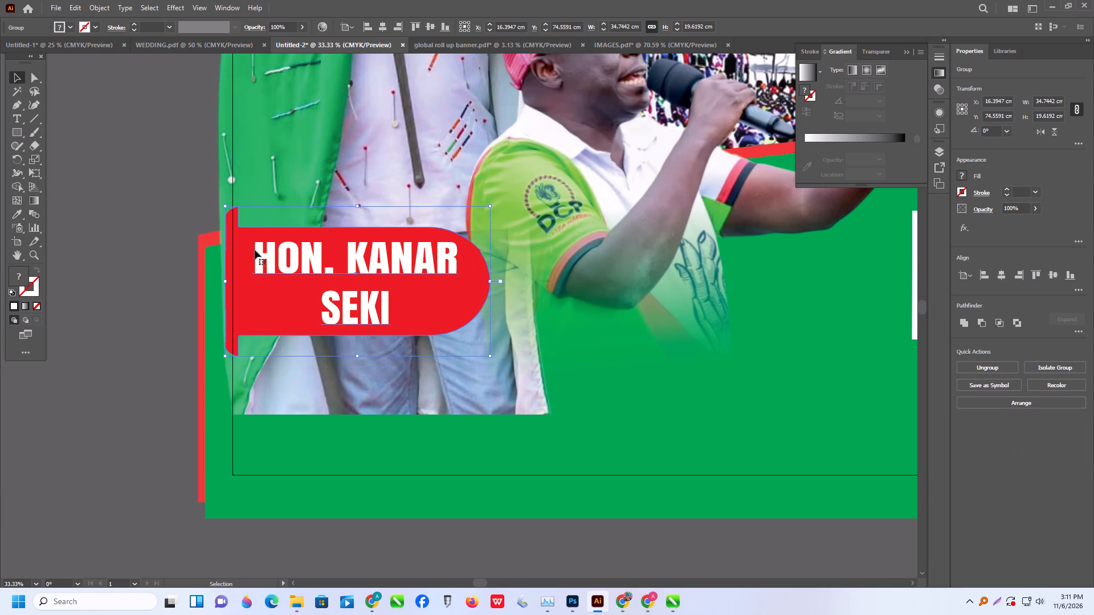
Move the pink-and-green-cap cutout up beside the green-robed speaker, clear of the HON. KANAR SEKI label.
{"action": "scroll", "coordinate": [210, 321], "scroll_direction": "down", "scroll_amount": 3, "text": "alt"}
{"action": "left_click_drag", "start_coordinate": [380, 274], "coordinate": [385, 243]}
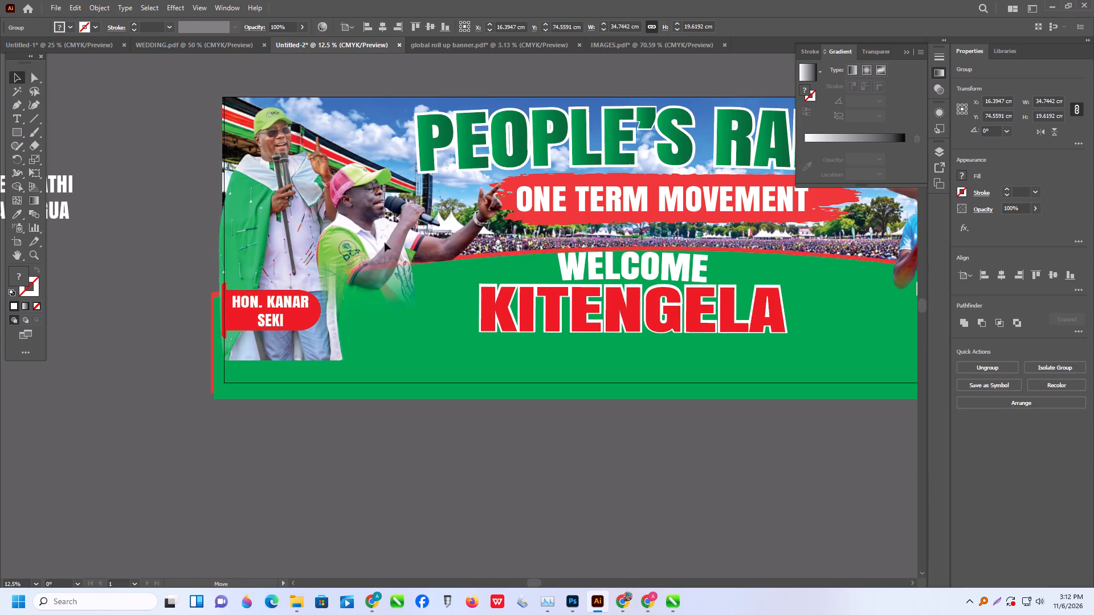
{"action": "left_click_drag", "start_coordinate": [385, 243], "coordinate": [380, 232]}
{"action": "left_click_drag", "start_coordinate": [380, 232], "coordinate": [380, 232]}
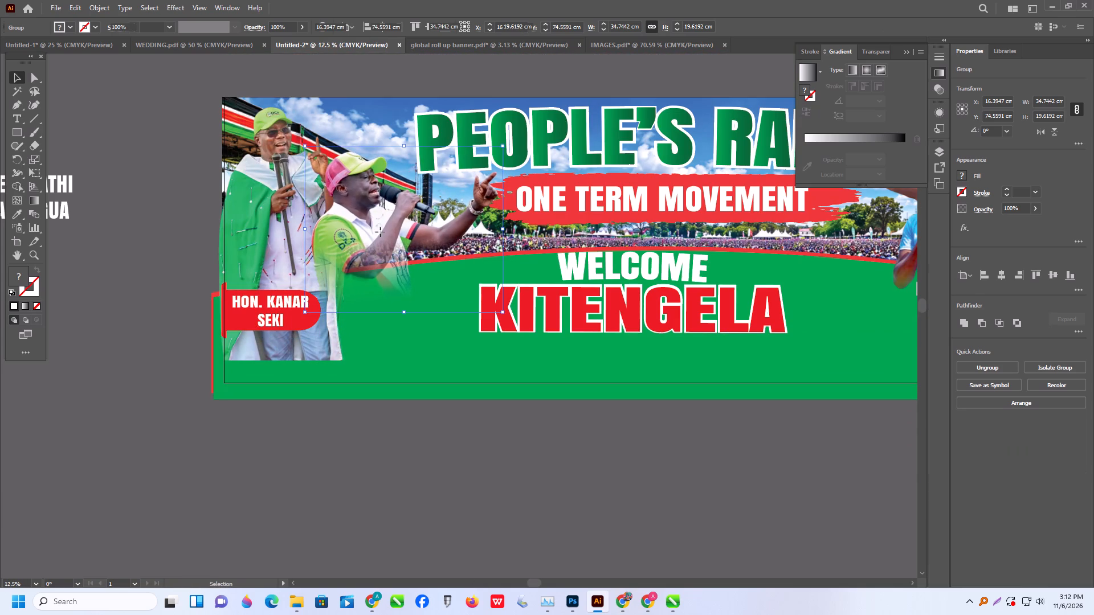
Move the H.E.RIGATHI GACHAGUA label back onto the banner below the pink-and-green-cap speaker and bring it to the front.
{"action": "left_click_drag", "start_coordinate": [380, 232], "coordinate": [379, 237]}
{"action": "scroll", "coordinate": [376, 239], "scroll_direction": "down", "scroll_amount": 1, "text": "alt"}
{"action": "left_click_drag", "start_coordinate": [170, 223], "coordinate": [189, 241]}
{"action": "left_click_drag", "start_coordinate": [134, 223], "coordinate": [403, 297]}
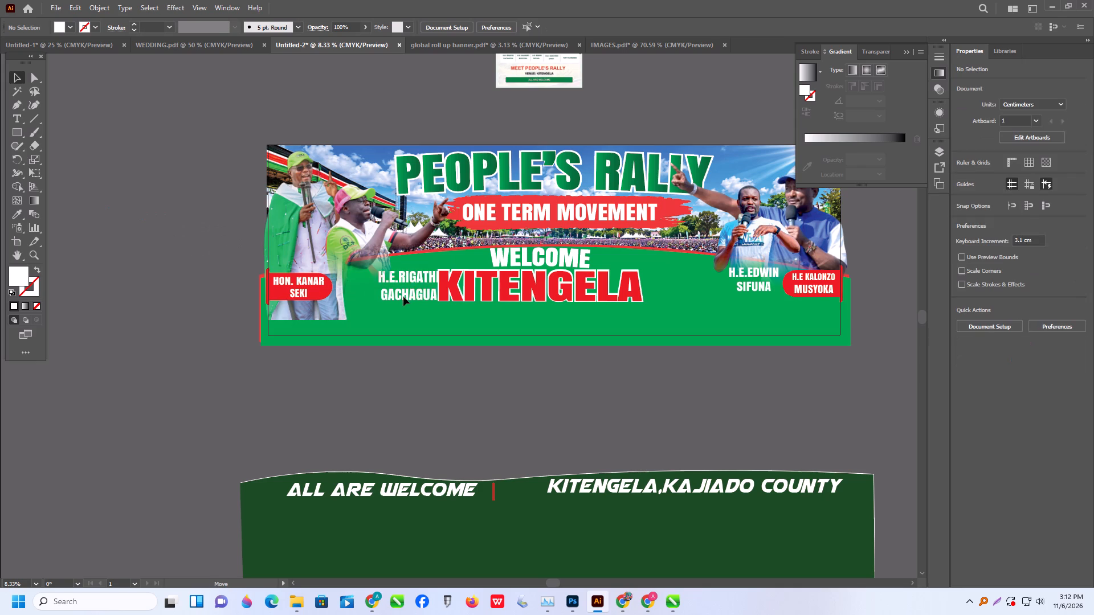
{"action": "left_click_drag", "start_coordinate": [403, 297], "coordinate": [386, 294]}
{"action": "key", "text": "ctrl+shift+bracketright"}
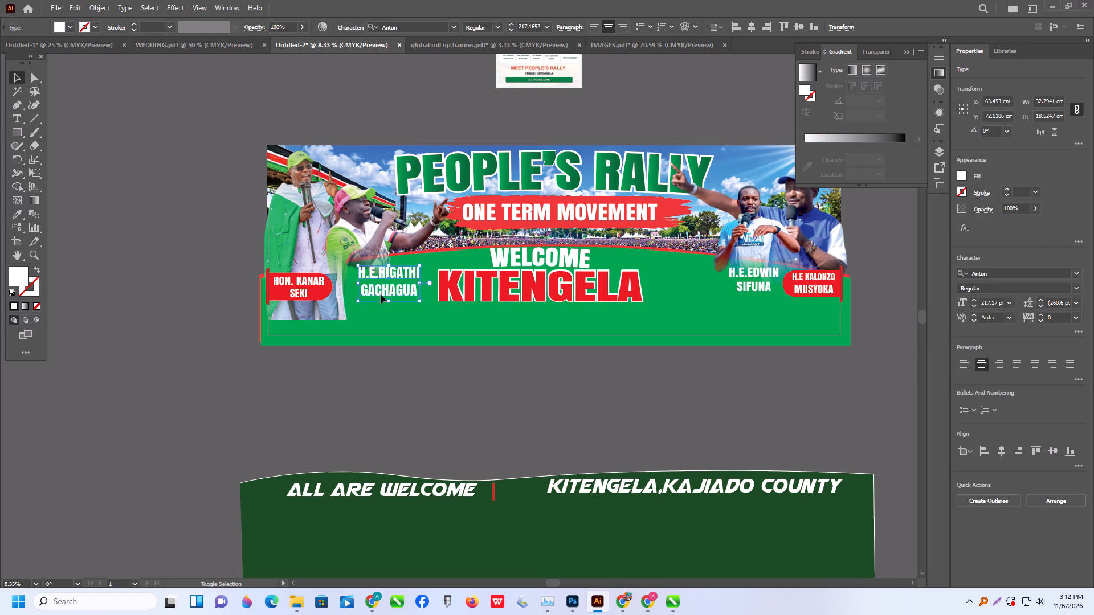
Scale the H.E.RIGATHI GACHAGUA label down to about 29.6 x 17 cm and position it beneath the pink-and-green-cap speaker.
{"action": "scroll", "coordinate": [379, 295], "scroll_direction": "up", "scroll_amount": 2, "text": "alt"}
{"action": "left_click", "coordinate": [405, 281]}
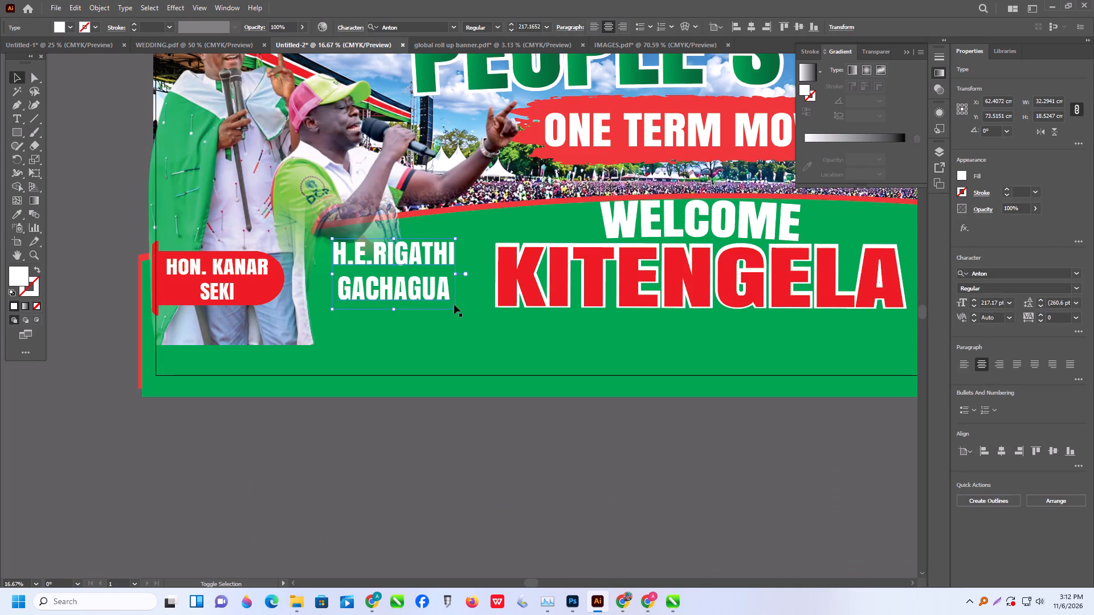
{"action": "left_click_drag", "start_coordinate": [455, 307], "coordinate": [444, 306], "text": "shift"}
{"action": "left_click_drag", "start_coordinate": [428, 297], "coordinate": [441, 294]}
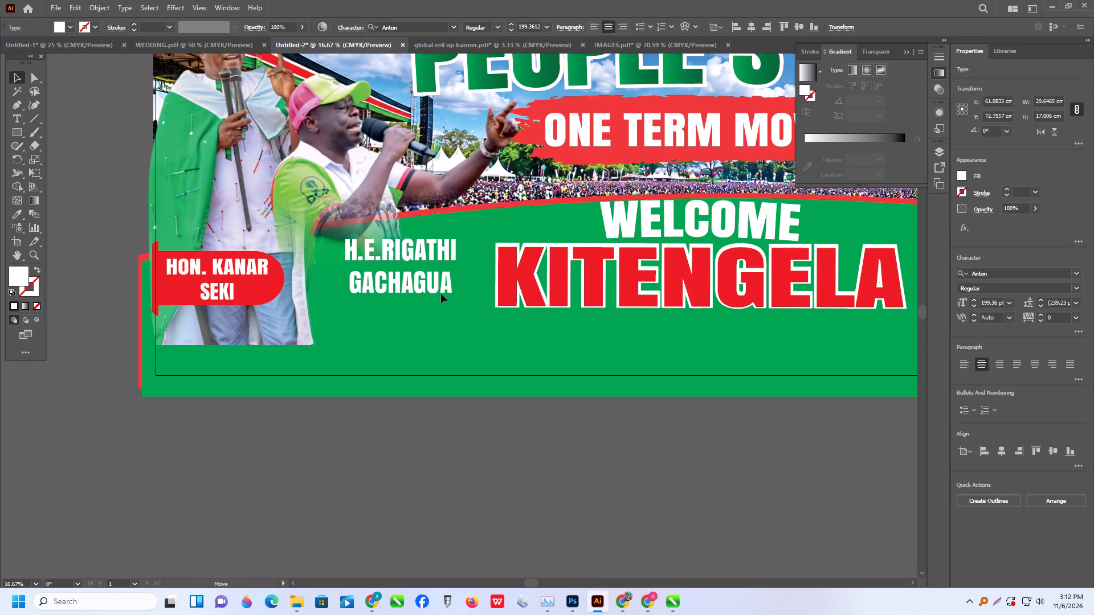
{"action": "left_click_drag", "start_coordinate": [441, 294], "coordinate": [414, 296]}
Move the dark green ALL ARE WELCOME | KITENGELA,KAJIADO COUNTY strip up onto the bottom of the banner.
{"action": "scroll", "coordinate": [415, 295], "scroll_direction": "down", "scroll_amount": 5, "text": "alt"}
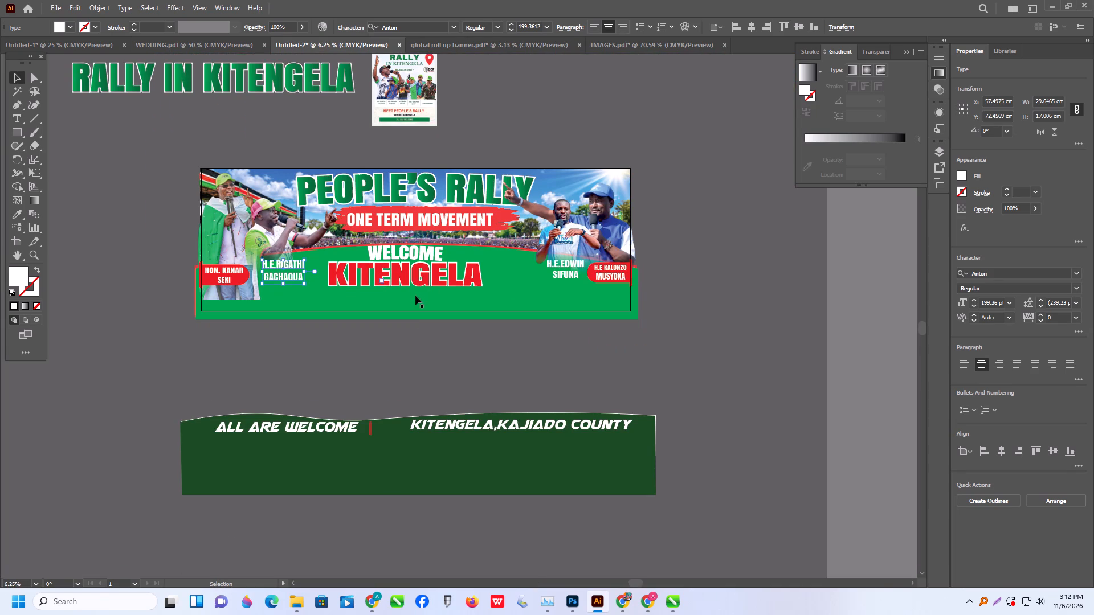
{"action": "left_click_drag", "start_coordinate": [391, 457], "coordinate": [383, 328]}
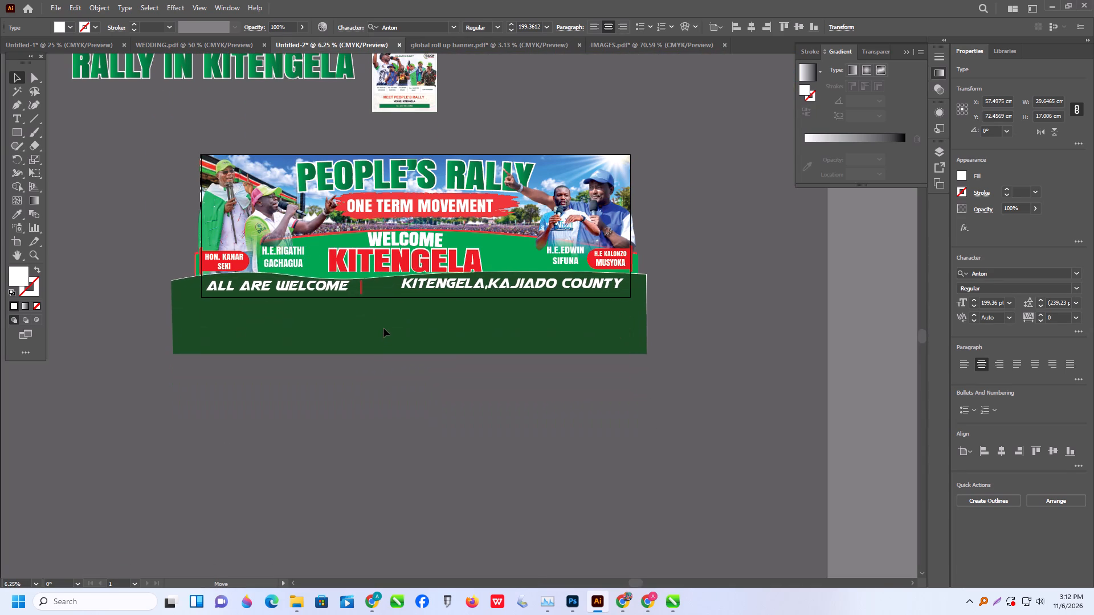
{"action": "left_click_drag", "start_coordinate": [383, 328], "coordinate": [385, 327]}
{"action": "scroll", "coordinate": [391, 282], "scroll_direction": "up", "scroll_amount": 1, "text": "alt"}
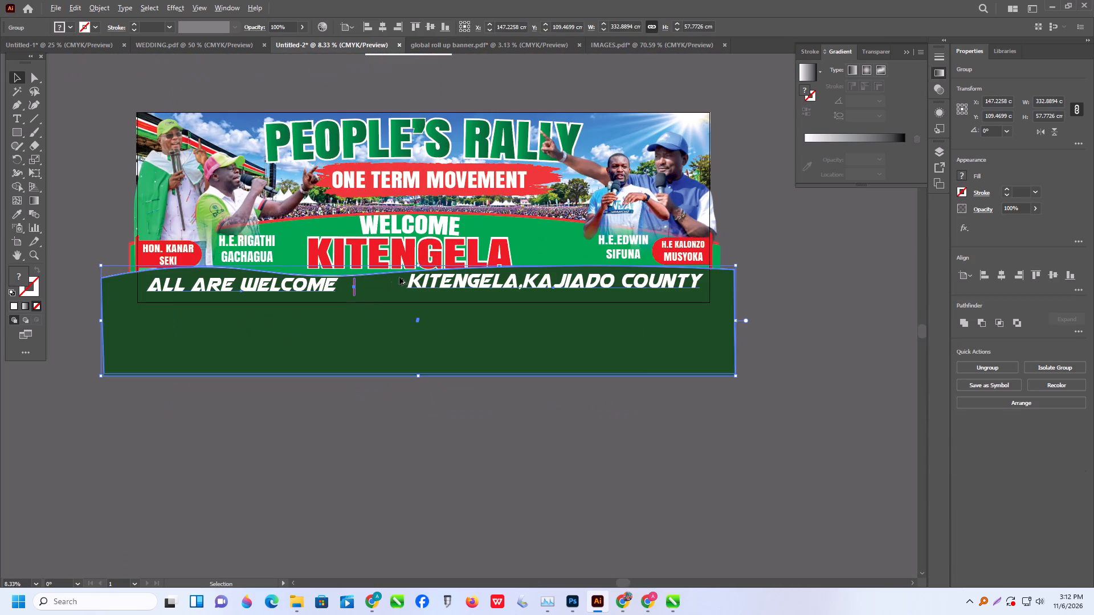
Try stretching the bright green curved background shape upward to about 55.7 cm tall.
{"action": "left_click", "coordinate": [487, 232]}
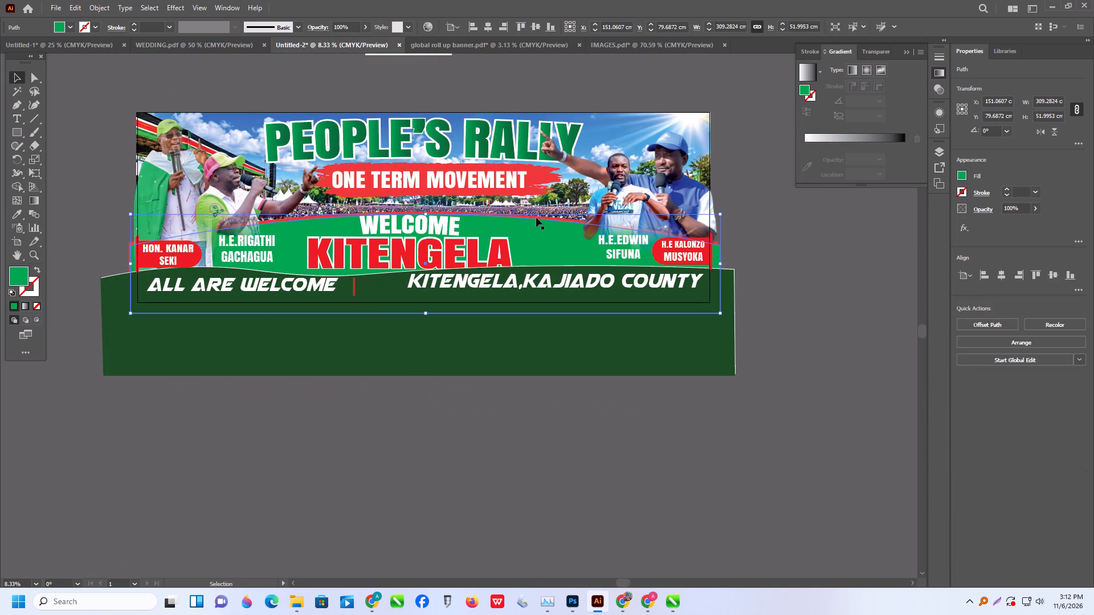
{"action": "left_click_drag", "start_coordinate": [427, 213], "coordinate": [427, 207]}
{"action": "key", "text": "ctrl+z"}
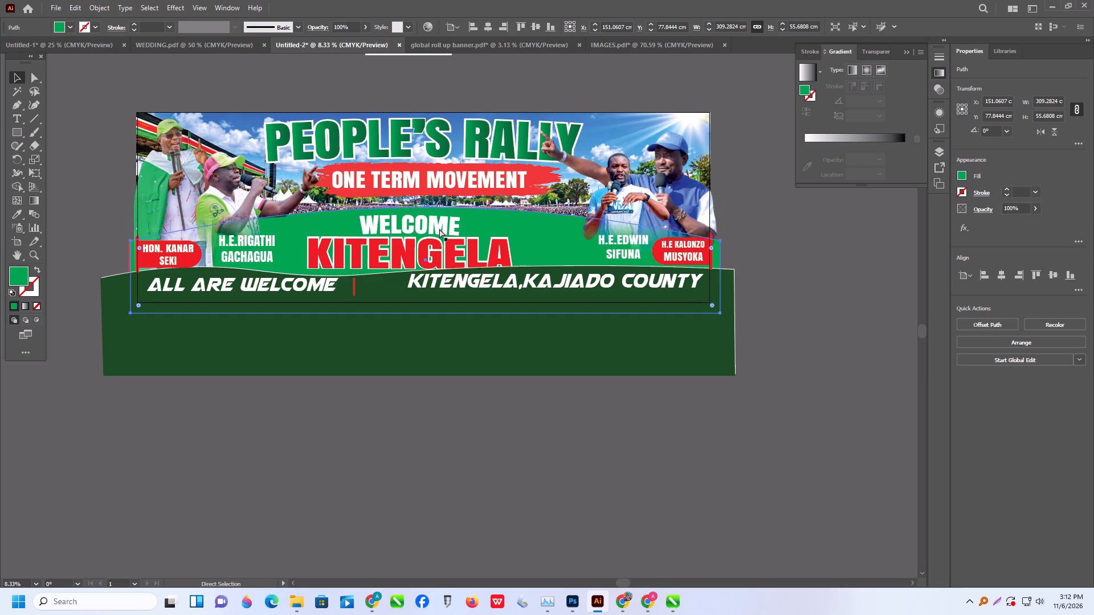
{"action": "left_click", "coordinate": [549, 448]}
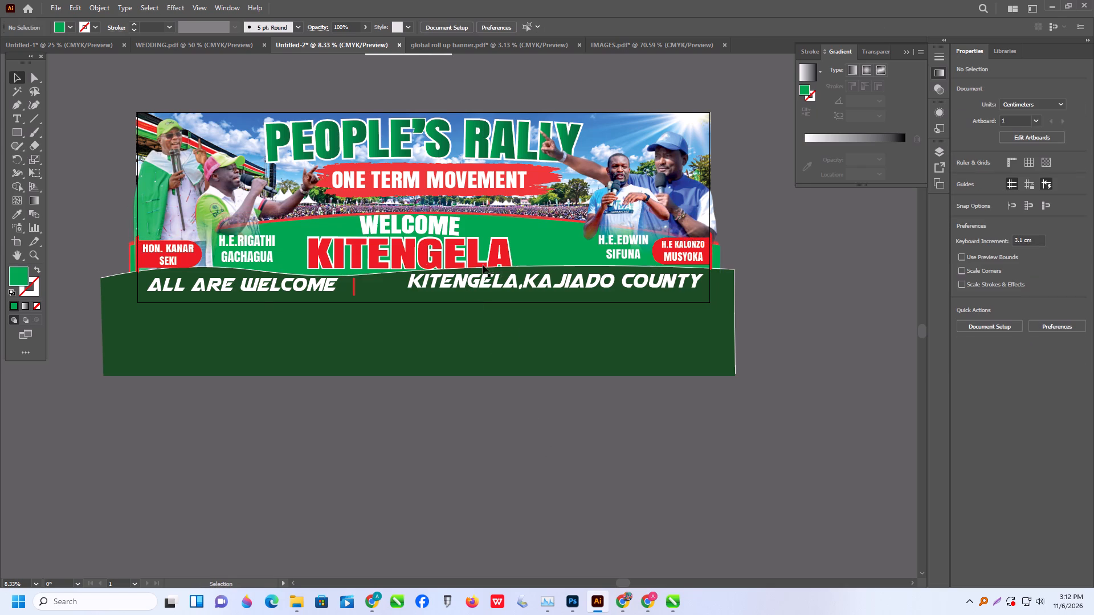
Shrink the WELCOME KITENGELA text group to about 97.7 x 26.5 cm and nudge the dark green strip slightly up.
{"action": "scroll", "coordinate": [479, 266], "scroll_direction": "up", "scroll_amount": 1, "text": "alt"}
{"action": "left_click_drag", "start_coordinate": [448, 245], "coordinate": [454, 241]}
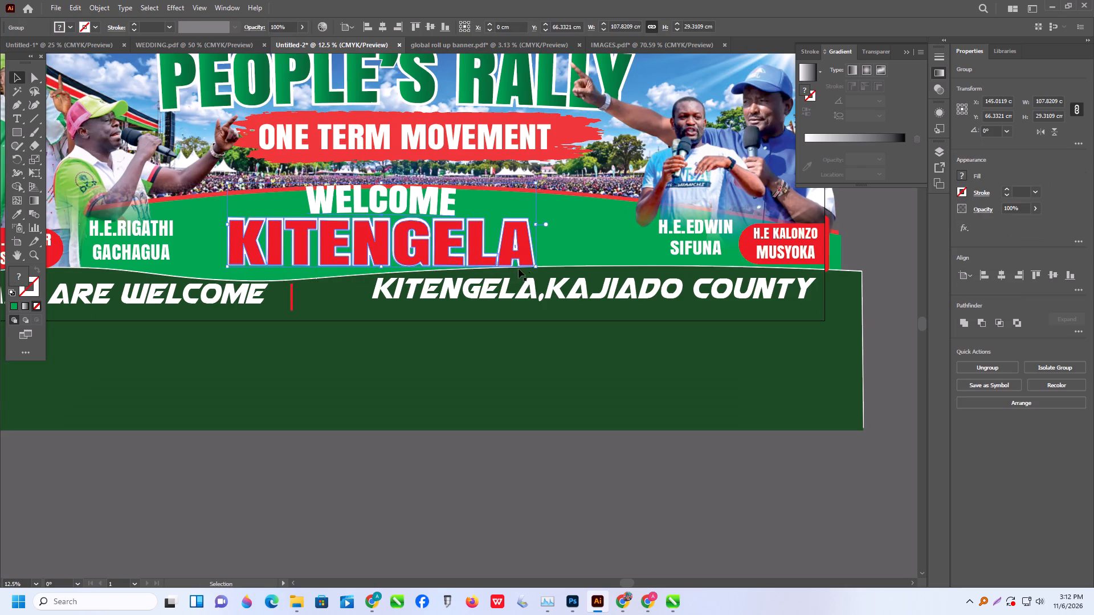
{"action": "left_click_drag", "start_coordinate": [537, 265], "coordinate": [523, 259], "text": "shift"}
{"action": "left_click_drag", "start_coordinate": [463, 245], "coordinate": [471, 252]}
{"action": "key", "text": "ctrl+z"}
{"action": "left_click", "coordinate": [520, 429]}
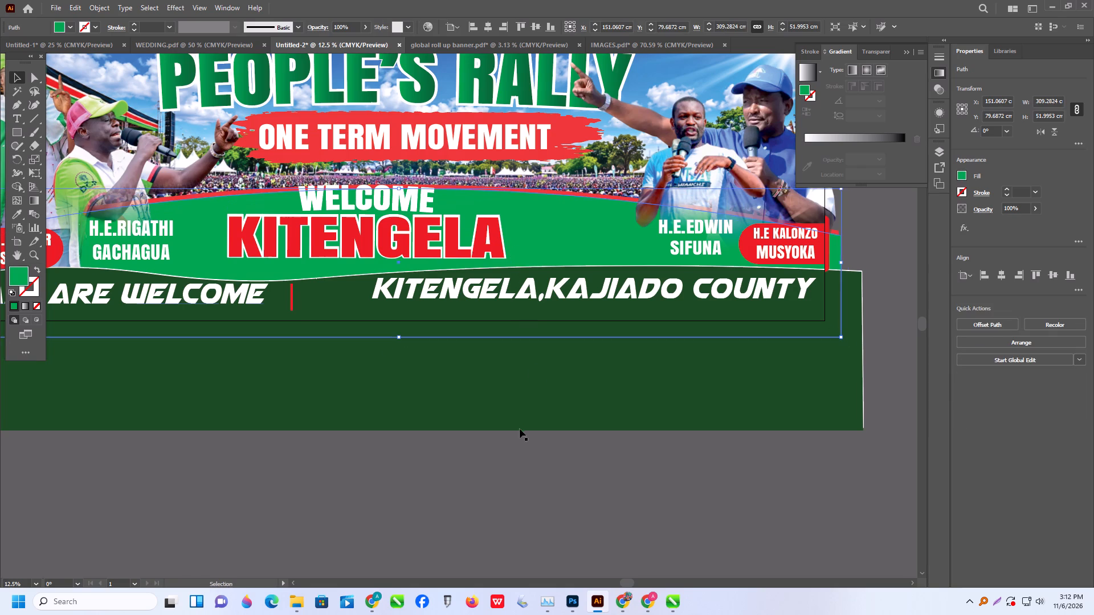
{"action": "left_click", "coordinate": [473, 236]}
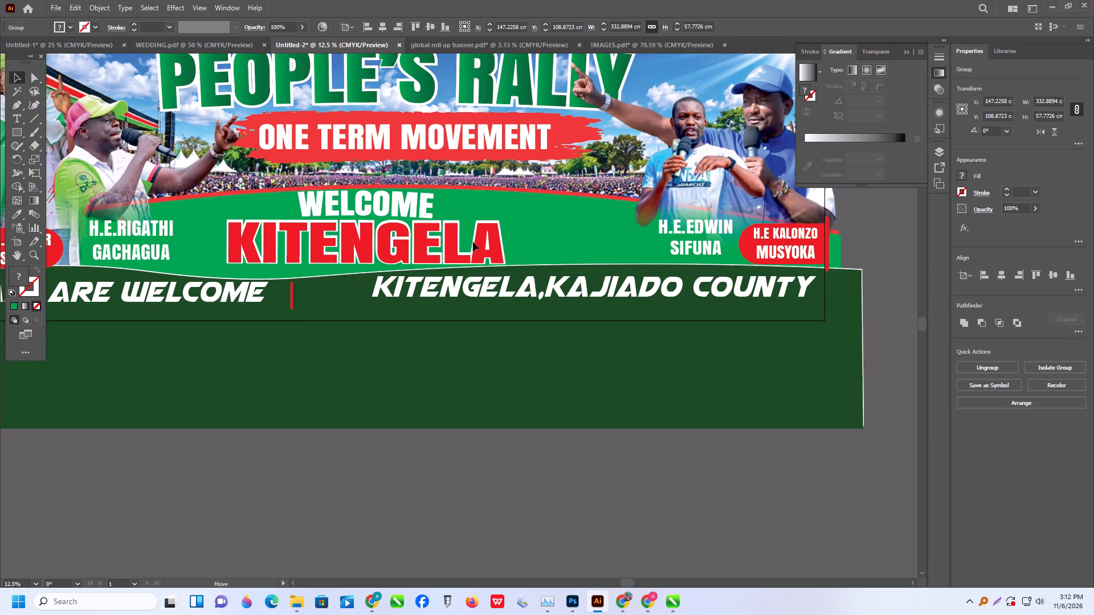
{"action": "left_click", "coordinate": [512, 266]}
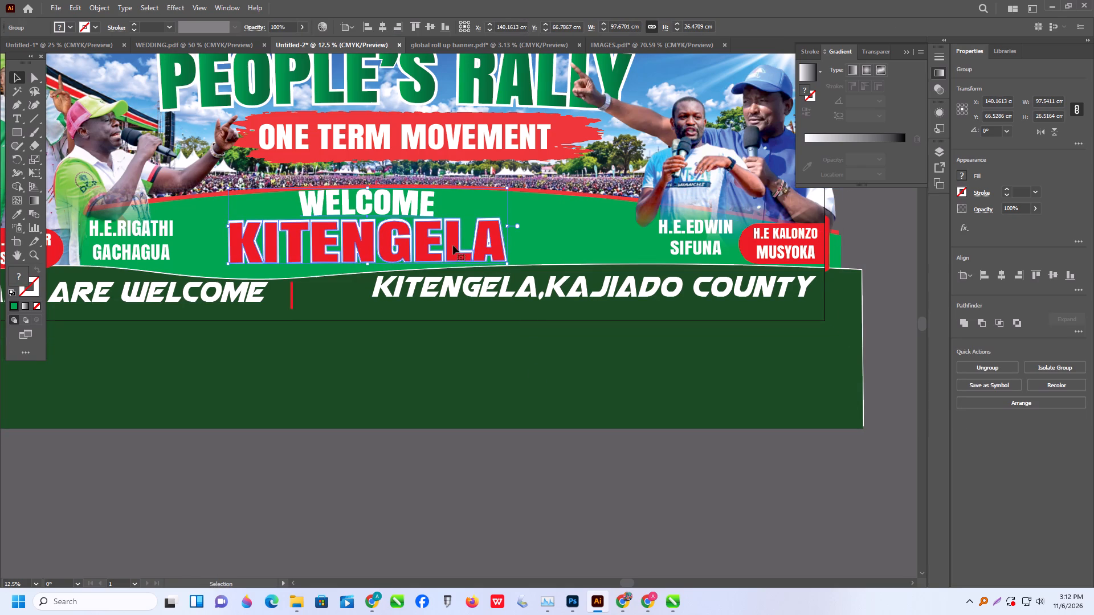
Lower the WELCOME KITENGELA group slightly and center it horizontally on the artboard.
{"action": "left_click_drag", "start_coordinate": [441, 237], "coordinate": [446, 239]}
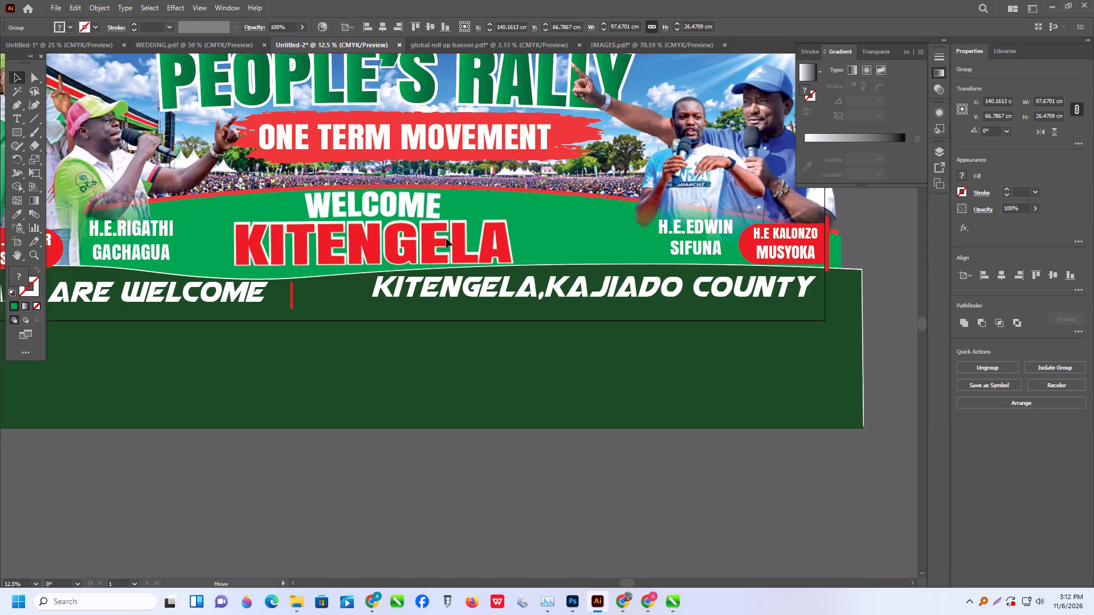
{"action": "left_click_drag", "start_coordinate": [446, 239], "coordinate": [447, 239]}
{"action": "left_click", "coordinate": [1001, 278]}
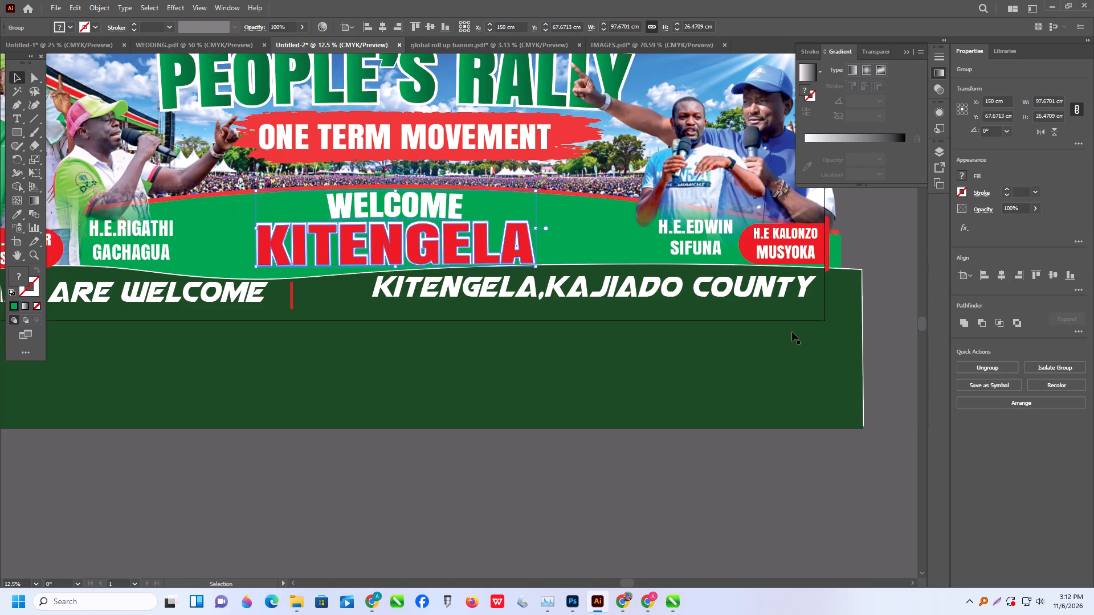
{"action": "scroll", "coordinate": [561, 370], "scroll_direction": "down", "scroll_amount": 2, "text": "alt"}
{"action": "left_click", "coordinate": [589, 440]}
Shift the H.E.EDWIN SIFUNA label and the white-and-blue T-shirt speaker cutout toward the banner's center.
{"action": "scroll", "coordinate": [615, 319], "scroll_direction": "up", "scroll_amount": 2, "text": "alt"}
{"action": "left_click_drag", "start_coordinate": [618, 297], "coordinate": [613, 297]}
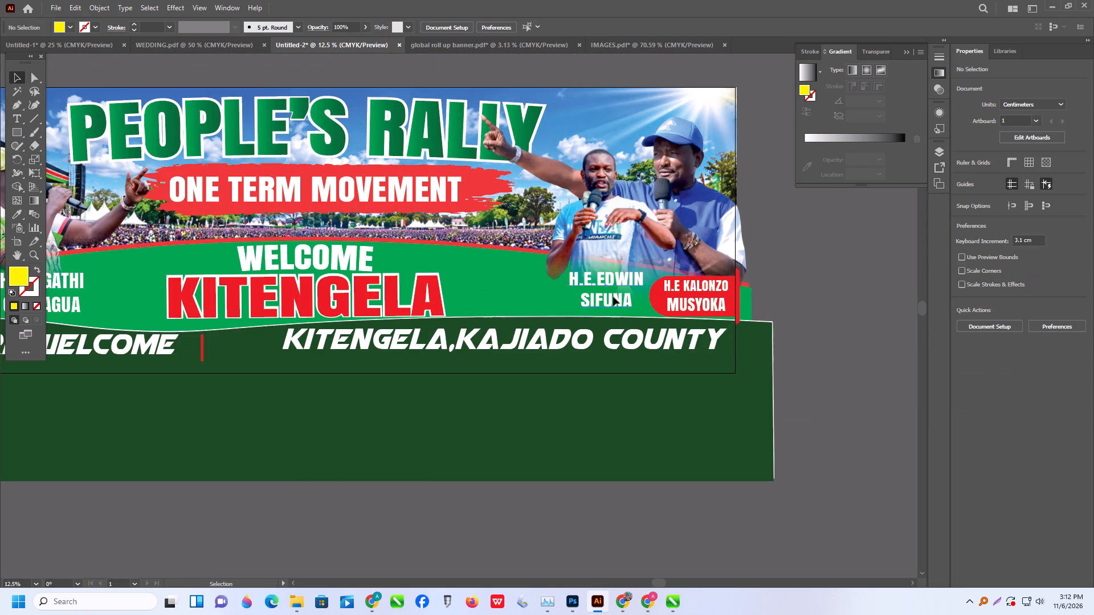
{"action": "left_click_drag", "start_coordinate": [613, 297], "coordinate": [595, 298]}
{"action": "left_click_drag", "start_coordinate": [594, 231], "coordinate": [568, 239]}
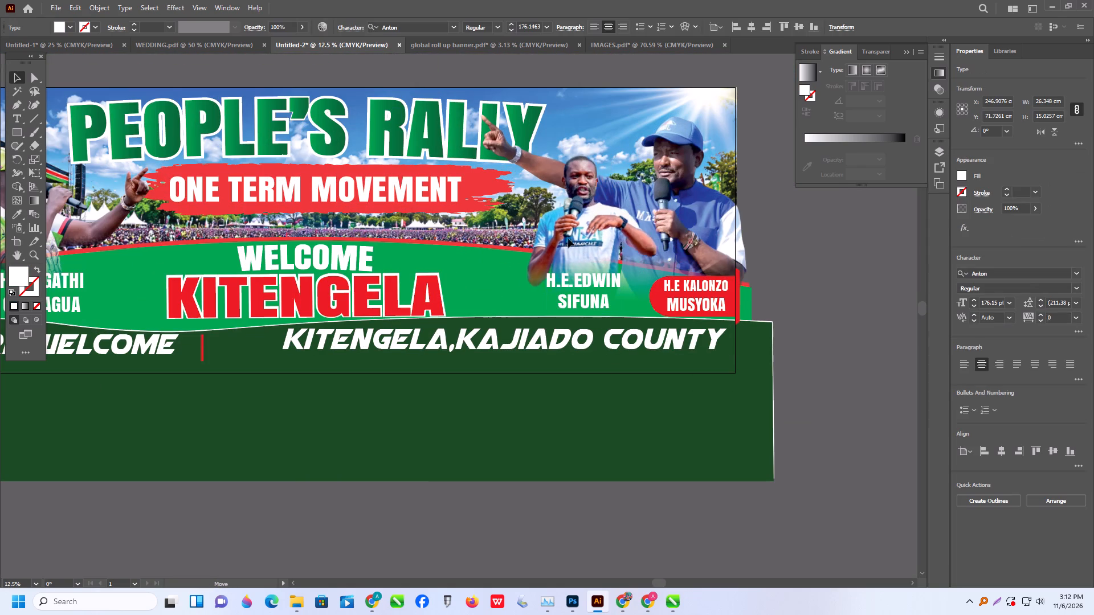
{"action": "left_click_drag", "start_coordinate": [568, 239], "coordinate": [565, 238]}
Enlarge the white-and-blue T-shirt speaker cutout proportionally to about 71 x 71 cm.
{"action": "left_click_drag", "start_coordinate": [506, 302], "coordinate": [478, 335], "text": "shift"}
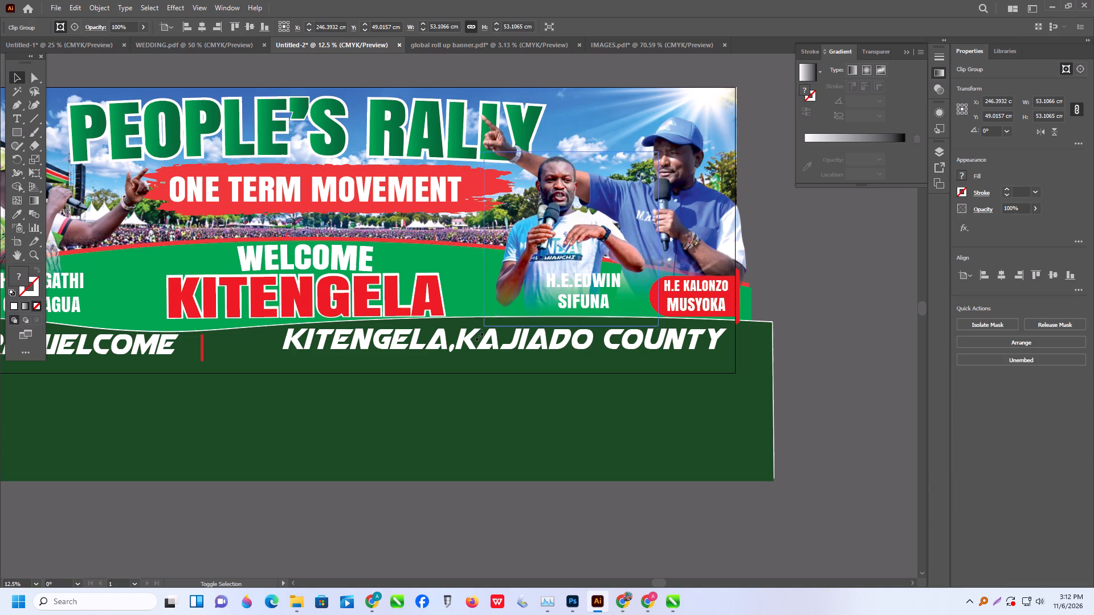
{"action": "left_click_drag", "start_coordinate": [478, 335], "coordinate": [473, 339], "text": "shift"}
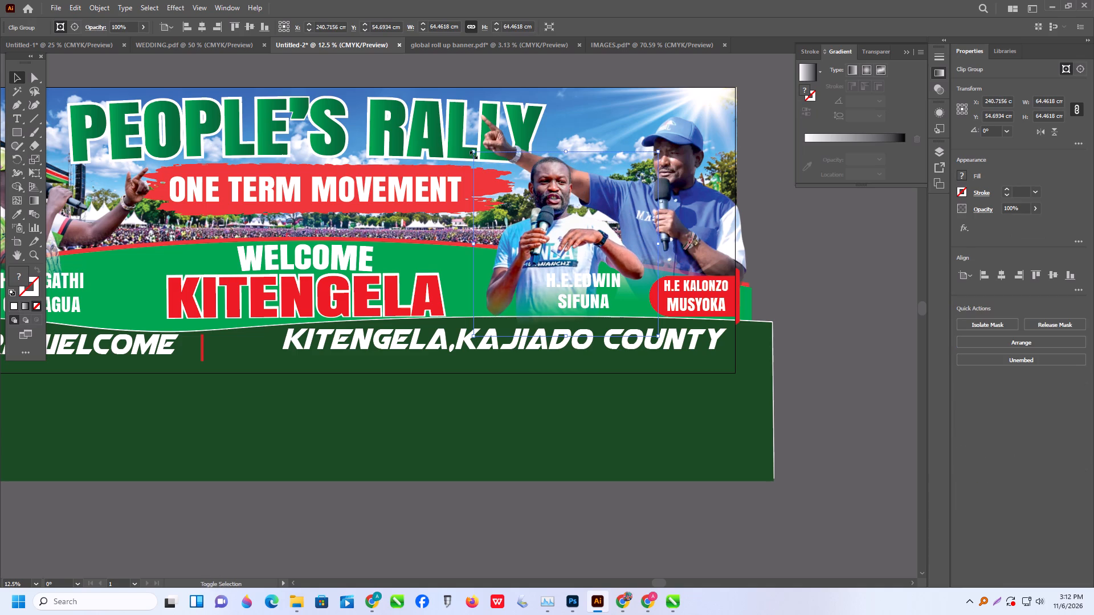
{"action": "left_click_drag", "start_coordinate": [472, 154], "coordinate": [455, 124], "text": "shift"}
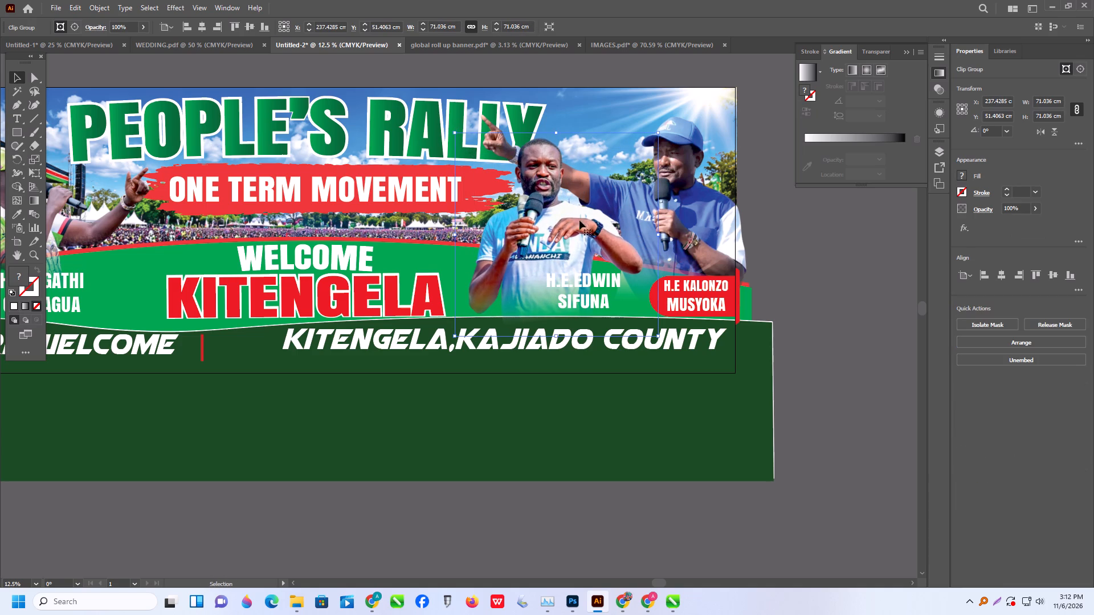
{"action": "left_click", "coordinate": [872, 318]}
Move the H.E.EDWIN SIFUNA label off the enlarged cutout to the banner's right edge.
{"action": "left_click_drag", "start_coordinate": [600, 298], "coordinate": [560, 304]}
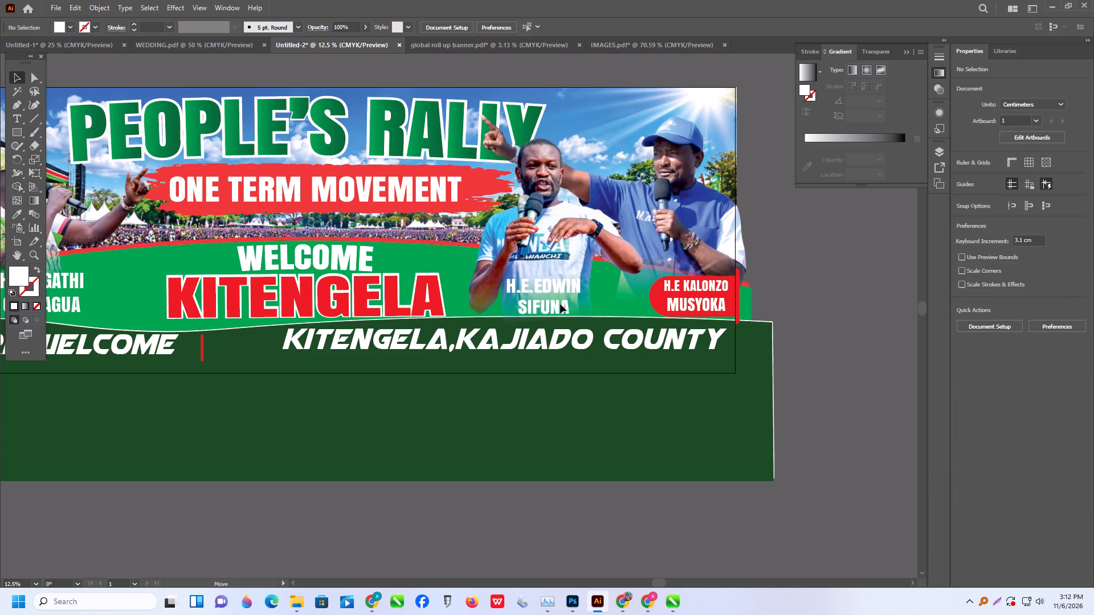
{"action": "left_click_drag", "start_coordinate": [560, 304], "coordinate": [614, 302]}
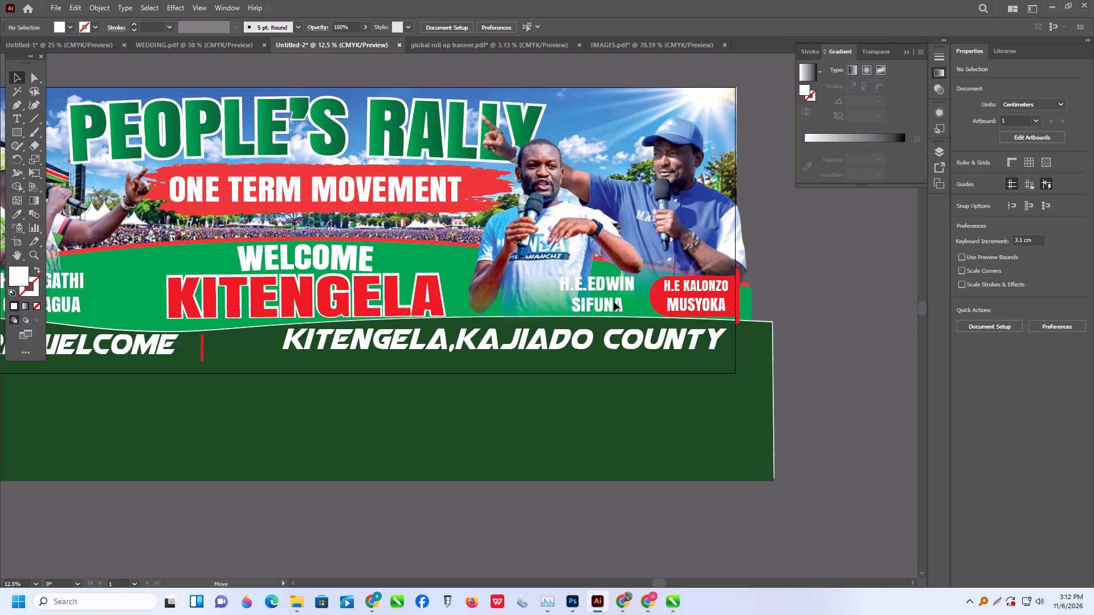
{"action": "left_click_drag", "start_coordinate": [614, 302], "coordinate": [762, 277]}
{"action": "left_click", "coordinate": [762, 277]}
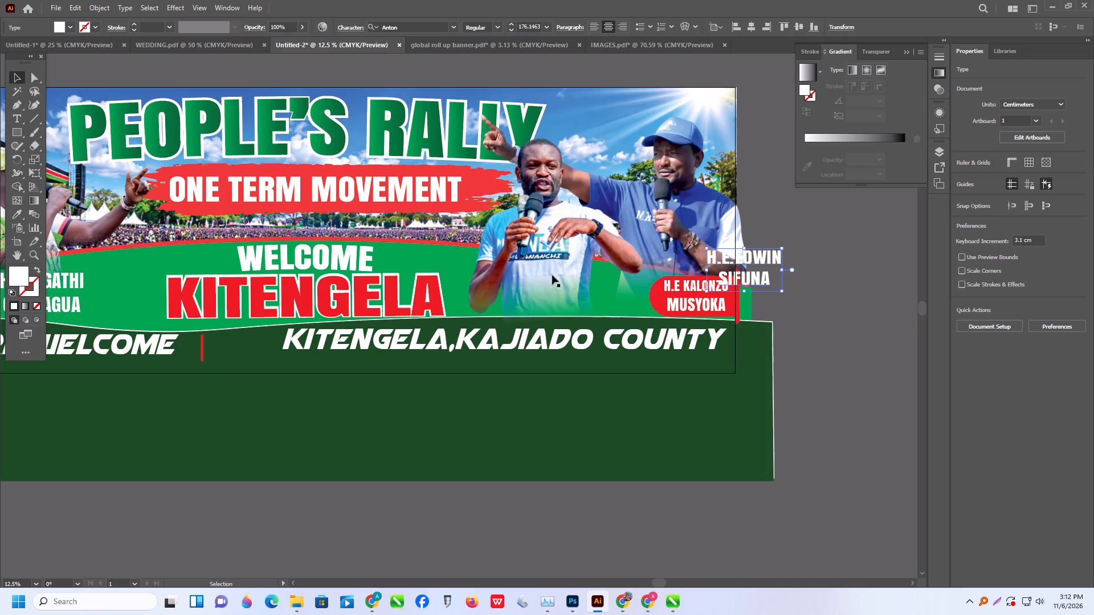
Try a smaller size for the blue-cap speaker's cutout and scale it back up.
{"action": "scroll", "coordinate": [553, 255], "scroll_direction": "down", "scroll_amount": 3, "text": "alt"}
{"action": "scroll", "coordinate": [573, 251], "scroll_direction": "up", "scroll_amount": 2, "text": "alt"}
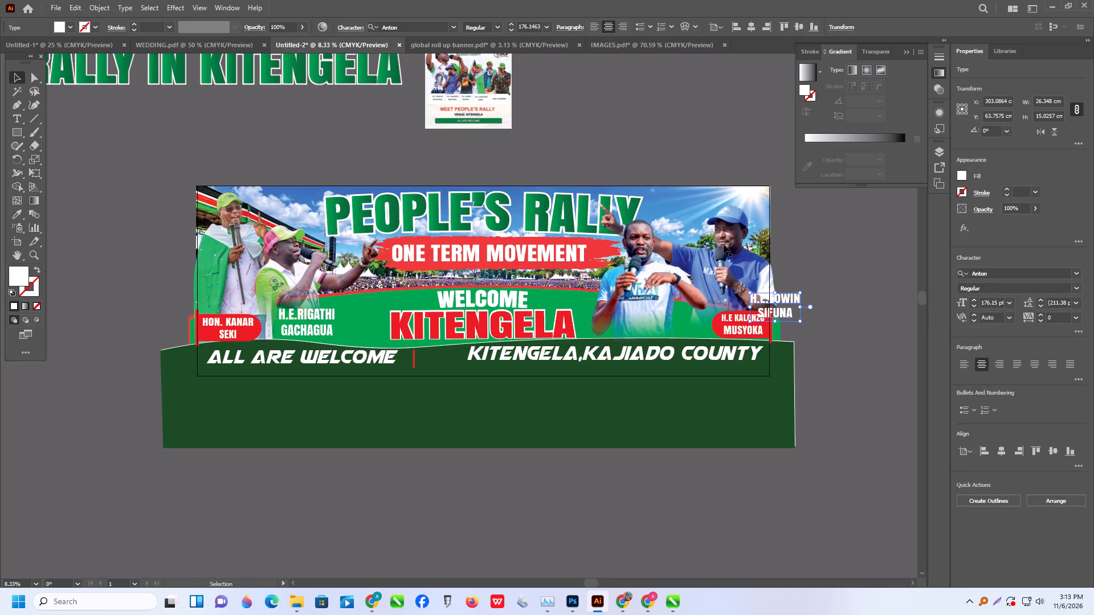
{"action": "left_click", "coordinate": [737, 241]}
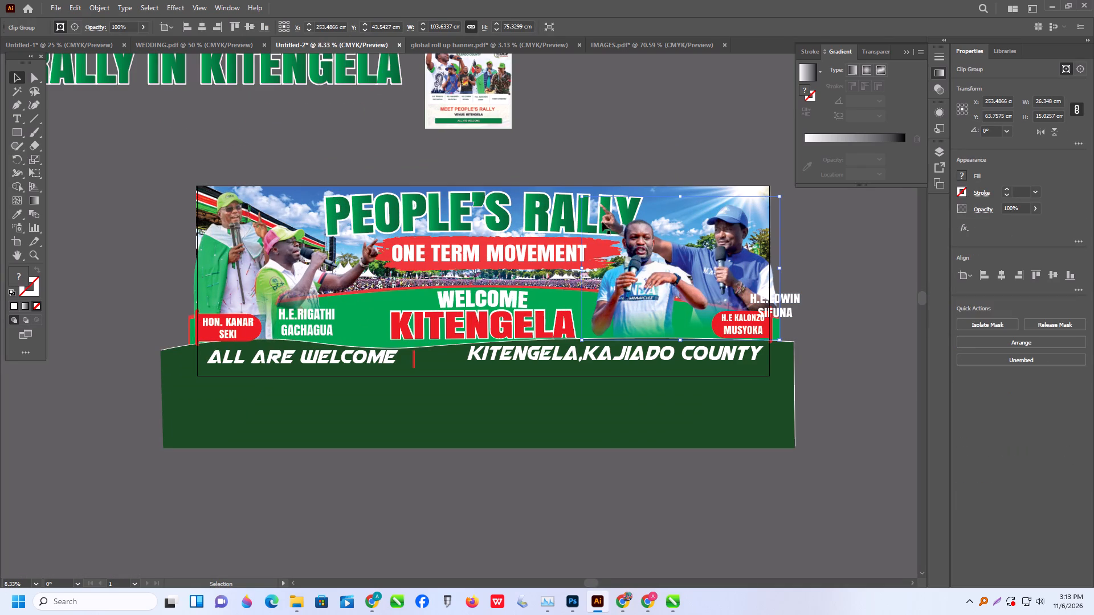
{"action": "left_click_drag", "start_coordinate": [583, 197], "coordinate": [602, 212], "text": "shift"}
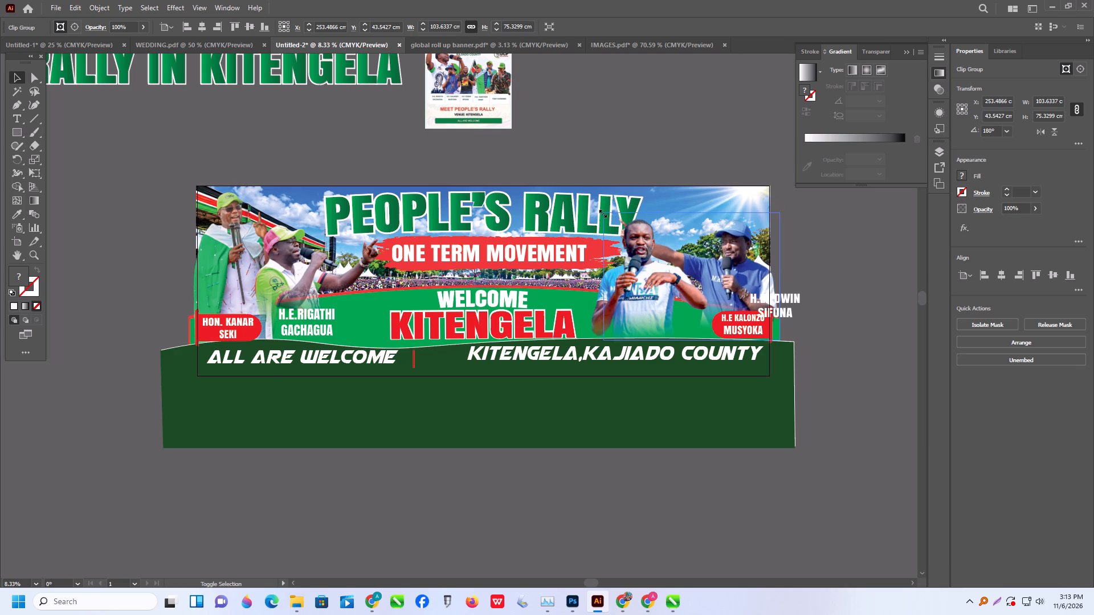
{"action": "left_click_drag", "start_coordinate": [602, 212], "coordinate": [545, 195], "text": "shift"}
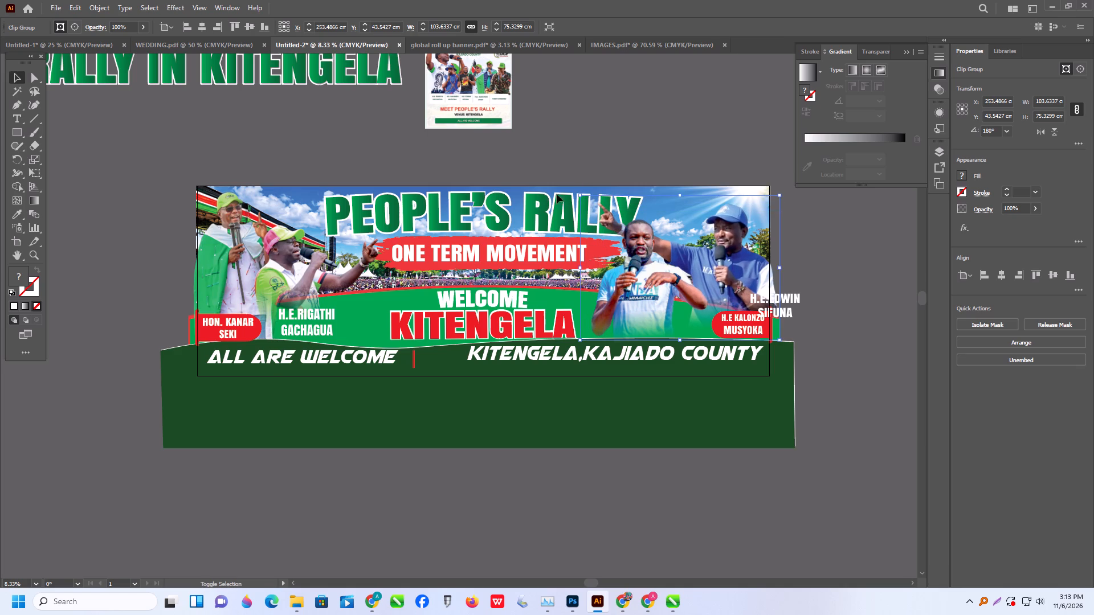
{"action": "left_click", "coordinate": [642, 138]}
Shift the H.E.RIGATHI GACHAGUA label and the pink-and-green-cap cutout toward the KITENGELA text, keeping the label beside the faded edge.
{"action": "scroll", "coordinate": [257, 313], "scroll_direction": "up", "scroll_amount": 2, "text": "alt"}
{"action": "scroll", "coordinate": [328, 334], "scroll_direction": "up", "scroll_amount": 1, "text": "alt"}
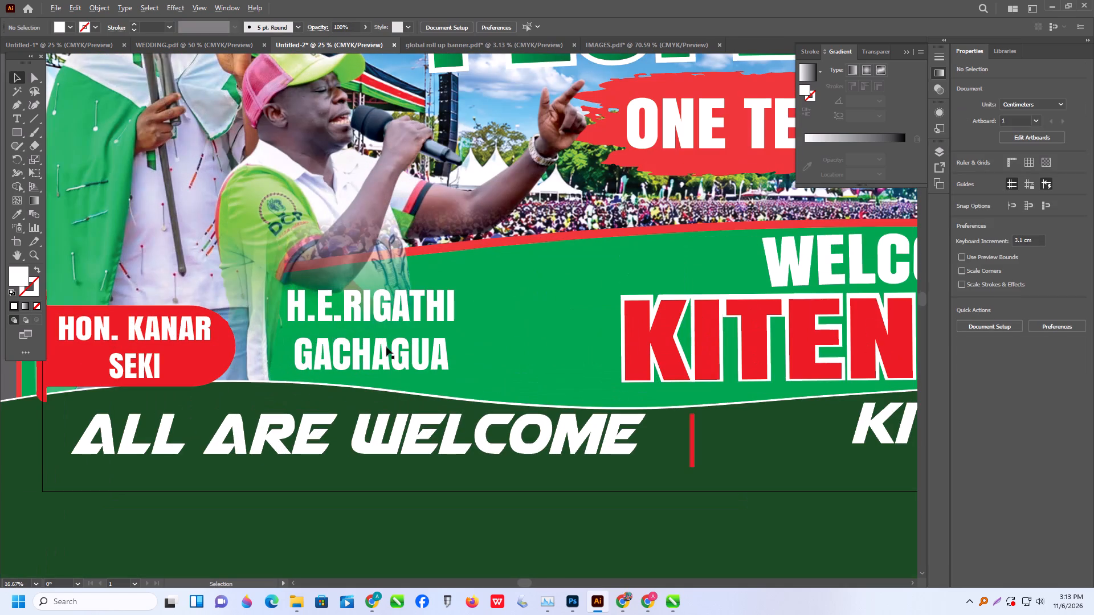
{"action": "left_click_drag", "start_coordinate": [413, 352], "coordinate": [499, 352]}
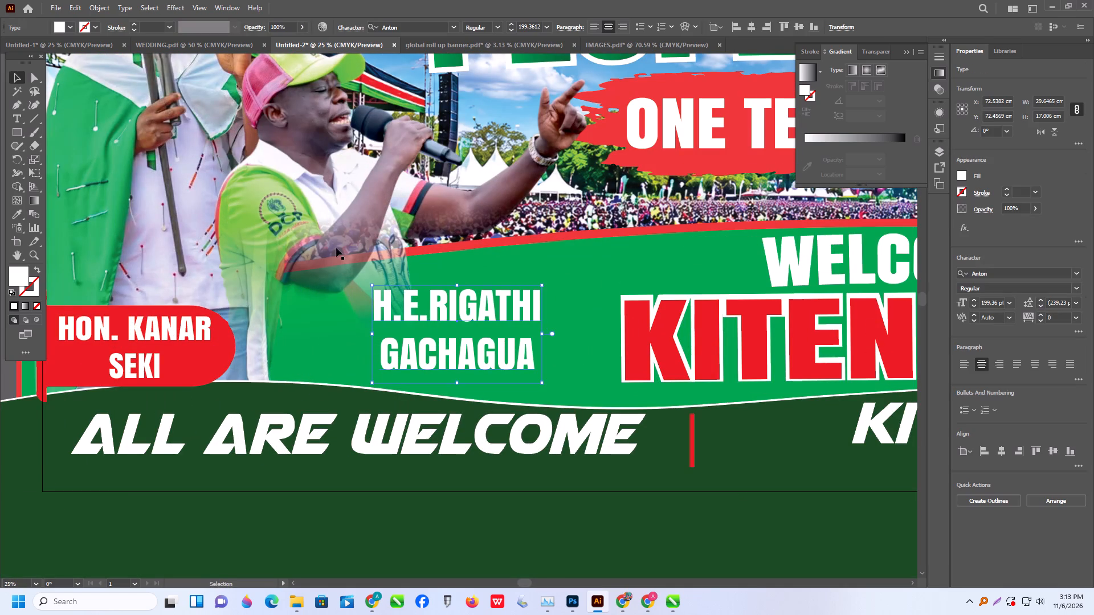
{"action": "left_click_drag", "start_coordinate": [336, 248], "coordinate": [348, 263]}
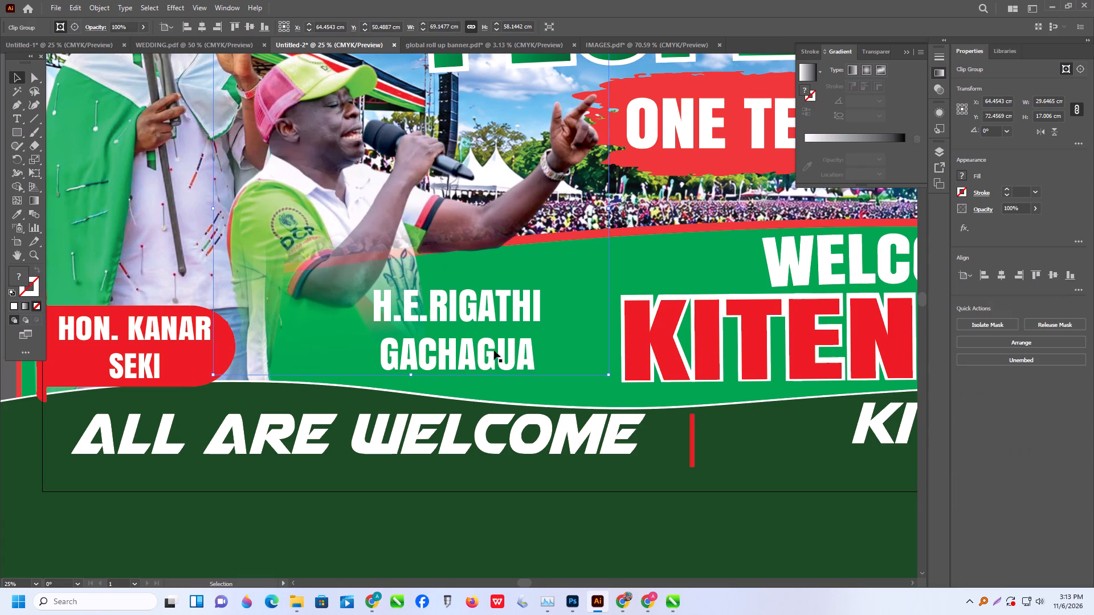
{"action": "left_click_drag", "start_coordinate": [497, 354], "coordinate": [520, 362]}
{"action": "scroll", "coordinate": [506, 363], "scroll_direction": "down", "scroll_amount": 7, "text": "alt"}
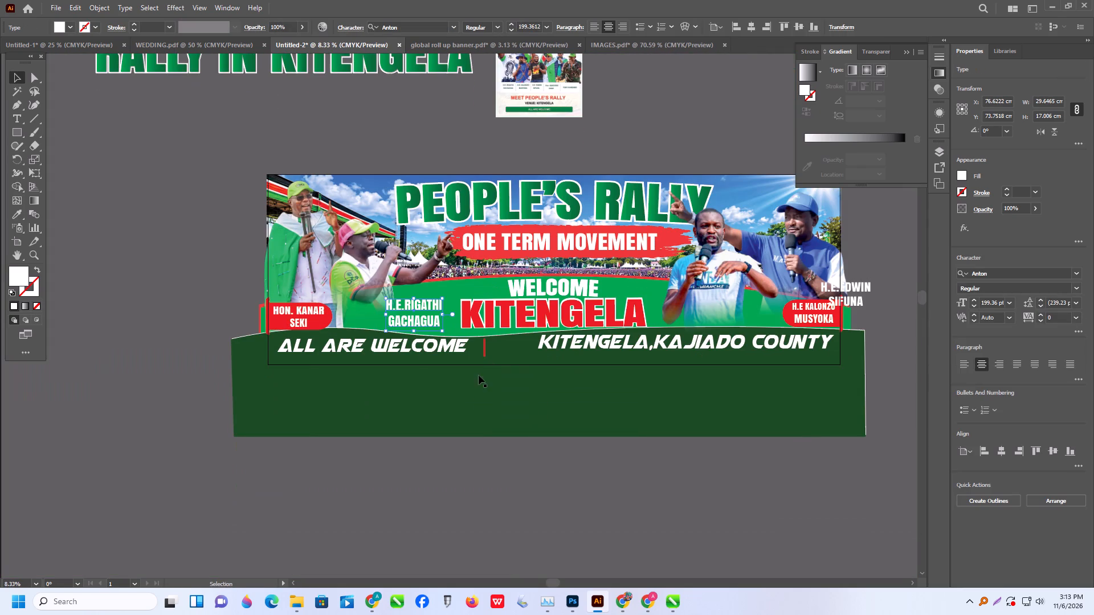
{"action": "left_click", "coordinate": [566, 495]}
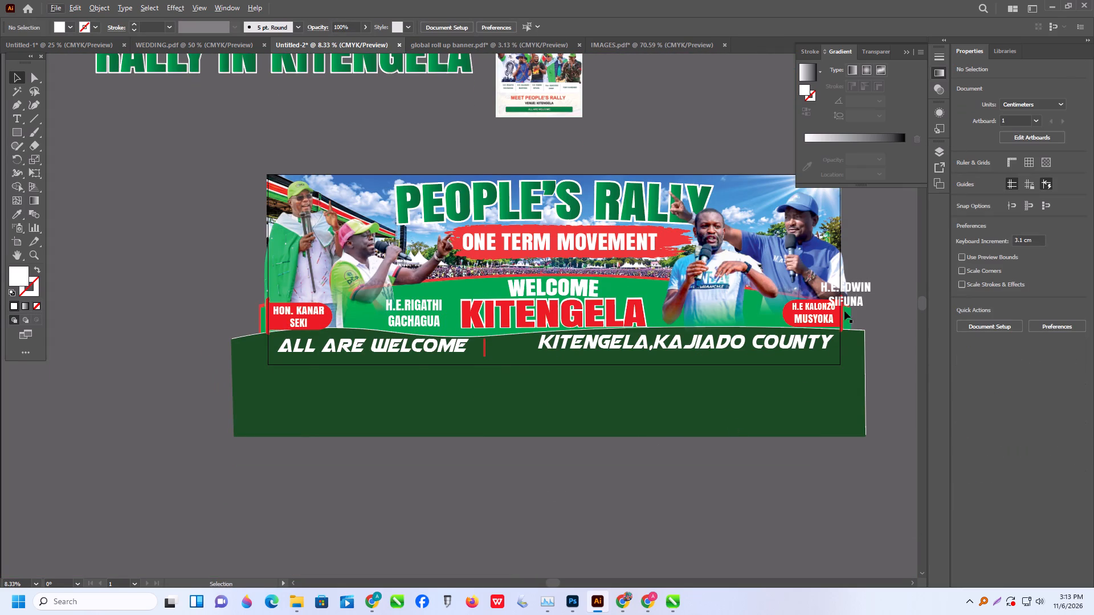
Place the H.E.EDWIN SIFUNA label back on the banner, beside the red H.E KALONZO MUSYOKA label.
{"action": "left_click_drag", "start_coordinate": [859, 290], "coordinate": [770, 307]}
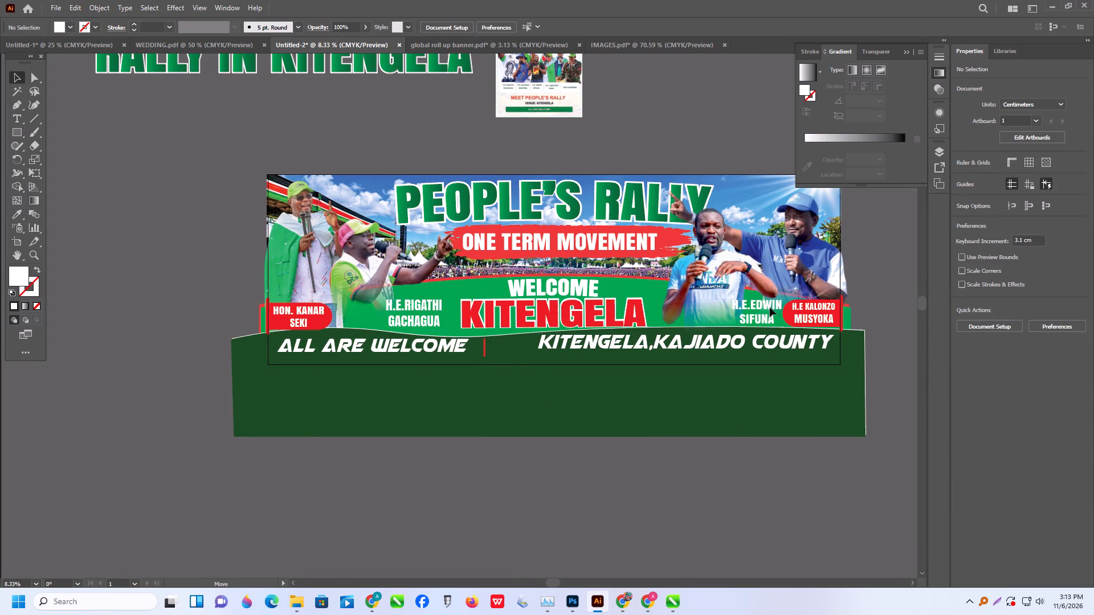
{"action": "left_click_drag", "start_coordinate": [770, 307], "coordinate": [766, 307]}
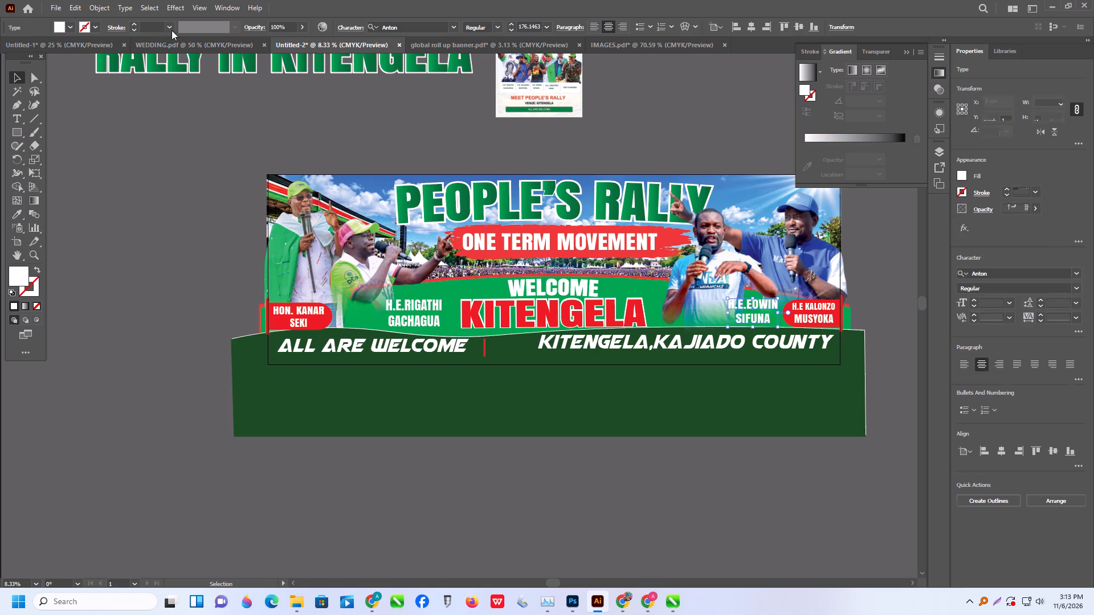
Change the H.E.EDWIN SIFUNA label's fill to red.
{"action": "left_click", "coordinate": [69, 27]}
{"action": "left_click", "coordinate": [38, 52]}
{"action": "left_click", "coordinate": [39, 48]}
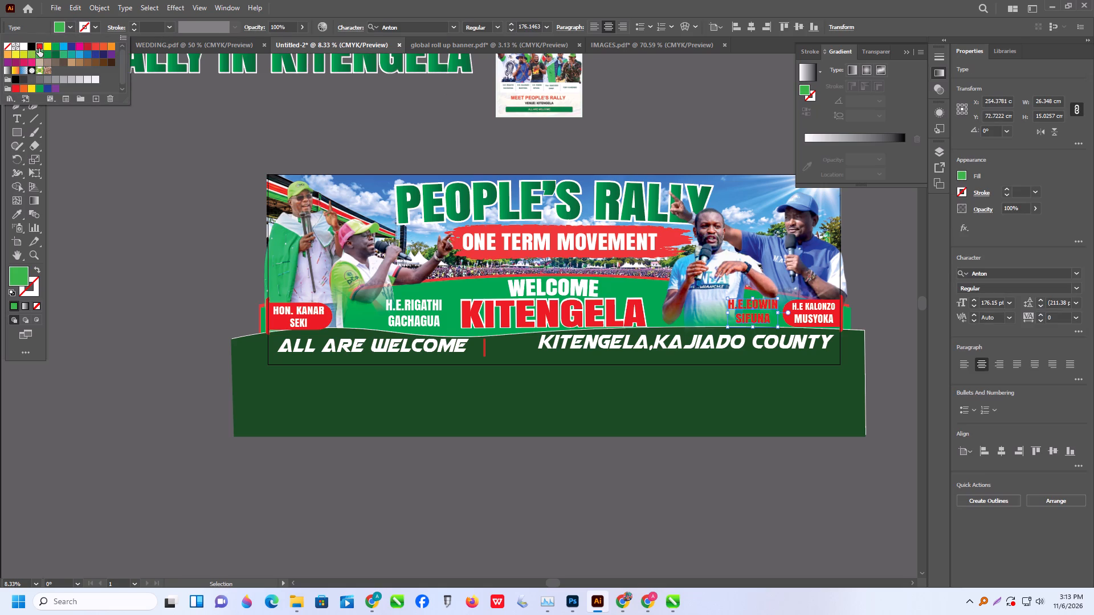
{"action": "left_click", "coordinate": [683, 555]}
Raise the white T-shirt speaker's cutout slightly and move the H.E.EDWIN SIFUNA label under it, away from the KALONZO label.
{"action": "scroll", "coordinate": [737, 464], "scroll_direction": "up", "scroll_amount": 1, "text": "alt"}
{"action": "scroll", "coordinate": [711, 327], "scroll_direction": "up", "scroll_amount": 1}
{"action": "left_click_drag", "start_coordinate": [681, 210], "coordinate": [691, 184]}
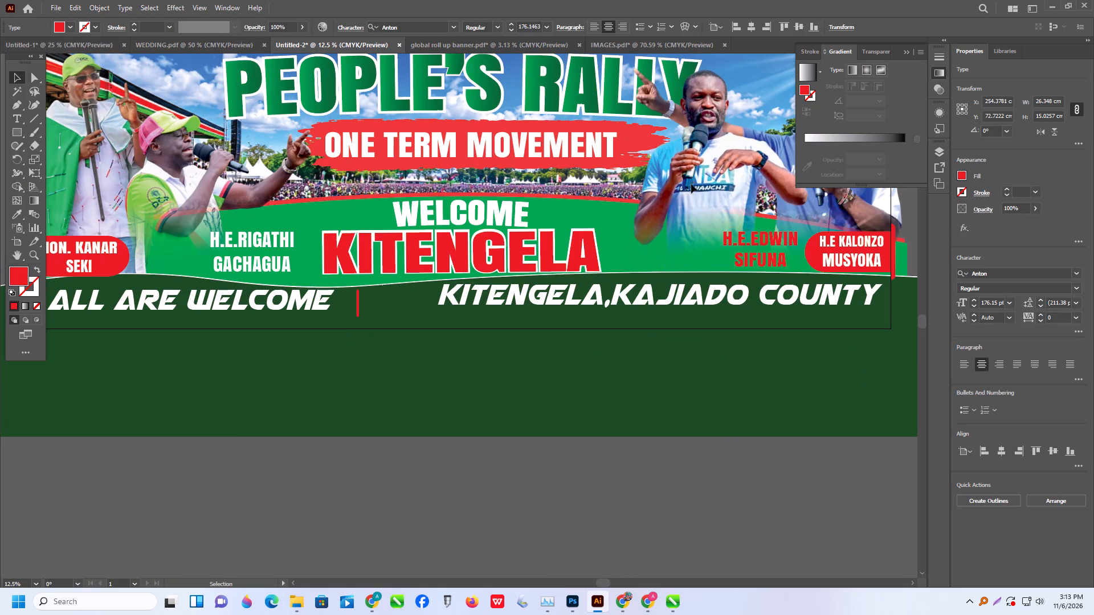
{"action": "left_click_drag", "start_coordinate": [691, 184], "coordinate": [693, 181]}
{"action": "left_click_drag", "start_coordinate": [742, 532], "coordinate": [742, 520]}
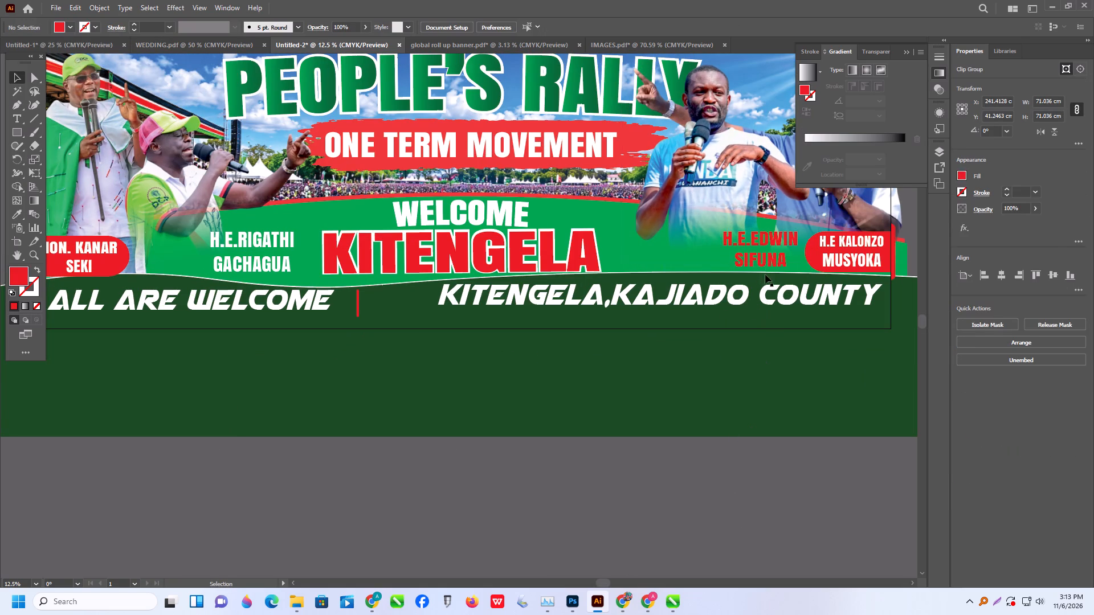
{"action": "left_click_drag", "start_coordinate": [771, 260], "coordinate": [724, 263]}
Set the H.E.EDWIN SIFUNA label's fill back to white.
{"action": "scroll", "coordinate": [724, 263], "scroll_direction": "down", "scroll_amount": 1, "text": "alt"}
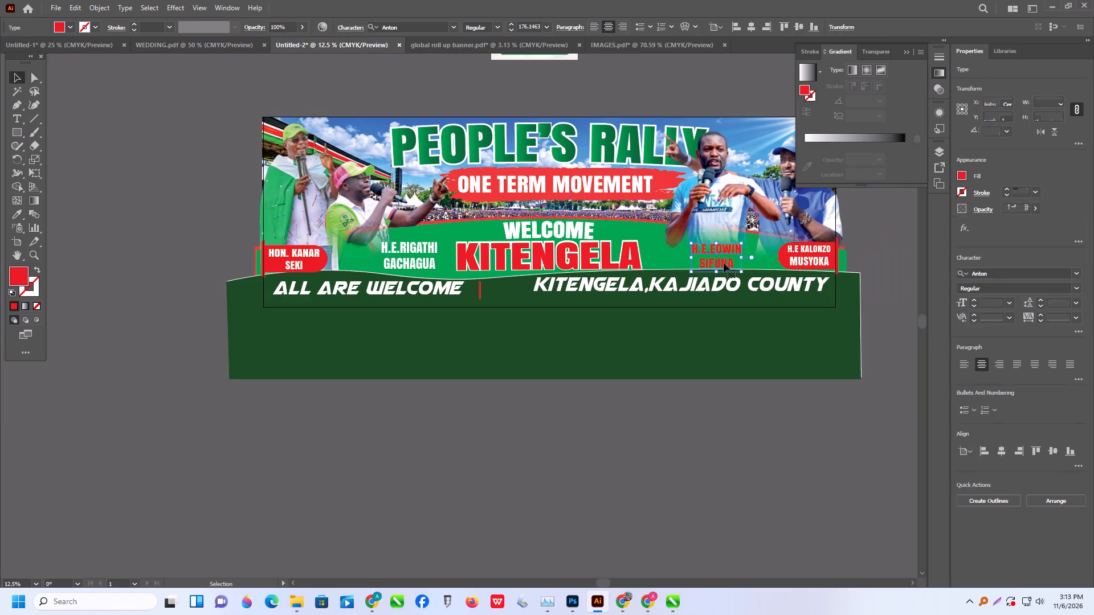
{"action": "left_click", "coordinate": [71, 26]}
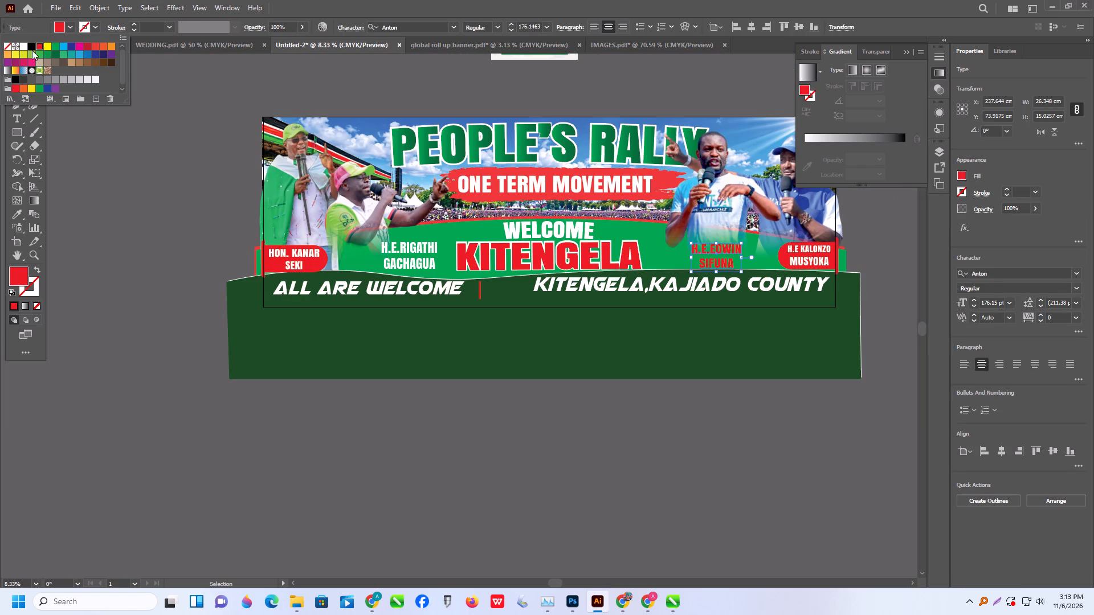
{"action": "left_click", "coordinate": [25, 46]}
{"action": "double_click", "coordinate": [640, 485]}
Lower the white T-shirt and blue-cap speakers' cutouts, bringing the blue-cap speaker inward from the banner's edge.
{"action": "scroll", "coordinate": [541, 468], "scroll_direction": "down", "scroll_amount": 1, "text": "alt"}
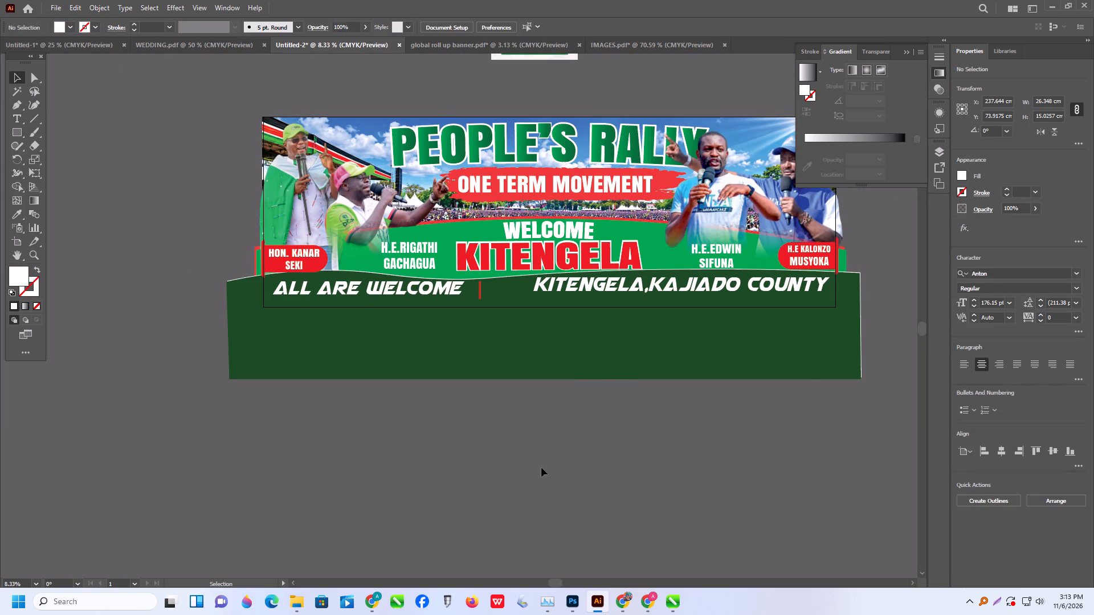
{"action": "scroll", "coordinate": [541, 457], "scroll_direction": "up", "scroll_amount": 2}
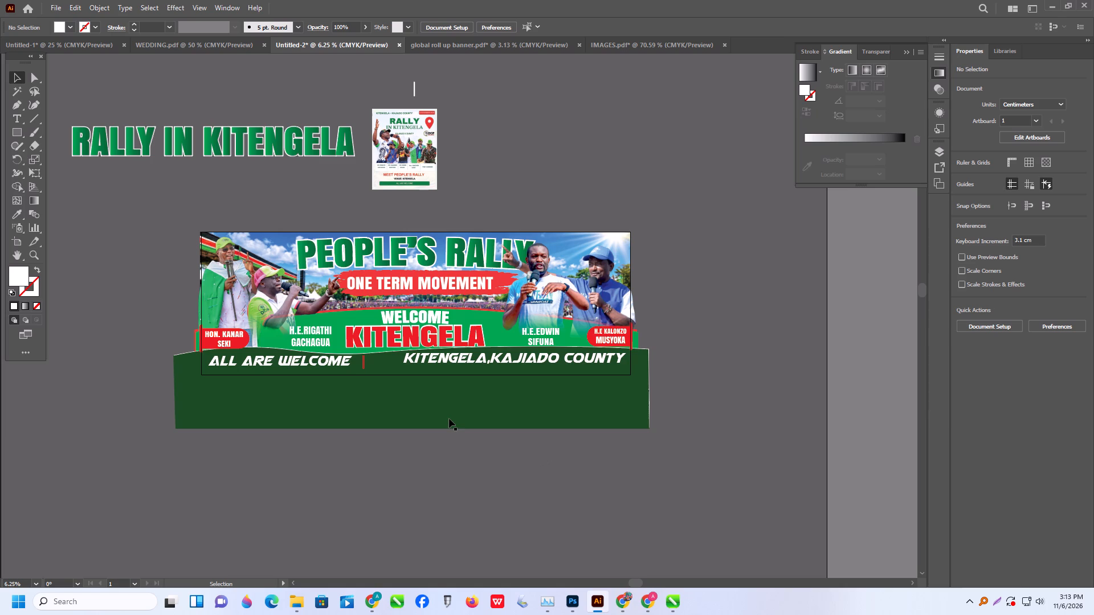
{"action": "scroll", "coordinate": [417, 155], "scroll_direction": "up", "scroll_amount": 1}
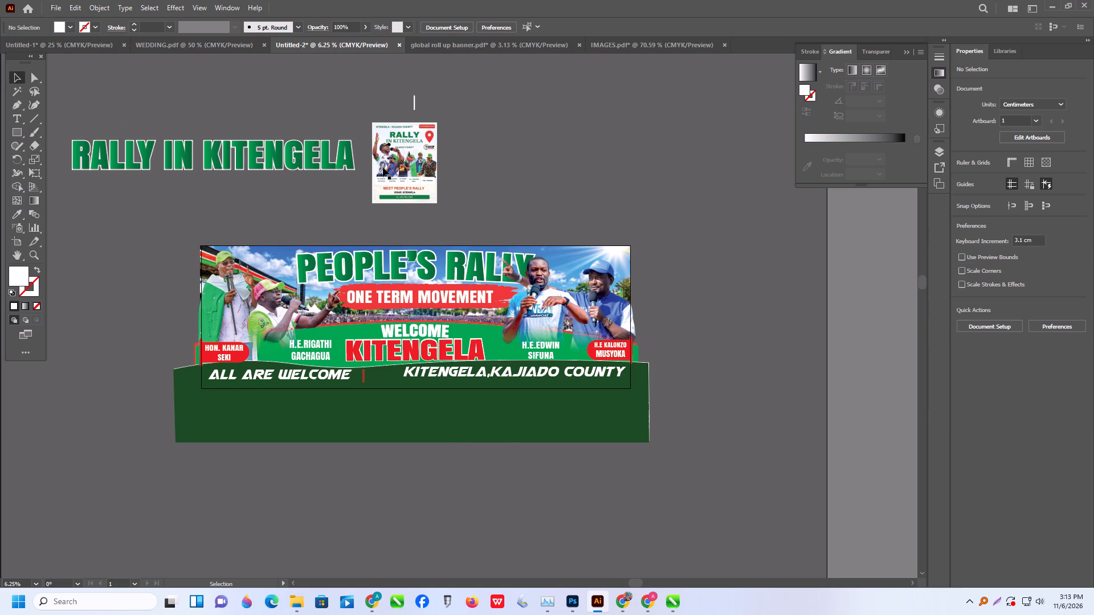
{"action": "scroll", "coordinate": [383, 167], "scroll_direction": "up", "scroll_amount": 1, "text": "alt"}
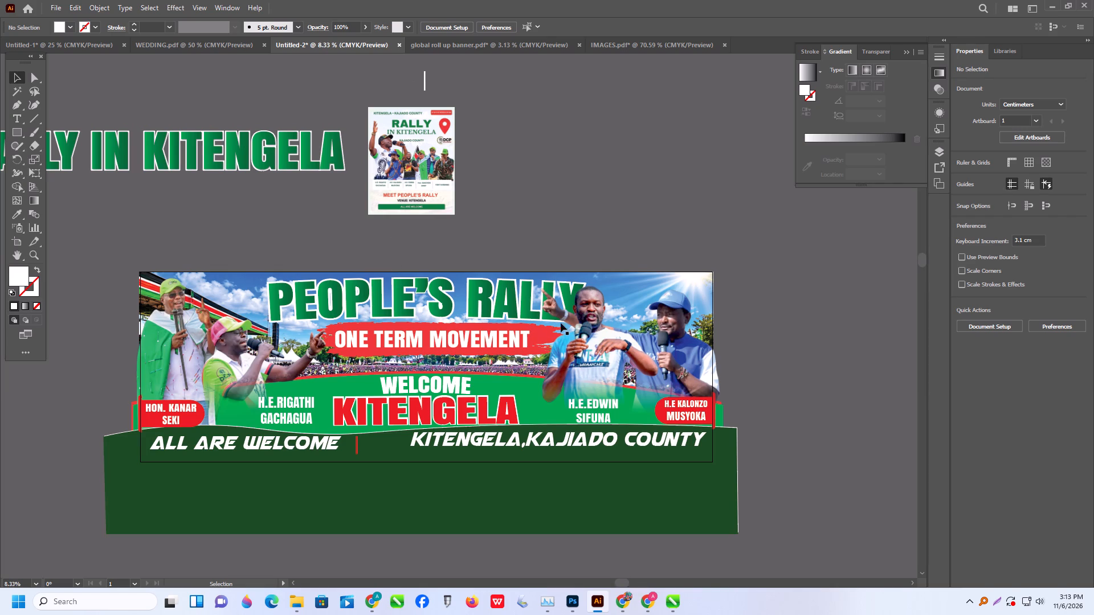
{"action": "left_click", "coordinate": [553, 313]}
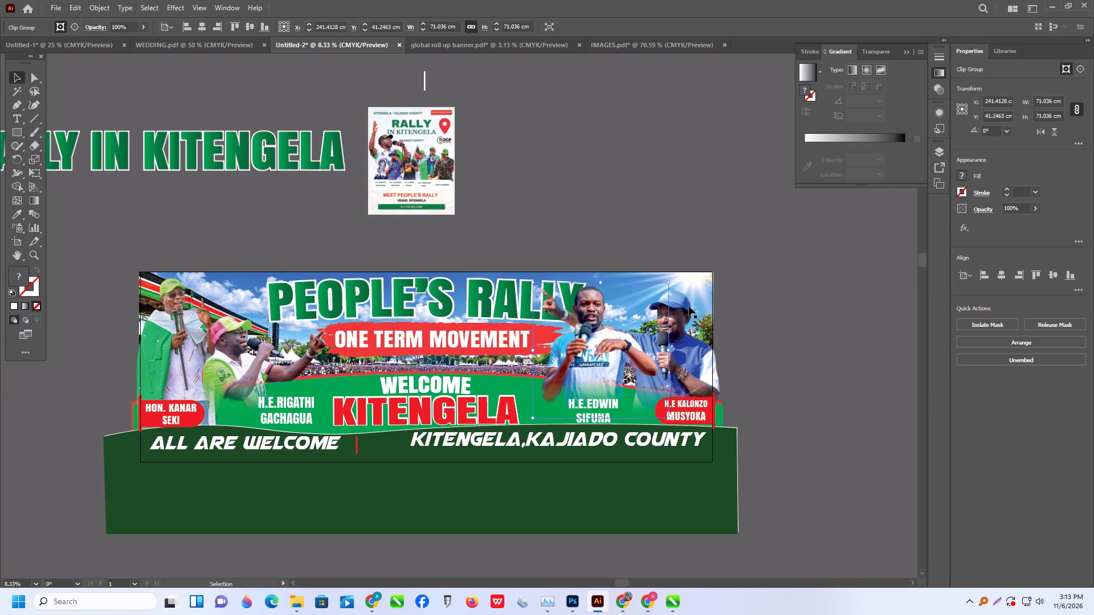
{"action": "left_click", "coordinate": [677, 307]}
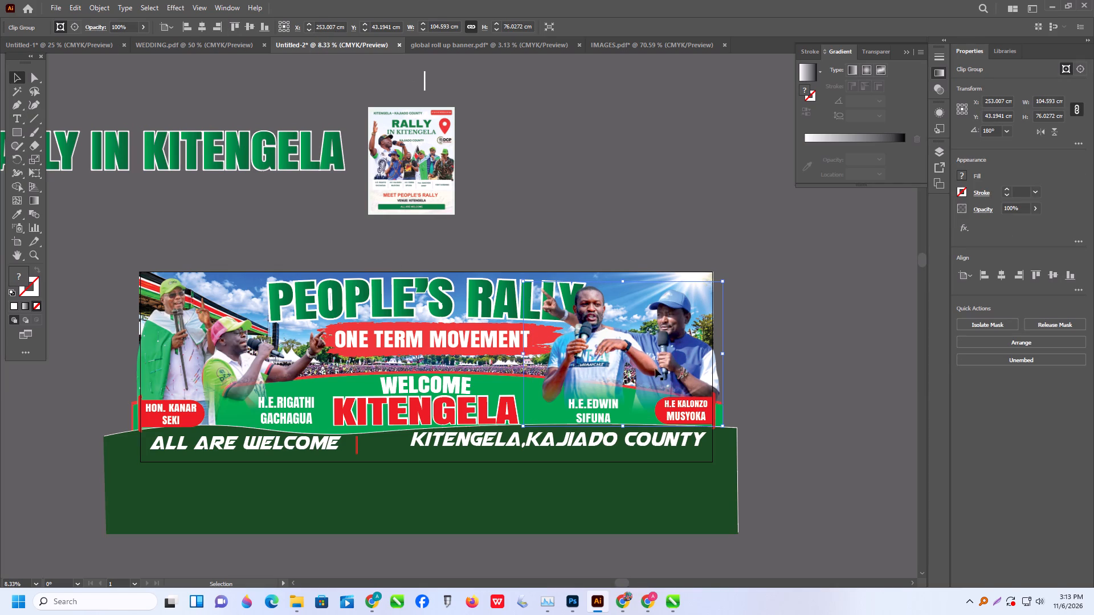
{"action": "scroll", "coordinate": [654, 322], "scroll_direction": "up", "scroll_amount": 2, "text": "alt"}
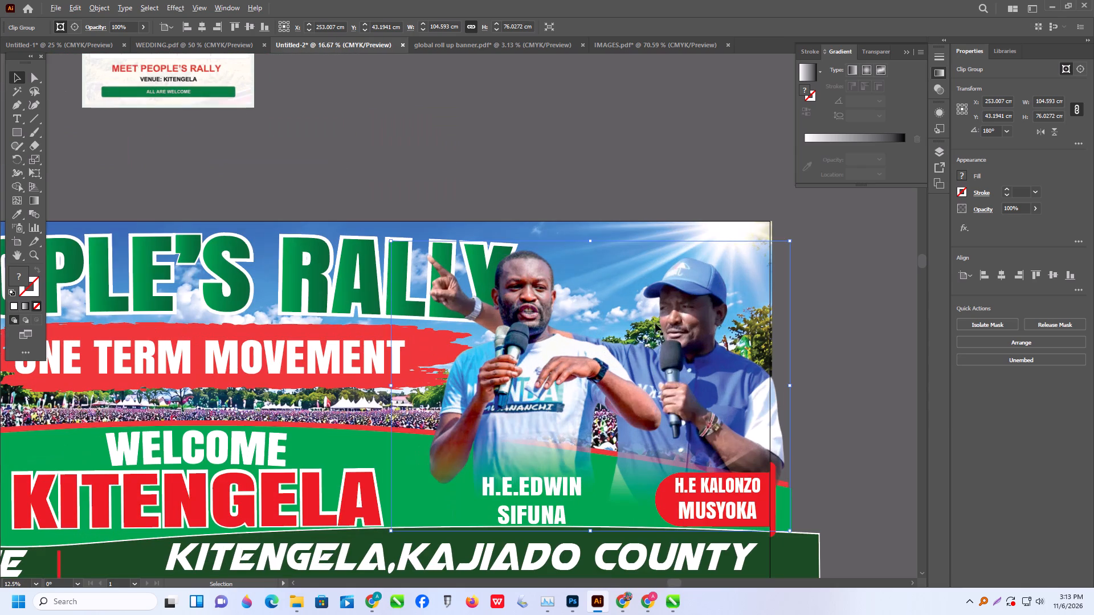
{"action": "left_click_drag", "start_coordinate": [676, 349], "coordinate": [667, 355]}
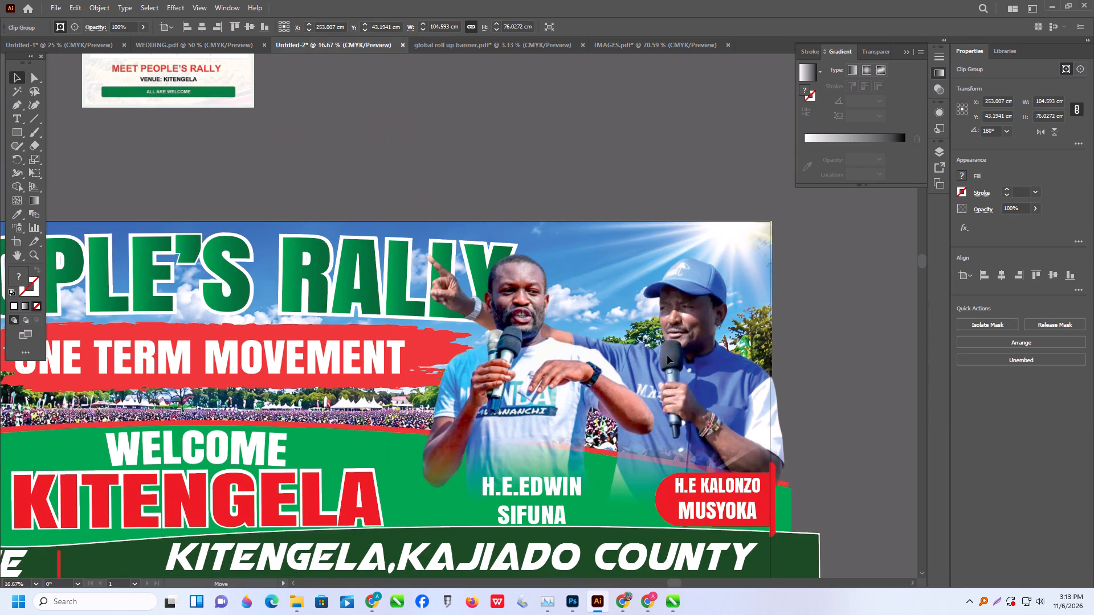
{"action": "left_click_drag", "start_coordinate": [667, 355], "coordinate": [672, 366]}
{"action": "left_click_drag", "start_coordinate": [710, 309], "coordinate": [717, 337]}
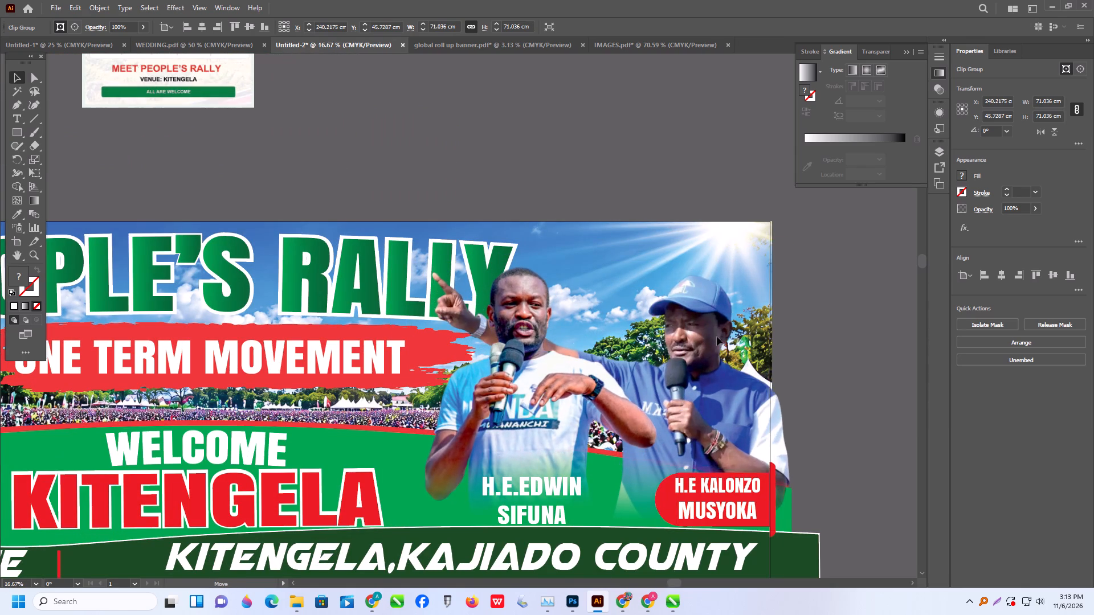
{"action": "left_click_drag", "start_coordinate": [717, 337], "coordinate": [699, 330]}
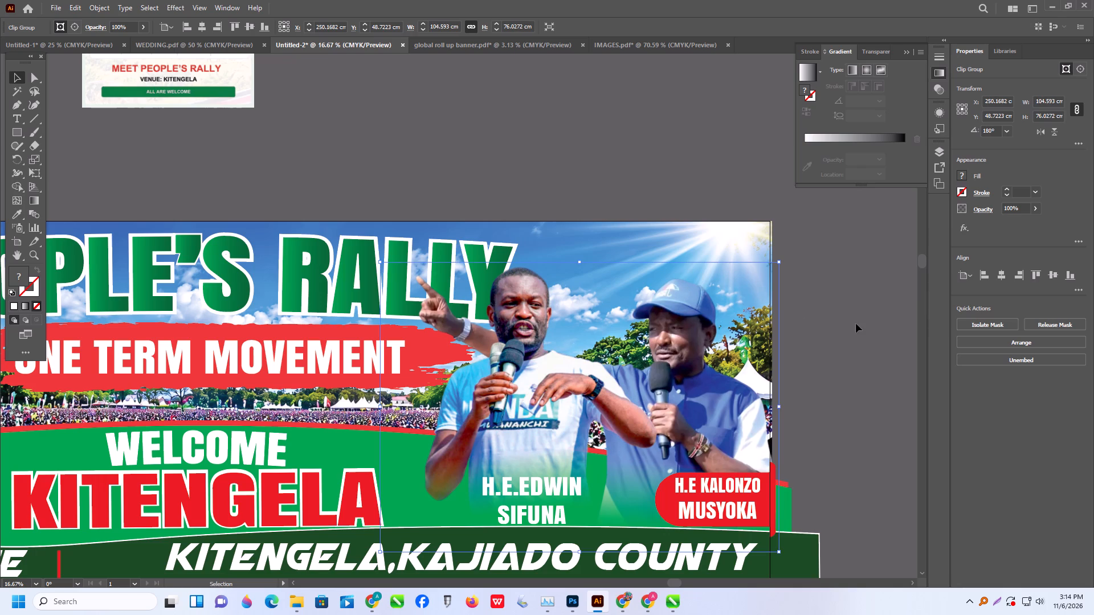
{"action": "left_click", "coordinate": [856, 323]}
Nudge the dark green footer group and the H.E.RIGATHI GACHAGUA label slightly.
{"action": "scroll", "coordinate": [836, 323], "scroll_direction": "down", "scroll_amount": 2, "text": "alt"}
{"action": "scroll", "coordinate": [791, 327], "scroll_direction": "down", "scroll_amount": 2}
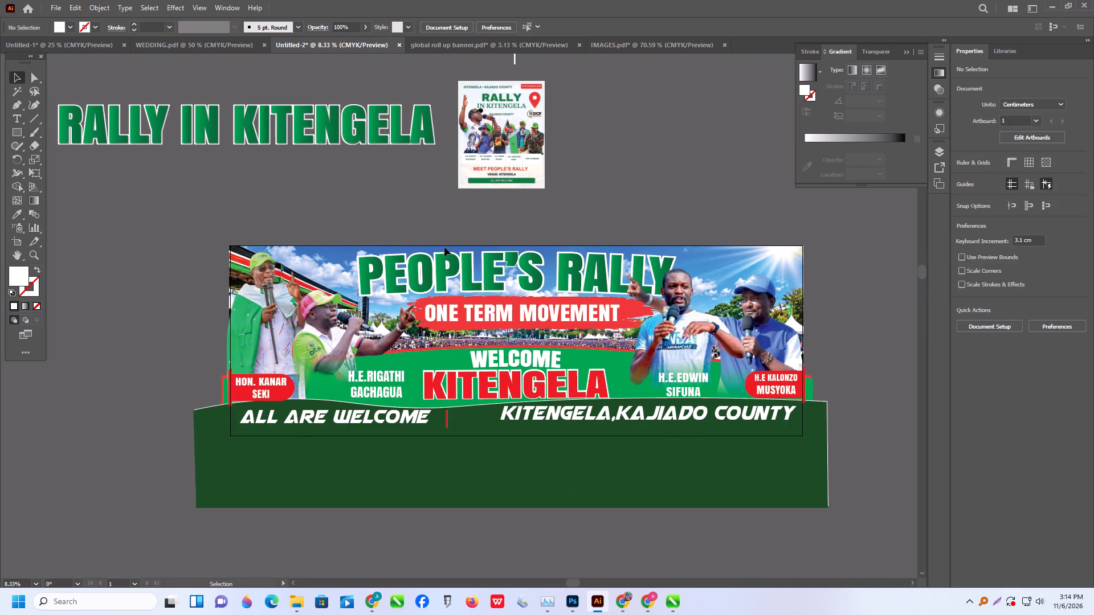
{"action": "scroll", "coordinate": [444, 247], "scroll_direction": "down", "scroll_amount": 2}
{"action": "scroll", "coordinate": [369, 405], "scroll_direction": "up", "scroll_amount": 1, "text": "alt"}
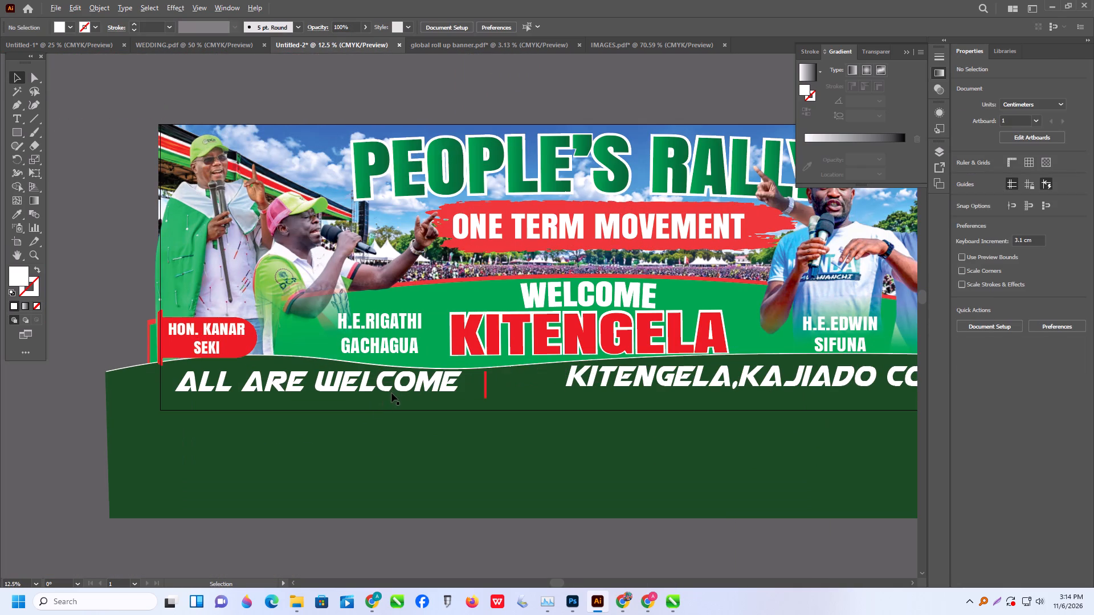
{"action": "left_click", "coordinate": [394, 389]}
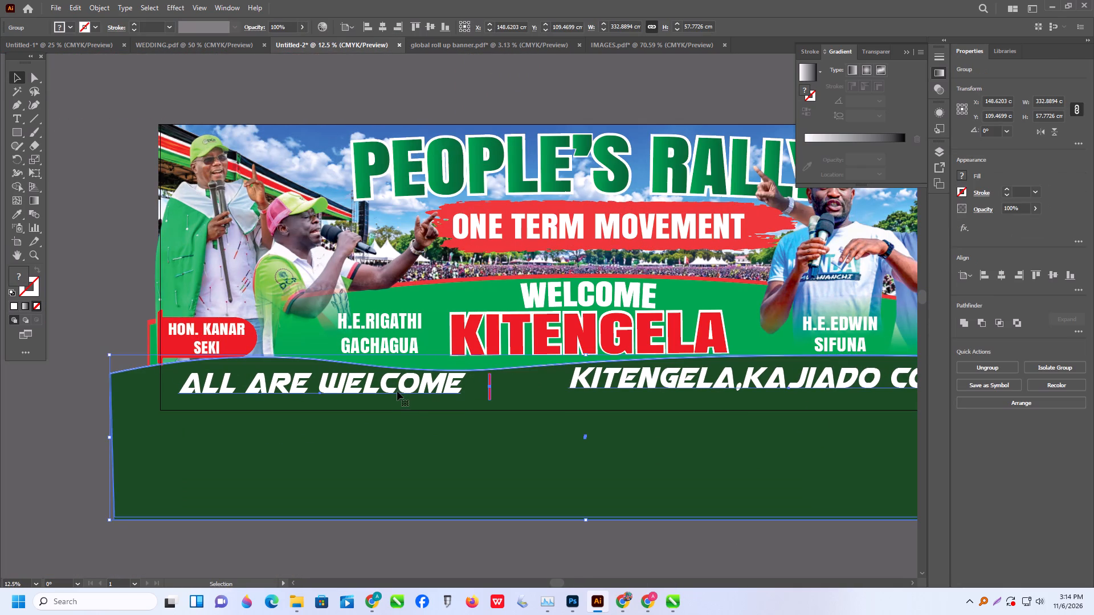
{"action": "scroll", "coordinate": [336, 404], "scroll_direction": "down", "scroll_amount": 1}
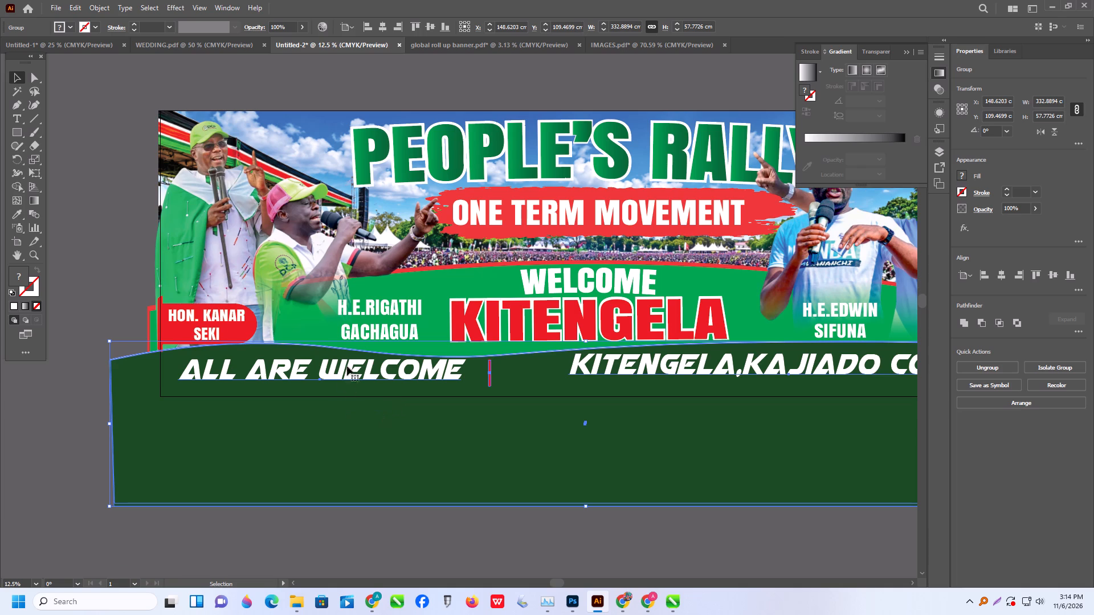
{"action": "left_click", "coordinate": [380, 310]}
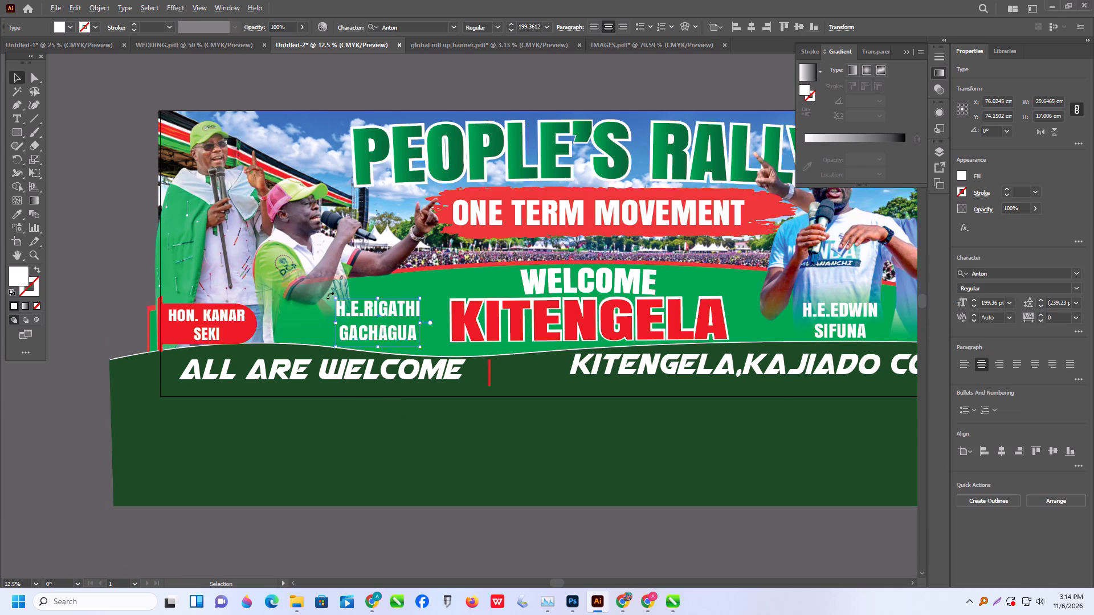
{"action": "scroll", "coordinate": [330, 296], "scroll_direction": "down", "scroll_amount": 1, "text": "alt"}
{"action": "left_click", "coordinate": [567, 457]}
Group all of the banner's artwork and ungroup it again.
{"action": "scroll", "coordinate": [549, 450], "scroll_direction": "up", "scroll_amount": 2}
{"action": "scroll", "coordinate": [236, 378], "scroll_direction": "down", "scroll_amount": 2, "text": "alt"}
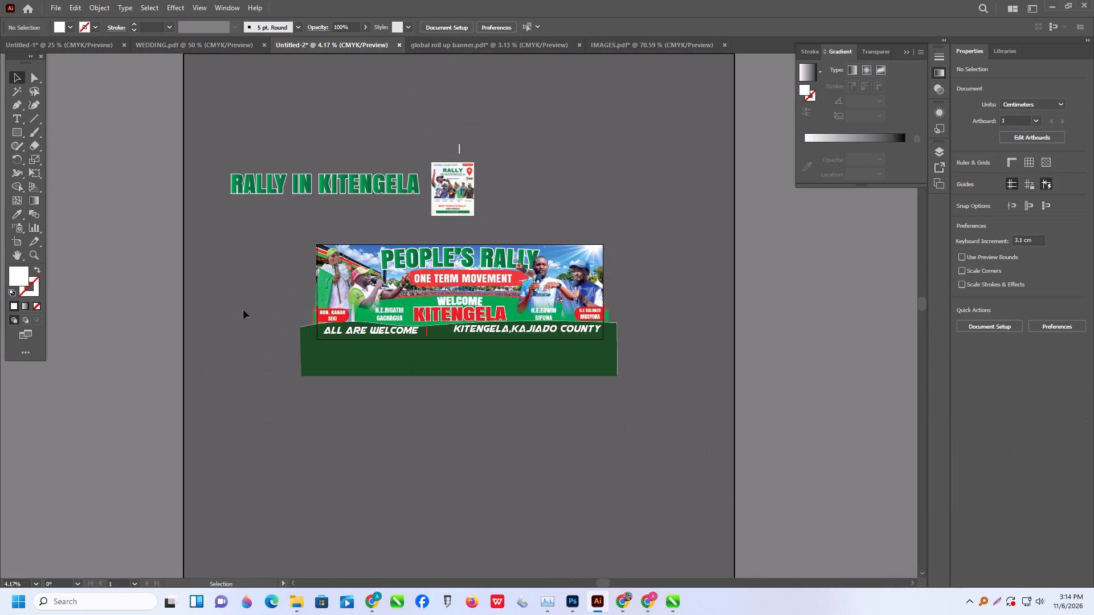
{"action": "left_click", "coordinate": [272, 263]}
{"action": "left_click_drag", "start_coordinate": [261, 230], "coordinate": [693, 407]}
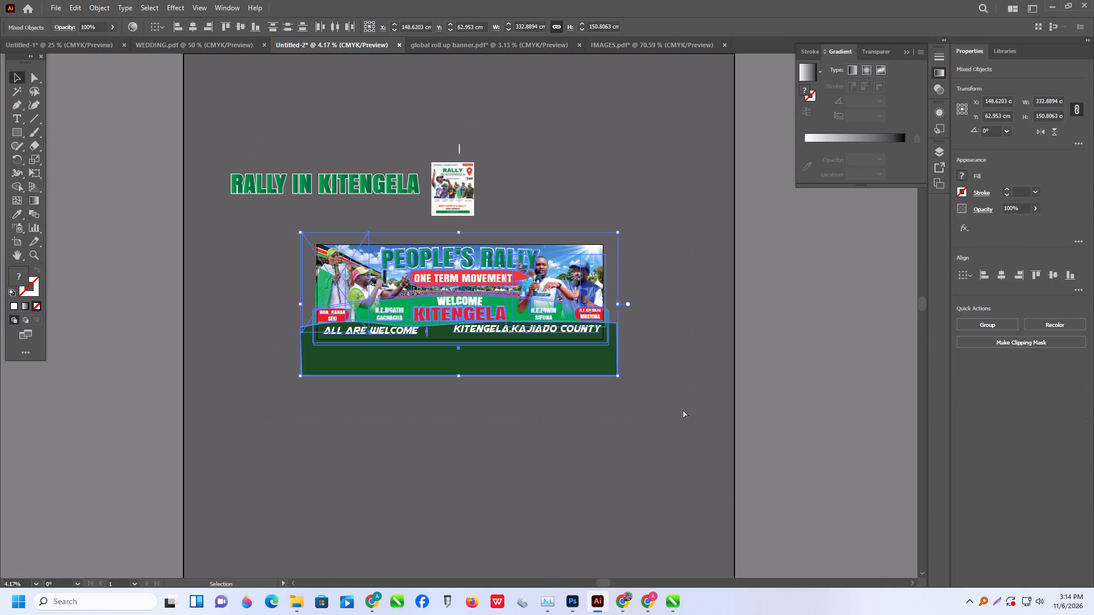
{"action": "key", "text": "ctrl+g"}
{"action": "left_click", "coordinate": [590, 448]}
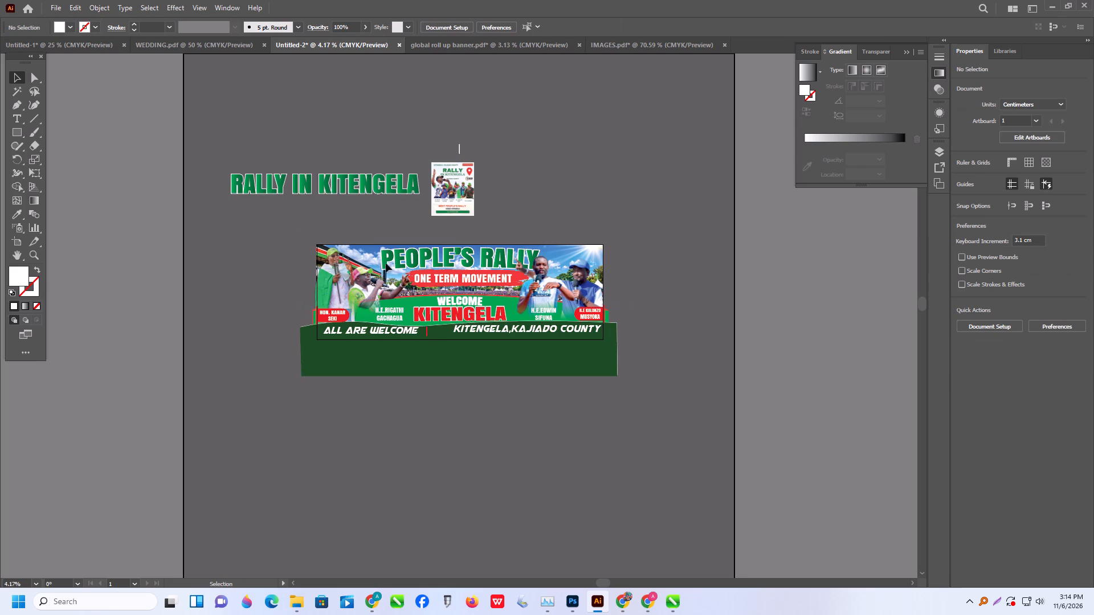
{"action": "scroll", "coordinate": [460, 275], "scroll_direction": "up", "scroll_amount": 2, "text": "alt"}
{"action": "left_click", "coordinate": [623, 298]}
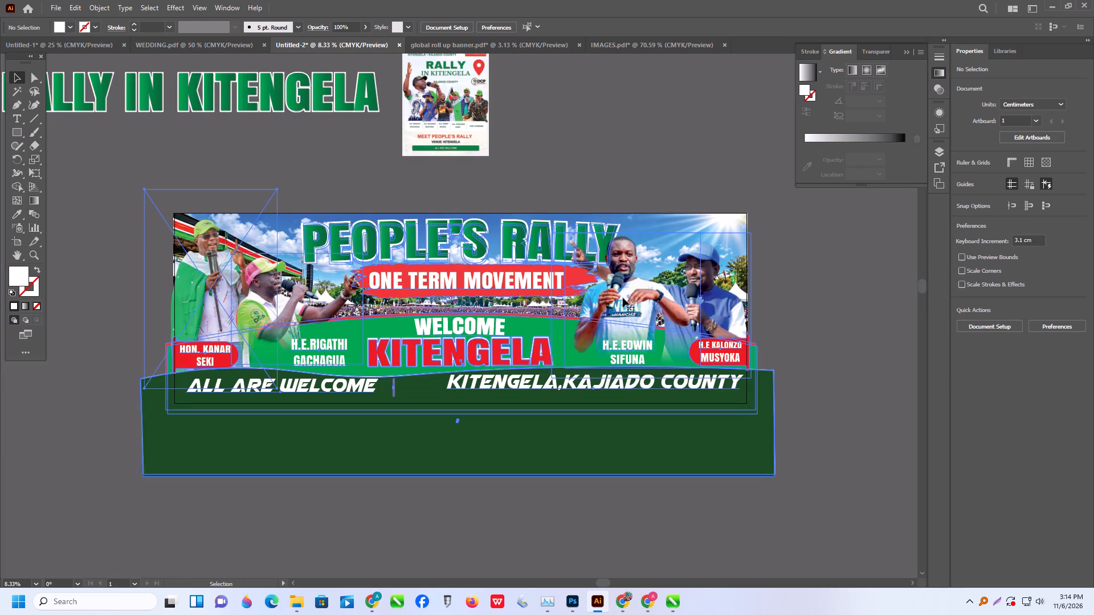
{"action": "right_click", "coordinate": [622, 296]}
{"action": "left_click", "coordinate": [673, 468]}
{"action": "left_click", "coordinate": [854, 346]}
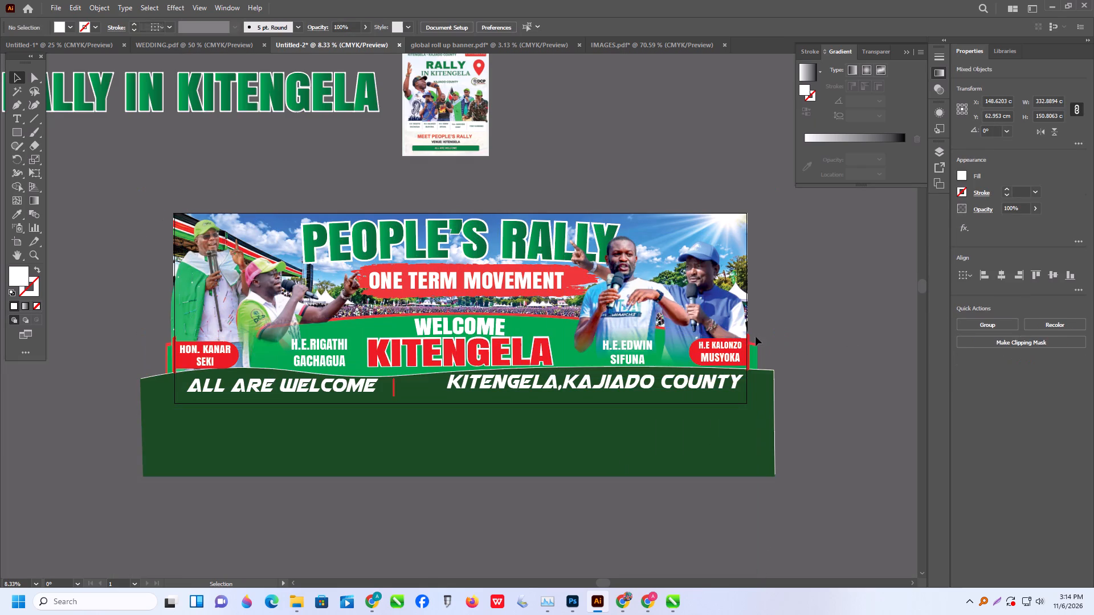
Move the white T-shirt speaker's cutout closer to the blue-cap speaker and slightly lower on the banner.
{"action": "left_click_drag", "start_coordinate": [631, 309], "coordinate": [642, 306]}
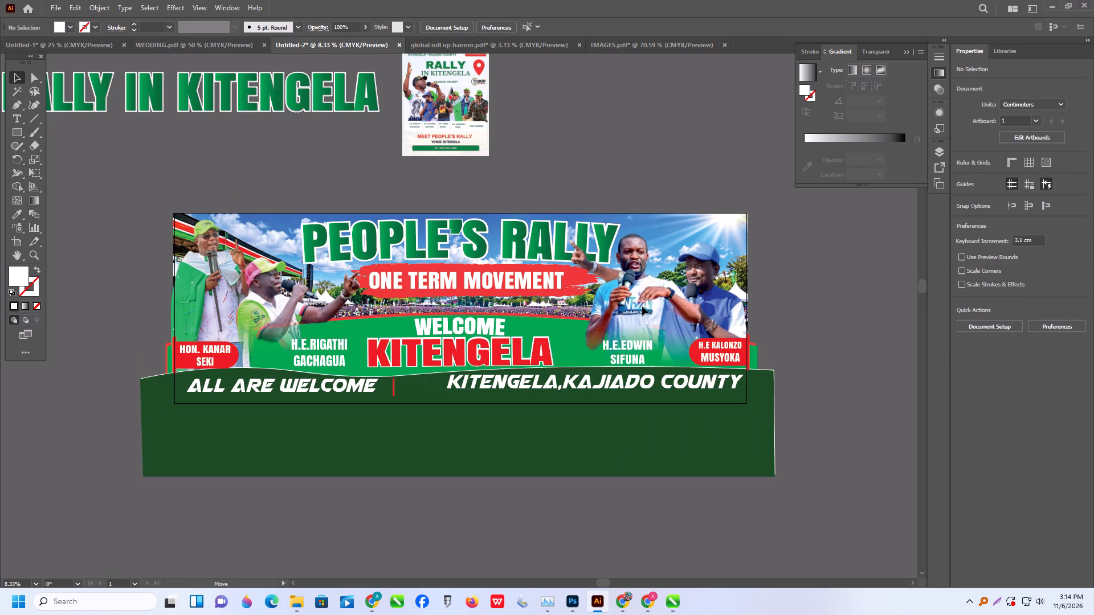
{"action": "left_click_drag", "start_coordinate": [642, 306], "coordinate": [644, 302]}
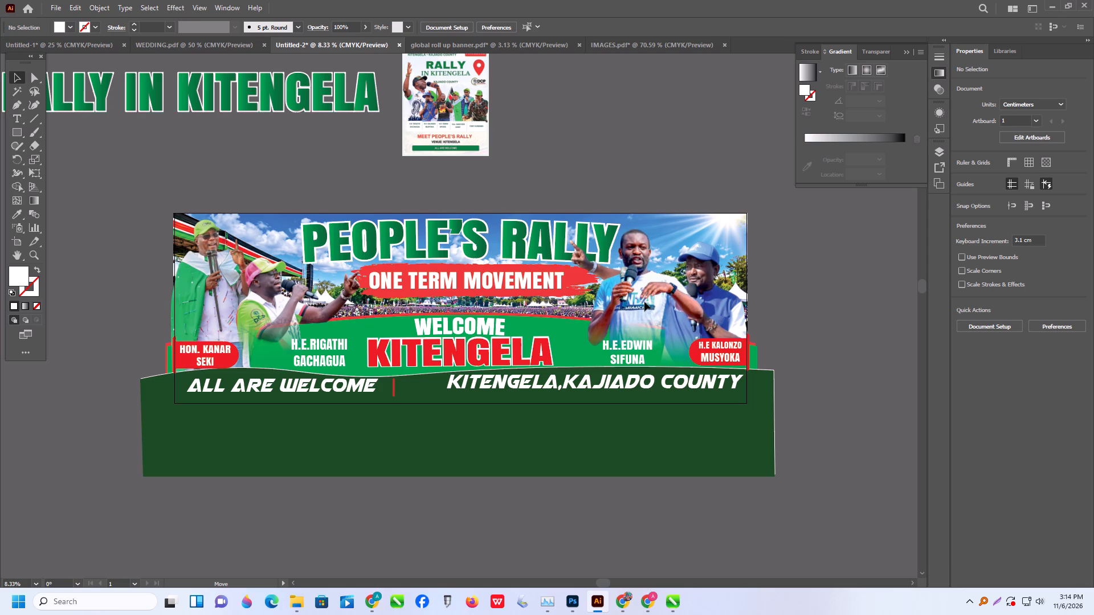
{"action": "left_click_drag", "start_coordinate": [644, 302], "coordinate": [644, 317]}
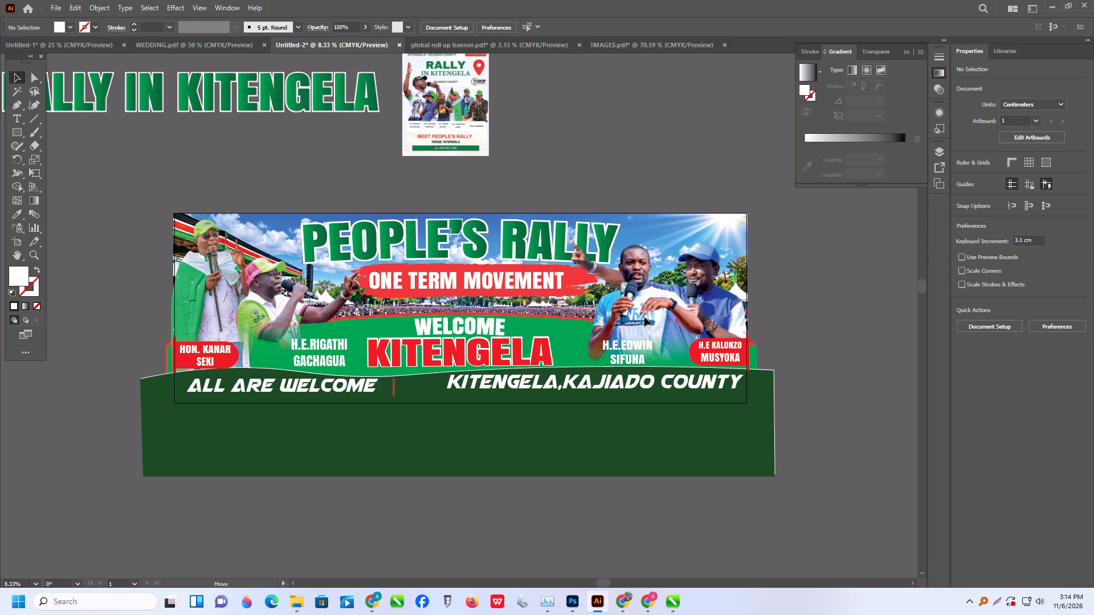
{"action": "left_click_drag", "start_coordinate": [644, 317], "coordinate": [644, 317]}
Shift the H.E.EDWIN SIFUNA label toward the KALONZO label, centring it over the white T-shirt cutout's faded lower part.
{"action": "scroll", "coordinate": [630, 354], "scroll_direction": "up", "scroll_amount": 1}
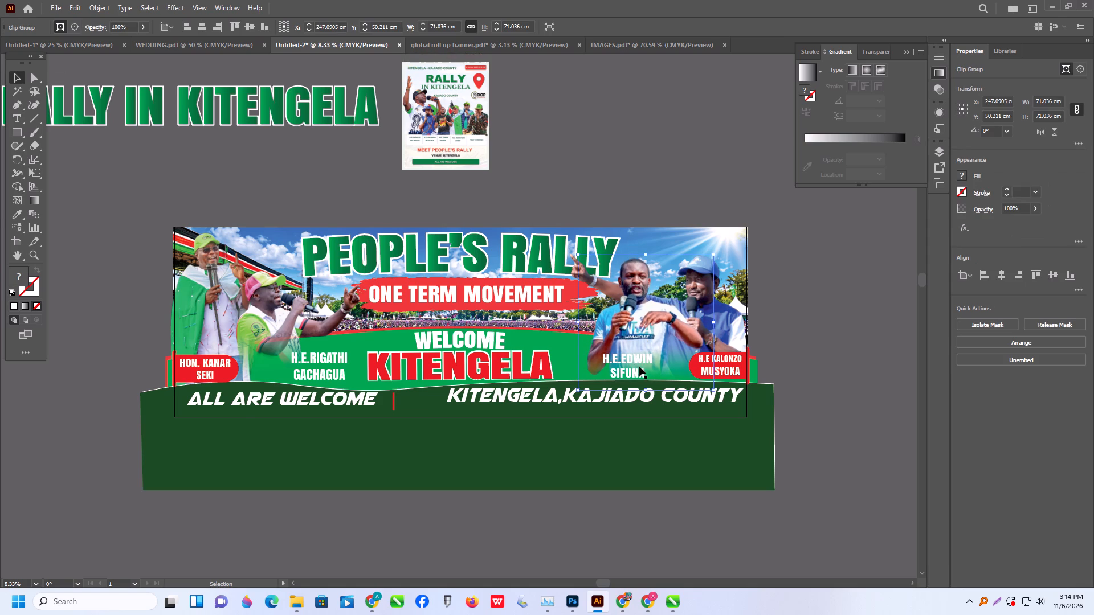
{"action": "scroll", "coordinate": [640, 368], "scroll_direction": "up", "scroll_amount": 3, "text": "alt"}
{"action": "left_click_drag", "start_coordinate": [640, 372], "coordinate": [682, 368]}
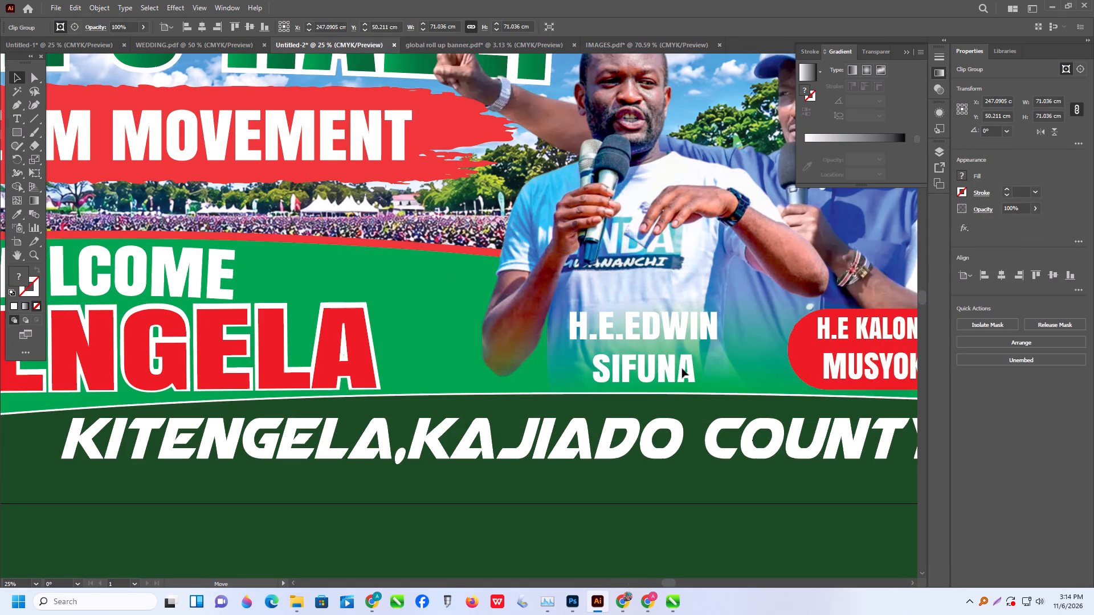
{"action": "left_click_drag", "start_coordinate": [682, 368], "coordinate": [696, 364]}
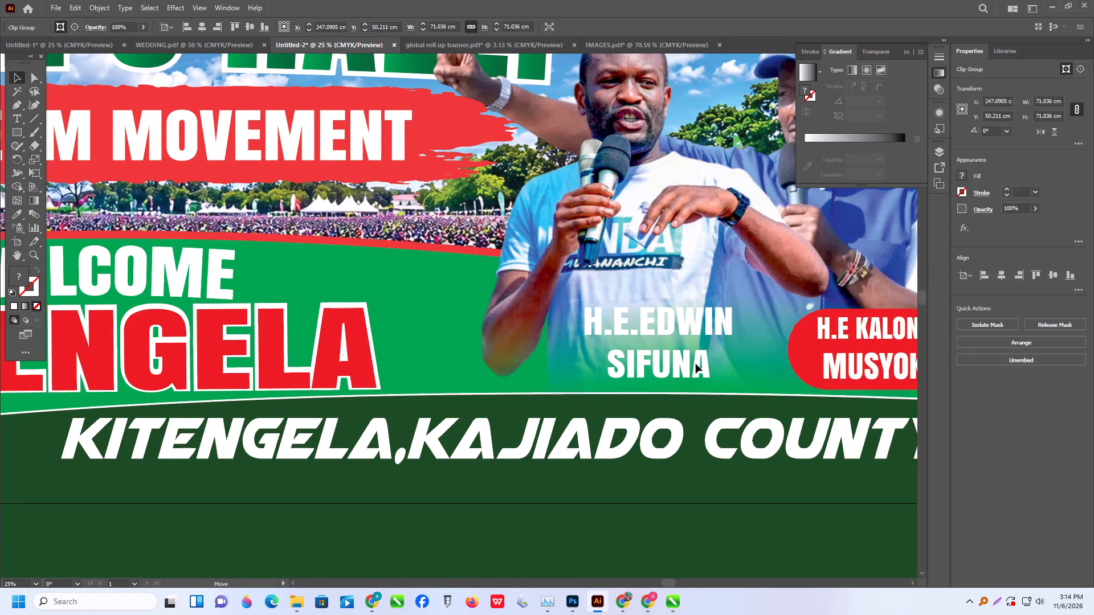
{"action": "left_click_drag", "start_coordinate": [696, 364], "coordinate": [695, 363]}
Set the H.E.EDWIN SIFUNA label's fill to red.
{"action": "left_click", "coordinate": [70, 21]}
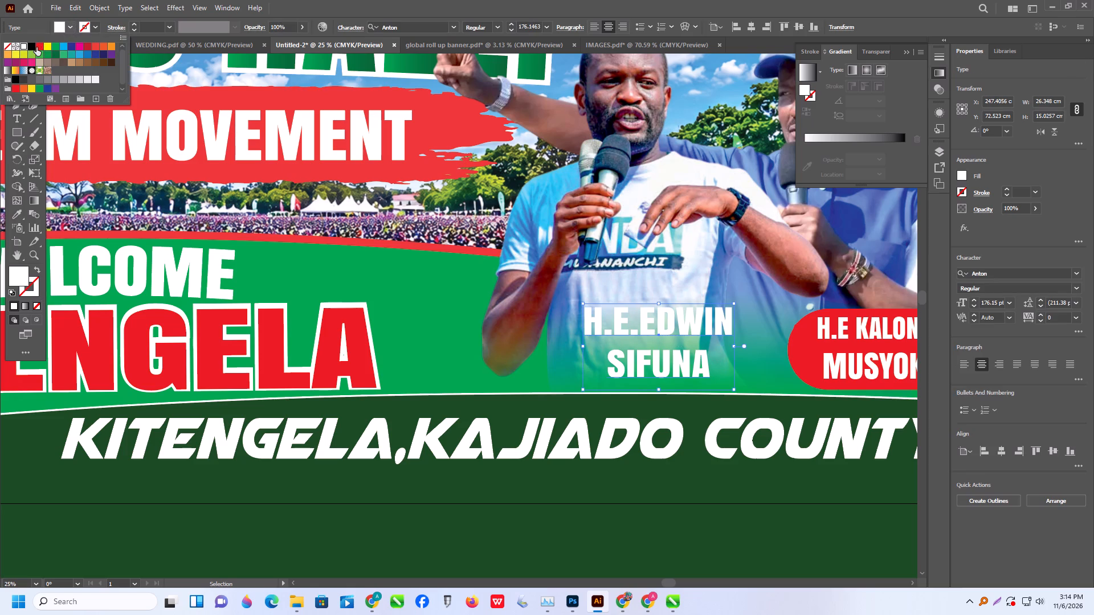
{"action": "left_click", "coordinate": [37, 47]}
{"action": "left_click", "coordinate": [549, 281]}
{"action": "scroll", "coordinate": [549, 280], "scroll_direction": "down", "scroll_amount": 2, "text": "alt"}
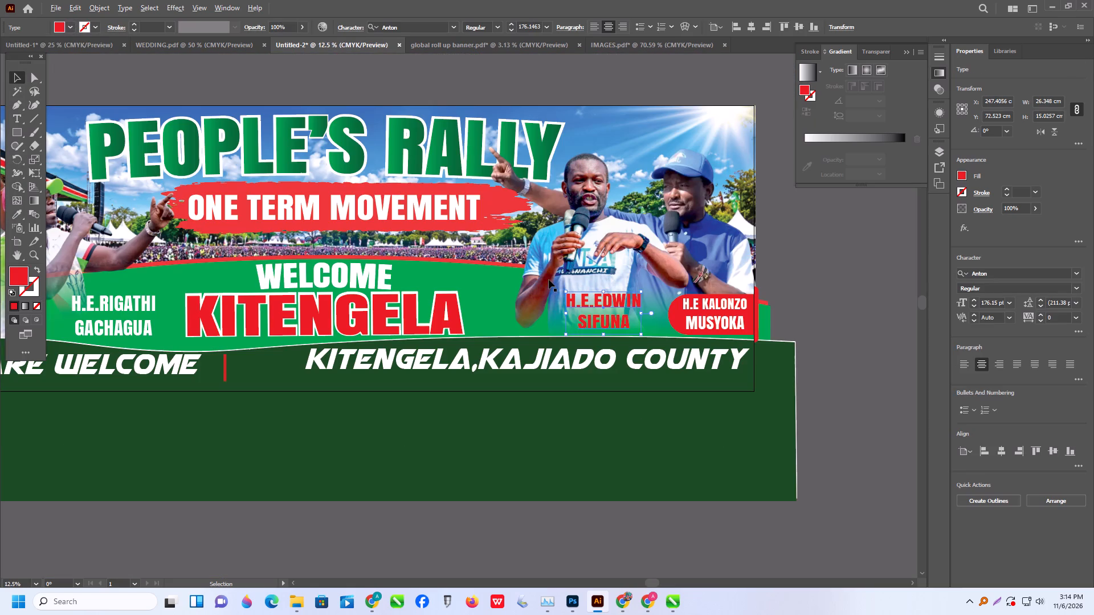
{"action": "left_click", "coordinate": [831, 302]}
Give the H.E.EDWIN SIFUNA label a 4 pt white (FFFFFF) stroke.
{"action": "scroll", "coordinate": [823, 304], "scroll_direction": "down", "scroll_amount": 1}
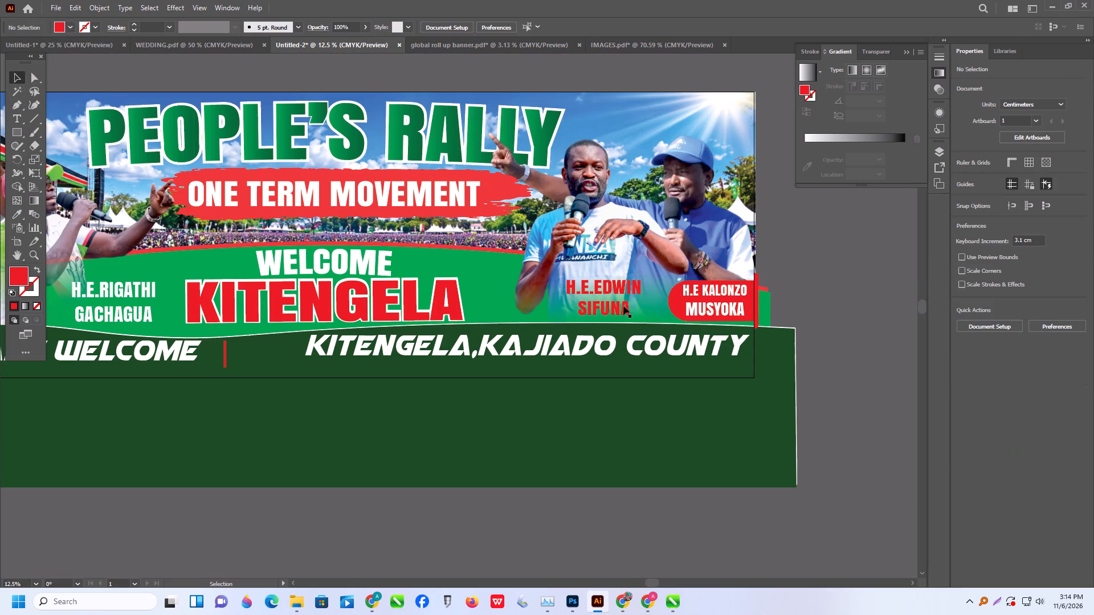
{"action": "left_click", "coordinate": [622, 305]}
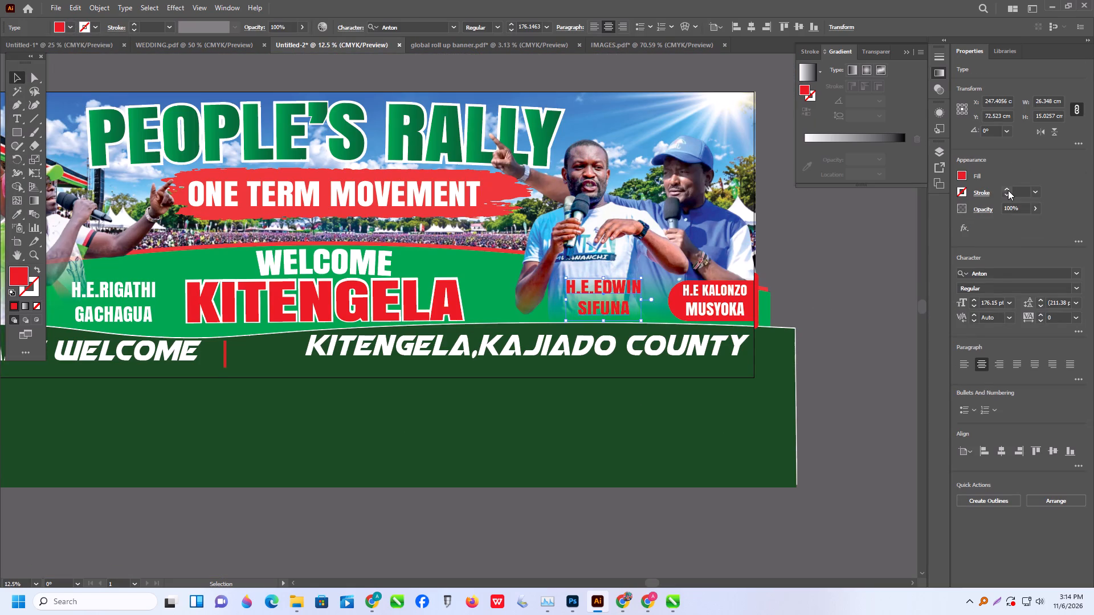
{"action": "triple_click", "coordinate": [1008, 190]}
{"action": "left_click", "coordinate": [1008, 190]}
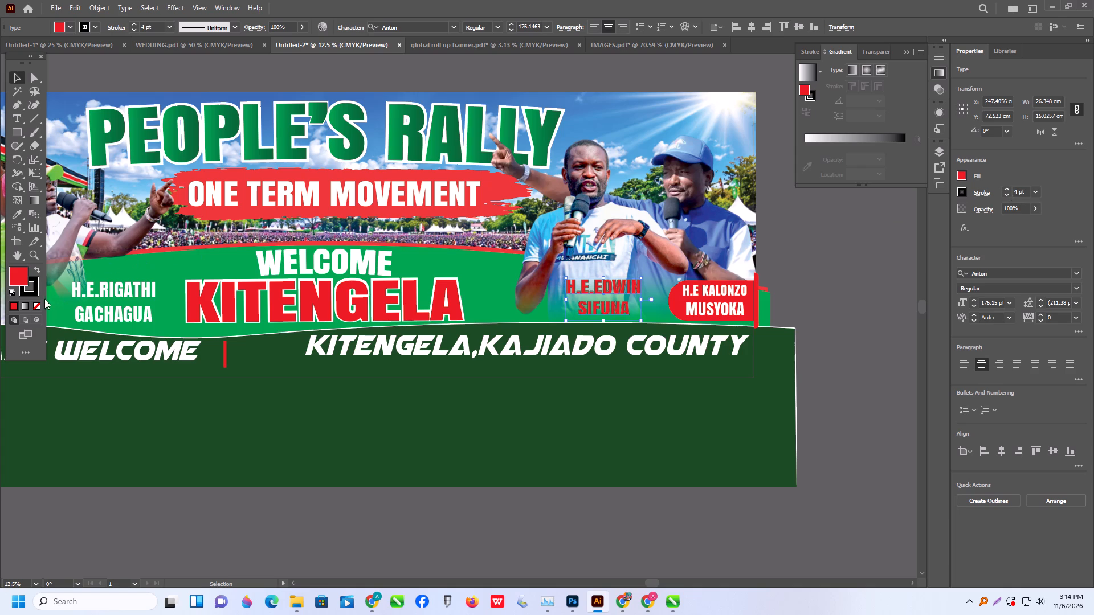
{"action": "triple_click", "coordinate": [36, 294]}
{"action": "triple_click", "coordinate": [36, 294]}
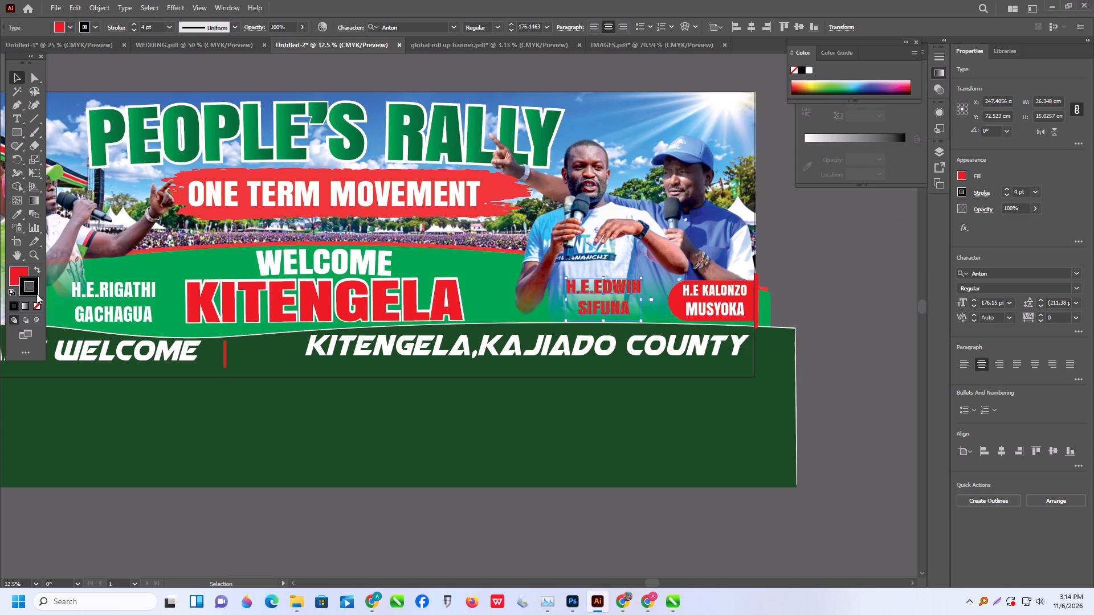
{"action": "left_click_drag", "start_coordinate": [95, 430], "coordinate": [94, 437]}
{"action": "left_click_drag", "start_coordinate": [93, 437], "coordinate": [75, 422]}
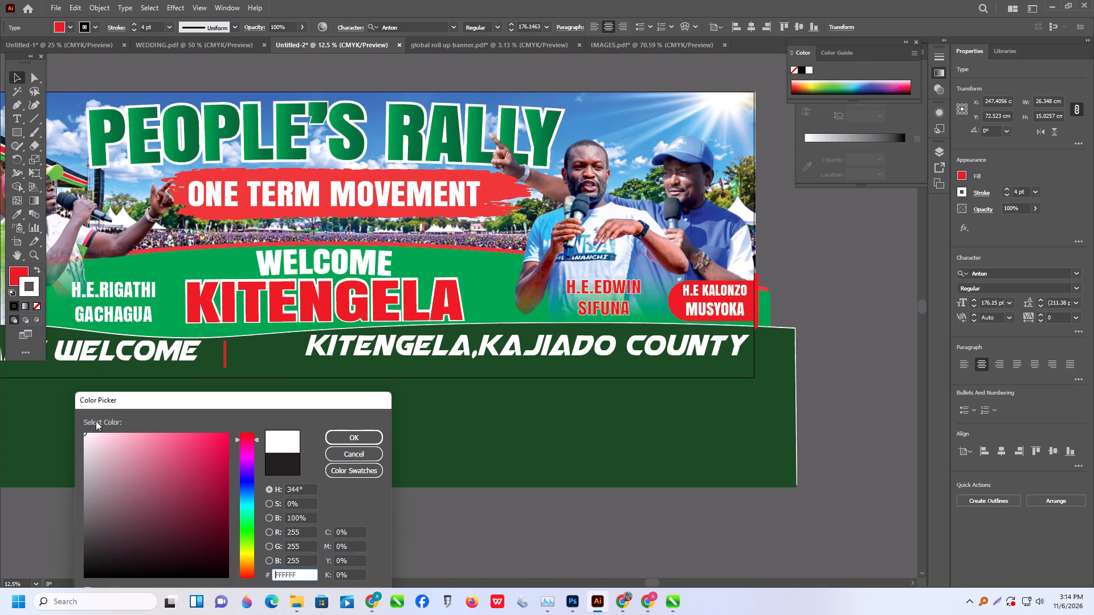
{"action": "left_click", "coordinate": [356, 436]}
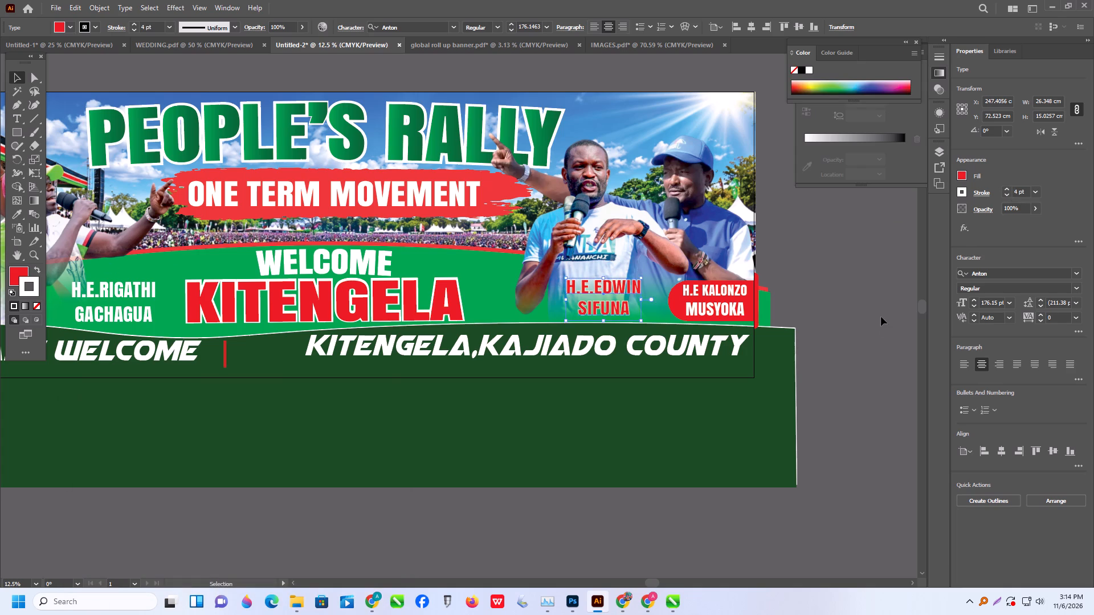
{"action": "left_click", "coordinate": [881, 317]}
{"action": "scroll", "coordinate": [588, 315], "scroll_direction": "up", "scroll_amount": 2, "text": "alt"}
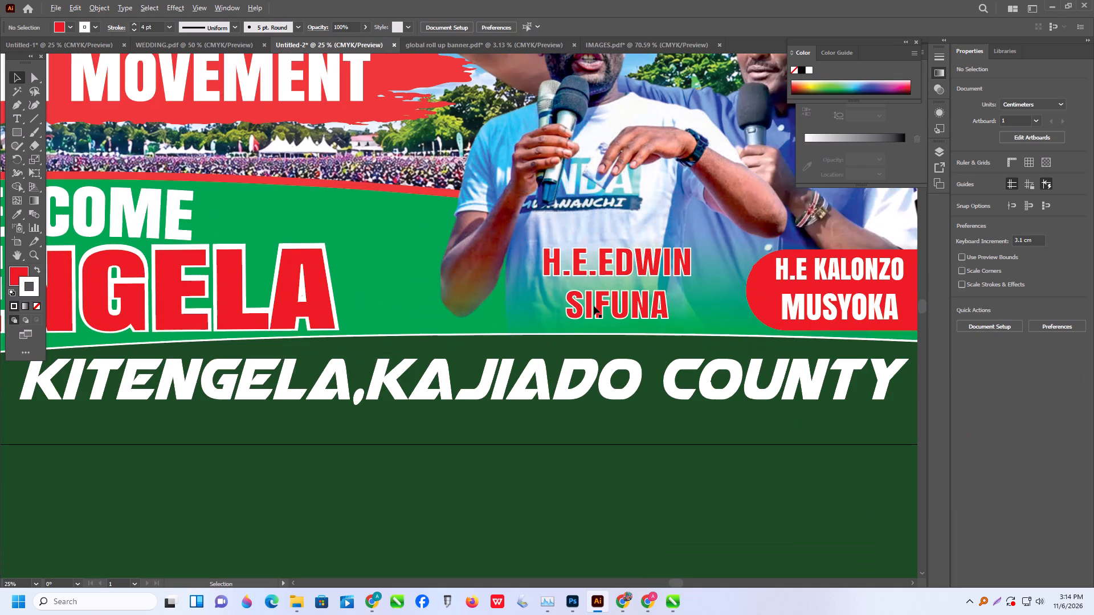
{"action": "scroll", "coordinate": [594, 306], "scroll_direction": "down", "scroll_amount": 2}
{"action": "scroll", "coordinate": [613, 297], "scroll_direction": "down", "scroll_amount": 1, "text": "alt"}
Move the H.E.EDWIN SIFUNA label off the banner, past the artboard's lower corner beyond the KALONZO label.
{"action": "left_click_drag", "start_coordinate": [617, 289], "coordinate": [670, 295]}
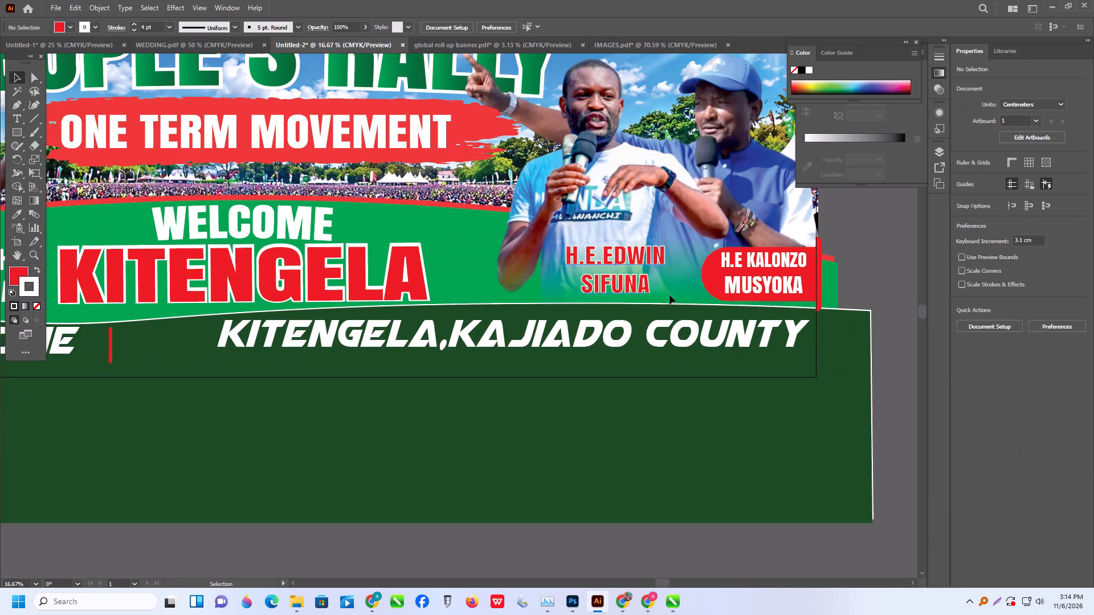
{"action": "left_click_drag", "start_coordinate": [670, 295], "coordinate": [887, 425]}
Draw a red rectangle about 37 by 12.7 cm with slightly rounded corners over the white T-shirt cutout's faded bottom.
{"action": "left_click", "coordinate": [20, 134]}
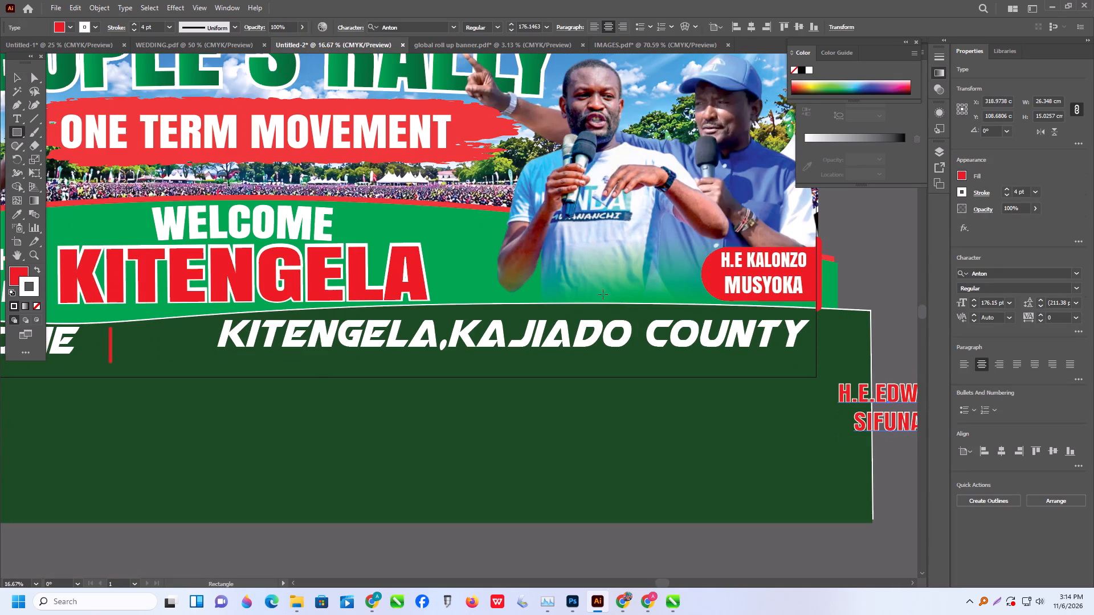
{"action": "left_click_drag", "start_coordinate": [543, 258], "coordinate": [664, 299]}
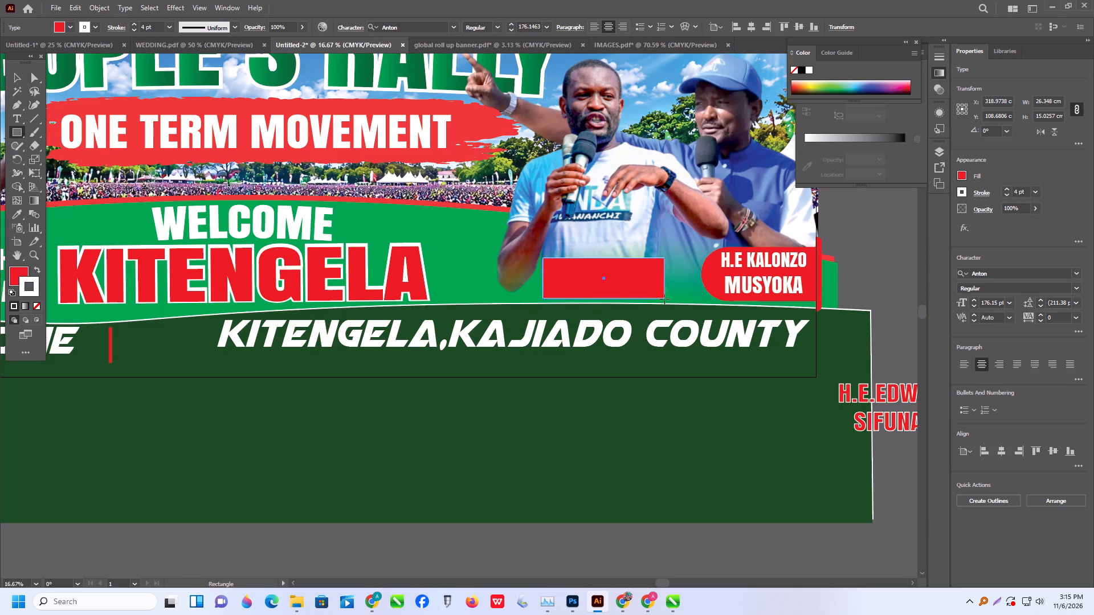
{"action": "left_click_drag", "start_coordinate": [664, 299], "coordinate": [664, 294]}
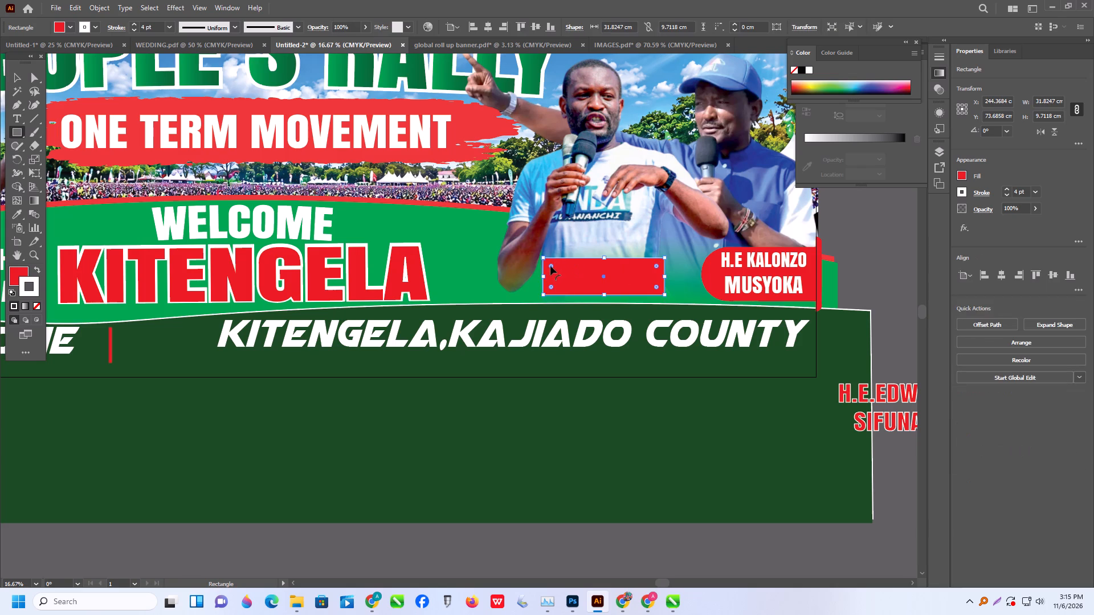
{"action": "left_click_drag", "start_coordinate": [550, 266], "coordinate": [546, 259], "text": "shift"}
{"action": "left_click_drag", "start_coordinate": [603, 255], "coordinate": [603, 249]}
{"action": "left_click_drag", "start_coordinate": [666, 273], "coordinate": [670, 273]}
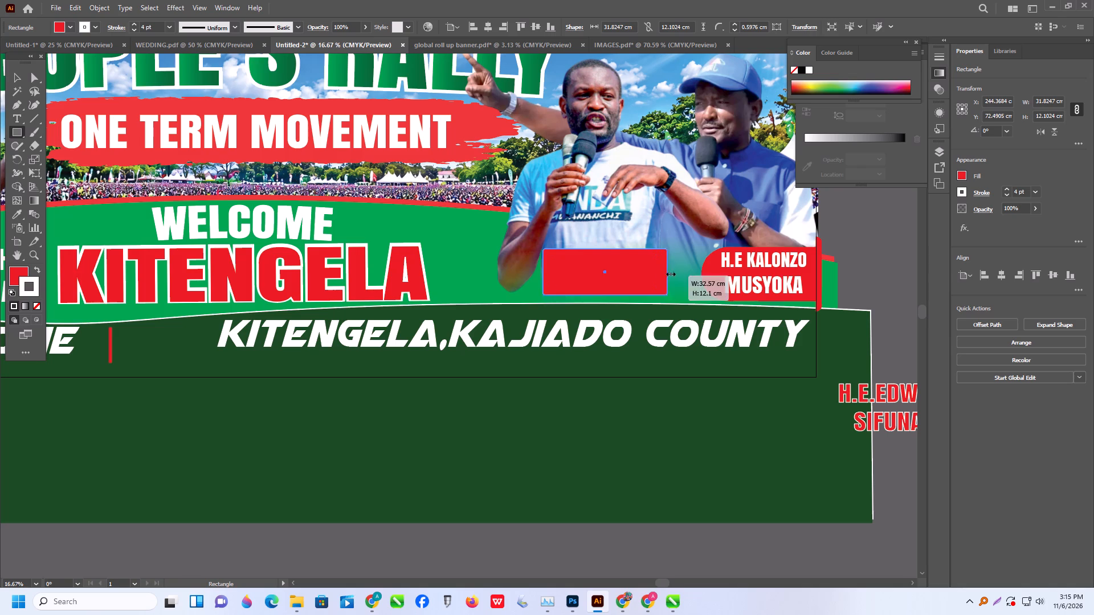
{"action": "left_click_drag", "start_coordinate": [670, 273], "coordinate": [684, 274]}
{"action": "left_click", "coordinate": [613, 296]}
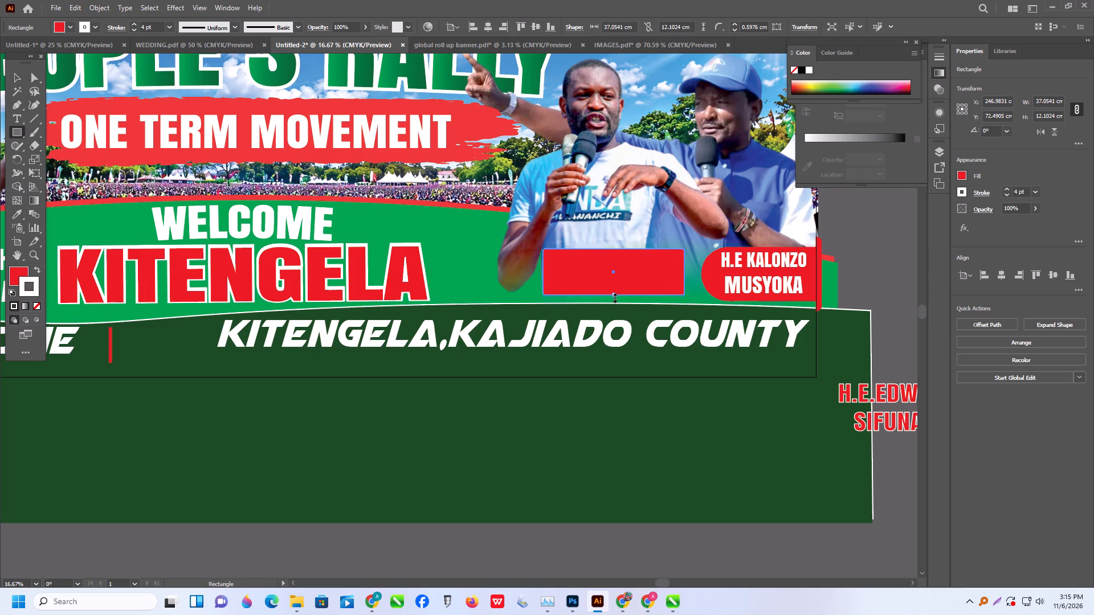
Reduce the red rectangle's height to about 10.9 cm and shift it slightly lower and away from the KALONZO label.
{"action": "left_click", "coordinate": [17, 75]}
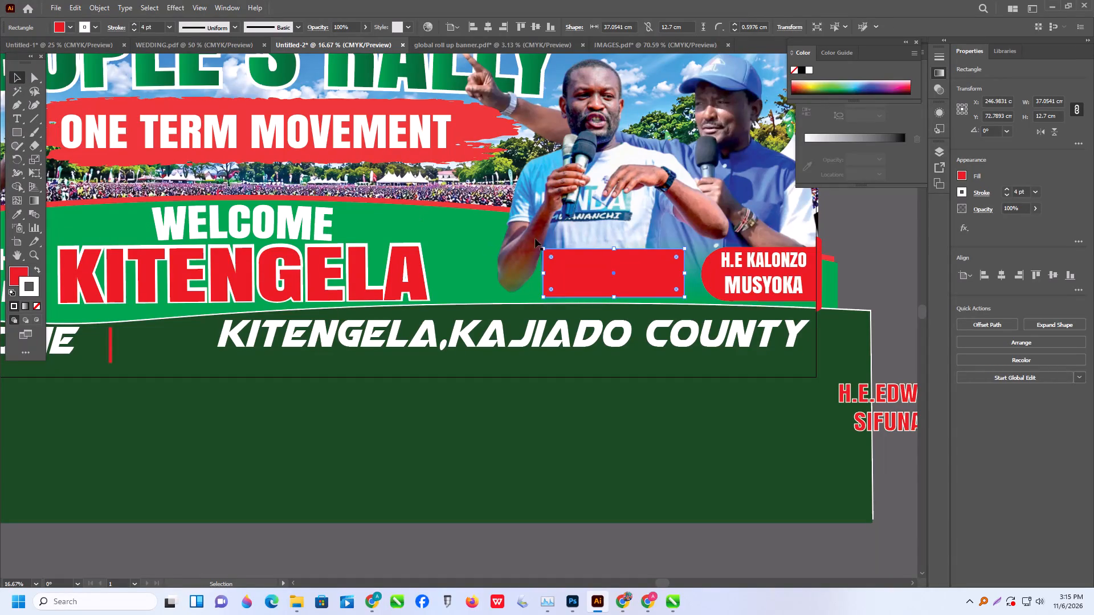
{"action": "left_click_drag", "start_coordinate": [615, 248], "coordinate": [615, 253]}
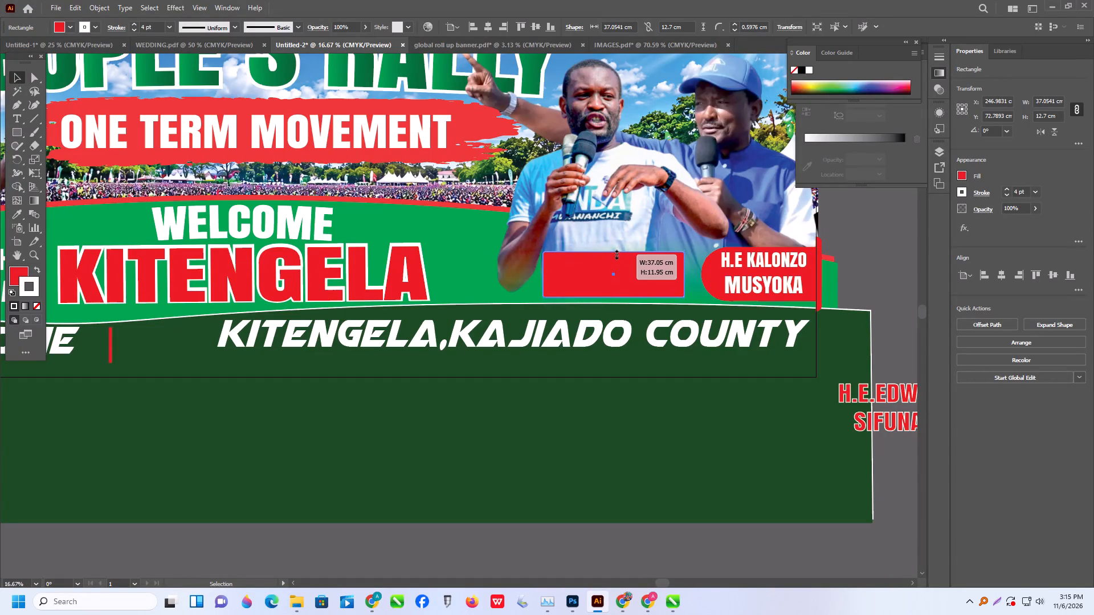
{"action": "left_click_drag", "start_coordinate": [615, 253], "coordinate": [615, 256]}
{"action": "left_click_drag", "start_coordinate": [643, 279], "coordinate": [635, 281]}
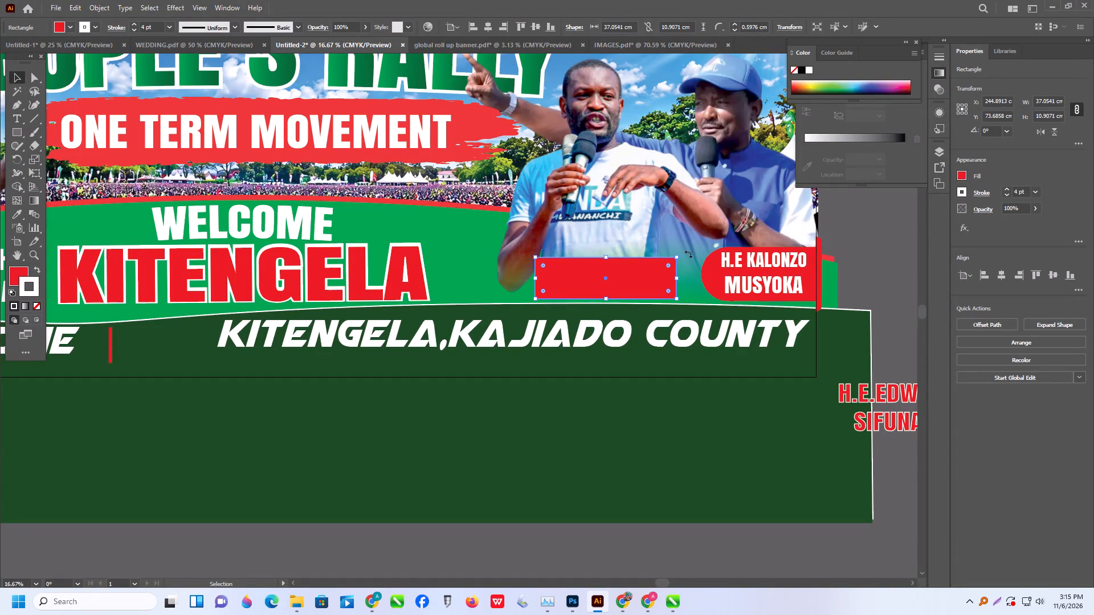
{"action": "left_click", "coordinate": [685, 254]}
{"action": "left_click_drag", "start_coordinate": [636, 215], "coordinate": [631, 220]}
{"action": "left_click_drag", "start_coordinate": [642, 277], "coordinate": [639, 282]}
Move the H.E.EDWIN SIFUNA label back over the red rectangle and bring it to the front.
{"action": "scroll", "coordinate": [641, 269], "scroll_direction": "down", "scroll_amount": 1}
{"action": "left_click_drag", "start_coordinate": [874, 387], "coordinate": [619, 277]}
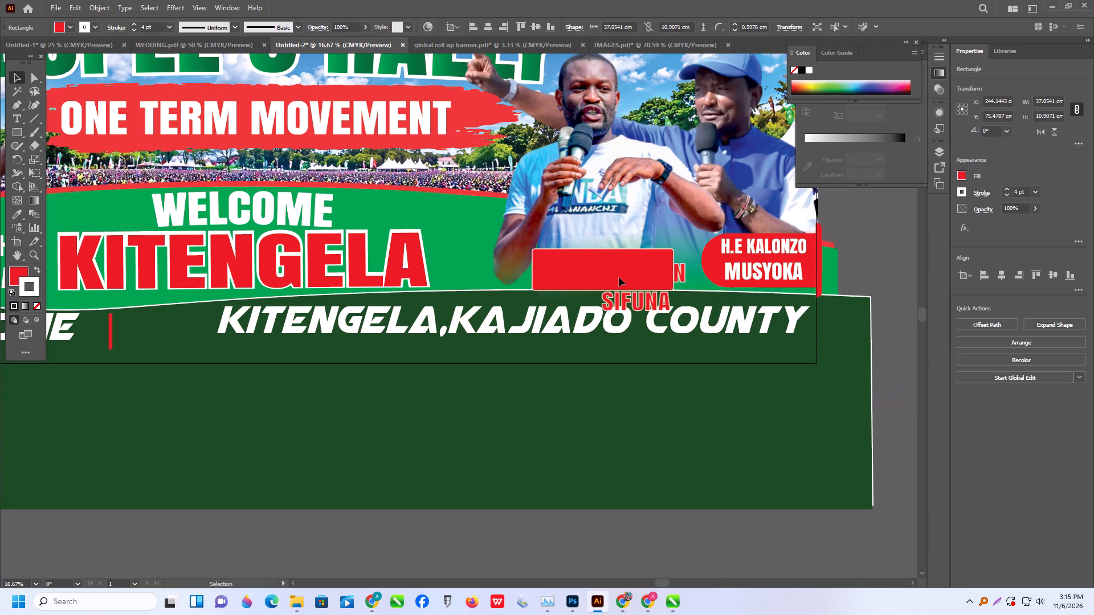
{"action": "left_click_drag", "start_coordinate": [619, 277], "coordinate": [610, 275]}
{"action": "key", "text": "ctrl+shift+bracketright"}
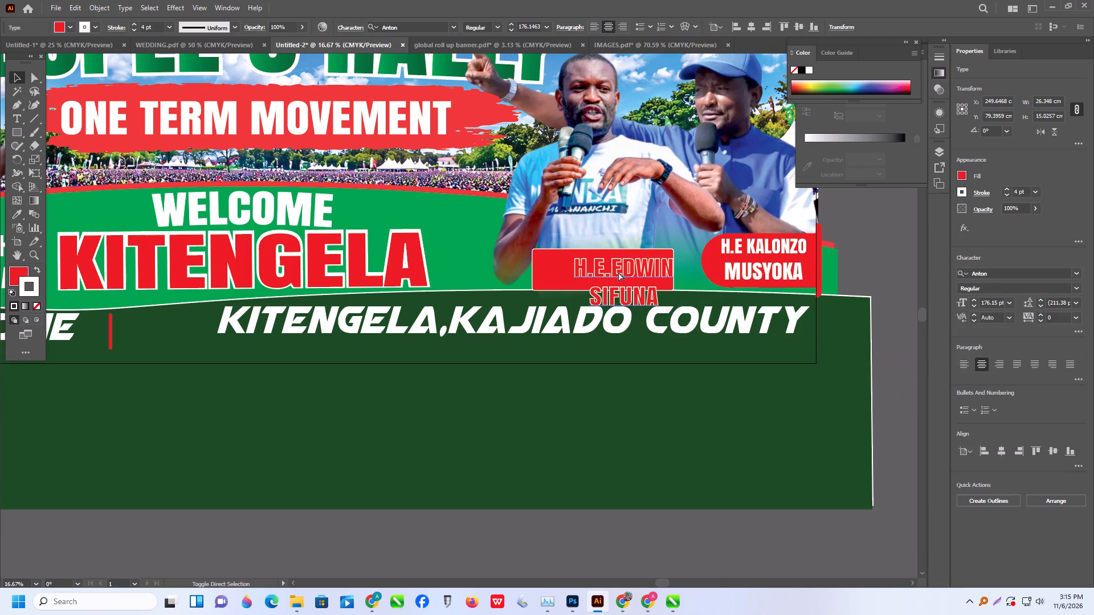
Scale the H.E.EDWIN SIFUNA label down to about 159.5 pt and centre it horizontally on the red rectangle.
{"action": "scroll", "coordinate": [618, 272], "scroll_direction": "up", "scroll_amount": 2, "text": "alt"}
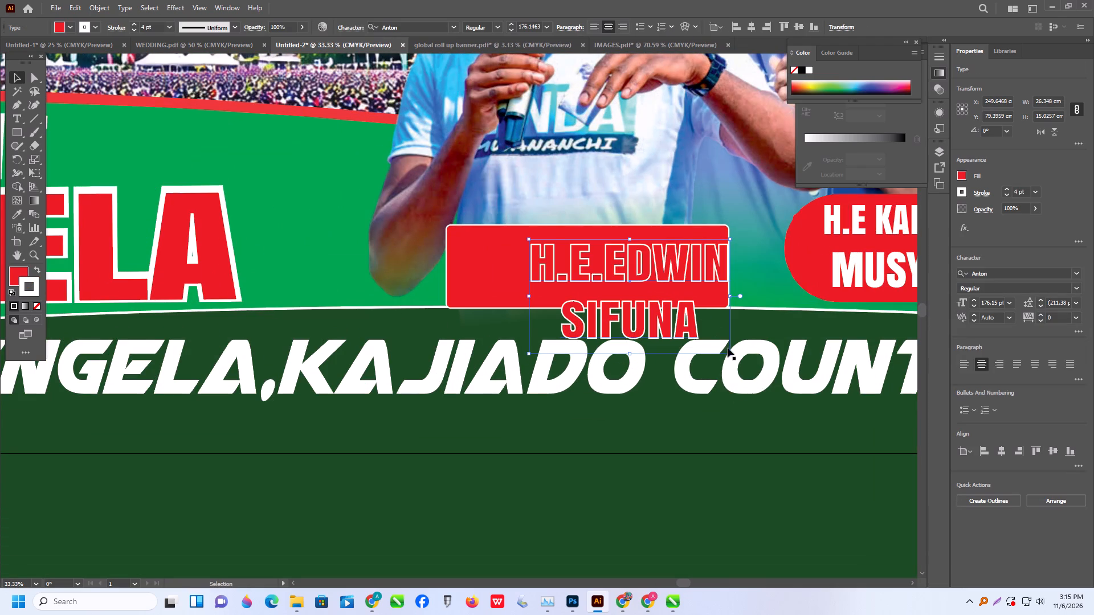
{"action": "left_click_drag", "start_coordinate": [731, 354], "coordinate": [714, 342], "text": "shift"}
{"action": "left_click_drag", "start_coordinate": [679, 327], "coordinate": [648, 322]}
Re-enter the break between H.E.EDWIN and SIFUNA as a space followed by a new line.
{"action": "triple_click", "coordinate": [529, 308]}
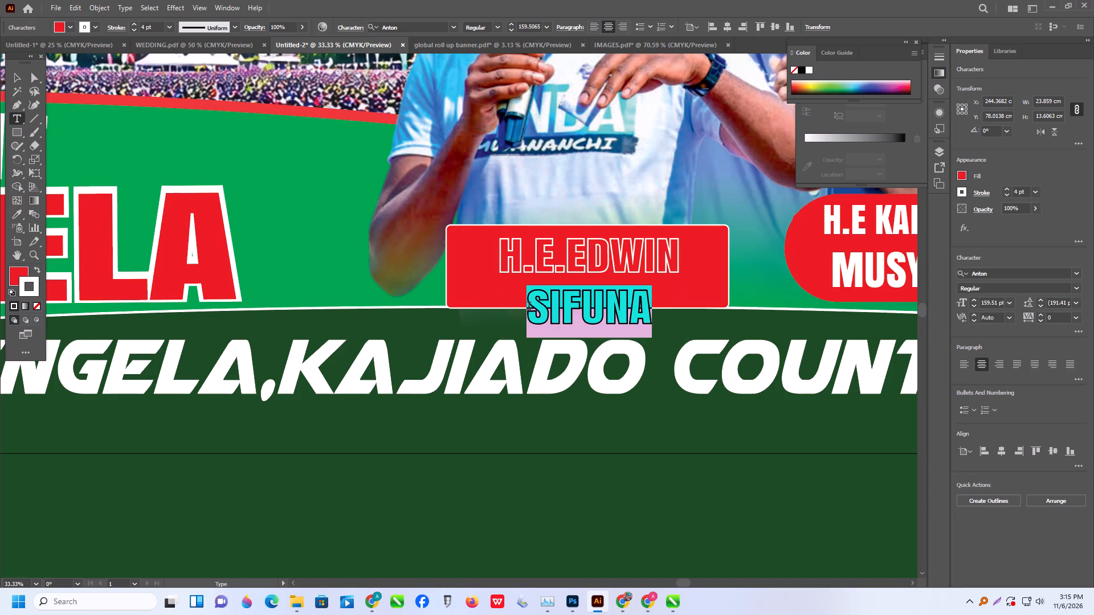
{"action": "left_click", "coordinate": [529, 307]}
{"action": "key", "text": "BackSpace"}
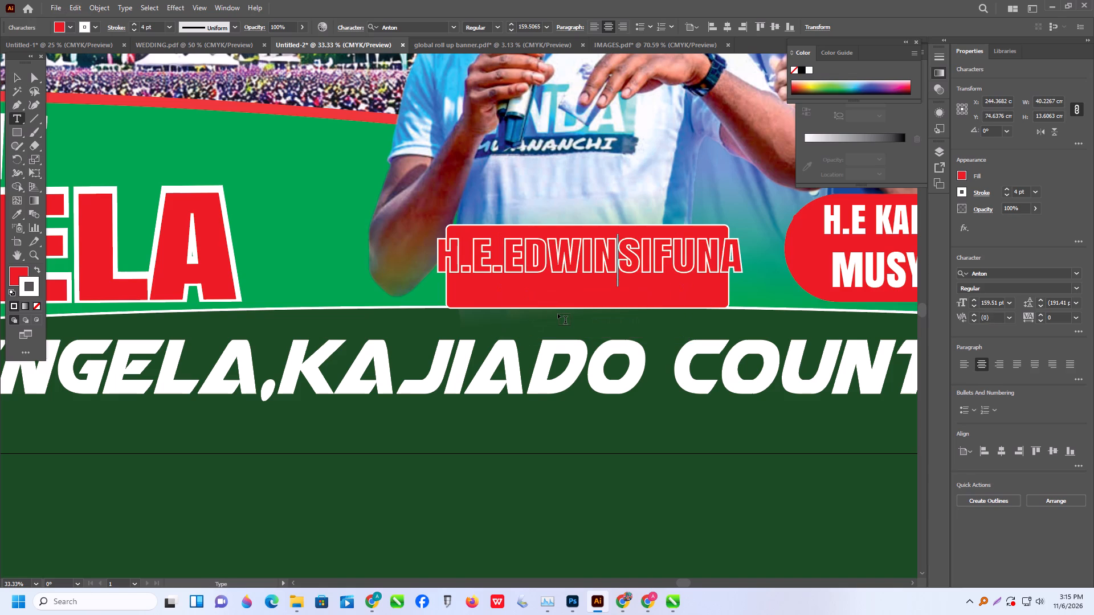
{"action": "key", "text": "space"}
{"action": "key", "text": "Return"}
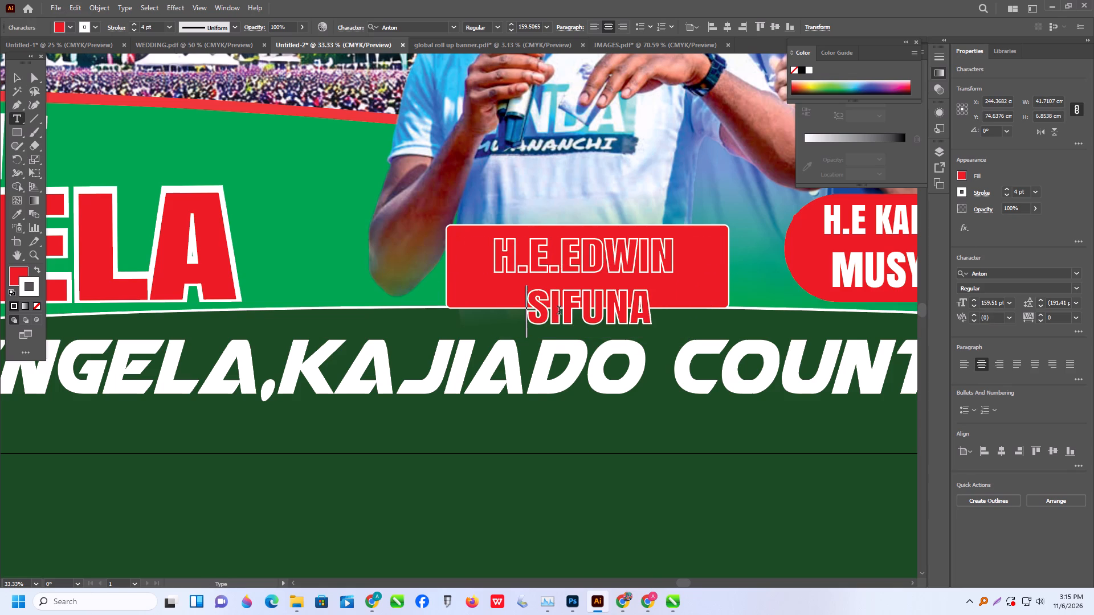
{"action": "left_click", "coordinate": [21, 75]}
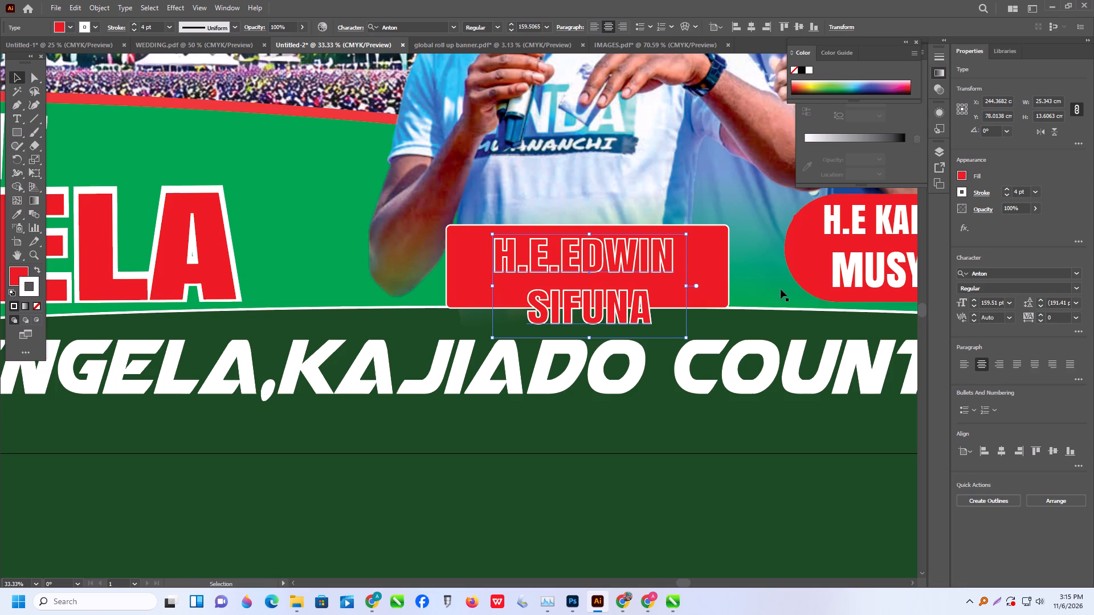
Extend the red rectangle upward to about 14.3 cm high and fit the label inside it, stretched to about 27.2 cm wide.
{"action": "left_click", "coordinate": [715, 277]}
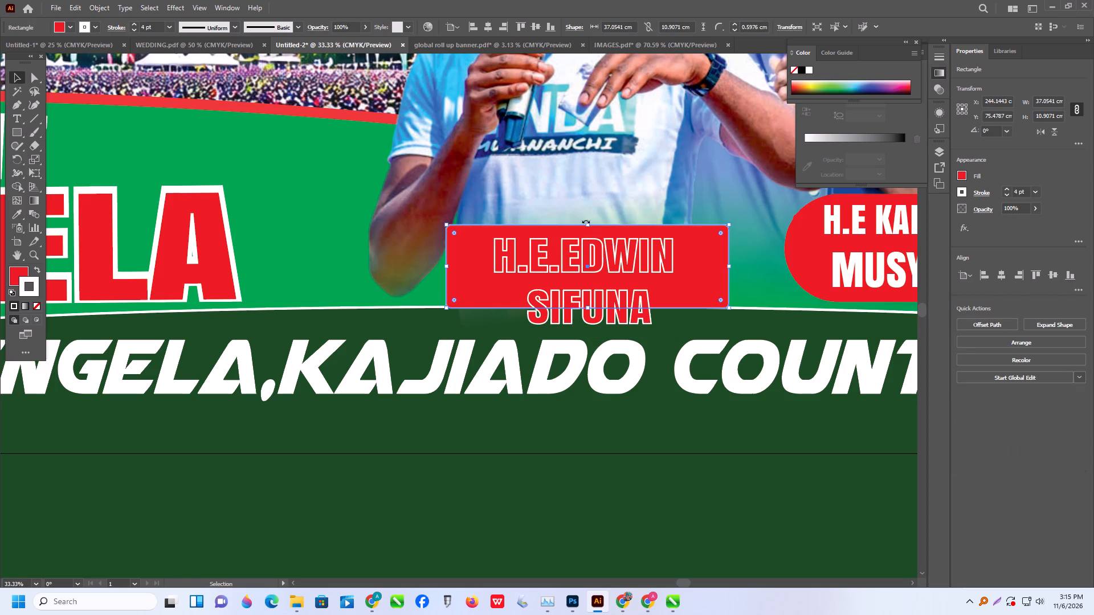
{"action": "left_click_drag", "start_coordinate": [588, 224], "coordinate": [591, 199]}
{"action": "left_click", "coordinate": [593, 263]}
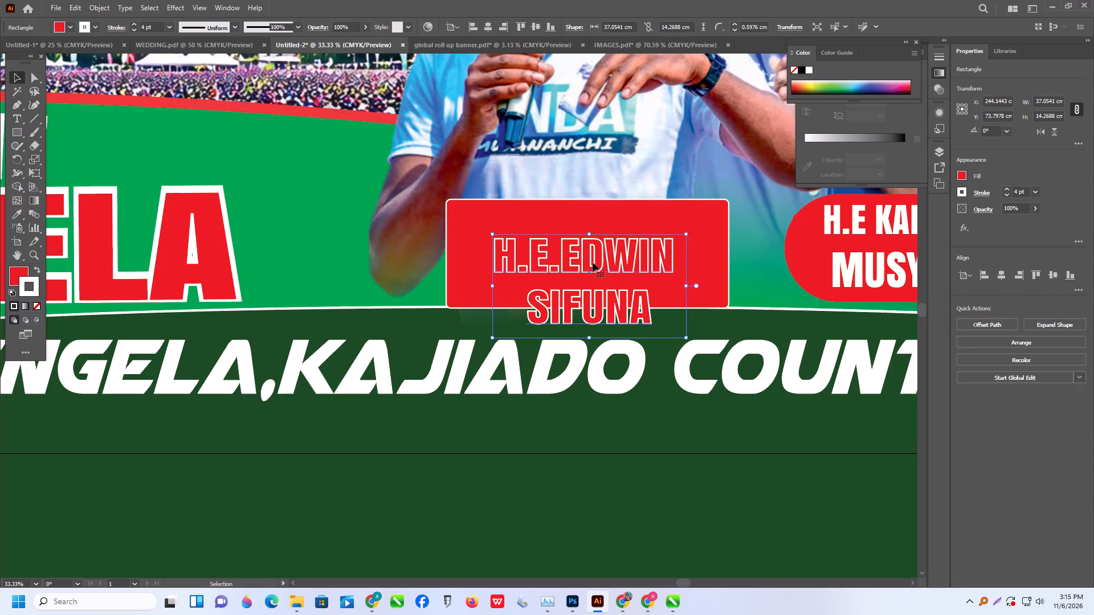
{"action": "left_click_drag", "start_coordinate": [597, 264], "coordinate": [599, 239]}
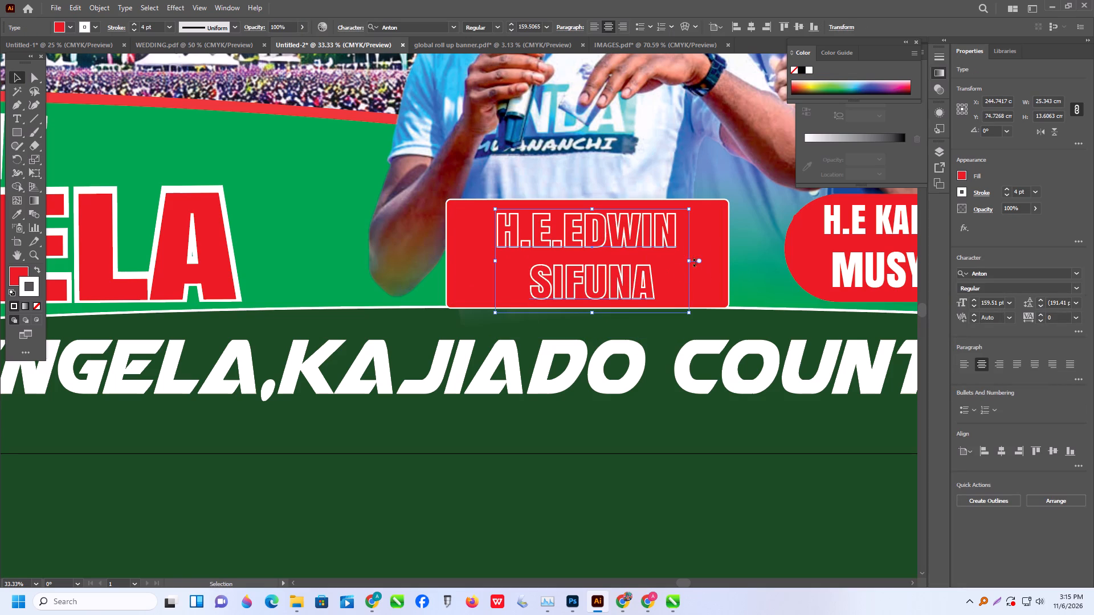
{"action": "left_click_drag", "start_coordinate": [689, 260], "coordinate": [703, 260]}
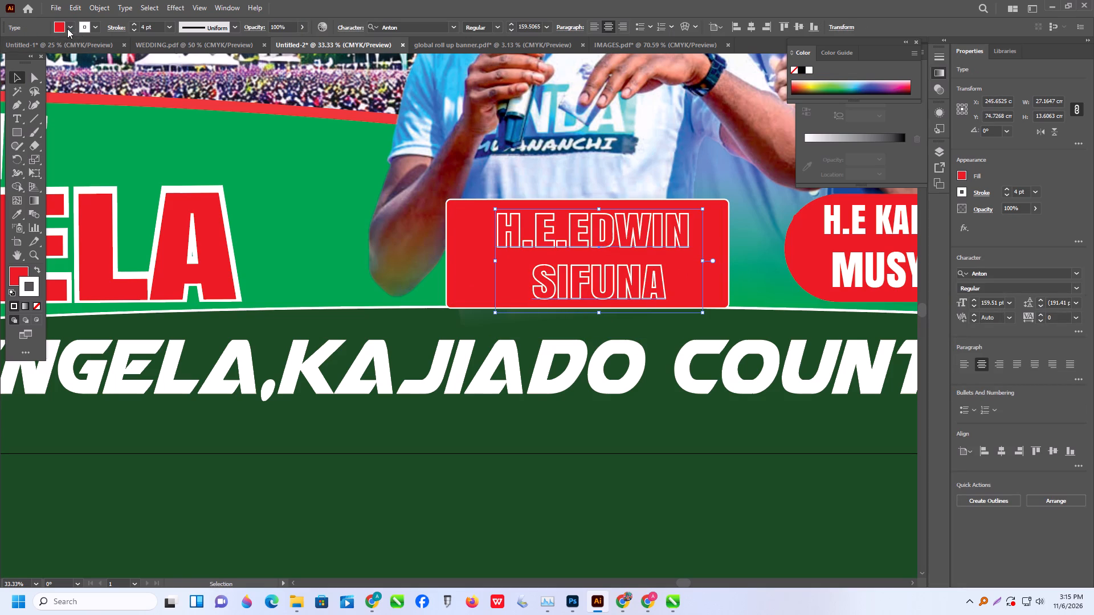
Set the H.E.EDWIN SIFUNA label's fill to white and remove its stroke.
{"action": "left_click", "coordinate": [66, 28]}
{"action": "left_click", "coordinate": [21, 48]}
{"action": "scroll", "coordinate": [456, 264], "scroll_direction": "down", "scroll_amount": 1, "text": "alt"}
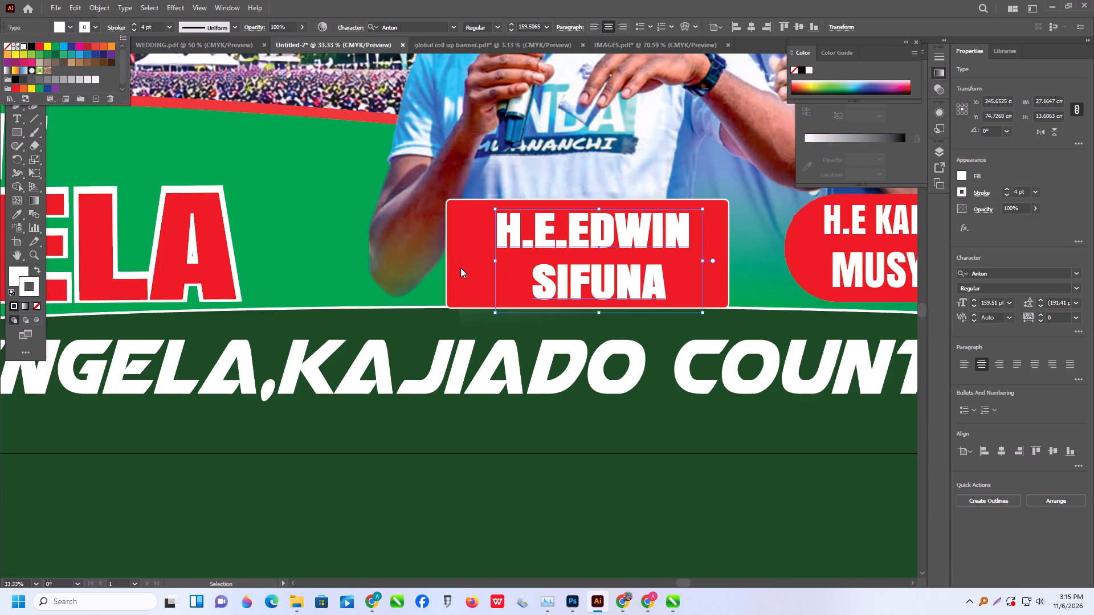
{"action": "scroll", "coordinate": [460, 268], "scroll_direction": "down", "scroll_amount": 2, "text": "alt"}
{"action": "left_click", "coordinate": [477, 311]}
{"action": "scroll", "coordinate": [477, 311], "scroll_direction": "down", "scroll_amount": 2, "text": "alt"}
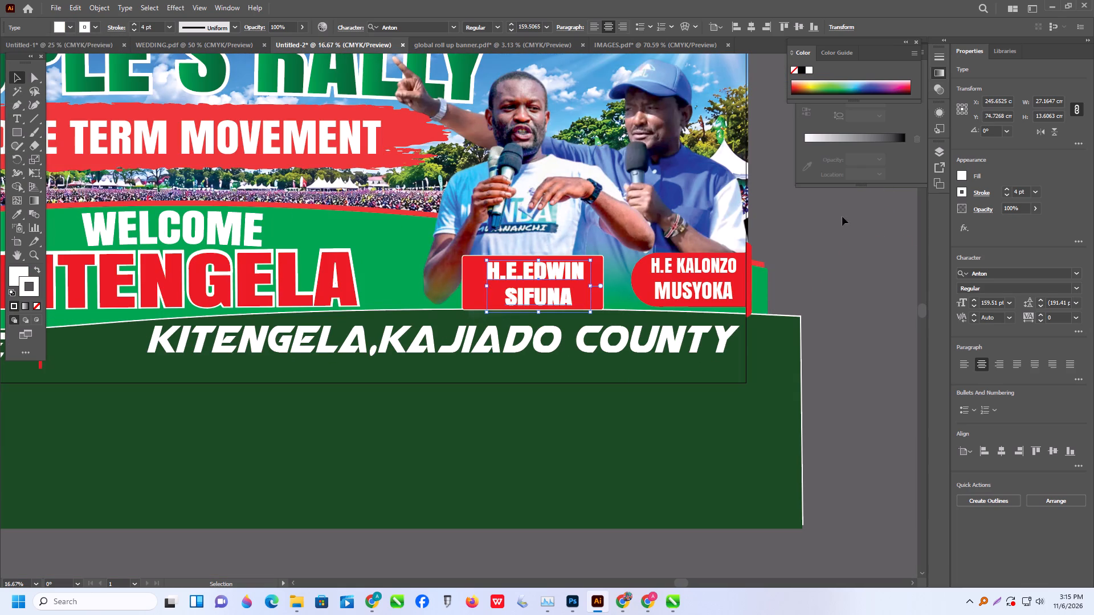
{"action": "left_click", "coordinate": [1005, 196]}
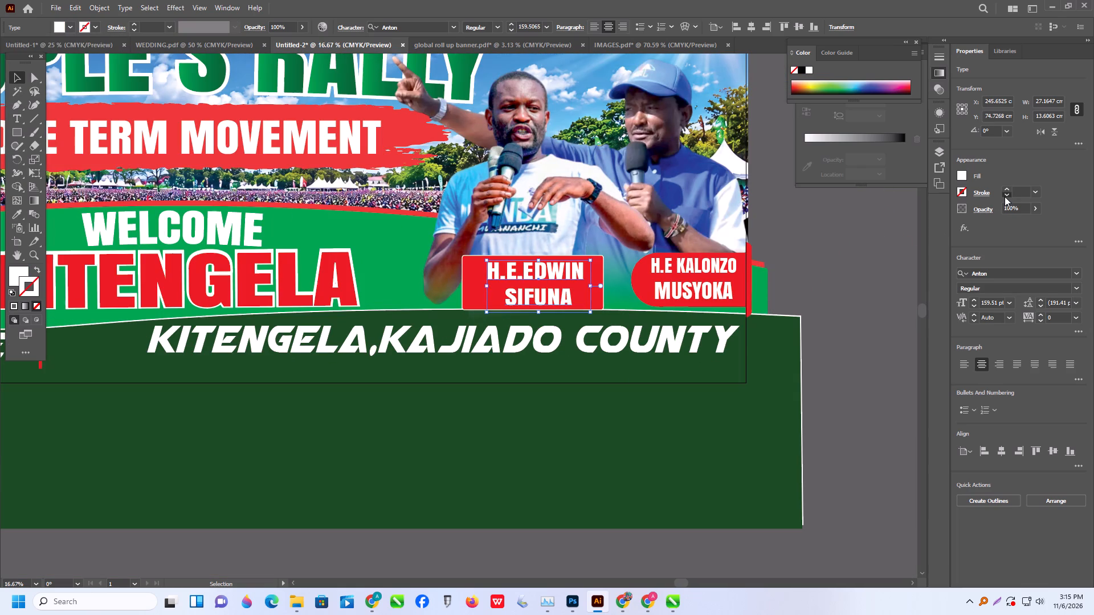
{"action": "left_click", "coordinate": [954, 227]}
{"action": "scroll", "coordinate": [643, 288], "scroll_direction": "down", "scroll_amount": 2, "text": "alt"}
{"action": "left_click", "coordinate": [828, 280]}
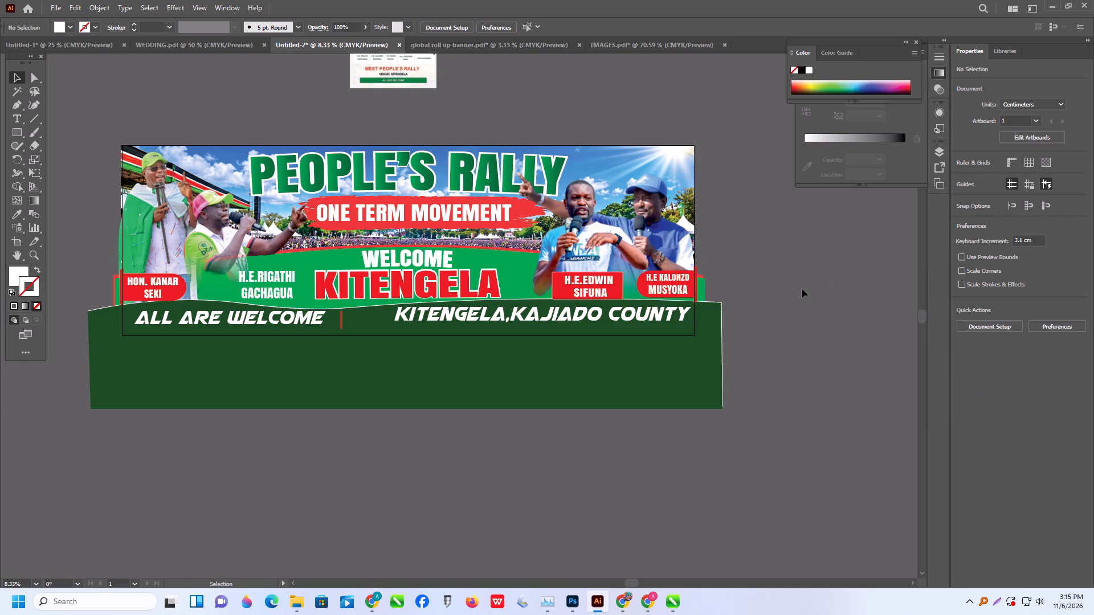
Move the ONE TERM MOVEMENT text together with its red brush shape slightly down, closer to WELCOME.
{"action": "scroll", "coordinate": [802, 289], "scroll_direction": "down", "scroll_amount": 2}
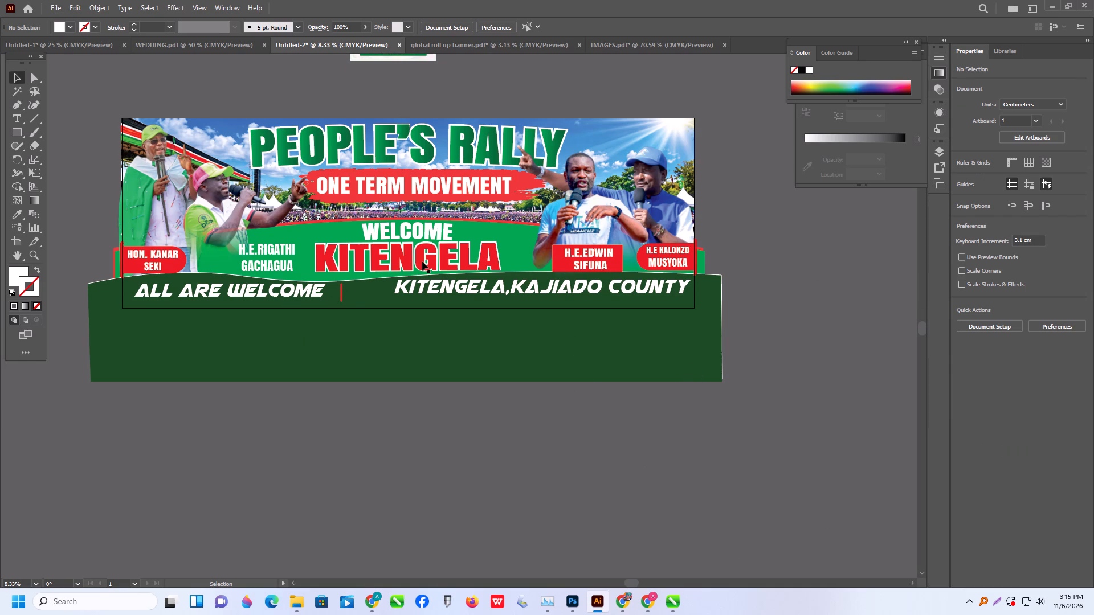
{"action": "scroll", "coordinate": [362, 192], "scroll_direction": "up", "scroll_amount": 1, "text": "alt"}
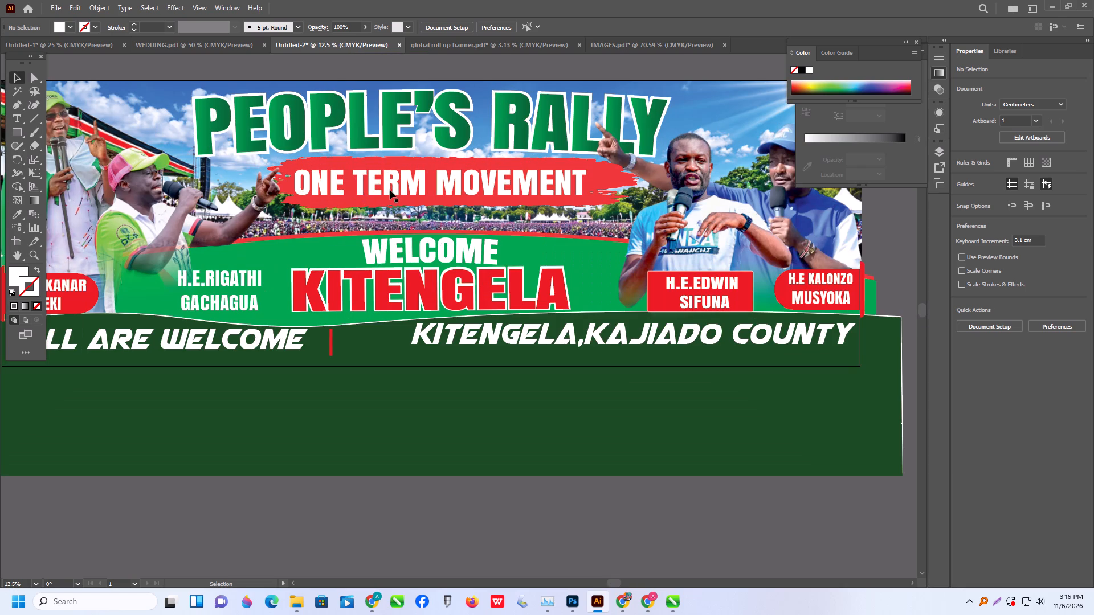
{"action": "left_click", "coordinate": [391, 189]}
{"action": "left_click", "coordinate": [334, 161], "text": "shift"}
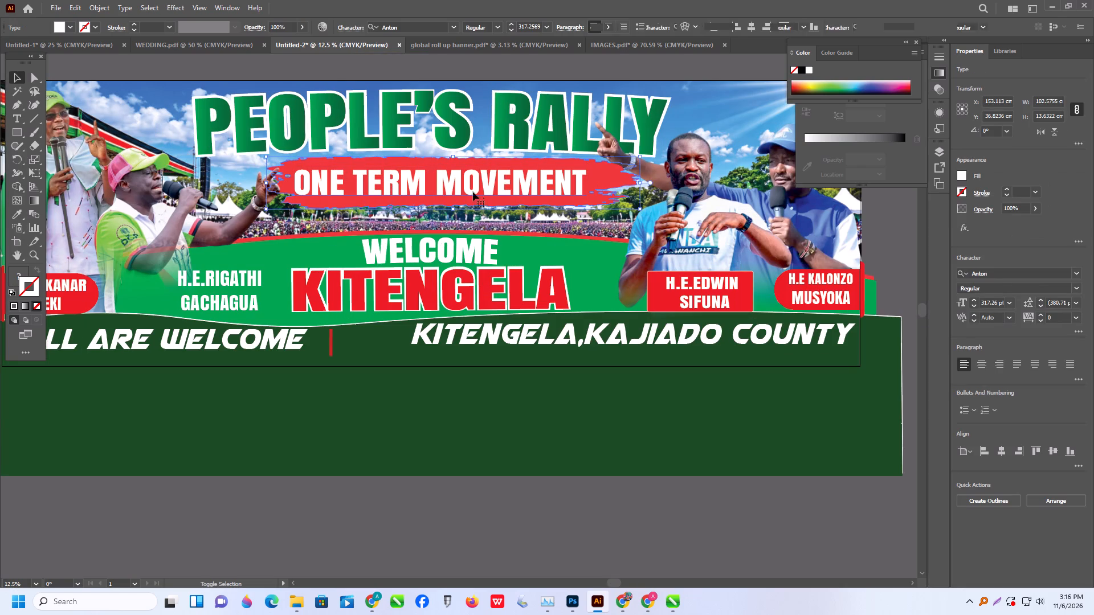
{"action": "left_click_drag", "start_coordinate": [482, 191], "coordinate": [475, 203]}
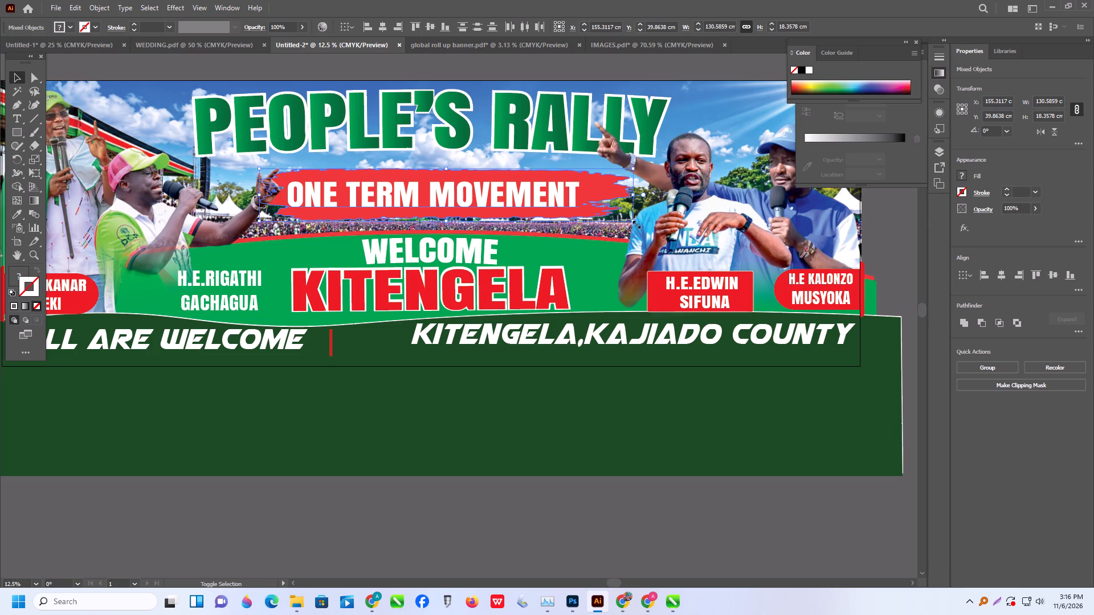
Enlarge the ONE TERM MOVEMENT text together with its red brush shape to about 141.4 cm wide and 19.9 cm high.
{"action": "left_click_drag", "start_coordinate": [635, 223], "coordinate": [663, 238], "text": "shift"}
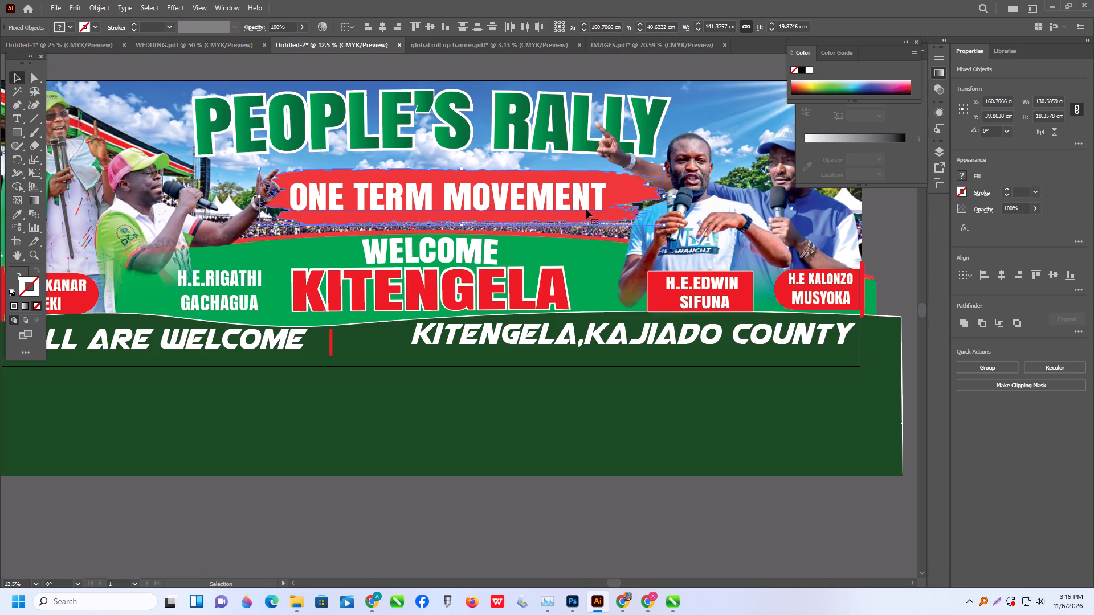
Shift the PEOPLE'S RALLY headline slightly to the right and bring it to the front, above the speakers.
{"action": "left_click_drag", "start_coordinate": [562, 142], "coordinate": [567, 145]}
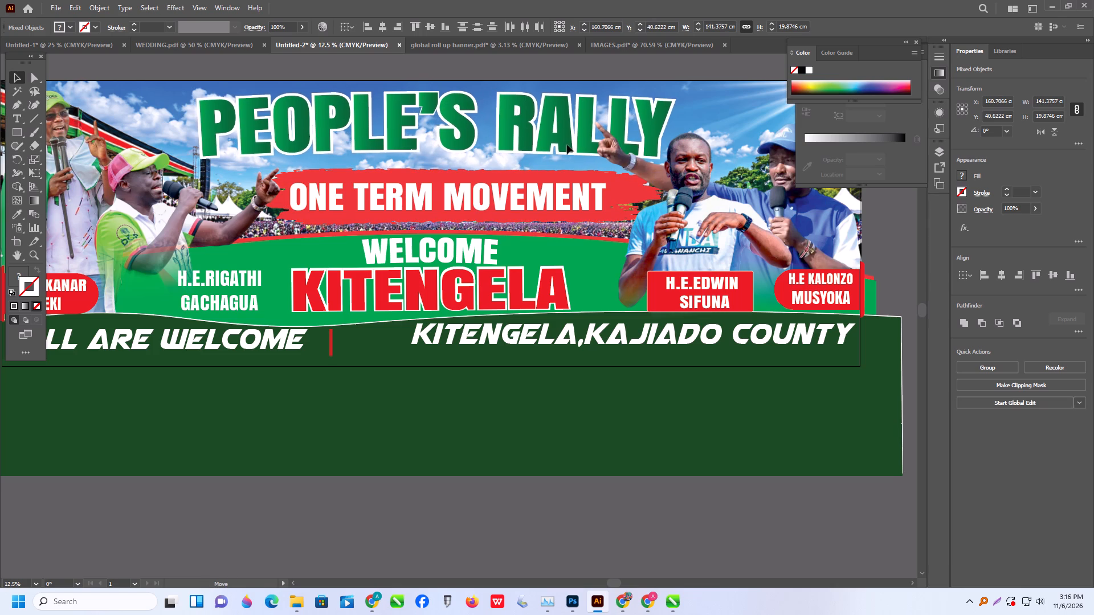
{"action": "left_click_drag", "start_coordinate": [567, 145], "coordinate": [573, 143]}
{"action": "right_click", "coordinate": [572, 140]}
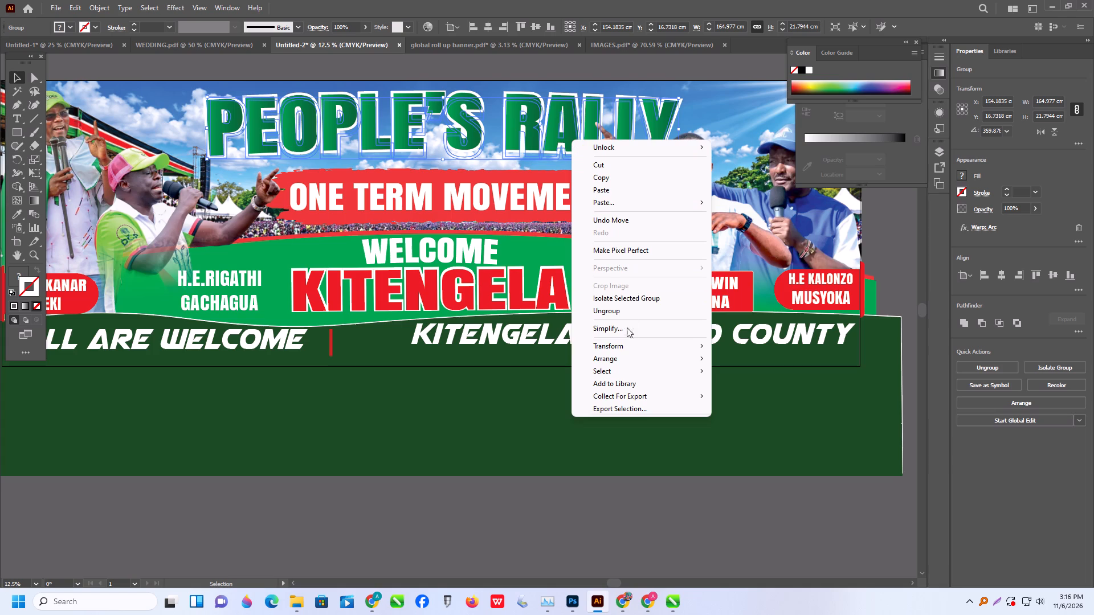
{"action": "left_click", "coordinate": [613, 358]}
{"action": "left_click", "coordinate": [731, 358]}
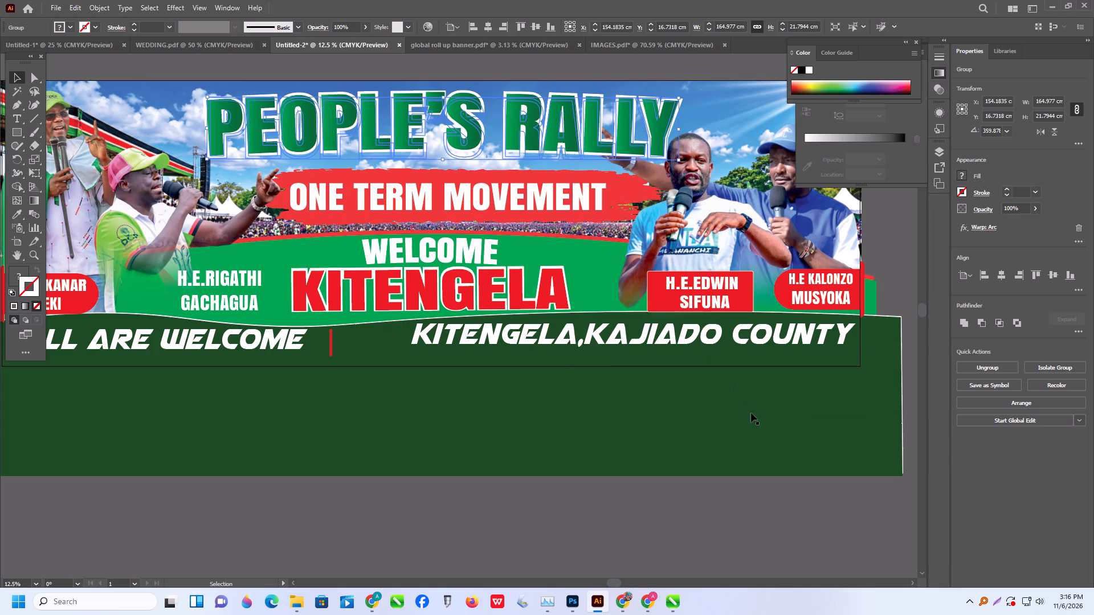
{"action": "left_click", "coordinate": [756, 429]}
{"action": "left_click", "coordinate": [790, 523]}
Ungroup the WELCOME and KITENGELA texts so each can be edited separately.
{"action": "scroll", "coordinate": [784, 515], "scroll_direction": "down", "scroll_amount": 2, "text": "alt"}
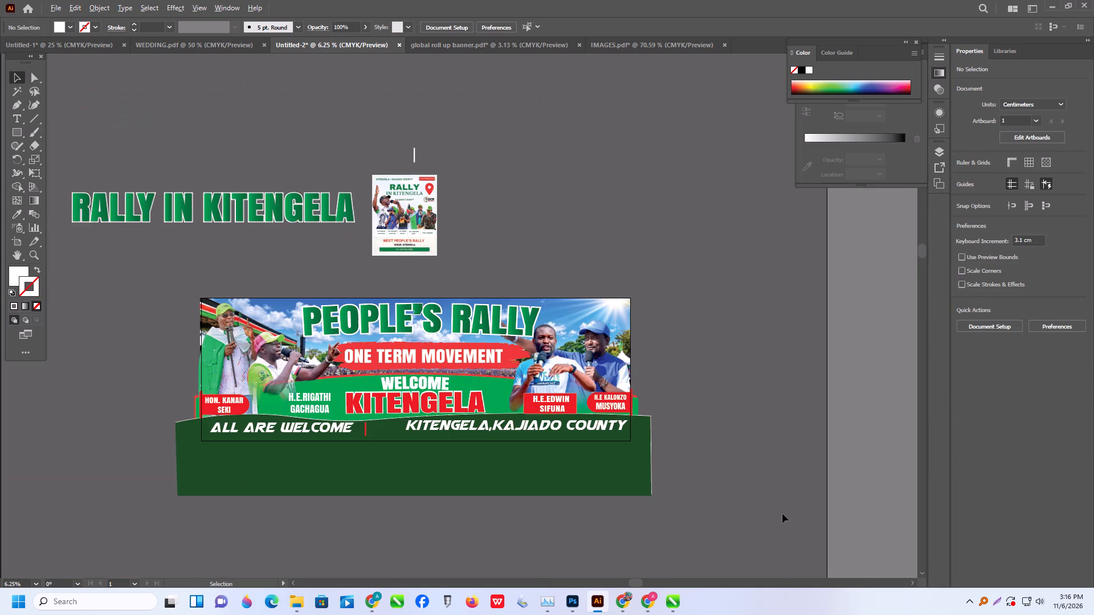
{"action": "scroll", "coordinate": [728, 516], "scroll_direction": "down", "scroll_amount": 2}
{"action": "scroll", "coordinate": [316, 298], "scroll_direction": "up", "scroll_amount": 2, "text": "alt"}
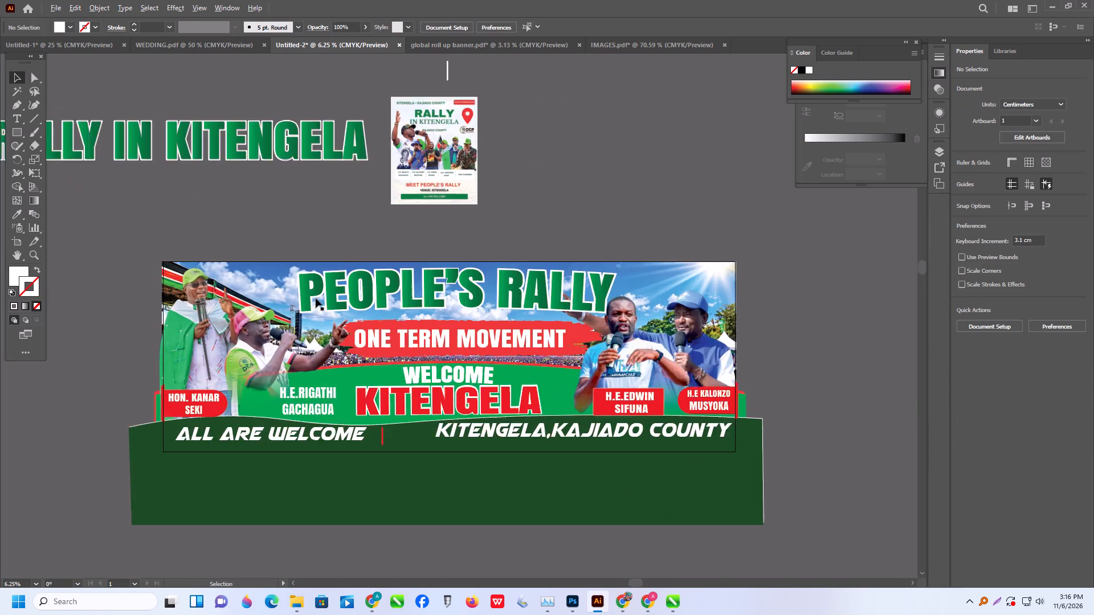
{"action": "scroll", "coordinate": [405, 284], "scroll_direction": "down", "scroll_amount": 5}
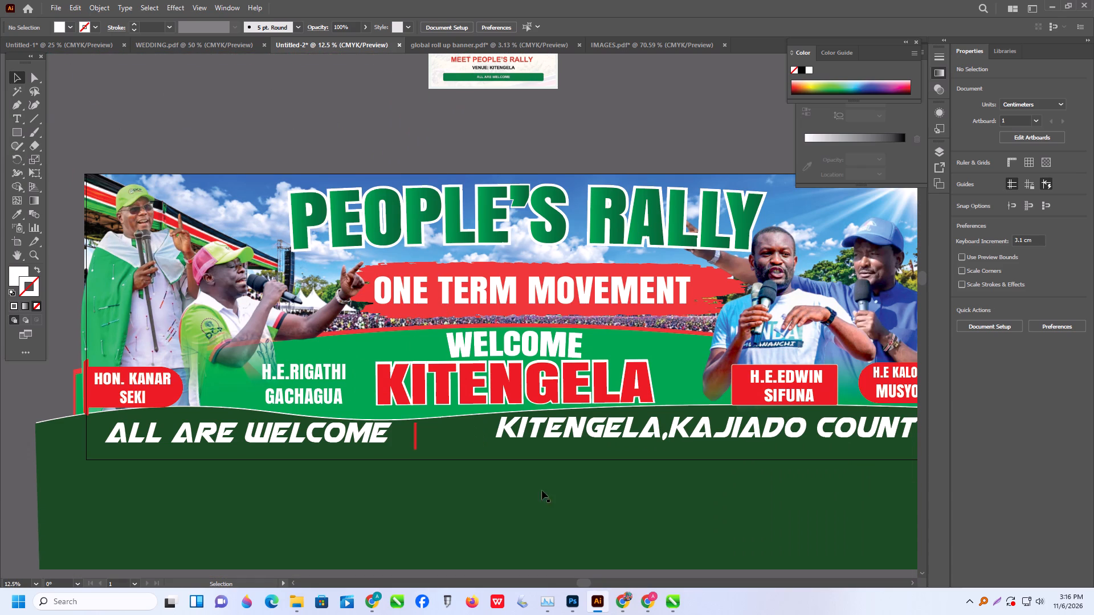
{"action": "left_click", "coordinate": [517, 356]}
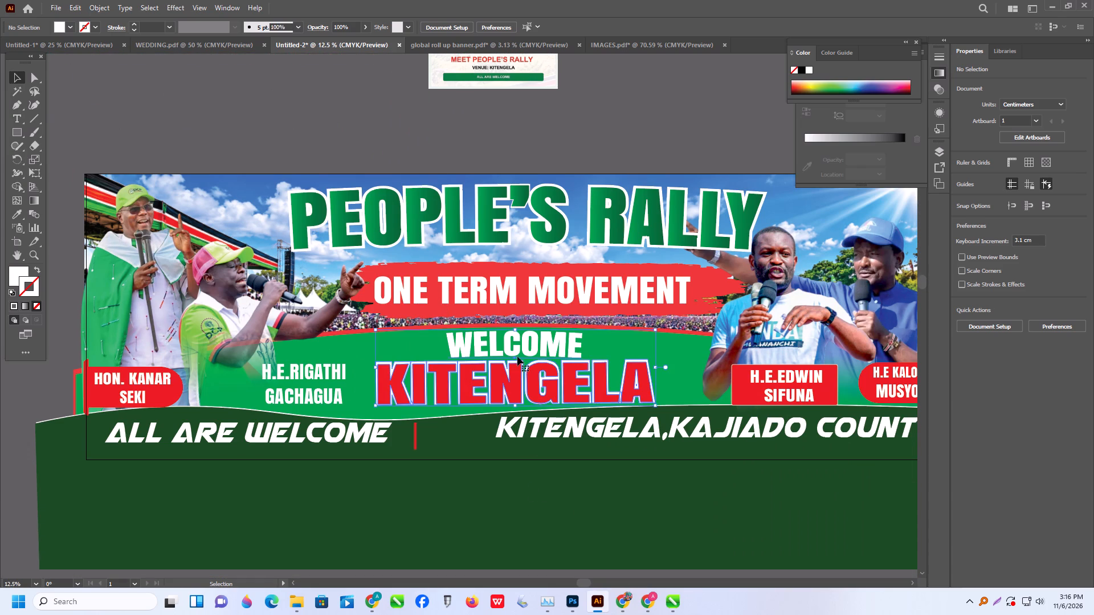
{"action": "right_click", "coordinate": [526, 348]}
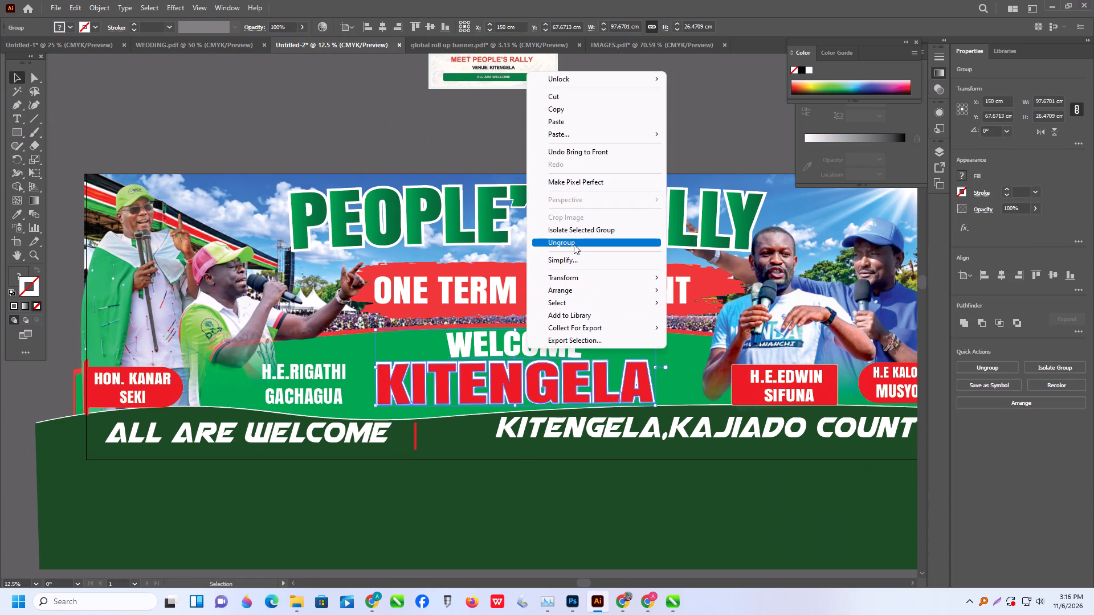
{"action": "left_click", "coordinate": [574, 244]}
{"action": "left_click", "coordinate": [664, 107]}
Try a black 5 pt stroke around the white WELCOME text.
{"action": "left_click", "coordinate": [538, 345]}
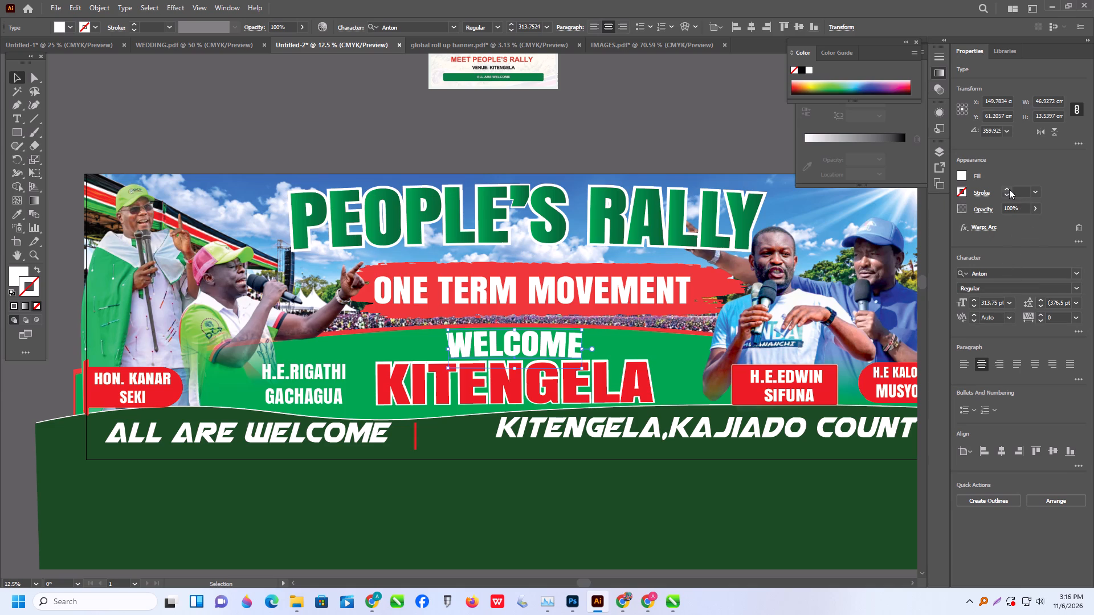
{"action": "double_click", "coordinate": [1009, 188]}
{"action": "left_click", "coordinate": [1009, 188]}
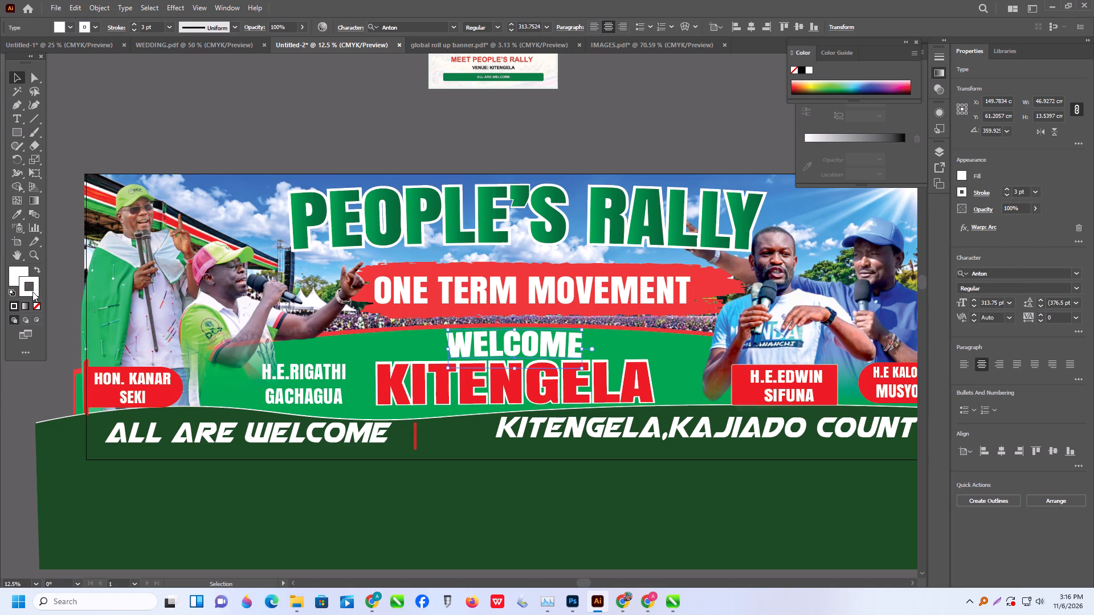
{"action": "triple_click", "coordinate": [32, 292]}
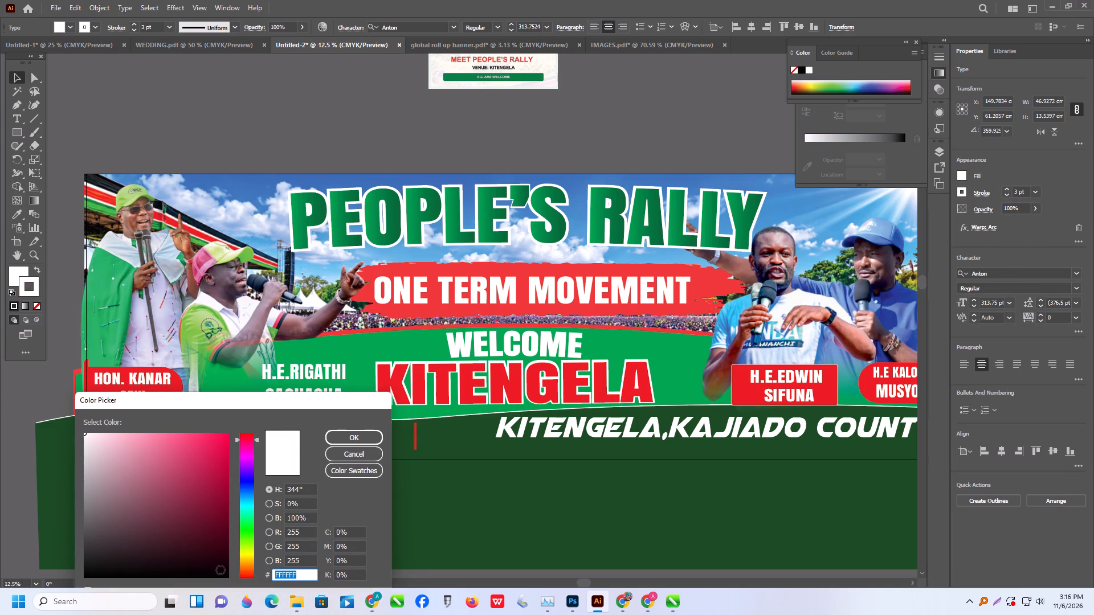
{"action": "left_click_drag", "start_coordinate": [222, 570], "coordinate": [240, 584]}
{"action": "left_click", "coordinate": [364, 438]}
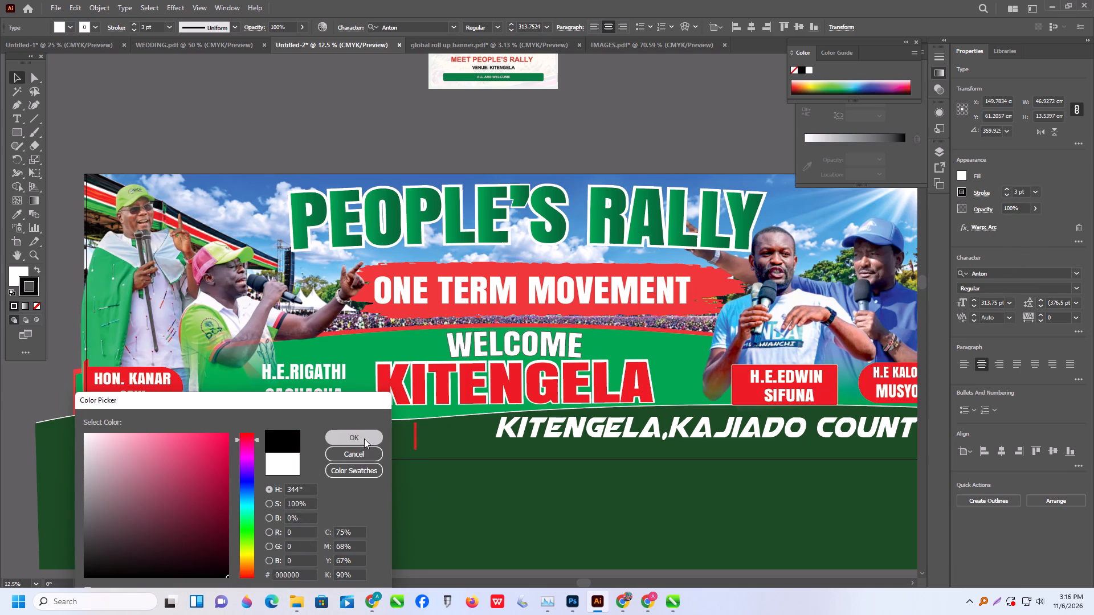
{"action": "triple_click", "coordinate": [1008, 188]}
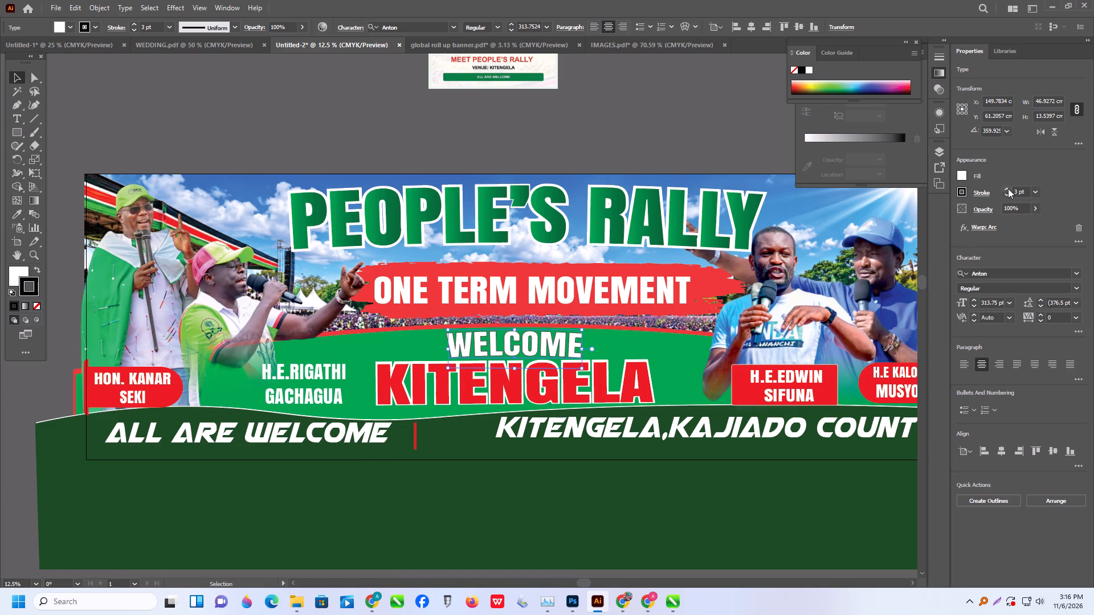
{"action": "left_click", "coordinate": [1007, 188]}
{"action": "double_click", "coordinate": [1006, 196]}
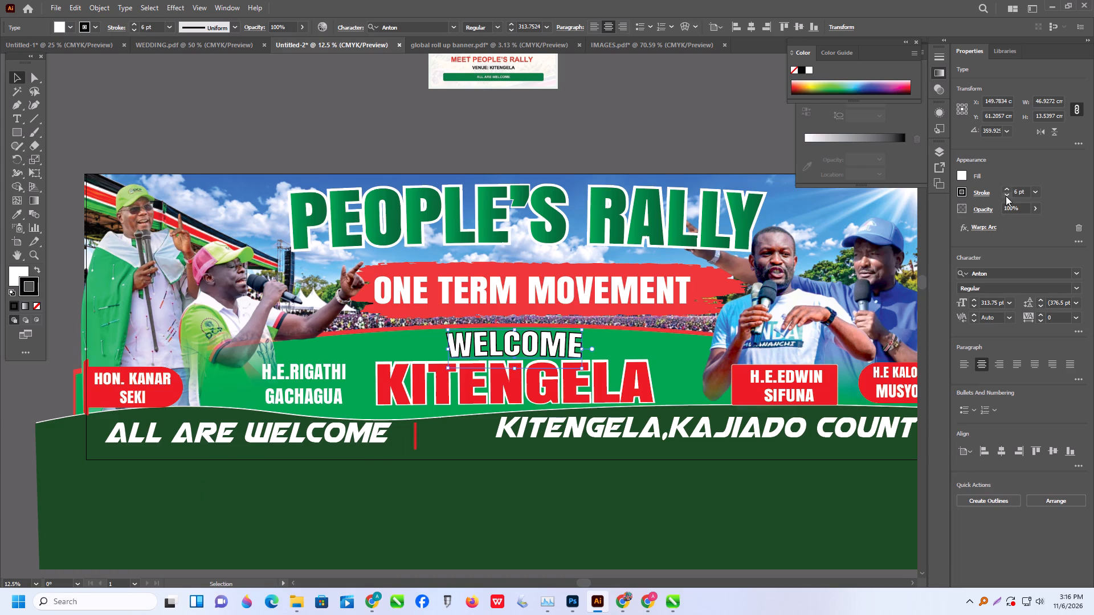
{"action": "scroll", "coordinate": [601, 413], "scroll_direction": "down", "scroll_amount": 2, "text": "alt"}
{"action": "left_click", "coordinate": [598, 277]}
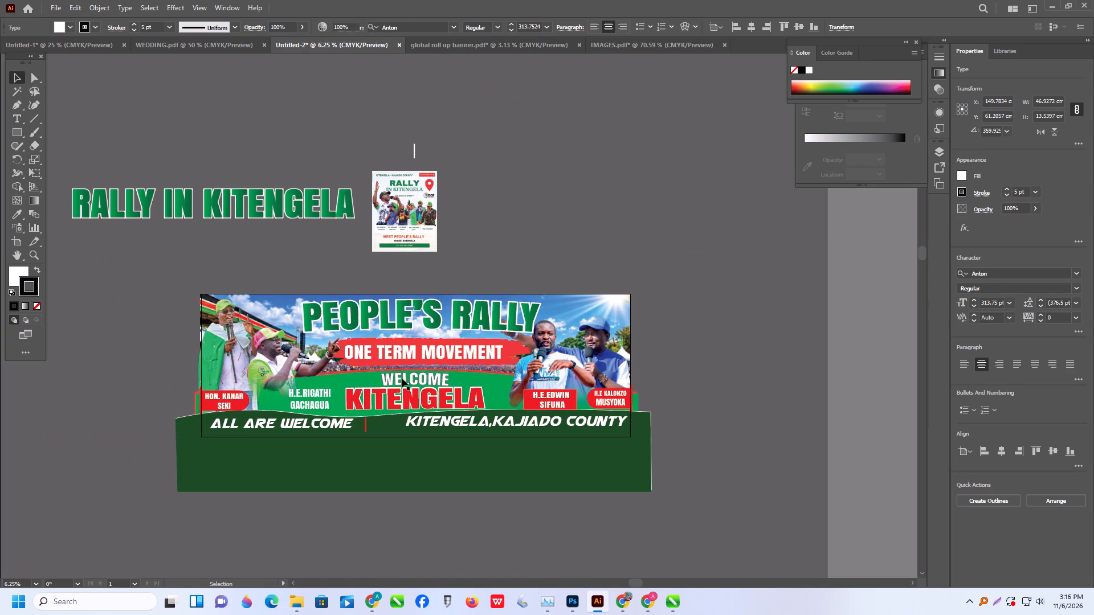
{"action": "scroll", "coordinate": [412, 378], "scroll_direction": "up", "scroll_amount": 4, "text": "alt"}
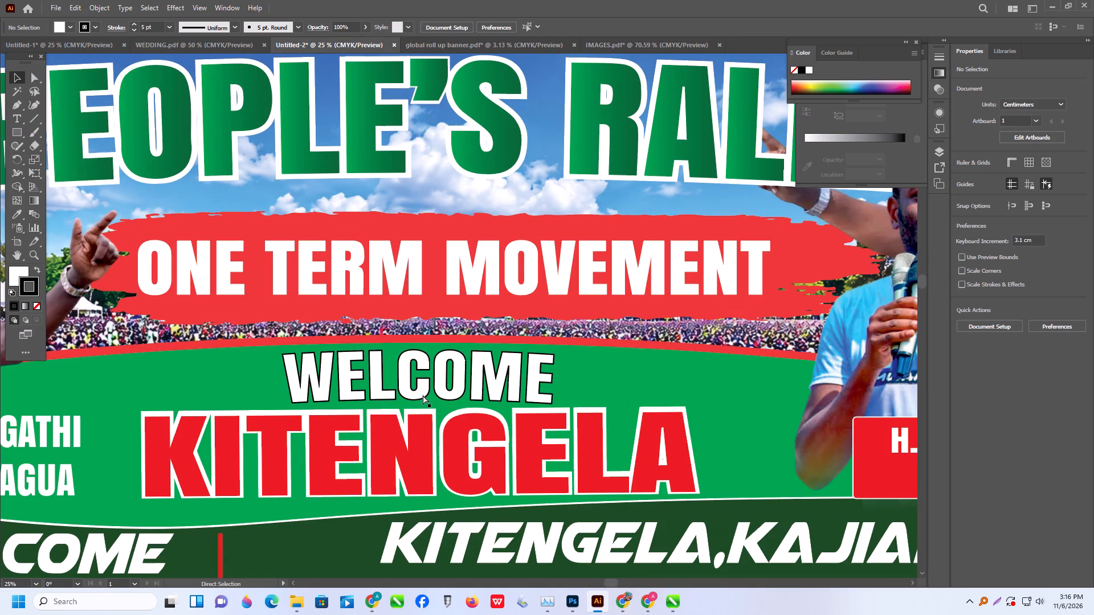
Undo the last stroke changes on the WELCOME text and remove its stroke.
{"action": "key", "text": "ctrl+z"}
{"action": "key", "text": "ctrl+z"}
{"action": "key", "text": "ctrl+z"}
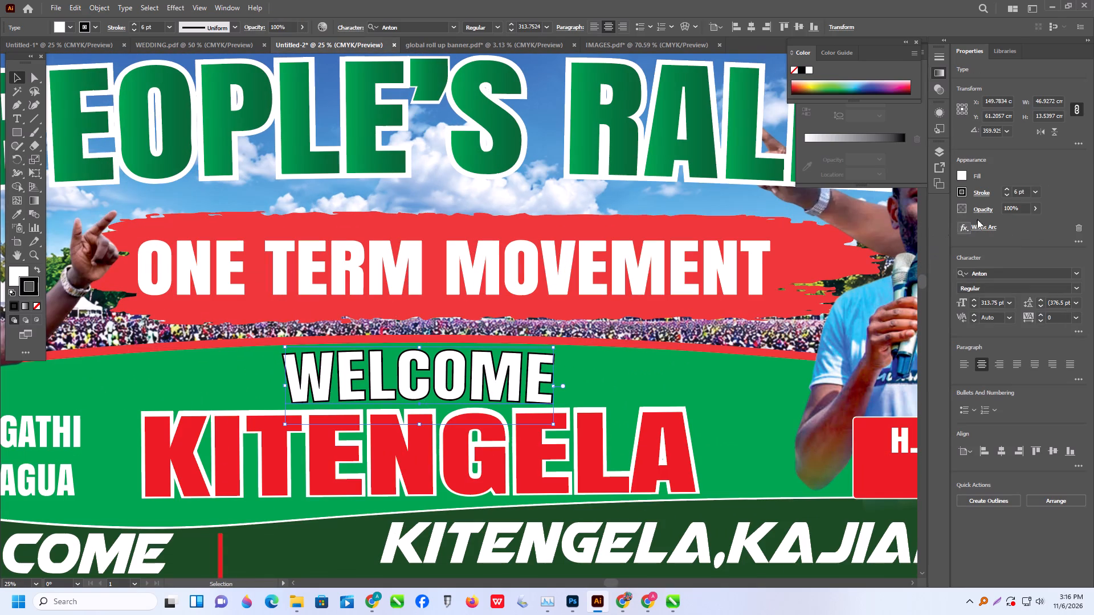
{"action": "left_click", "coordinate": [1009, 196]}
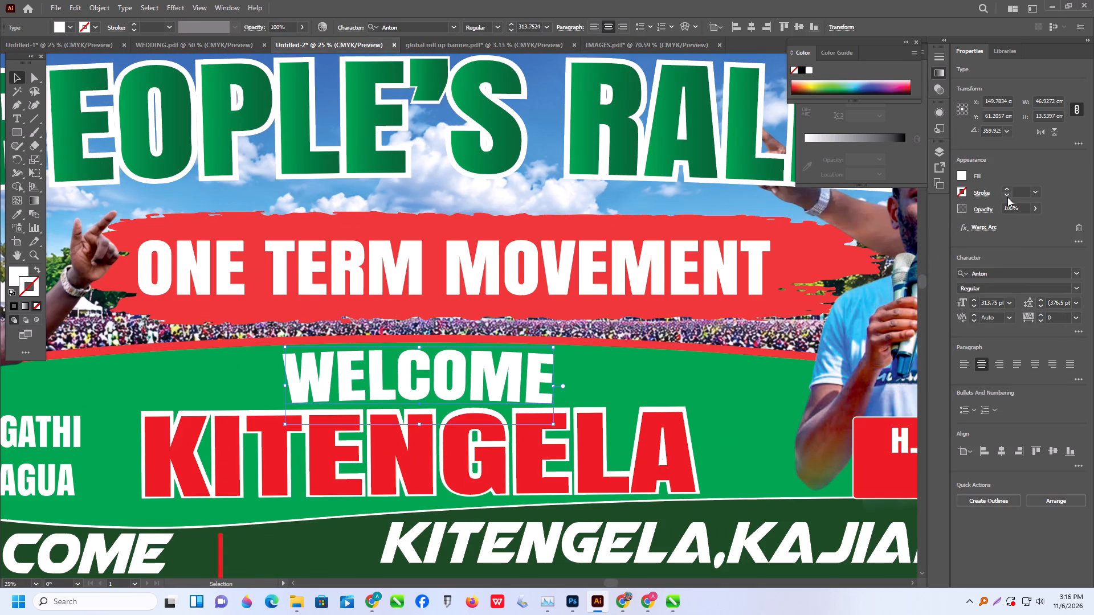
Apply a Drop Shadow effect to the WELCOME text.
{"action": "left_click", "coordinate": [173, 7]}
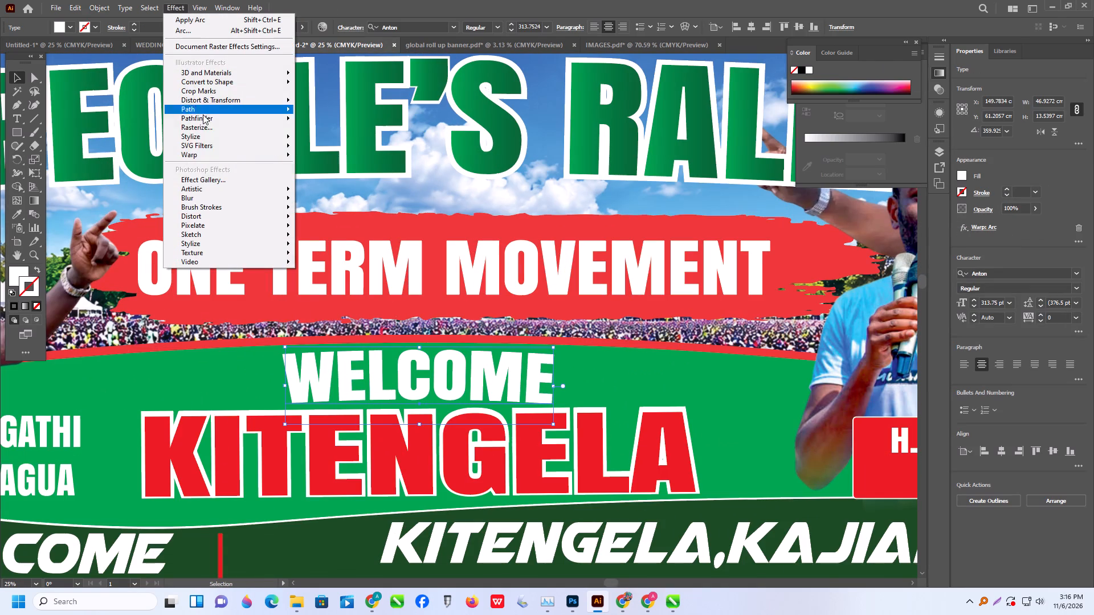
{"action": "left_click", "coordinate": [212, 141]}
{"action": "left_click", "coordinate": [353, 142]}
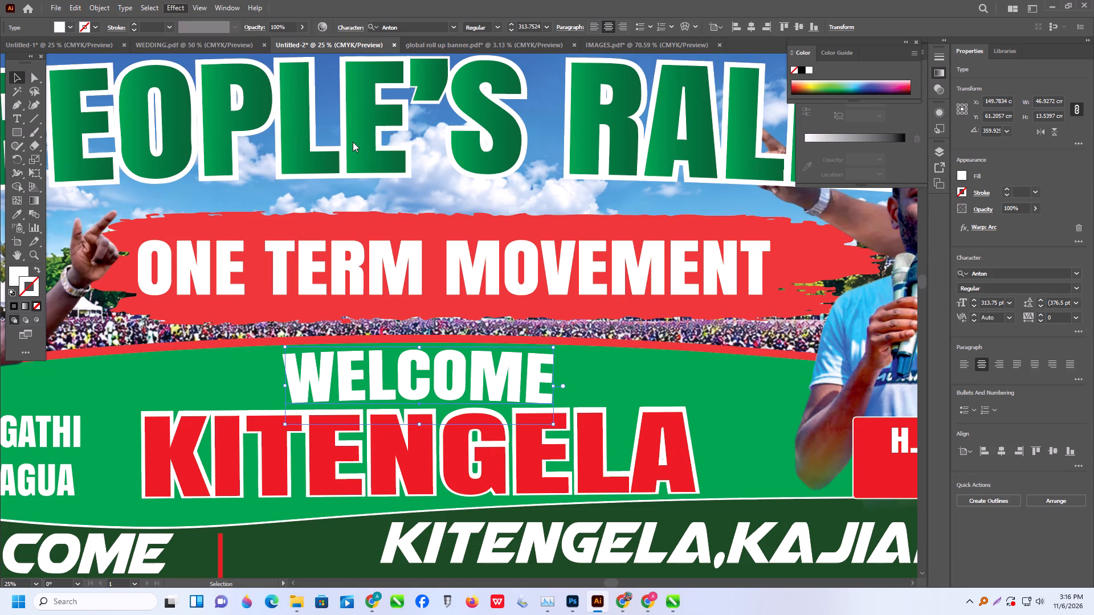
{"action": "left_click", "coordinate": [734, 494]}
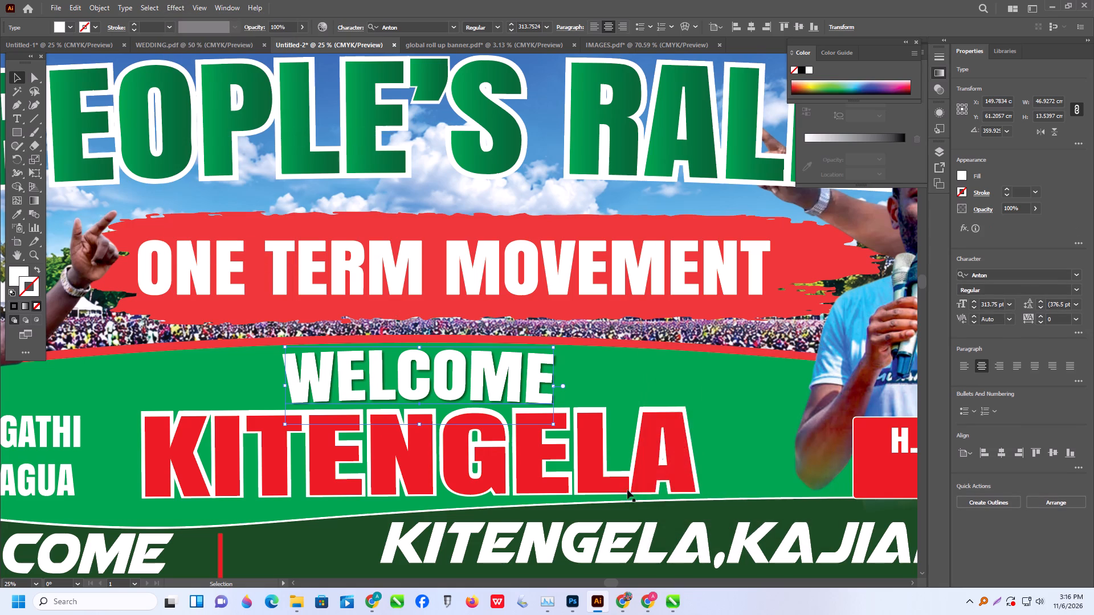
Rotate the KITENGELA text slightly counterclockwise to an angle of about 2.1°.
{"action": "scroll", "coordinate": [630, 484], "scroll_direction": "down", "scroll_amount": 3, "text": "alt"}
{"action": "scroll", "coordinate": [637, 475], "scroll_direction": "up", "scroll_amount": 2, "text": "alt"}
{"action": "left_click", "coordinate": [637, 480]}
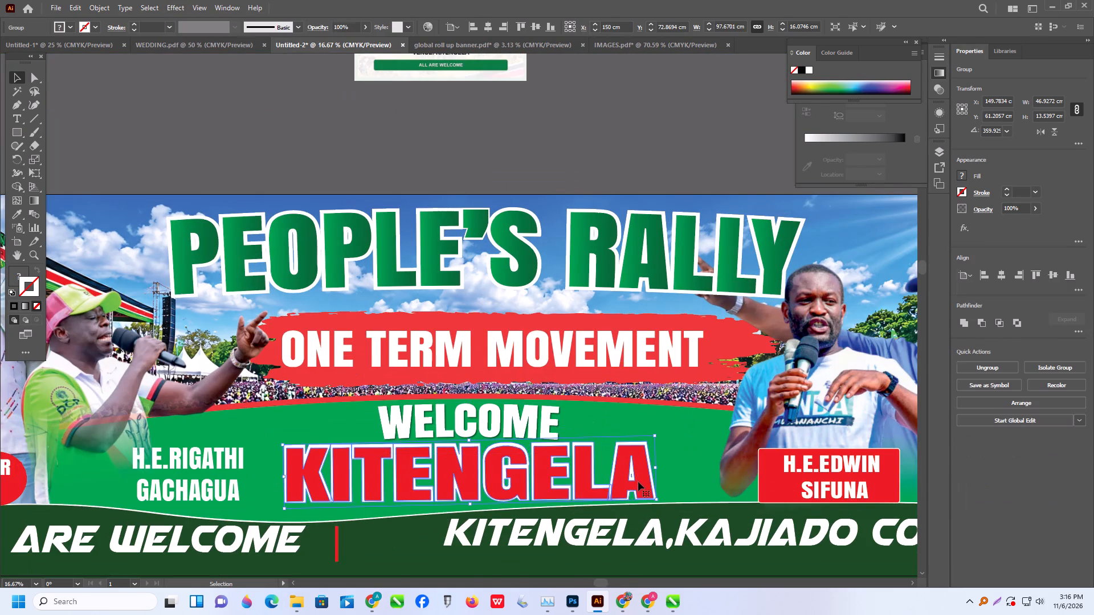
{"action": "scroll", "coordinate": [638, 486], "scroll_direction": "up", "scroll_amount": 1, "text": "alt"}
{"action": "left_click", "coordinate": [641, 485]}
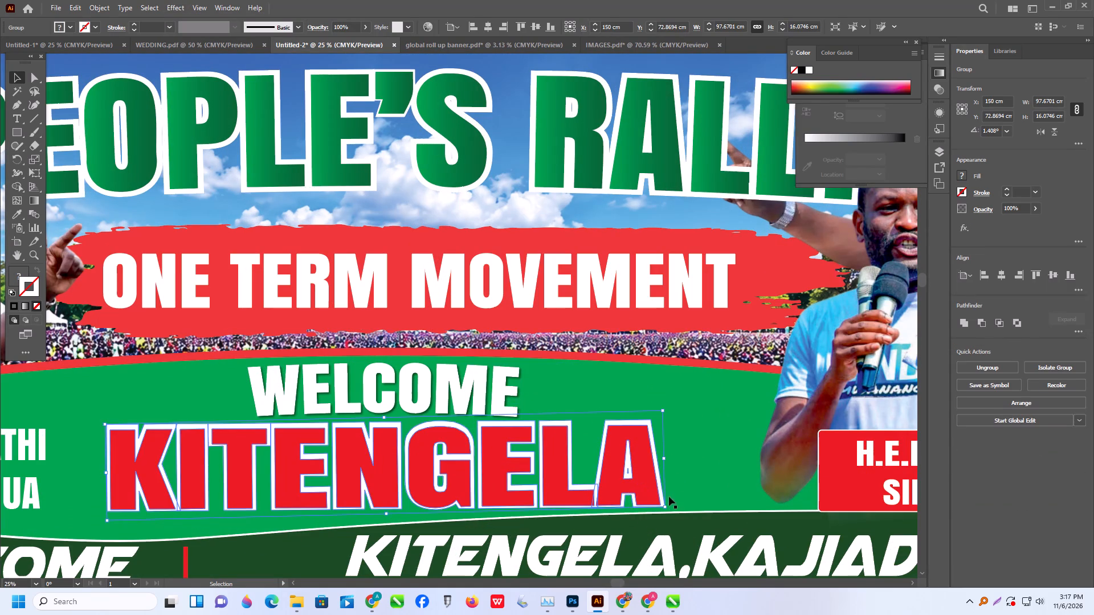
{"action": "left_click", "coordinate": [671, 504]}
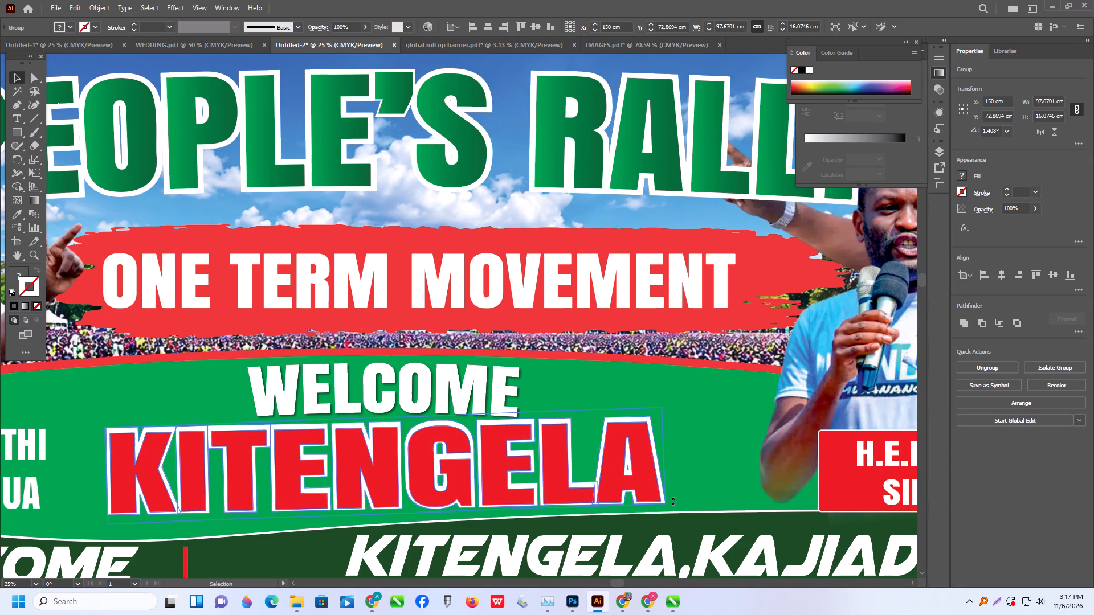
{"action": "left_click", "coordinate": [664, 456]}
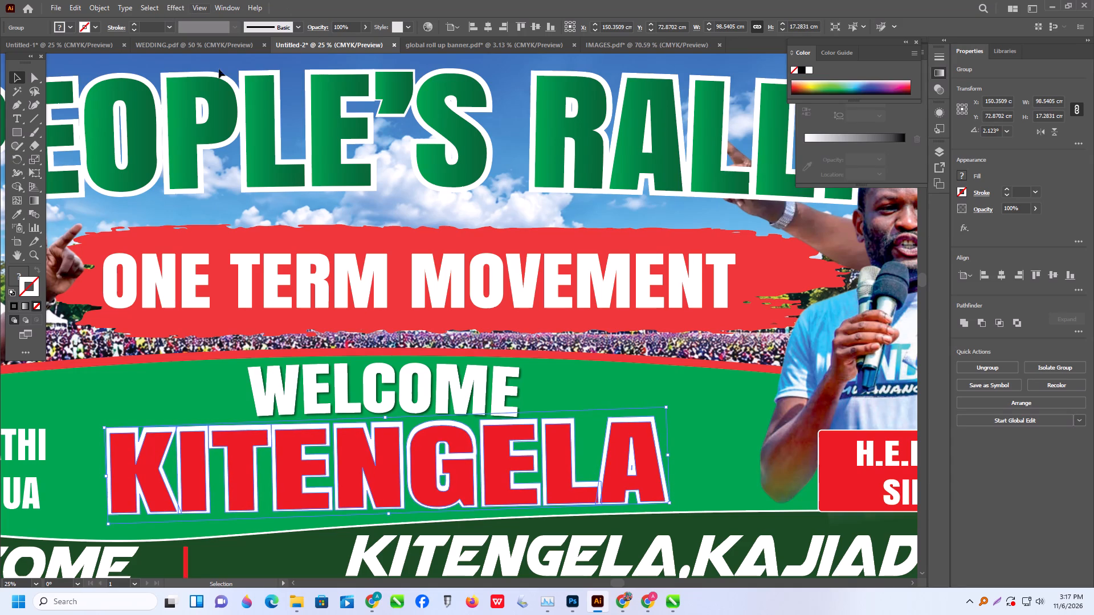
Examine the PEOPLE'S RALLY headline up close and inspect which appearance effects are applied to it.
{"action": "scroll", "coordinate": [480, 391], "scroll_direction": "down", "scroll_amount": 2, "text": "alt"}
{"action": "scroll", "coordinate": [484, 407], "scroll_direction": "down", "scroll_amount": 2}
{"action": "left_click", "coordinate": [557, 257], "text": "alt"}
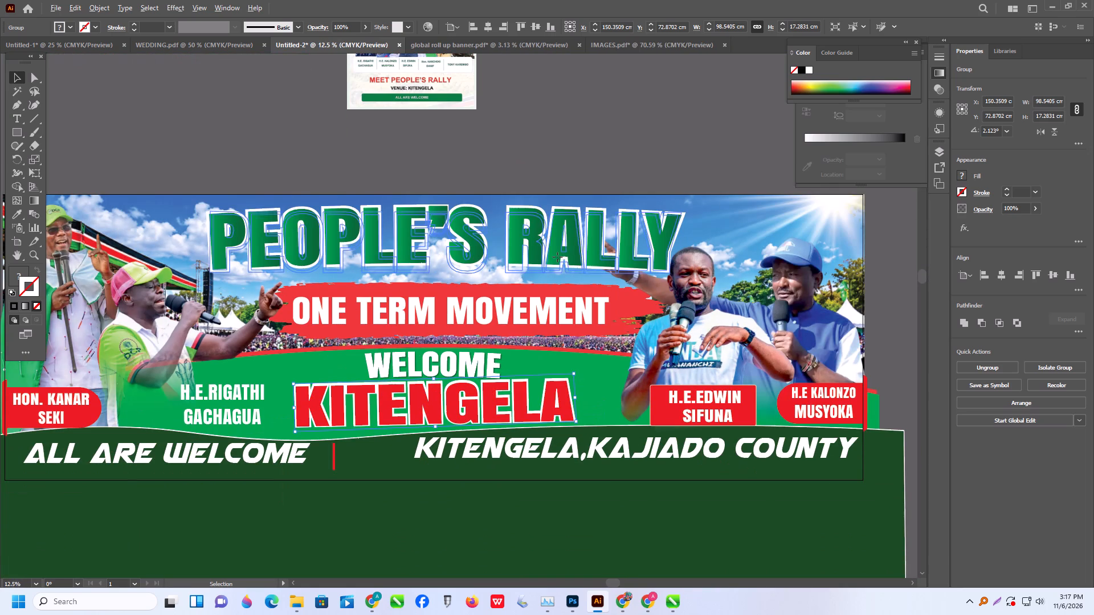
{"action": "scroll", "coordinate": [323, 263], "scroll_direction": "up", "scroll_amount": 3, "text": "alt"}
{"action": "scroll", "coordinate": [379, 270], "scroll_direction": "up", "scroll_amount": 1, "text": "alt"}
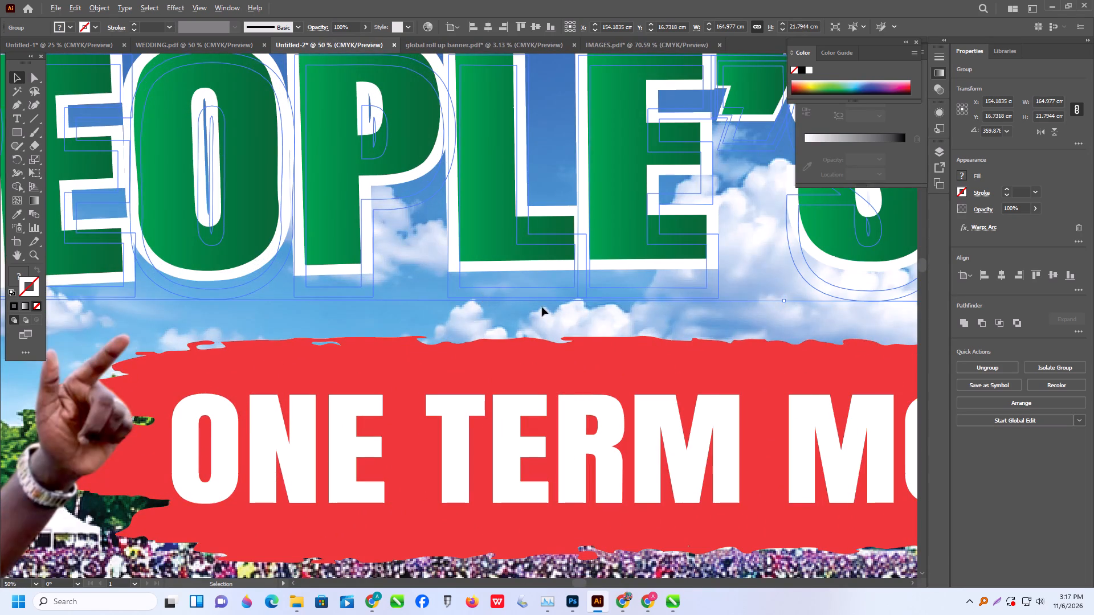
{"action": "scroll", "coordinate": [542, 305], "scroll_direction": "up", "scroll_amount": 2, "text": "alt"}
{"action": "scroll", "coordinate": [542, 302], "scroll_direction": "down", "scroll_amount": 2, "text": "alt"}
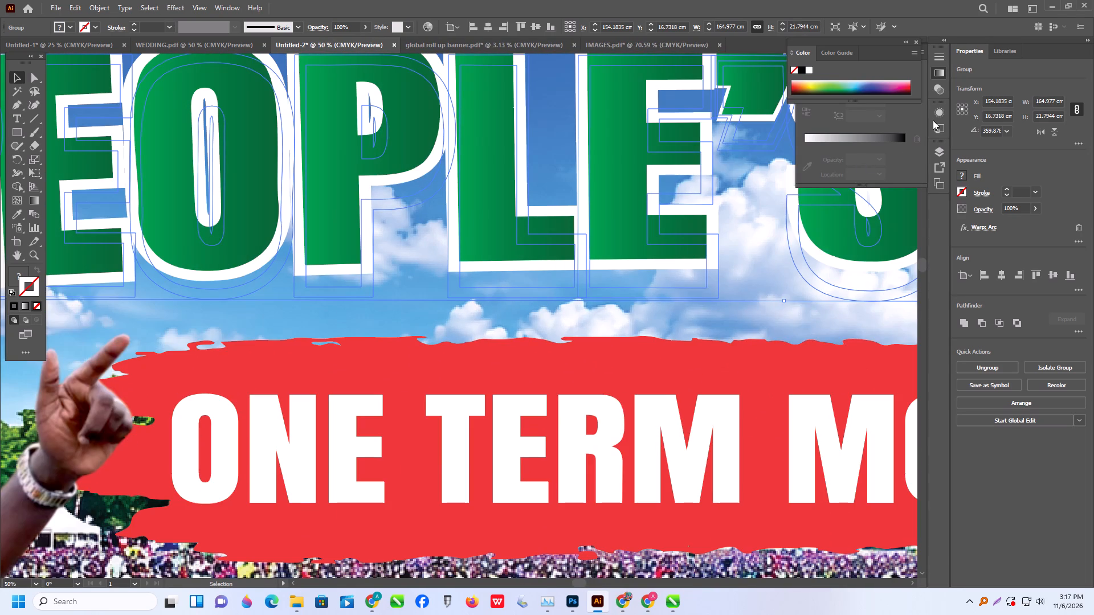
{"action": "left_click", "coordinate": [937, 118]}
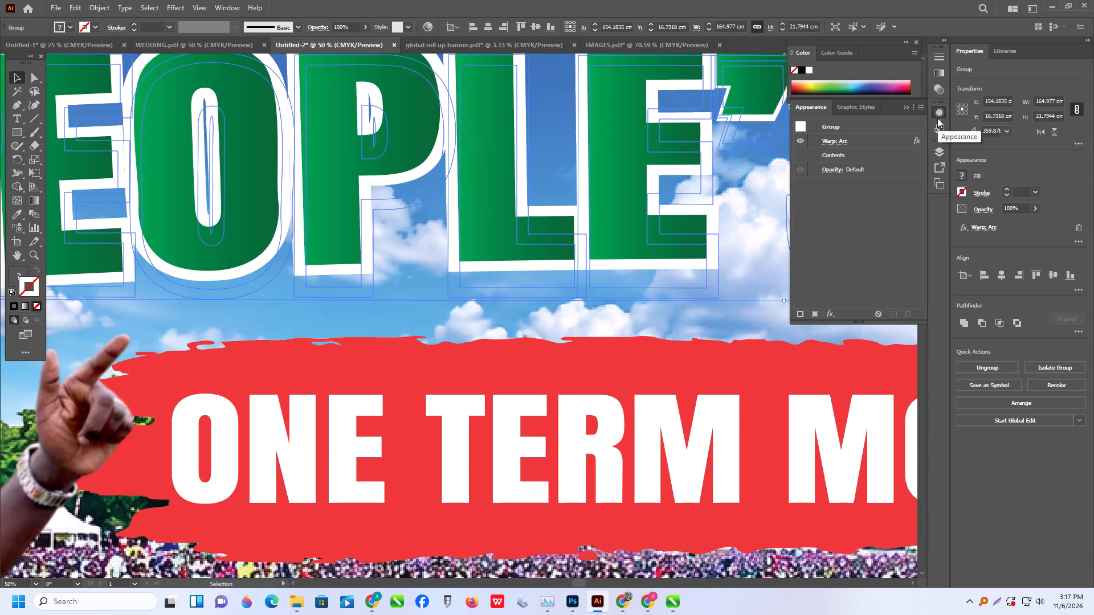
{"action": "left_click", "coordinate": [876, 219]}
{"action": "left_click", "coordinate": [754, 256]}
{"action": "scroll", "coordinate": [626, 306], "scroll_direction": "down", "scroll_amount": 3, "text": "alt"}
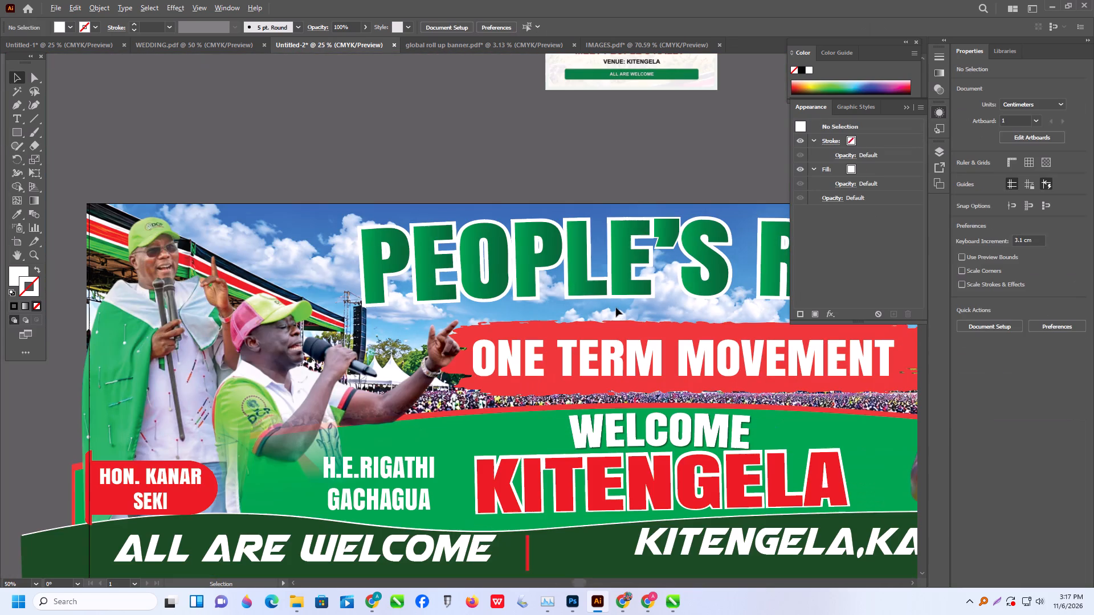
Apply a Drop Shadow effect to the PEOPLE'S RALLY headline with Multiply mode, 75% opacity, 0.2469 cm offsets and 0.1764 cm blur.
{"action": "left_click", "coordinate": [585, 275]}
{"action": "scroll", "coordinate": [356, 228], "scroll_direction": "down", "scroll_amount": 1, "text": "alt"}
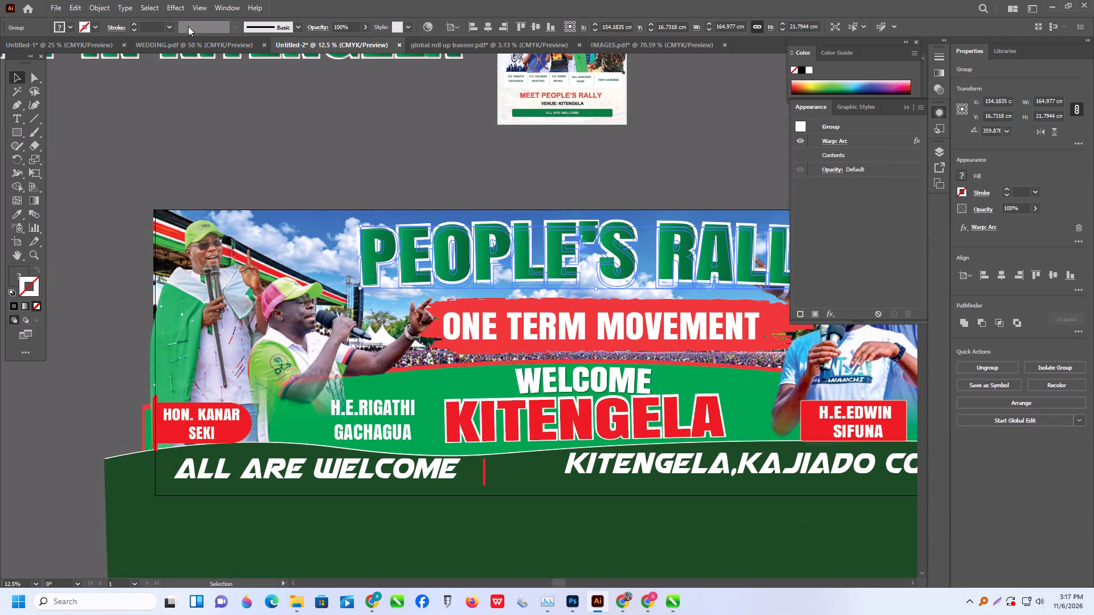
{"action": "left_click", "coordinate": [172, 7]}
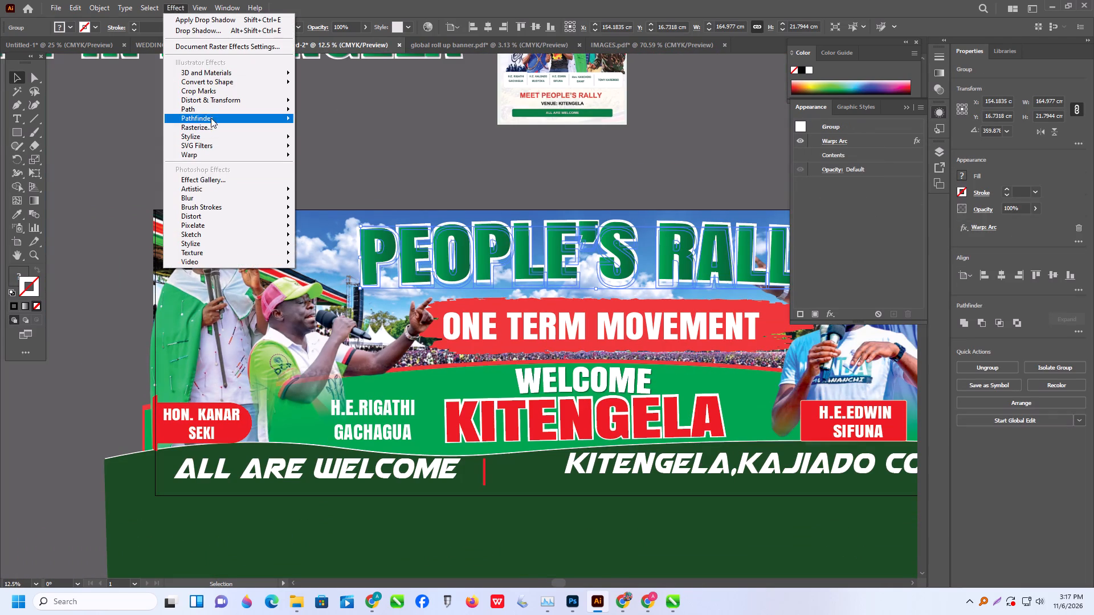
{"action": "left_click", "coordinate": [209, 134]}
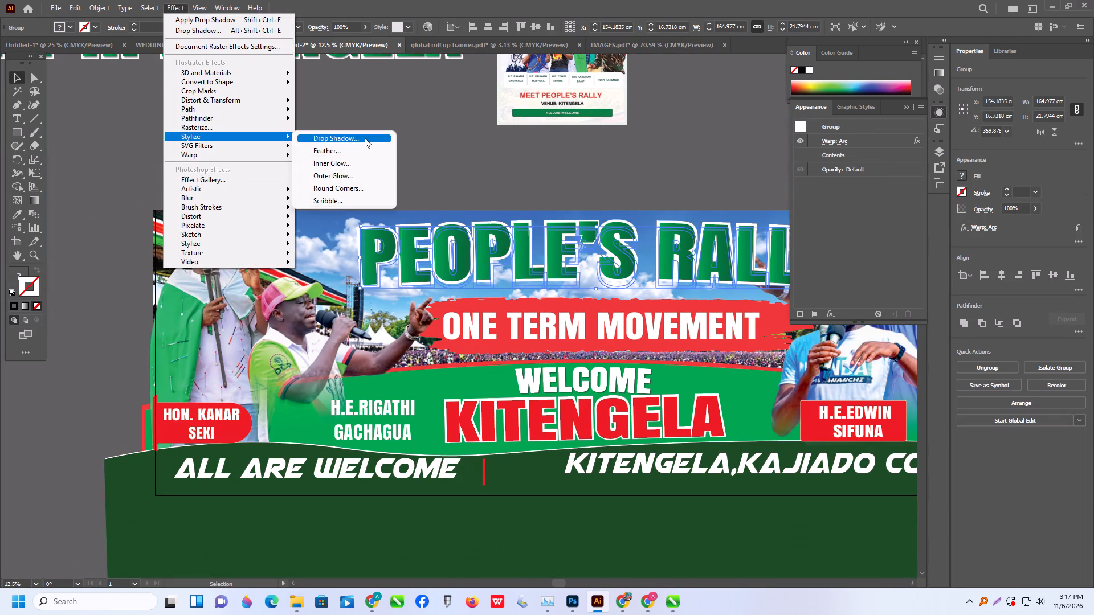
{"action": "left_click", "coordinate": [365, 138]}
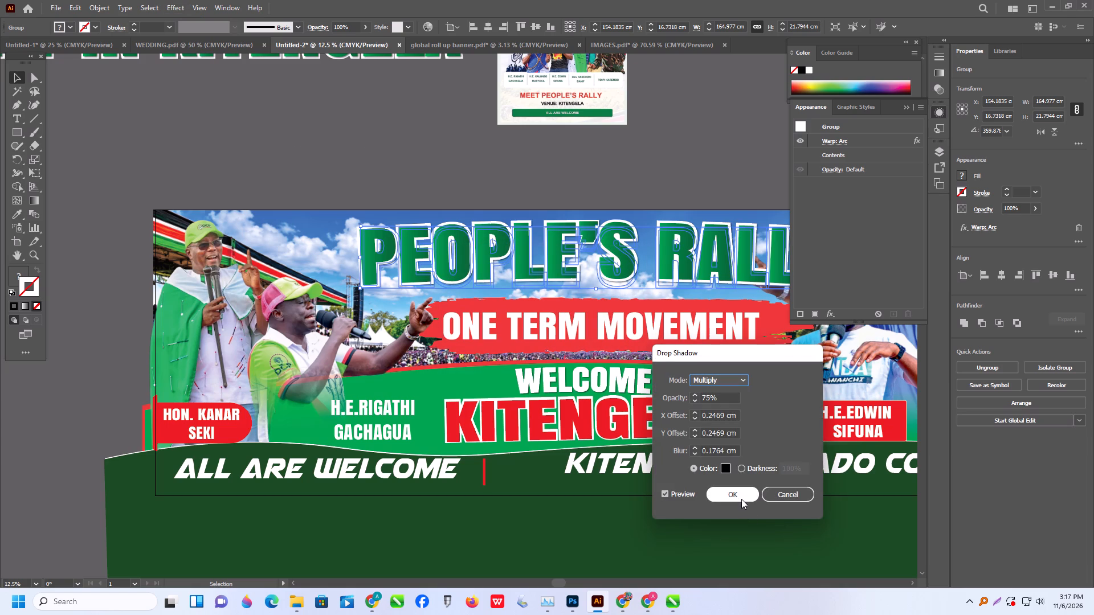
{"action": "left_click", "coordinate": [741, 499]}
{"action": "left_click", "coordinate": [673, 196]}
{"action": "scroll", "coordinate": [721, 249], "scroll_direction": "up", "scroll_amount": 2, "text": "alt"}
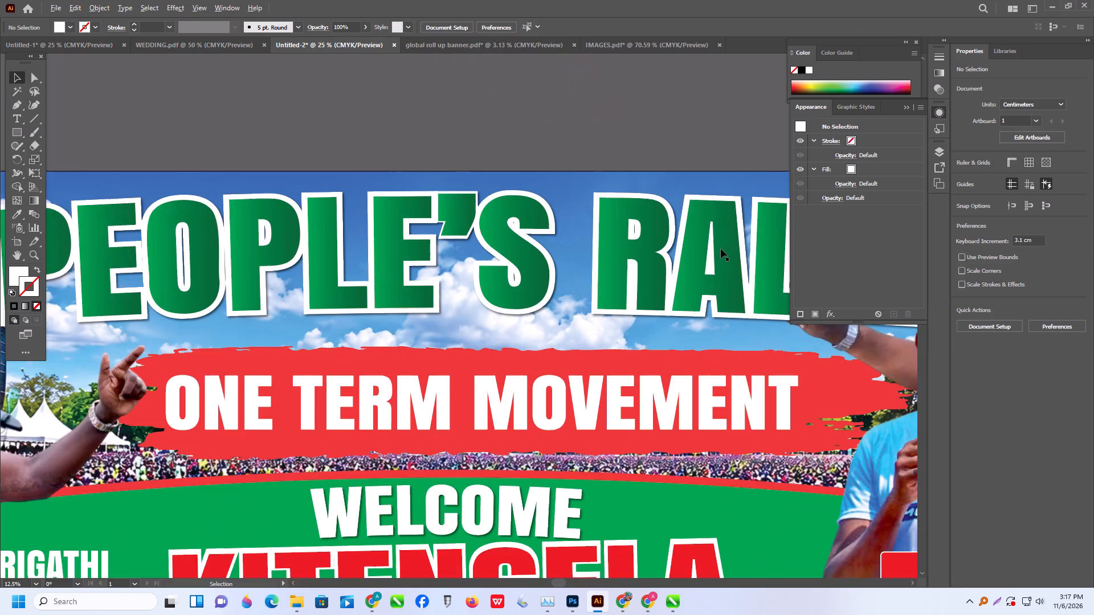
{"action": "scroll", "coordinate": [669, 289], "scroll_direction": "up", "scroll_amount": 1, "text": "alt"}
{"action": "scroll", "coordinate": [574, 318], "scroll_direction": "down", "scroll_amount": 1}
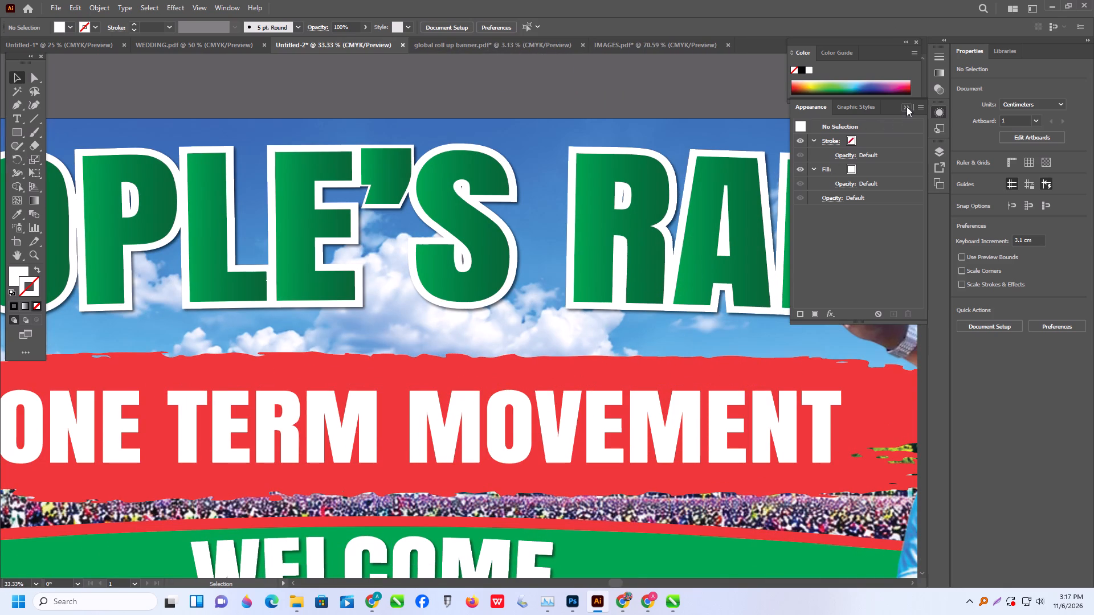
Collapse the floating Appearance panel so the banner is unobstructed.
{"action": "left_click", "coordinate": [907, 106]}
{"action": "left_click", "coordinate": [712, 100]}
Group all the unlocked banner artwork, including the dark green shape that extends below the banner.
{"action": "scroll", "coordinate": [611, 163], "scroll_direction": "down", "scroll_amount": 3, "text": "alt"}
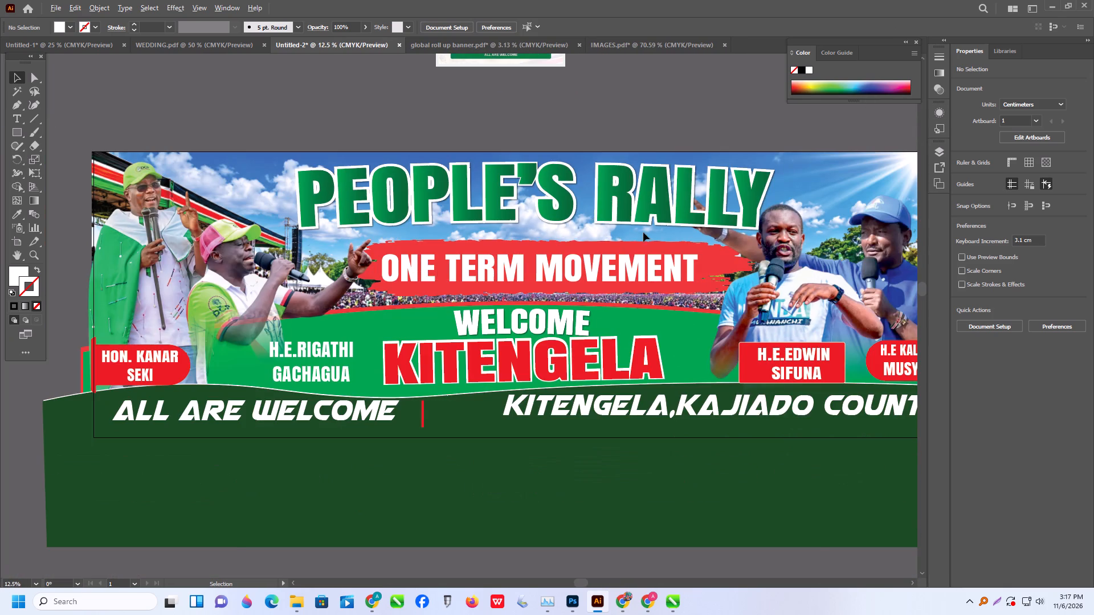
{"action": "scroll", "coordinate": [646, 233], "scroll_direction": "down", "scroll_amount": 1, "text": "alt"}
{"action": "scroll", "coordinate": [646, 255], "scroll_direction": "up", "scroll_amount": 4}
{"action": "scroll", "coordinate": [448, 199], "scroll_direction": "down", "scroll_amount": 1, "text": "alt"}
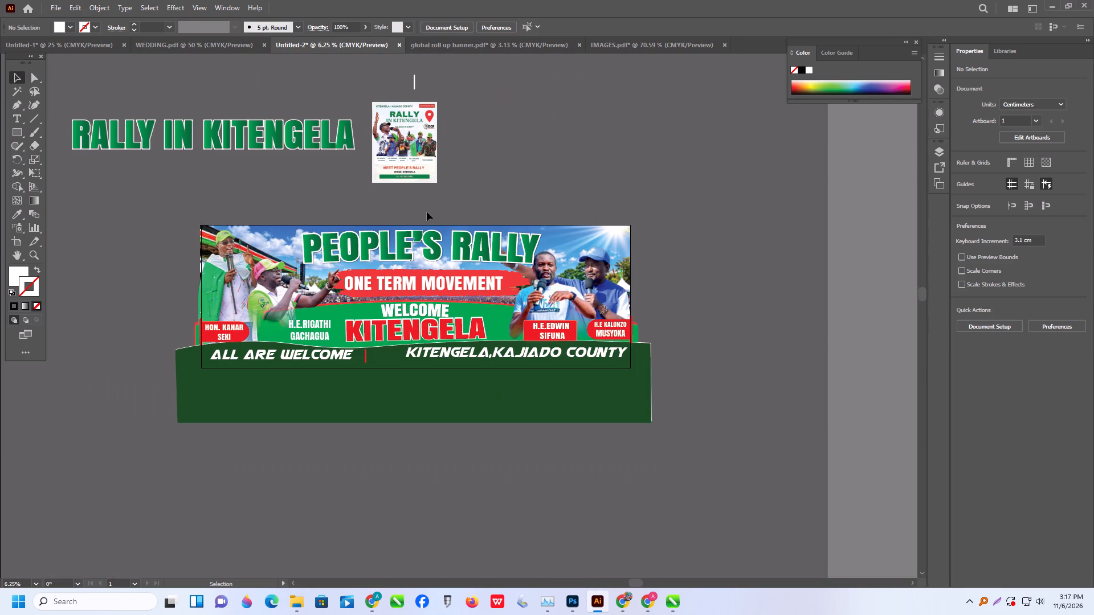
{"action": "left_click_drag", "start_coordinate": [120, 224], "coordinate": [773, 399]}
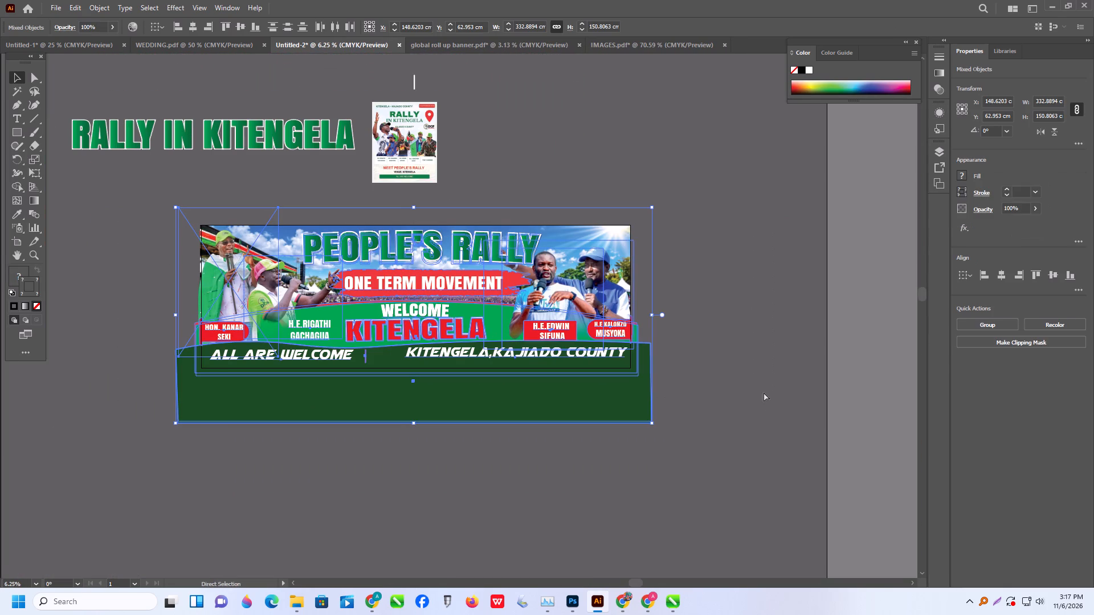
{"action": "key", "text": "ctrl+g"}
{"action": "left_click", "coordinate": [720, 244]}
Create a 300 × 100 cm white rectangle and align it to the artboard's left and top edges.
{"action": "left_click", "coordinate": [20, 133]}
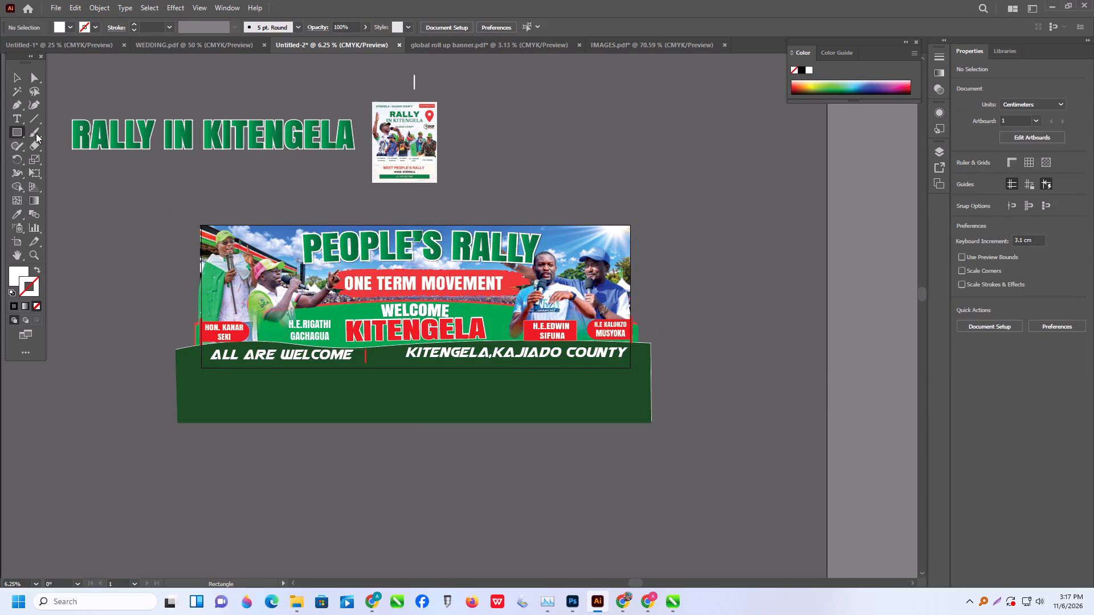
{"action": "left_click", "coordinate": [573, 133]}
{"action": "type", "text": "300"}
{"action": "key", "text": "Tab"}
{"action": "type", "text": "100"}
{"action": "key", "text": "Return"}
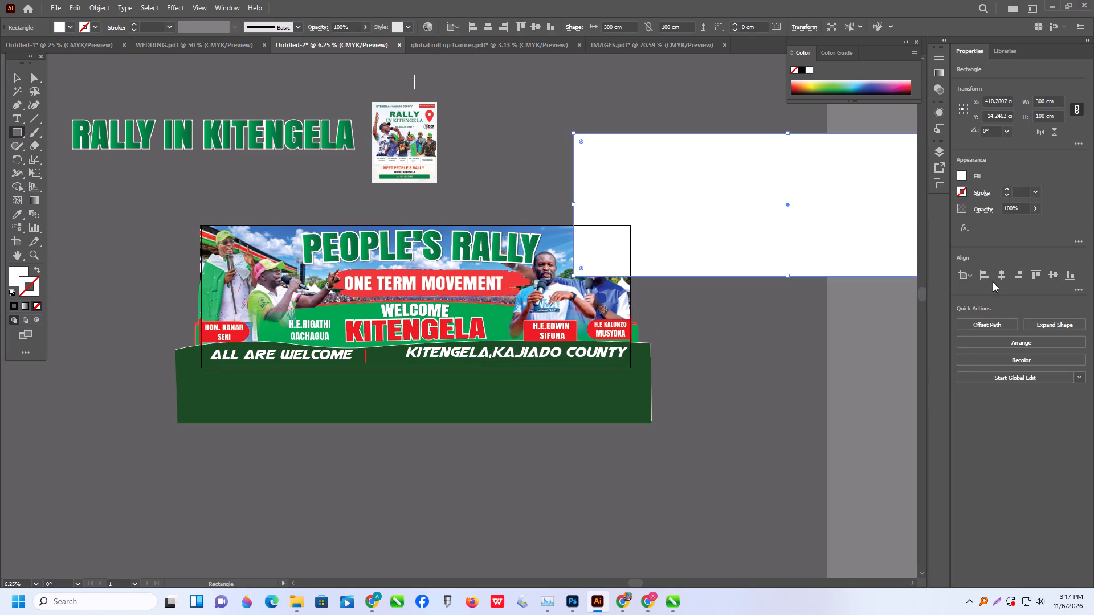
{"action": "left_click", "coordinate": [990, 273]}
{"action": "left_click", "coordinate": [1038, 275]}
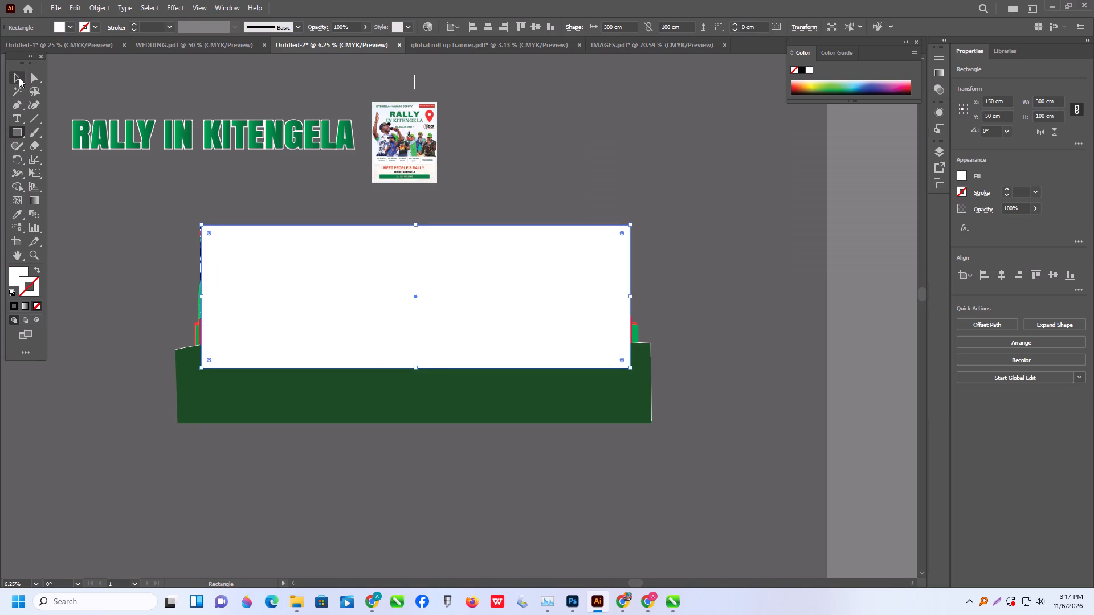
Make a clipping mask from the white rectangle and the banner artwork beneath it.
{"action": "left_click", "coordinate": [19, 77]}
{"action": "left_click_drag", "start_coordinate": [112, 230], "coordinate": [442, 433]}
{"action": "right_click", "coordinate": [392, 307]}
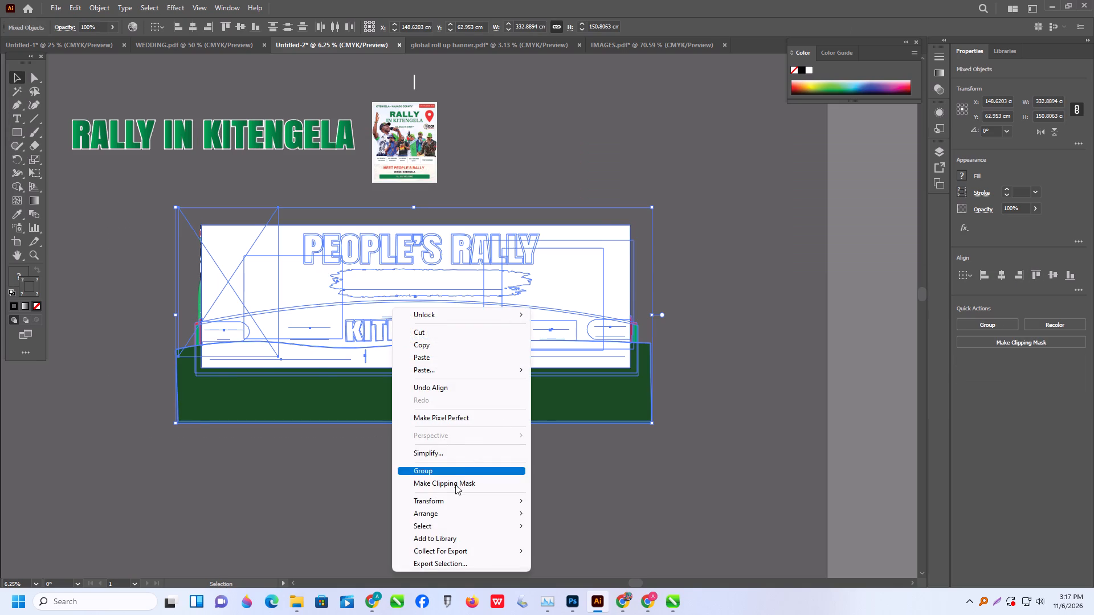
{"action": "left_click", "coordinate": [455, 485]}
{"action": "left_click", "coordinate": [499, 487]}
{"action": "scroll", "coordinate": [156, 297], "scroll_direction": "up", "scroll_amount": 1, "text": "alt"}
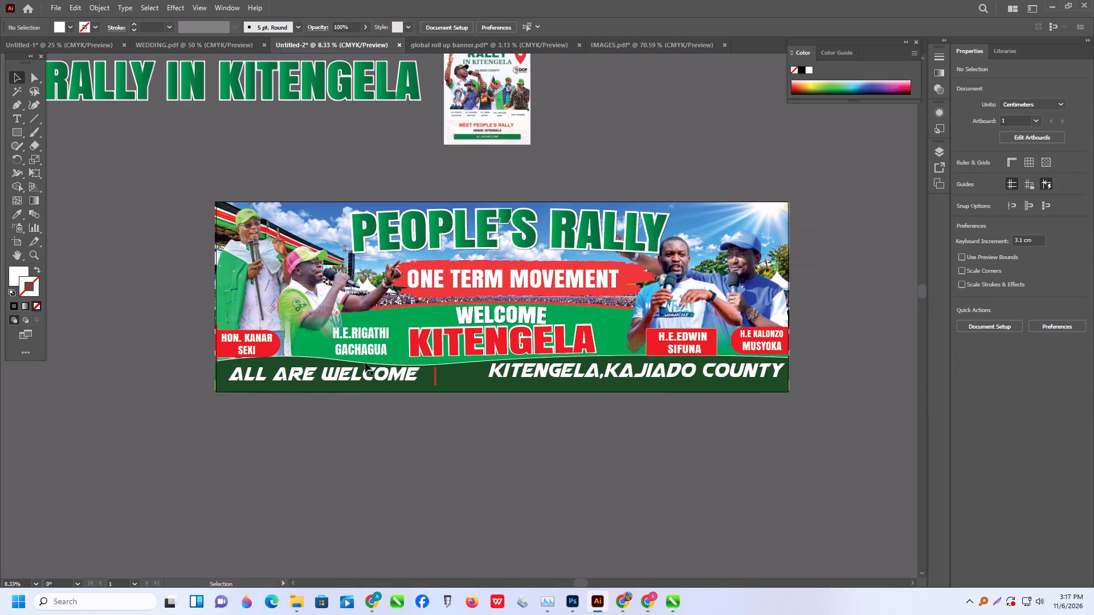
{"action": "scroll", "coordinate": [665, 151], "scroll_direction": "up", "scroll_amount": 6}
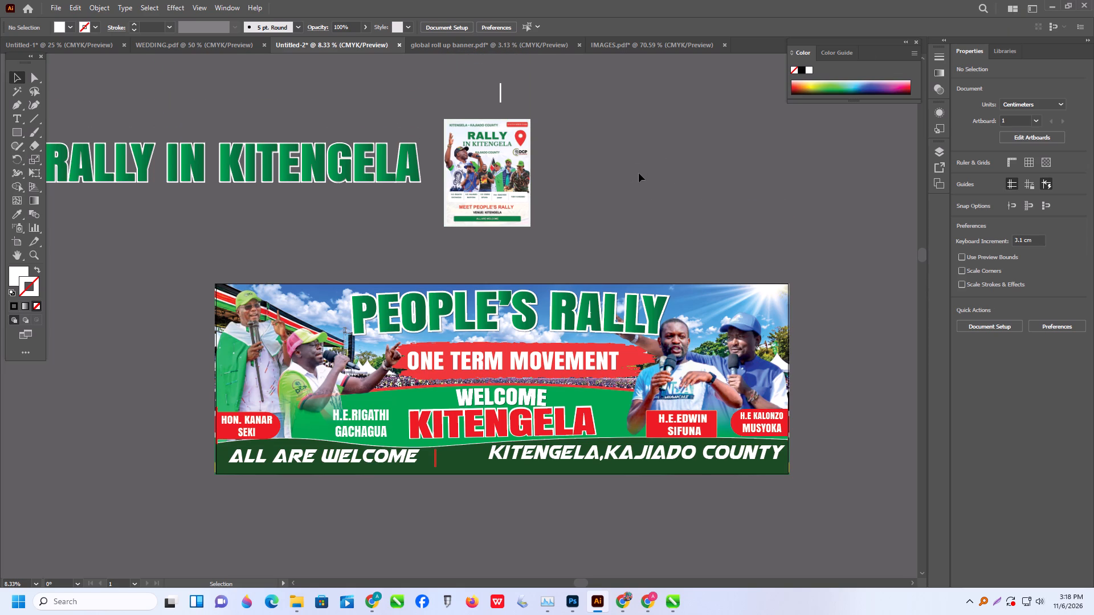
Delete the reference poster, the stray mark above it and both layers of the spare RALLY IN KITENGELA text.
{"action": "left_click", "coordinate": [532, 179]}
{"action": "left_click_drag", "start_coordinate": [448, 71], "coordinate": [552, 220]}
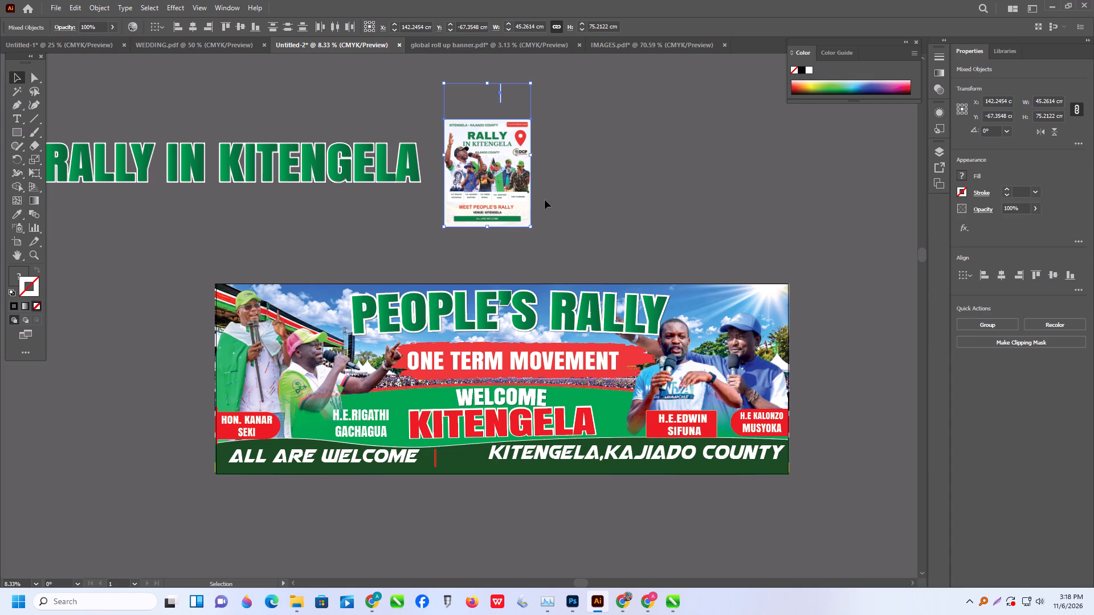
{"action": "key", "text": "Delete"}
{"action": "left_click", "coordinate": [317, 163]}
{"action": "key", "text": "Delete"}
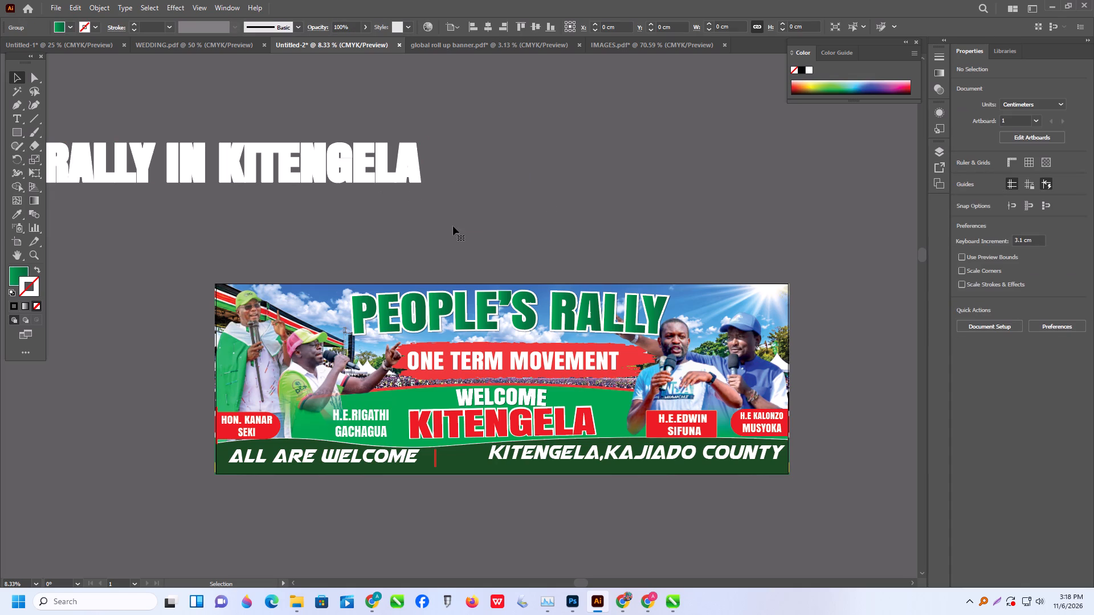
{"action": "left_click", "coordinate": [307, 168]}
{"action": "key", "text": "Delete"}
Examine the clipped banner up close along its right edge and lower right corner.
{"action": "scroll", "coordinate": [464, 245], "scroll_direction": "down", "scroll_amount": 2}
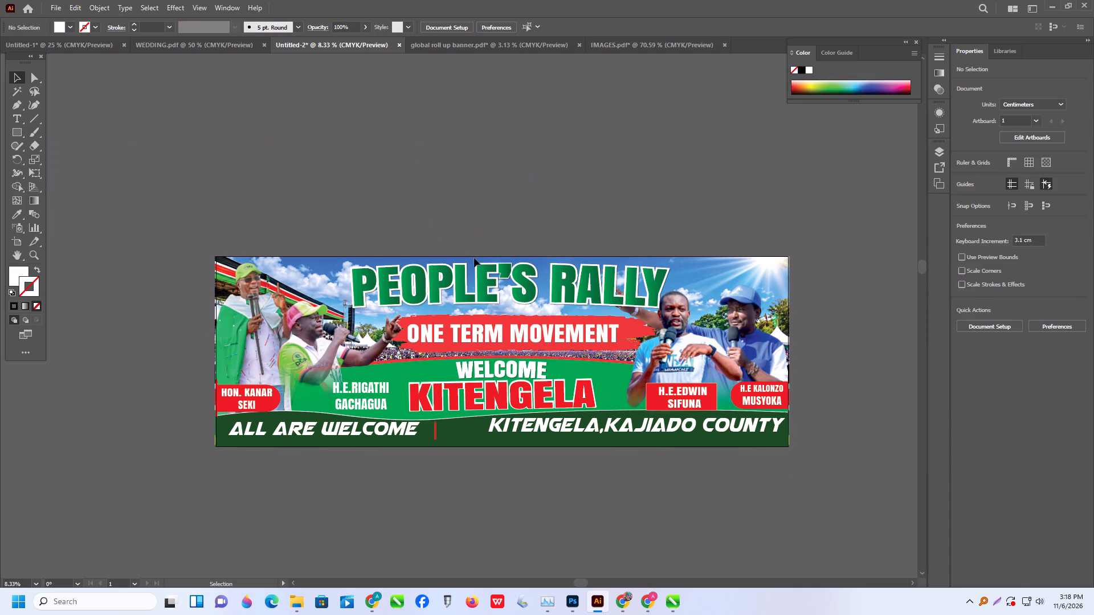
{"action": "scroll", "coordinate": [518, 335], "scroll_direction": "up", "scroll_amount": 1, "text": "alt"}
{"action": "scroll", "coordinate": [519, 339], "scroll_direction": "down", "scroll_amount": 1, "text": "alt"}
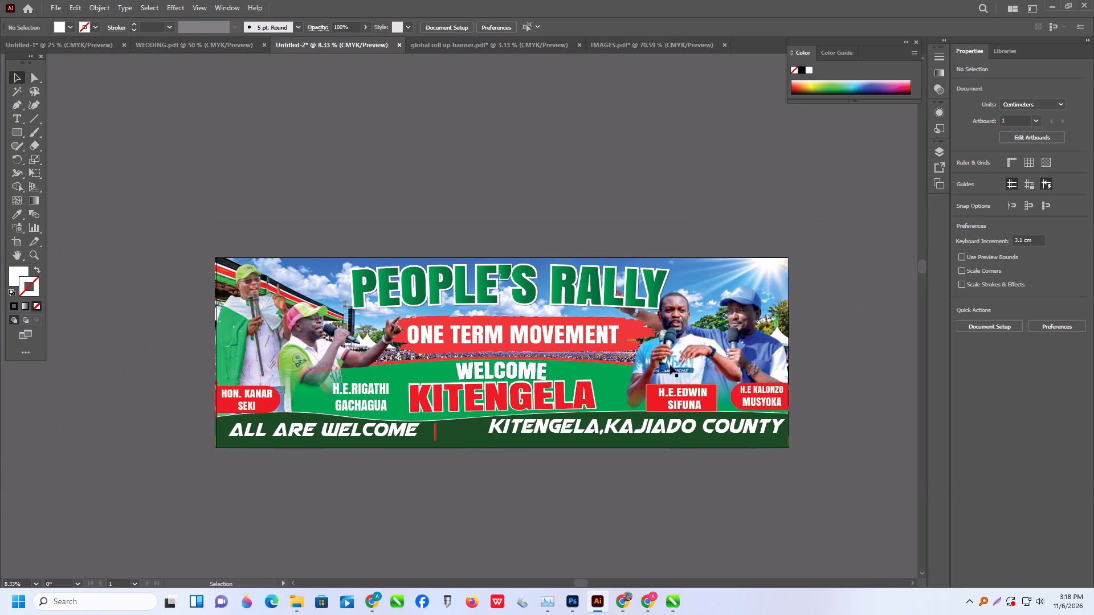
{"action": "scroll", "coordinate": [787, 444], "scroll_direction": "up", "scroll_amount": 3, "text": "alt"}
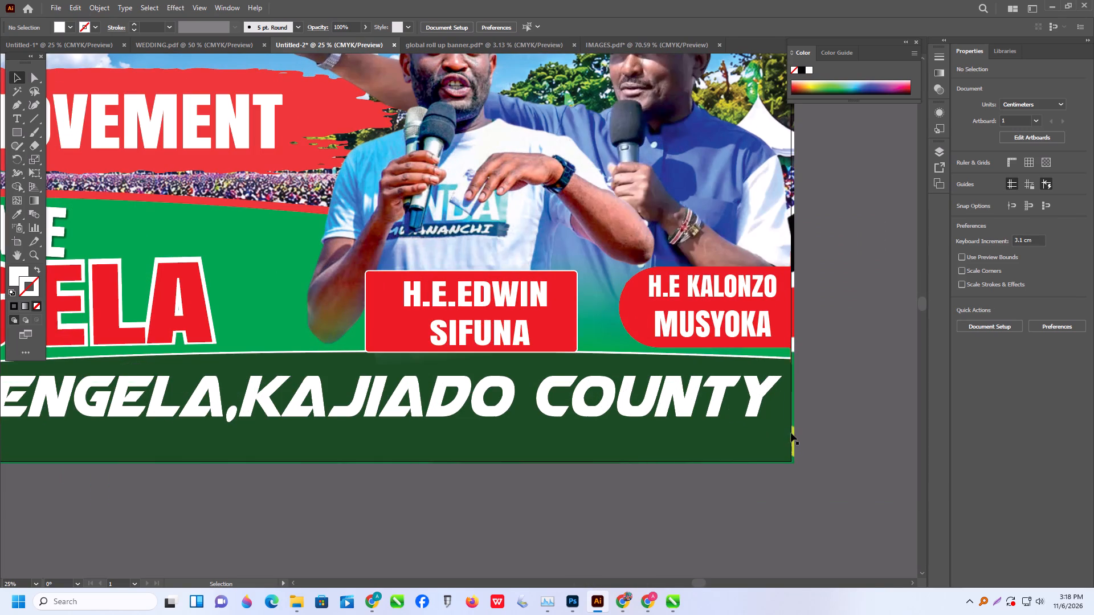
{"action": "scroll", "coordinate": [716, 427], "scroll_direction": "down", "scroll_amount": 2, "text": "alt"}
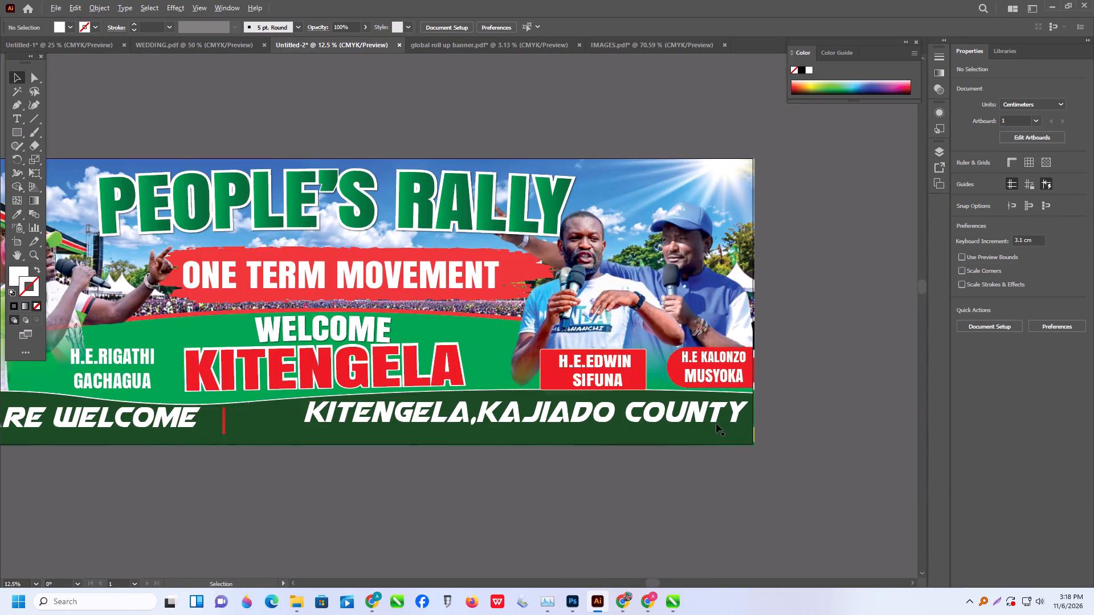
{"action": "scroll", "coordinate": [718, 424], "scroll_direction": "down", "scroll_amount": 2, "text": "alt"}
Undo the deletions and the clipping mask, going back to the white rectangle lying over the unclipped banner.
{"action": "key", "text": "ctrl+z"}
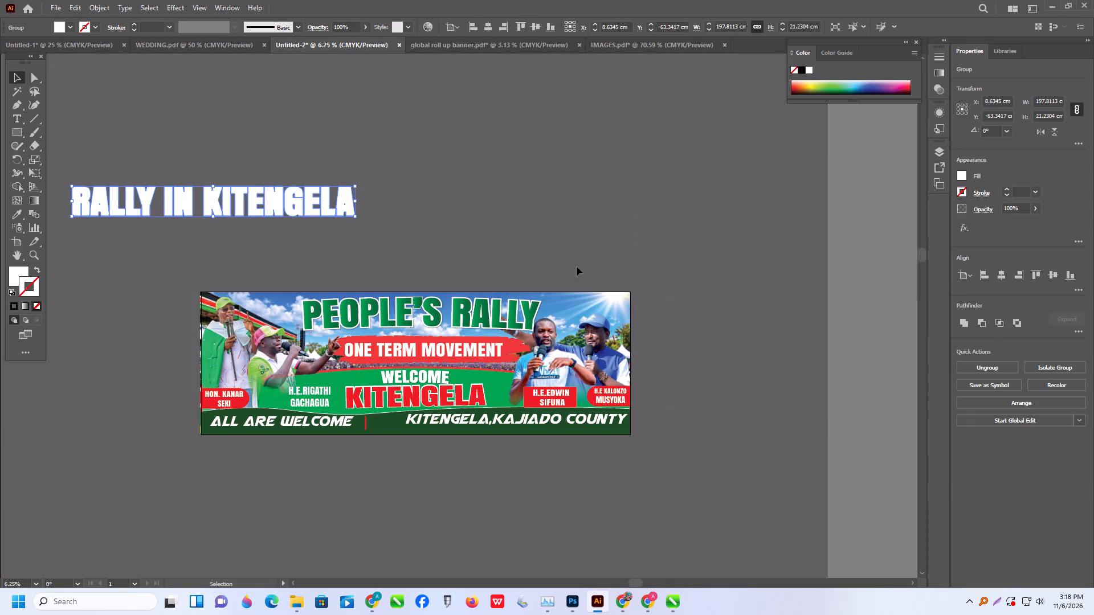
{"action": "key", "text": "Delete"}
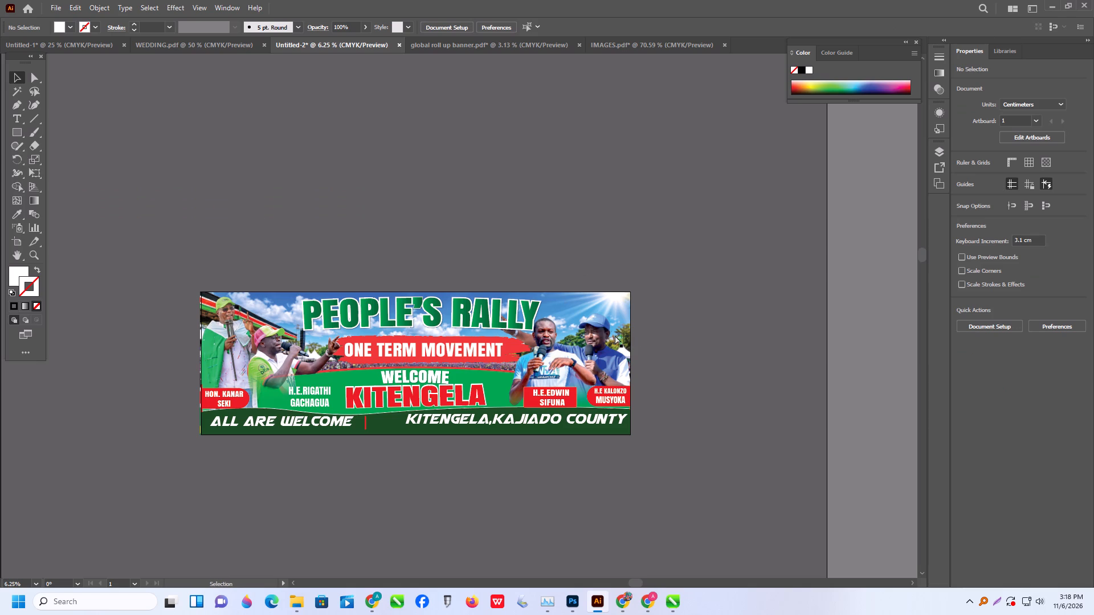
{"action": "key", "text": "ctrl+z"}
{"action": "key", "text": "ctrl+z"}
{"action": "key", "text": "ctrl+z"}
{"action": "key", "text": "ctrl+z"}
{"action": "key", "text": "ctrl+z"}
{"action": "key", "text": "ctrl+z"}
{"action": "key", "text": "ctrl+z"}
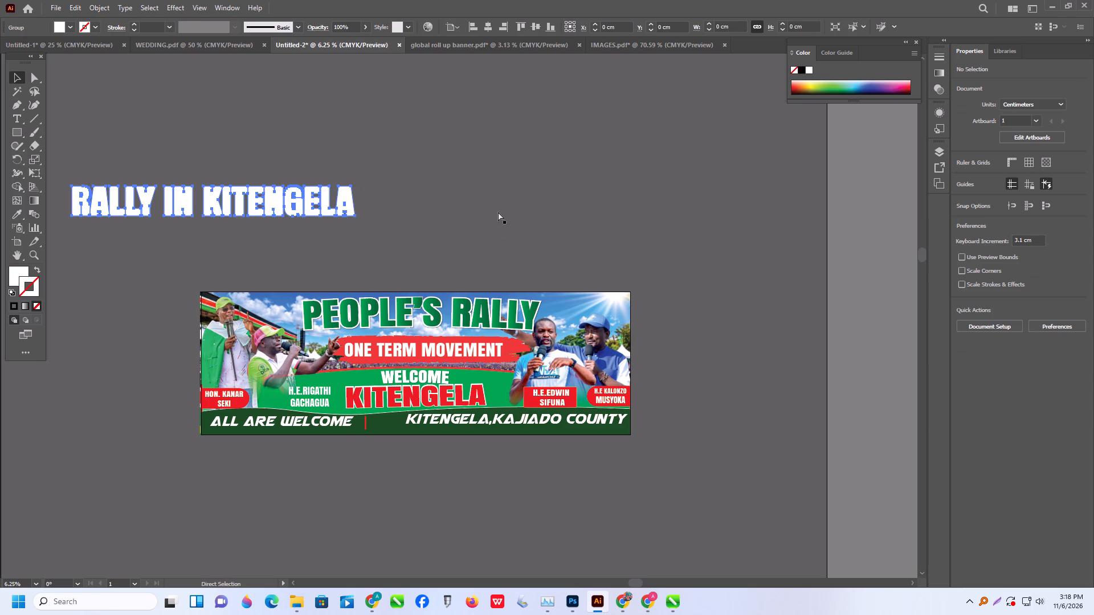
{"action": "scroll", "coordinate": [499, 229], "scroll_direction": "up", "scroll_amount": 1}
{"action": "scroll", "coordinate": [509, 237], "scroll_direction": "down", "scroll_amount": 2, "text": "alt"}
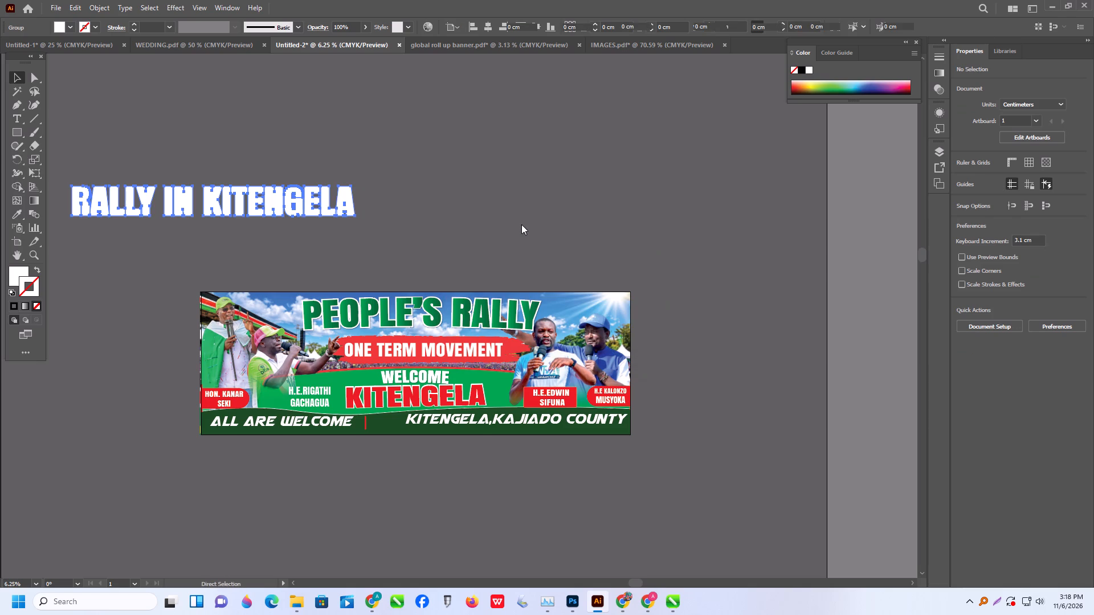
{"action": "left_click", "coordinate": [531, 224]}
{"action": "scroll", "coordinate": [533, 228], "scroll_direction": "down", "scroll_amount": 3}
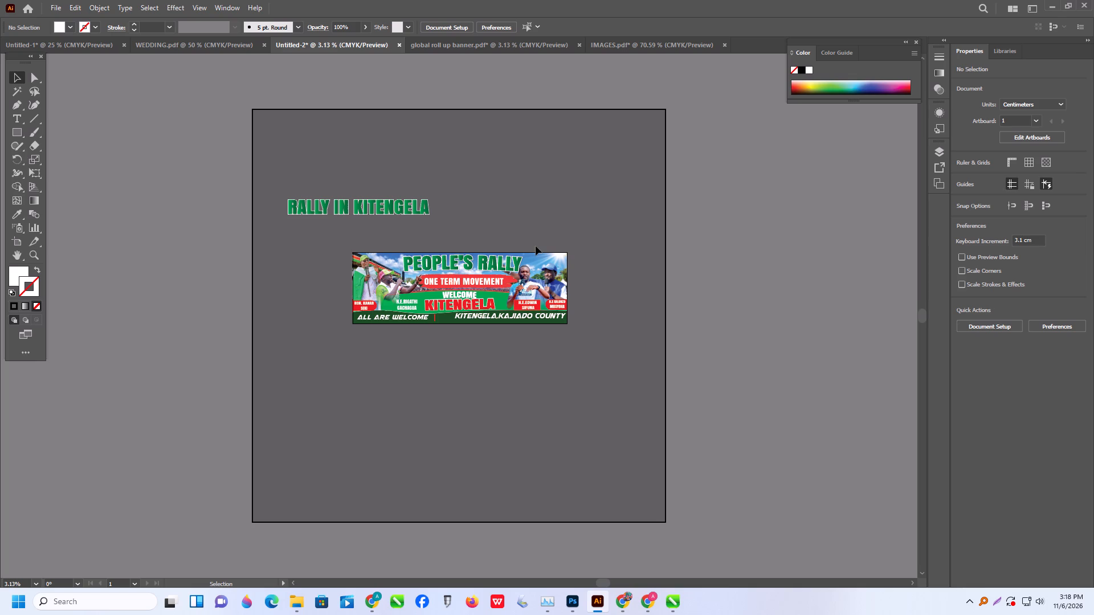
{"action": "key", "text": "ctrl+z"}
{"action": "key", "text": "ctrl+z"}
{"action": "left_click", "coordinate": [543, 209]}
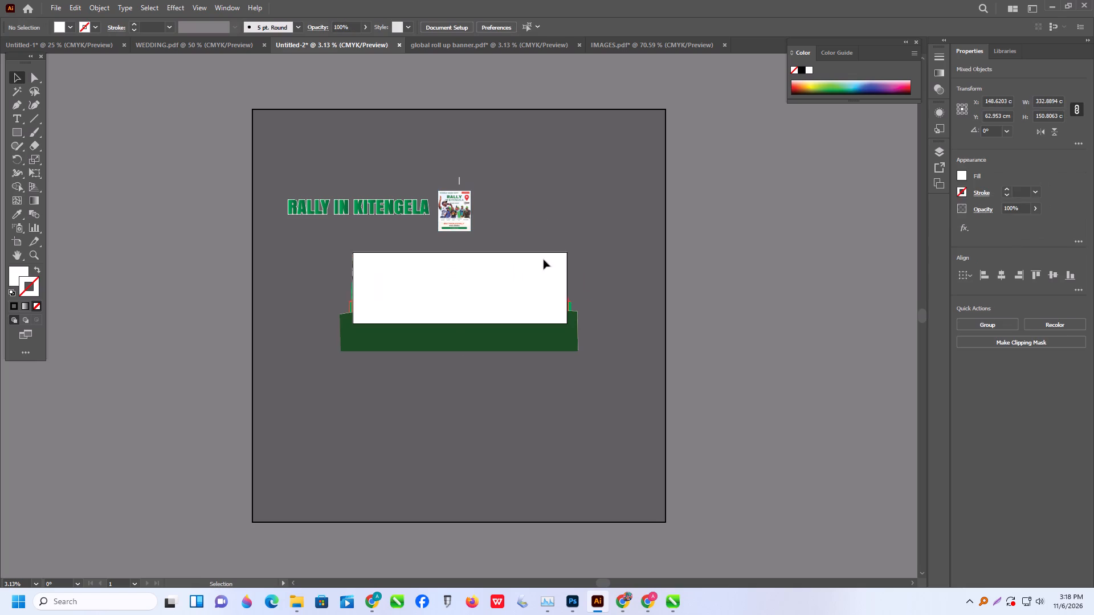
Move the white rectangle clear of the banner and unlock the locked background image.
{"action": "left_click_drag", "start_coordinate": [536, 298], "coordinate": [602, 165]}
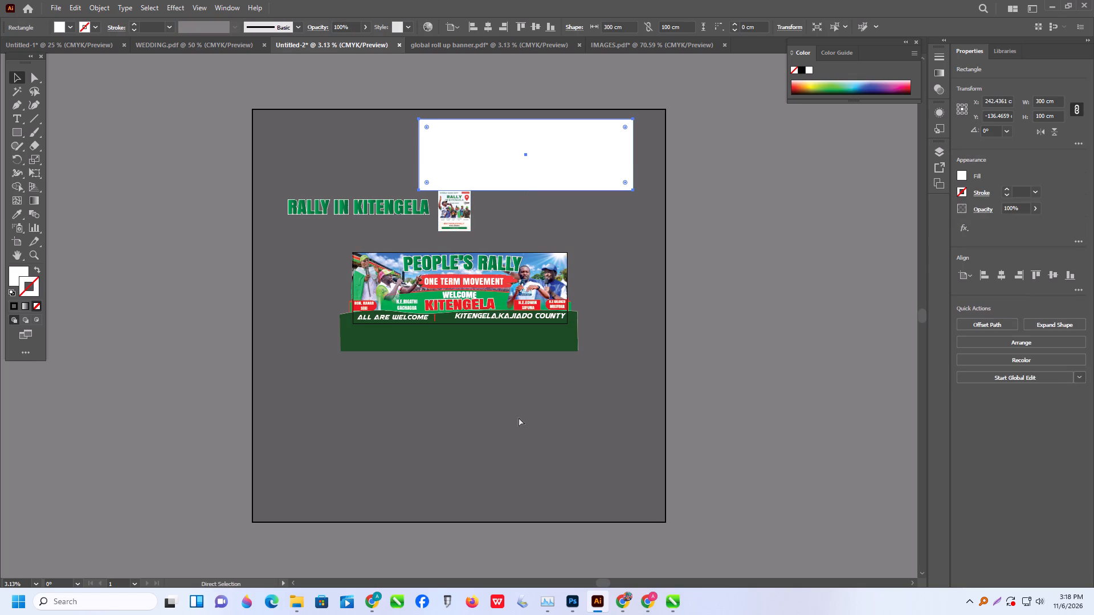
{"action": "key", "text": "ctrl+alt+2"}
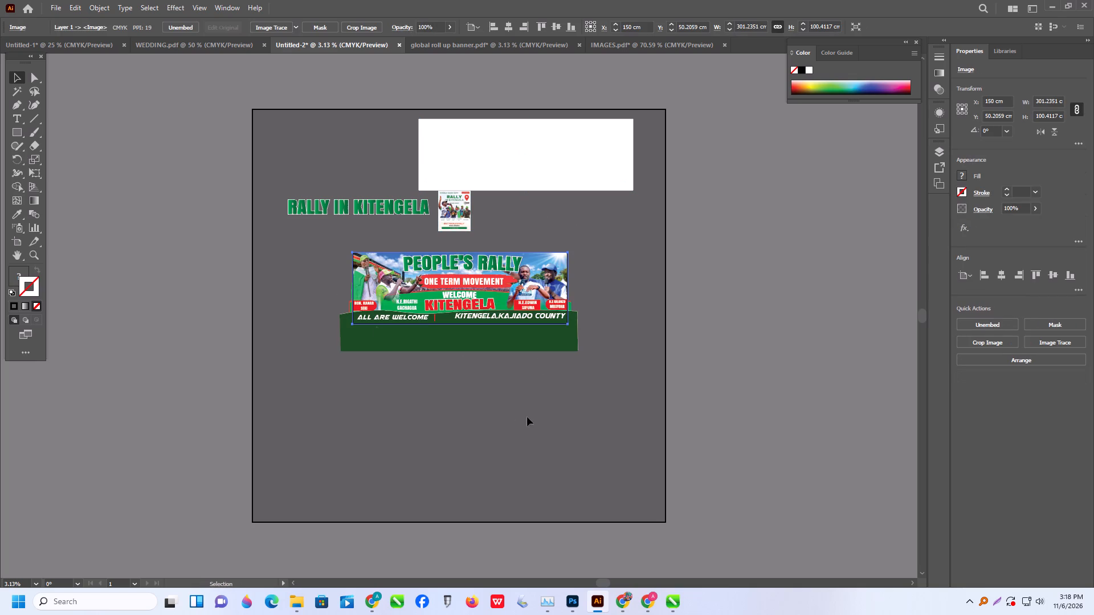
Group all the banner artwork together with the unlocked background image.
{"action": "left_click", "coordinate": [312, 260]}
{"action": "left_click_drag", "start_coordinate": [301, 249], "coordinate": [674, 411]}
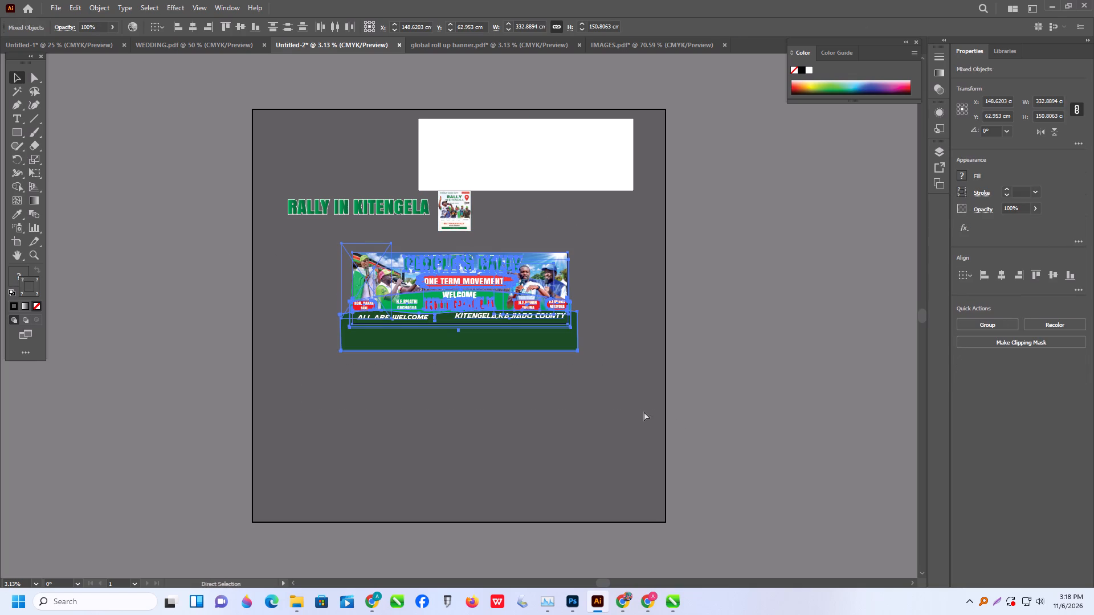
{"action": "key", "text": "ctrl+g"}
{"action": "left_click", "coordinate": [642, 434]}
Align the white rectangle to the artboard's horizontal and vertical centre, over the banner.
{"action": "left_click", "coordinate": [570, 143]}
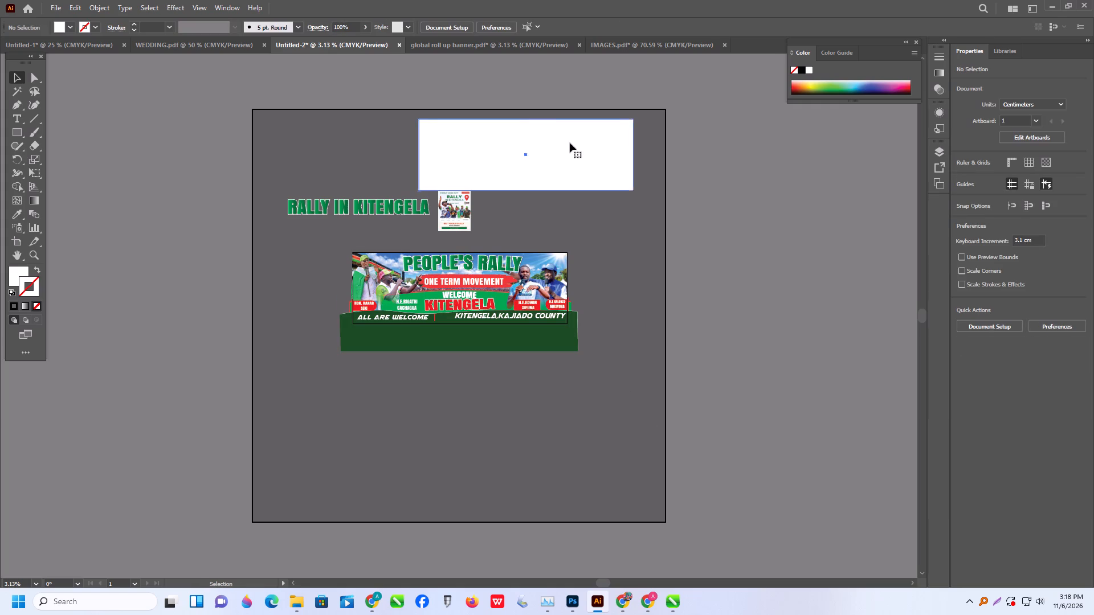
{"action": "left_click", "coordinate": [1035, 272]}
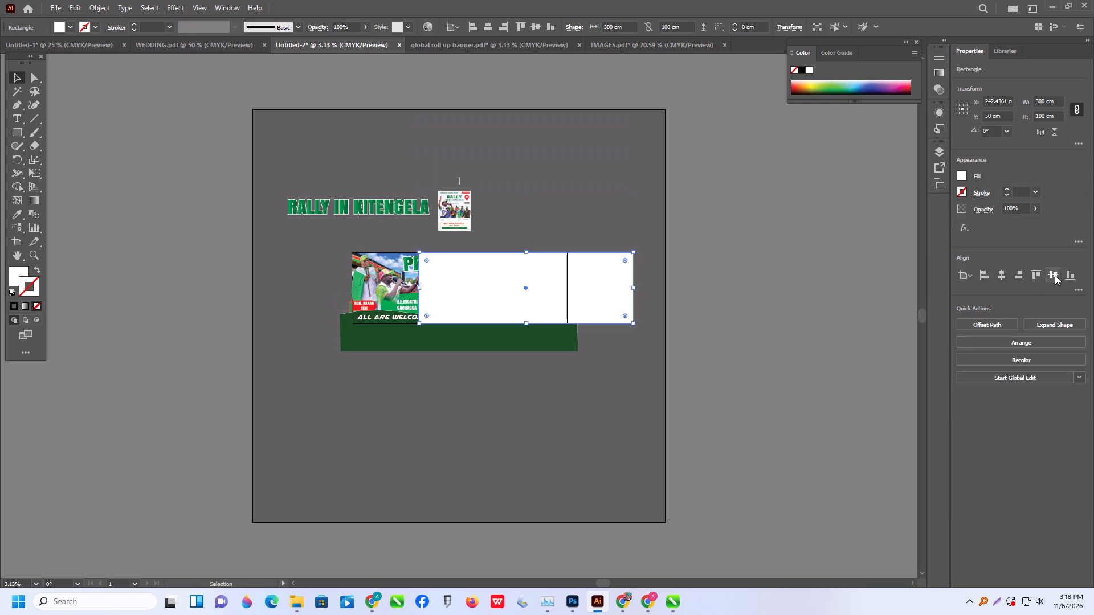
{"action": "left_click", "coordinate": [1055, 275]}
{"action": "left_click", "coordinate": [1003, 273]}
Delete the spare RALLY IN KITENGELA text, the reference poster and the stray mark above the banner.
{"action": "left_click_drag", "start_coordinate": [252, 159], "coordinate": [547, 223]}
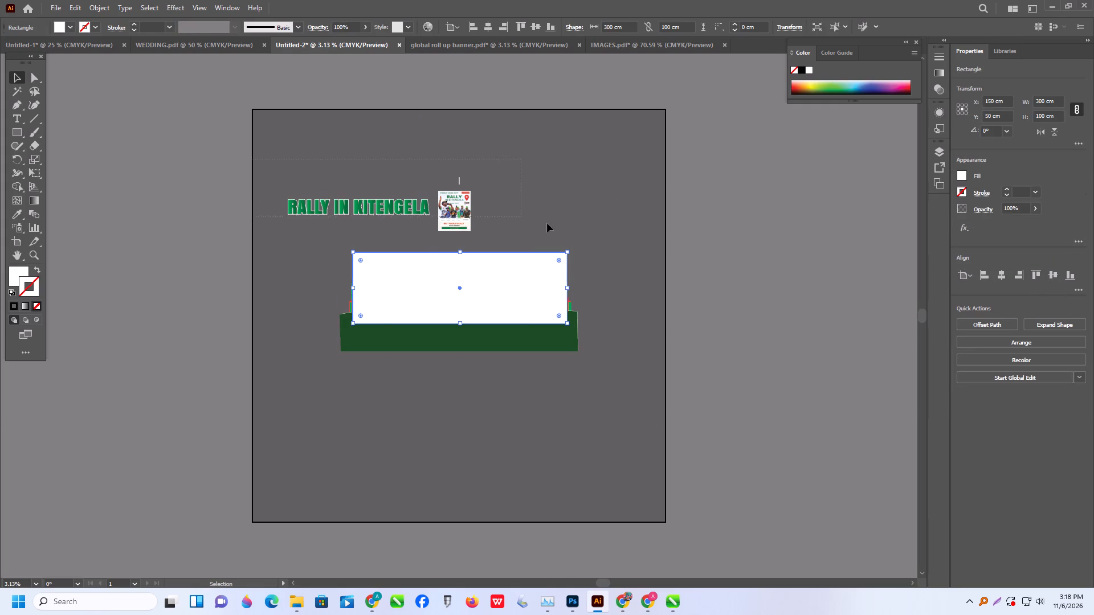
{"action": "left_click_drag", "start_coordinate": [547, 223], "coordinate": [549, 224]}
{"action": "key", "text": "Delete"}
Clip the grouped banner artwork to the white 300 × 100 cm rectangle with a clipping mask.
{"action": "left_click_drag", "start_coordinate": [299, 215], "coordinate": [519, 439]}
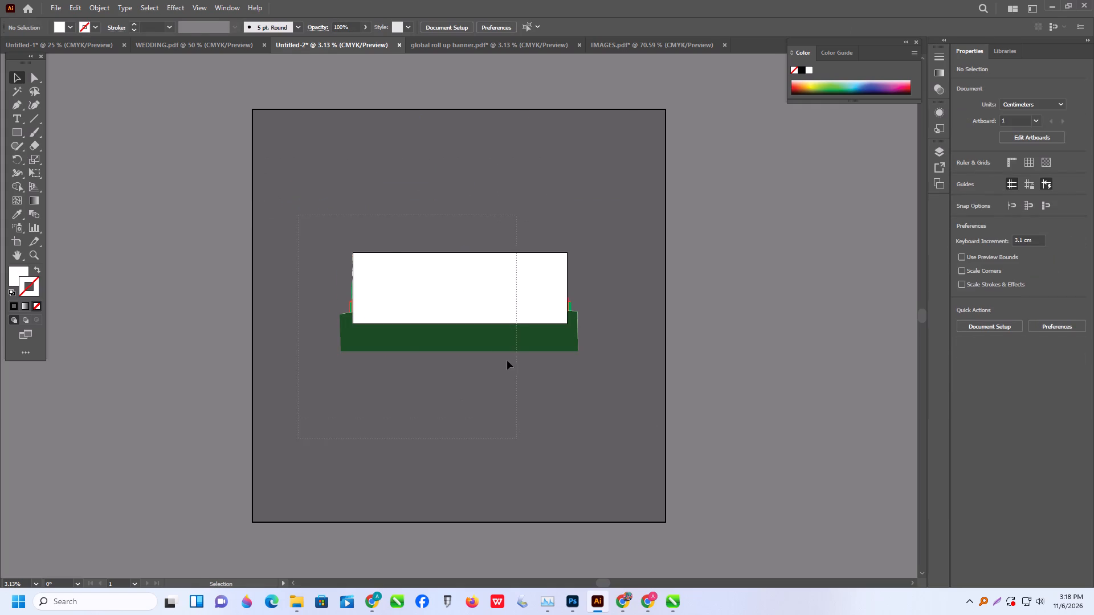
{"action": "right_click", "coordinate": [512, 317]}
{"action": "left_click", "coordinate": [598, 476]}
{"action": "left_click", "coordinate": [595, 471]}
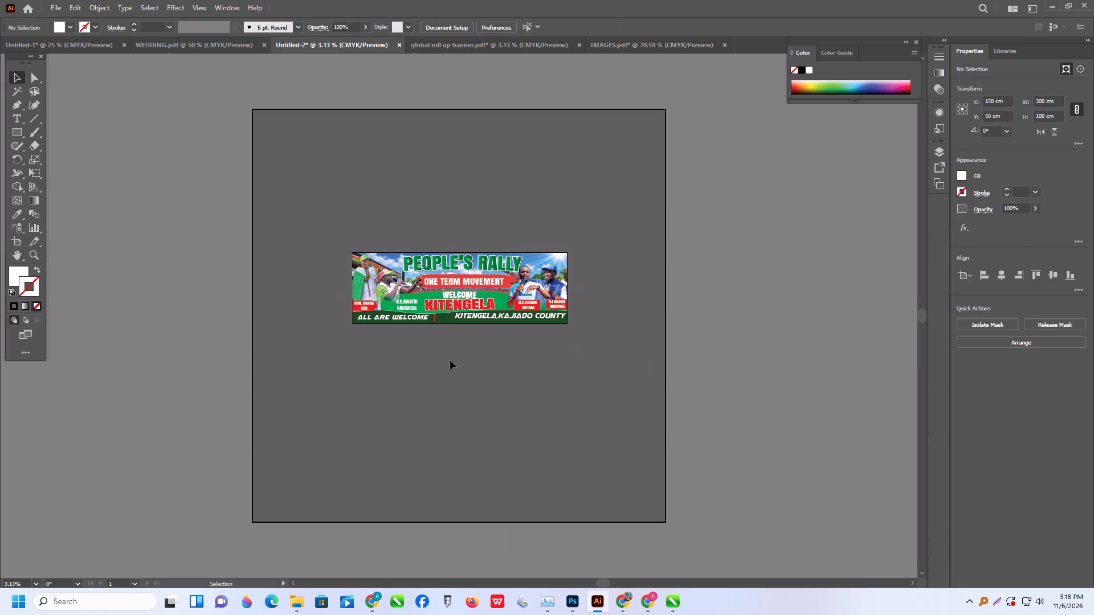
Examine the clipped banner up close, checking its edges, headline, portraits and bottom text strip.
{"action": "scroll", "coordinate": [419, 337], "scroll_direction": "up", "scroll_amount": 2}
{"action": "scroll", "coordinate": [424, 325], "scroll_direction": "up", "scroll_amount": 2, "text": "alt"}
{"action": "scroll", "coordinate": [609, 337], "scroll_direction": "up", "scroll_amount": 2, "text": "alt"}
{"action": "scroll", "coordinate": [634, 339], "scroll_direction": "down", "scroll_amount": 2, "text": "alt"}
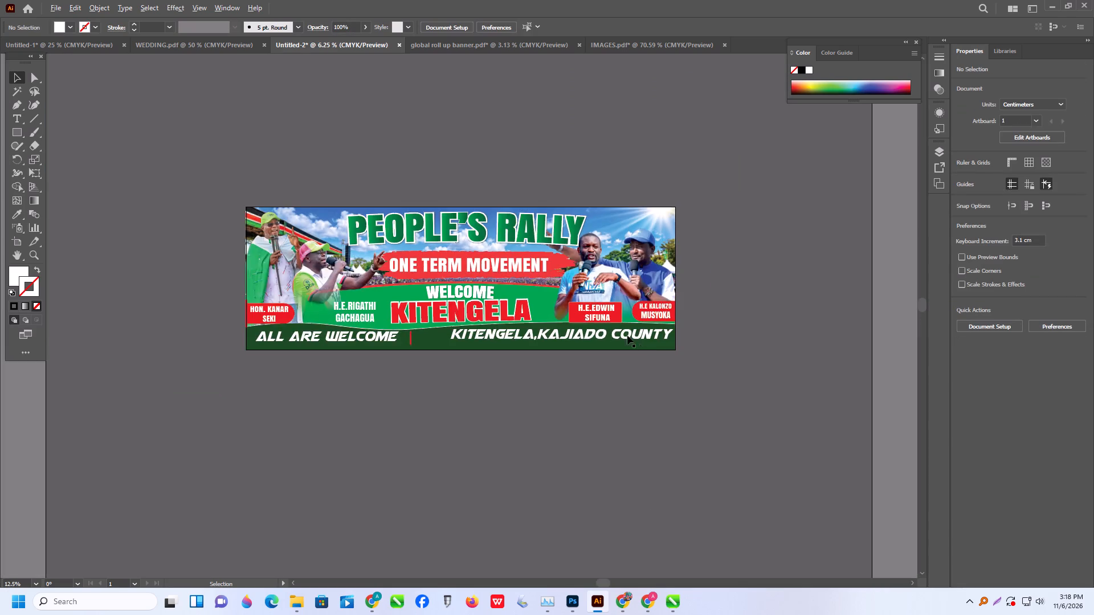
{"action": "scroll", "coordinate": [612, 326], "scroll_direction": "up", "scroll_amount": 2, "text": "alt"}
{"action": "scroll", "coordinate": [622, 311], "scroll_direction": "down", "scroll_amount": 2, "text": "alt"}
{"action": "scroll", "coordinate": [364, 322], "scroll_direction": "up", "scroll_amount": 1, "text": "alt"}
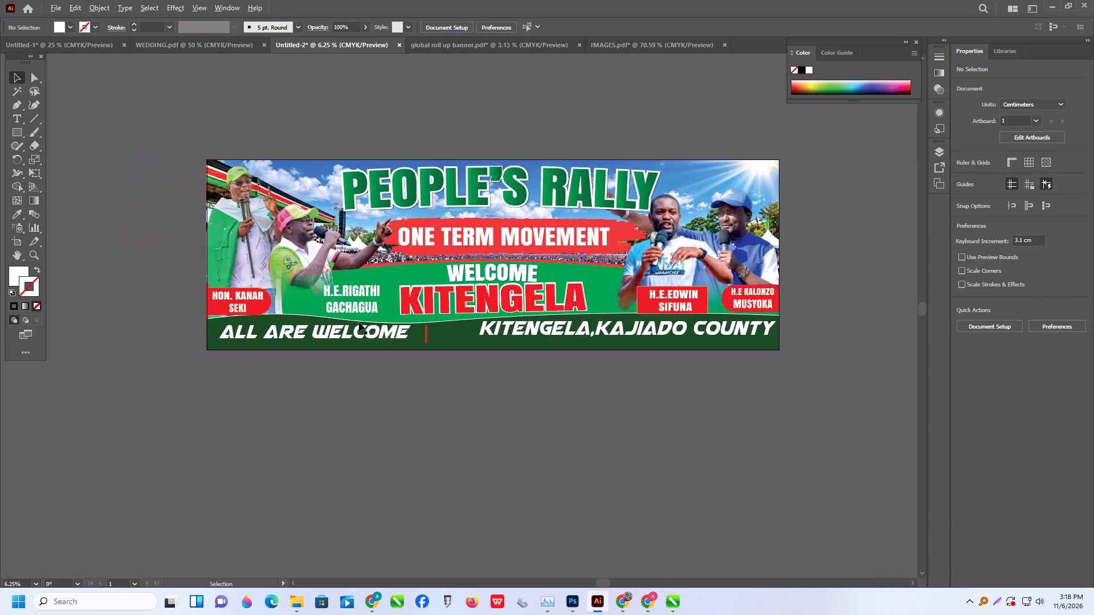
{"action": "scroll", "coordinate": [359, 322], "scroll_direction": "up", "scroll_amount": 1, "text": "alt"}
{"action": "scroll", "coordinate": [391, 311], "scroll_direction": "down", "scroll_amount": 1}
{"action": "scroll", "coordinate": [394, 300], "scroll_direction": "down", "scroll_amount": 1, "text": "alt"}
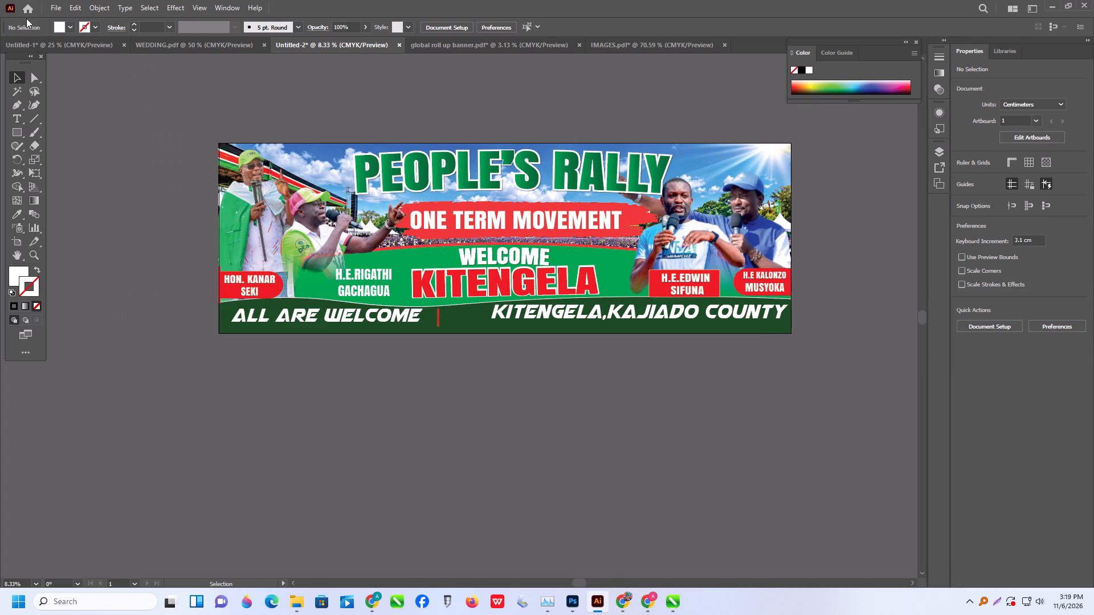
Save the banner as an Adobe PDF named RALLY in the ALEKH folder on Local Disk (D:), using the Illustrator Default preset.
{"action": "left_click", "coordinate": [55, 9]}
{"action": "left_click", "coordinate": [98, 130]}
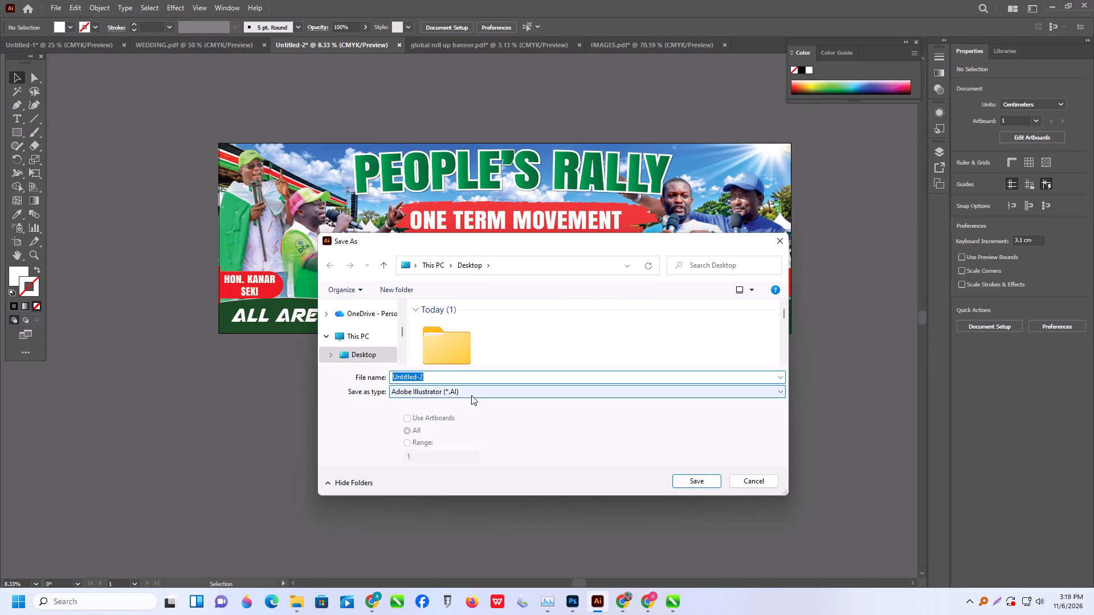
{"action": "left_click", "coordinate": [471, 395]}
{"action": "left_click", "coordinate": [457, 412]}
{"action": "scroll", "coordinate": [371, 350], "scroll_direction": "down", "scroll_amount": 2}
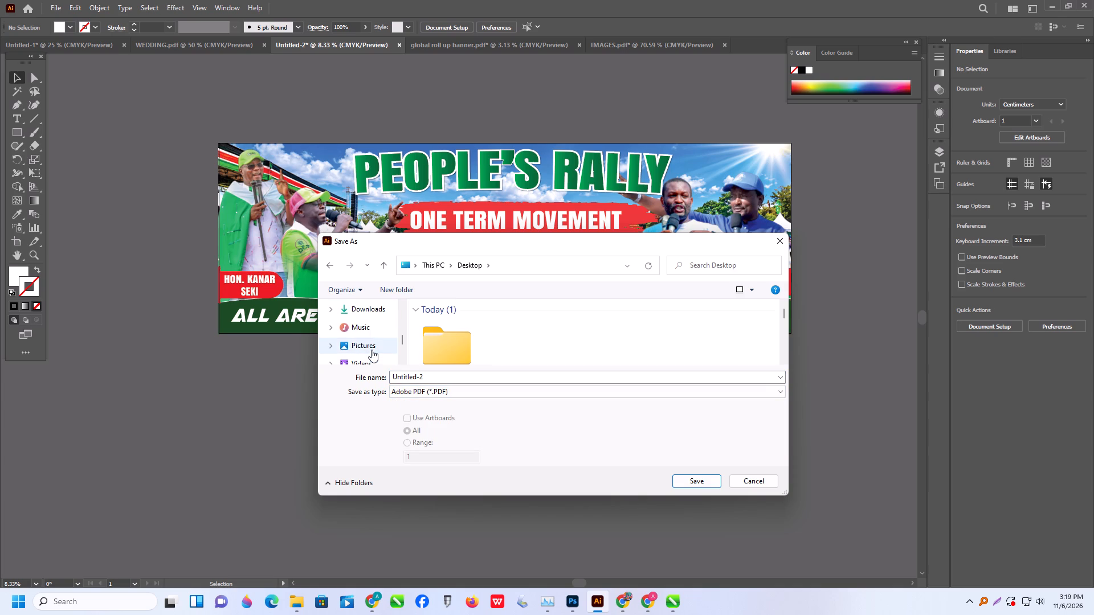
{"action": "scroll", "coordinate": [372, 350], "scroll_direction": "down", "scroll_amount": 2}
{"action": "left_click", "coordinate": [386, 333]}
{"action": "left_click", "coordinate": [385, 327]}
{"action": "left_click", "coordinate": [378, 337]}
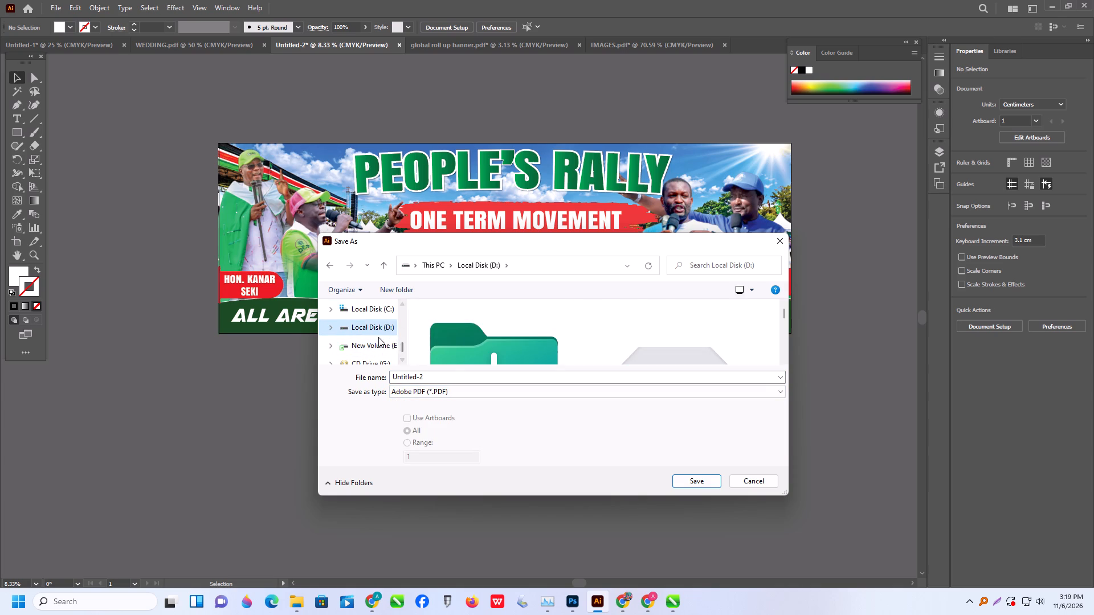
{"action": "double_click", "coordinate": [379, 330]}
{"action": "left_click", "coordinate": [382, 365]}
{"action": "double_click", "coordinate": [383, 362]}
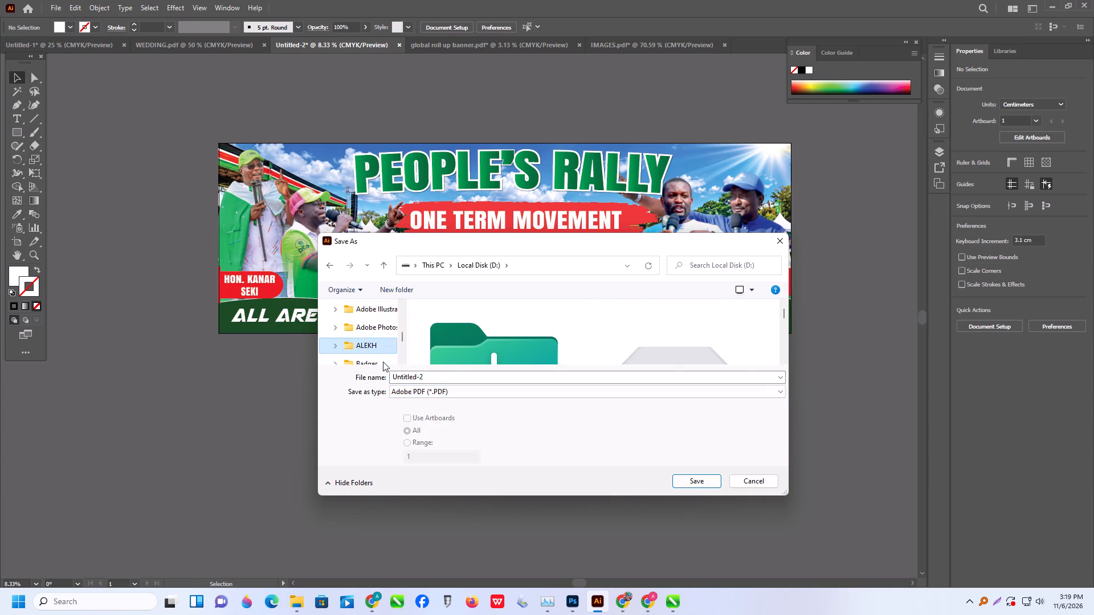
{"action": "left_click", "coordinate": [442, 380]}
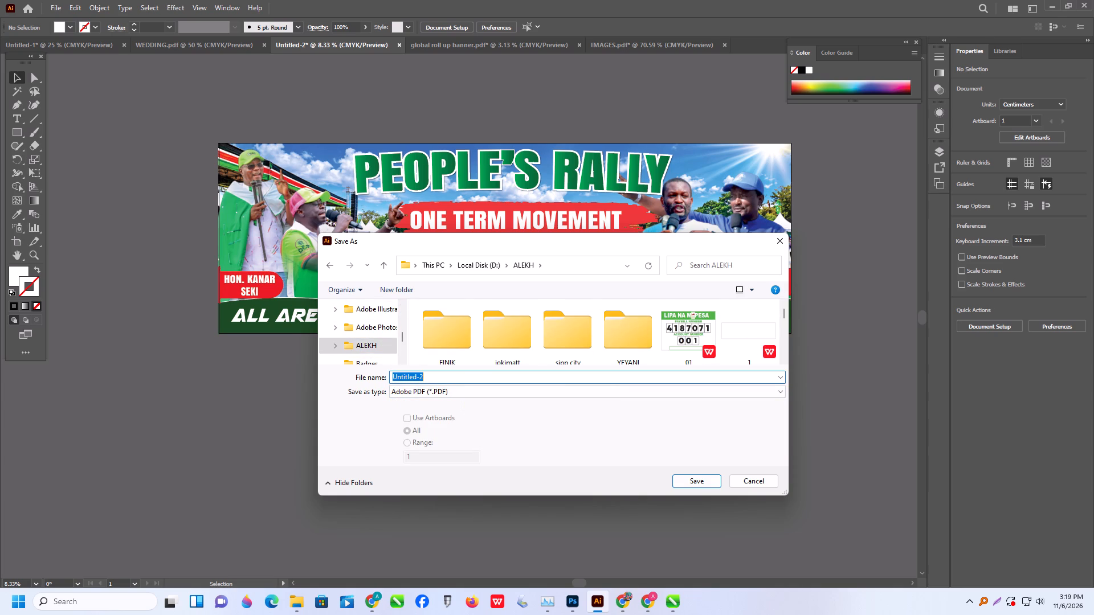
{"action": "type", "text": "RALLY"}
{"action": "left_click", "coordinate": [700, 482]}
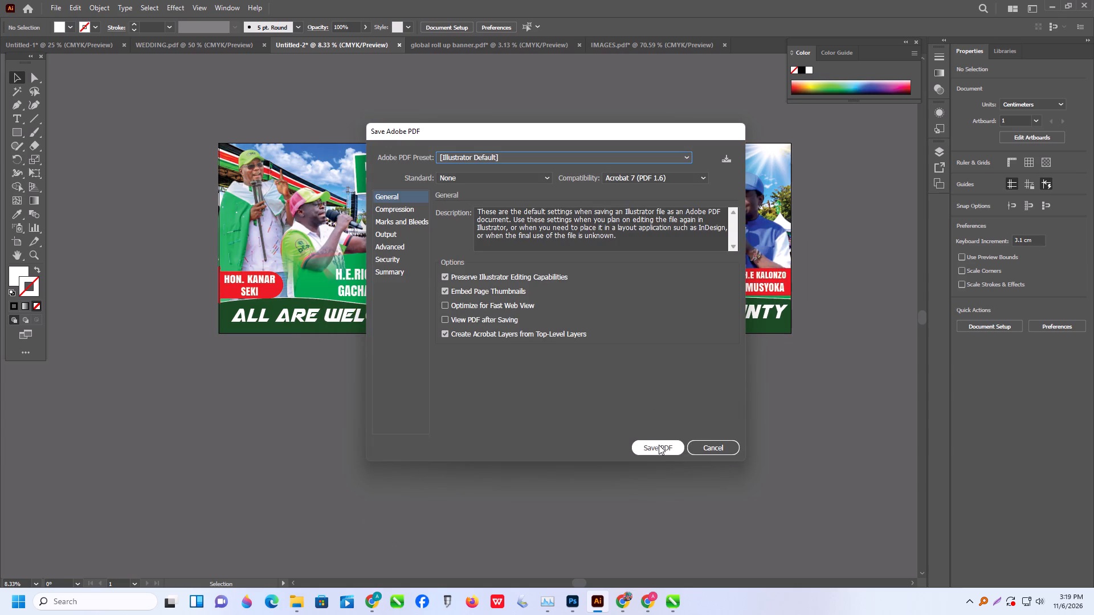
{"action": "left_click", "coordinate": [660, 450]}
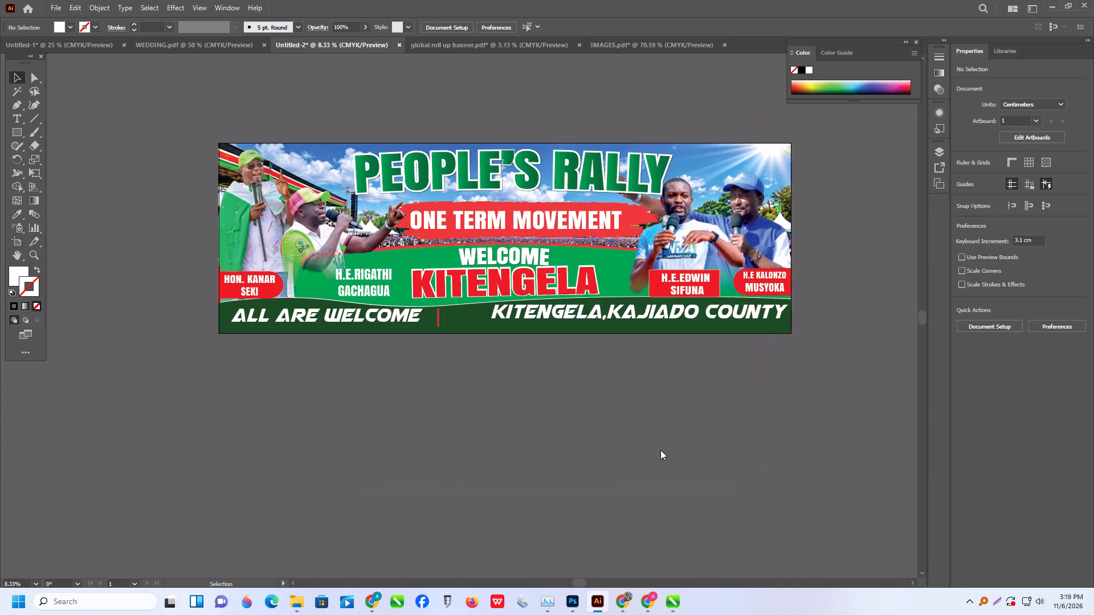
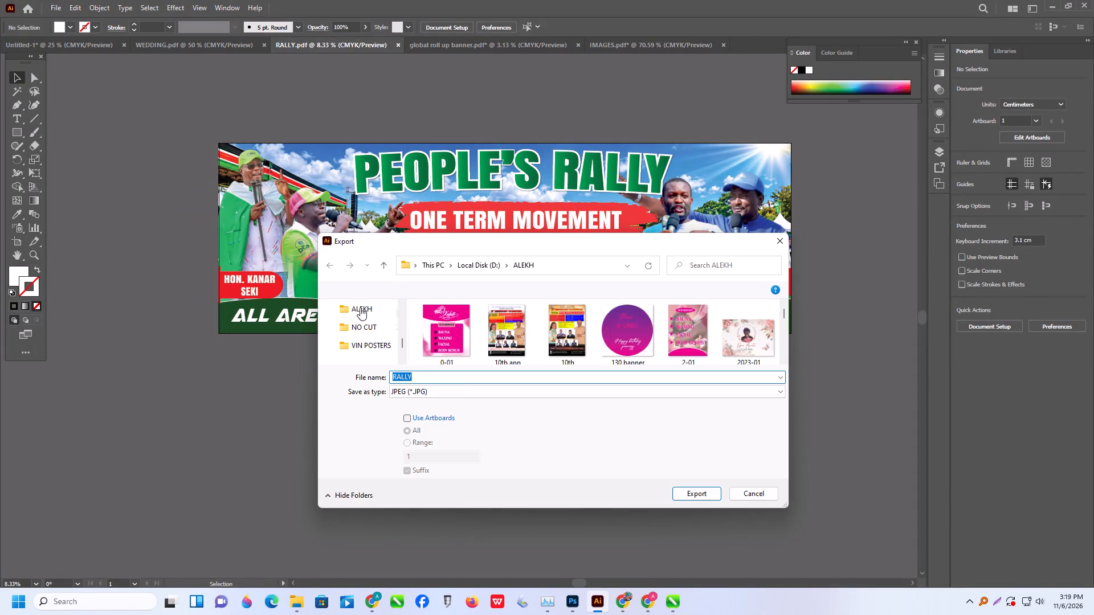
Export the banner using artboards as a JPEG named RALLY in the ALEKH folder, choosing its color model in the JPEG options.
{"action": "left_click", "coordinate": [406, 414]}
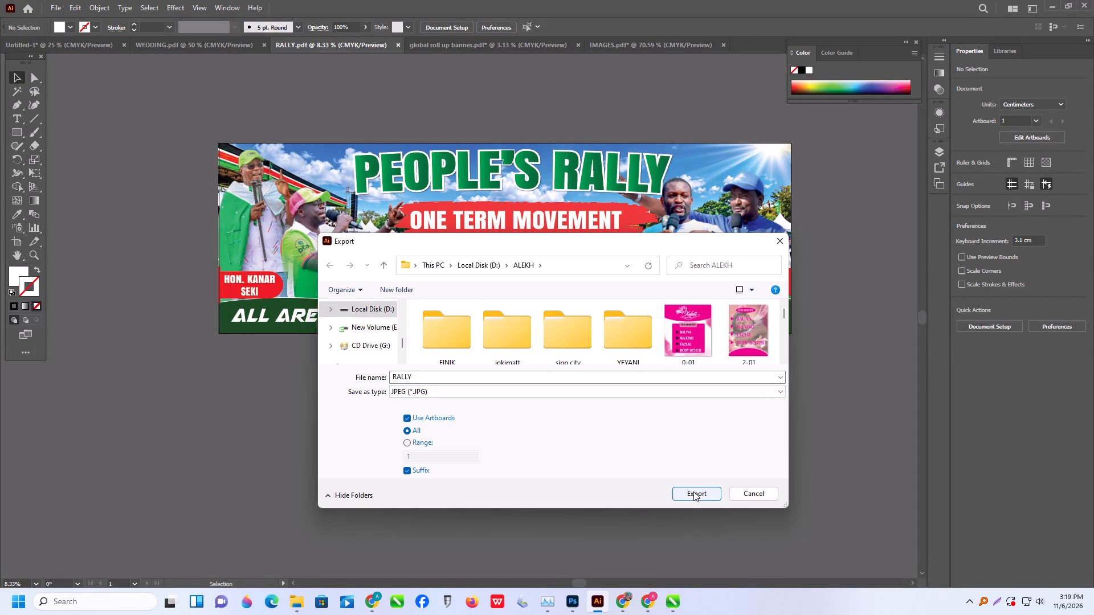
{"action": "left_click", "coordinate": [693, 491]}
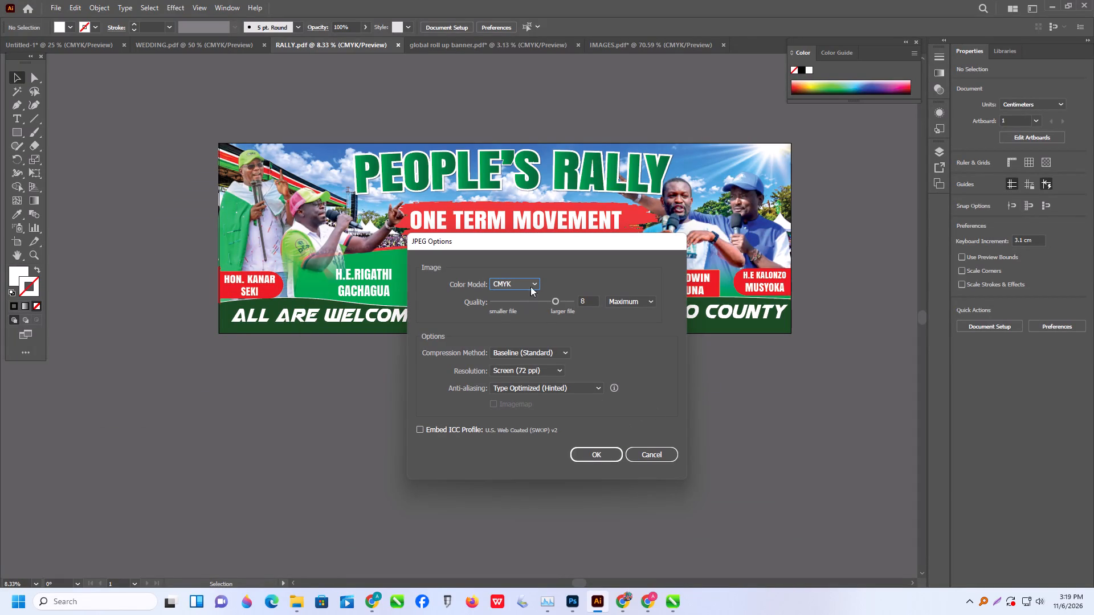
{"action": "left_click", "coordinate": [528, 284]}
{"action": "left_click", "coordinate": [519, 298]}
{"action": "left_click", "coordinate": [597, 456]}
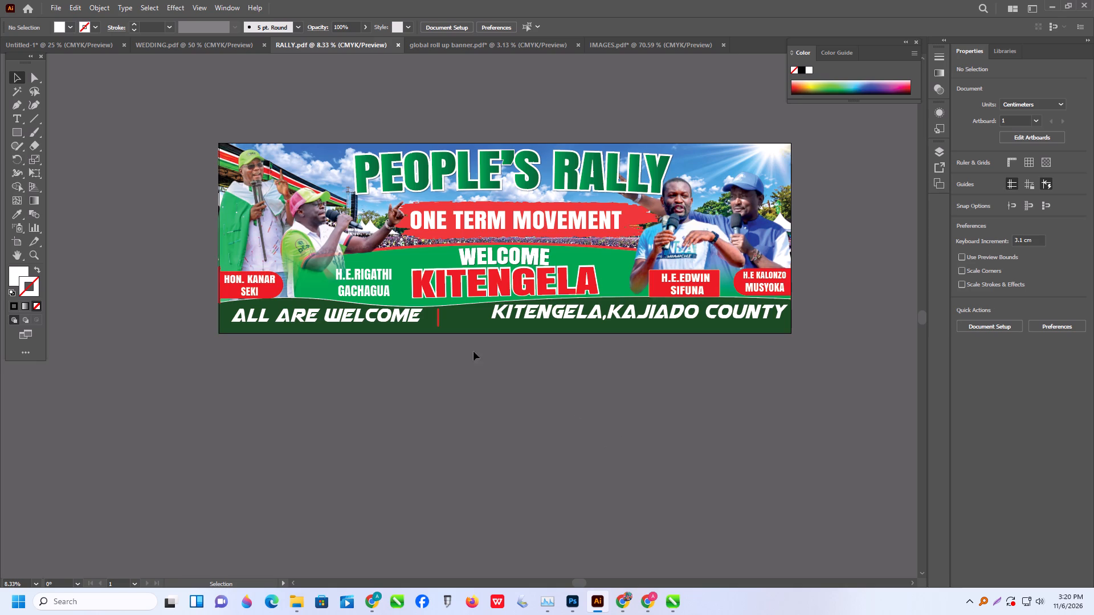
Isolate the red shape behind HON. KANAR SEKI and reposition it to about X 16.2 cm, Y 74.3 cm within the clipped banner.
{"action": "left_click", "coordinate": [225, 290]}
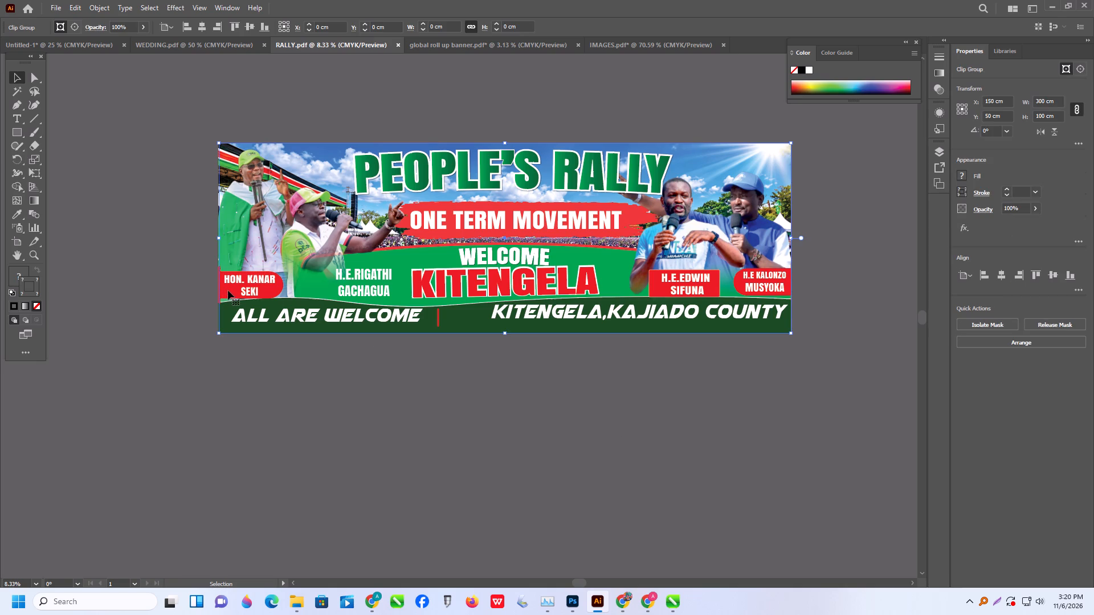
{"action": "triple_click", "coordinate": [228, 290]}
{"action": "double_click", "coordinate": [228, 290]}
{"action": "triple_click", "coordinate": [224, 288]}
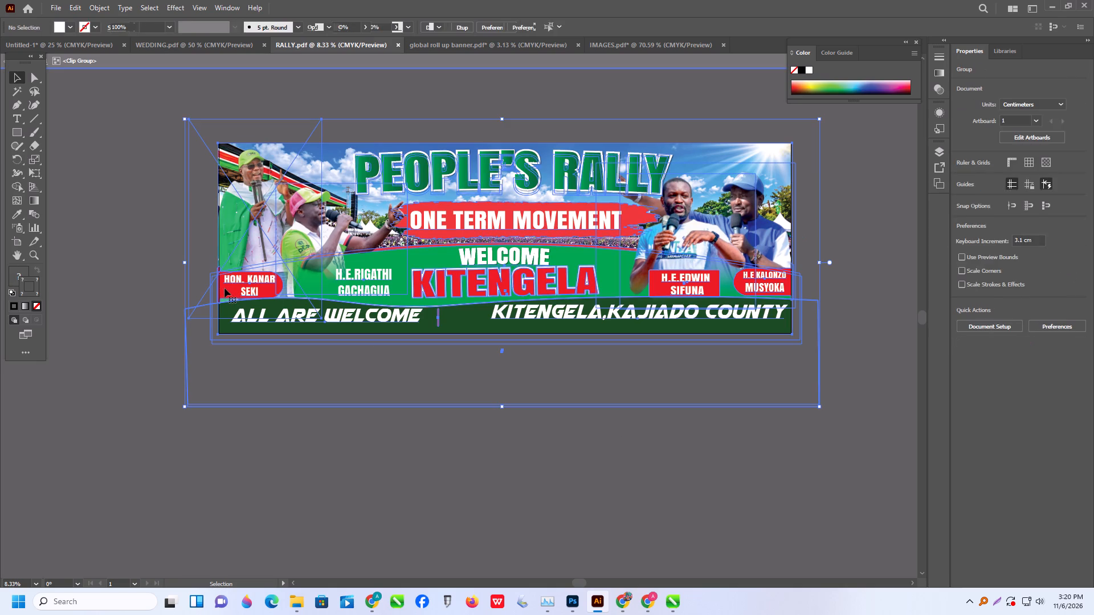
{"action": "triple_click", "coordinate": [224, 288]}
{"action": "triple_click", "coordinate": [224, 288]}
{"action": "left_click", "coordinate": [224, 288]}
{"action": "scroll", "coordinate": [224, 289], "scroll_direction": "up", "scroll_amount": 1, "text": "alt"}
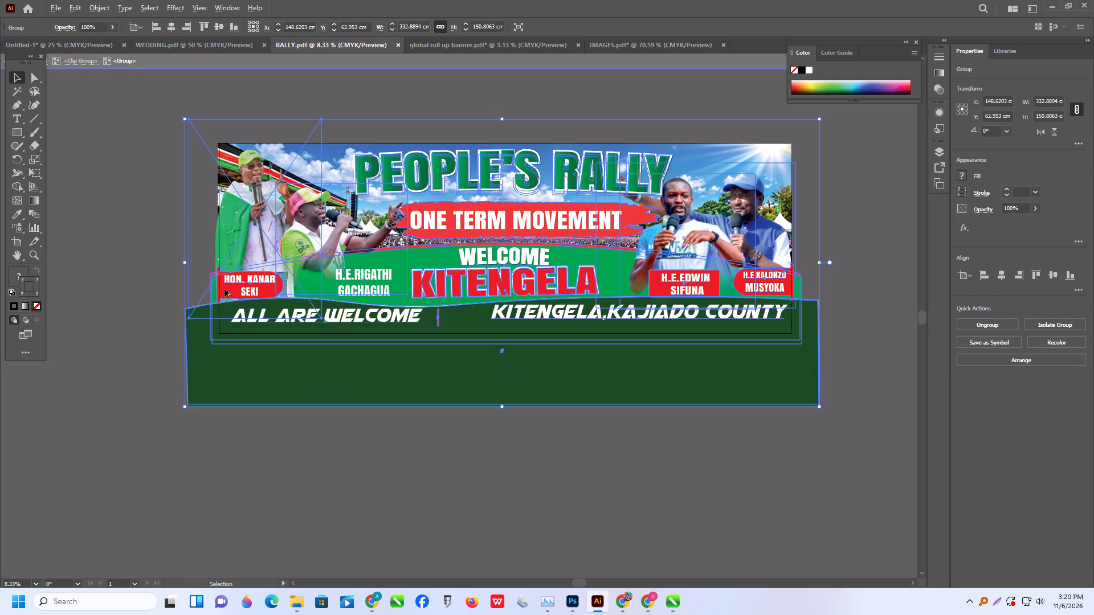
{"action": "scroll", "coordinate": [224, 289], "scroll_direction": "up", "scroll_amount": 3, "text": "alt"}
{"action": "triple_click", "coordinate": [224, 290]}
{"action": "left_click", "coordinate": [224, 290]}
{"action": "triple_click", "coordinate": [228, 297]}
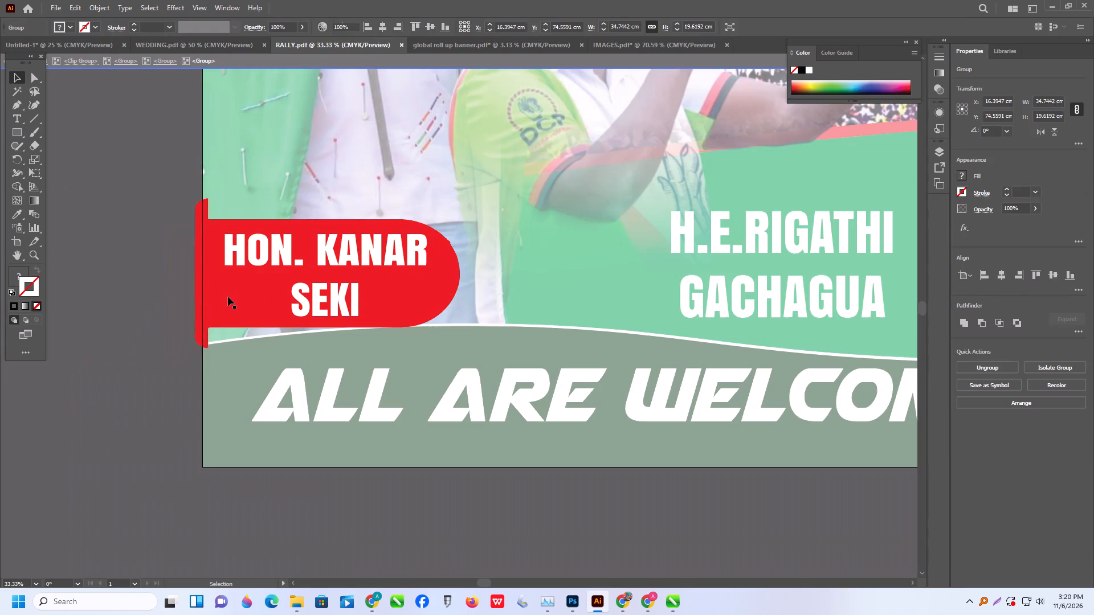
{"action": "left_click_drag", "start_coordinate": [228, 297], "coordinate": [219, 296]}
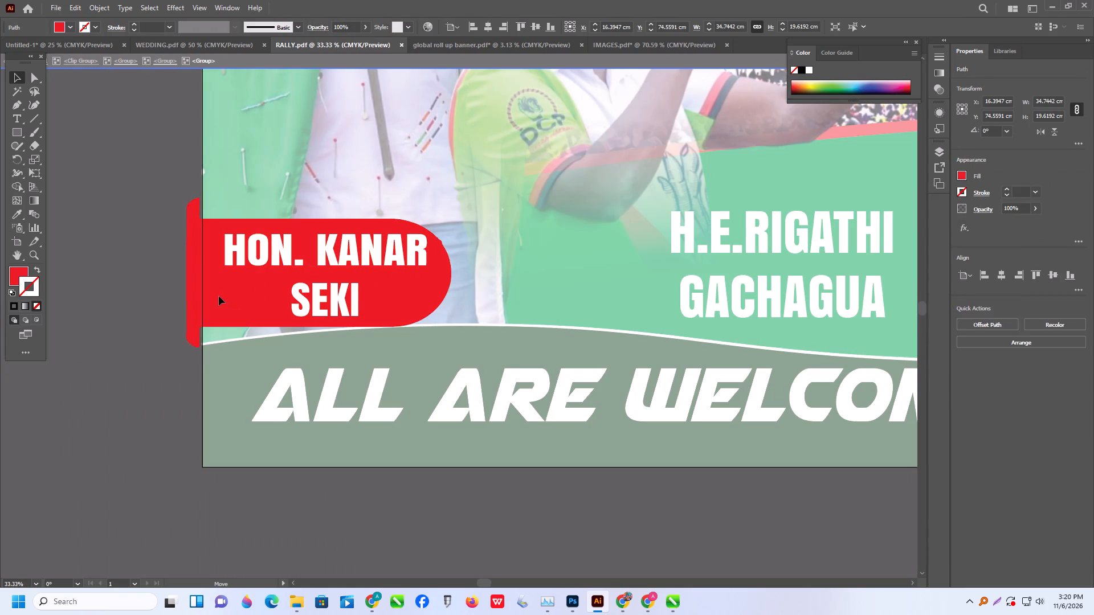
{"action": "left_click_drag", "start_coordinate": [219, 296], "coordinate": [235, 296]}
{"action": "scroll", "coordinate": [213, 310], "scroll_direction": "down", "scroll_amount": 1, "text": "alt"}
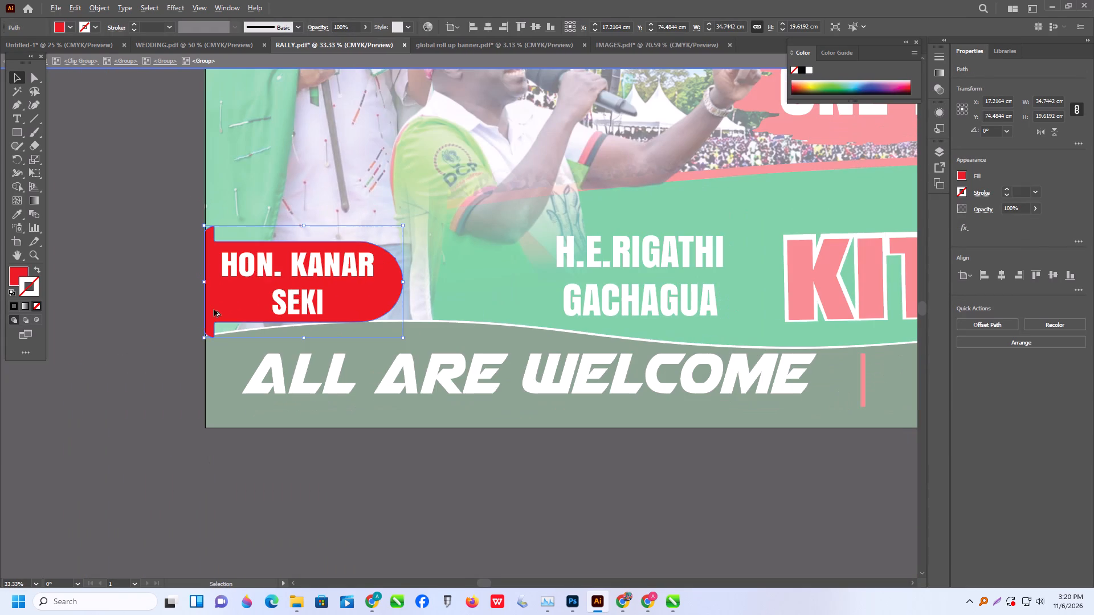
{"action": "left_click_drag", "start_coordinate": [221, 306], "coordinate": [215, 305]}
{"action": "scroll", "coordinate": [195, 319], "scroll_direction": "down", "scroll_amount": 3, "text": "alt"}
{"action": "scroll", "coordinate": [627, 307], "scroll_direction": "up", "scroll_amount": 1, "text": "alt"}
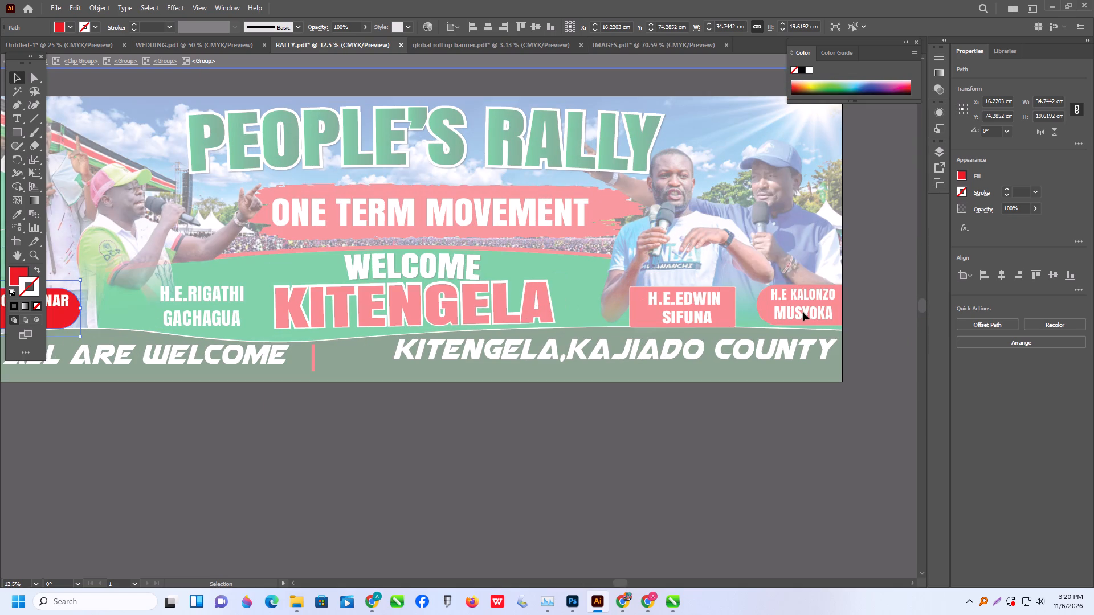
{"action": "triple_click", "coordinate": [858, 335]}
{"action": "scroll", "coordinate": [583, 397], "scroll_direction": "down", "scroll_amount": 1, "text": "alt"}
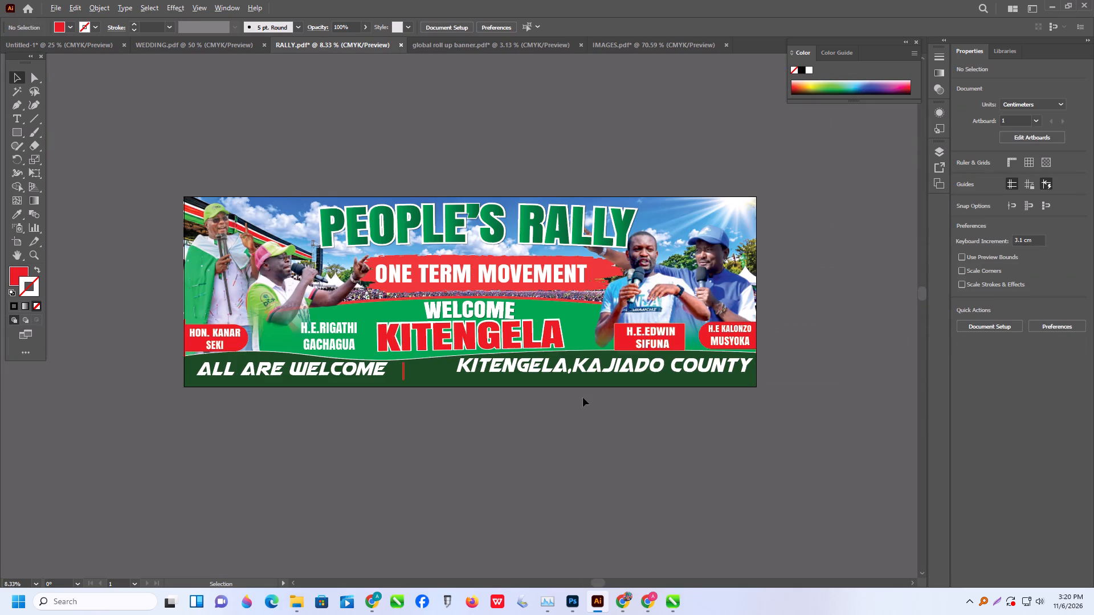
Shift the red shape behind HON. KANAR SEKI slightly further outward, to about X 15 cm, Y 74.1 cm.
{"action": "scroll", "coordinate": [765, 362], "scroll_direction": "up", "scroll_amount": 1, "text": "alt"}
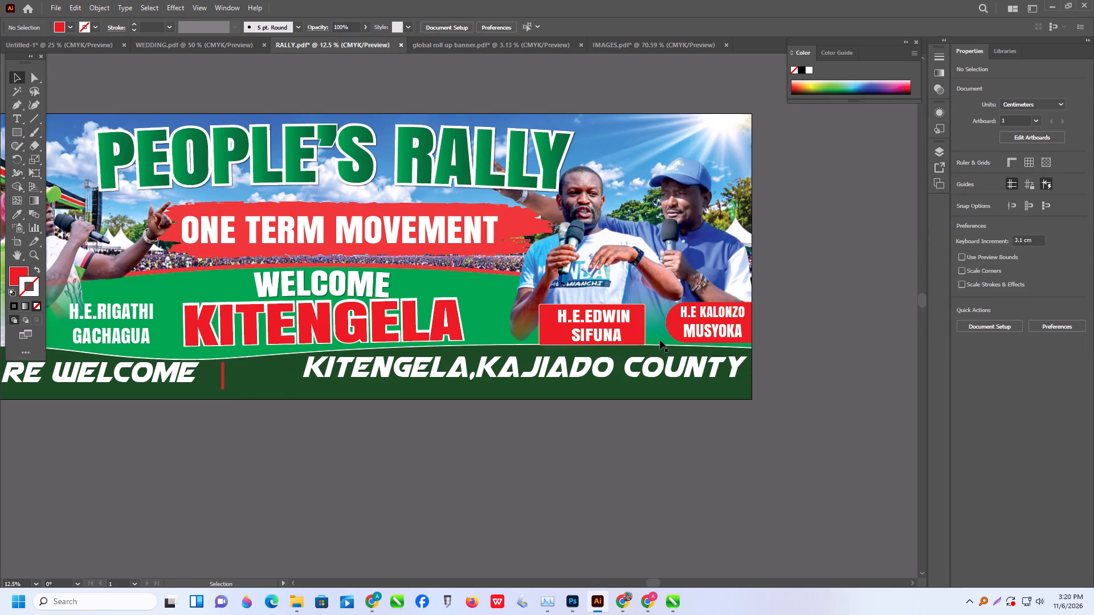
{"action": "scroll", "coordinate": [667, 341], "scroll_direction": "down", "scroll_amount": 1, "text": "alt"}
{"action": "scroll", "coordinate": [184, 345], "scroll_direction": "up", "scroll_amount": 1, "text": "alt"}
{"action": "triple_click", "coordinate": [137, 334]}
{"action": "triple_click", "coordinate": [148, 330]}
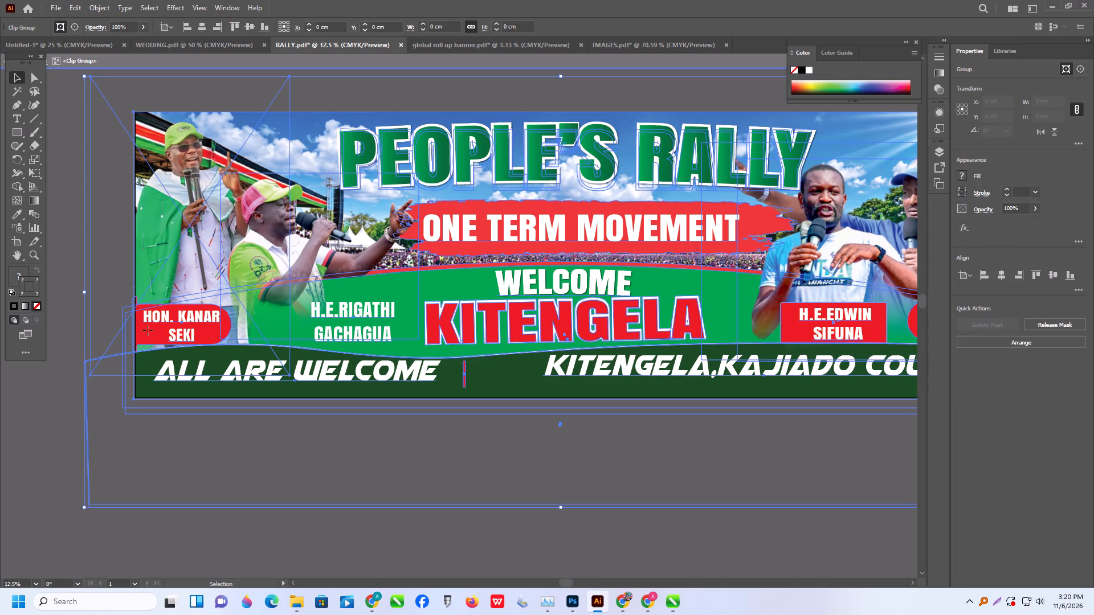
{"action": "double_click", "coordinate": [148, 330]}
{"action": "triple_click", "coordinate": [148, 330]}
{"action": "left_click", "coordinate": [148, 330]}
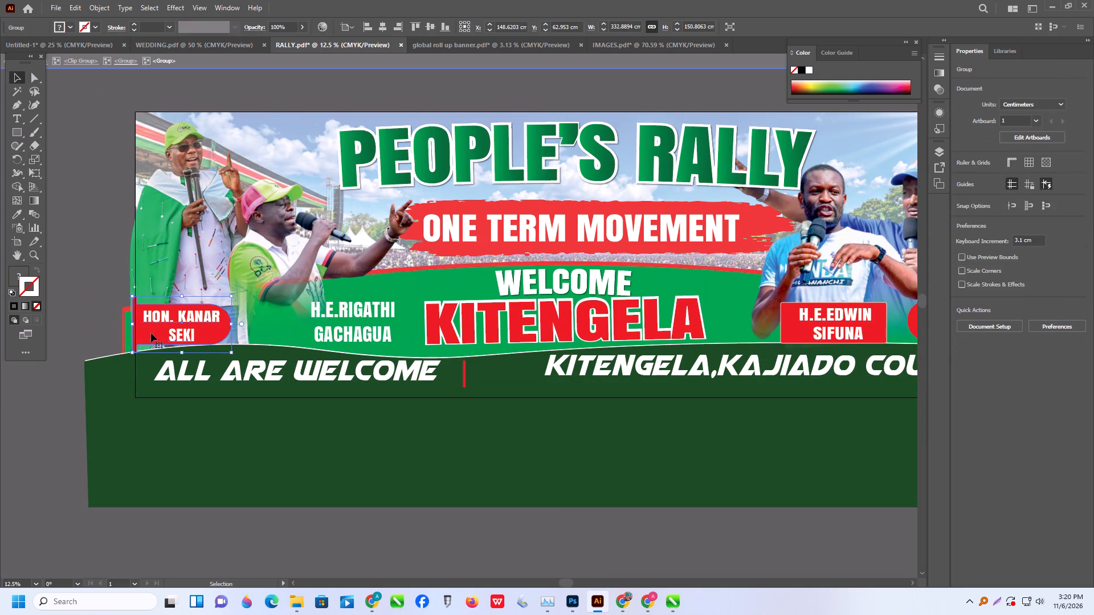
{"action": "triple_click", "coordinate": [151, 333]}
{"action": "left_click", "coordinate": [151, 333]}
{"action": "left_click", "coordinate": [154, 333]}
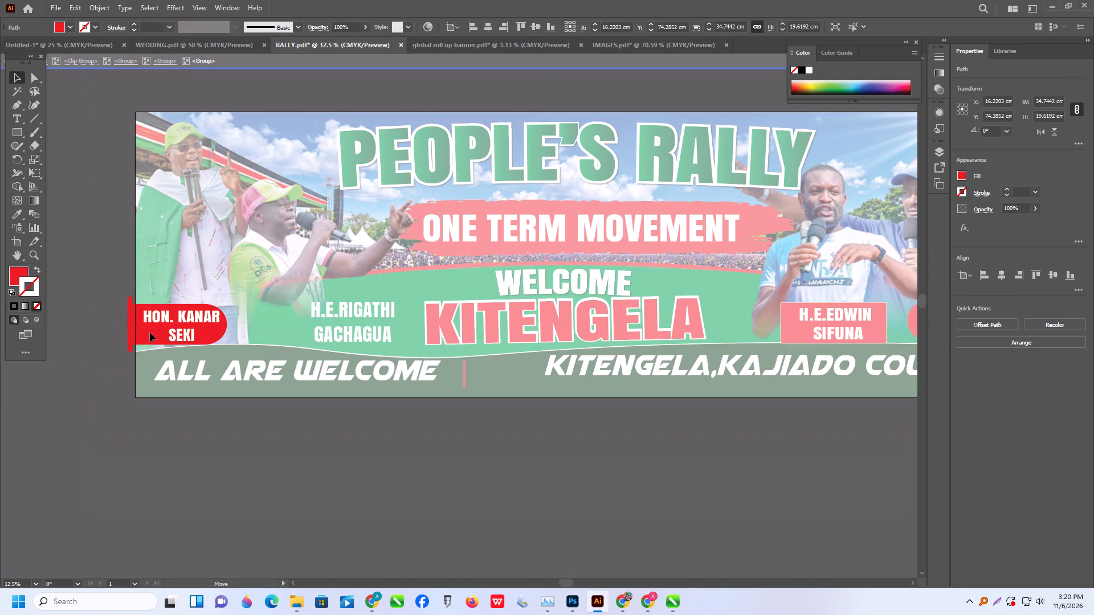
{"action": "triple_click", "coordinate": [77, 384]}
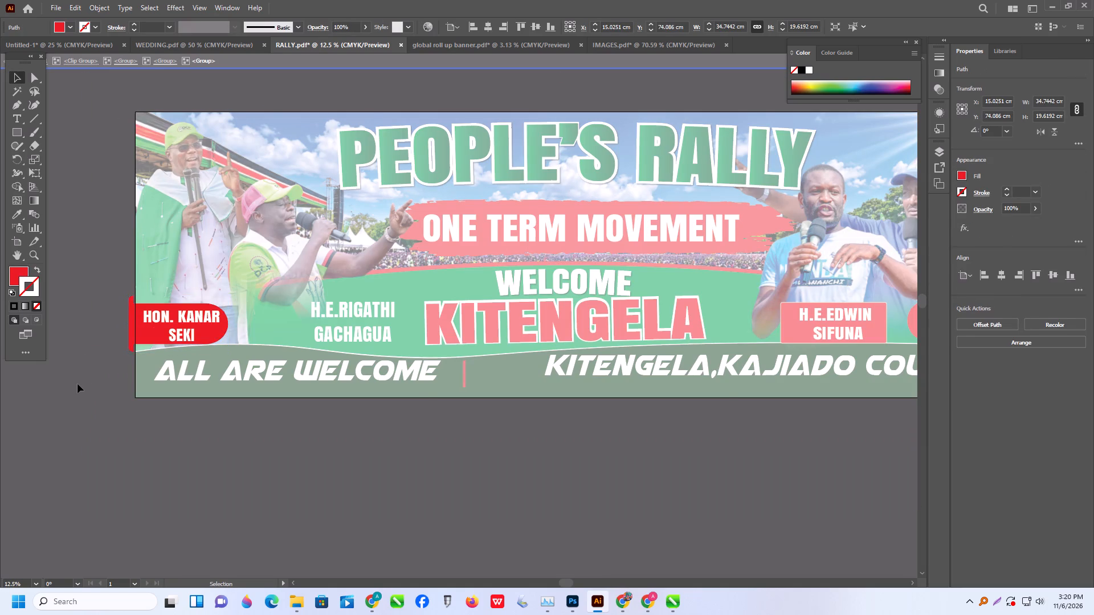
{"action": "left_click", "coordinate": [77, 384]}
{"action": "scroll", "coordinate": [198, 393], "scroll_direction": "down", "scroll_amount": 2, "text": "alt"}
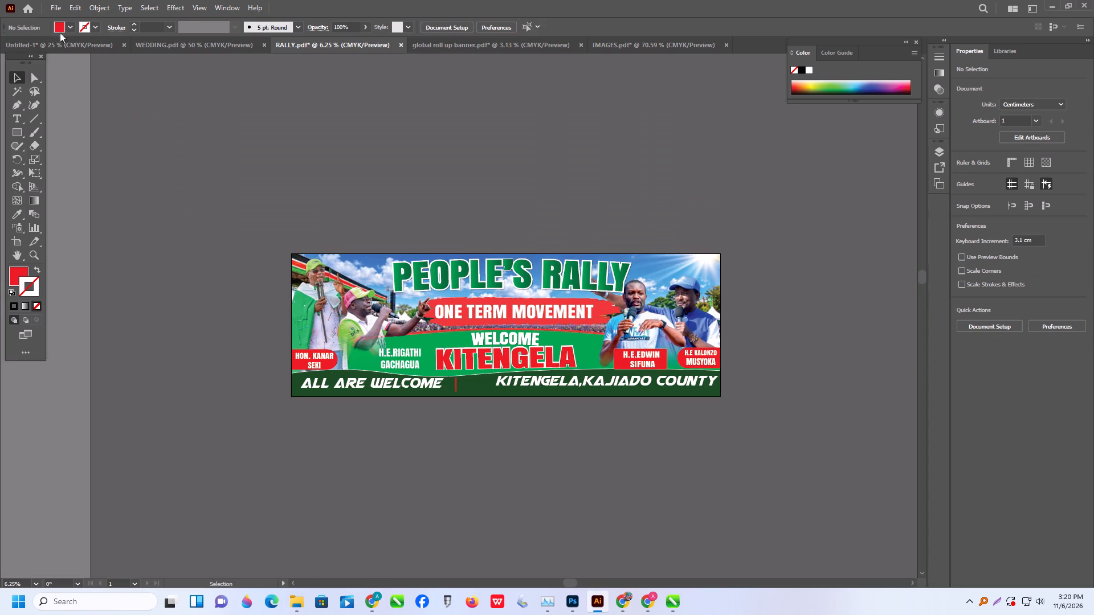
Export the adjusted banner again with Export As.
{"action": "left_click", "coordinate": [59, 8]}
{"action": "left_click", "coordinate": [96, 253]}
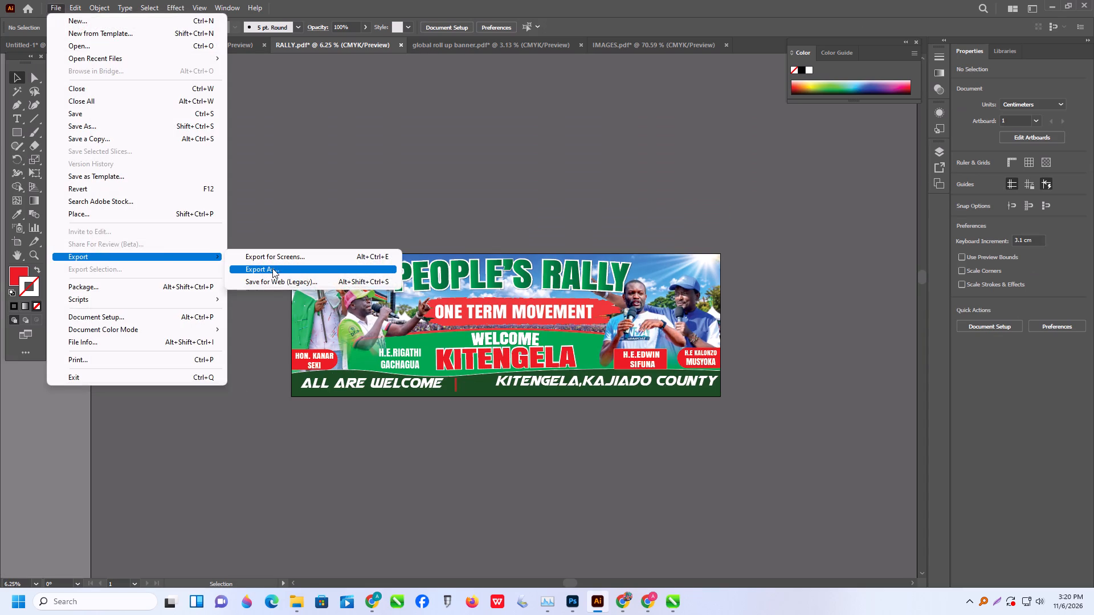
Export the banner using artboards as a JPEG named RALLY in the ALEKH folder, with the RGB color model.
{"action": "left_click", "coordinate": [272, 268]}
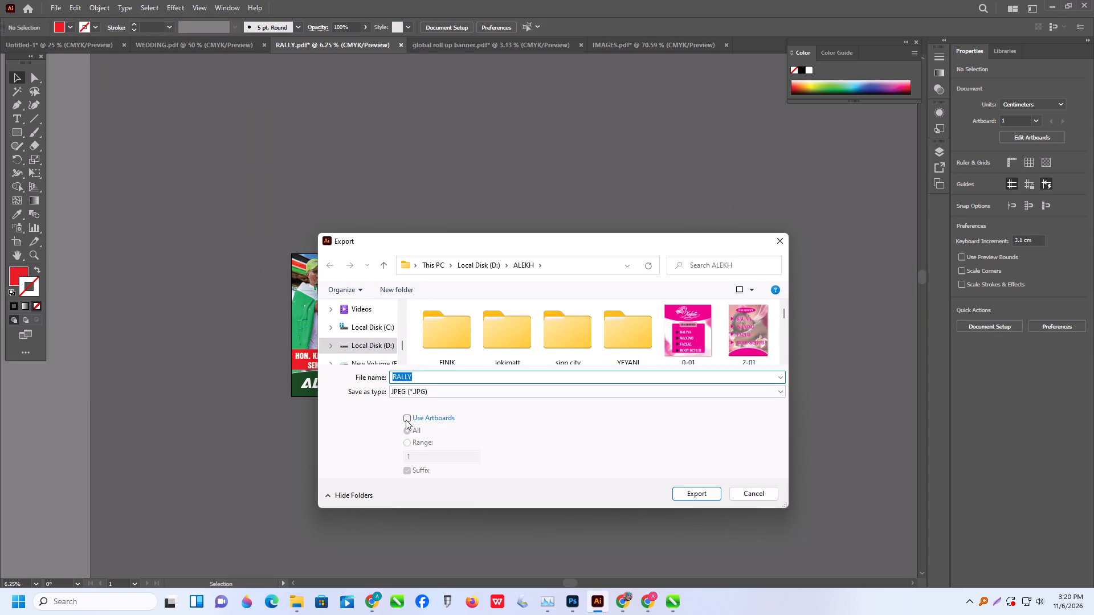
{"action": "left_click", "coordinate": [406, 418]}
{"action": "left_click", "coordinate": [696, 491]}
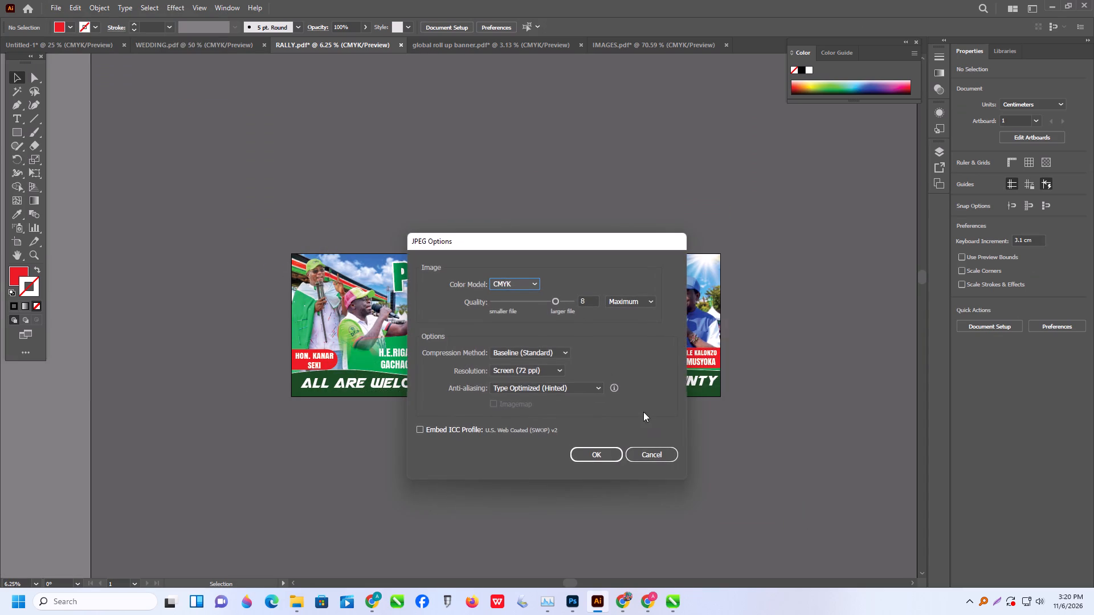
{"action": "left_click", "coordinate": [528, 288]}
{"action": "left_click", "coordinate": [517, 293]}
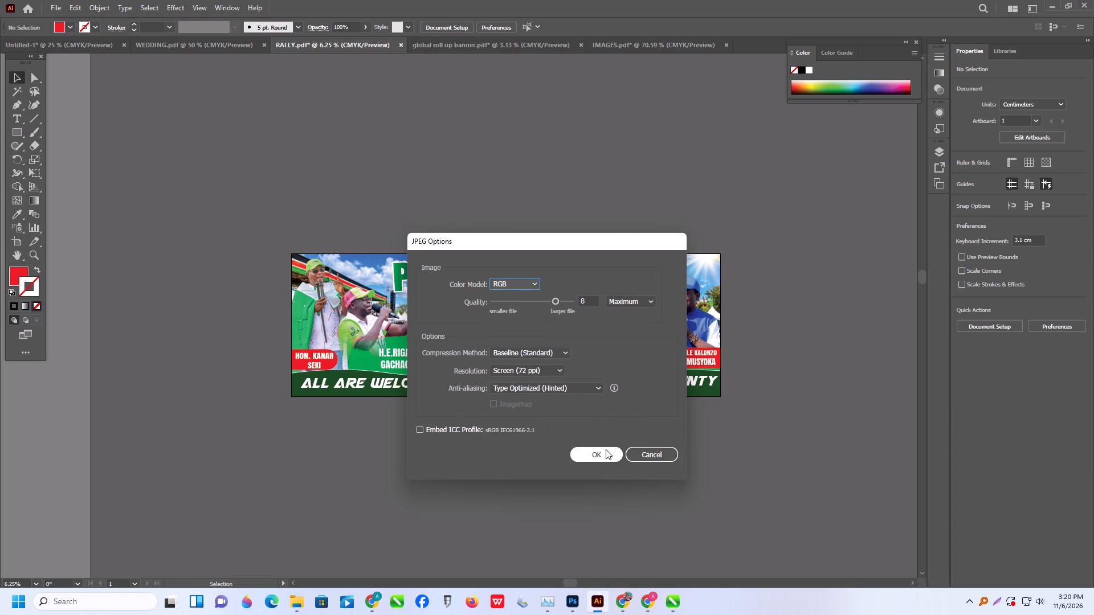
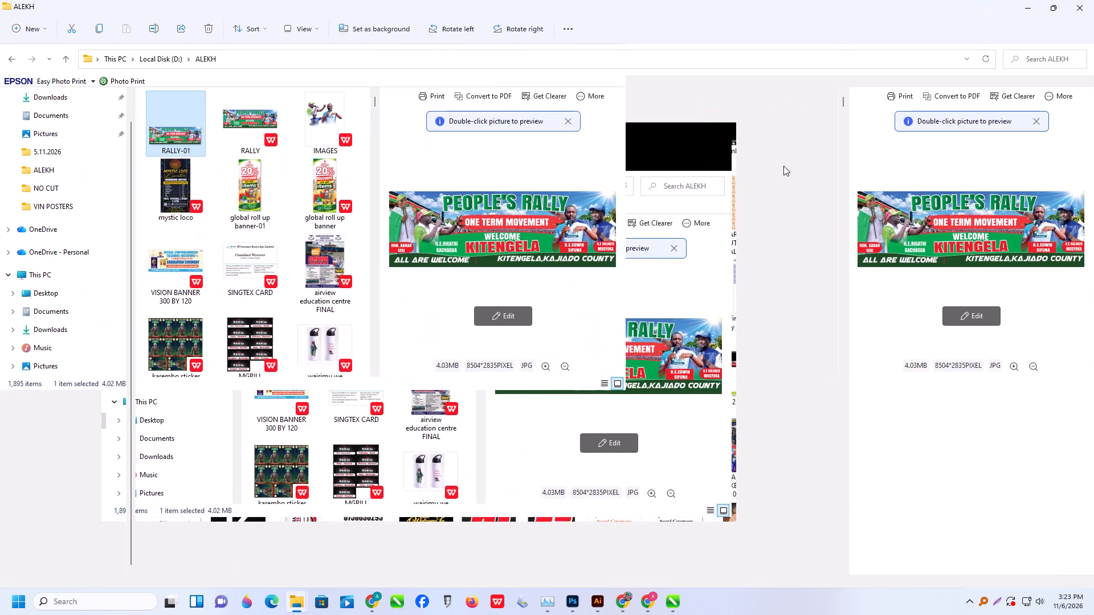
Search the ALEKH folder for files named POSTER, replacing the mistaken search text.
{"action": "left_click", "coordinate": [1046, 60]}
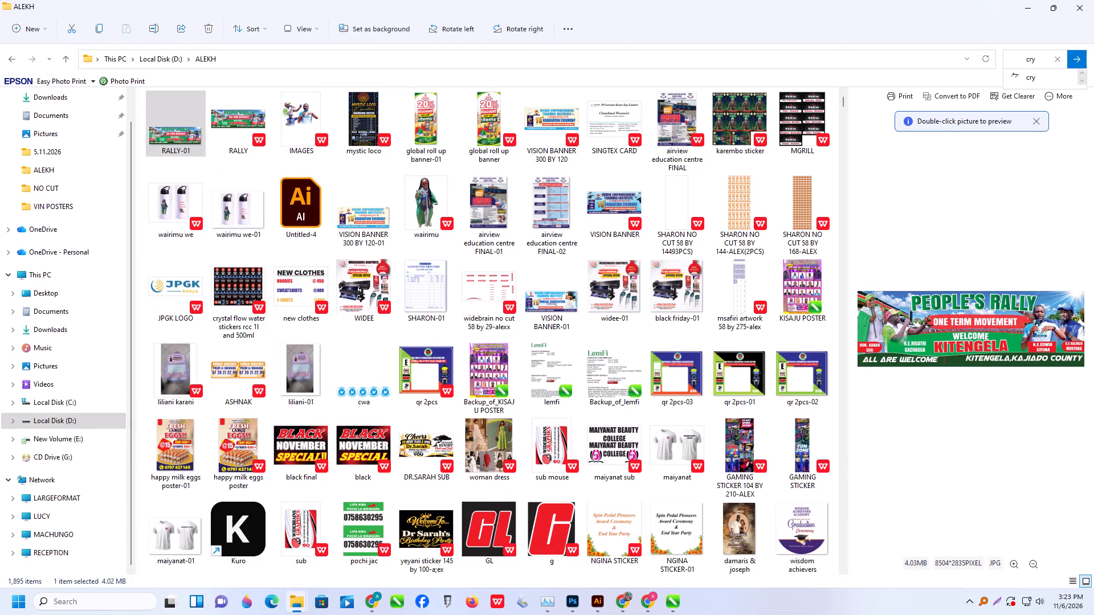
{"action": "double_click", "coordinate": [1032, 65]}
{"action": "key", "text": "BackSpace"}
{"action": "key", "text": "BackSpace"}
{"action": "key", "text": "BackSpace"}
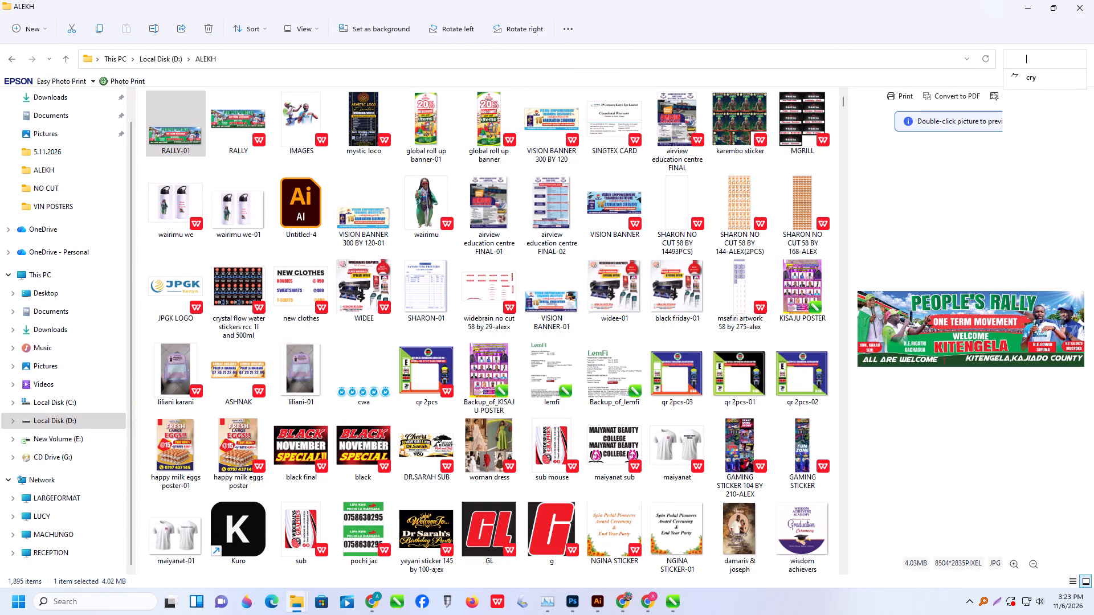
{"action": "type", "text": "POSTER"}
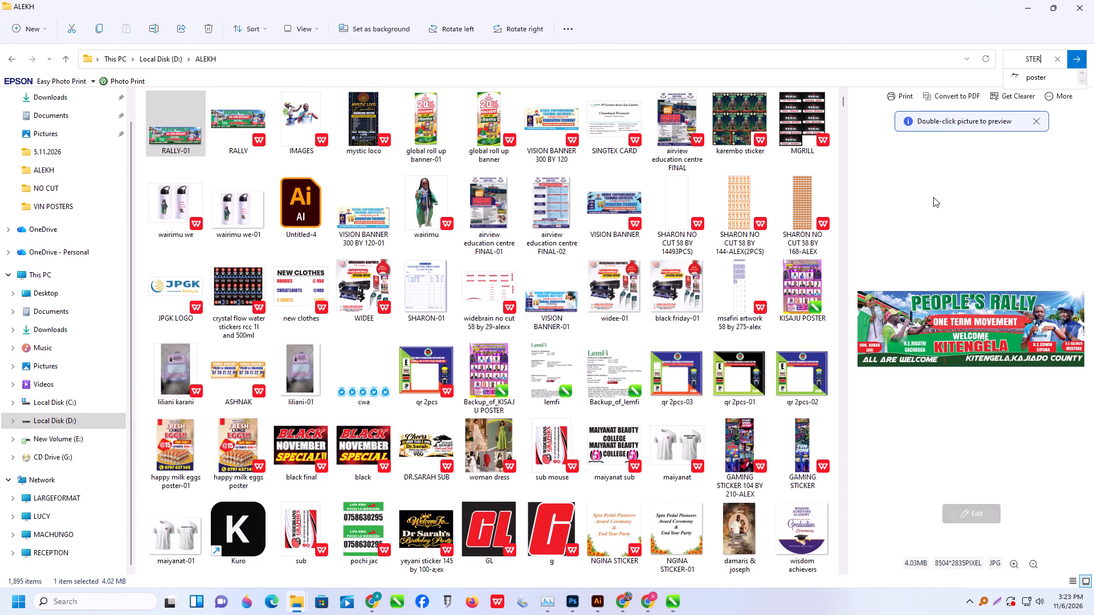
{"action": "left_click", "coordinate": [1073, 57]}
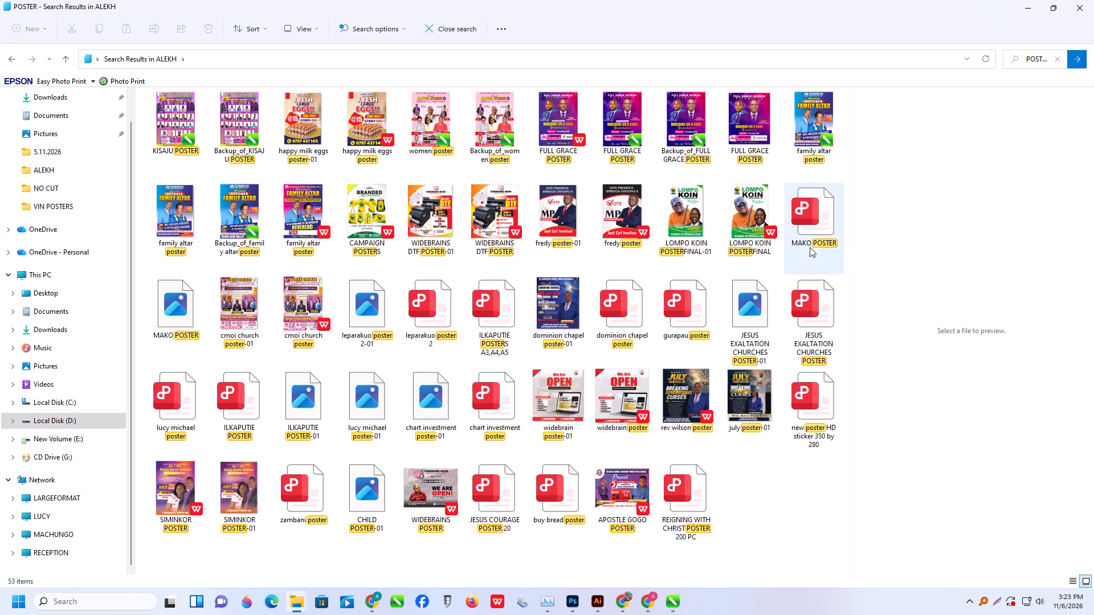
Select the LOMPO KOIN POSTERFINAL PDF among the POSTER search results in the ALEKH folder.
{"action": "left_click", "coordinate": [758, 235]}
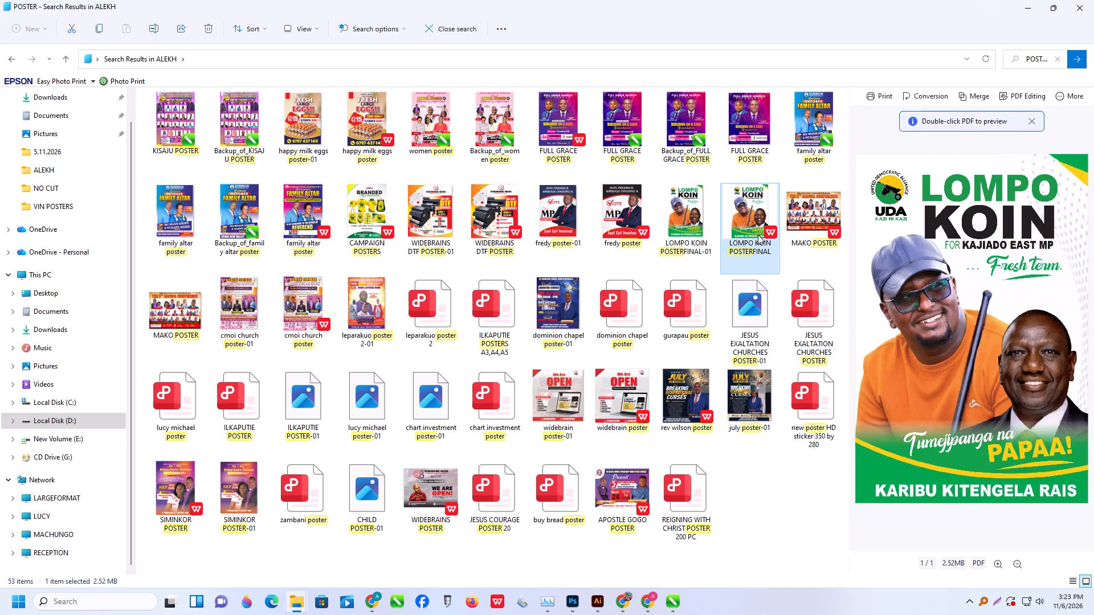
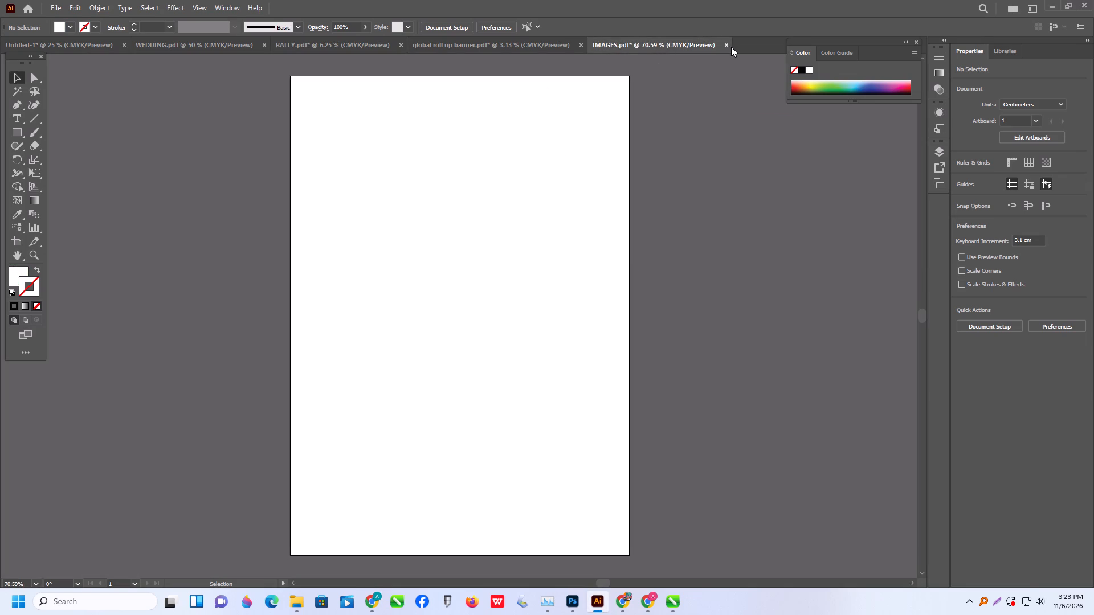
Close the IMAGES.pdf document.
{"action": "left_click", "coordinate": [728, 46]}
{"action": "left_click", "coordinate": [609, 318]}
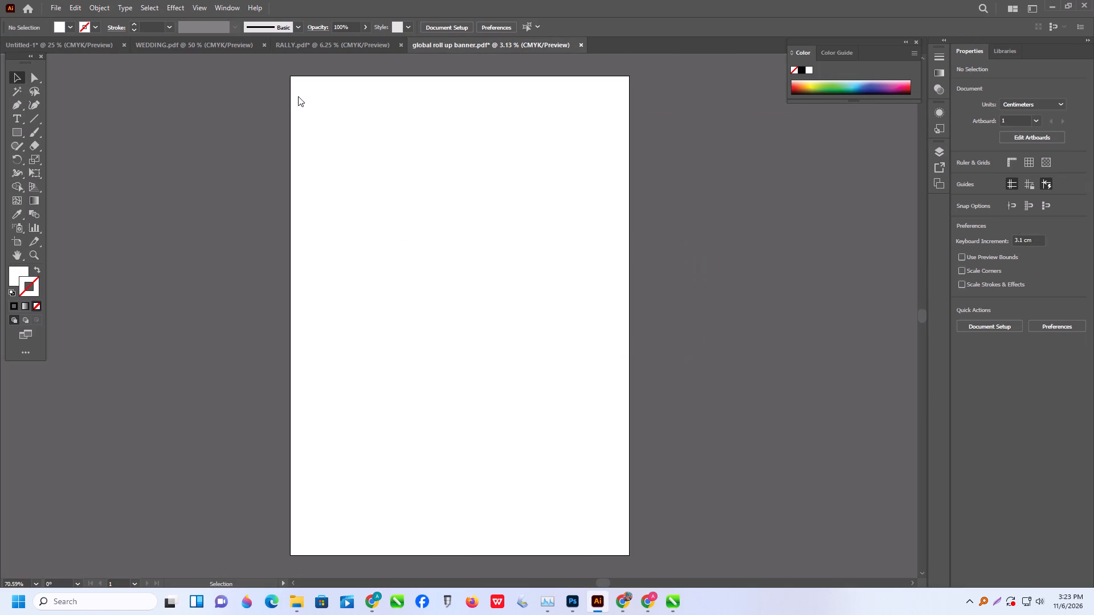
Create a new A3 document from the recent 42 × 29.7 cm preset.
{"action": "left_click", "coordinate": [56, 7]}
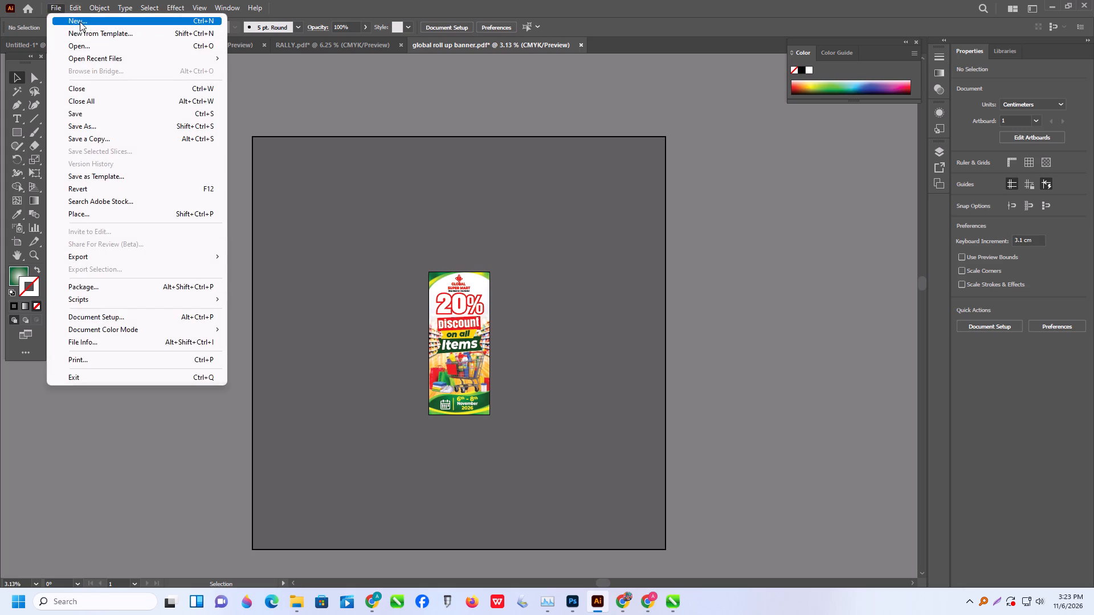
{"action": "left_click", "coordinate": [80, 22]}
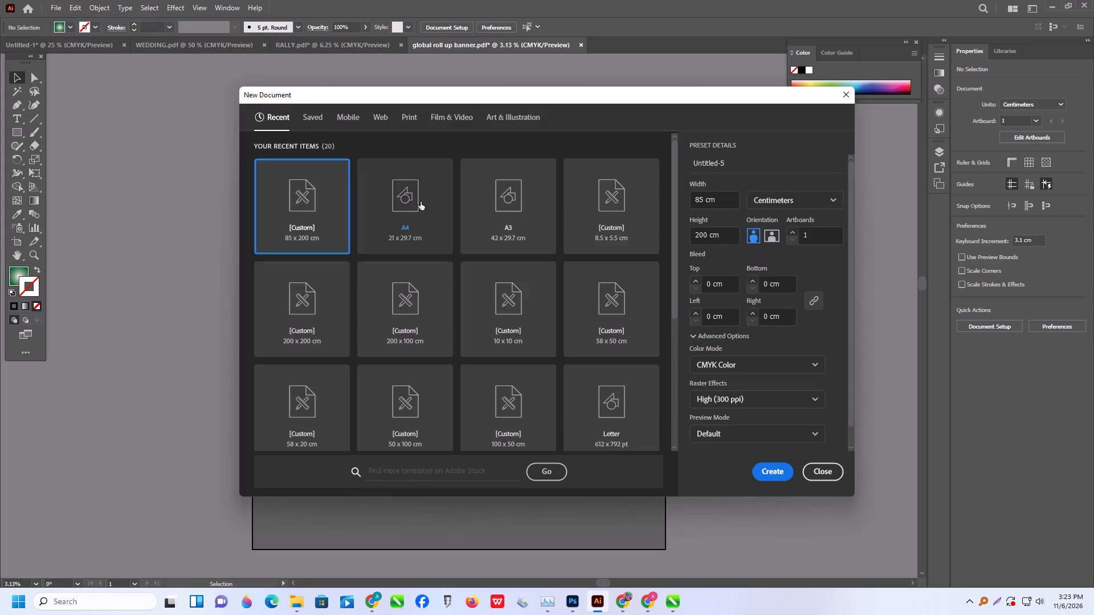
{"action": "left_click", "coordinate": [517, 210]}
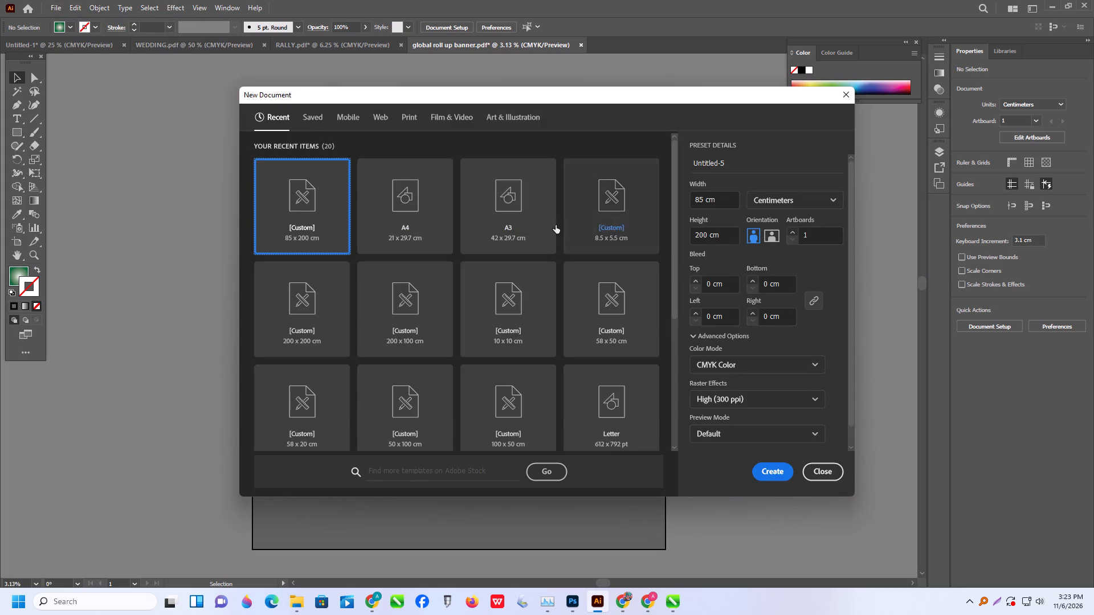
{"action": "left_click", "coordinate": [533, 208]}
{"action": "left_click", "coordinate": [784, 472]}
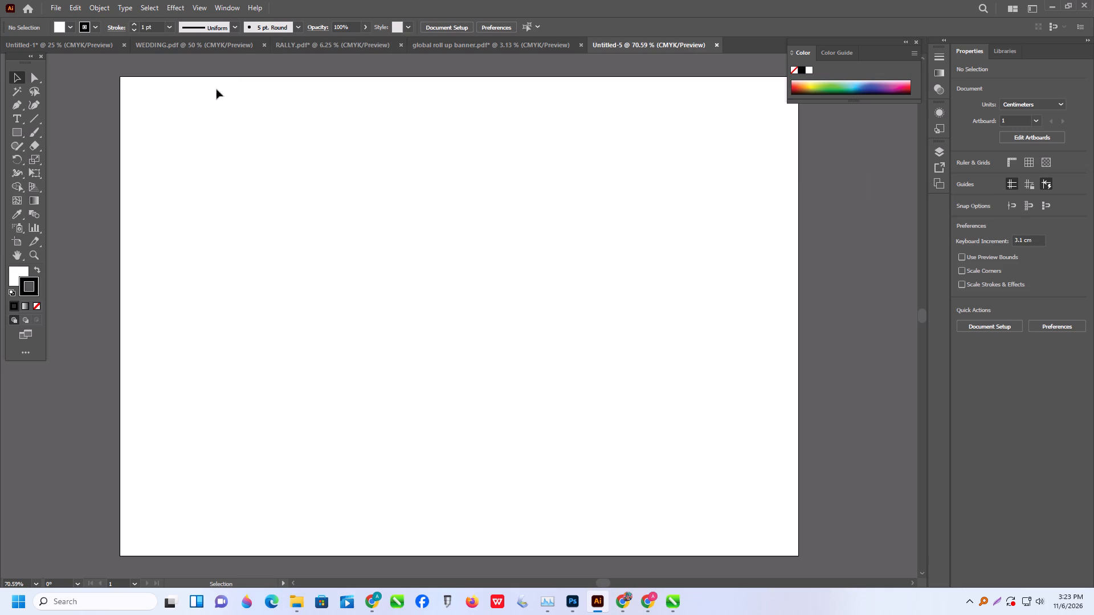
Change the A3 artboard to portrait orientation, 29.7 cm wide by 42 cm high.
{"action": "left_click", "coordinate": [16, 245]}
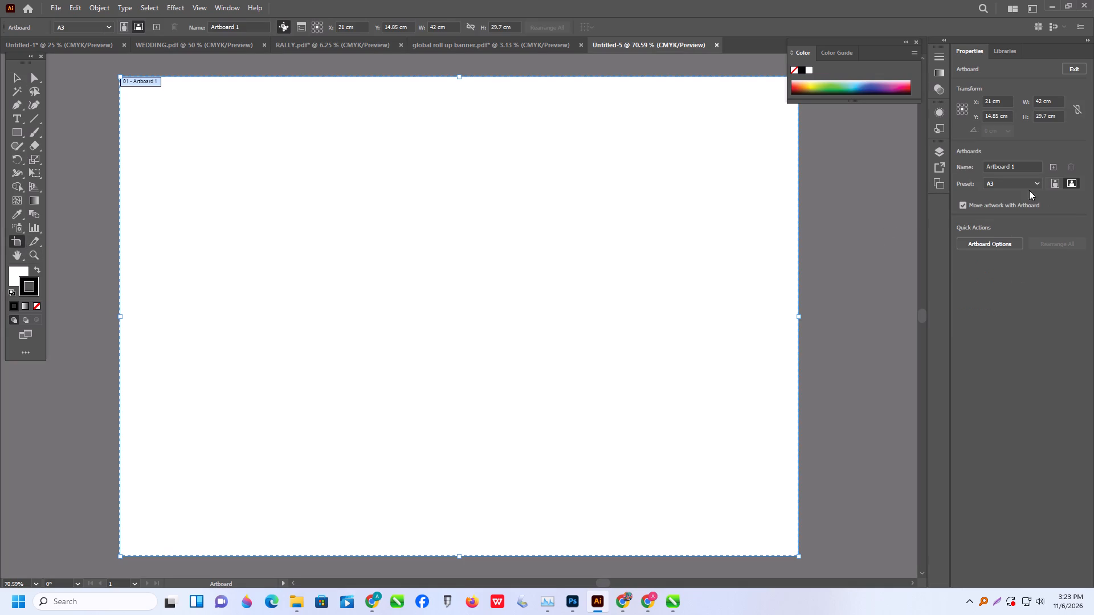
{"action": "left_click", "coordinate": [1053, 179]}
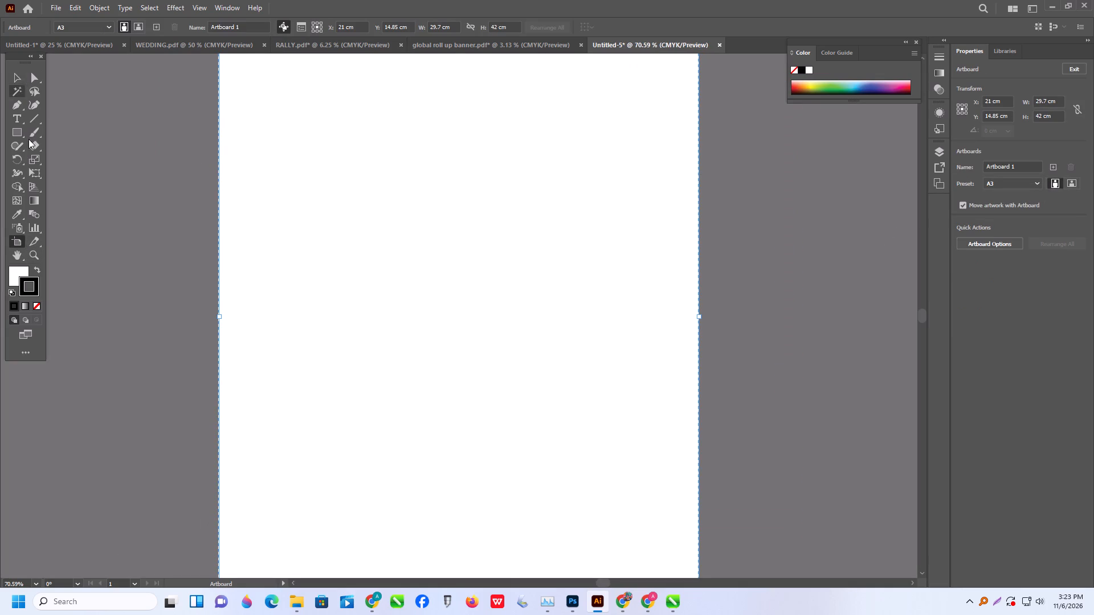
{"action": "scroll", "coordinate": [221, 240], "scroll_direction": "down", "scroll_amount": 4, "text": "alt"}
{"action": "scroll", "coordinate": [0, 76], "scroll_direction": "up", "scroll_amount": 1, "text": "alt"}
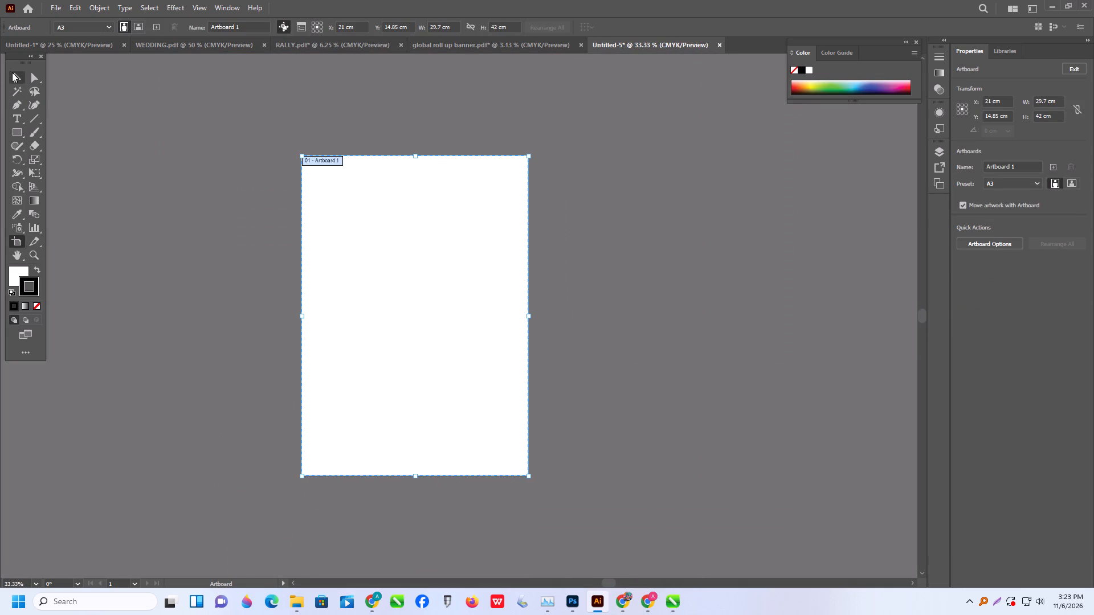
{"action": "left_click", "coordinate": [12, 72]}
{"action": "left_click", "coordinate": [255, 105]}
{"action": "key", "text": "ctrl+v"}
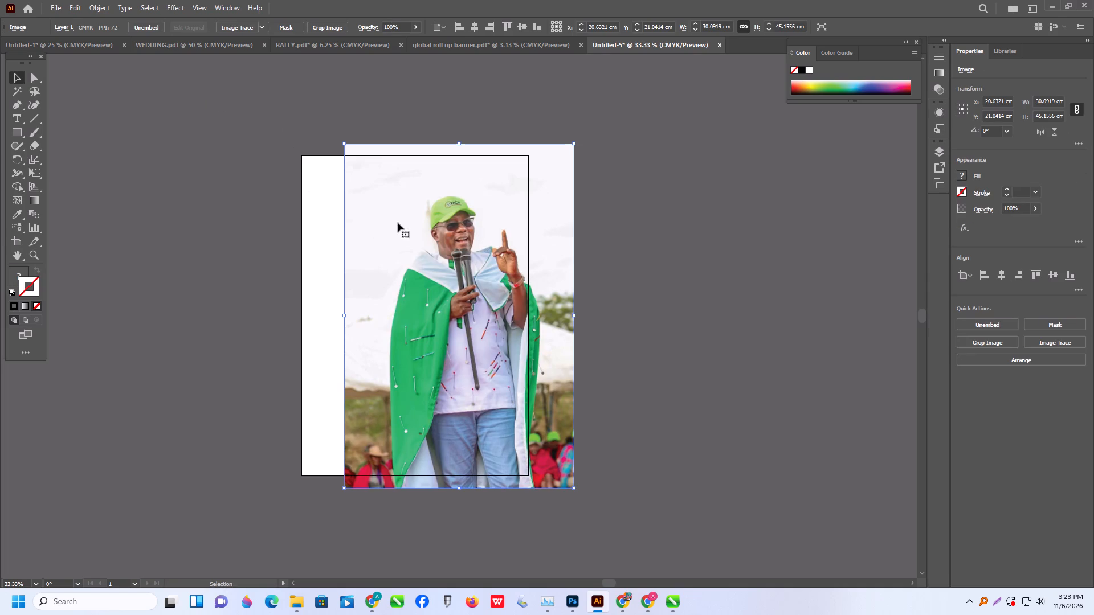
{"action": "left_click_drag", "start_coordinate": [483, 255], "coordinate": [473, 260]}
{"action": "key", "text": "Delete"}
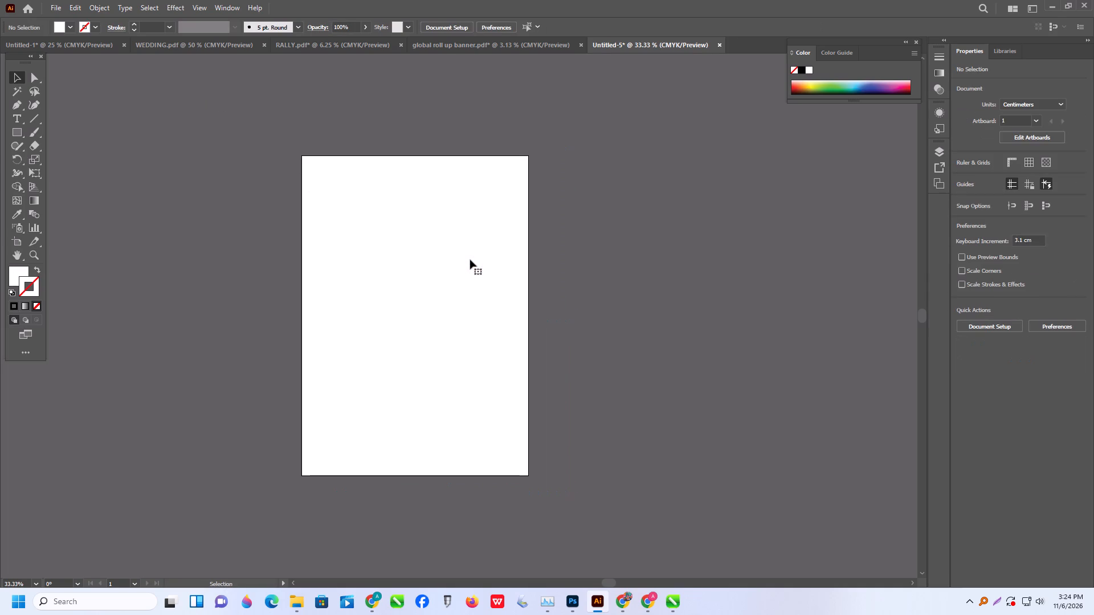
Switch to Chrome and download the Photoroom background-removed cutout of the man in the green cape.
{"action": "left_click", "coordinate": [370, 604]}
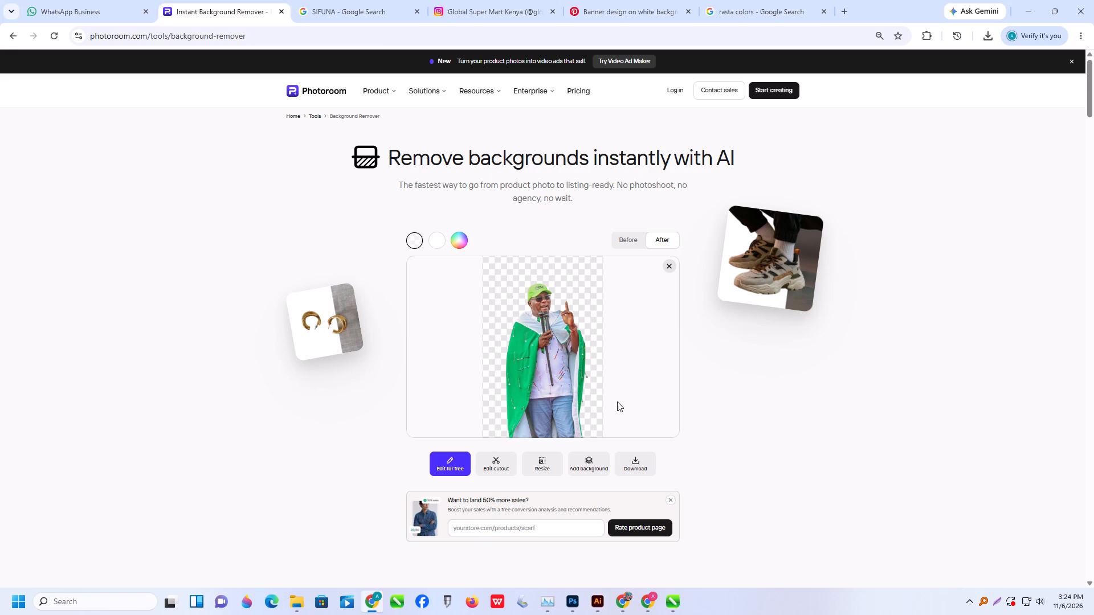
{"action": "left_click", "coordinate": [628, 465]}
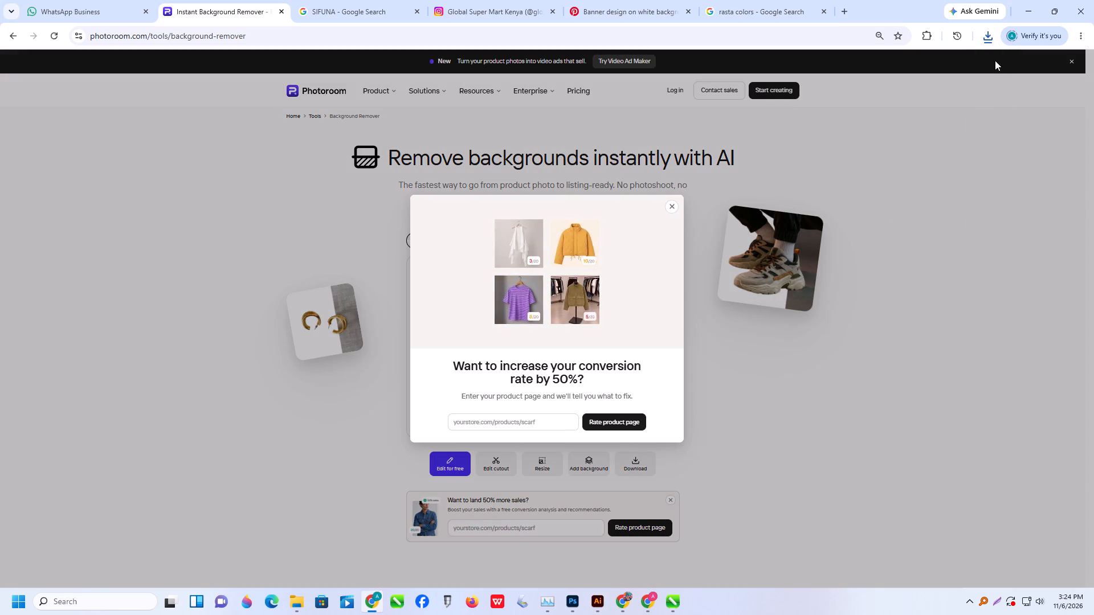
Locate the newly downloaded Photoroom PNG in the Downloads folder and place it in the new A3 Illustrator document.
{"action": "left_click", "coordinate": [1054, 9]}
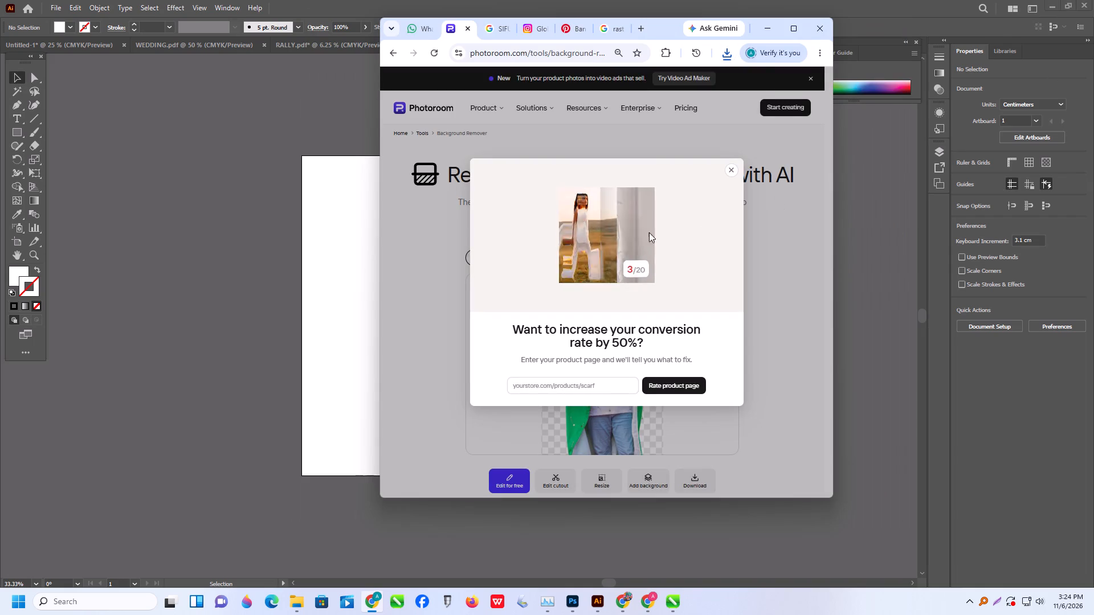
{"action": "left_click", "coordinate": [731, 47]}
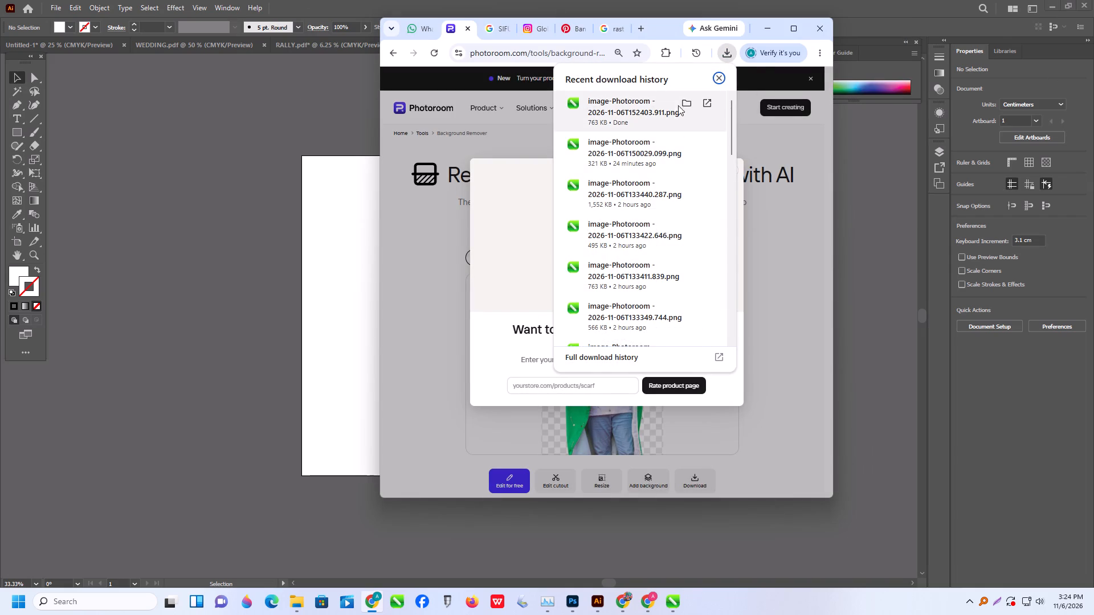
{"action": "left_click", "coordinate": [683, 103]}
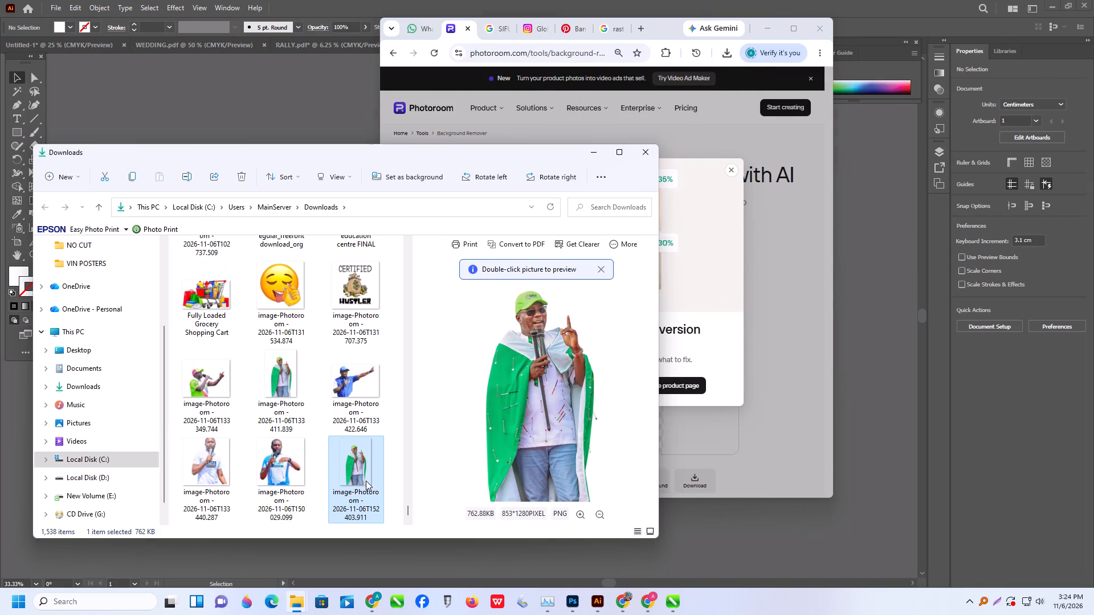
{"action": "left_click_drag", "start_coordinate": [357, 478], "coordinate": [857, 446]}
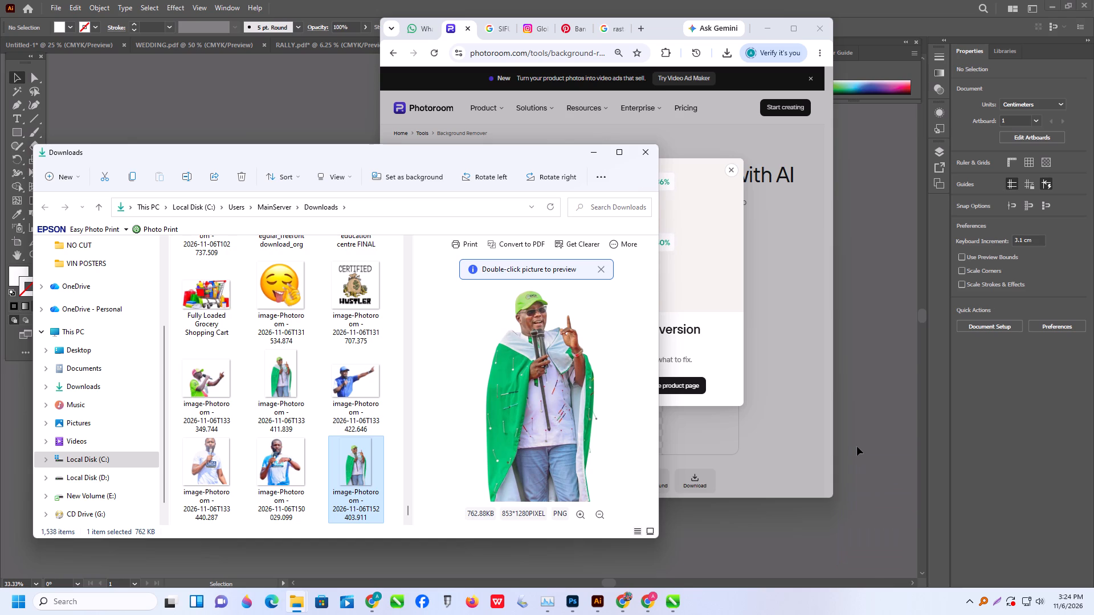
{"action": "left_click", "coordinate": [861, 481]}
{"action": "left_click_drag", "start_coordinate": [871, 486], "coordinate": [462, 361]}
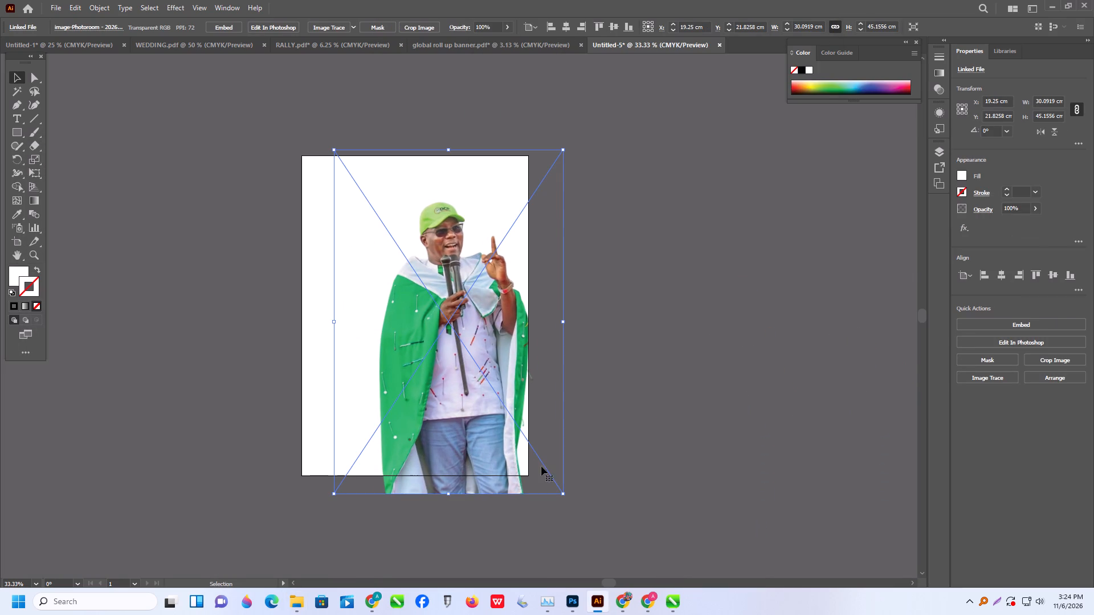
Scale the placed cutout down to about 21.1 × 31.7 cm and position it in the lower-left part of the artboard.
{"action": "left_click_drag", "start_coordinate": [565, 496], "coordinate": [493, 438], "text": "shift"}
{"action": "left_click_drag", "start_coordinate": [434, 302], "coordinate": [405, 364]}
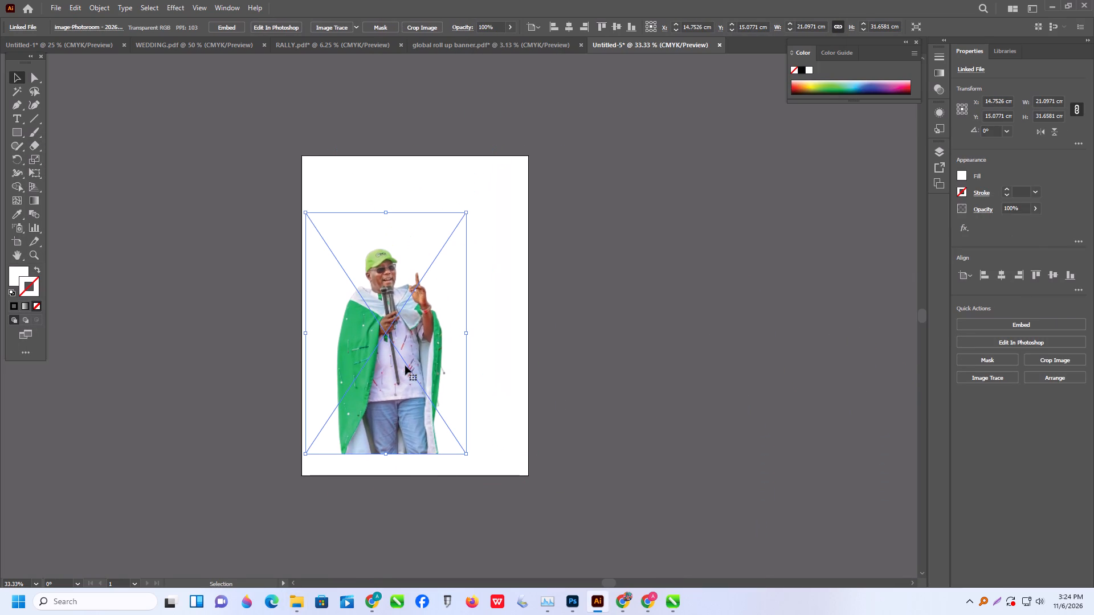